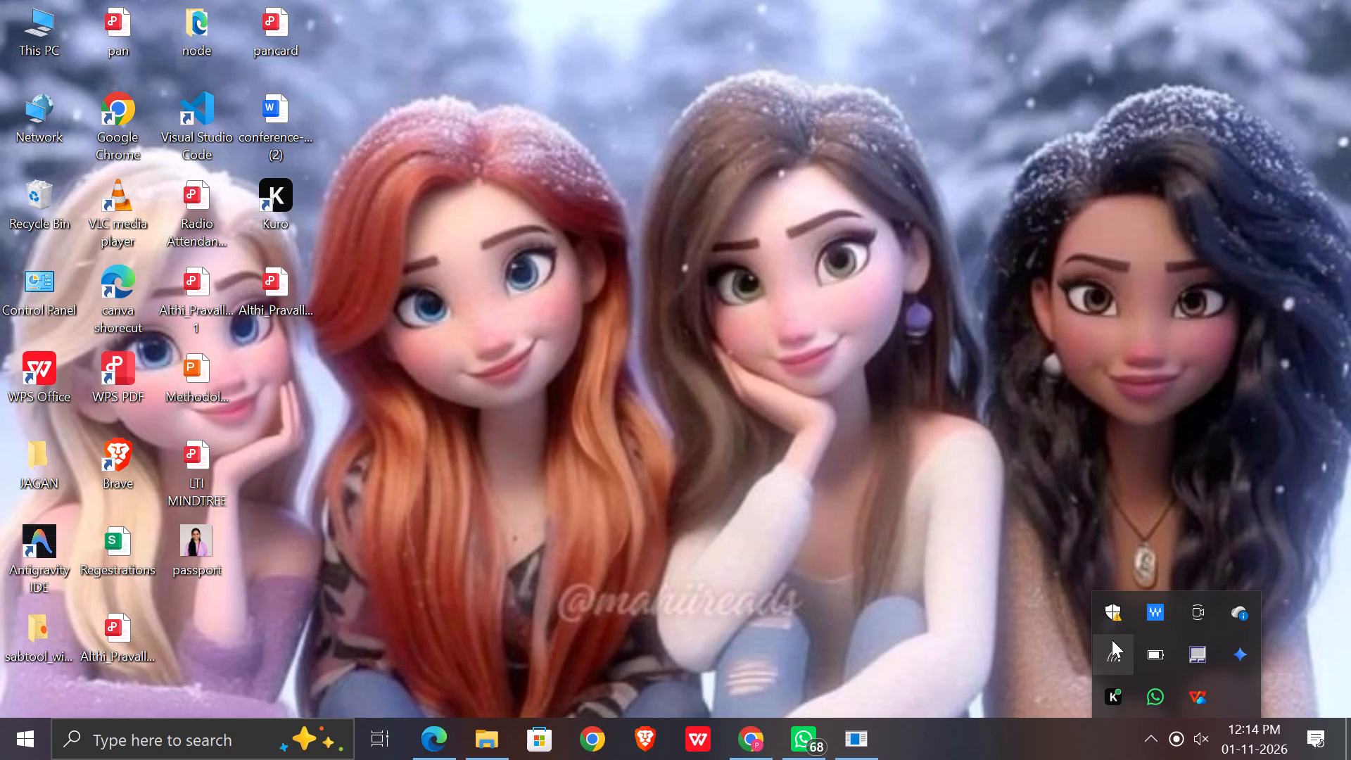
Switch to the Chrome window with the Teliport submission design and examine the Self-Healing Machines layout on page 5.
left_click(749, 744)
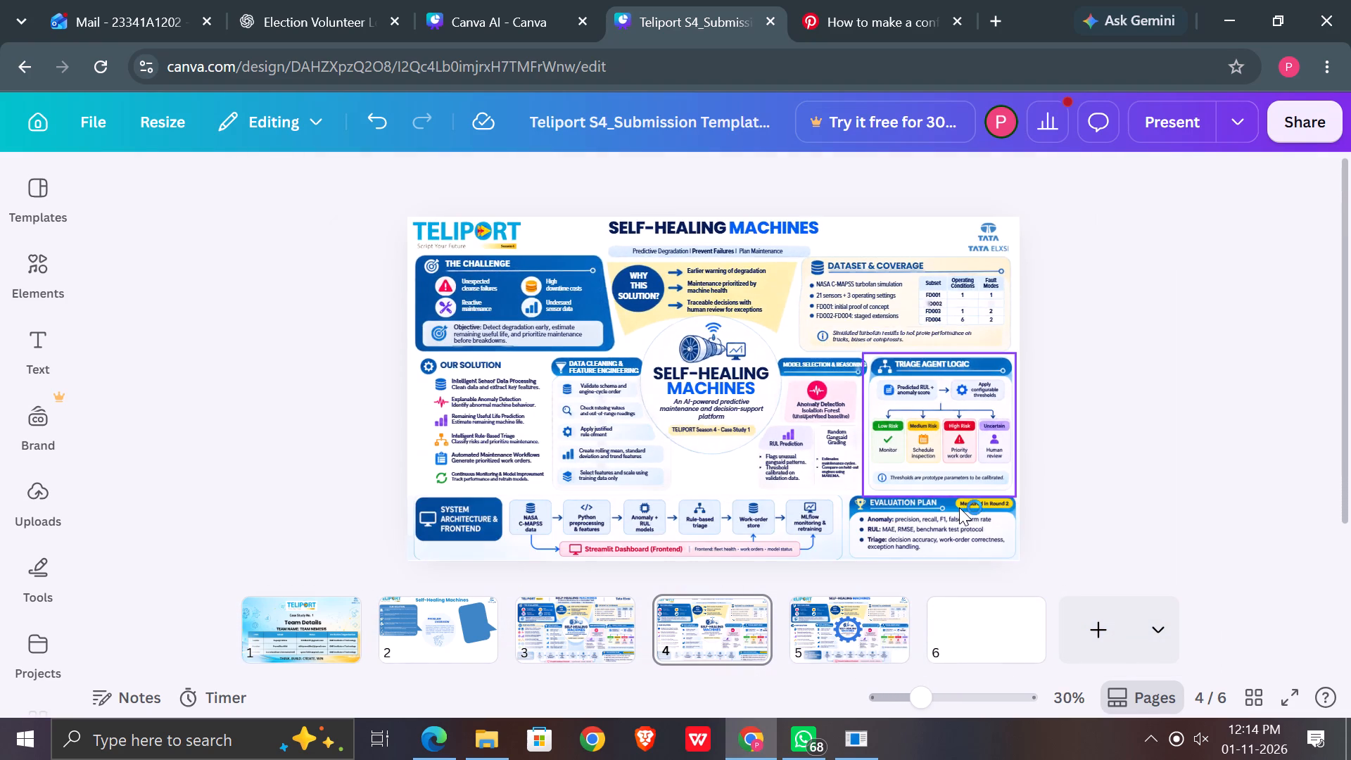
scroll(959, 507, "down", 1)
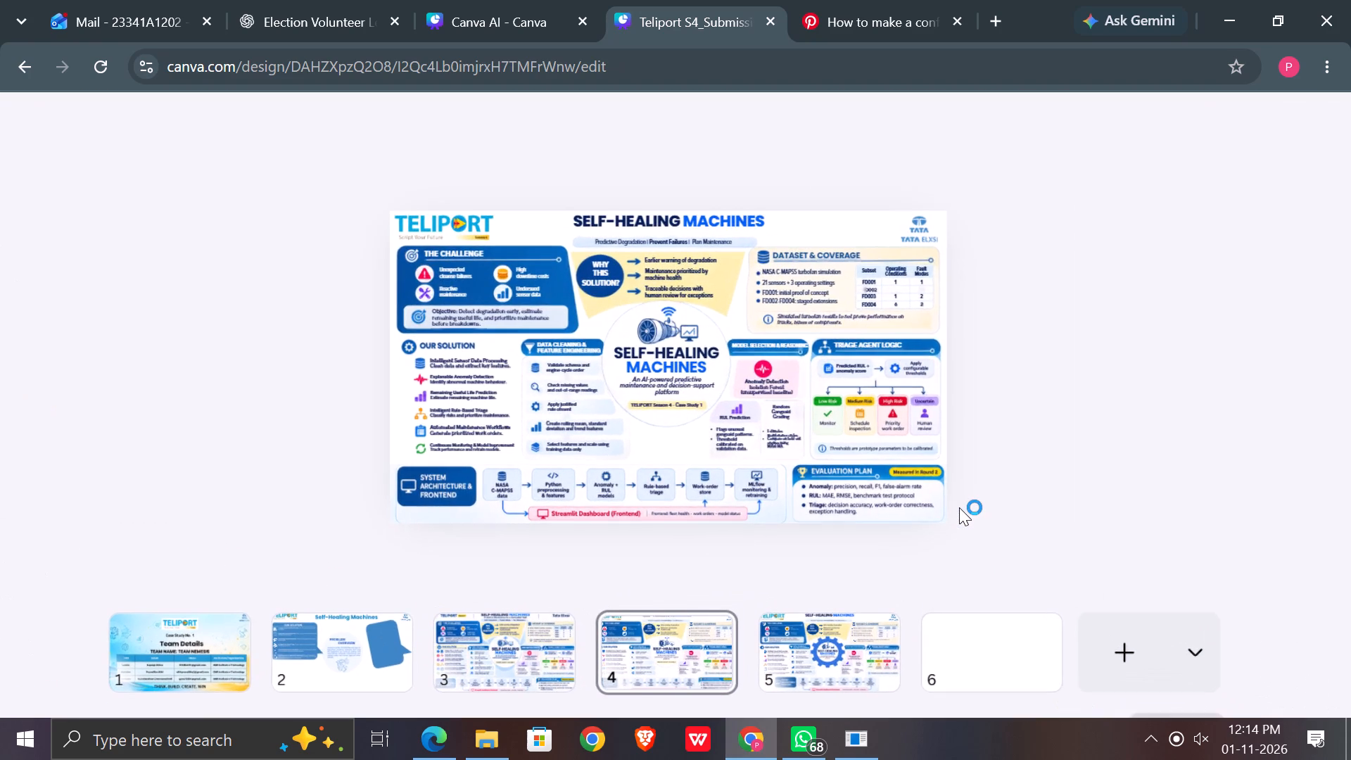
left_click(808, 652)
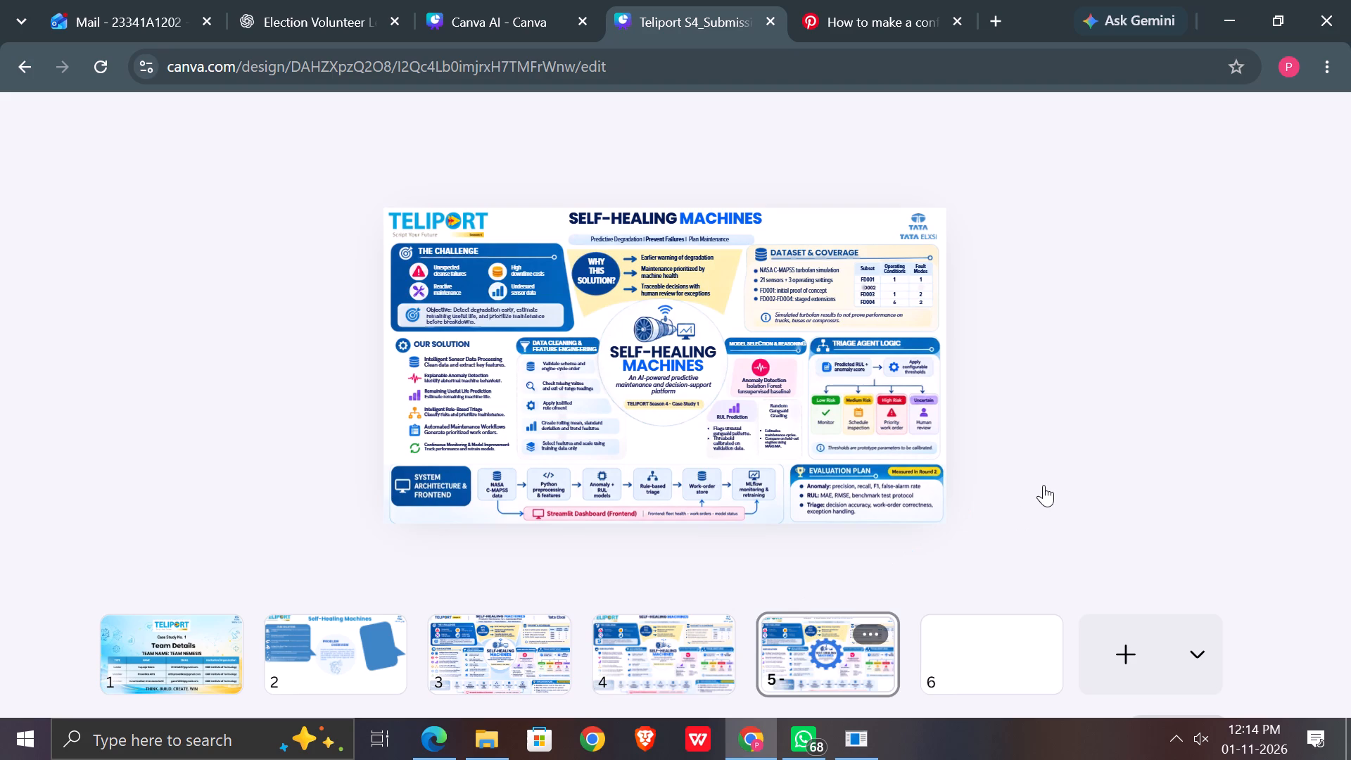
scroll(1044, 485, "down", 4)
scroll(1044, 485, "up", 2)
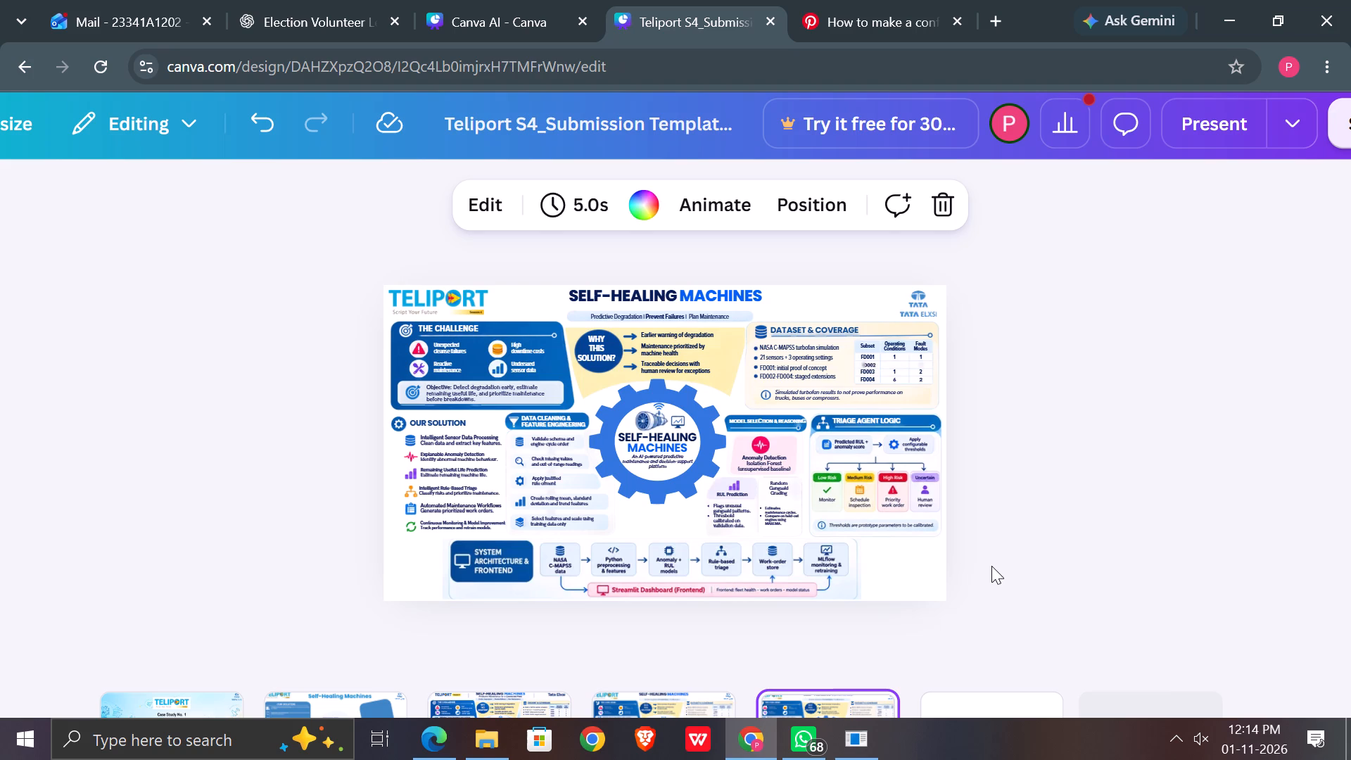
scroll(991, 566, "down", 1)
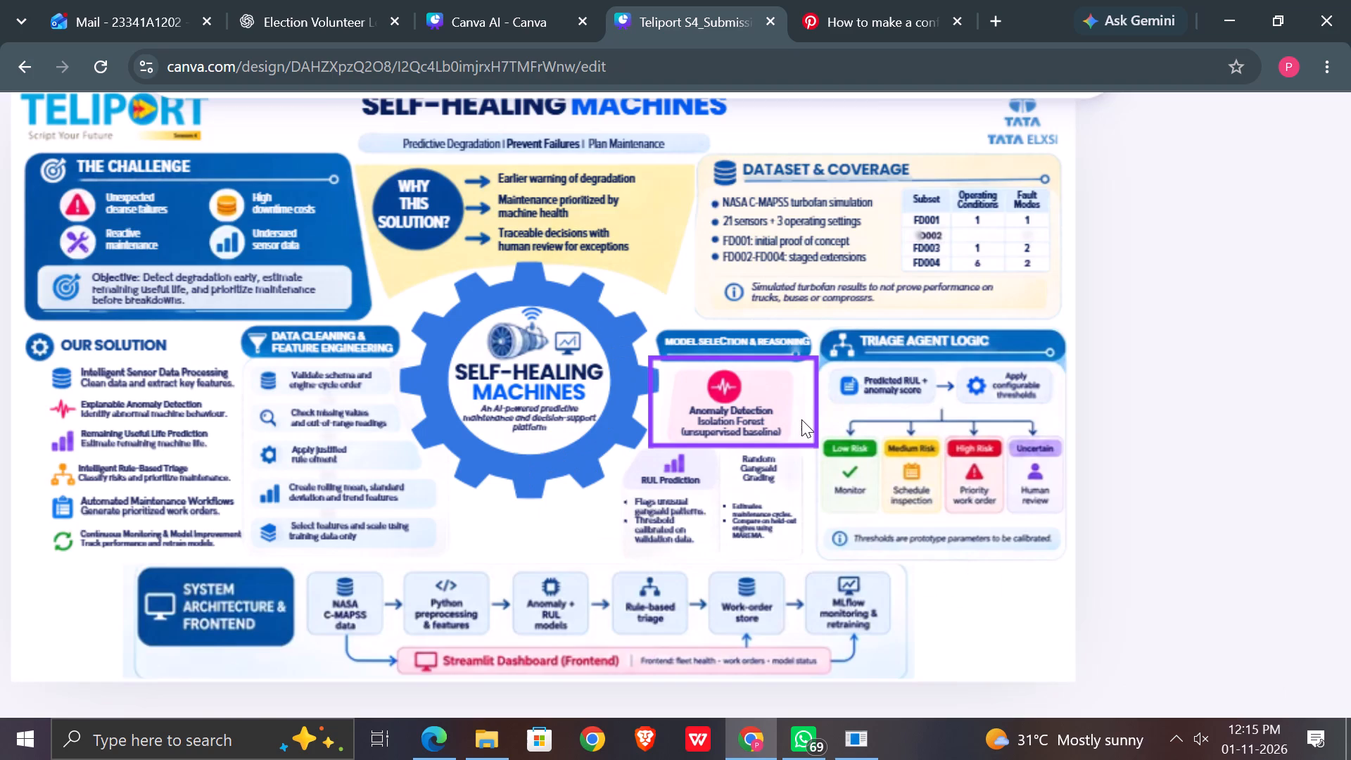
scroll(801, 419, "right", 2)
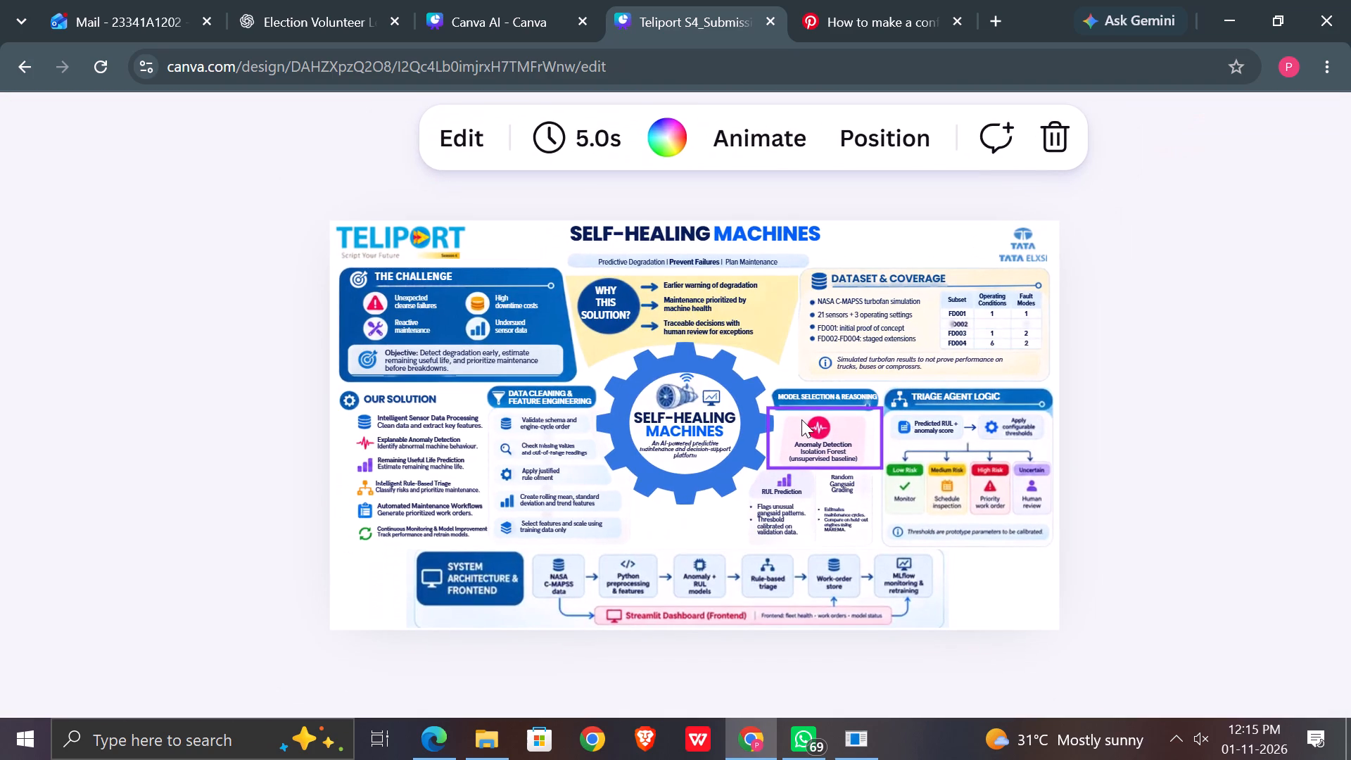
scroll(801, 419, "down", 1)
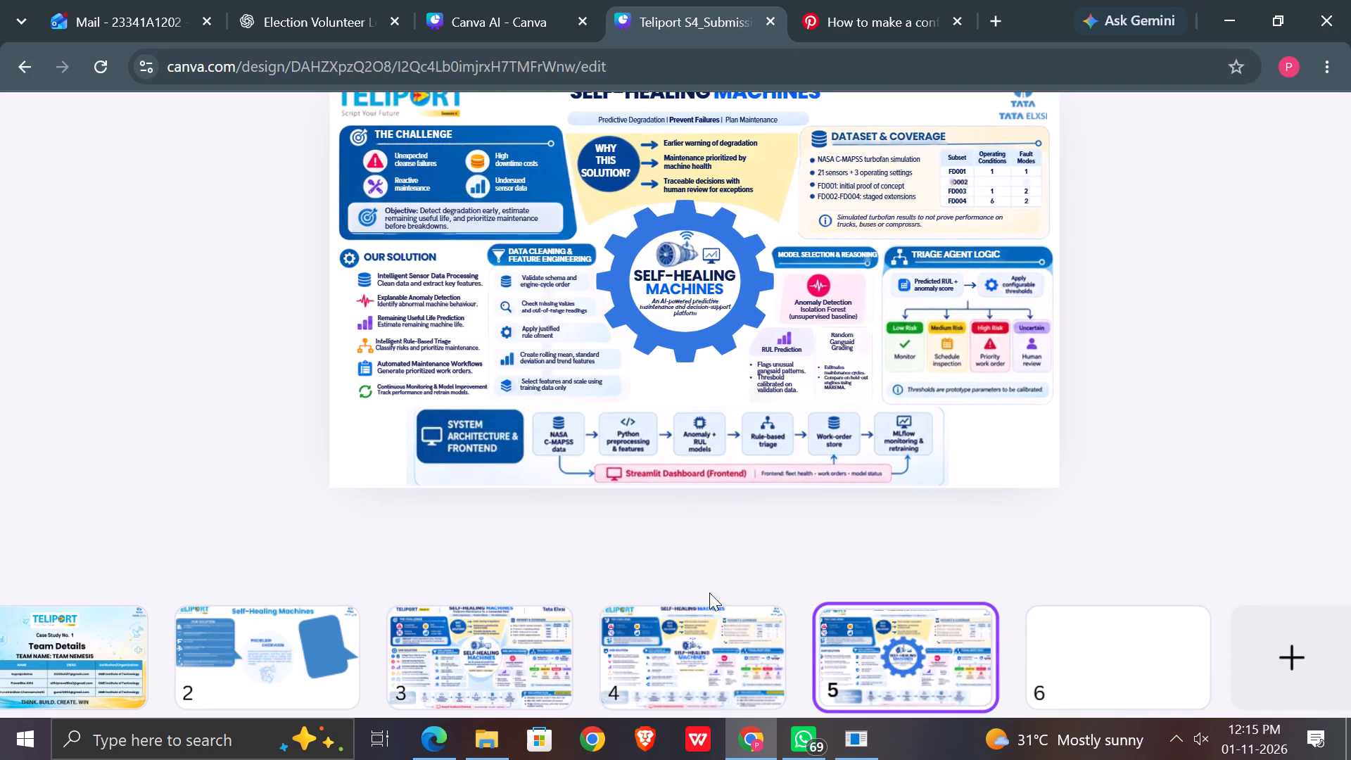
View pages 4 and 3 to compare their versions of the Self-Healing Machines poster with page 5.
left_click(699, 645)
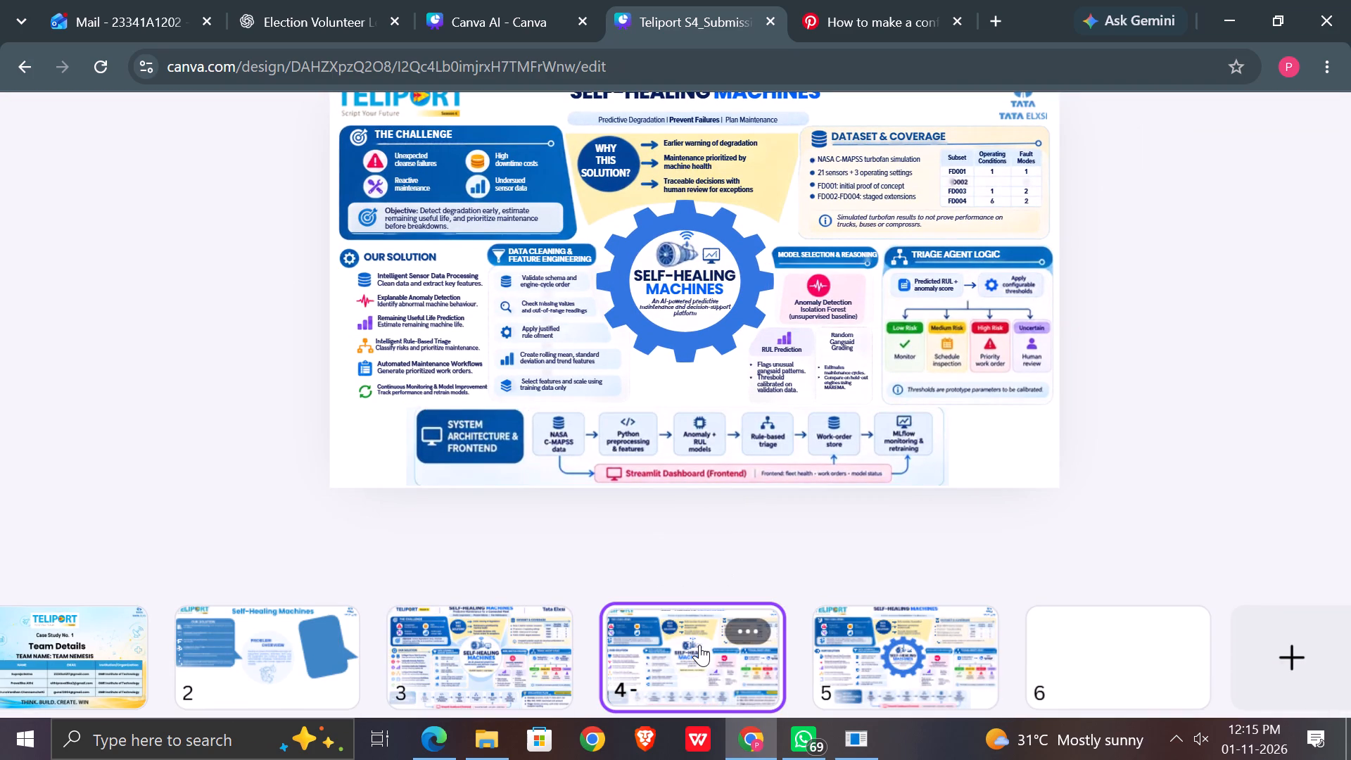
left_click(516, 661)
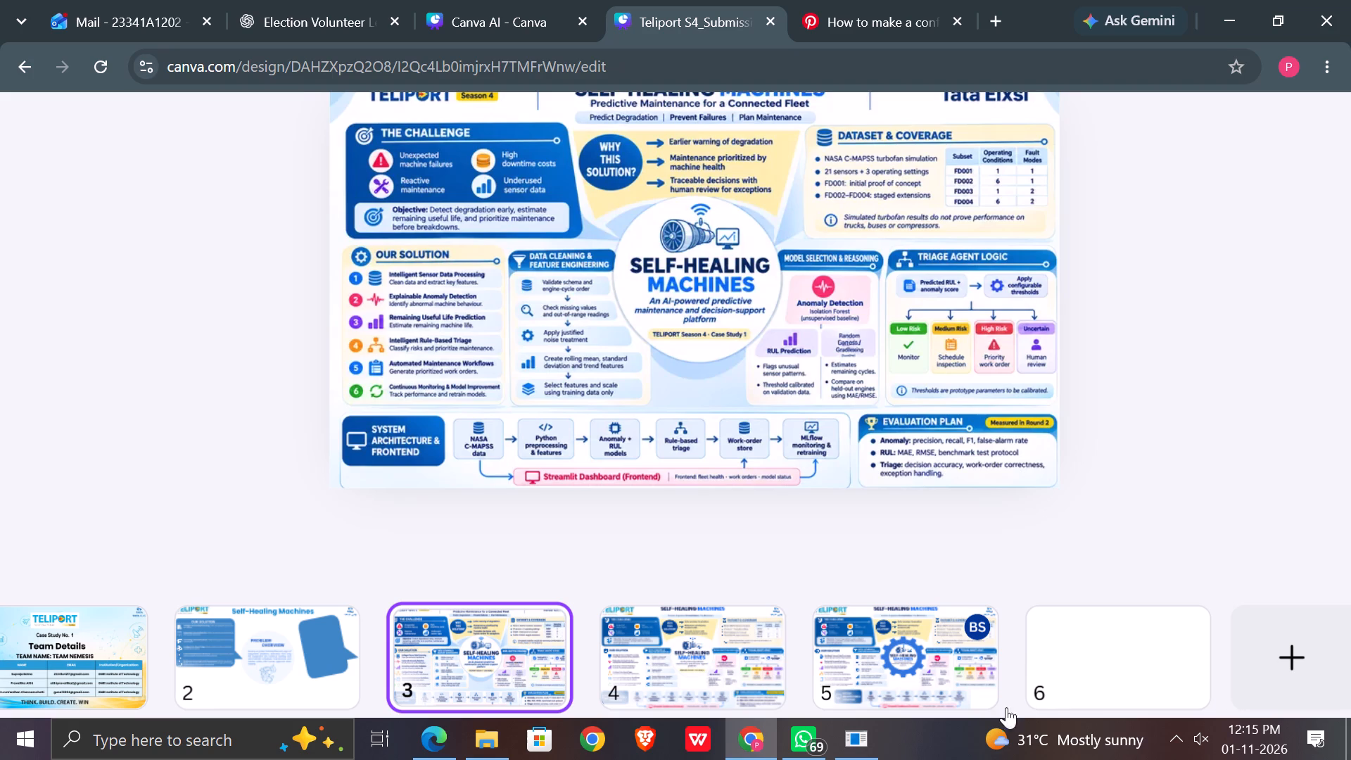
Return to page 5 and examine its sections close up, including dataset coverage, triage logic, solution list and system architecture strip.
left_click(901, 687)
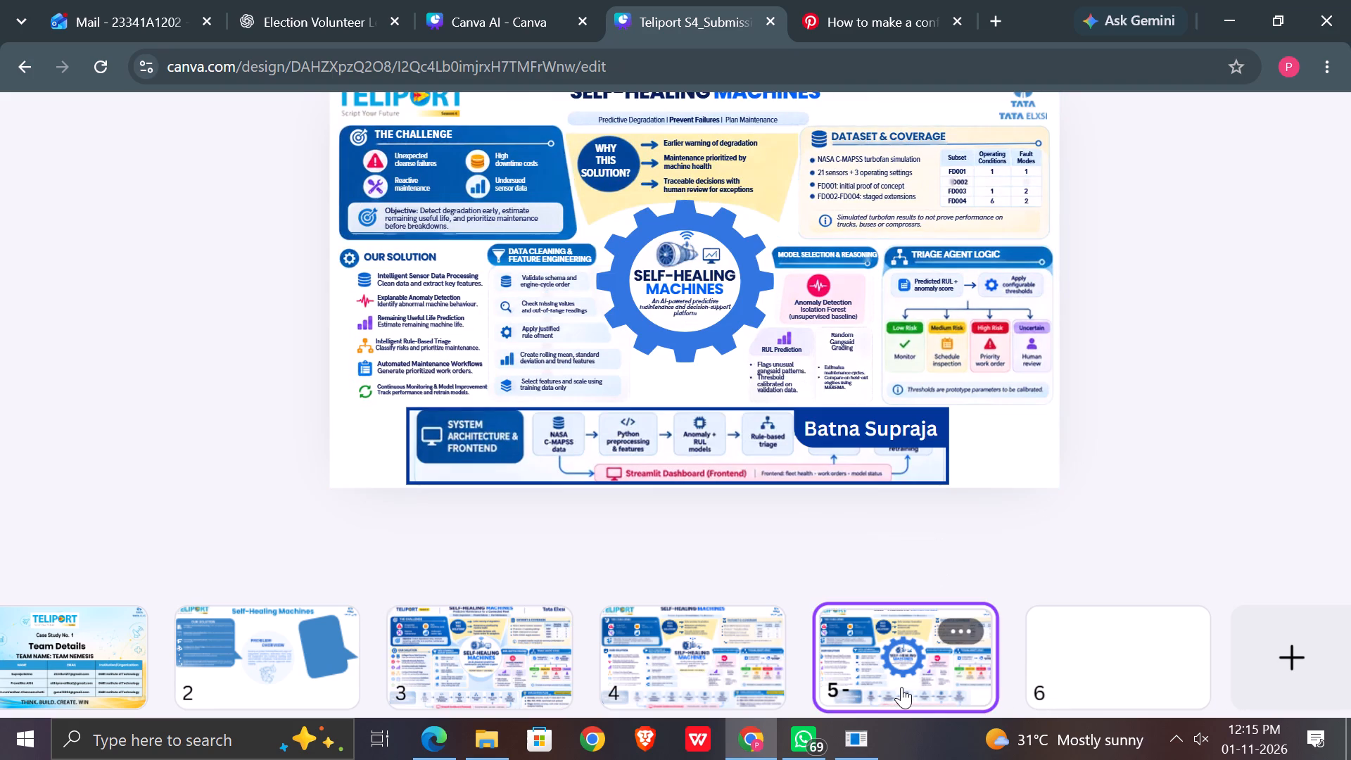
scroll(1079, 430, "up", 3)
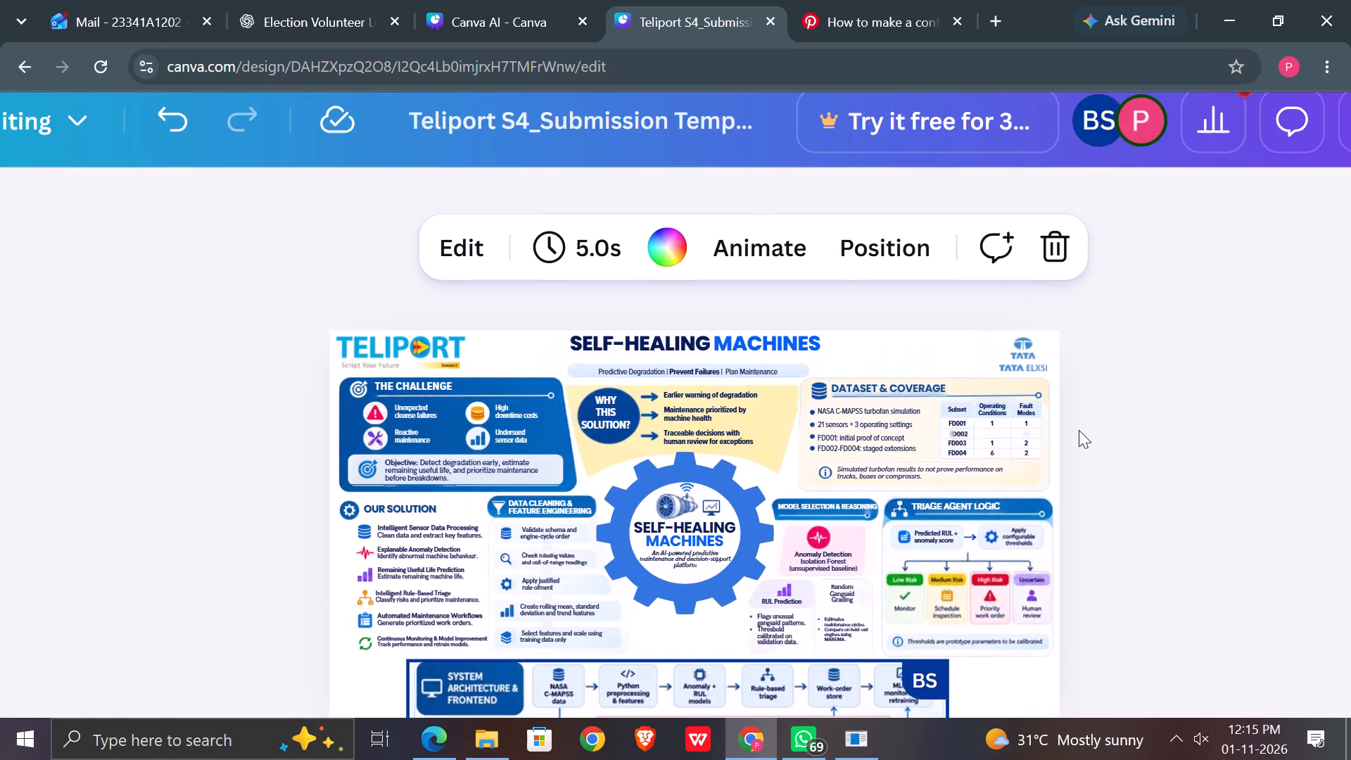
scroll(1079, 430, "down", 1)
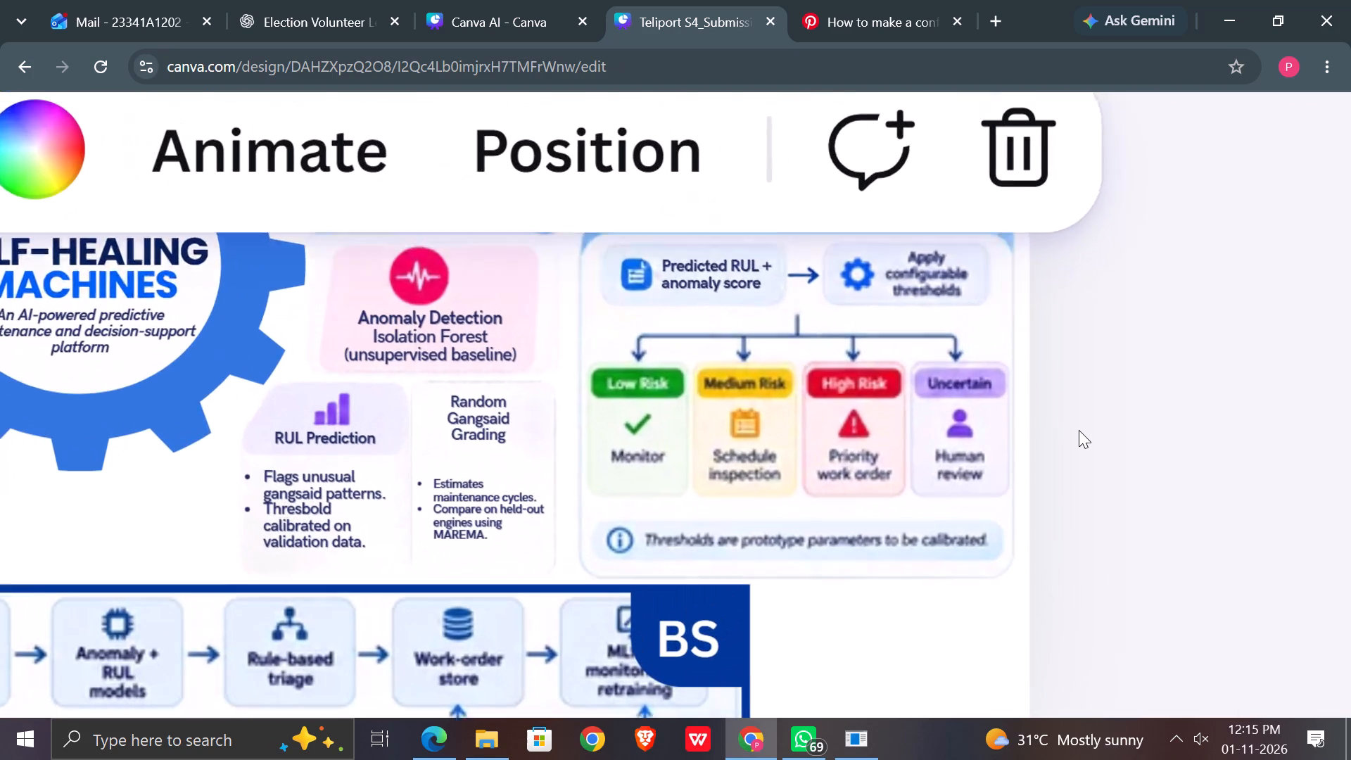
scroll(1079, 430, "up", 4)
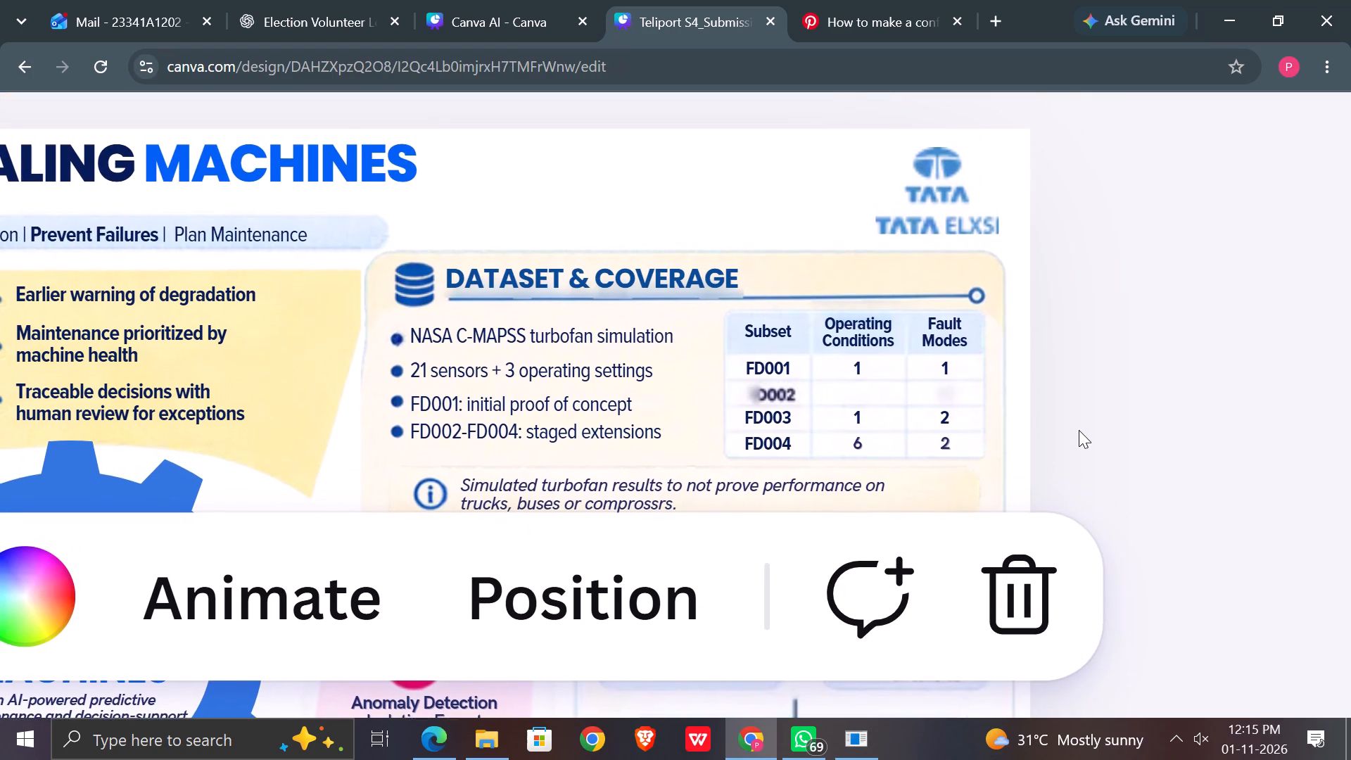
scroll(1079, 430, "right", 9)
scroll(1079, 430, "down", 3)
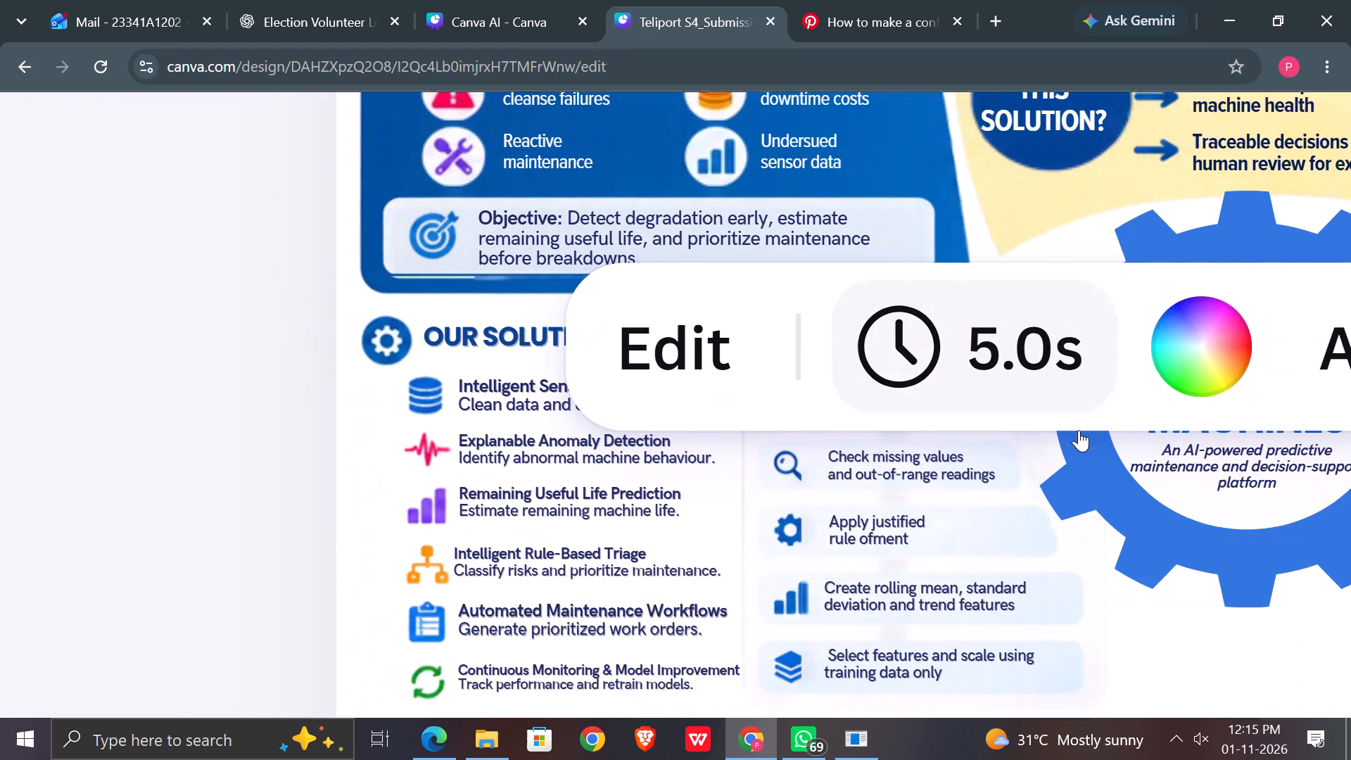
scroll(1079, 430, "down", 1)
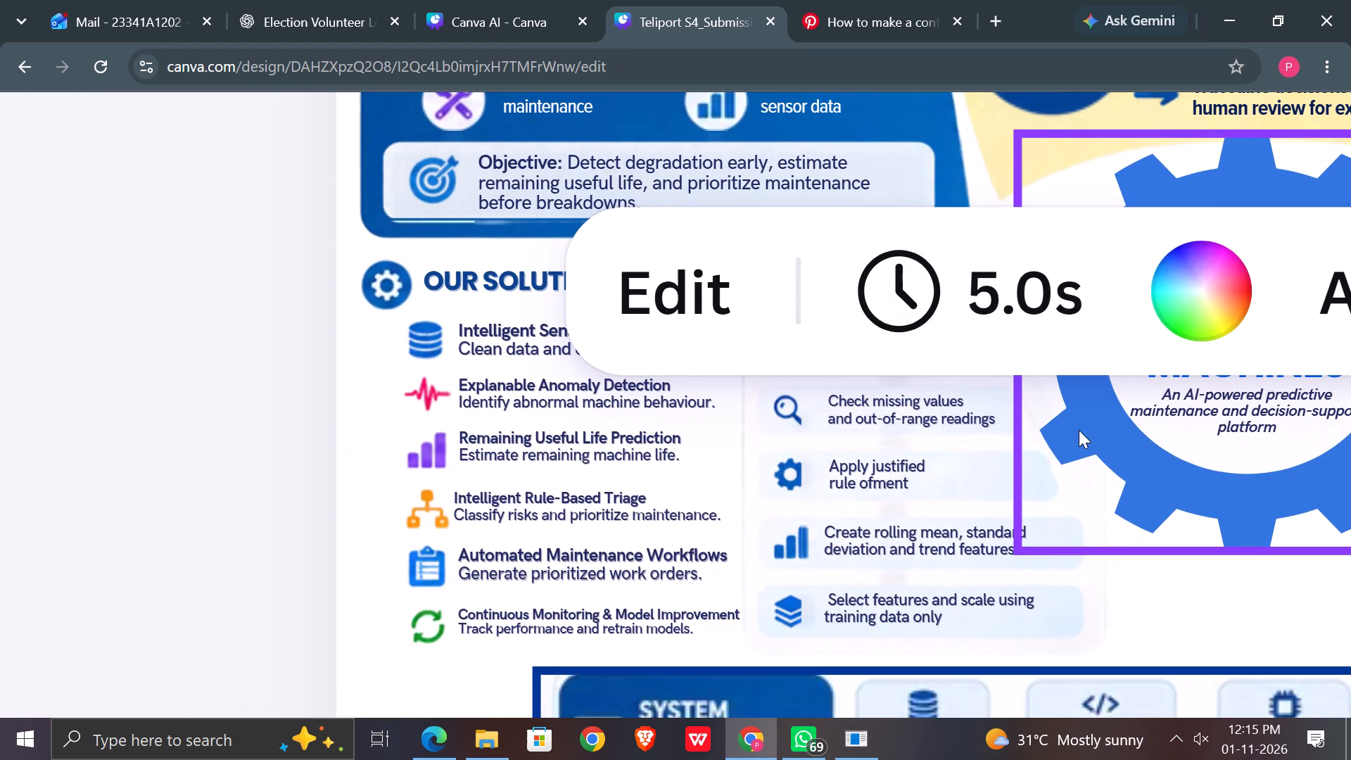
scroll(1079, 430, "left", 2)
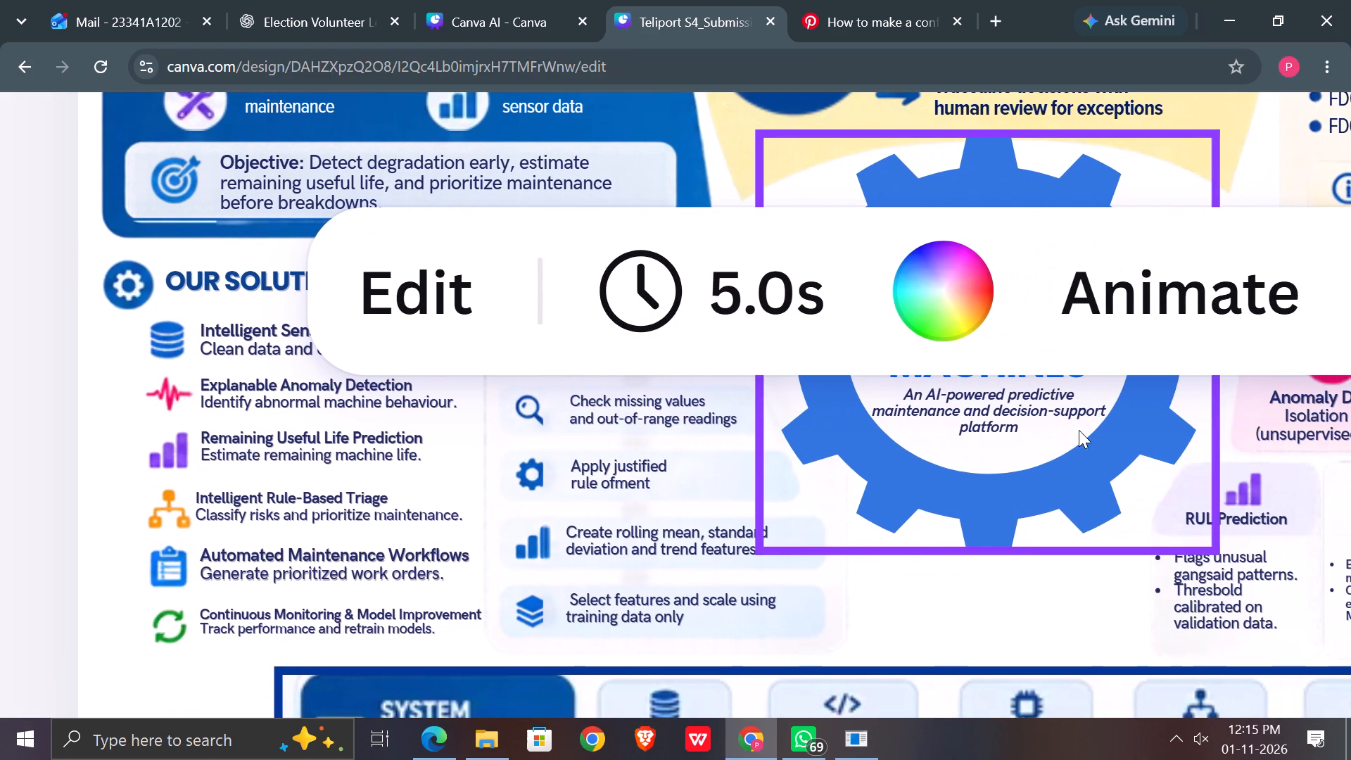
scroll(682, 596, "down", 3)
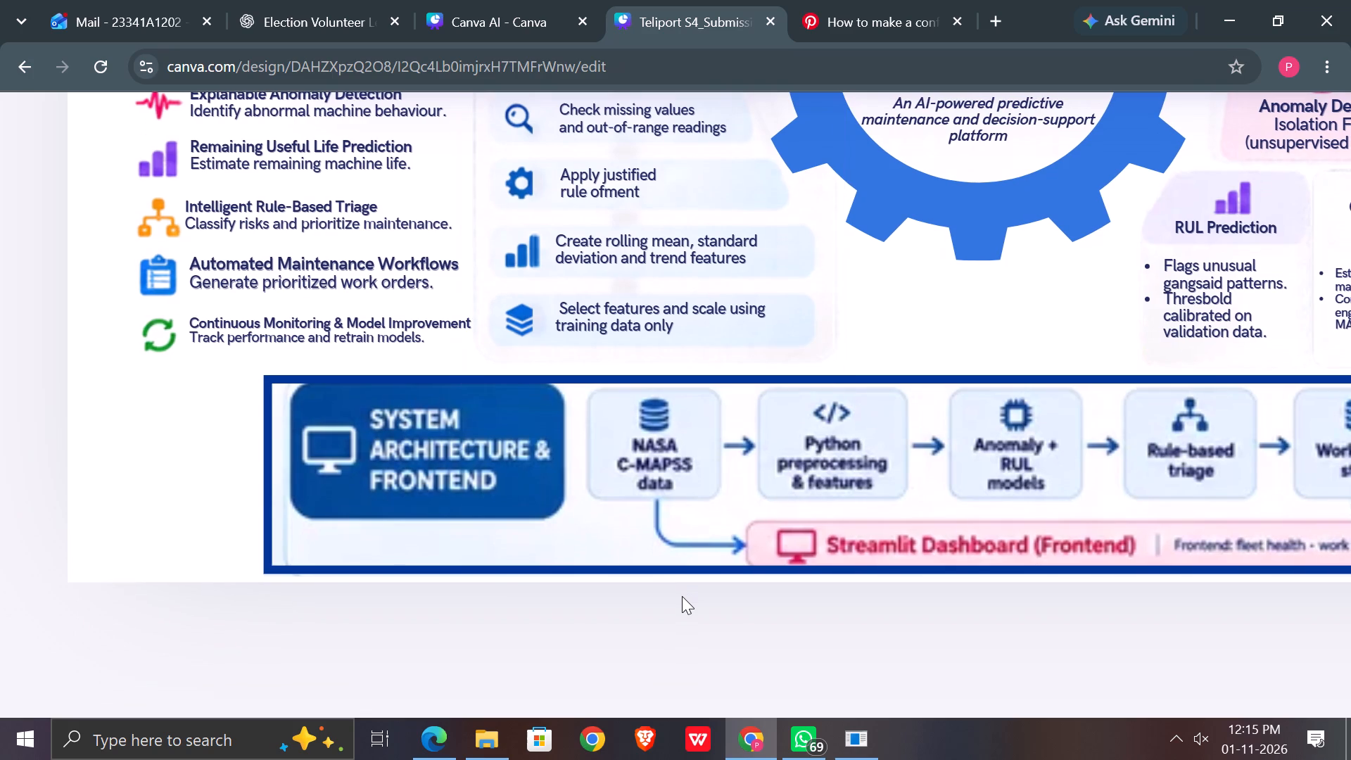
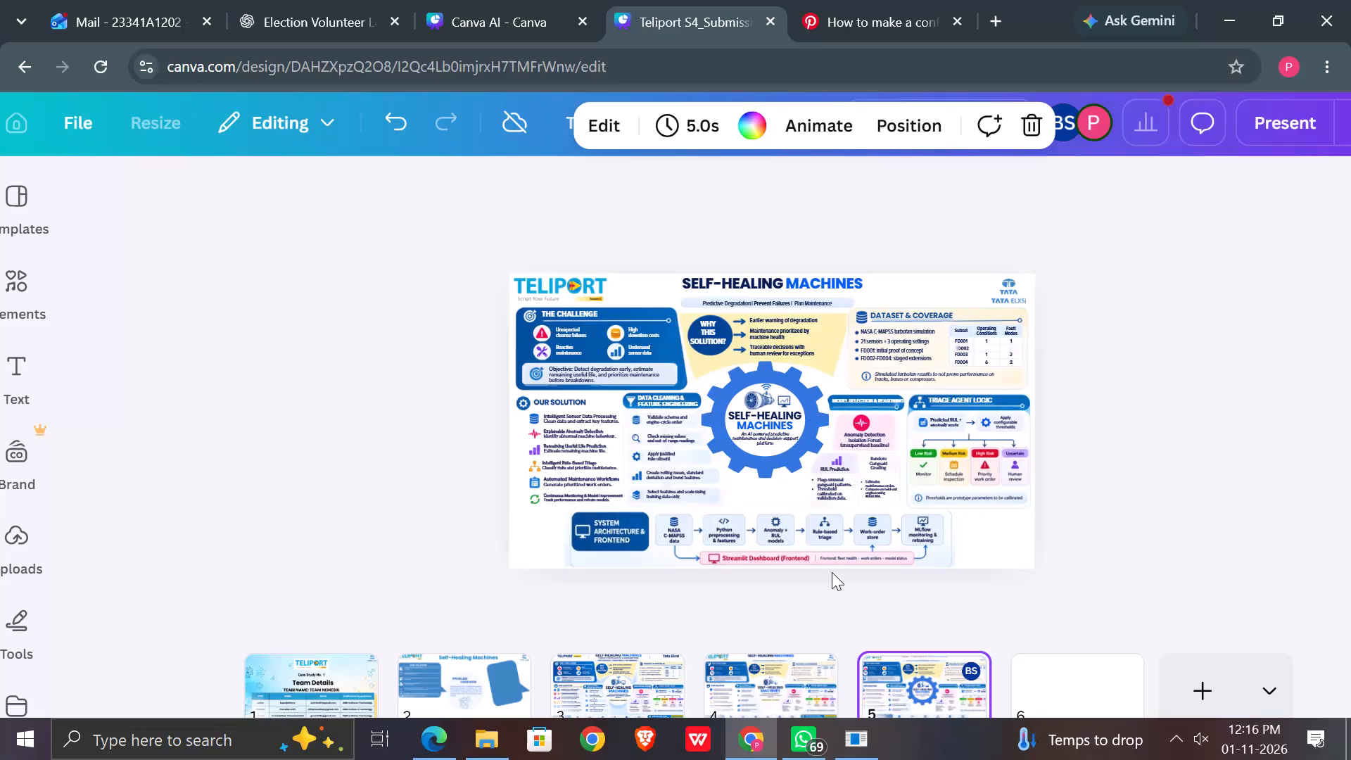
Examine page 5 close up, selecting the tagline text and its background strip under the title and checking the surrounding sections.
scroll(832, 572, "left", 1)
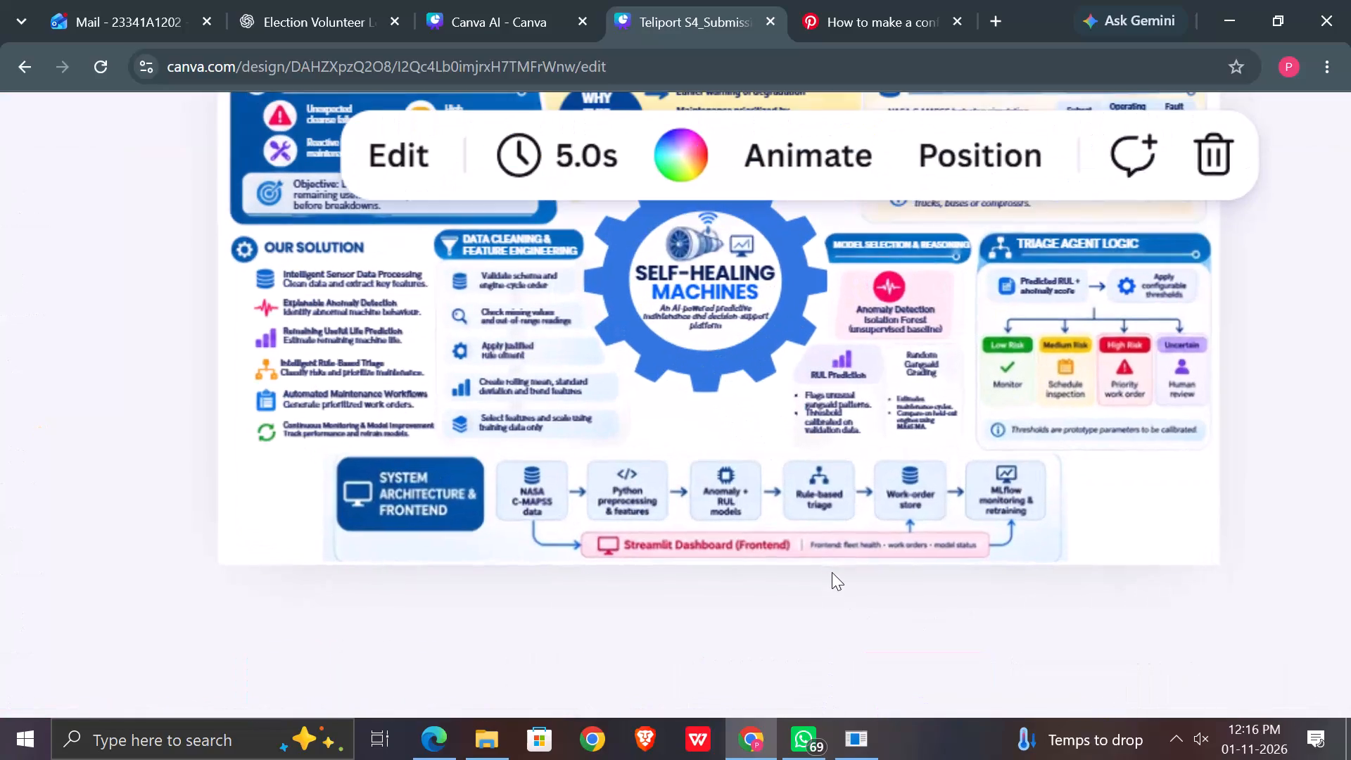
scroll(832, 571, "up", 2)
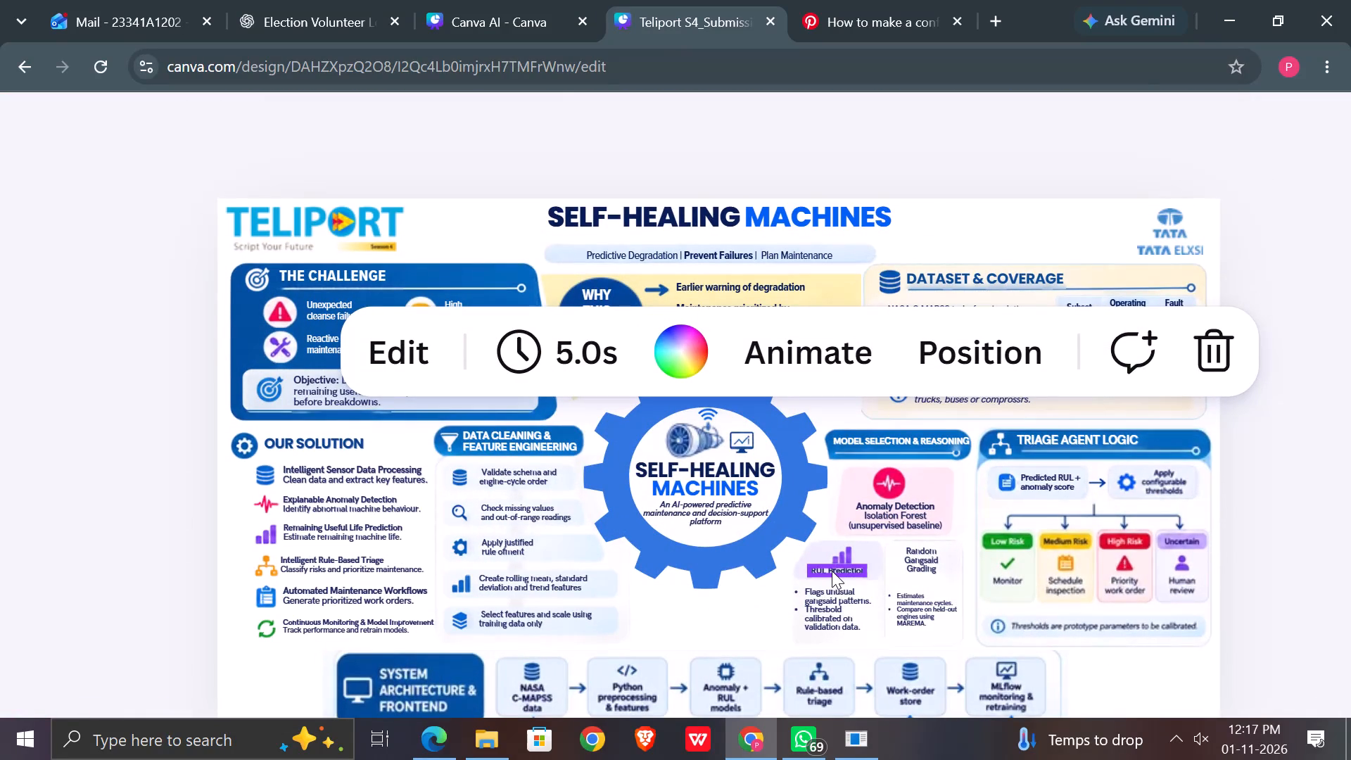
scroll(832, 571, "up", 2)
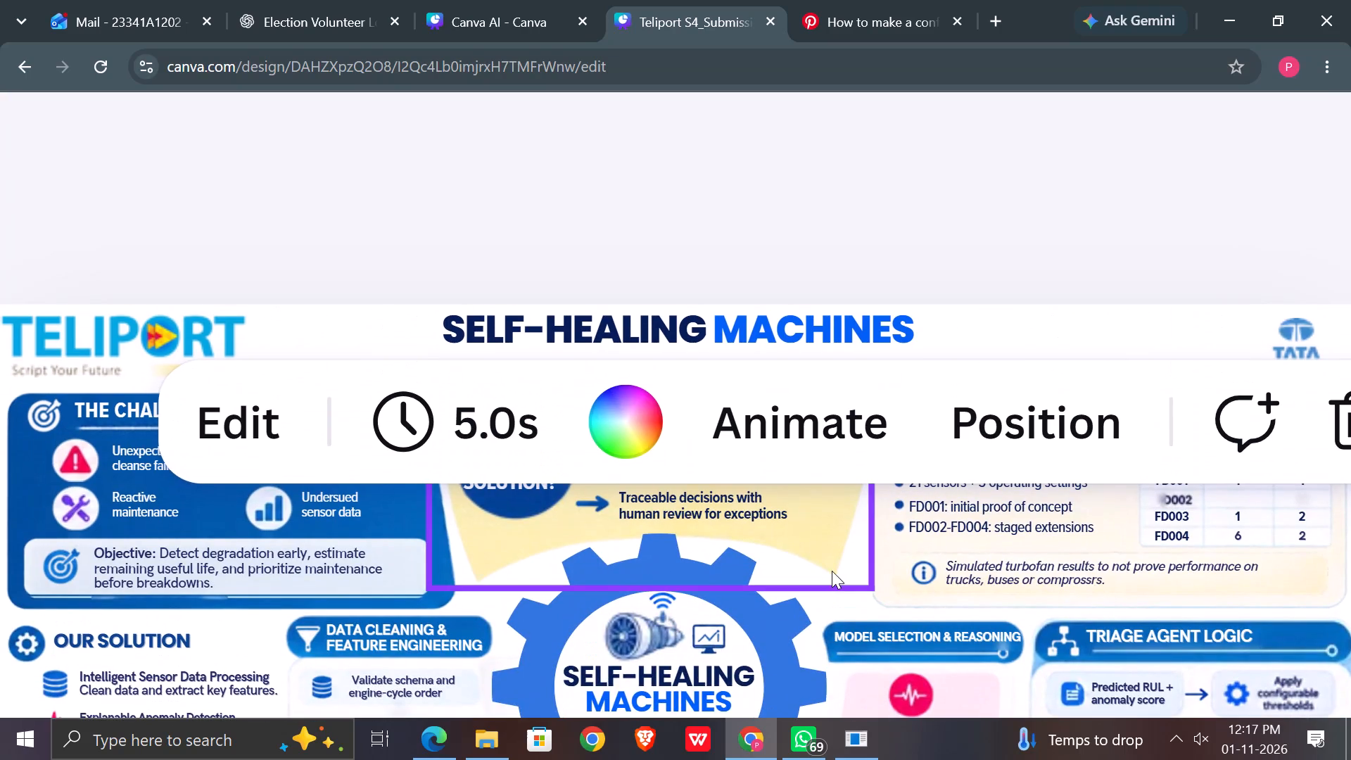
left_click(790, 242)
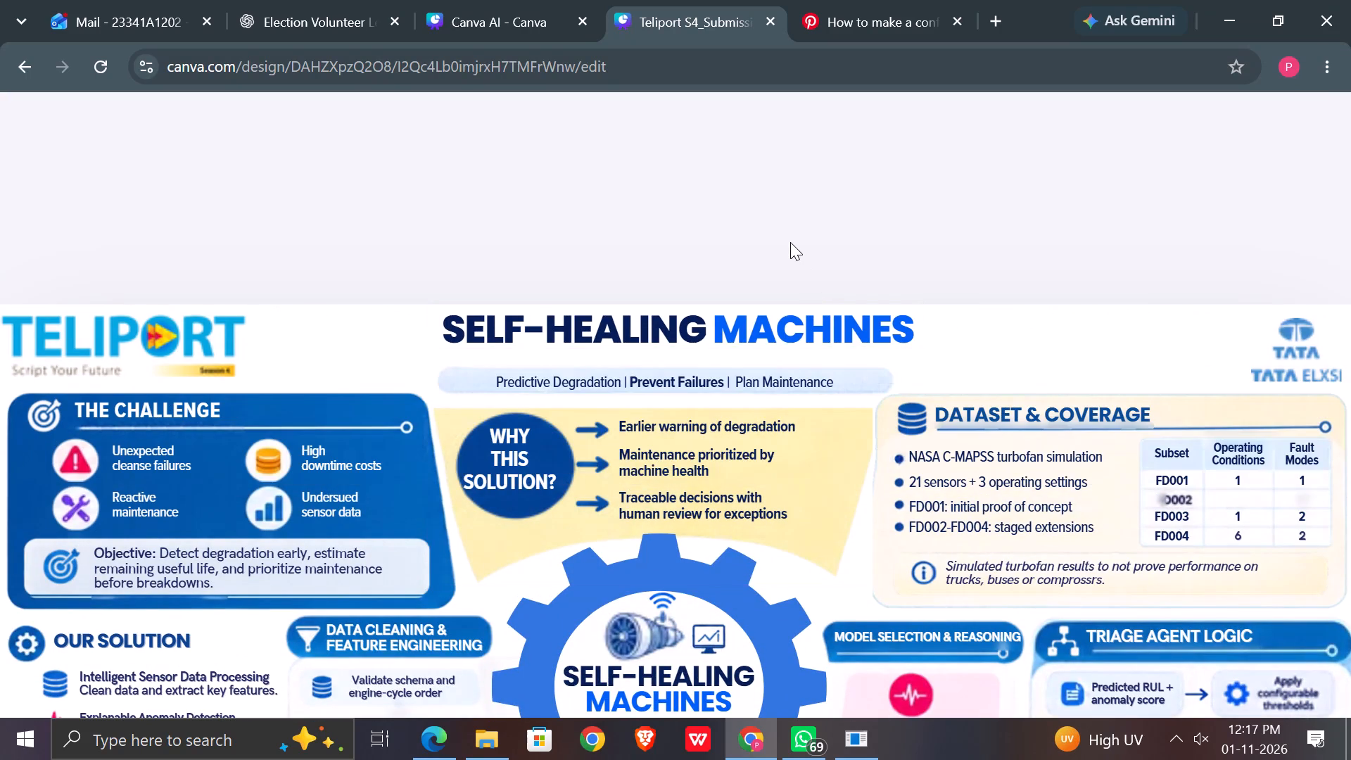
left_click(638, 373)
scroll(638, 373, "up", 2)
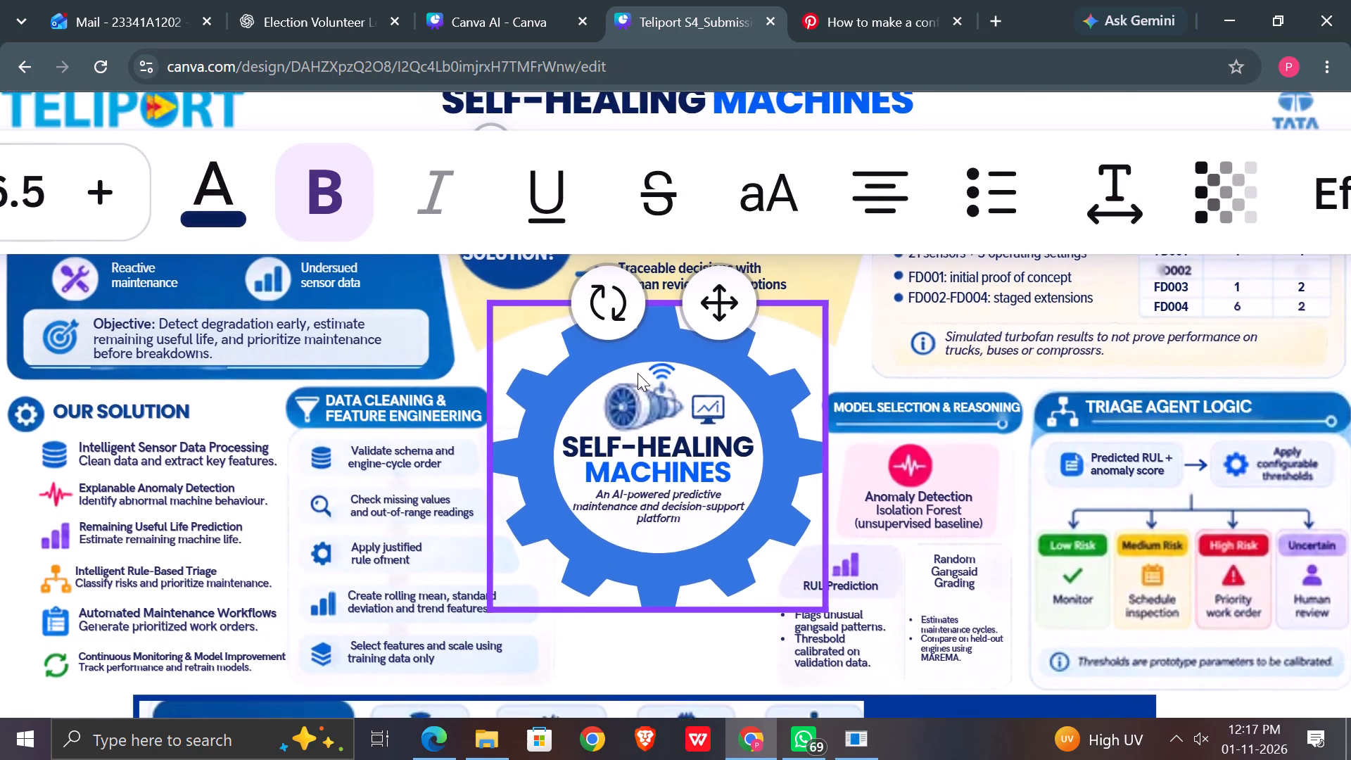
scroll(638, 373, "up", 3)
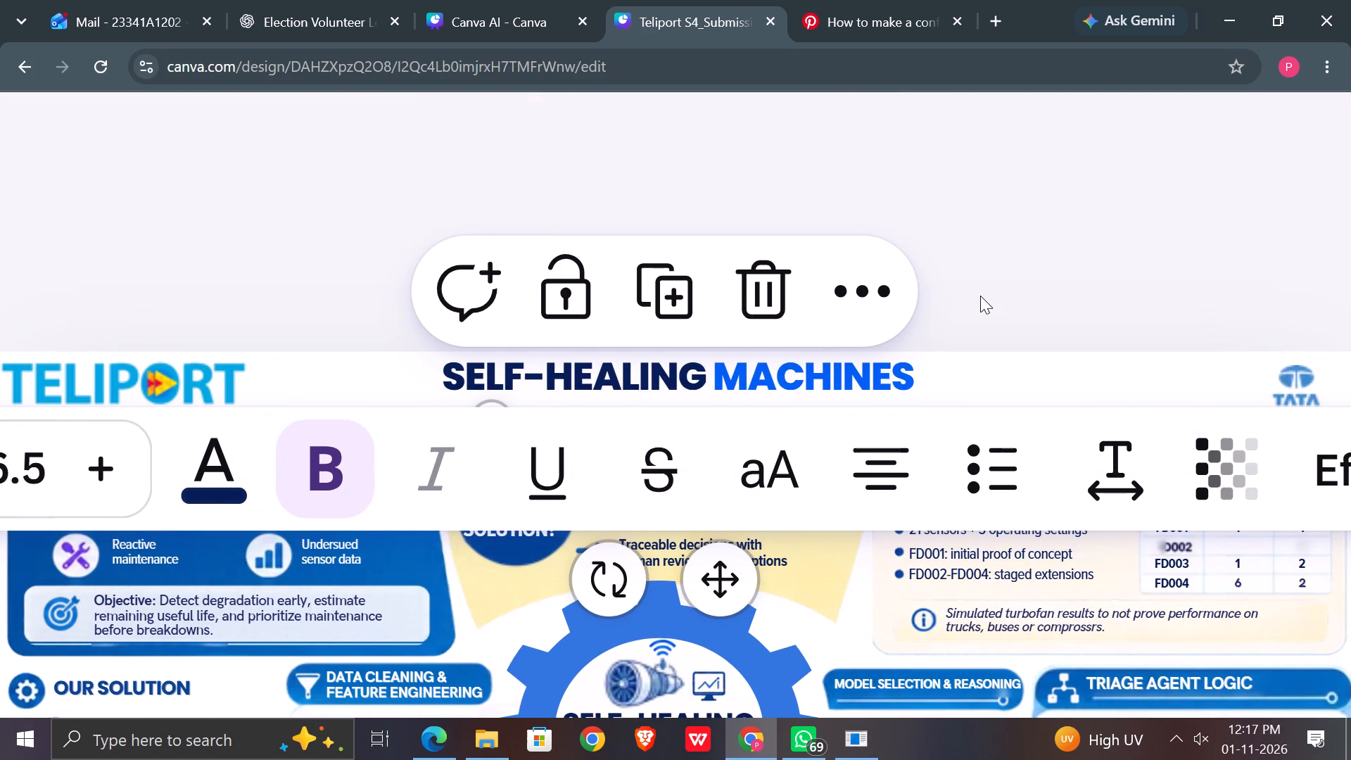
left_click(980, 296)
left_click(859, 428)
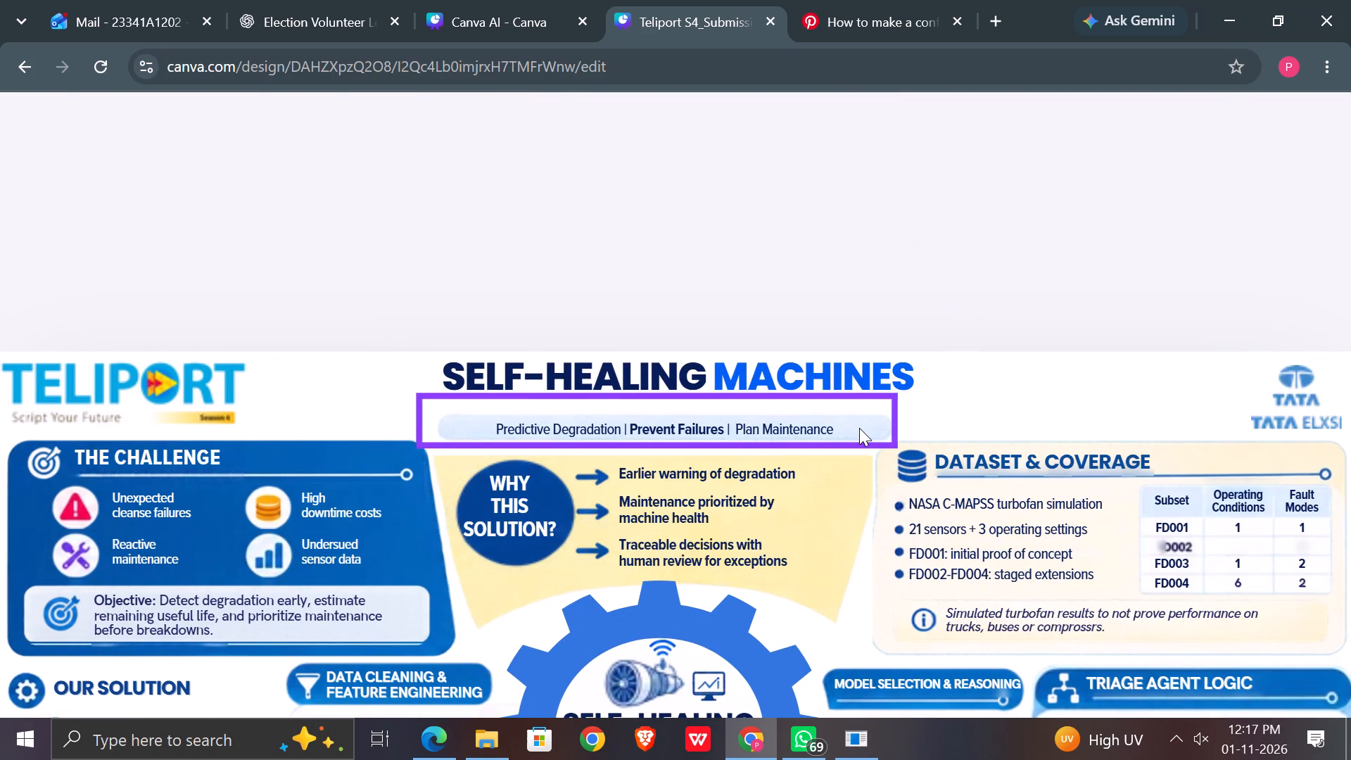
scroll(859, 428, "up", 3)
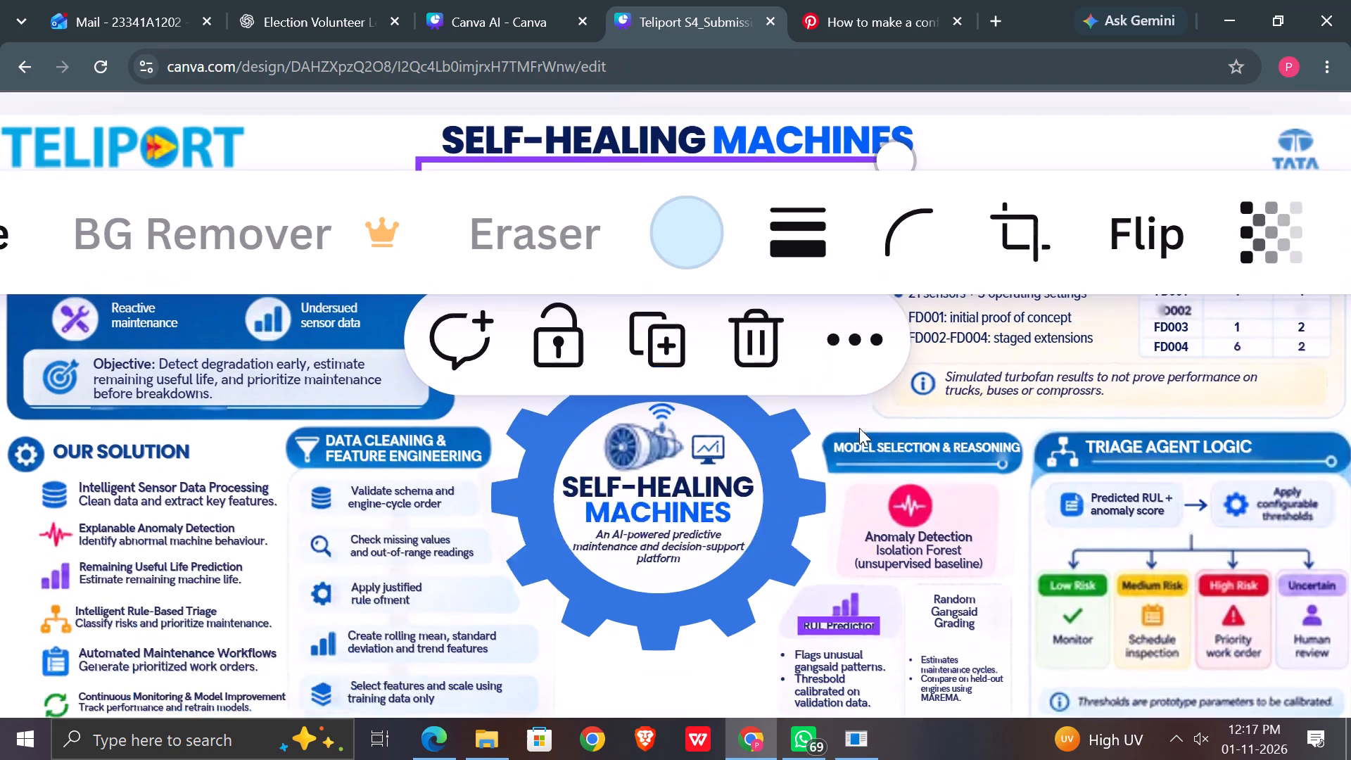
left_click(968, 265)
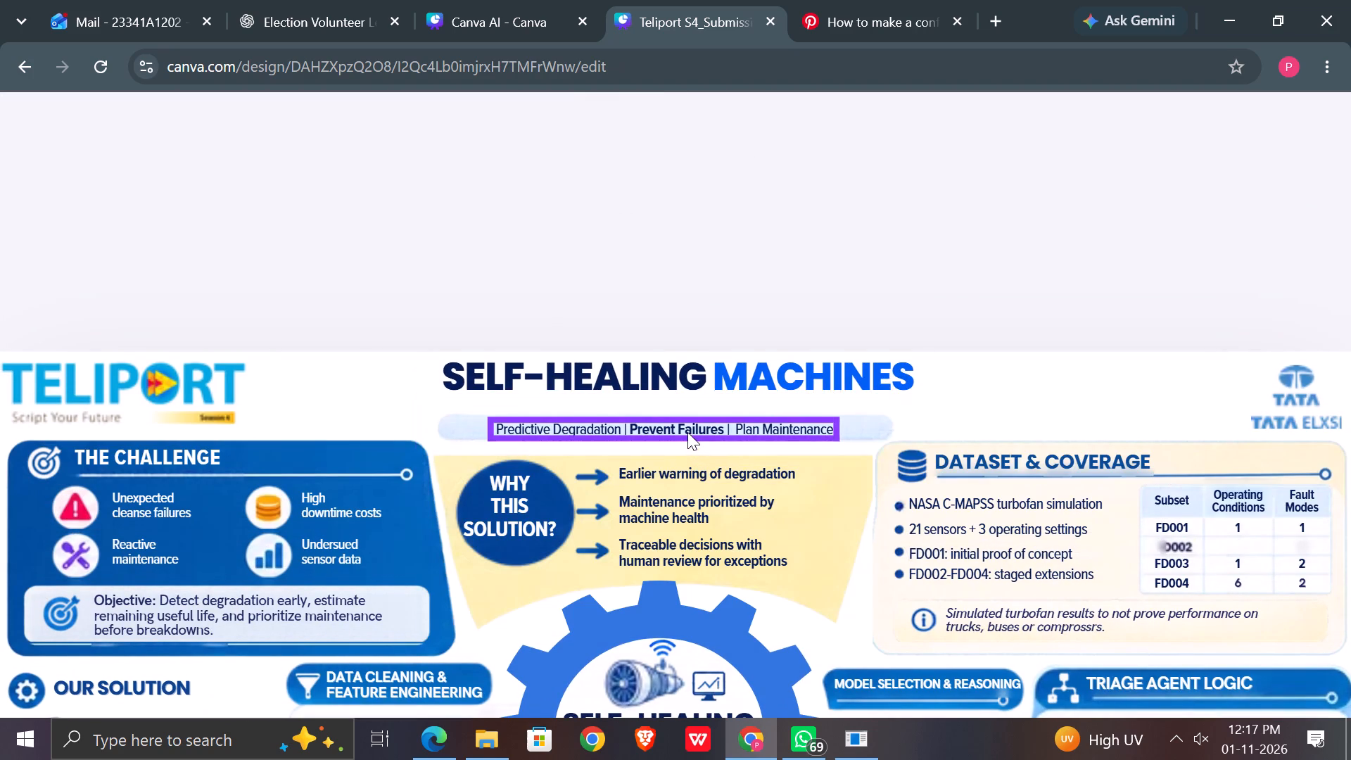
left_click(684, 429)
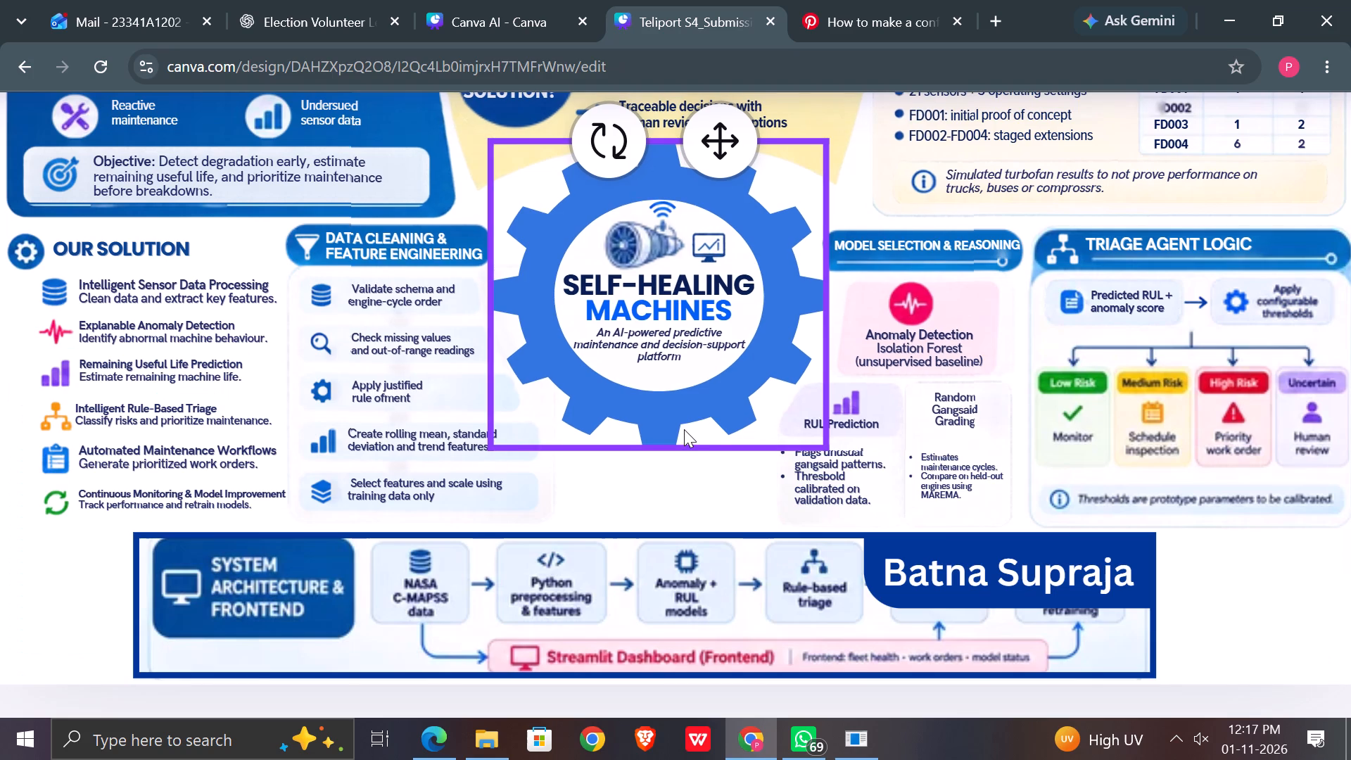
scroll(684, 429, "up", 2)
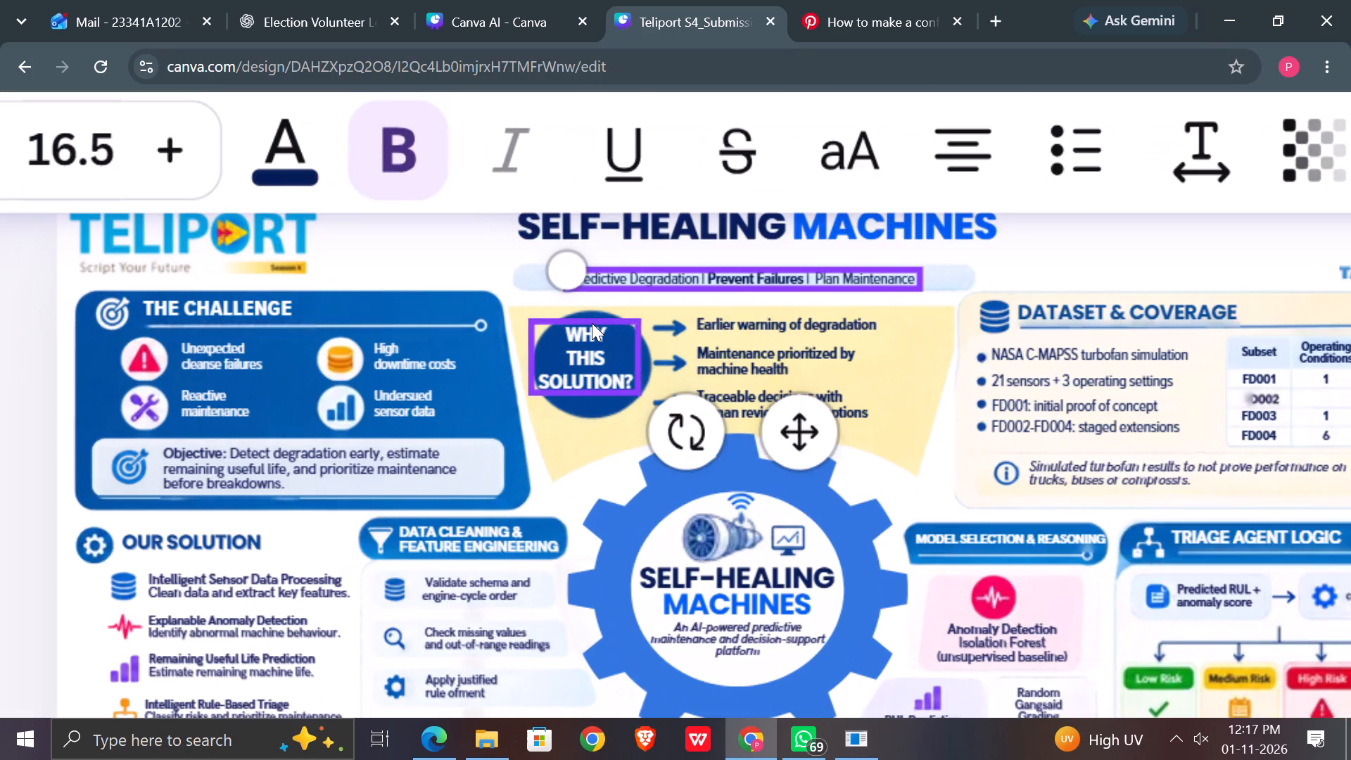
scroll(592, 323, "up", 1)
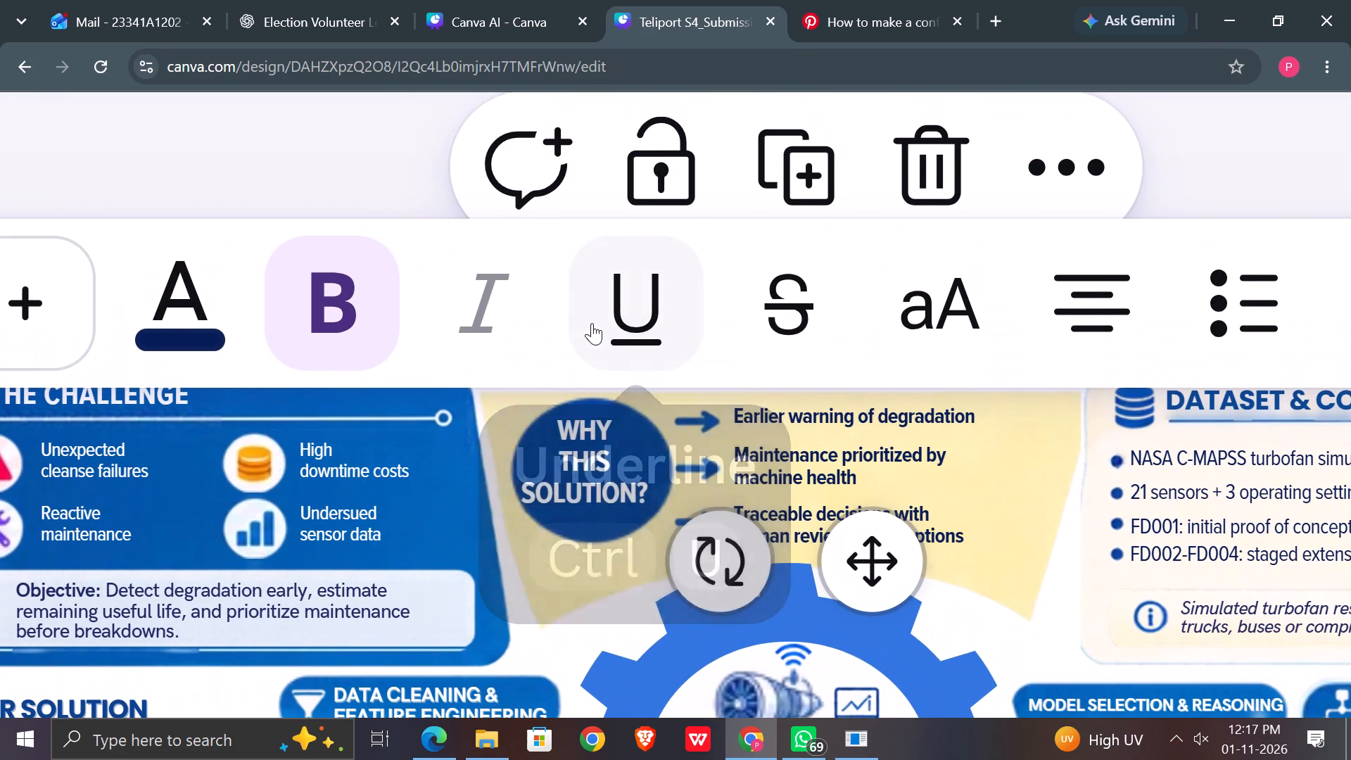
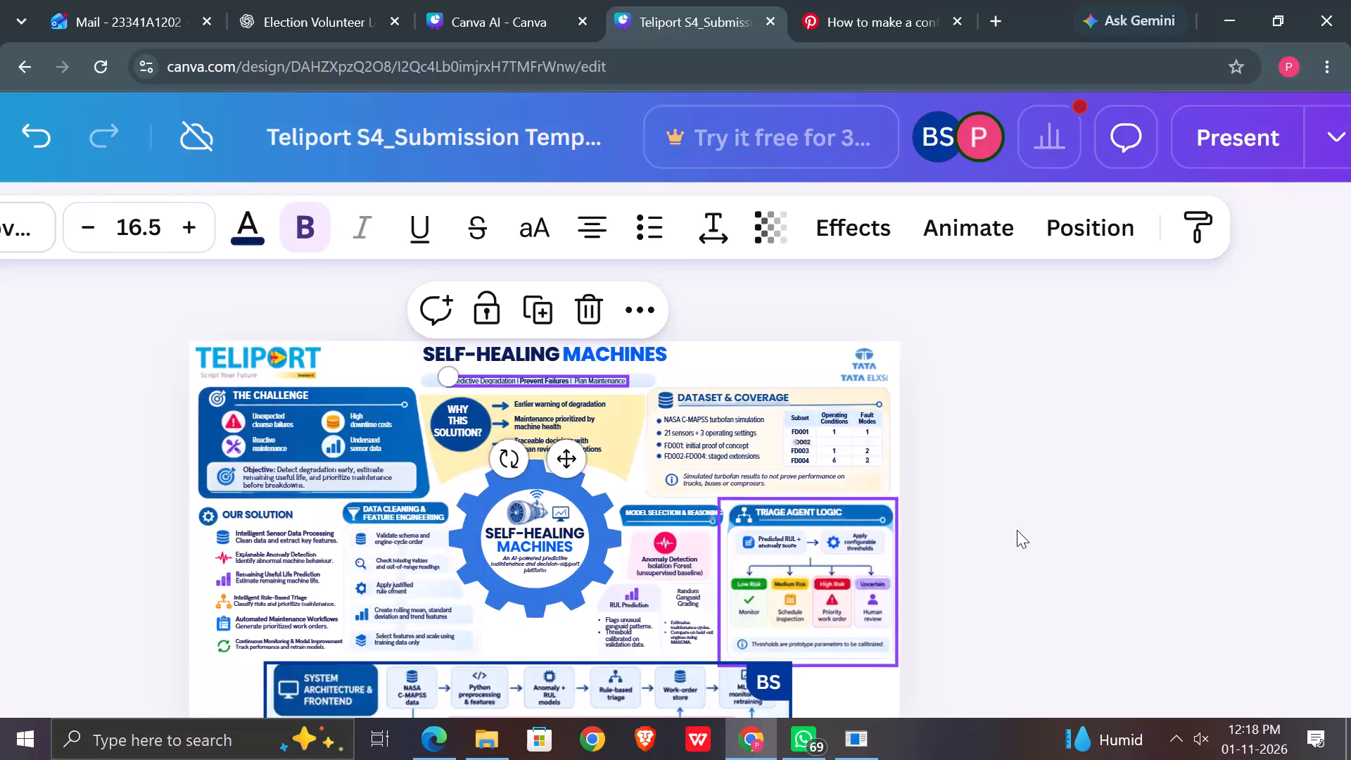
Examine page 5's triage logic, model selection, data cleaning and system architecture sections close up.
left_click(1017, 530)
scroll(1024, 437, "down", 3)
scroll(1024, 437, "right", 1)
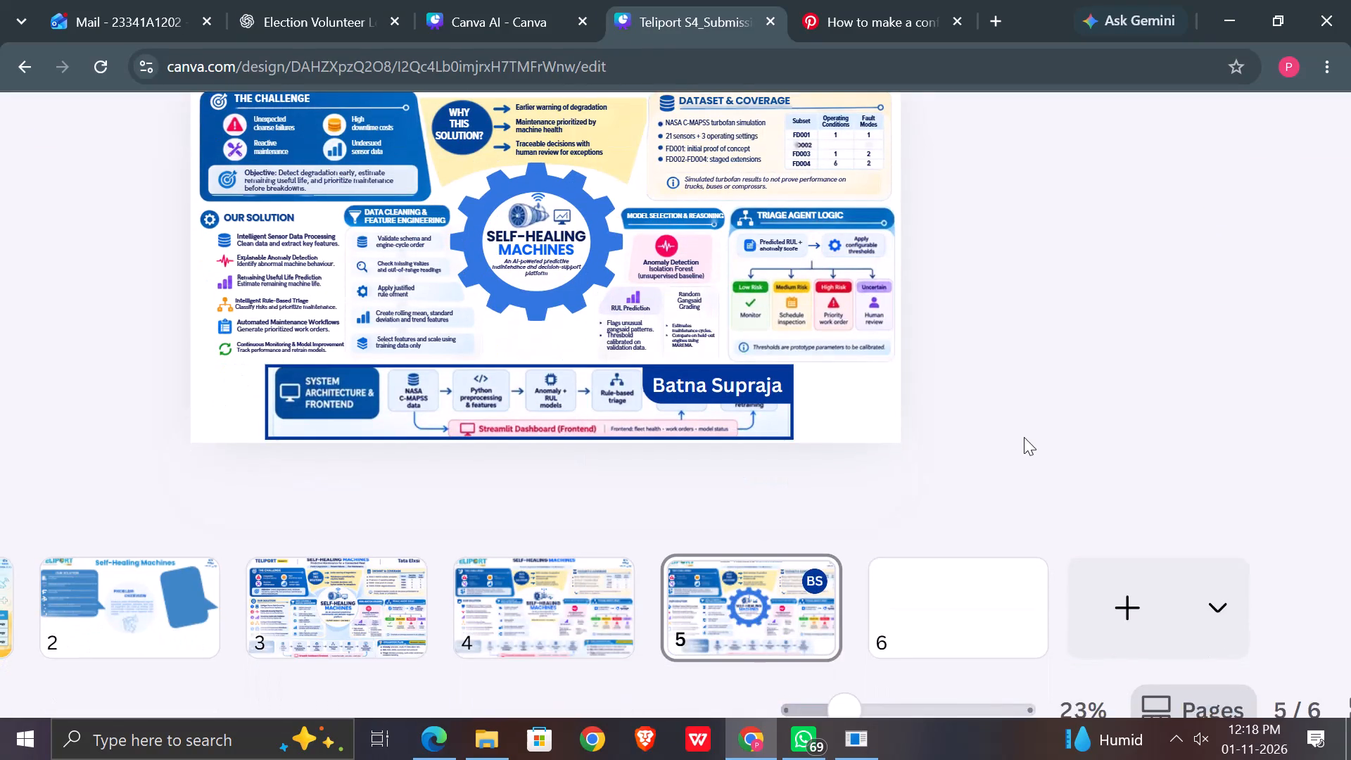
scroll(1024, 437, "right", 1)
scroll(1024, 437, "up", 1)
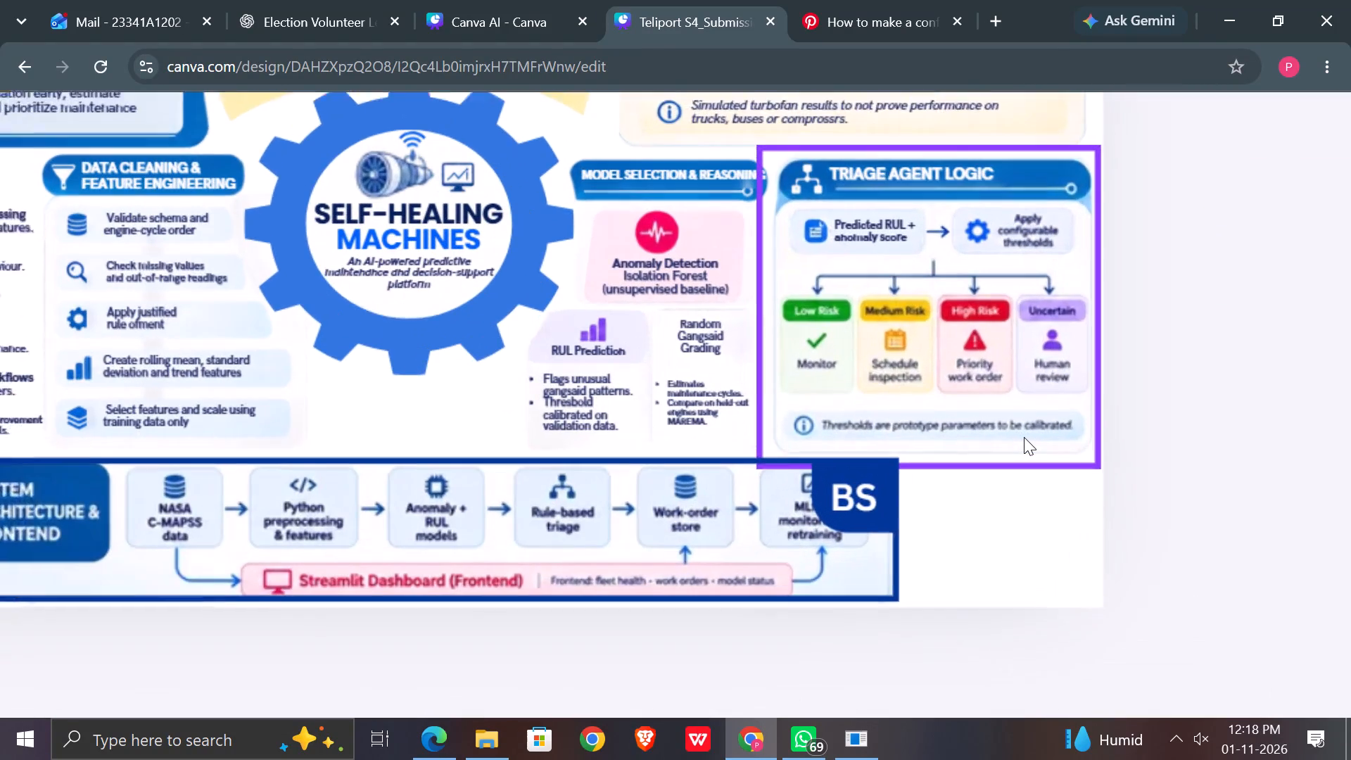
scroll(1024, 437, "up", 1)
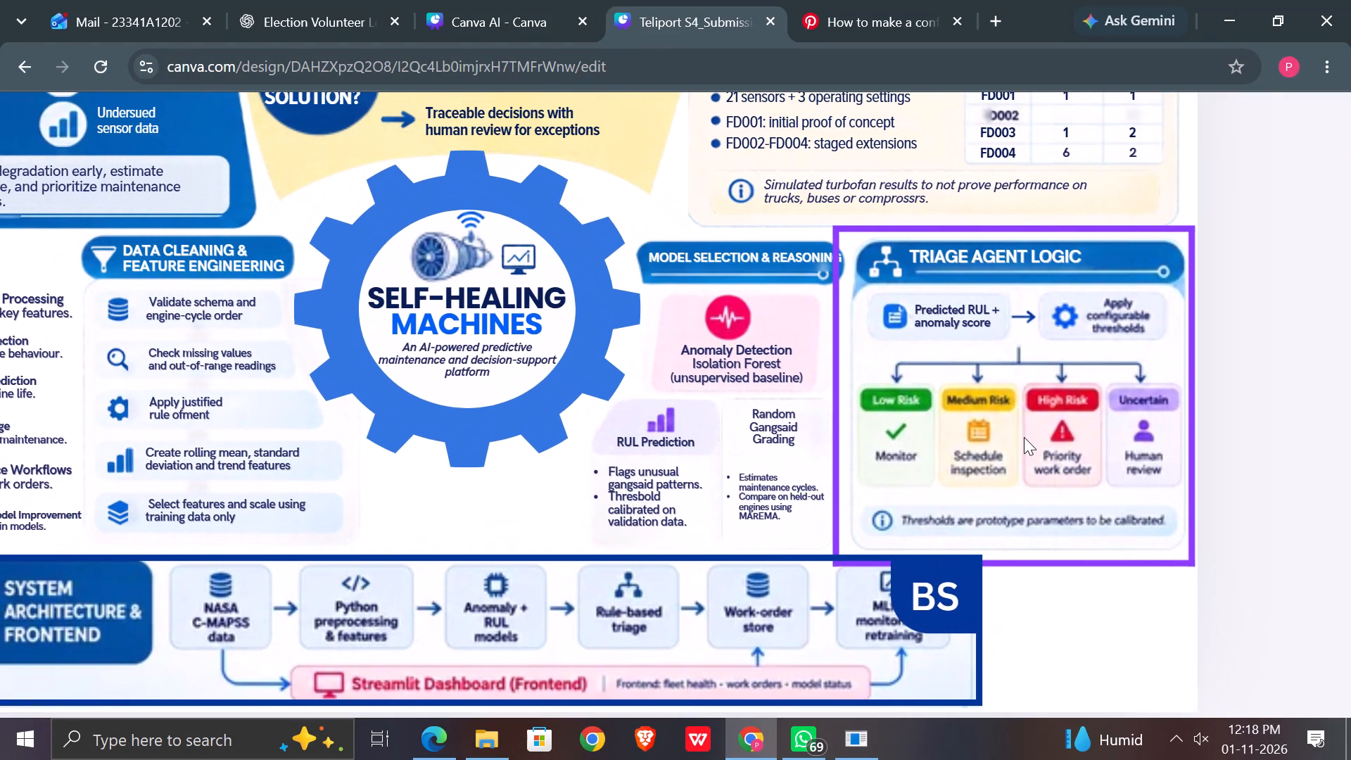
scroll(1024, 437, "right", 1)
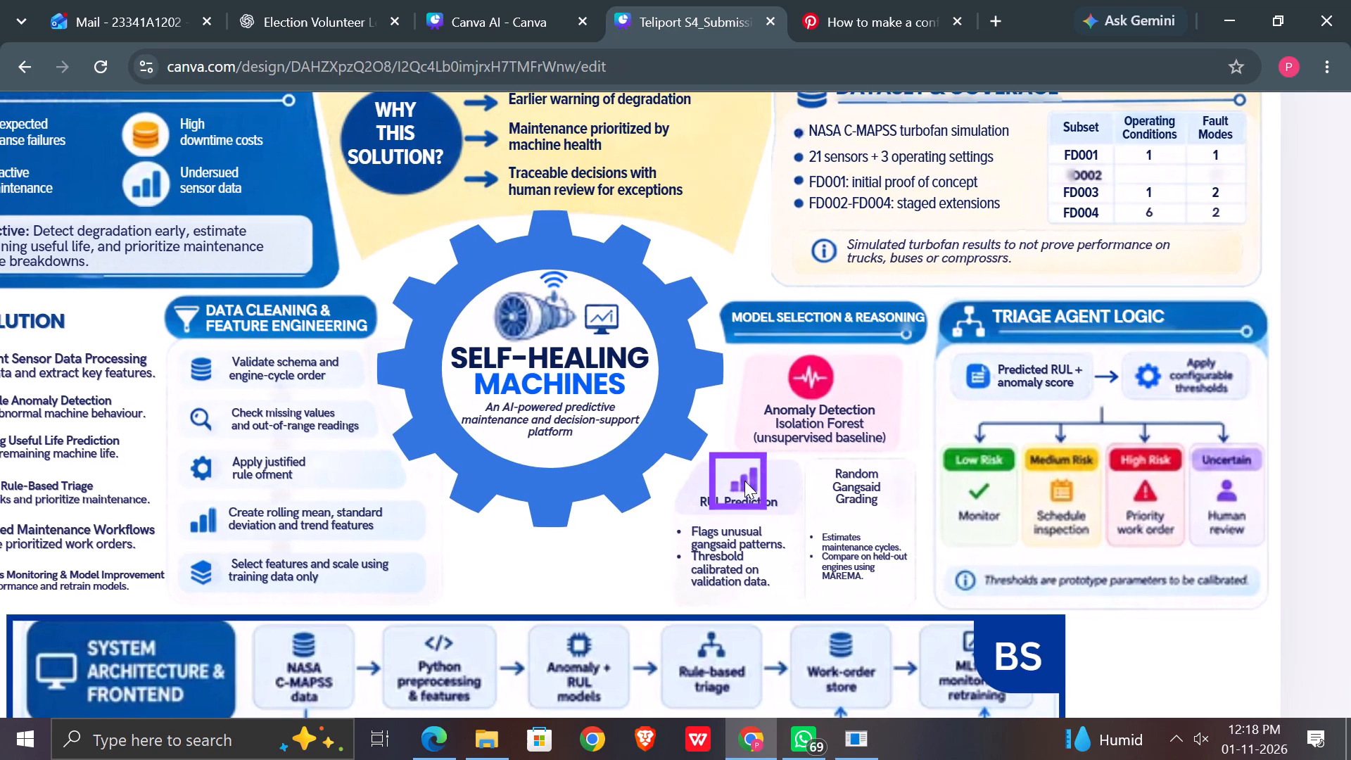
scroll(744, 481, "down", 3)
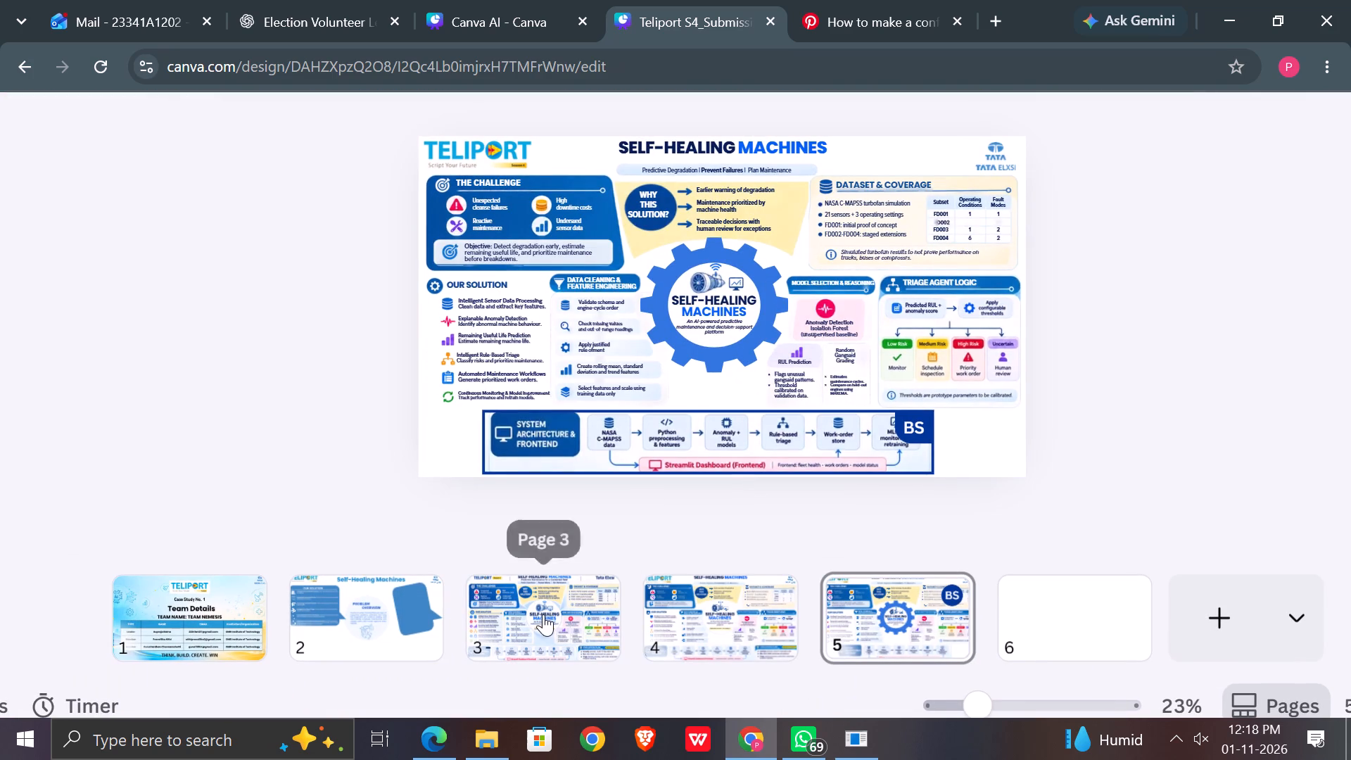
Copy the whole Problem Overview paragraph from the central circle on page 2.
left_click(351, 616)
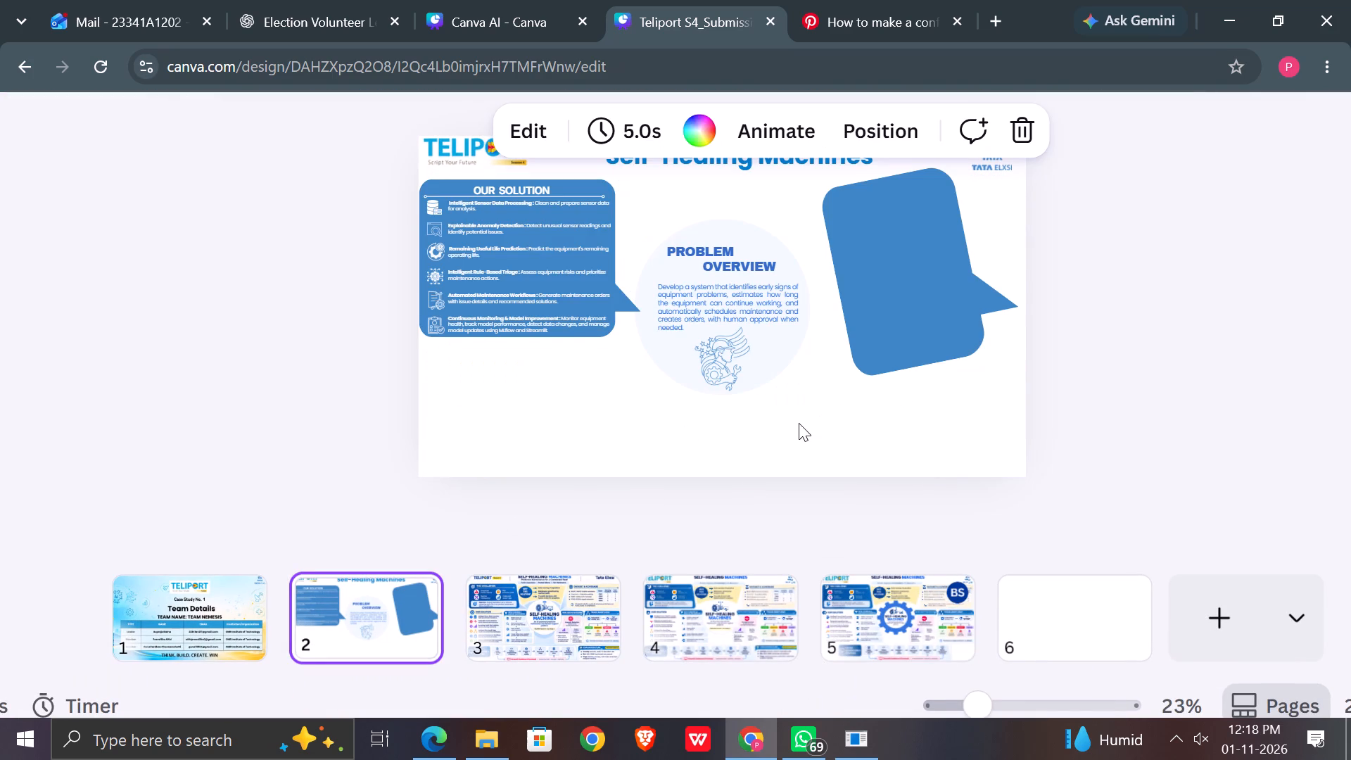
scroll(799, 423, "left", 2)
scroll(799, 423, "up", 2)
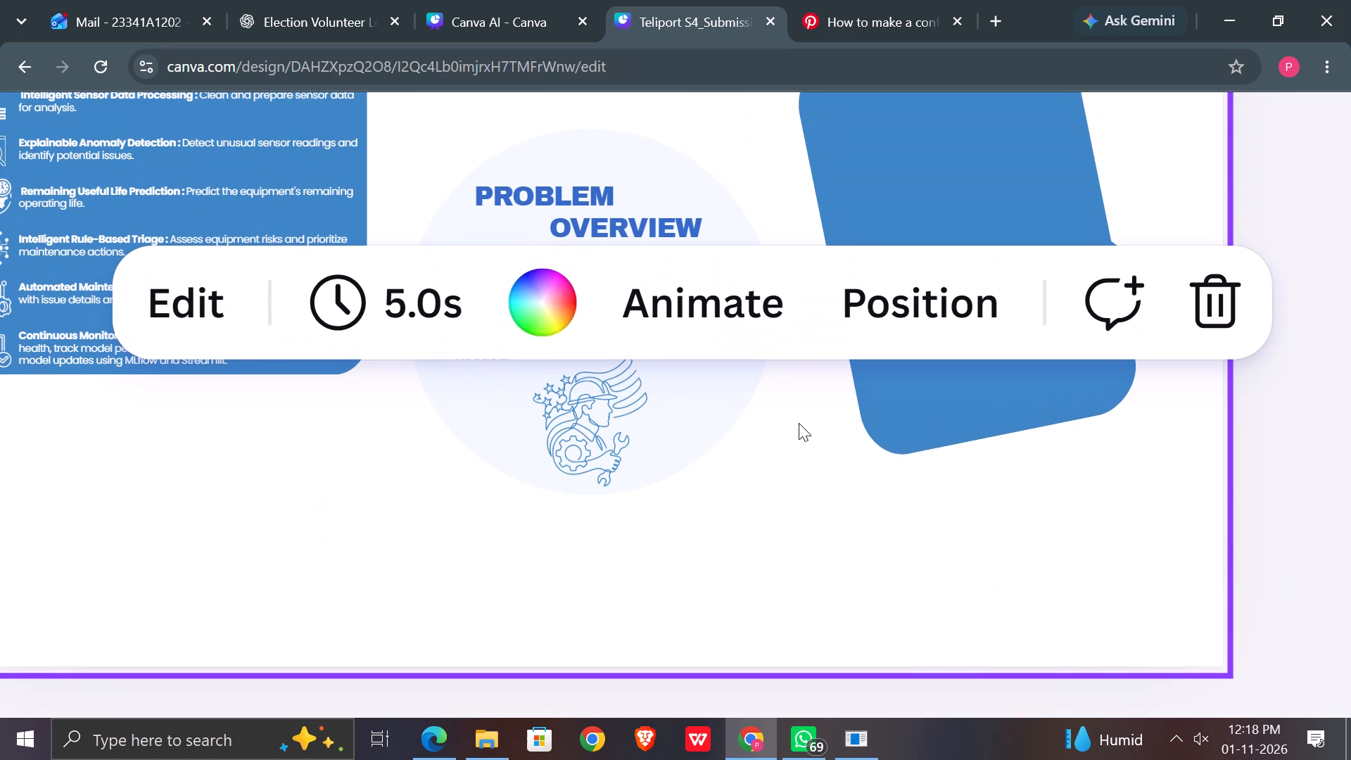
scroll(799, 423, "up", 1)
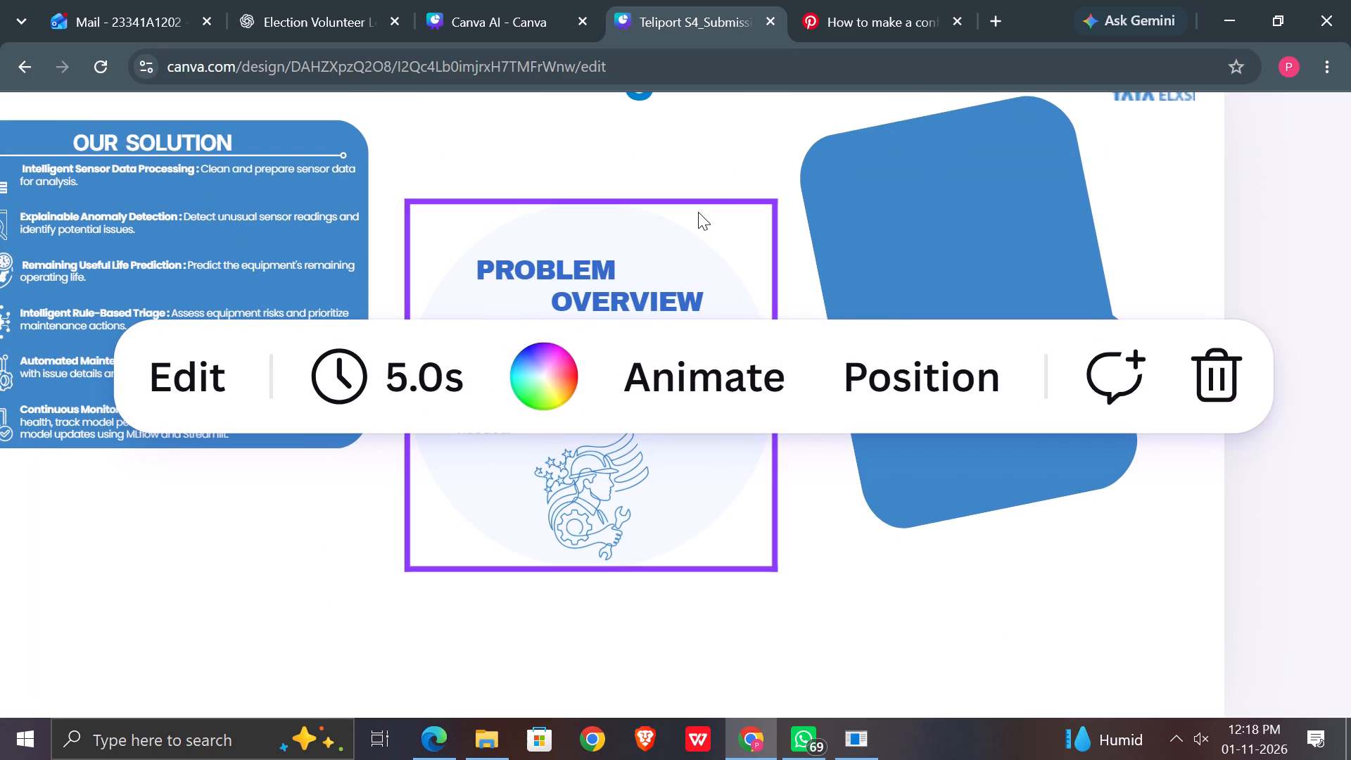
left_click(715, 134)
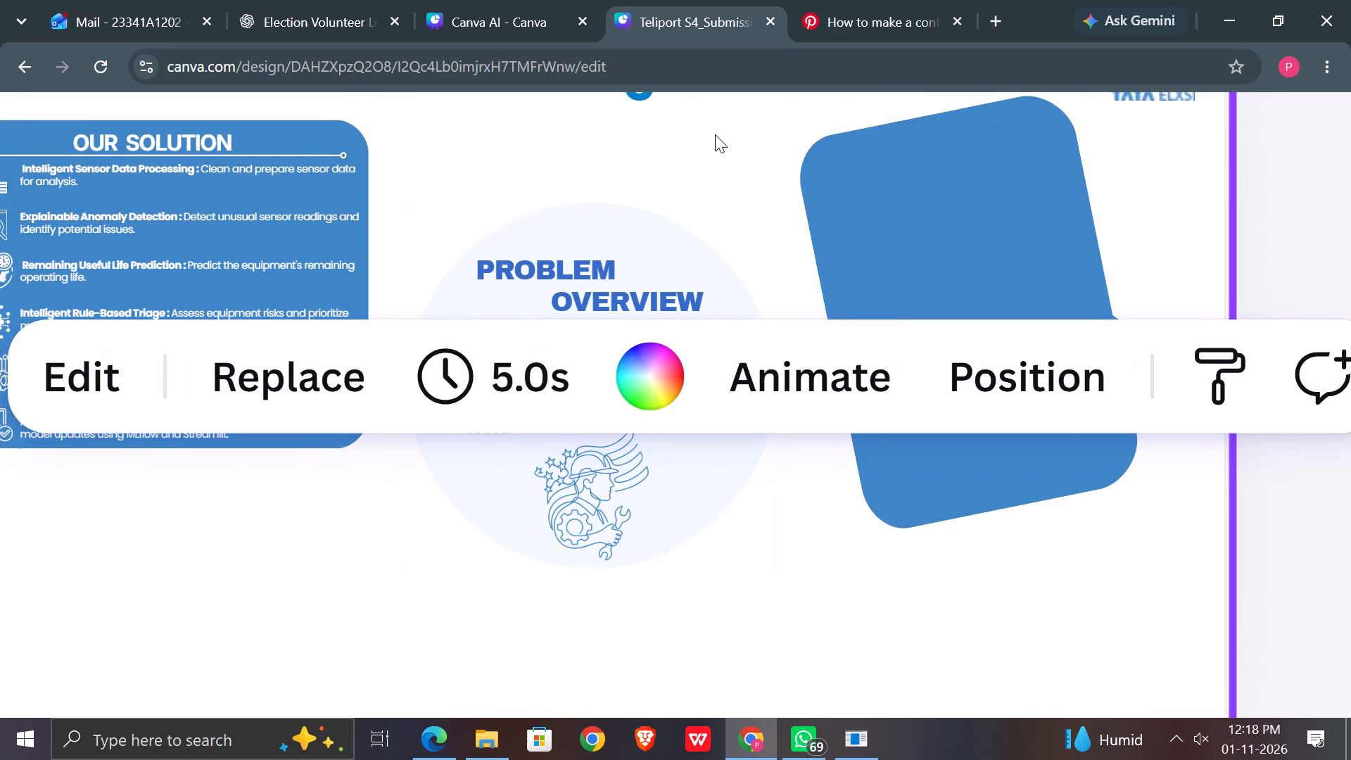
left_click(1286, 582)
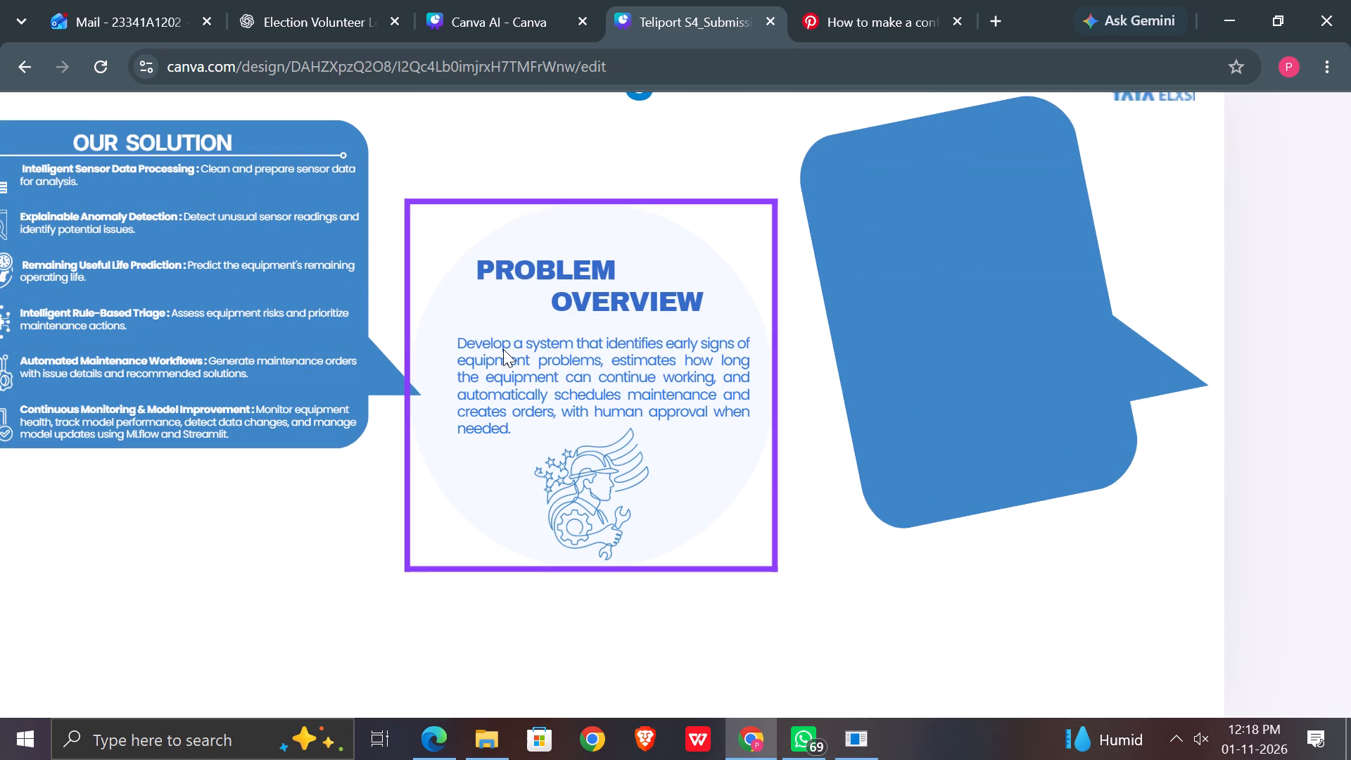
left_click(492, 386)
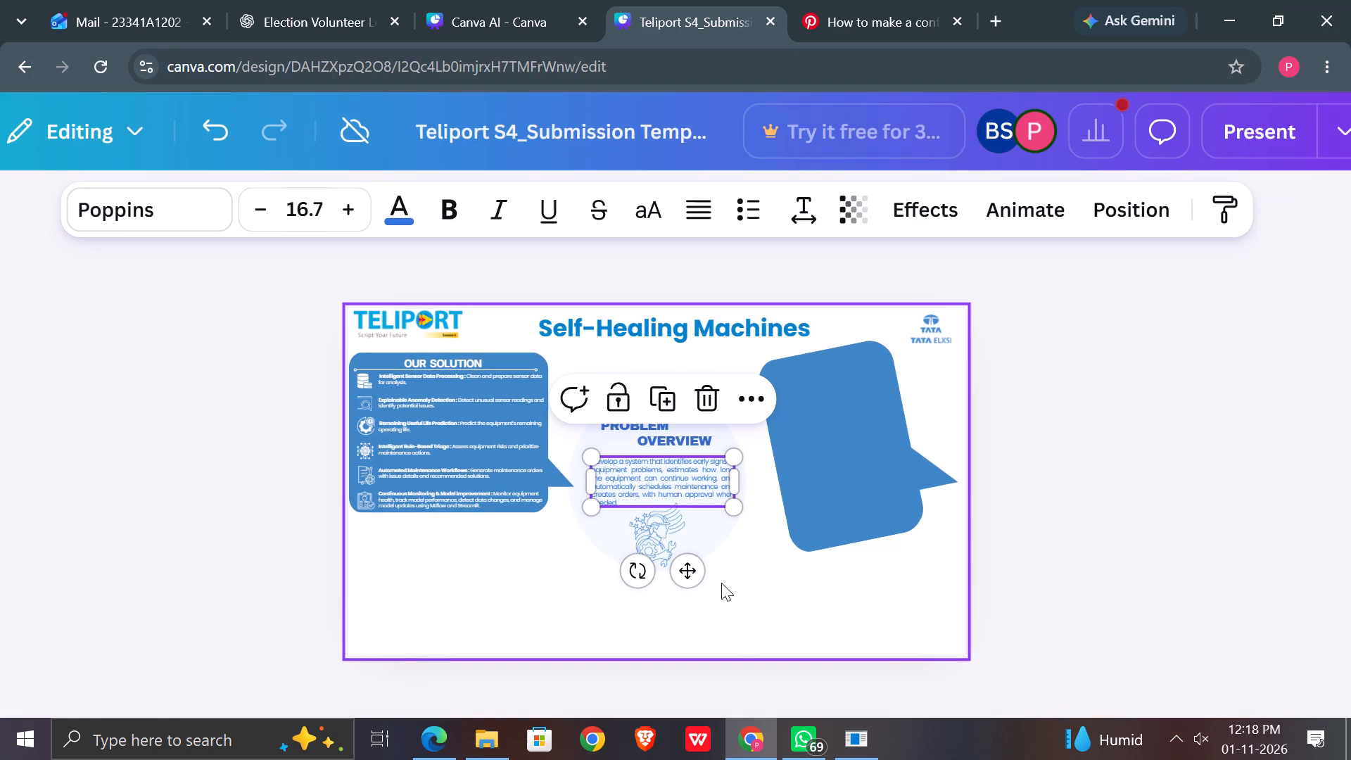
double_click(614, 477)
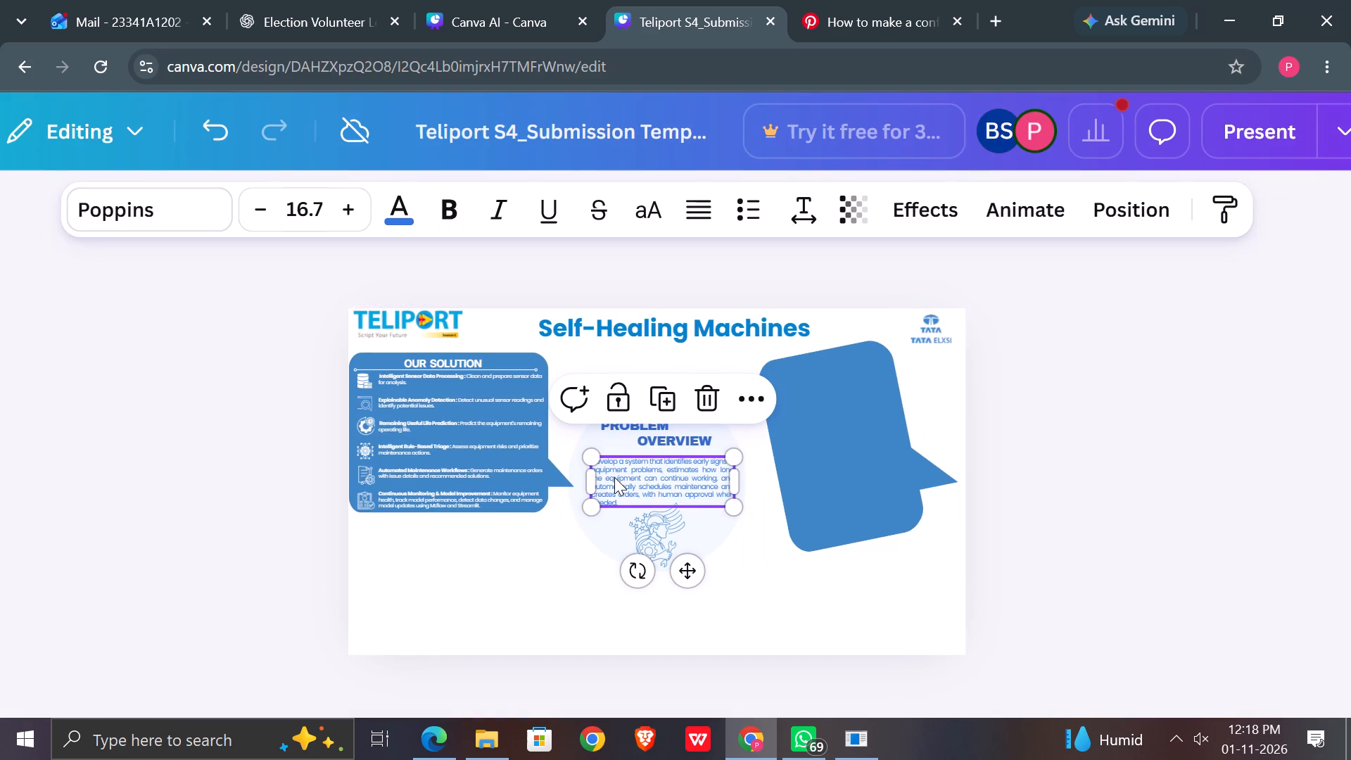
key("ctrl+a")
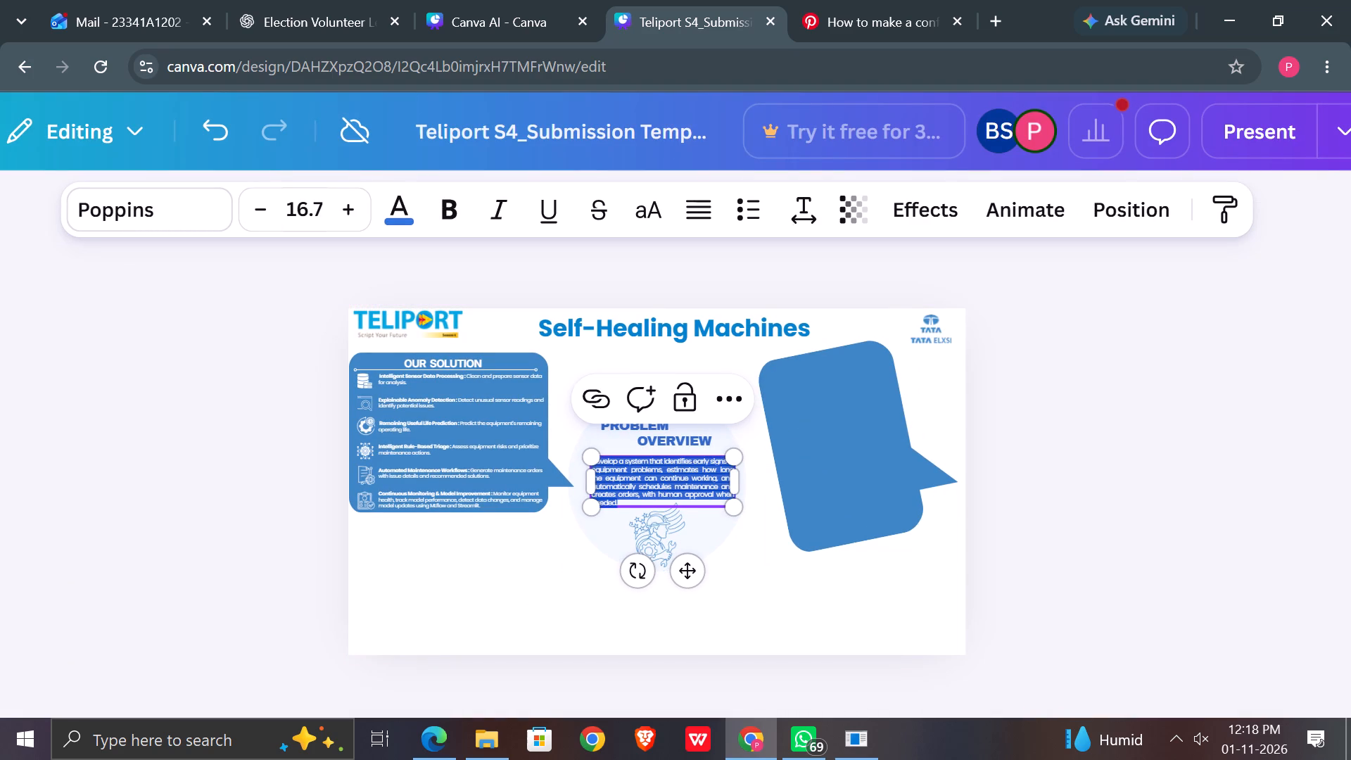
key("ctrl+c")
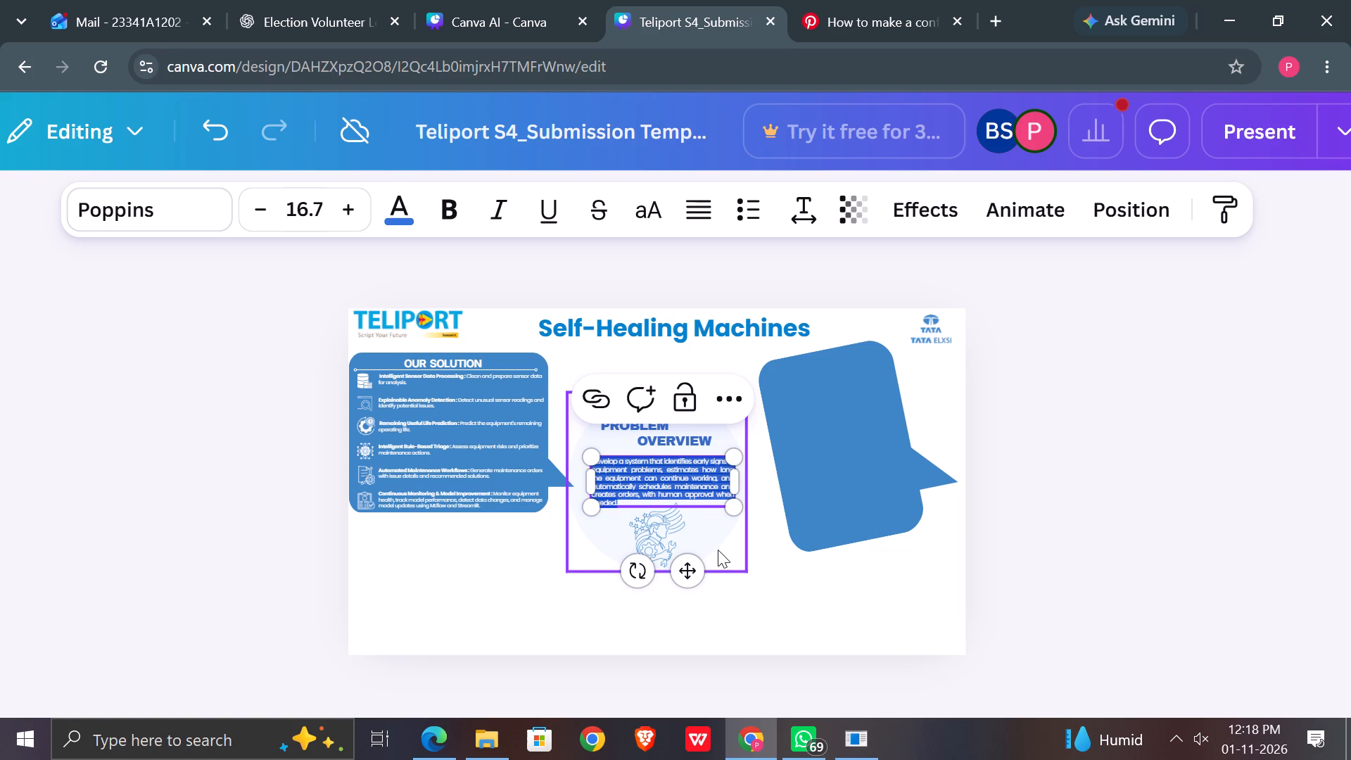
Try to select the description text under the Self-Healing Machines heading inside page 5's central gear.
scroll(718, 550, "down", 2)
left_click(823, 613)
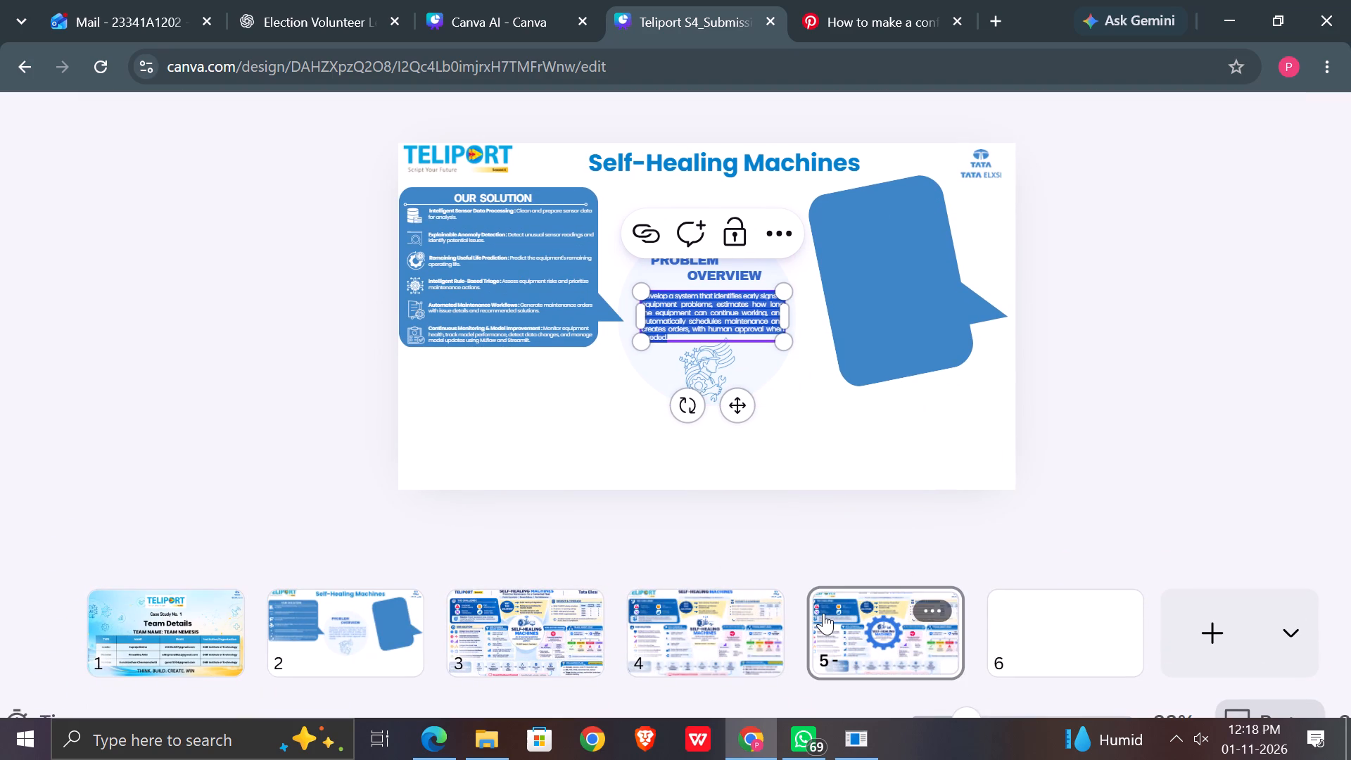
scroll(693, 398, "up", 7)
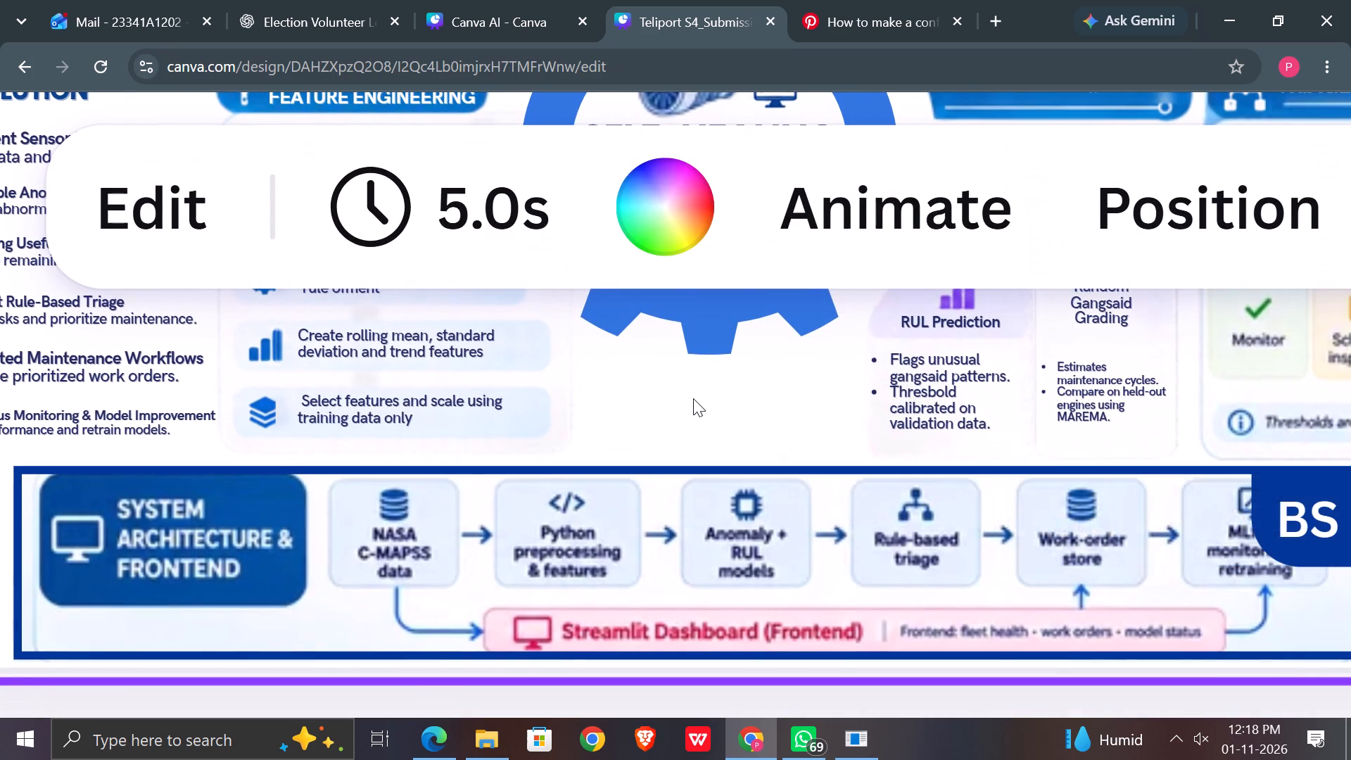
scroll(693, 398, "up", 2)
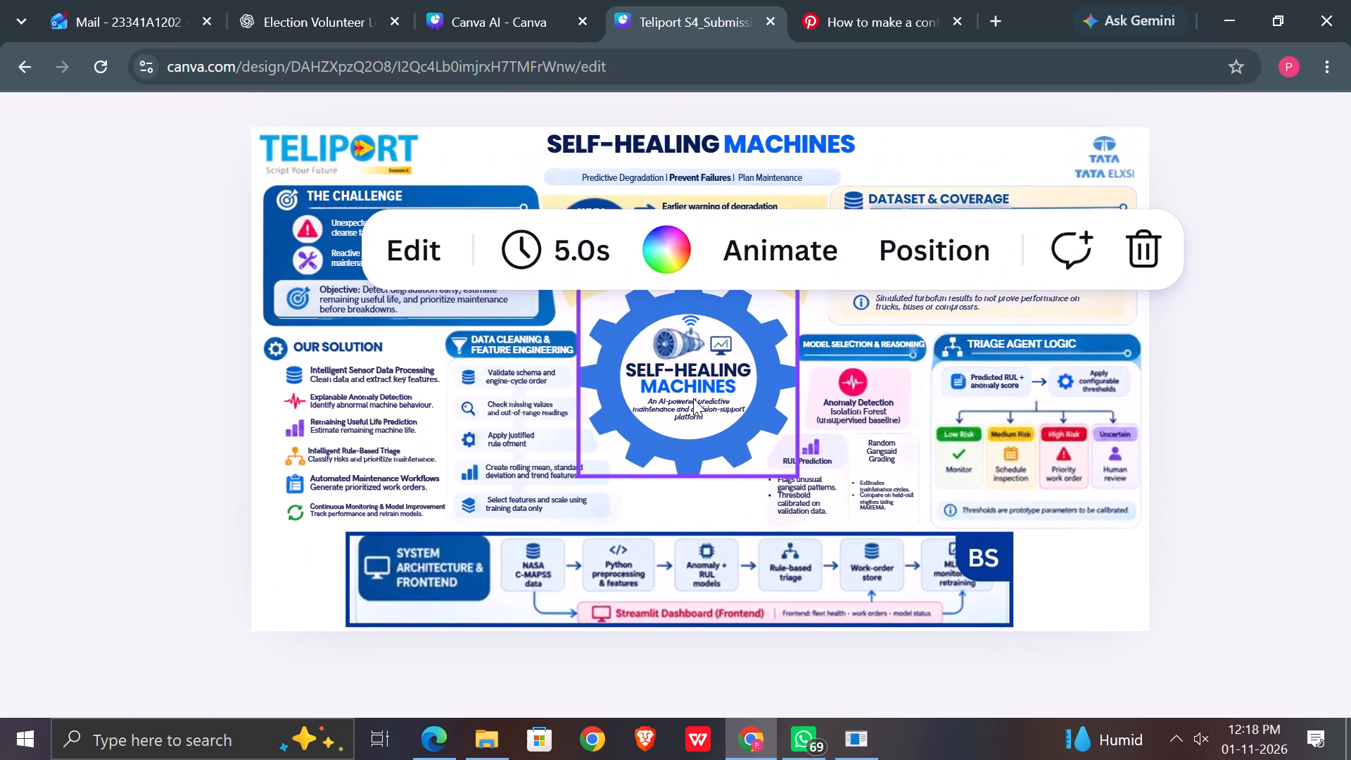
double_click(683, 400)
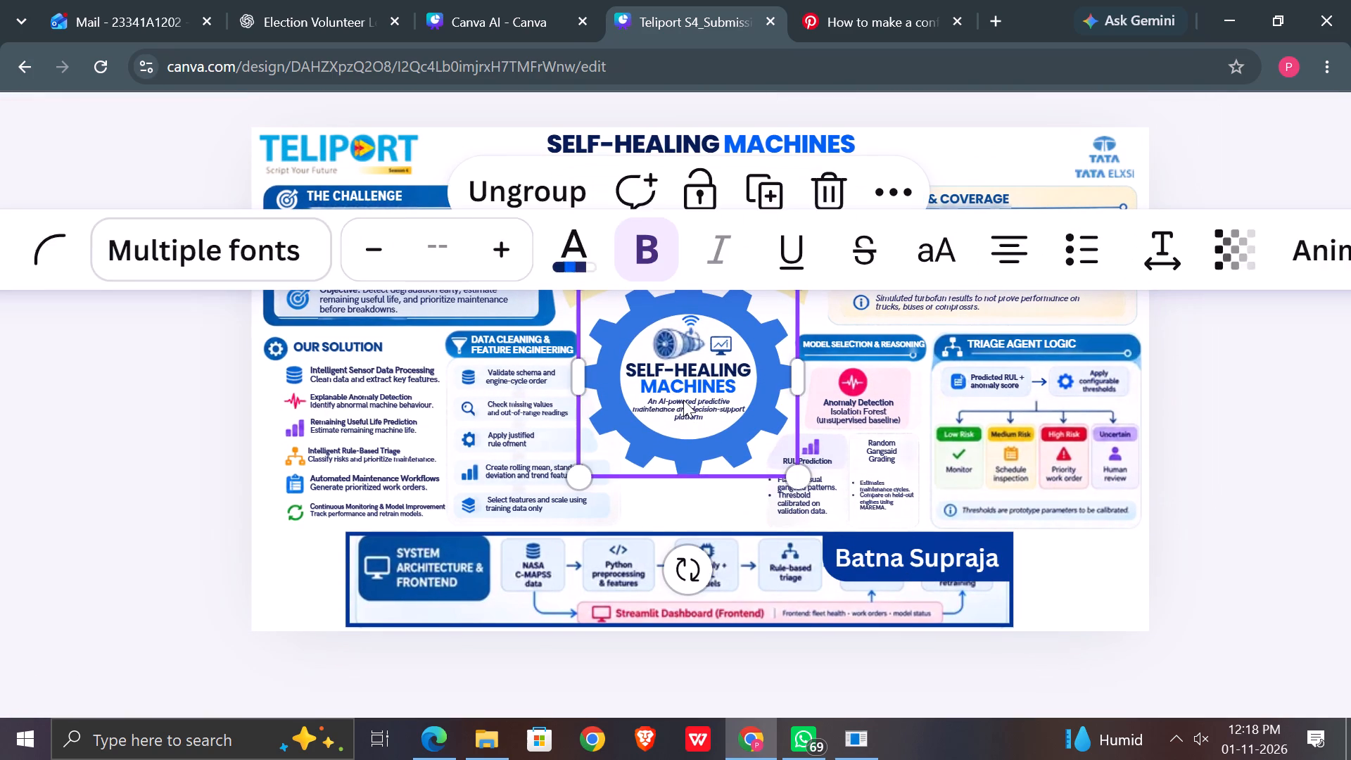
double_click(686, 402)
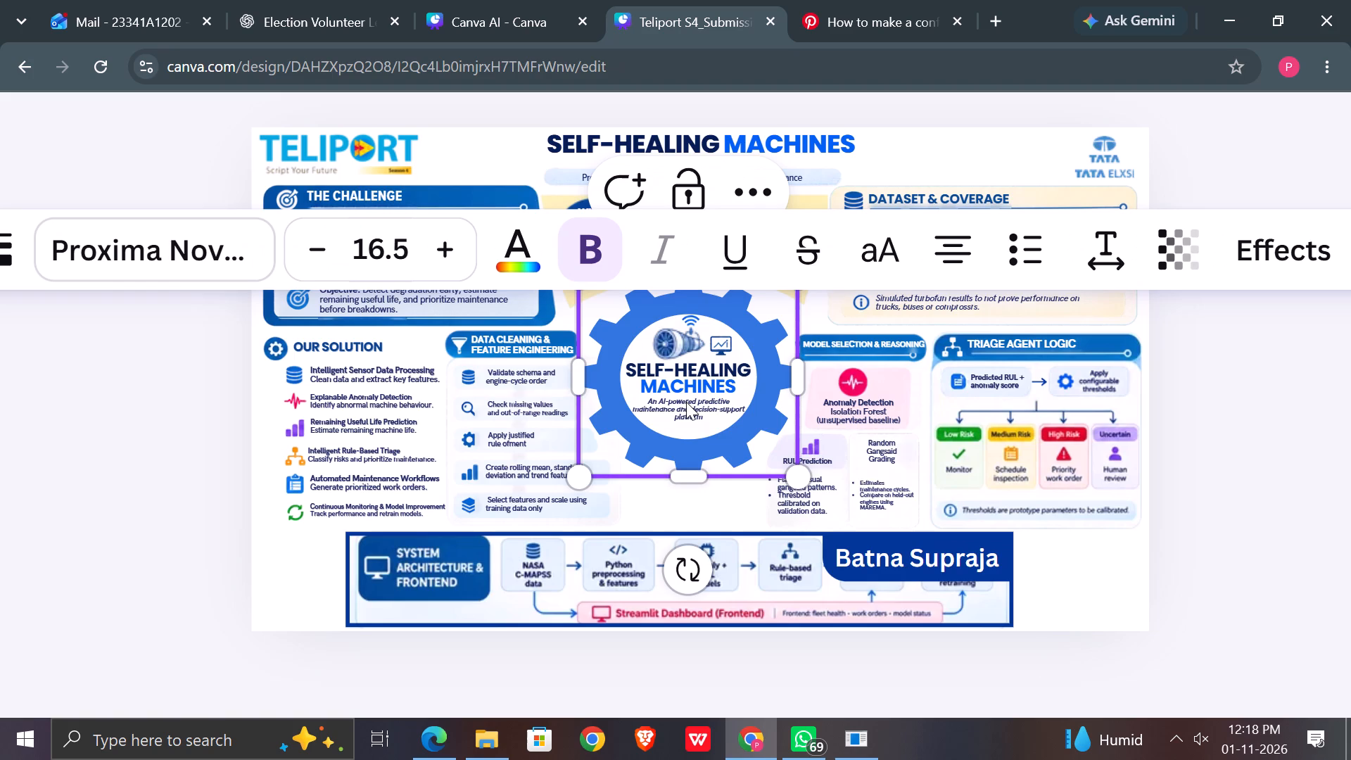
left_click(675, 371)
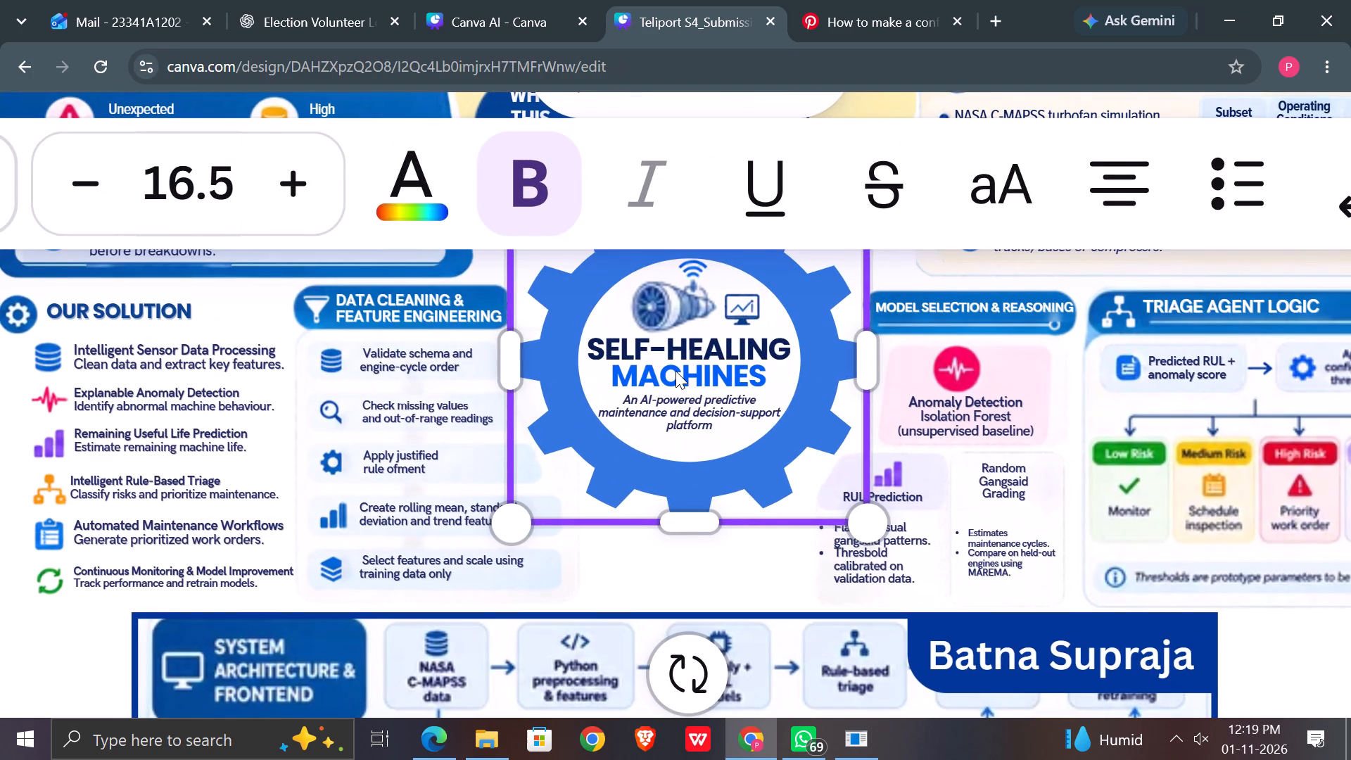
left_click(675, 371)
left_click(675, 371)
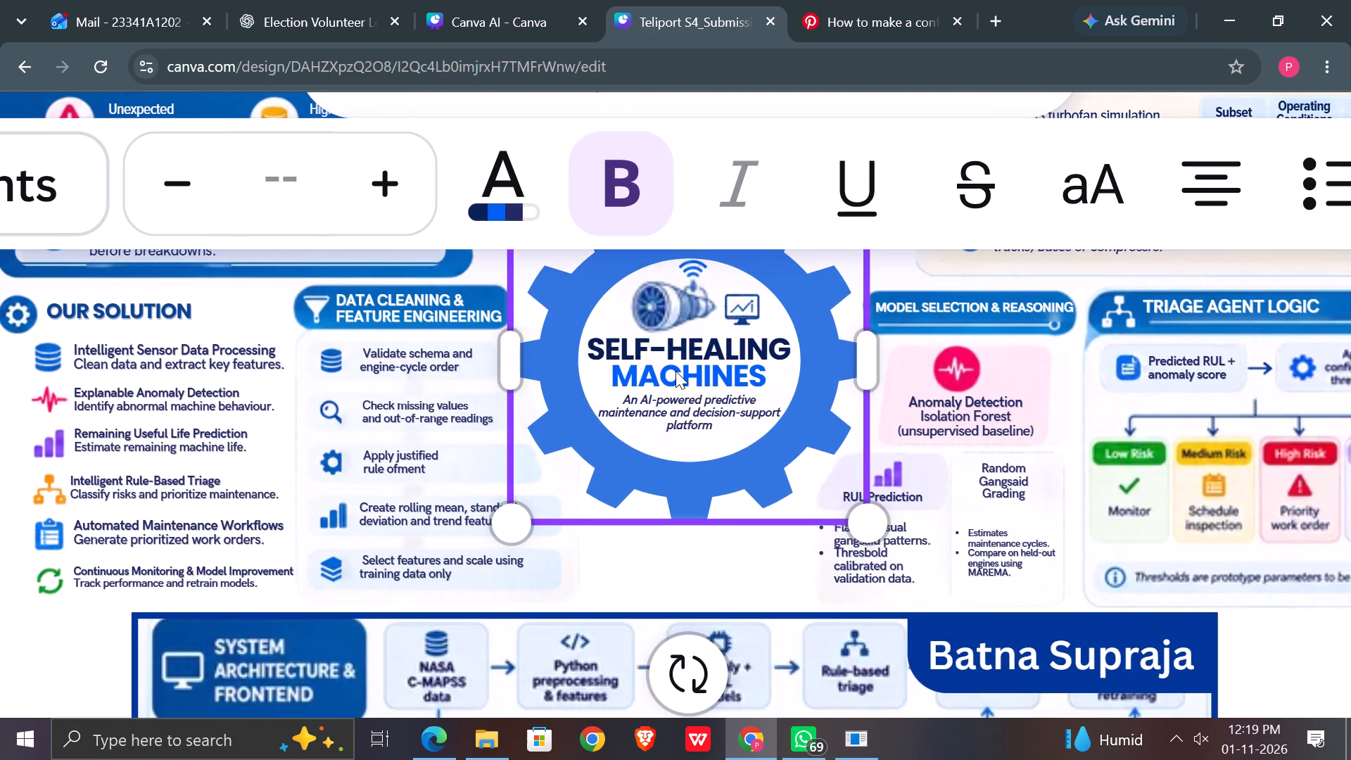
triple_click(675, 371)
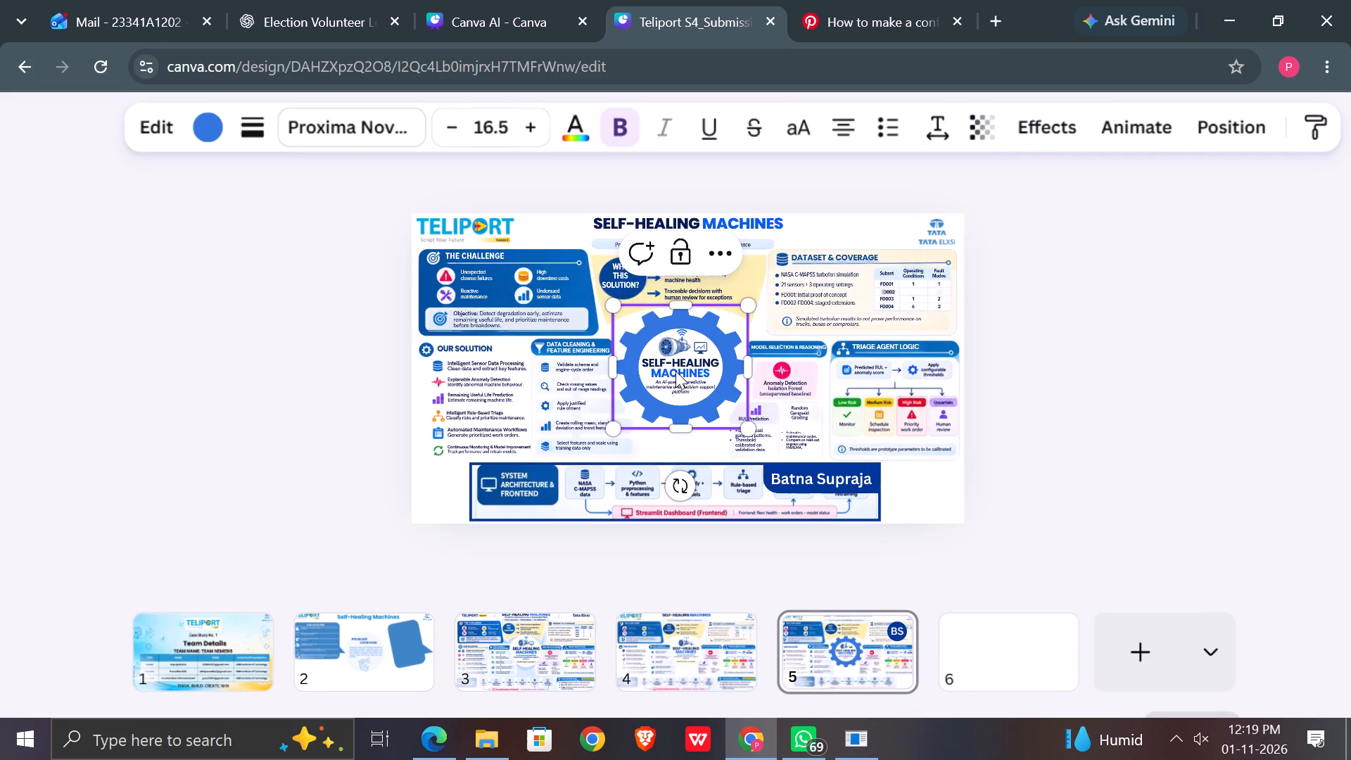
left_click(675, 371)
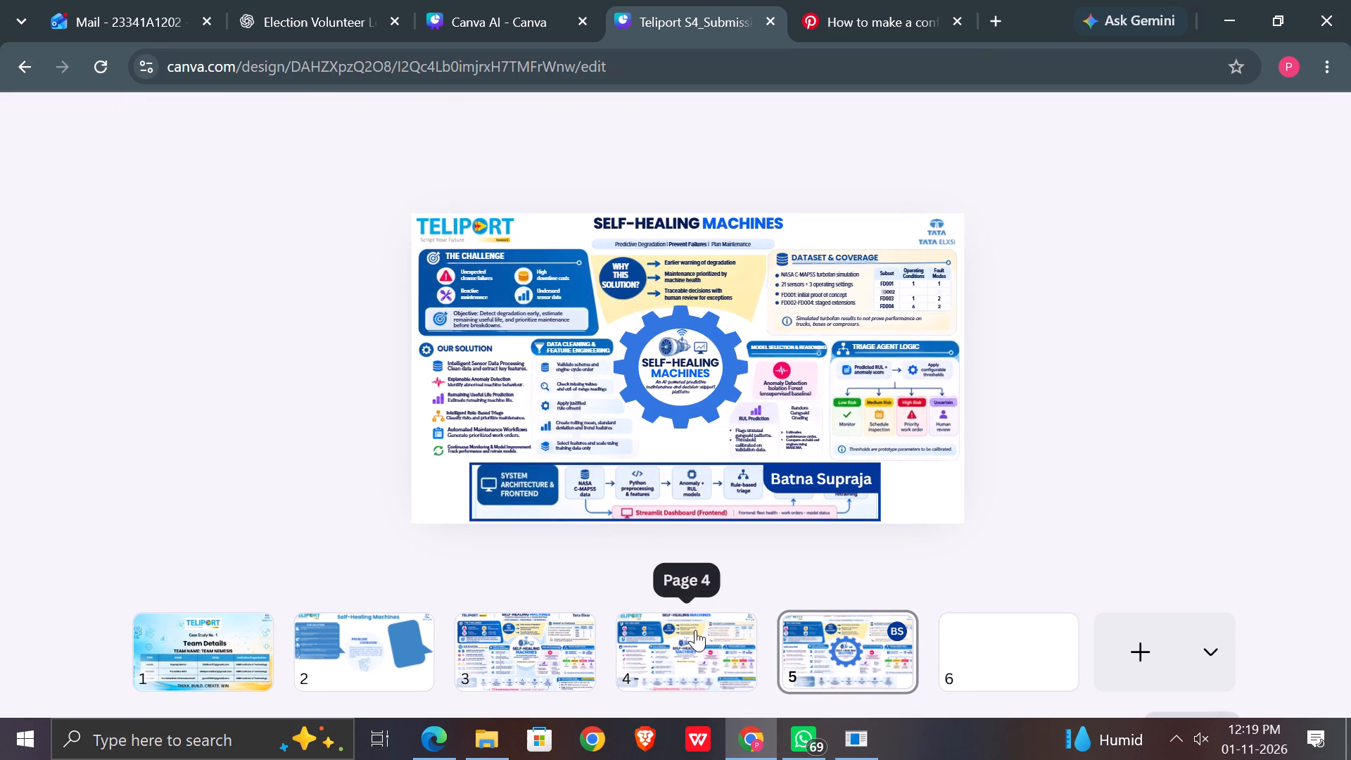
Open page 4 and select the "An AI-powered predictive maintenance and decision-support platform" text in its central circle.
left_click(687, 642)
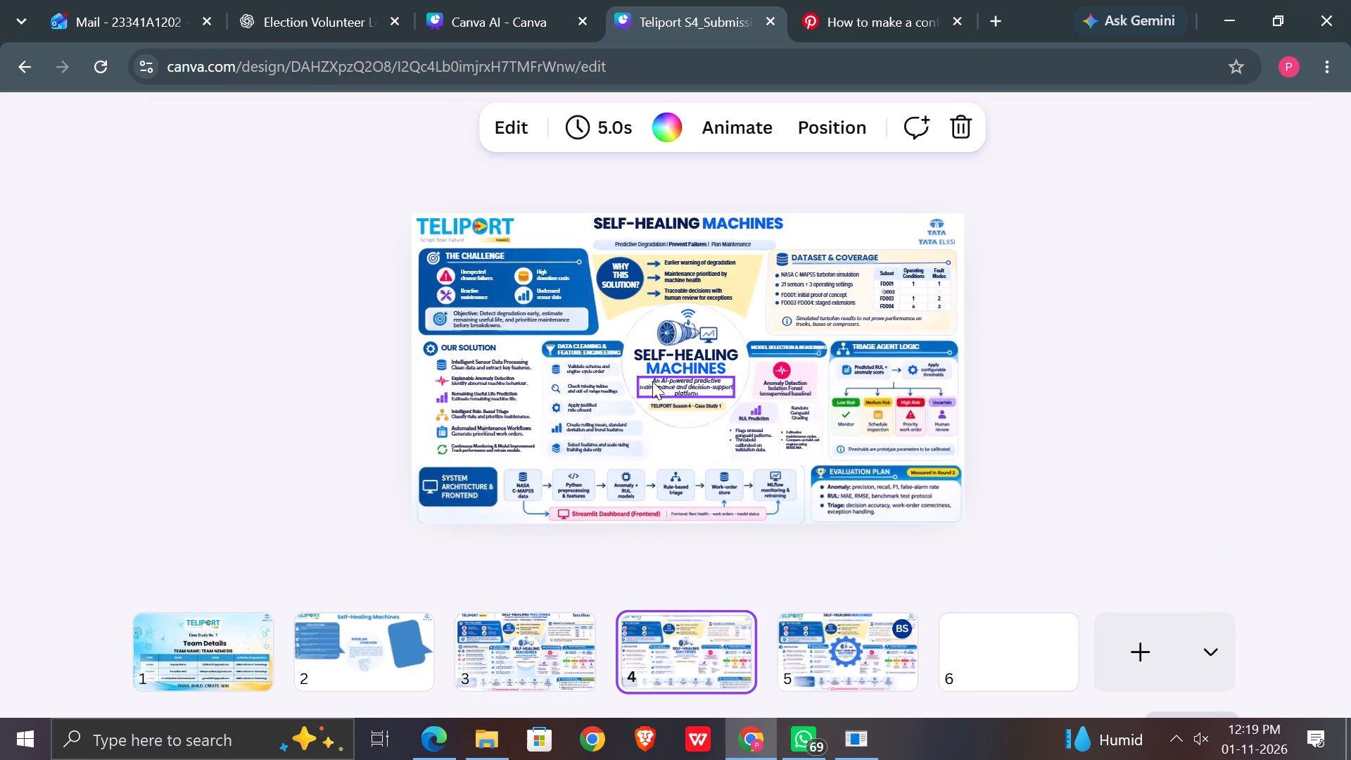
left_click(687, 392)
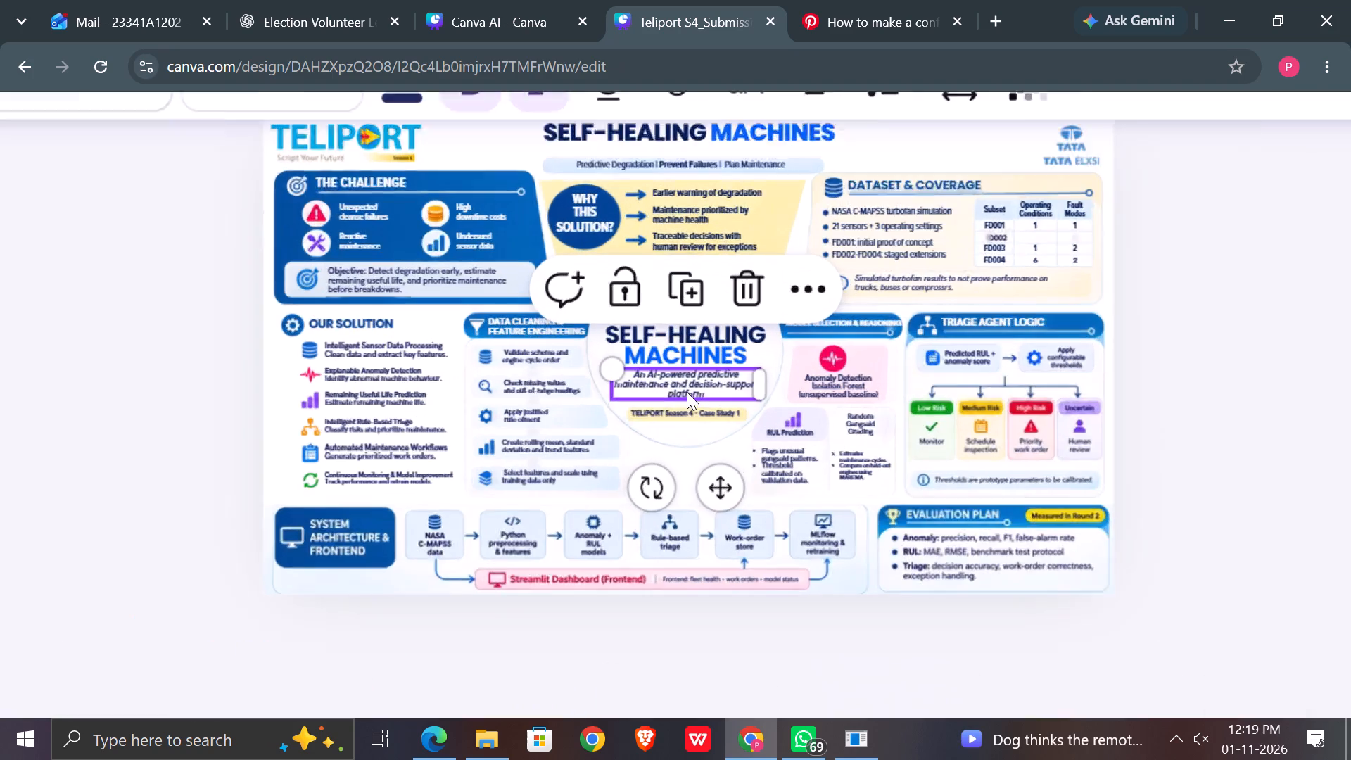
scroll(687, 392, "up", 1)
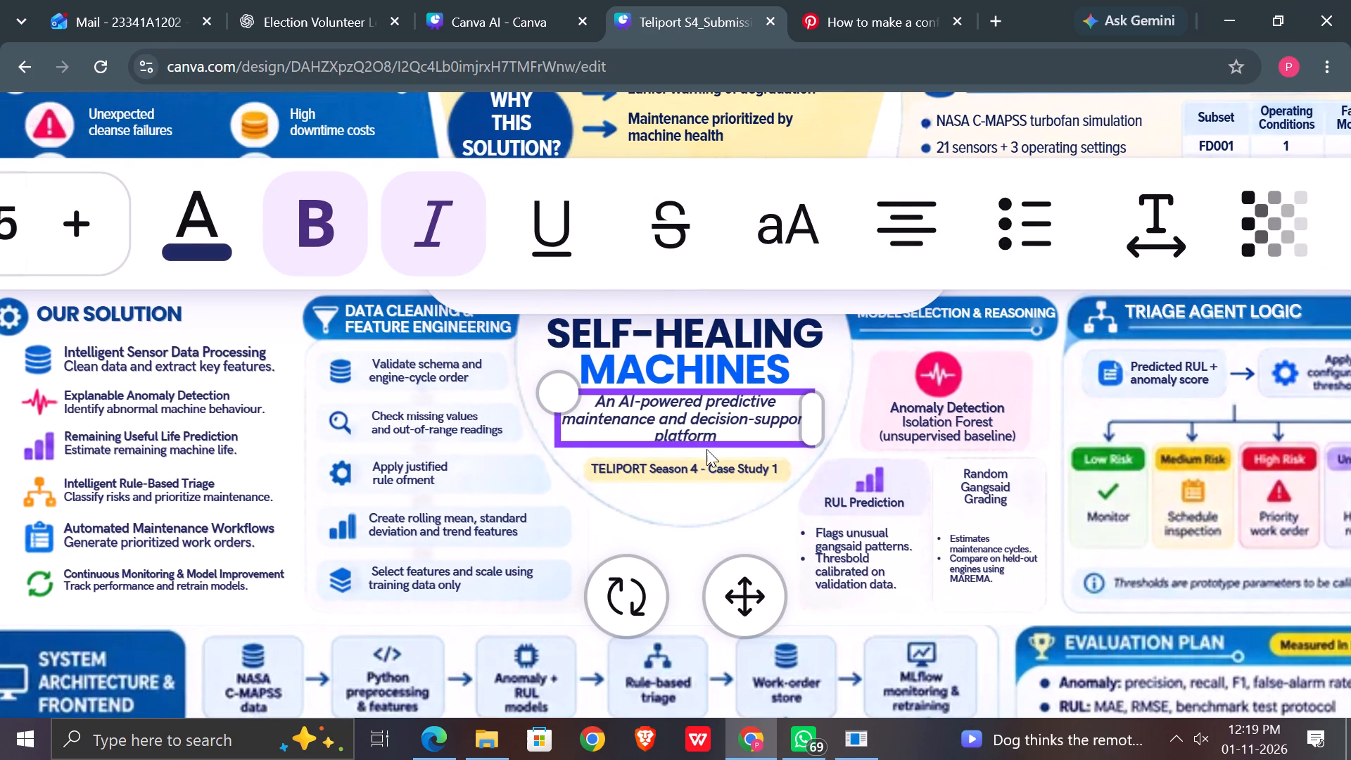
Delete the "TELIPORT Season 4 - Case Study 1" text, its yellow highlight bar and the Self-Healing Machines heading from page 4's central circle.
left_click(705, 472)
key("Delete")
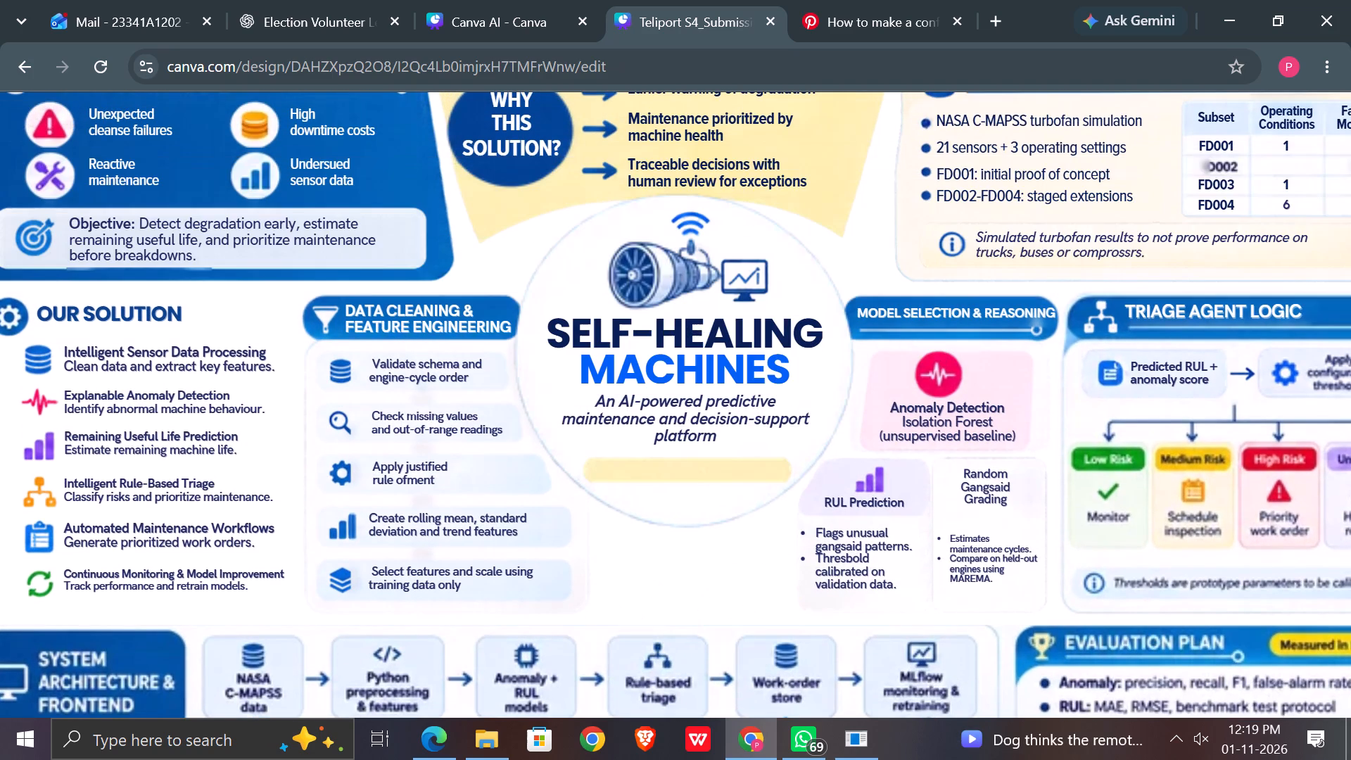
left_click(704, 478)
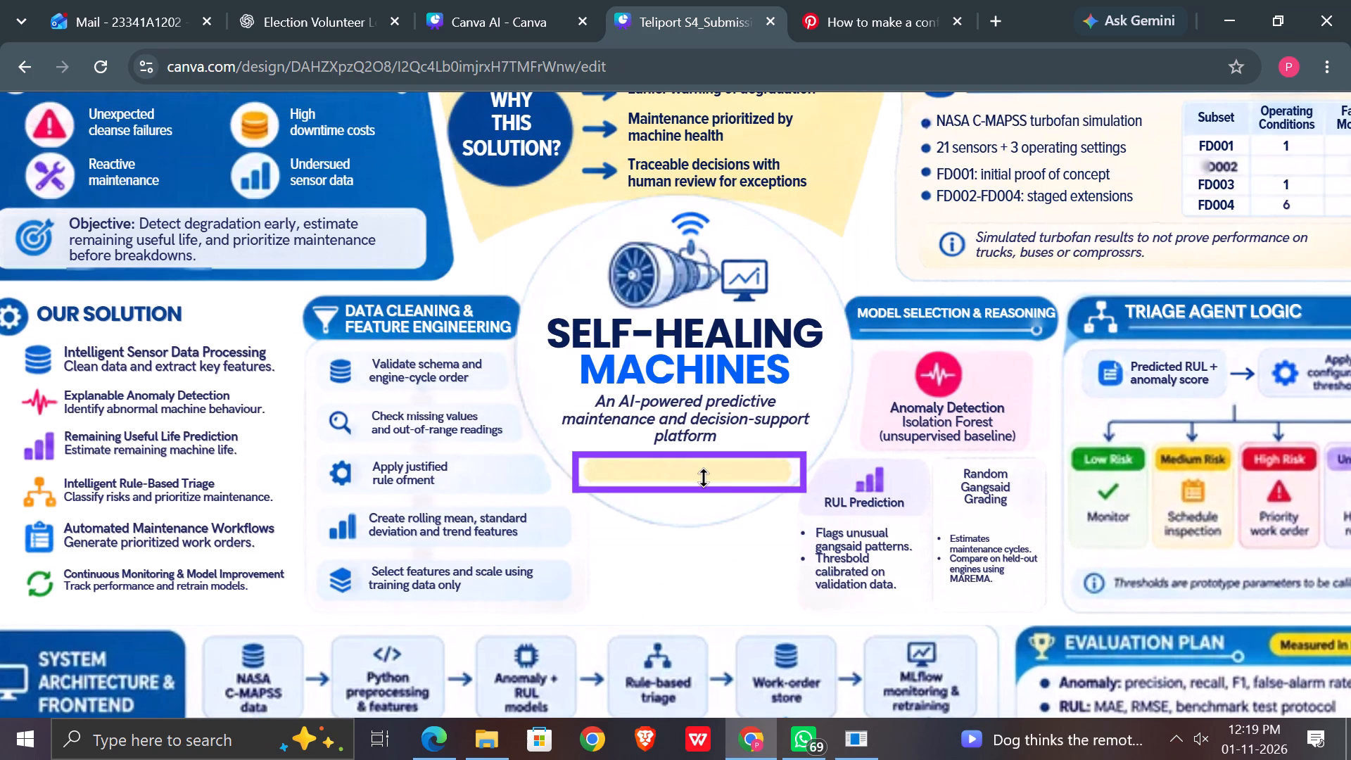
key("Delete")
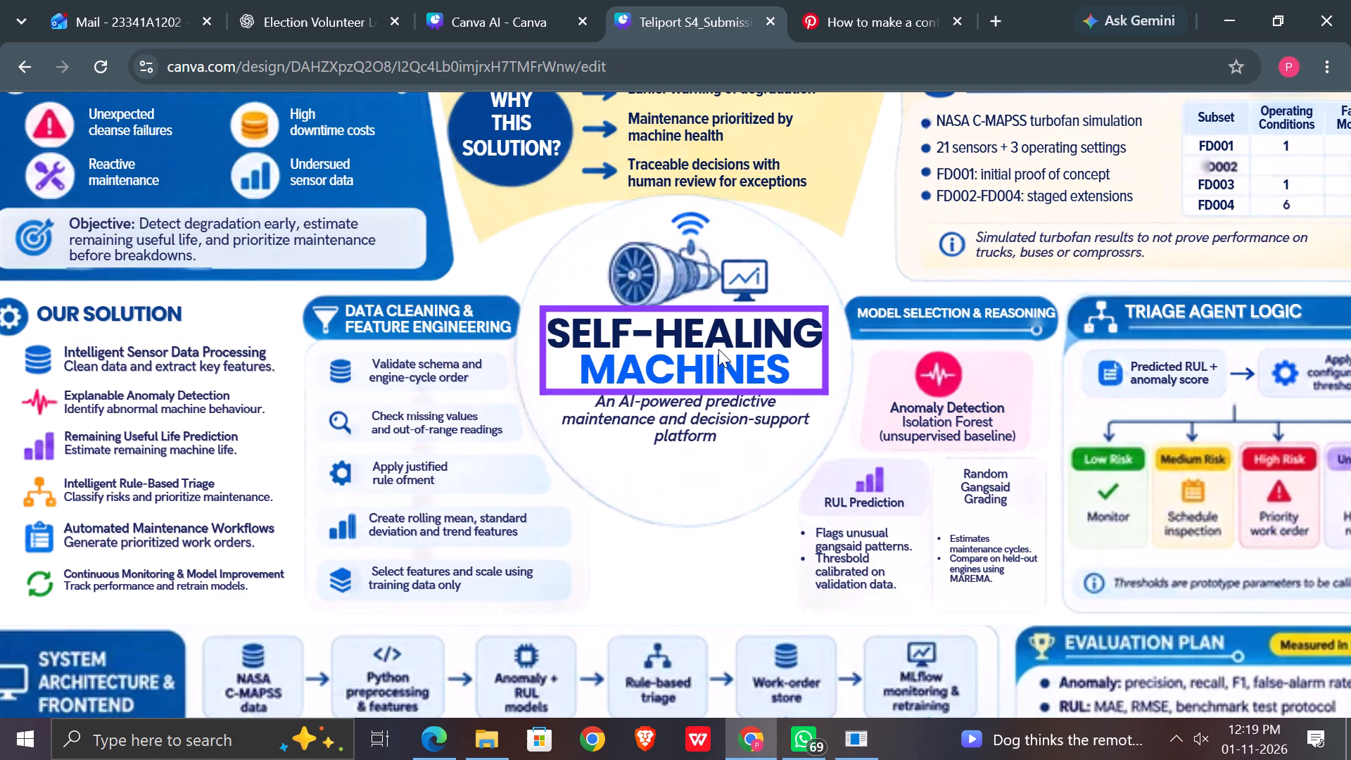
left_click(714, 351)
key("Delete")
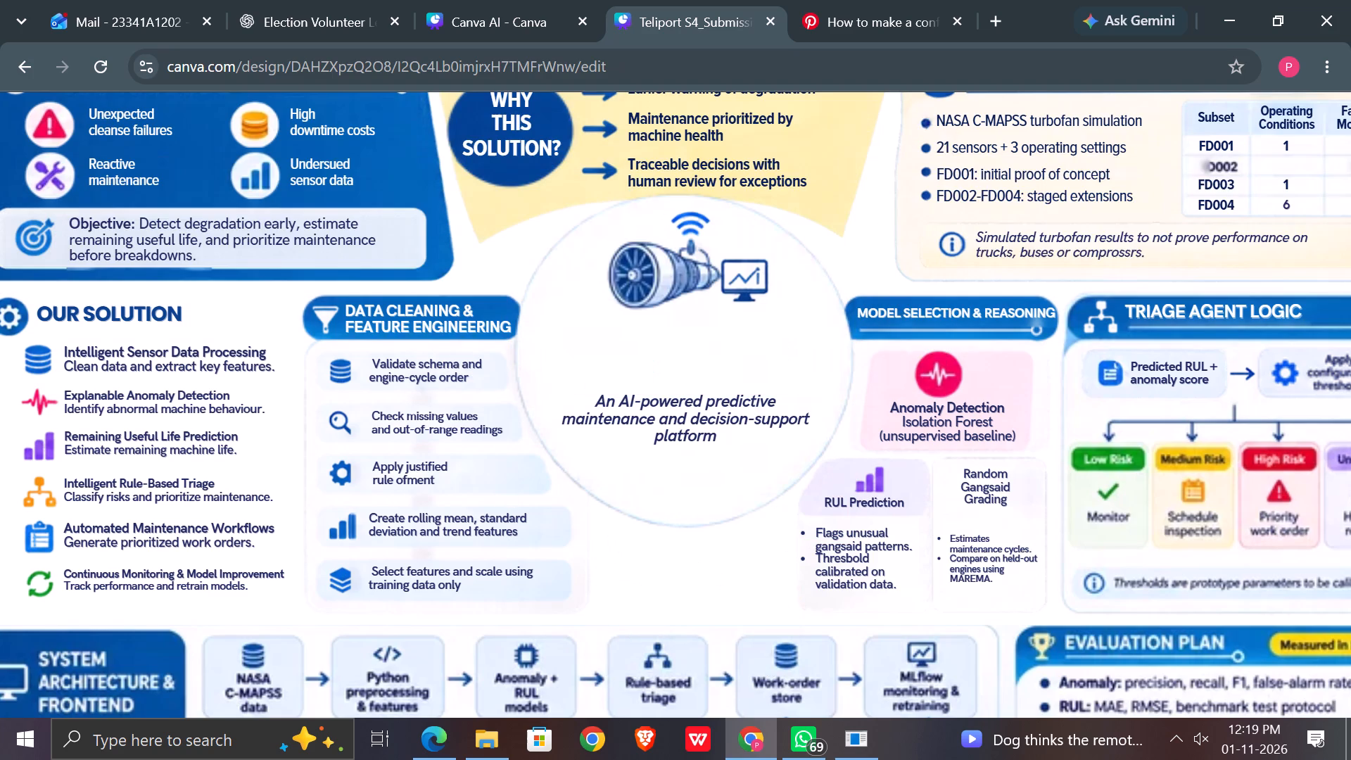
Try to replace the "An AI-powered predictive maintenance and decision-support platform" text in the central circle with the copied Problem Overview paragraph.
double_click(675, 413)
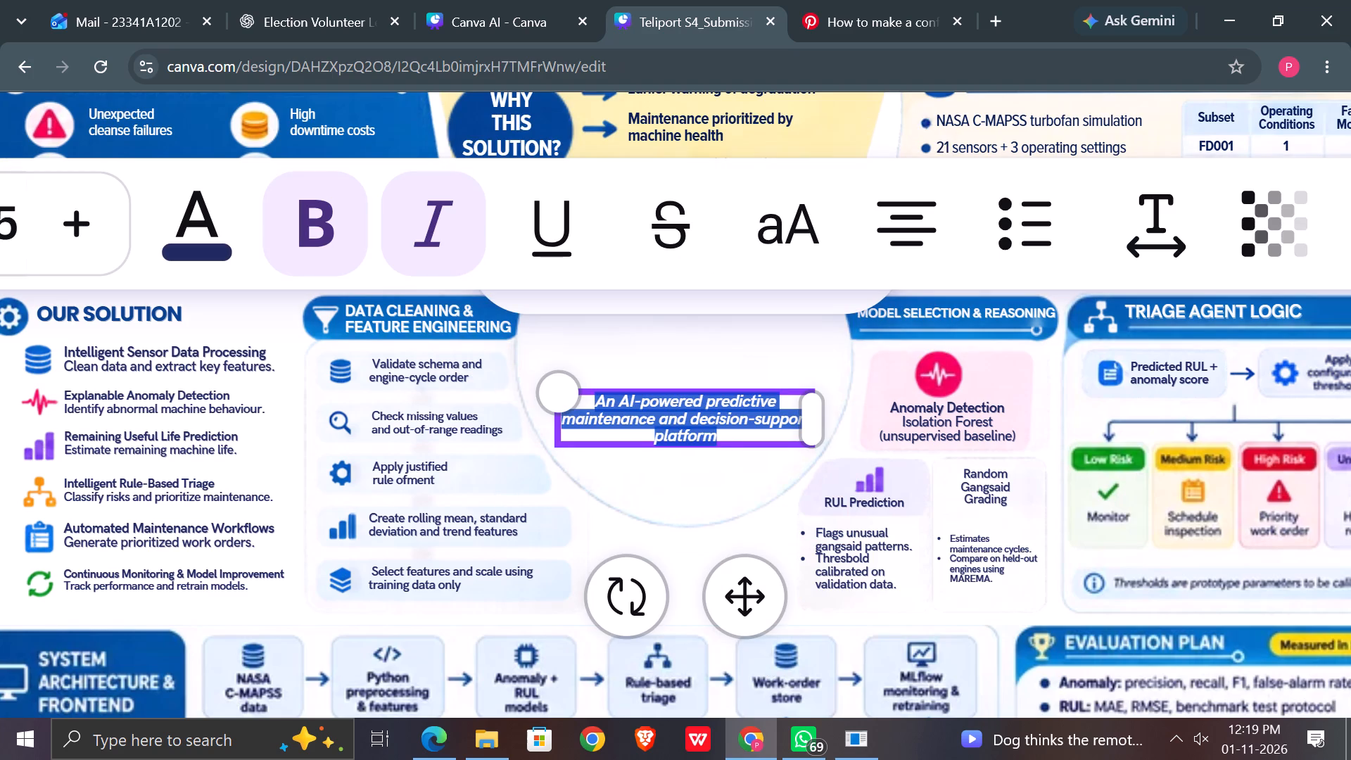
key("ctrl+v")
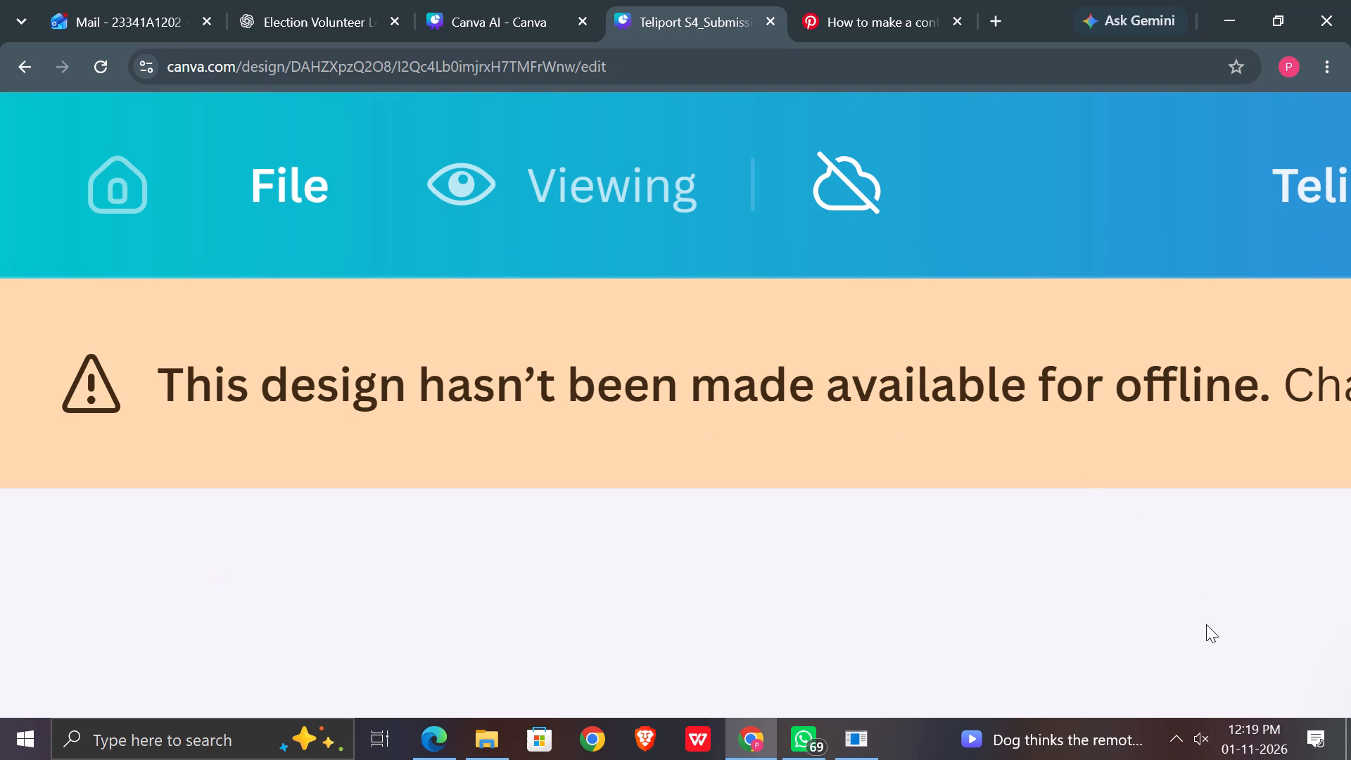
Connect the computer to the "iQOO Z9s 5G" Wi-Fi network and return to the design.
left_click(1170, 736)
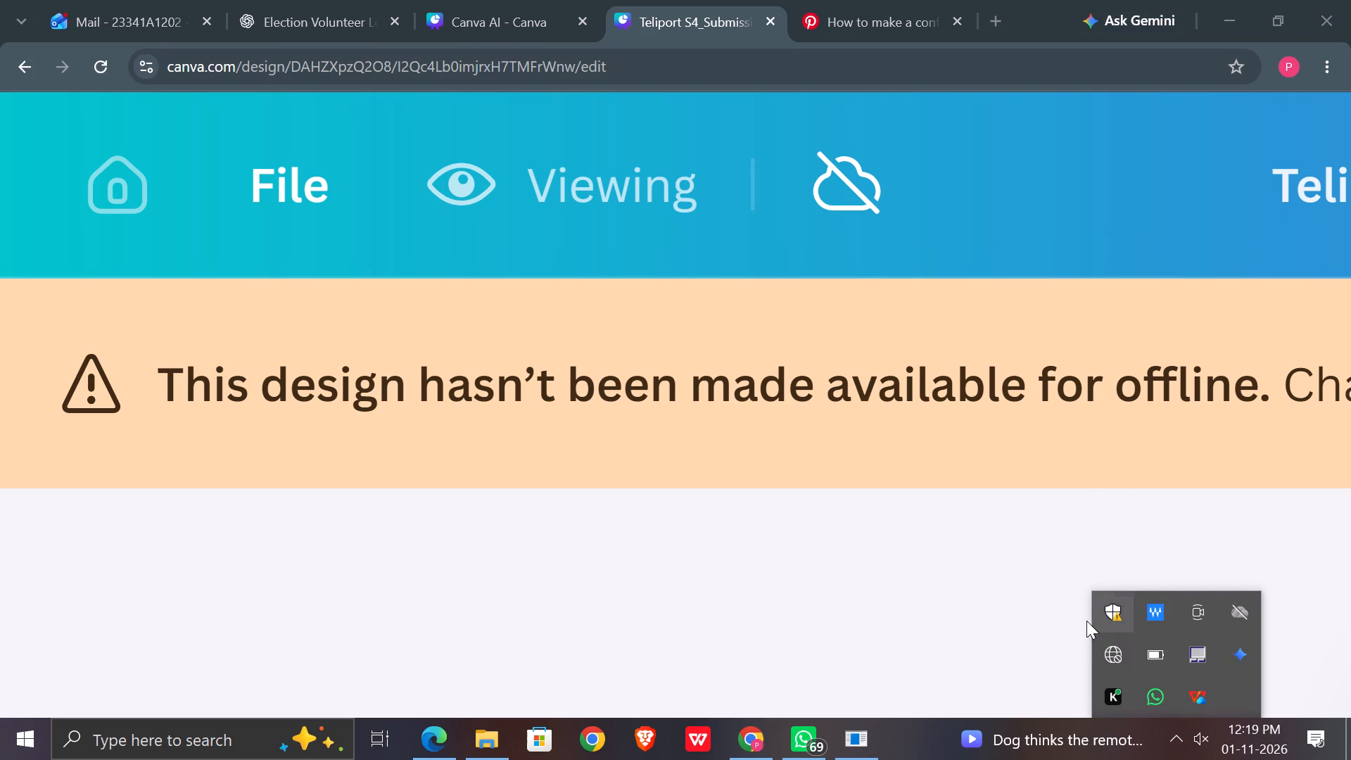
left_click(1099, 641)
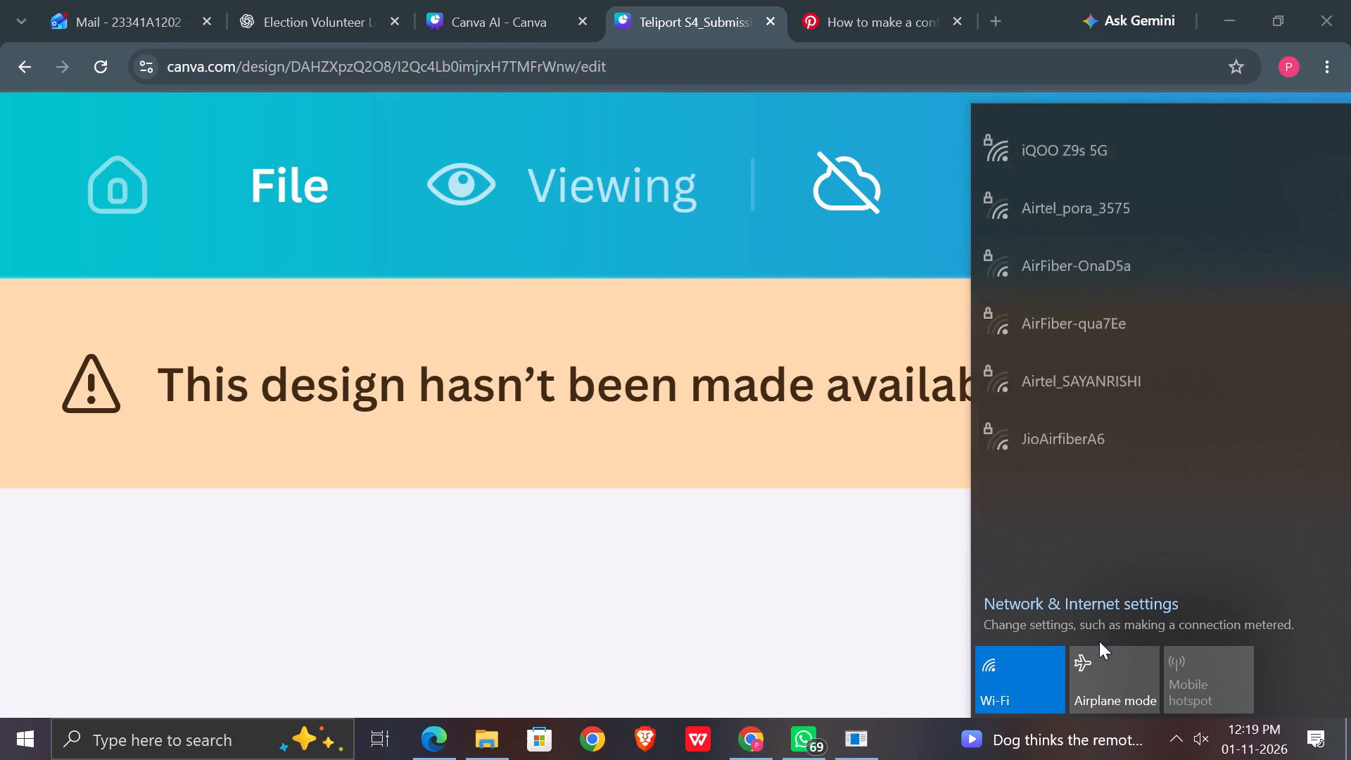
left_click(1068, 160)
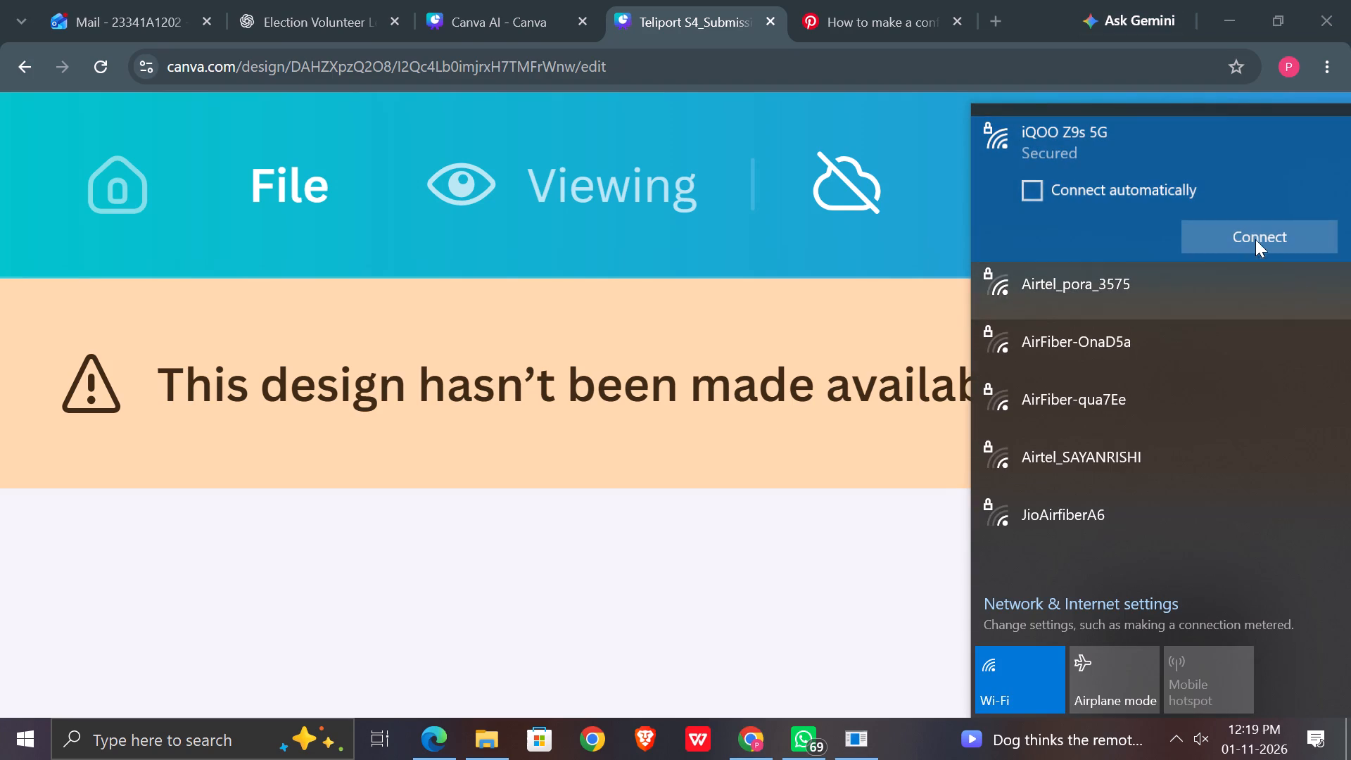
left_click(1248, 232)
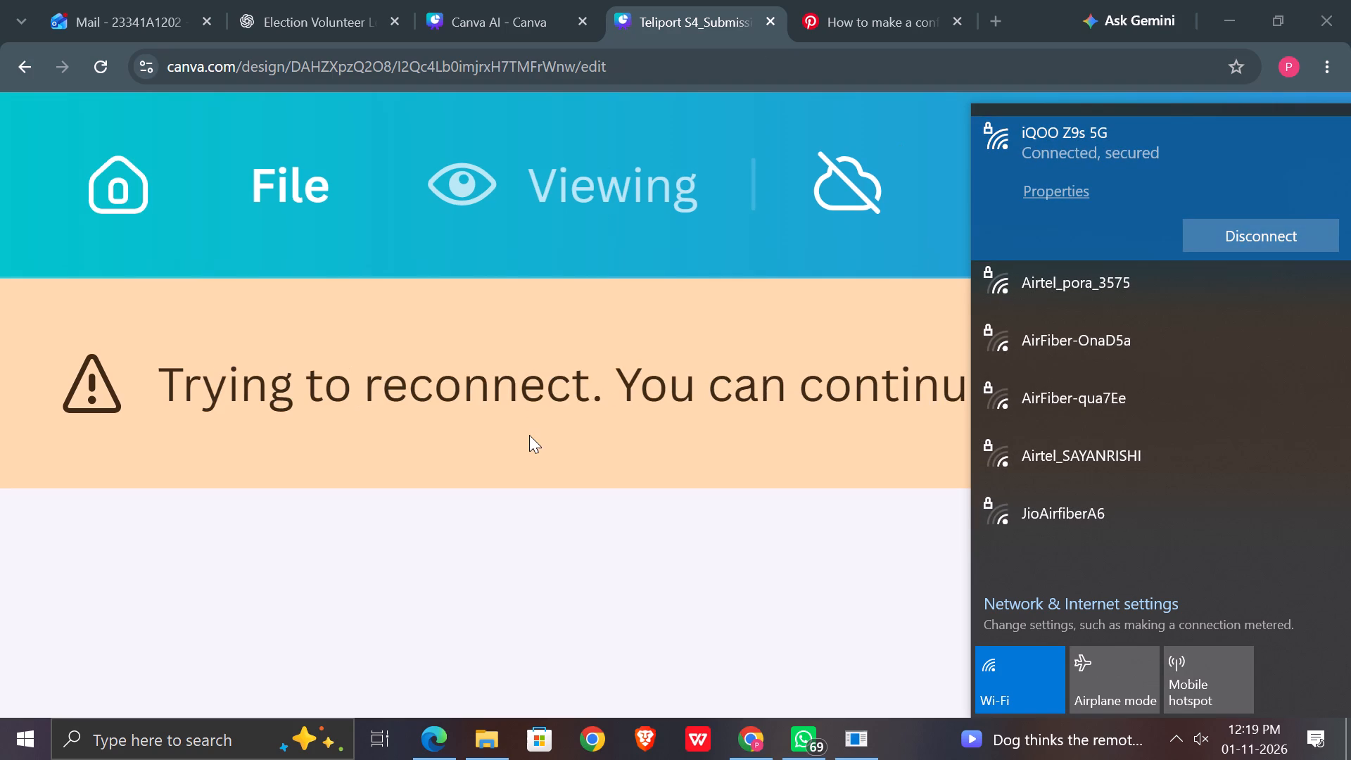
left_click(611, 645)
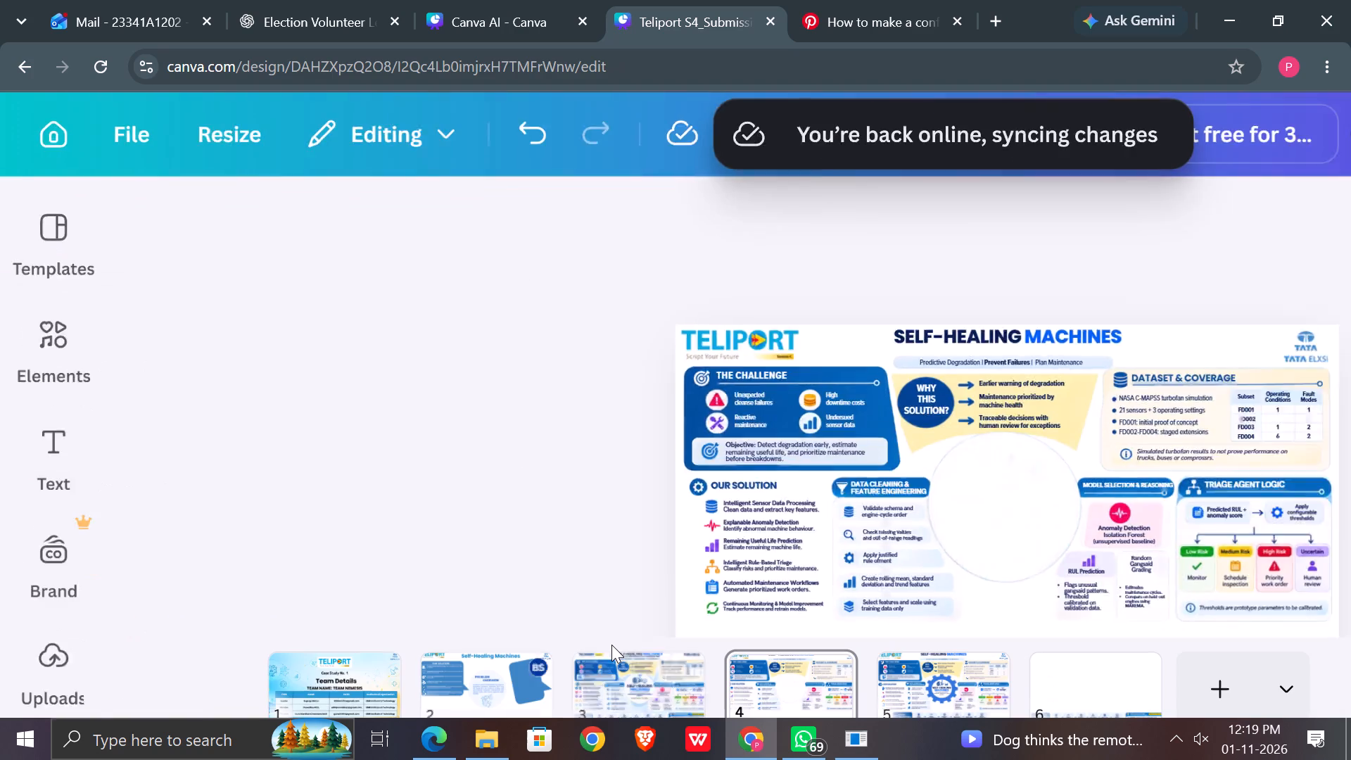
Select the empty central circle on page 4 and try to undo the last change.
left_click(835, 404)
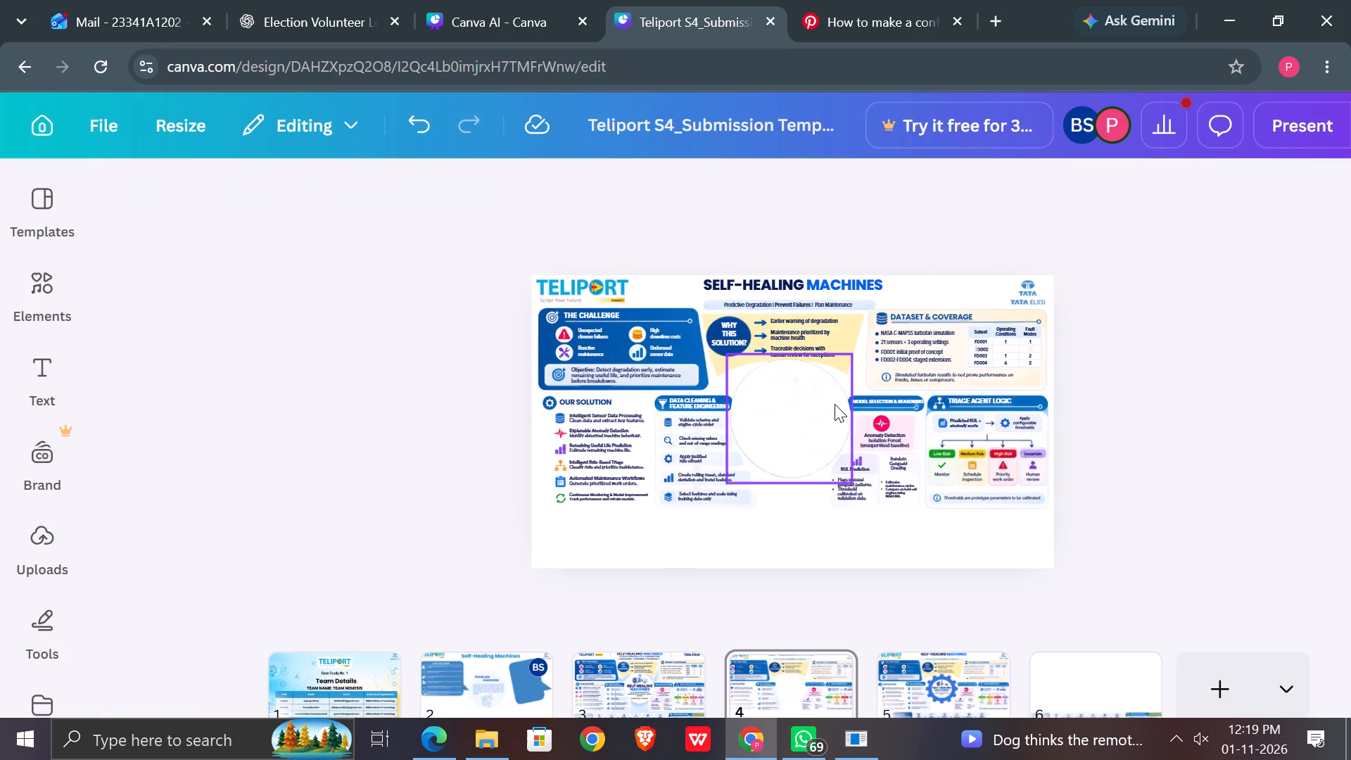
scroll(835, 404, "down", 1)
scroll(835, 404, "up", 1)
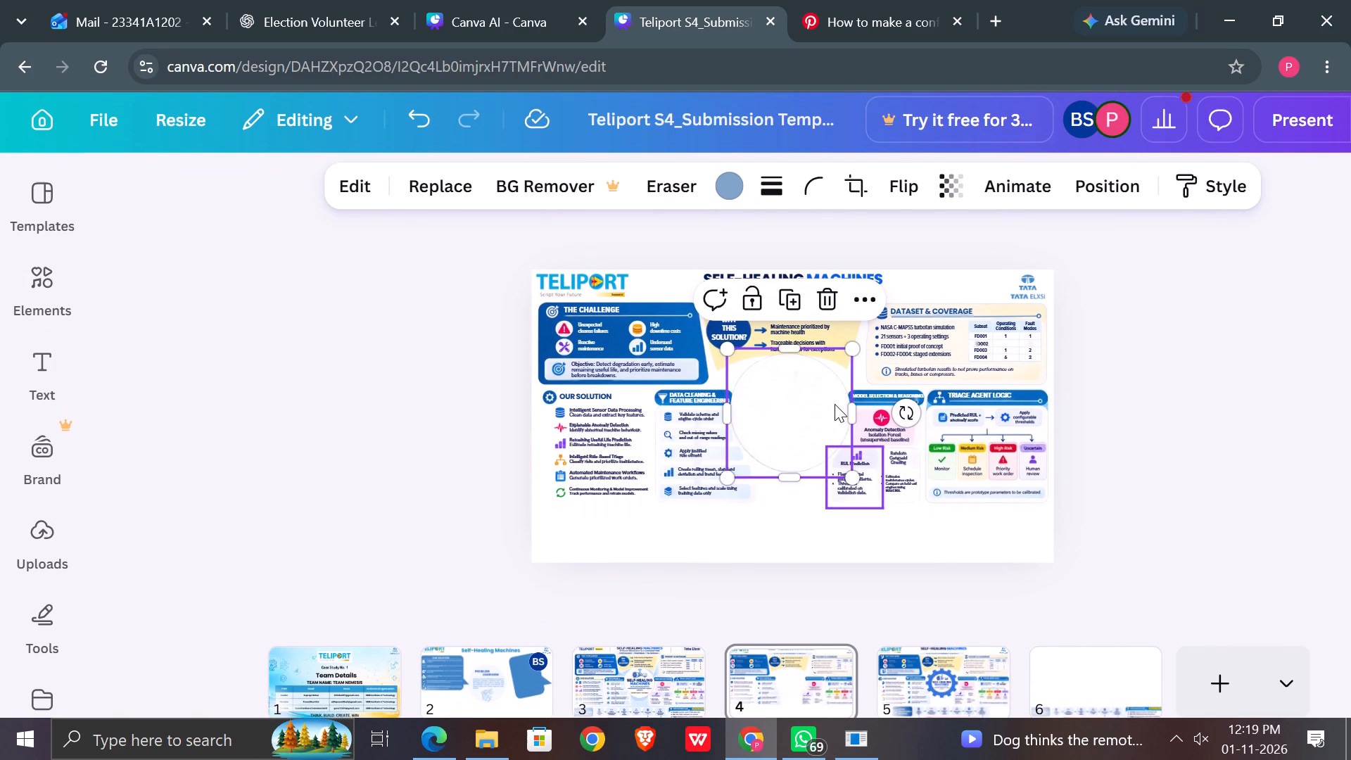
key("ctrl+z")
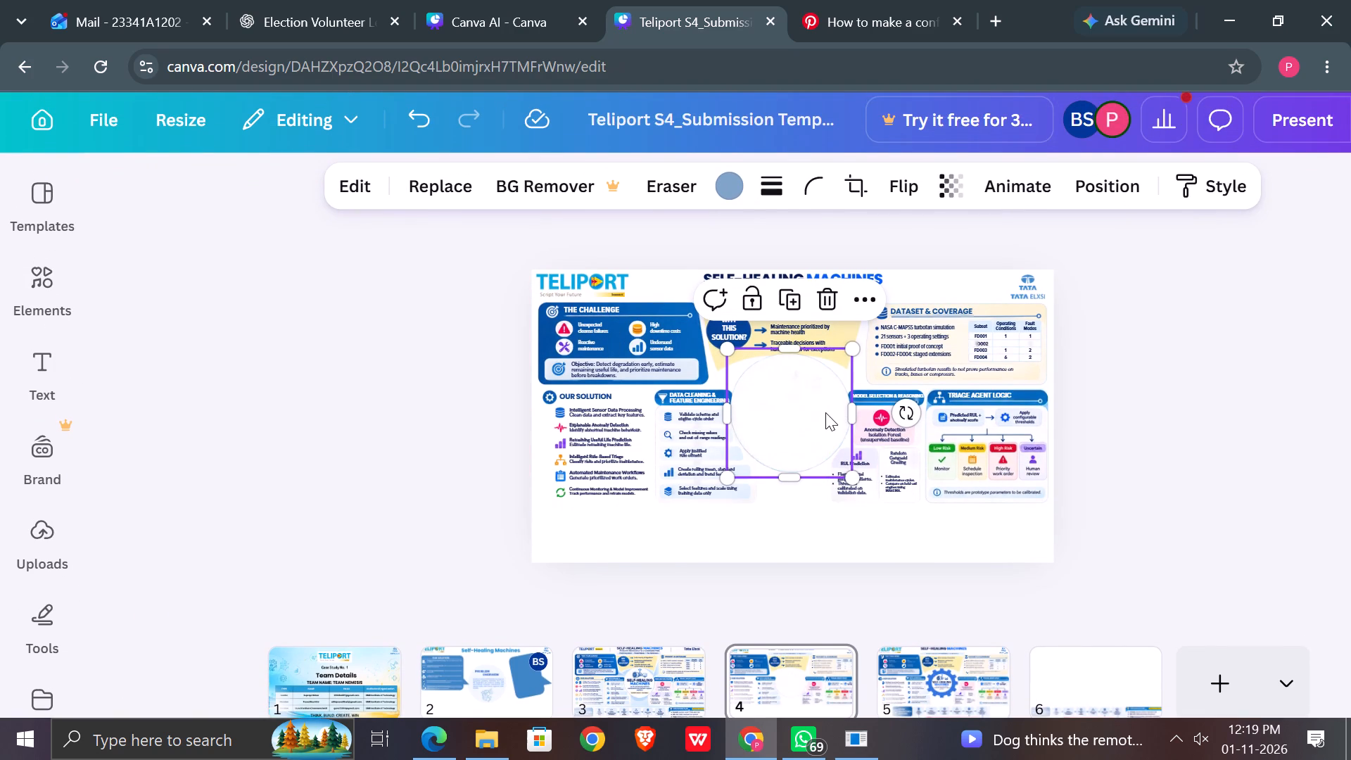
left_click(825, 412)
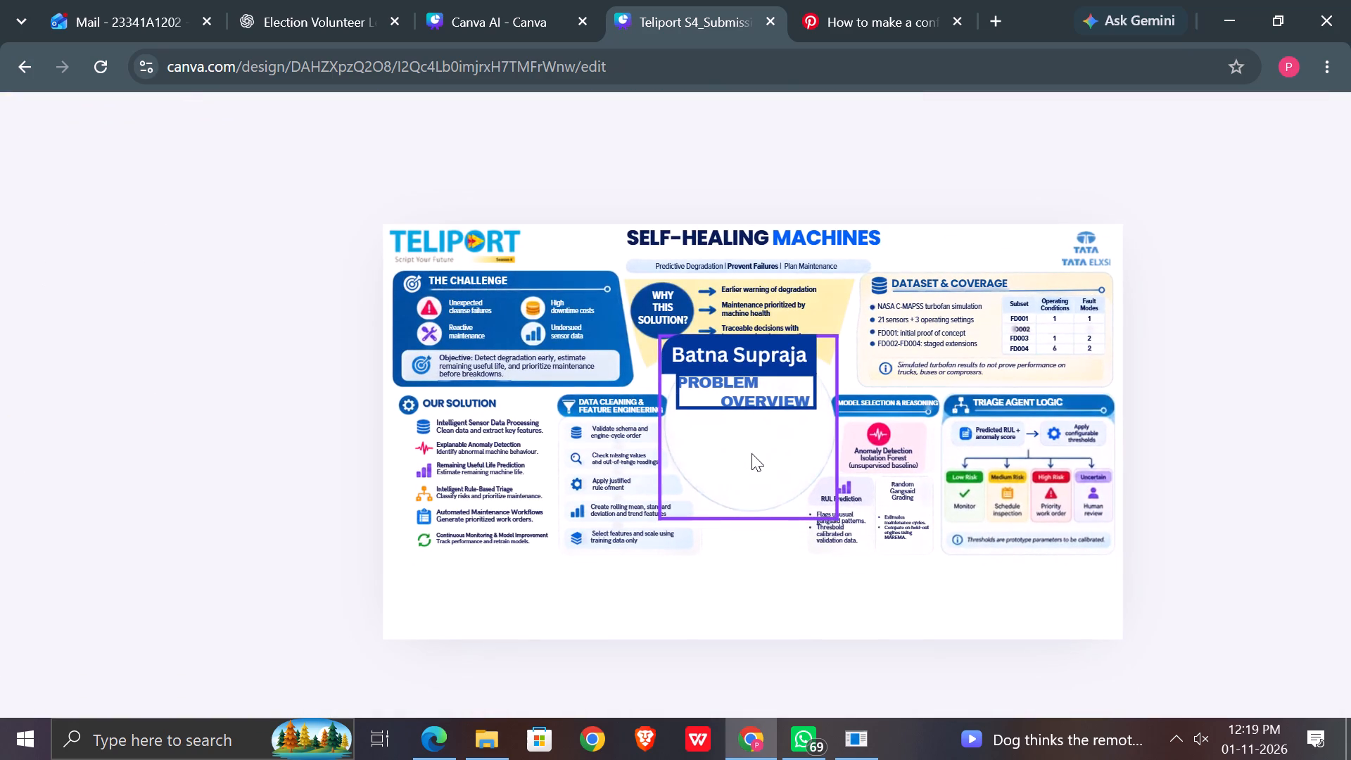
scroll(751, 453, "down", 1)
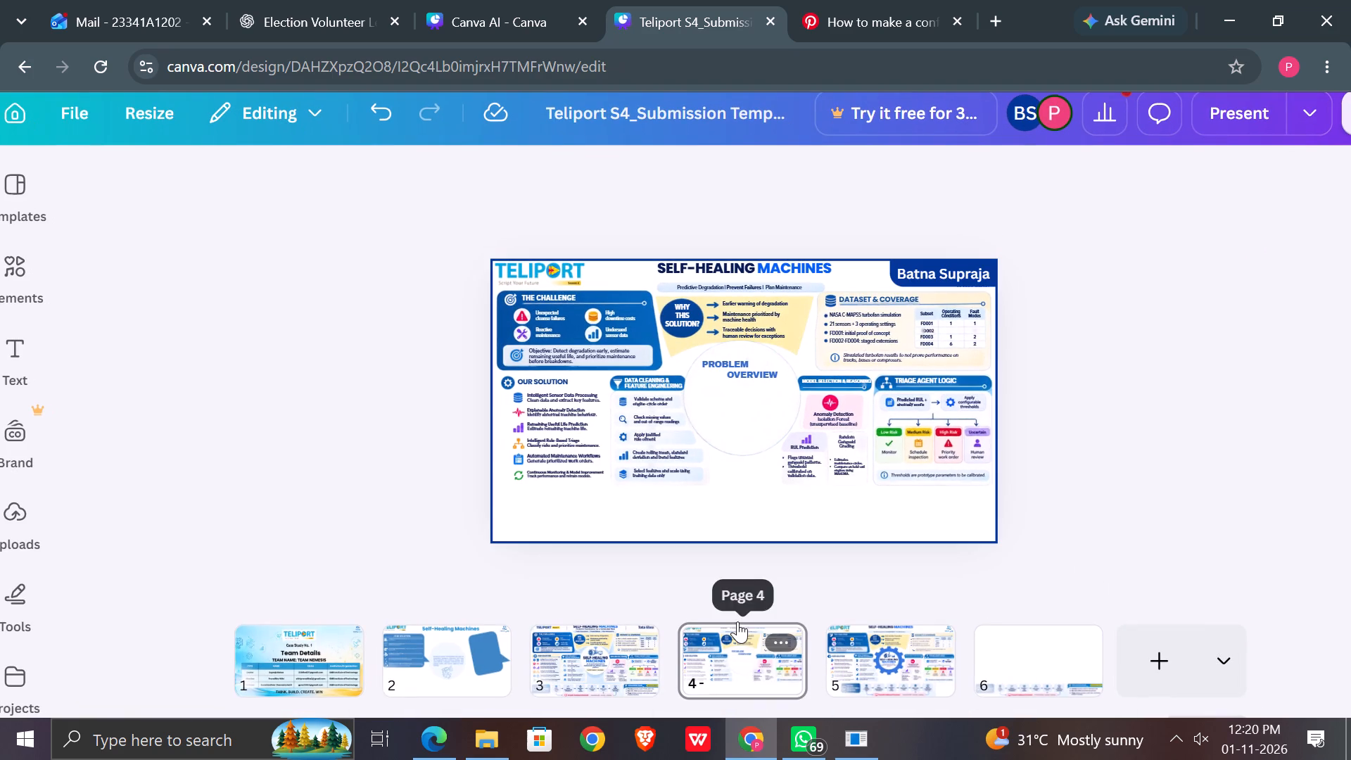
Look at page 3's full-page poster image as a reference and return to page 4.
left_click(573, 649)
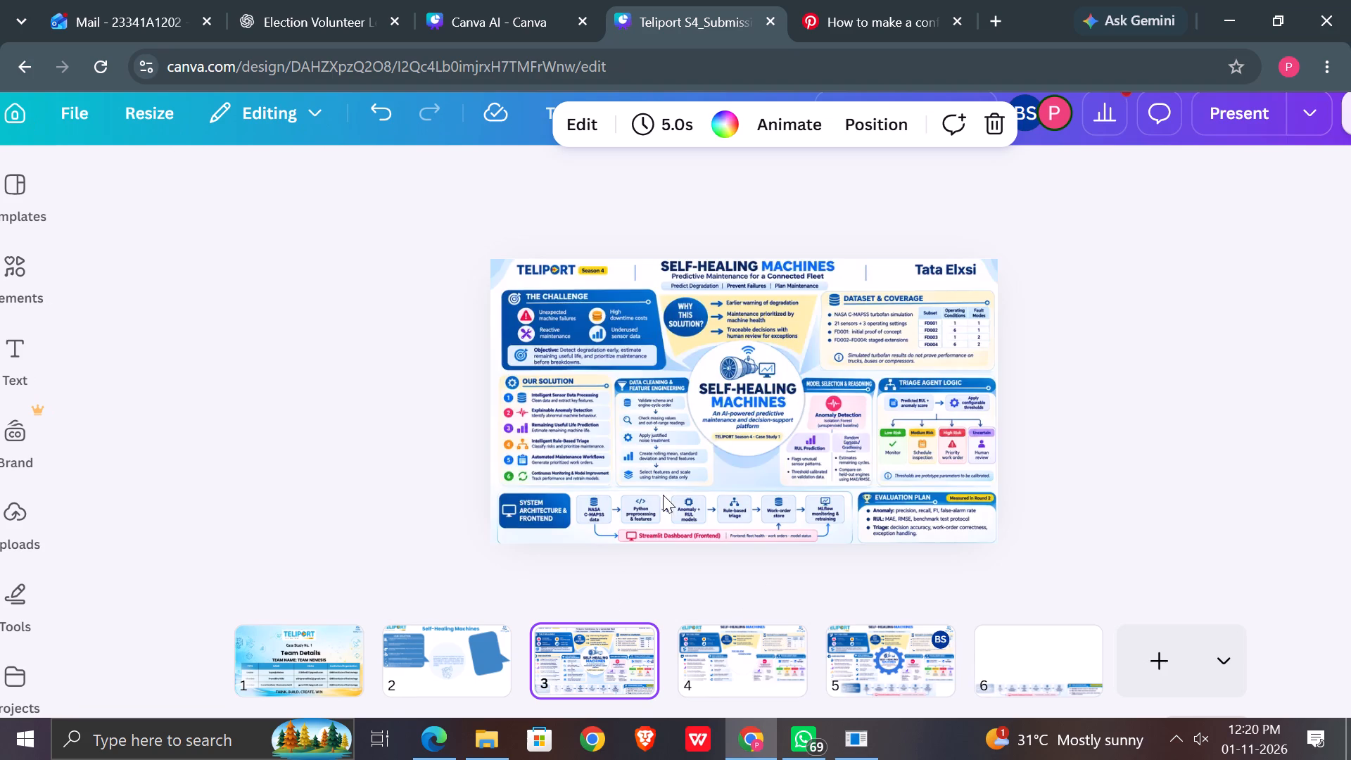
left_click(743, 365)
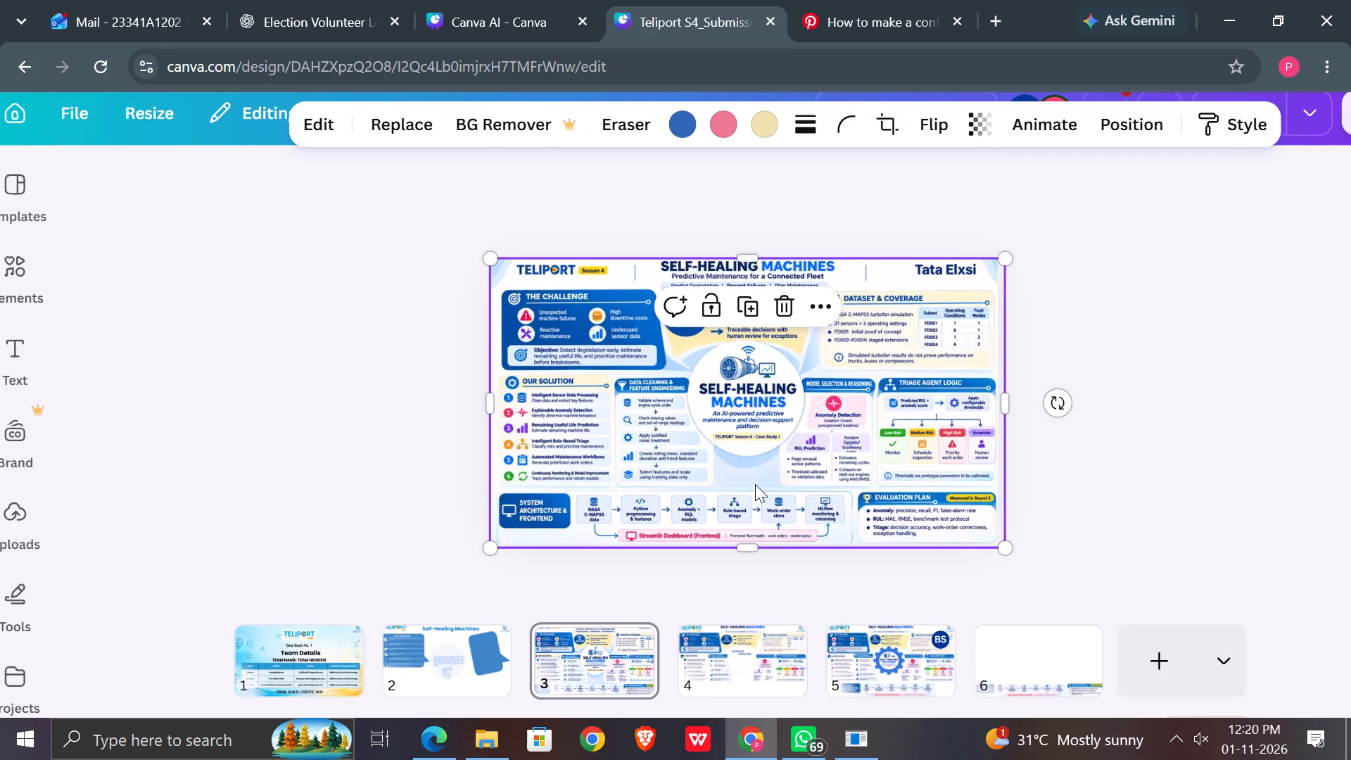
left_click(726, 659)
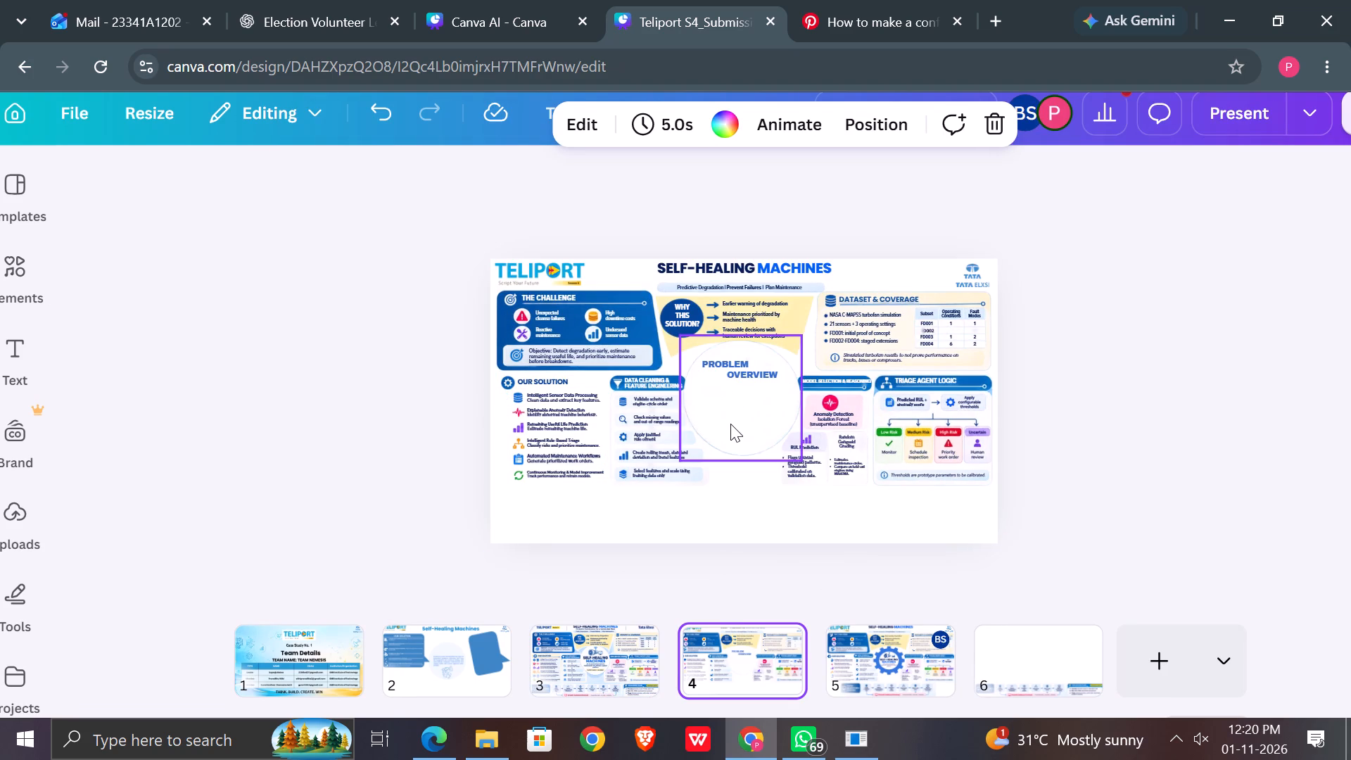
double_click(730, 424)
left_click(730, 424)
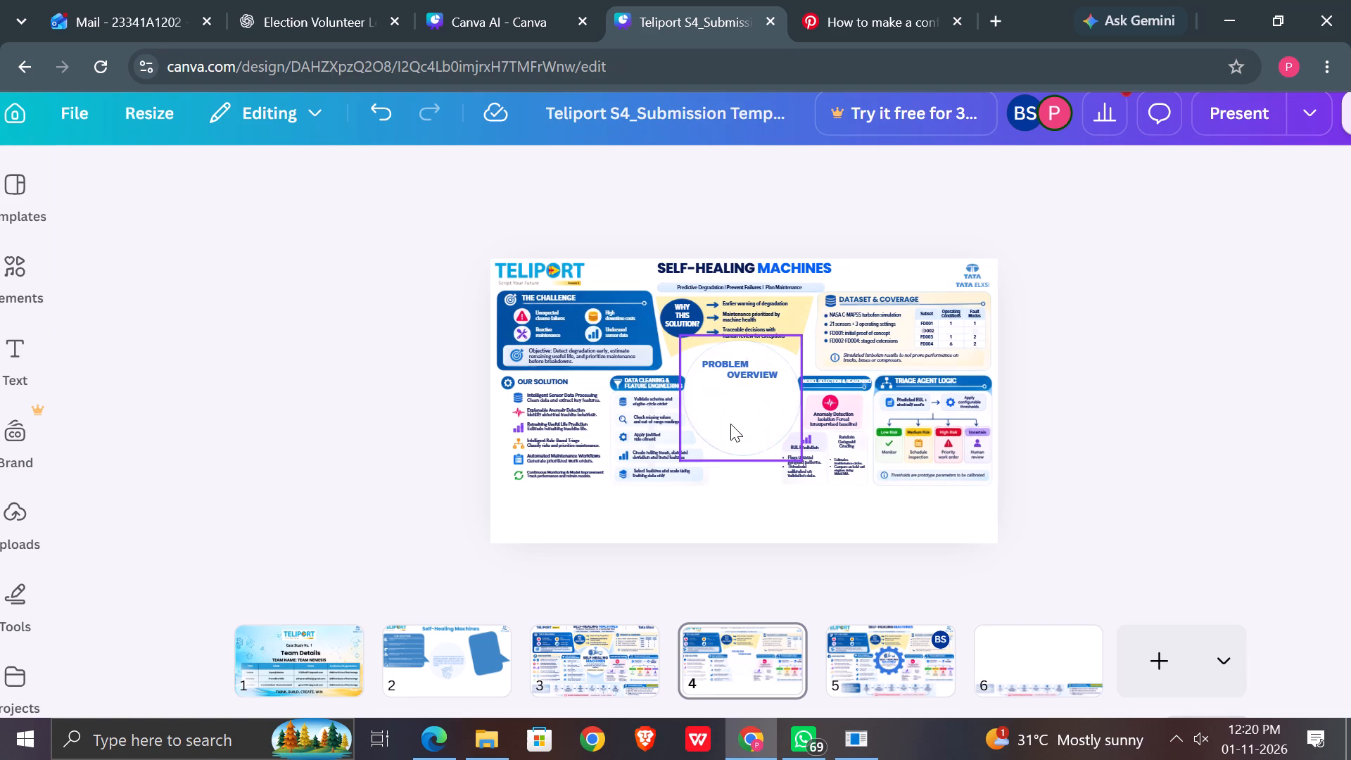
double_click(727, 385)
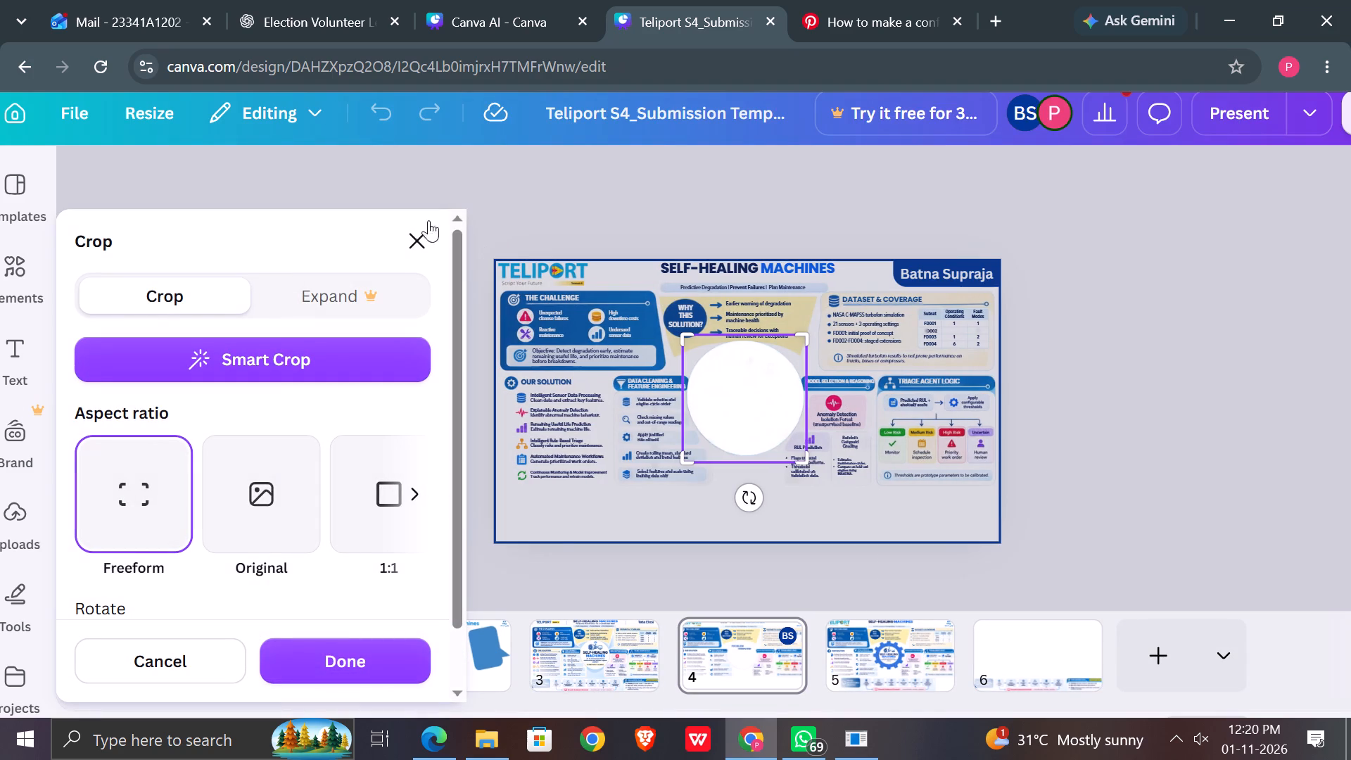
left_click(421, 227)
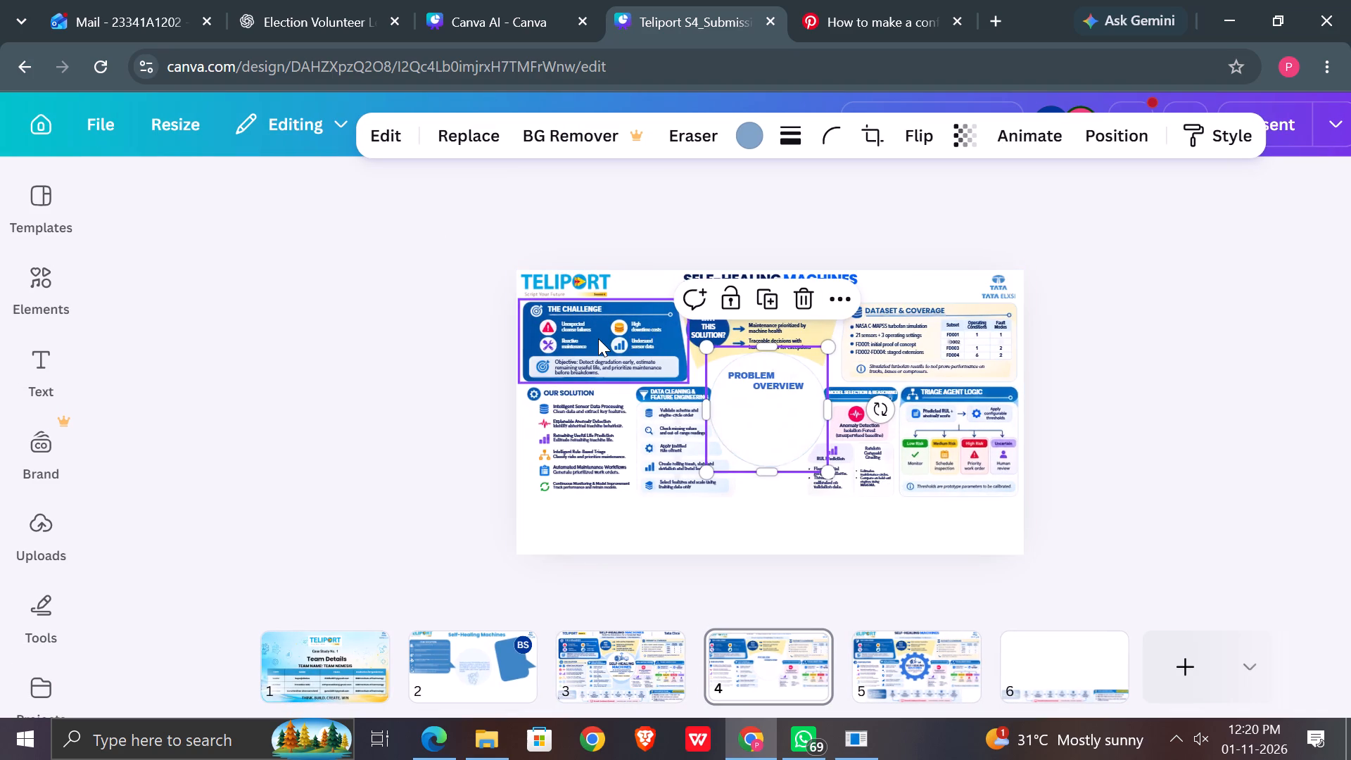
Delete the blue background shape behind The Challenge section on page 4.
left_click(598, 338)
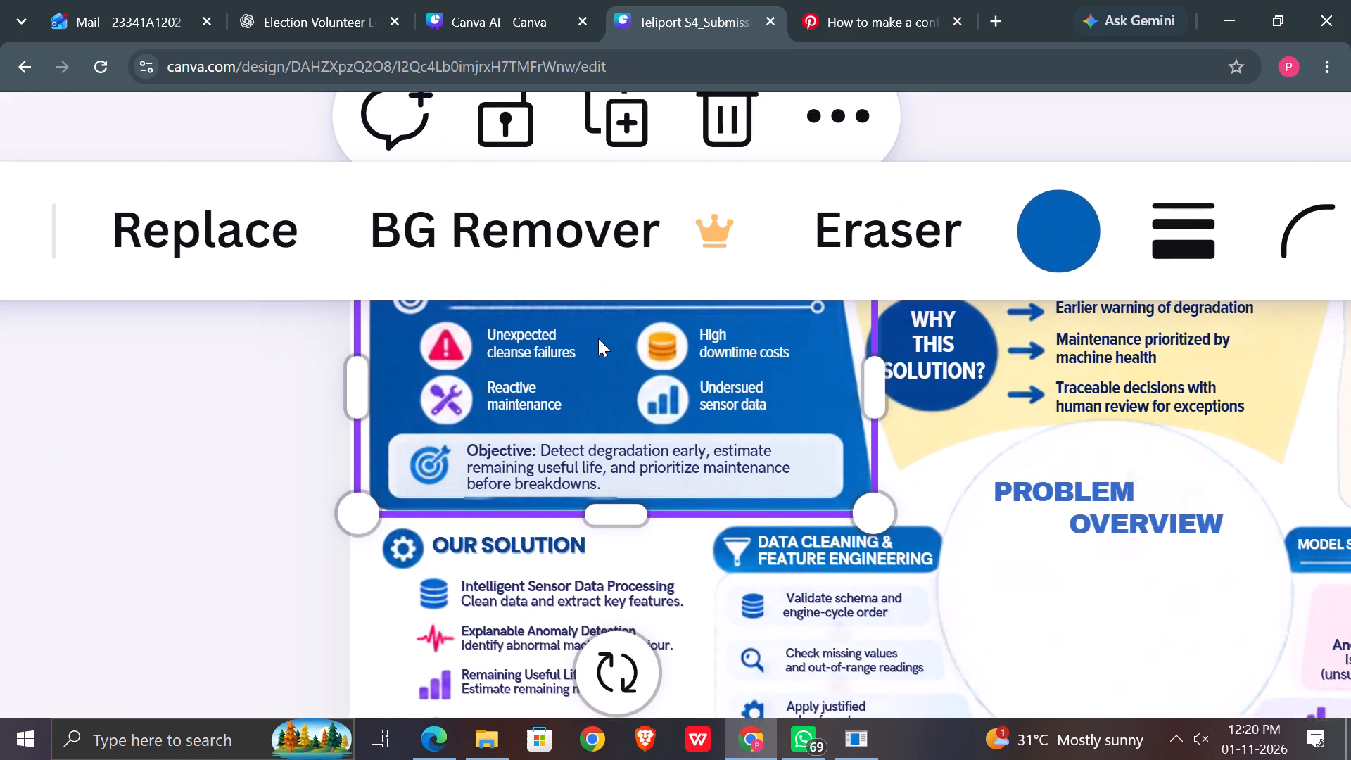
key("Delete")
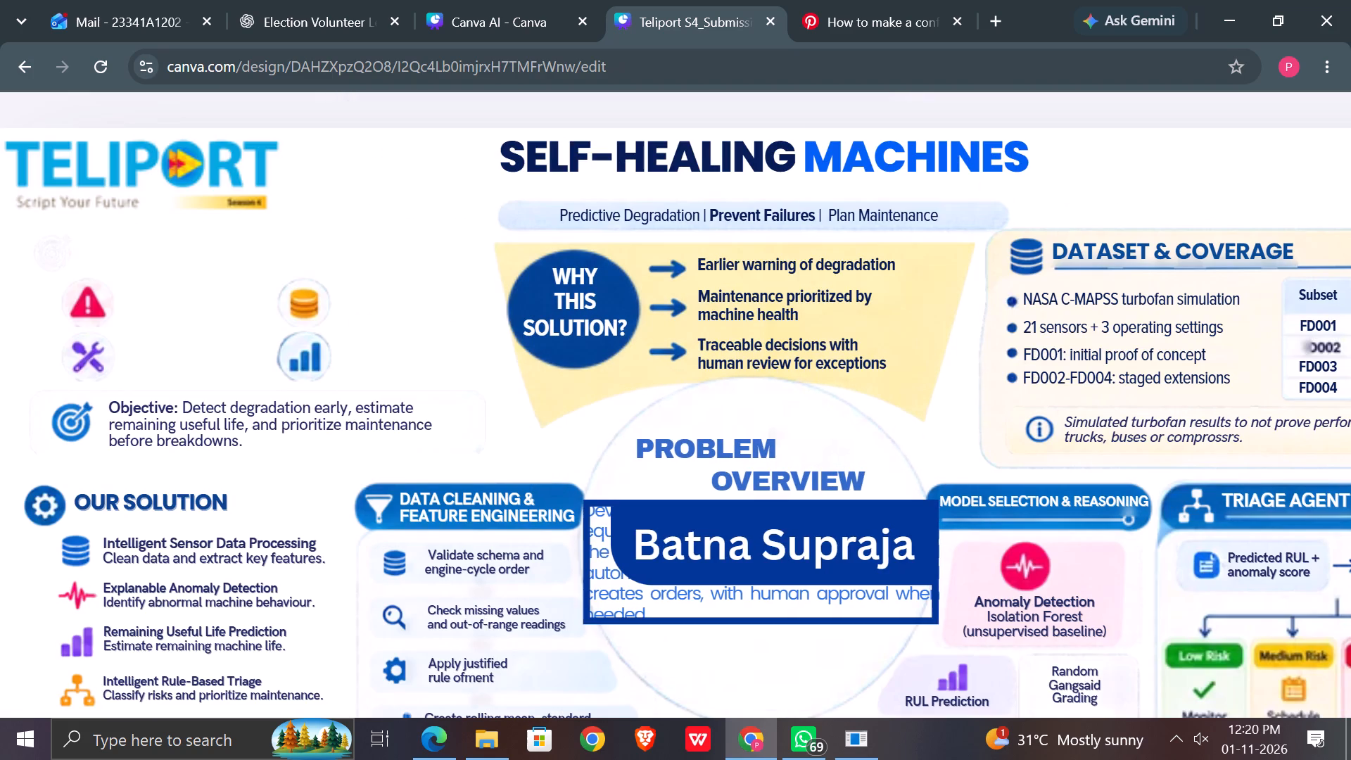
Delete the tools, warning, bar chart and database icons left in The Challenge area of page 4.
scroll(598, 338, "right", 1)
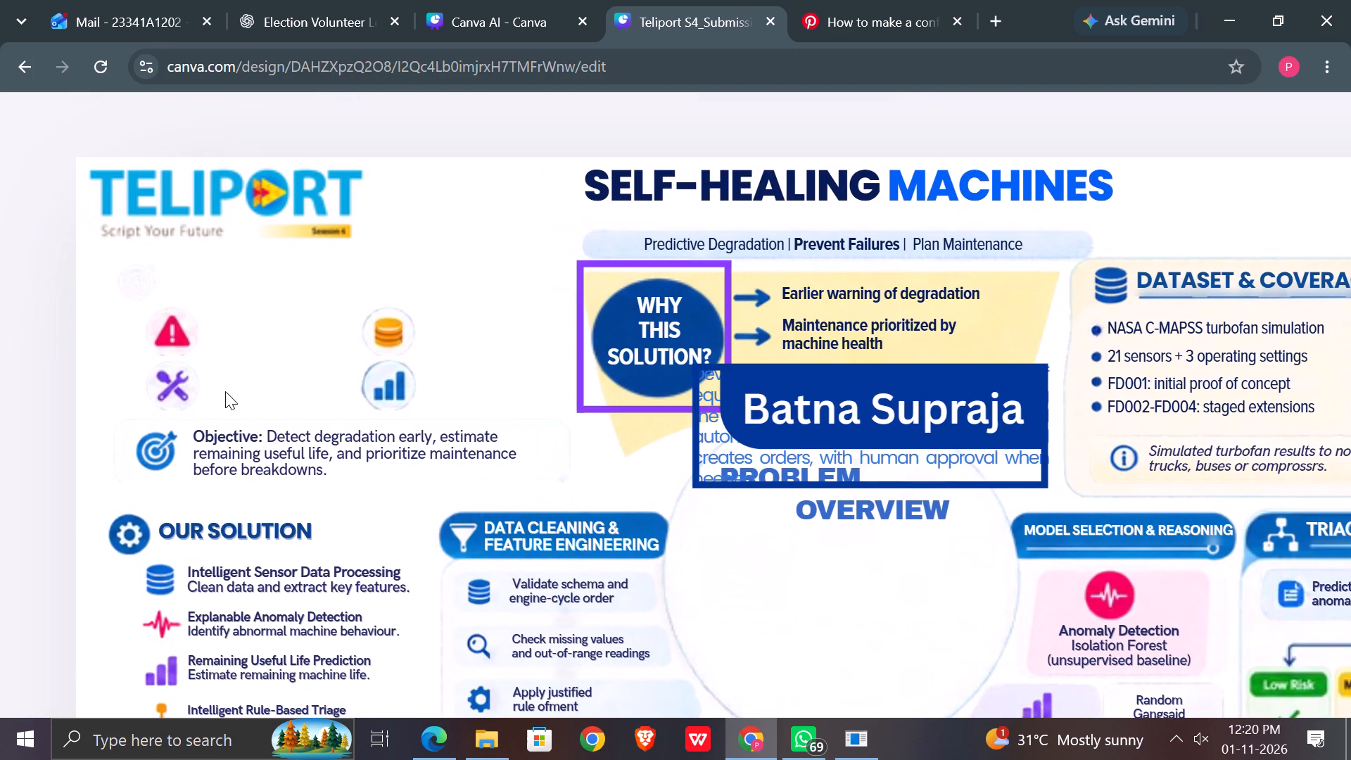
left_click(170, 381)
key("Delete")
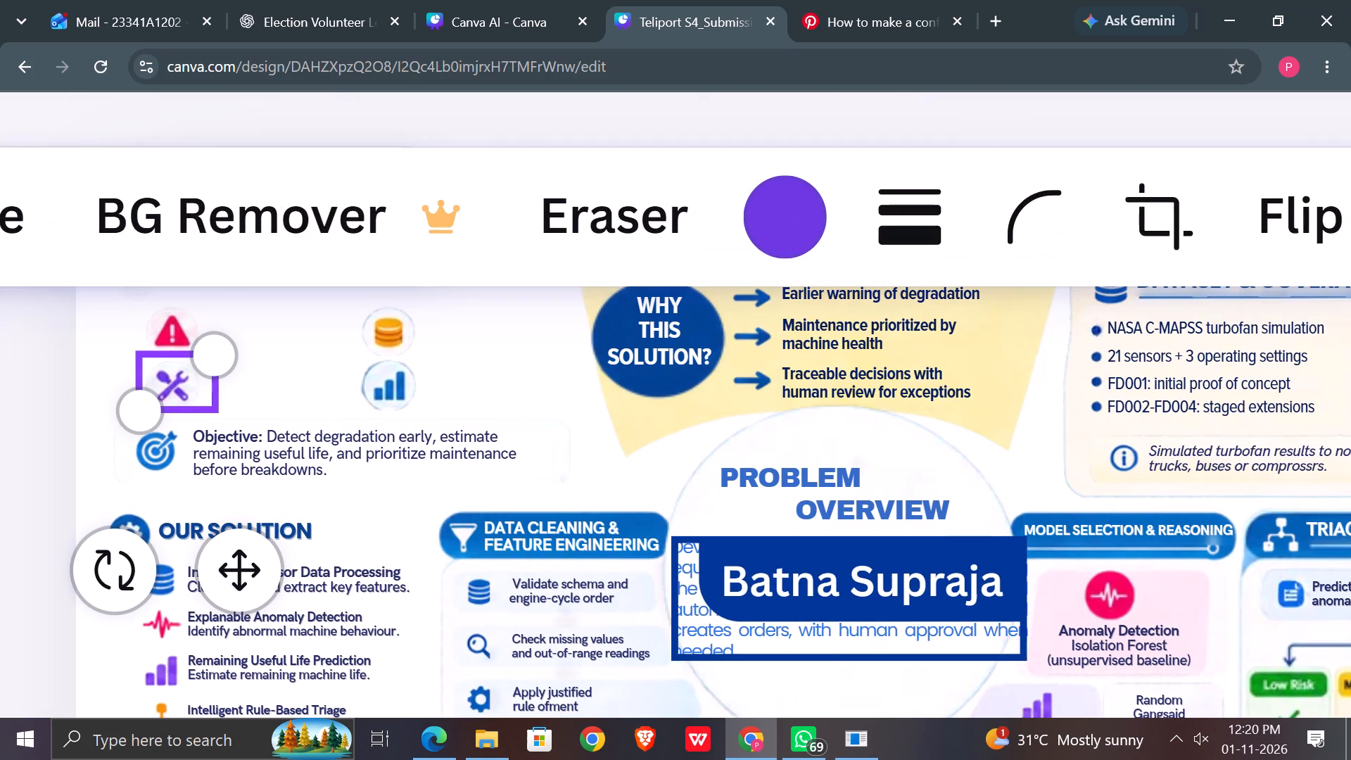
left_click(83, 309)
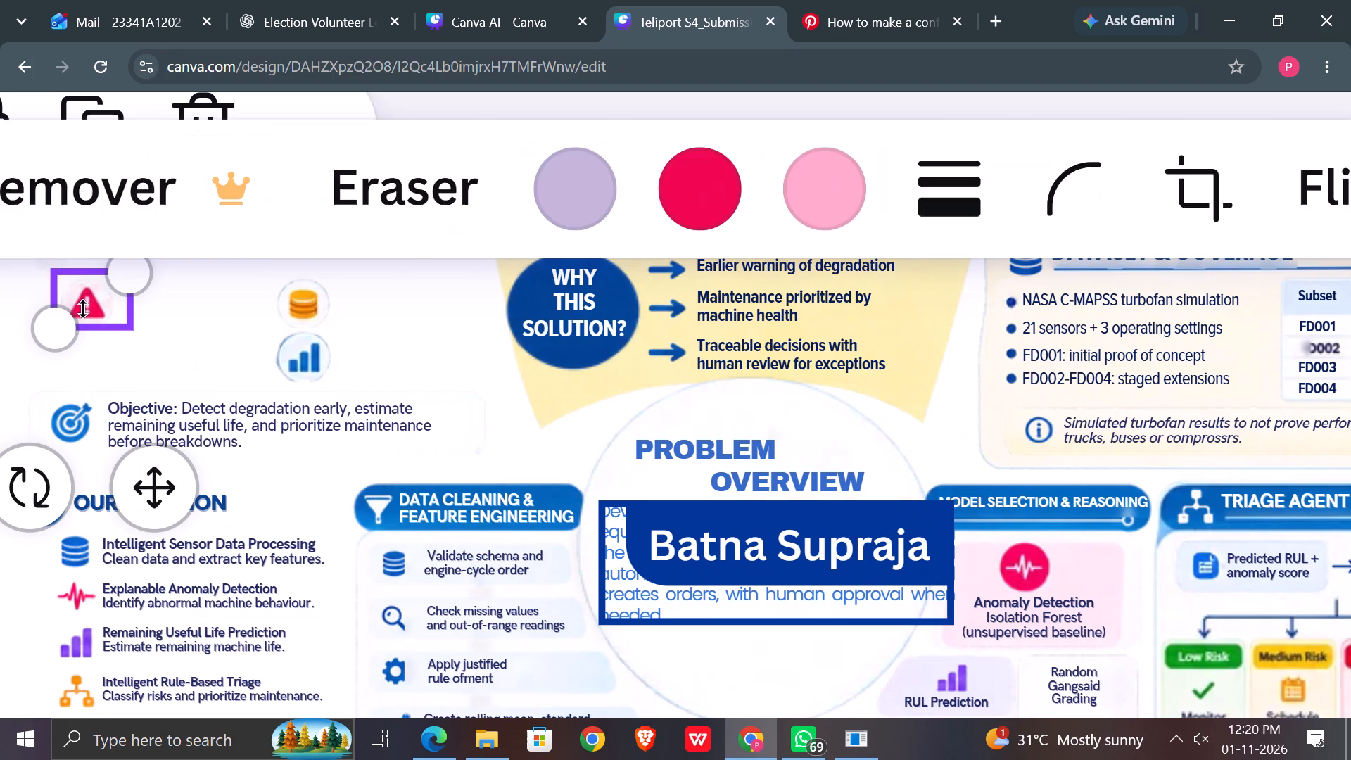
key("Delete")
left_click(291, 343)
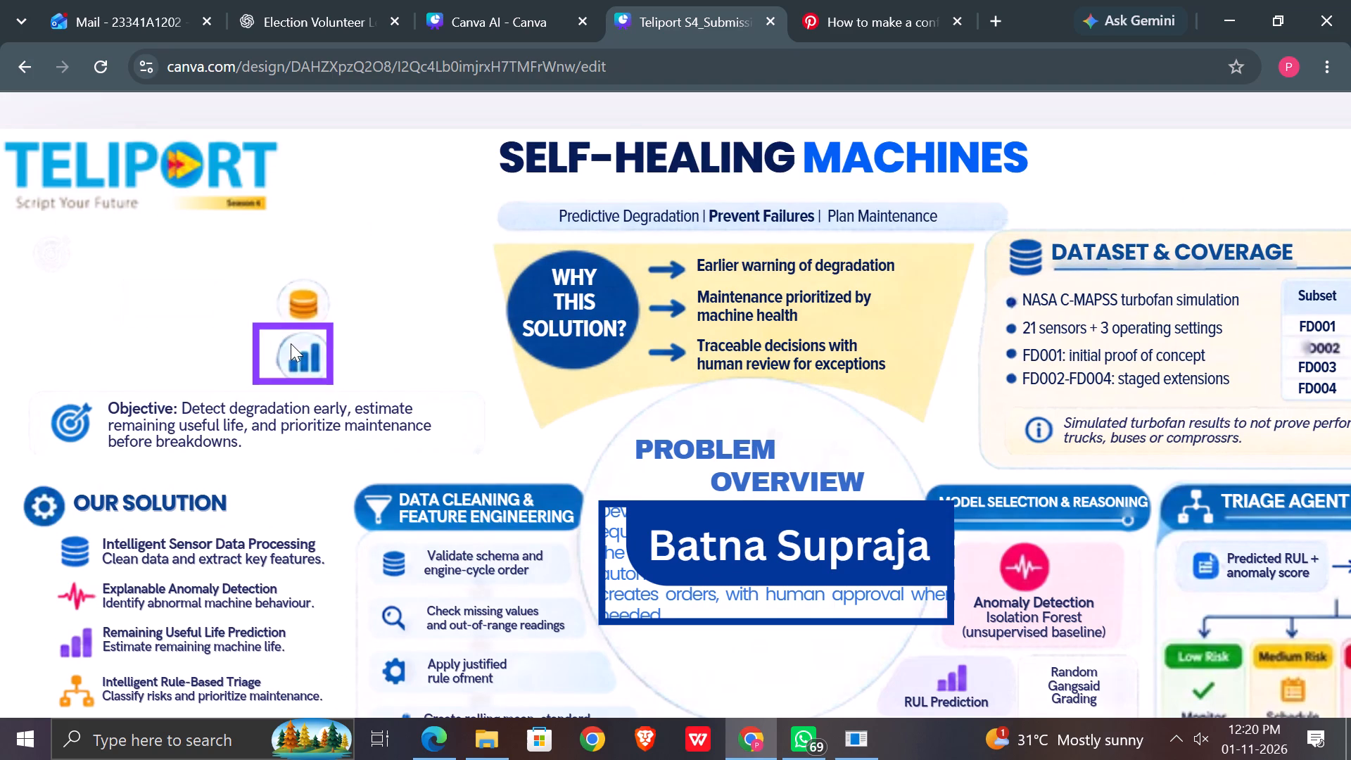
key("Delete")
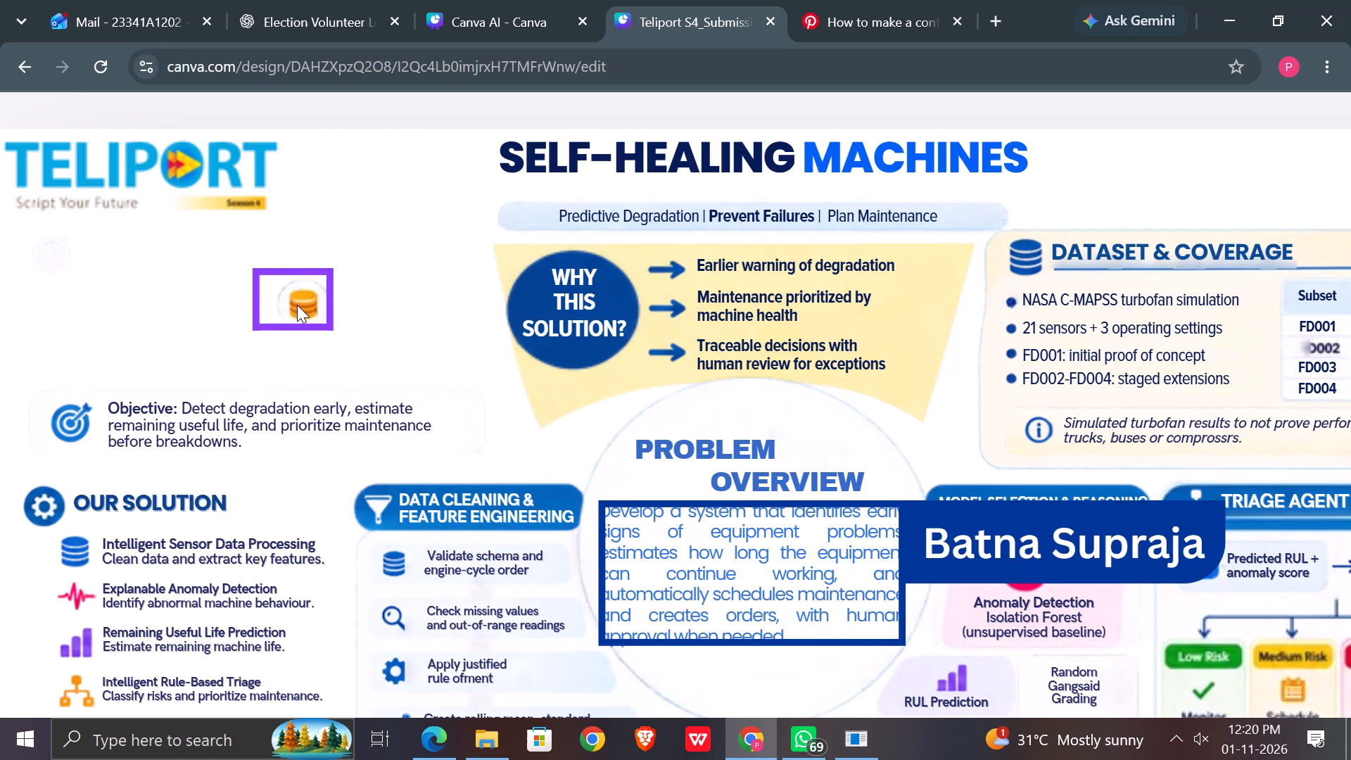
left_click(297, 305)
key("Delete")
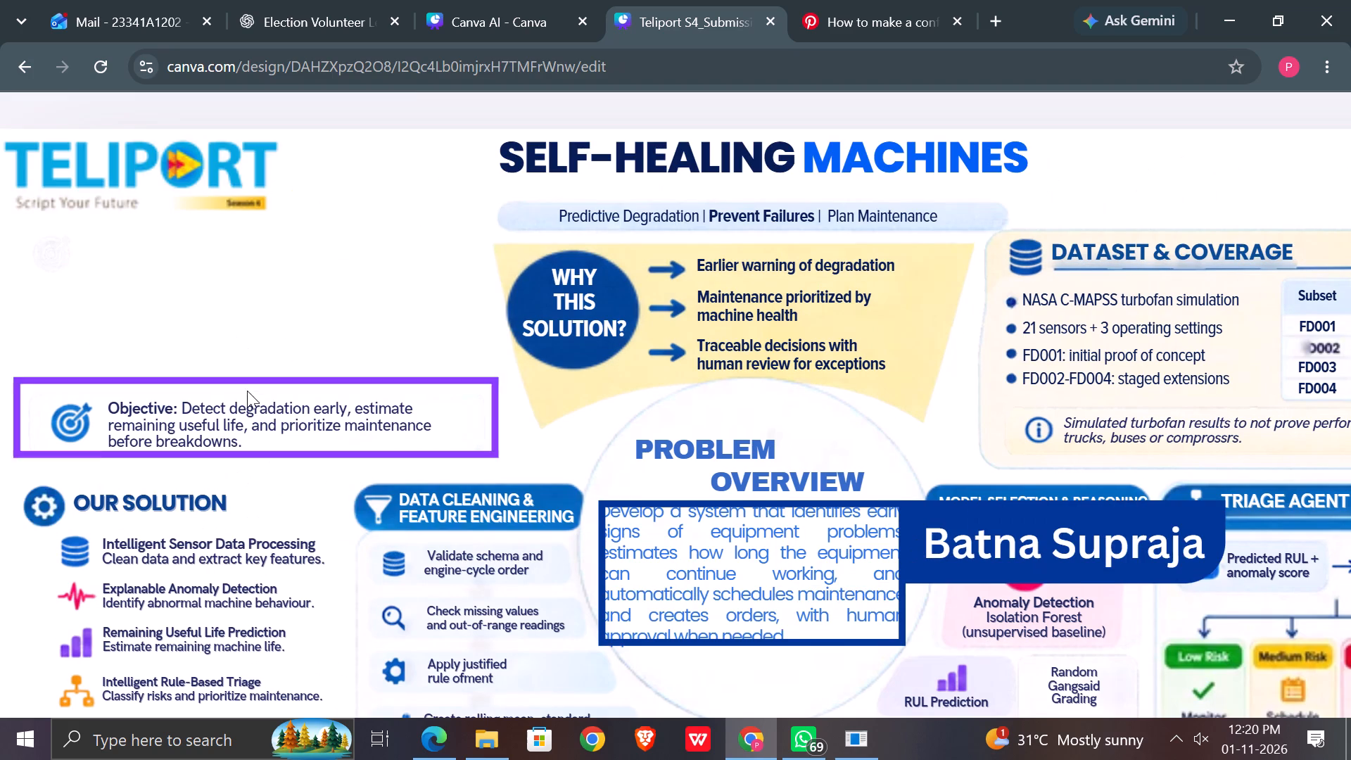
Delete the Objective text and its target icon above the Our Solution section.
left_click(229, 424)
key("Delete")
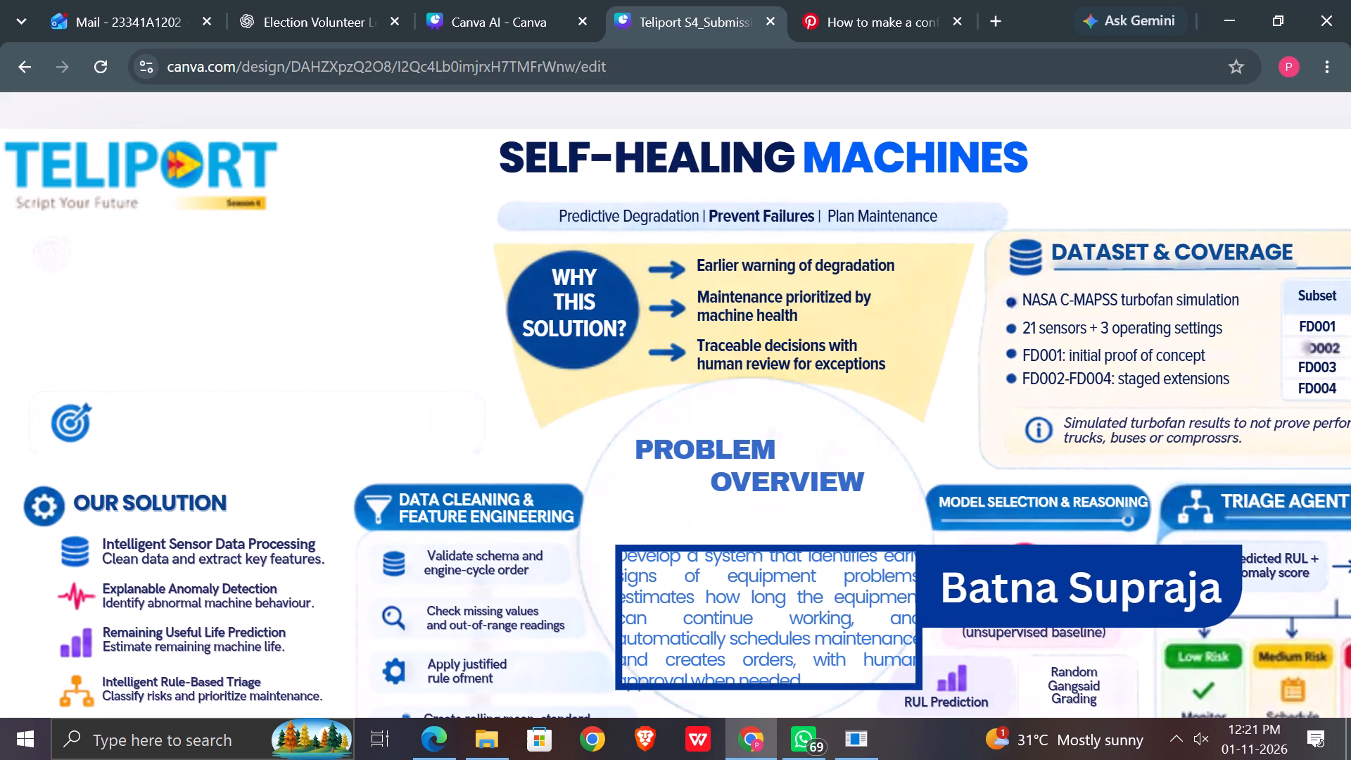
left_click(58, 437)
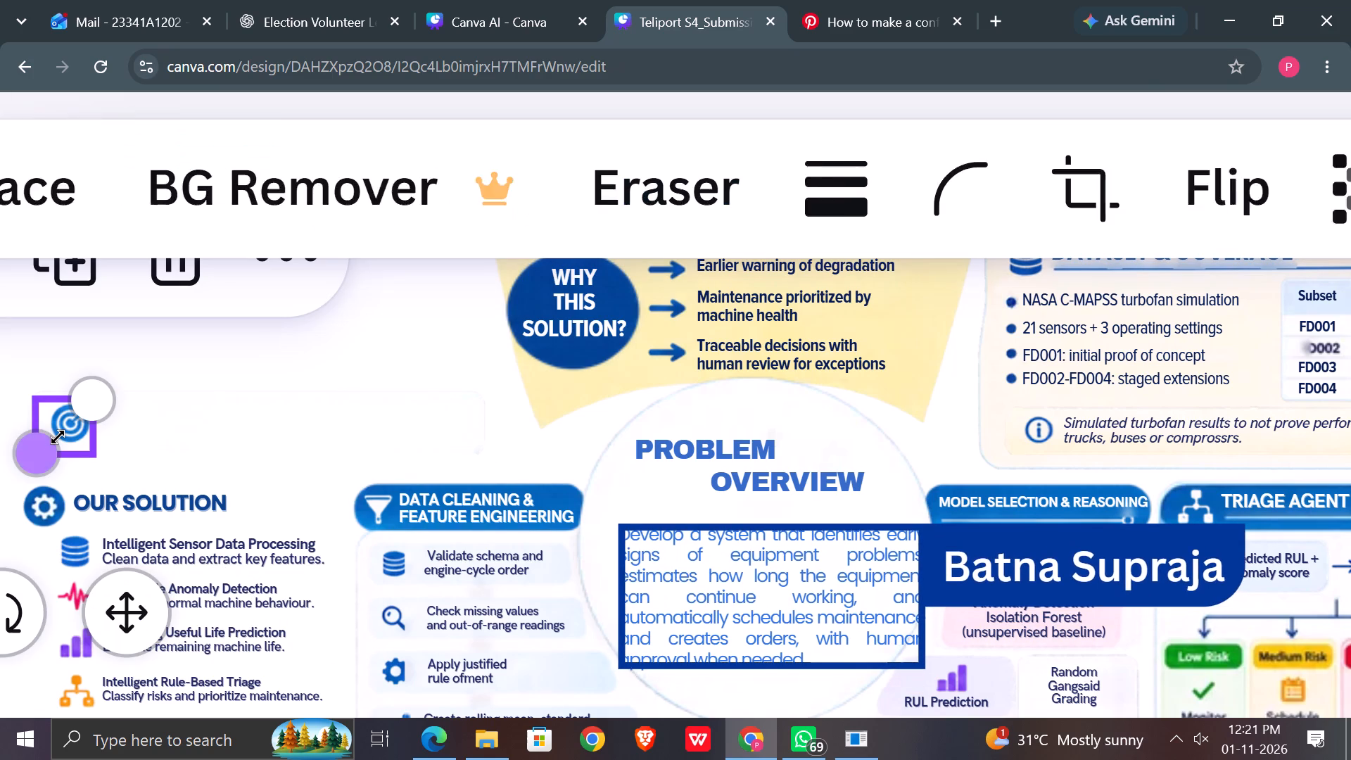
key("Delete")
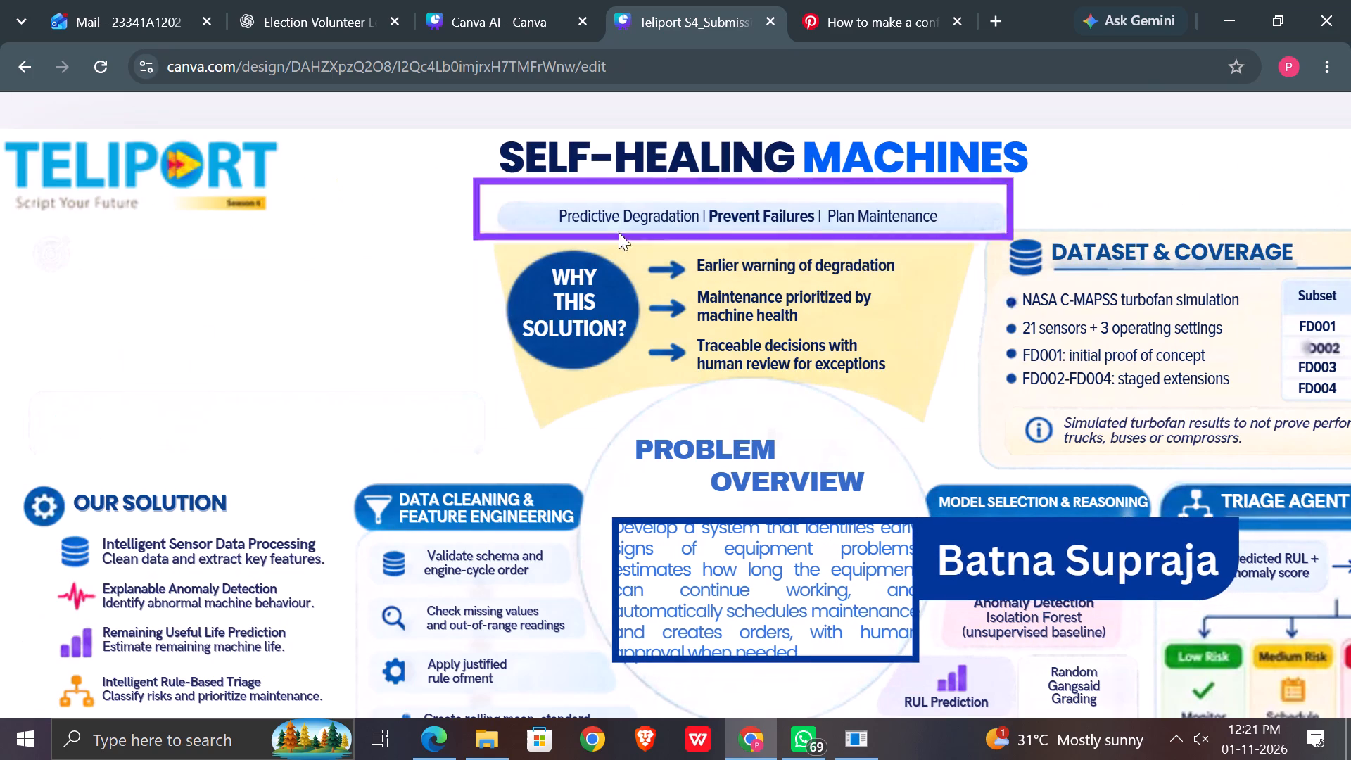
Delete the yellow background shape and the three benefit texts beside the Why This Solution? circle.
left_click(782, 327)
key("Delete")
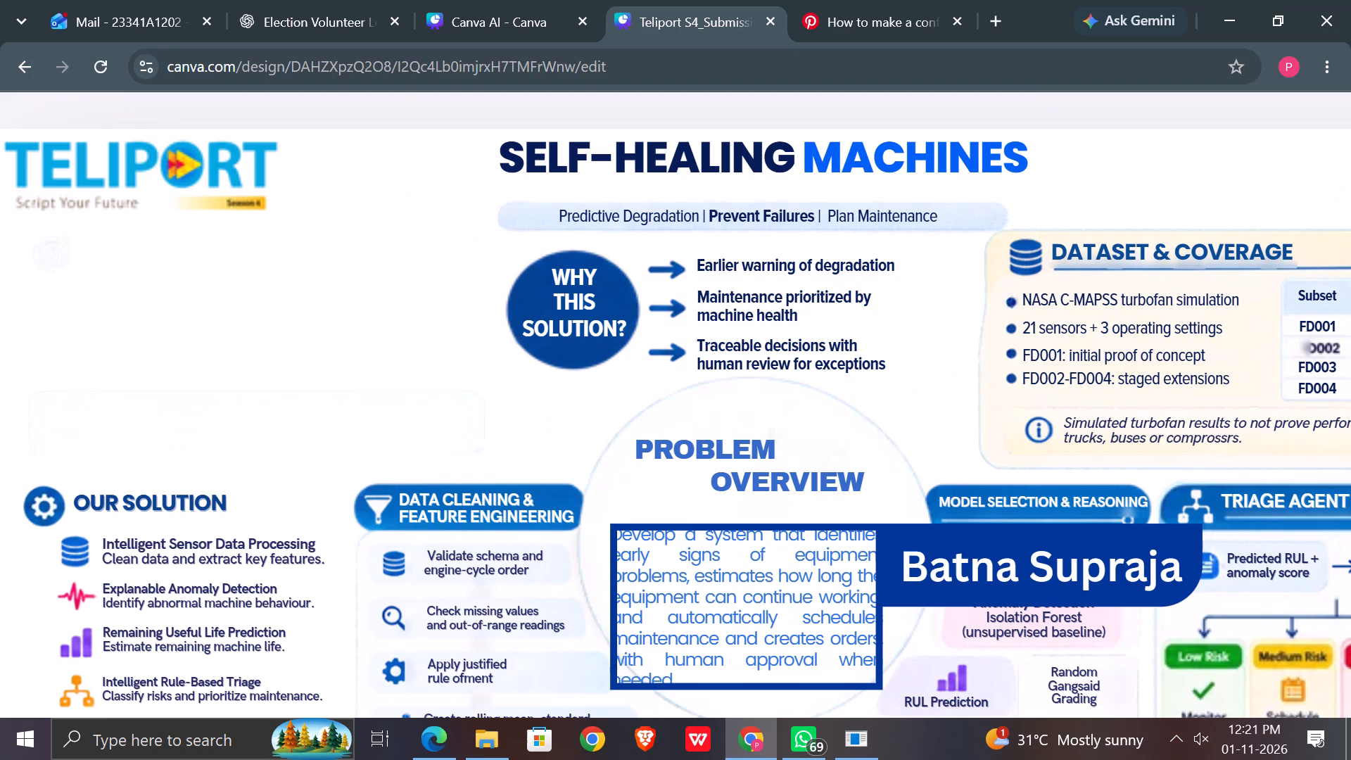
left_click(749, 346)
key("Delete")
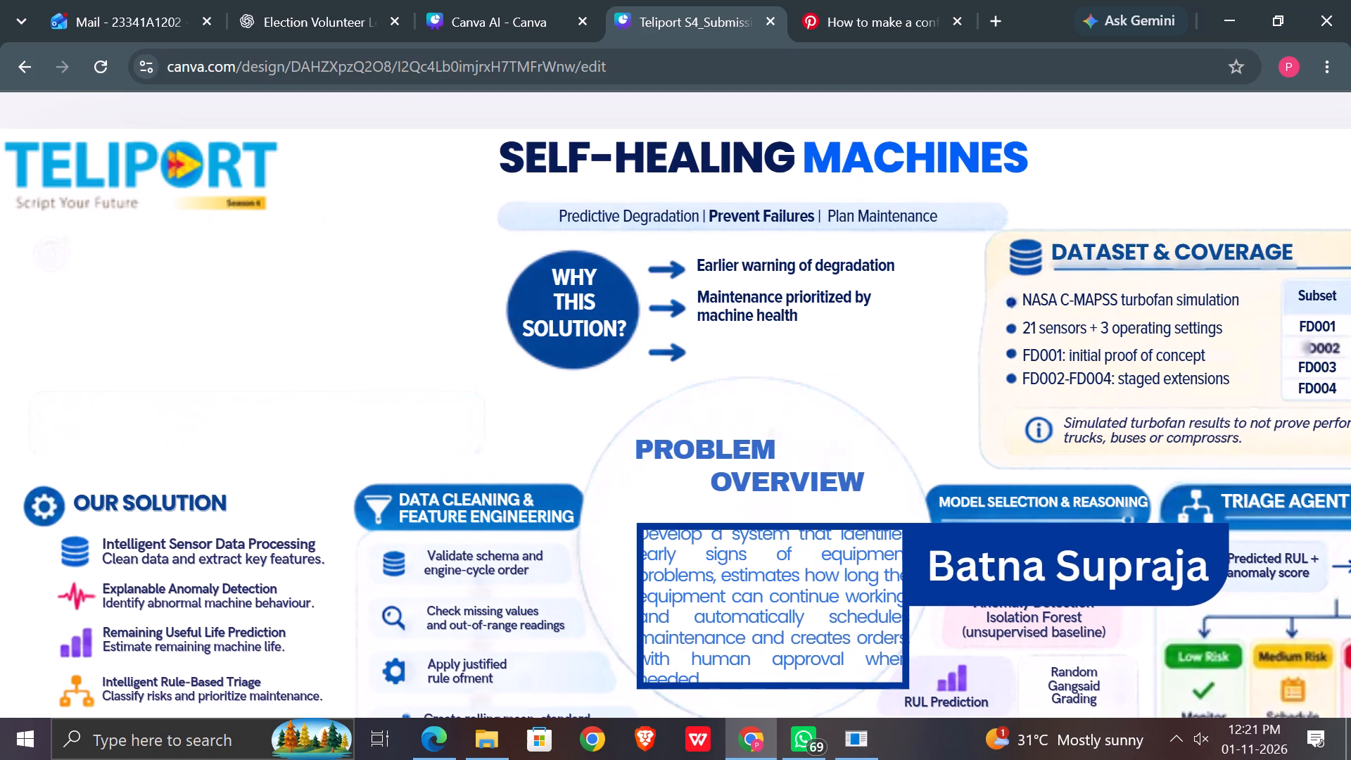
left_click(707, 310)
key("Delete")
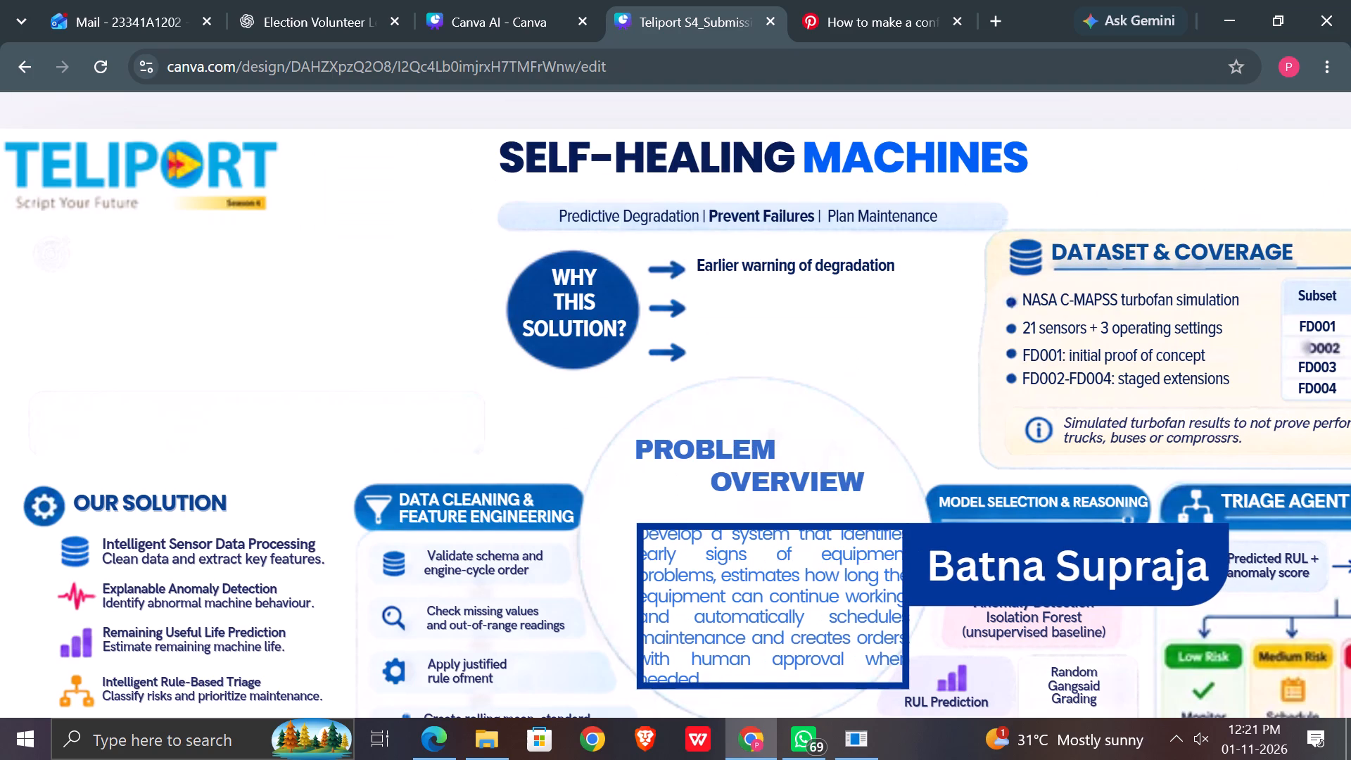
left_click(729, 261)
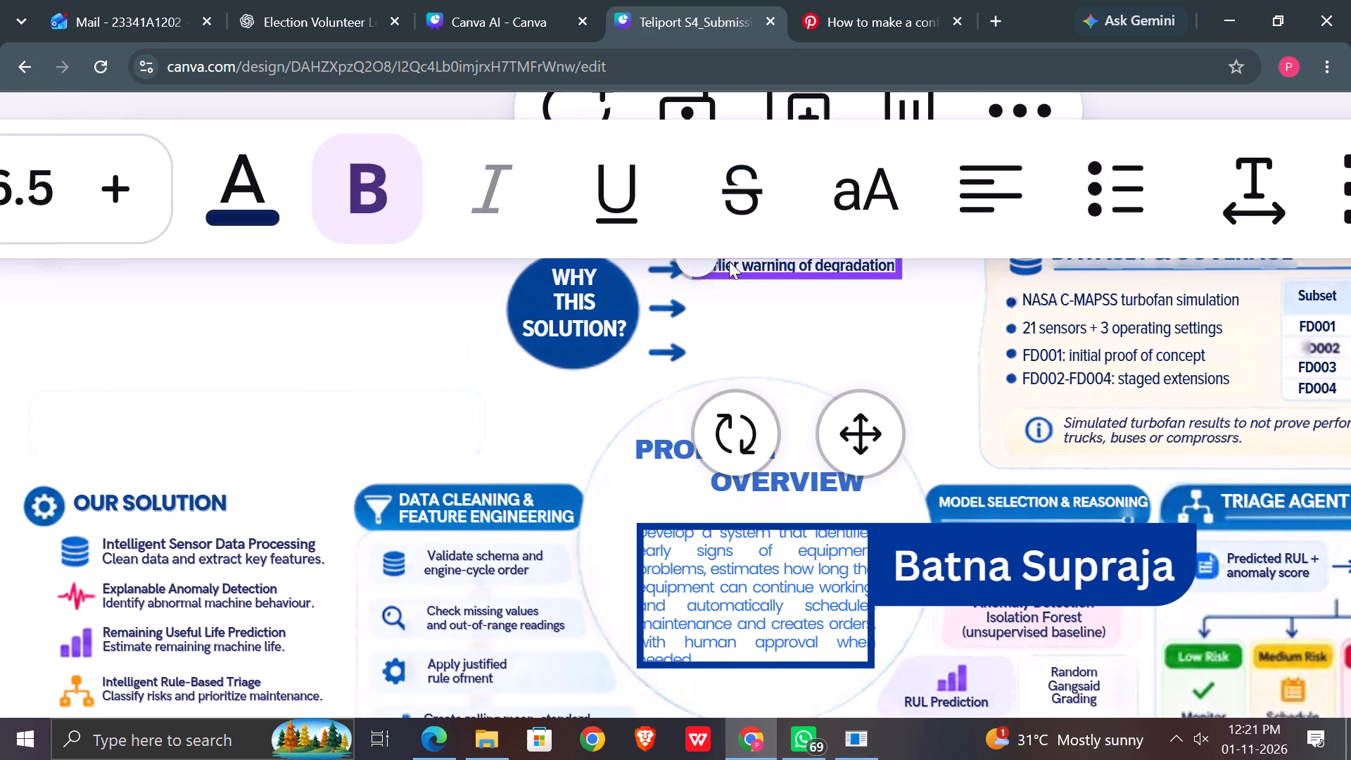
key("Delete")
Delete the three arrows and the blue Why This Solution? circle together with its heading text.
left_click(661, 317)
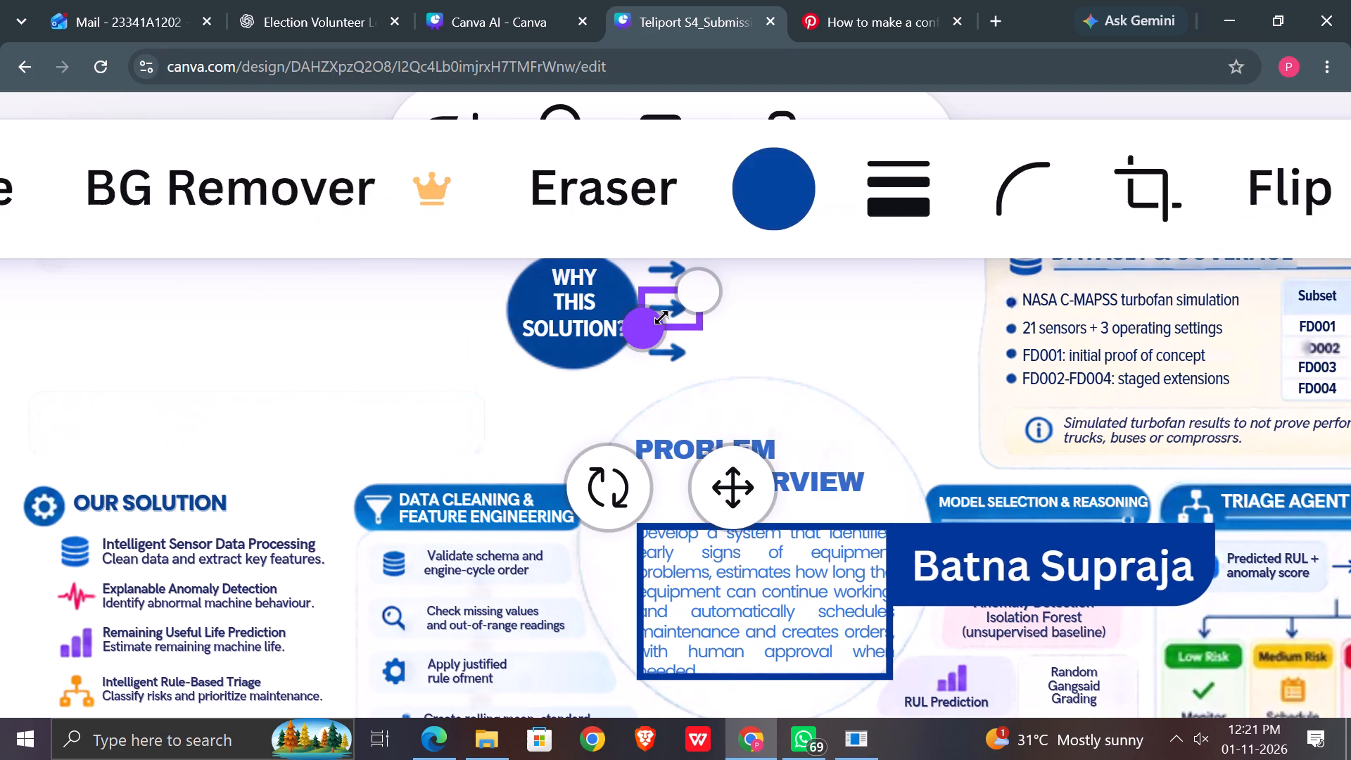
key("Delete")
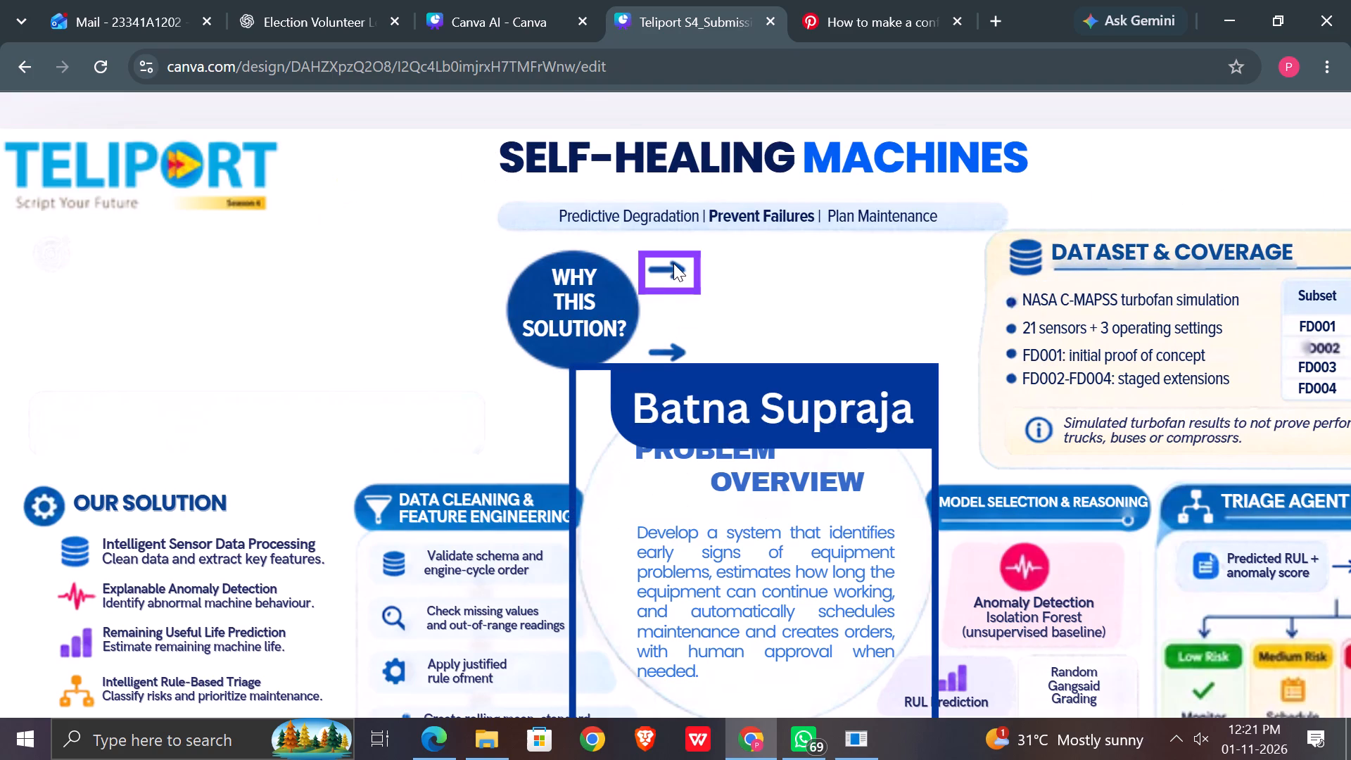
left_click(673, 263)
key("Delete")
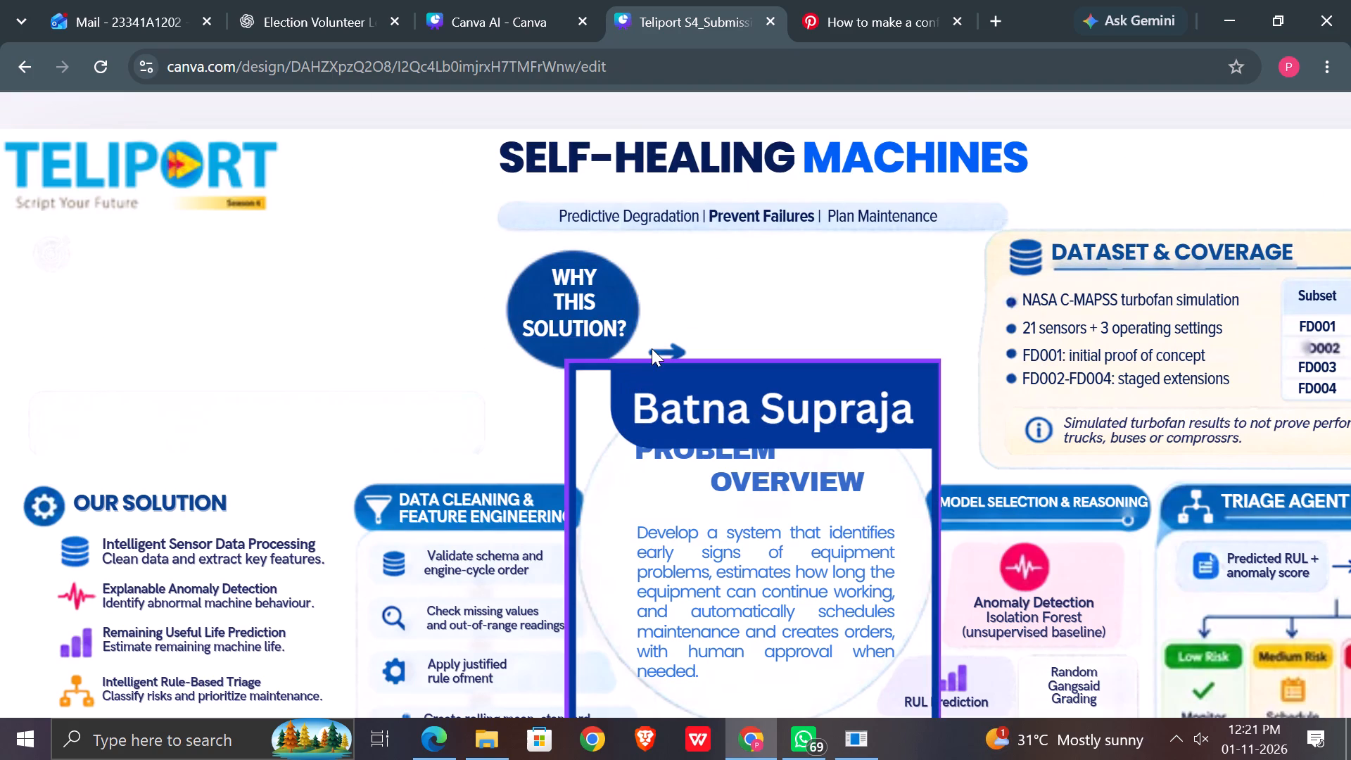
left_click(652, 348)
key("Delete")
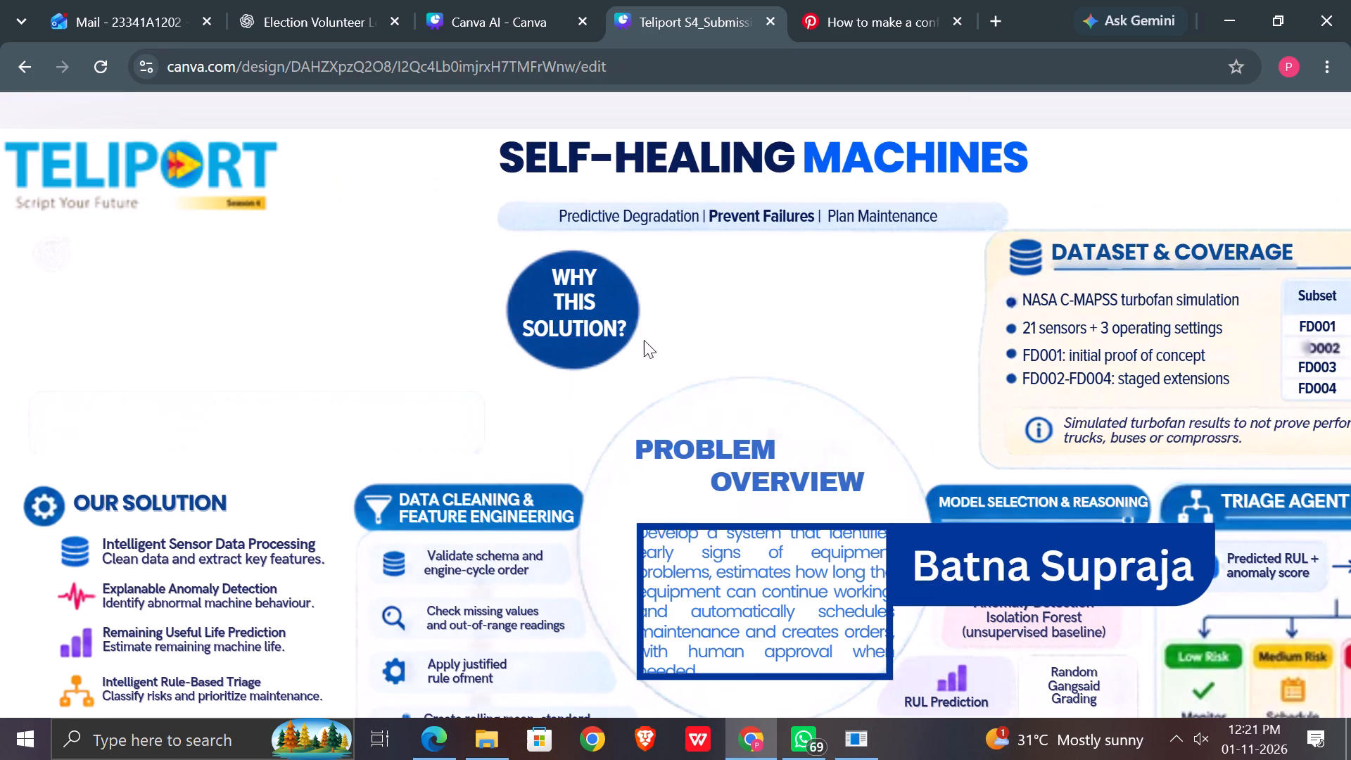
left_click(597, 315)
key("Delete")
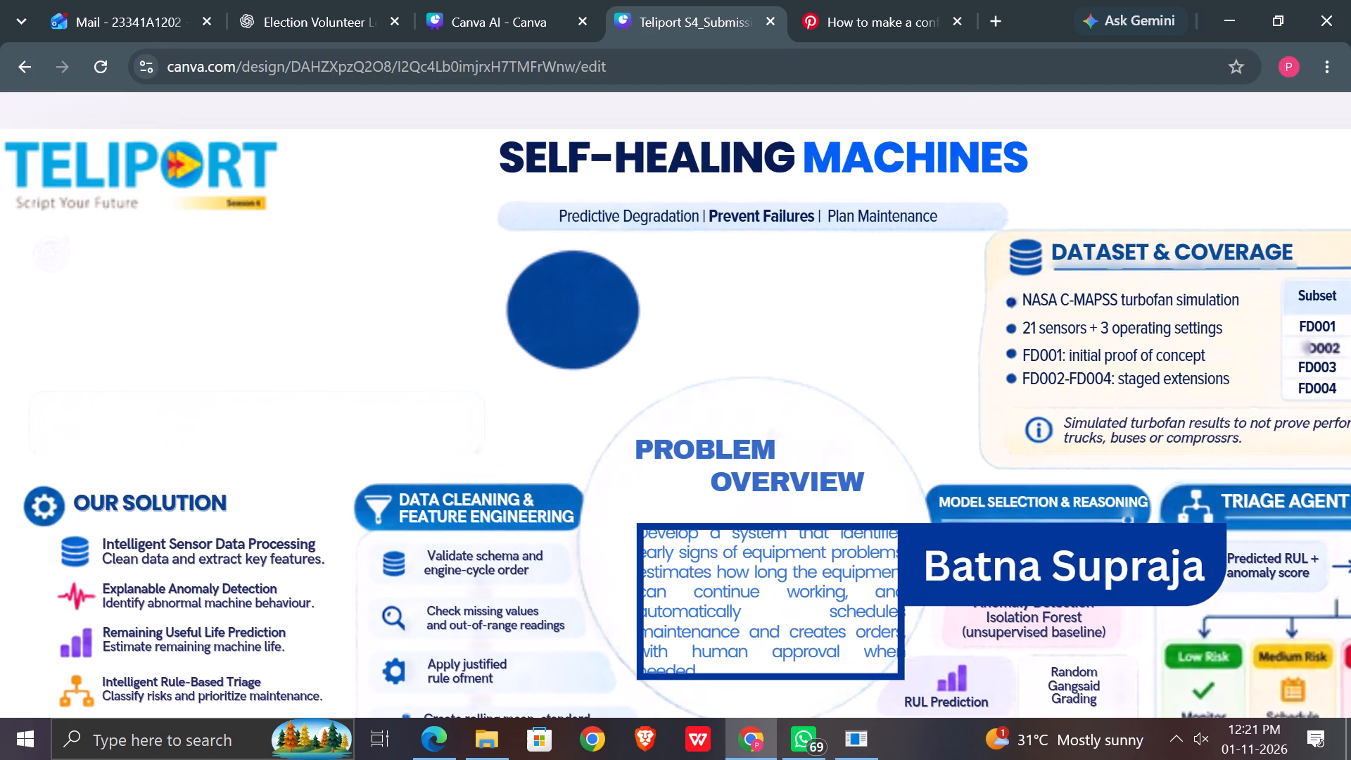
left_click(582, 300)
key("Delete")
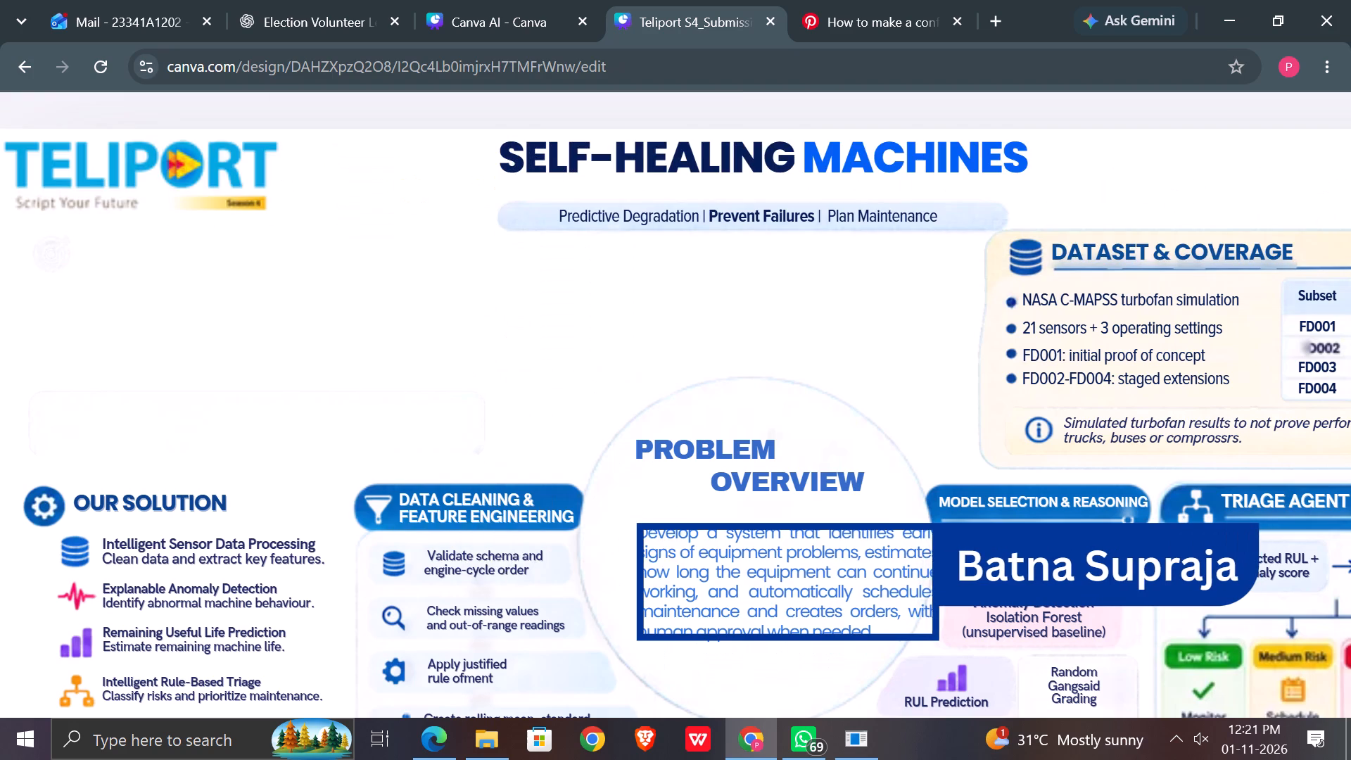
Search the design elements for "light yellow background".
scroll(582, 300, "right", 1)
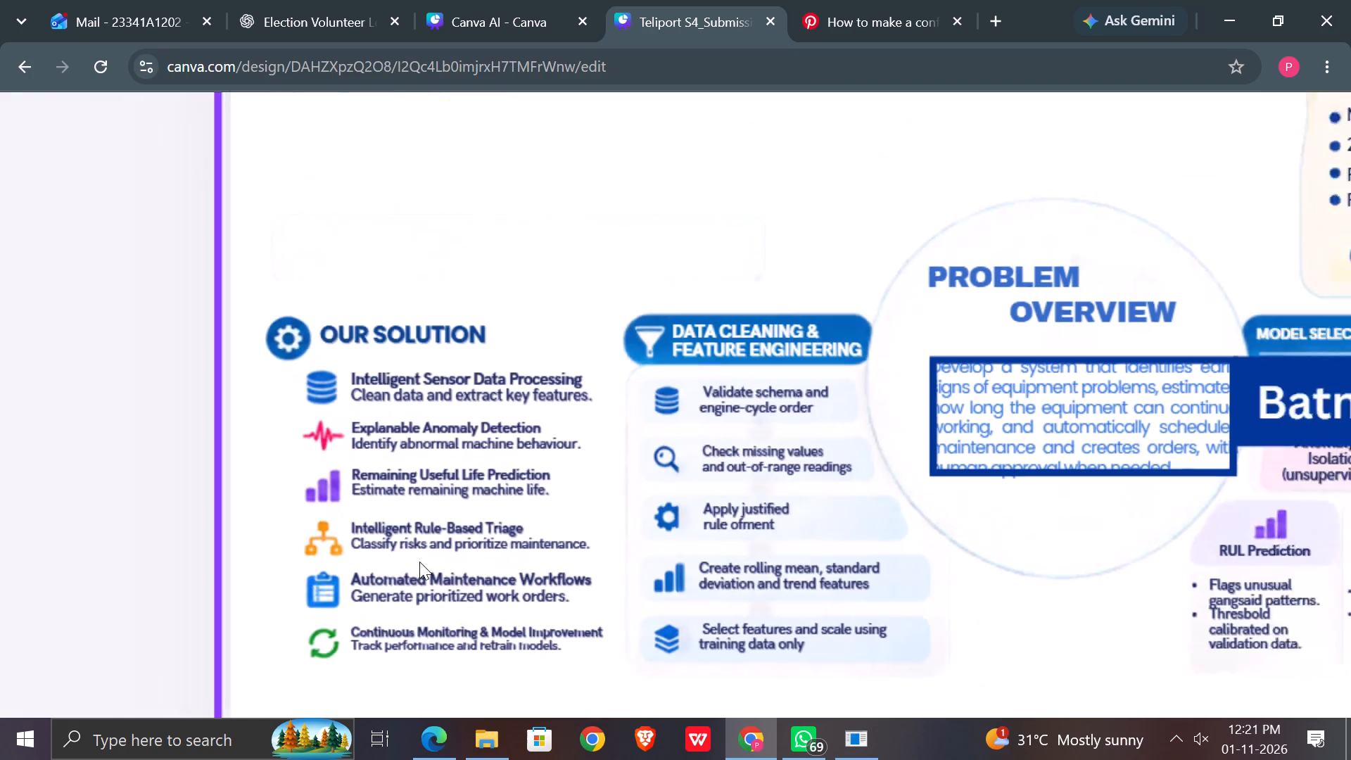
scroll(419, 562, "down", 1)
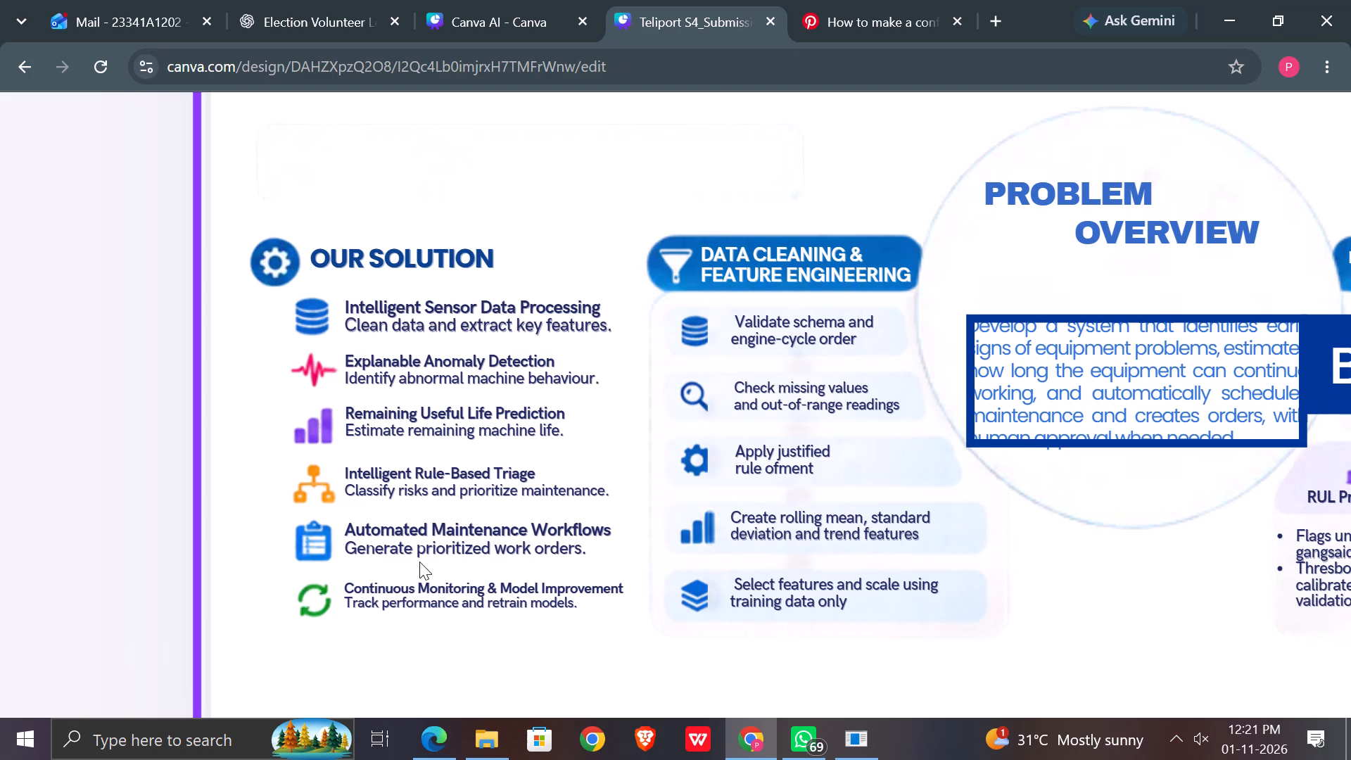
scroll(419, 562, "right", 1)
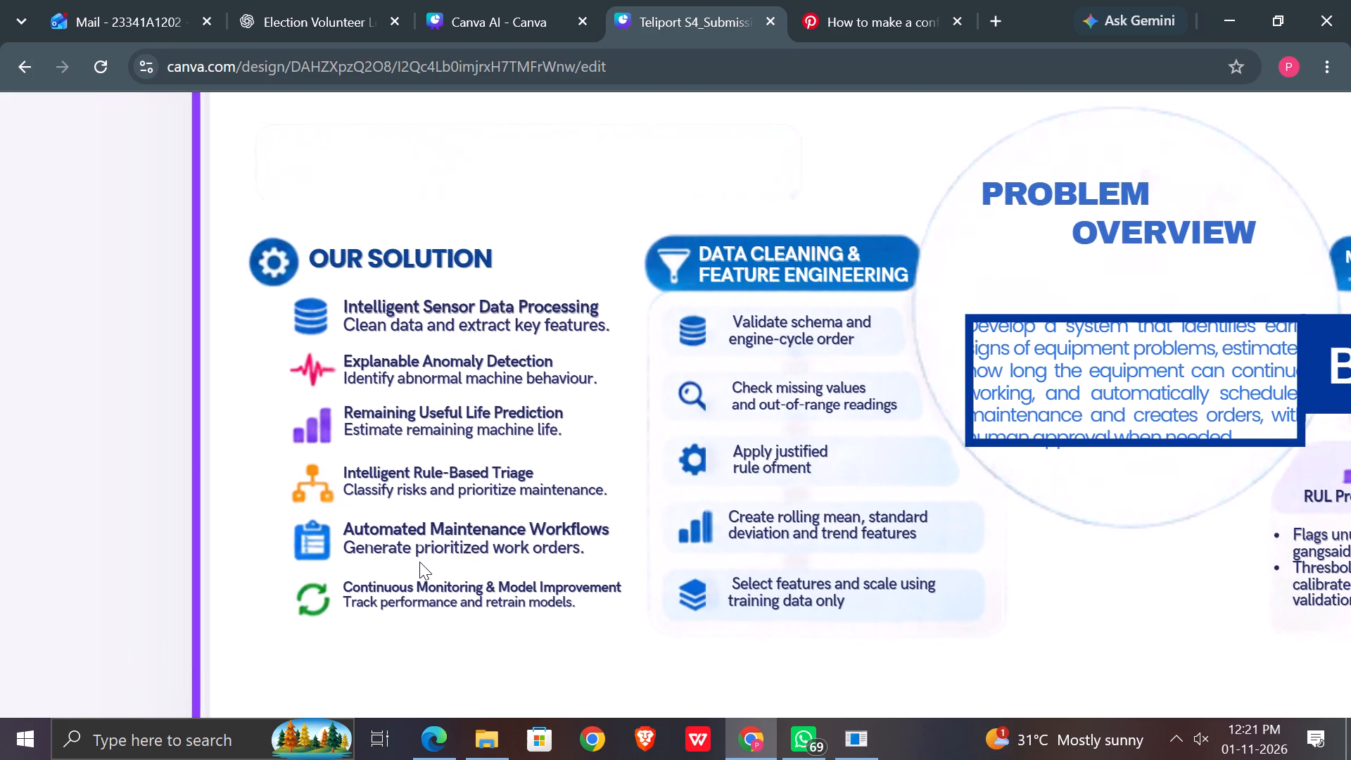
scroll(419, 562, "right", 1)
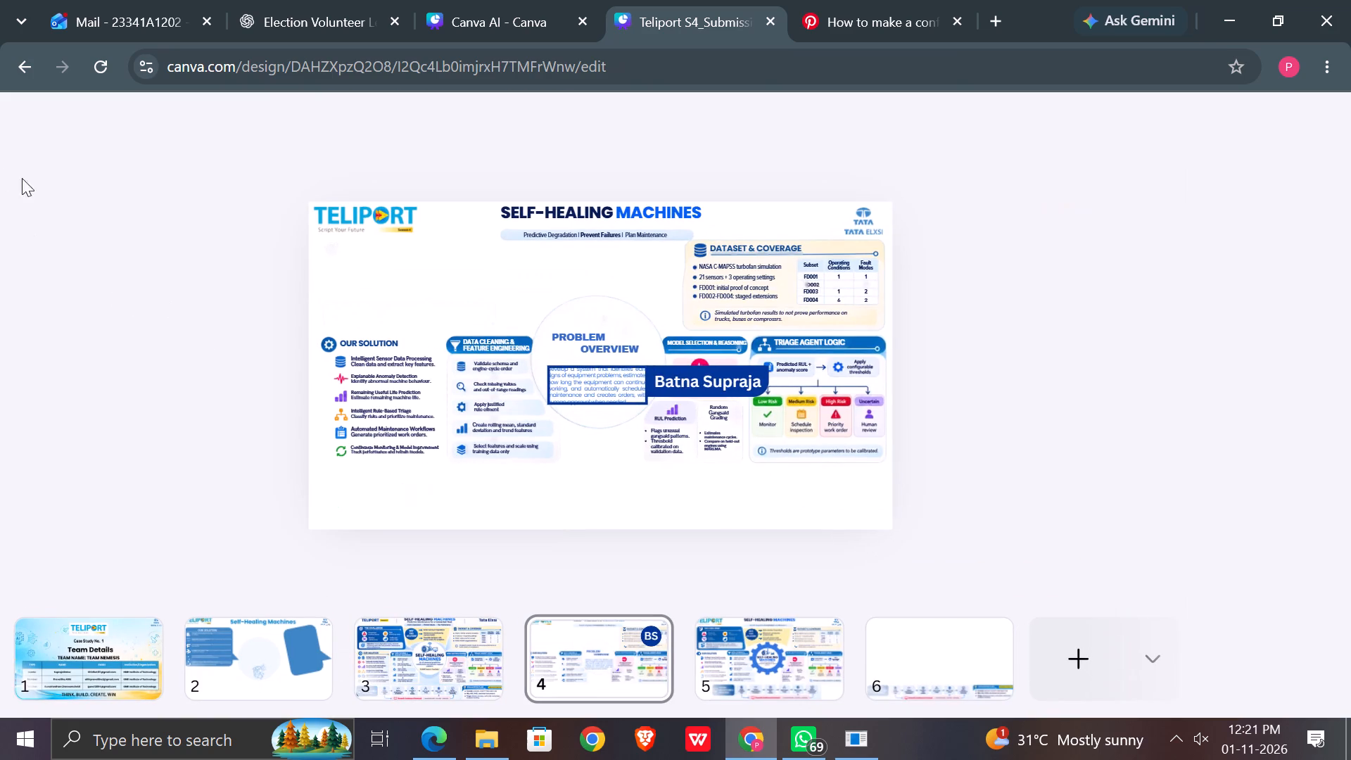
scroll(211, 267, "right", 3)
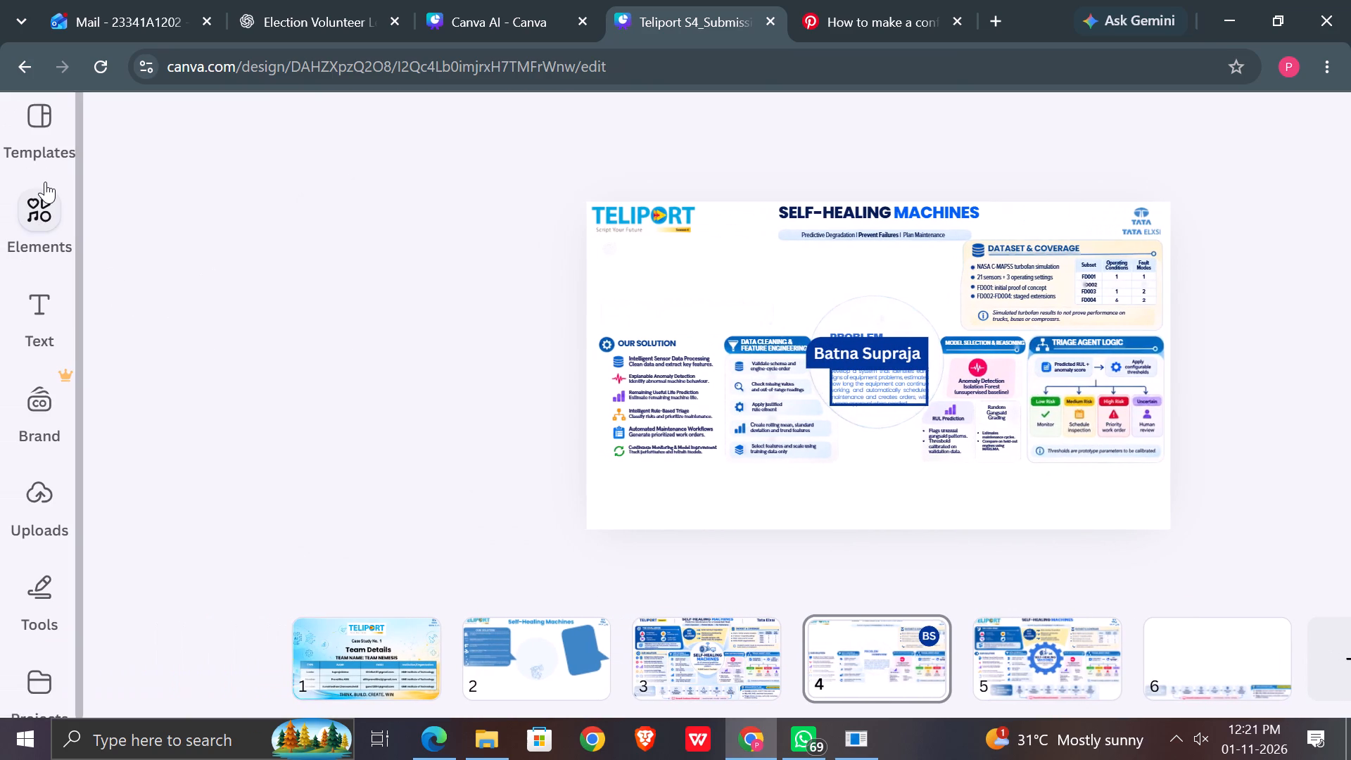
left_click(43, 208)
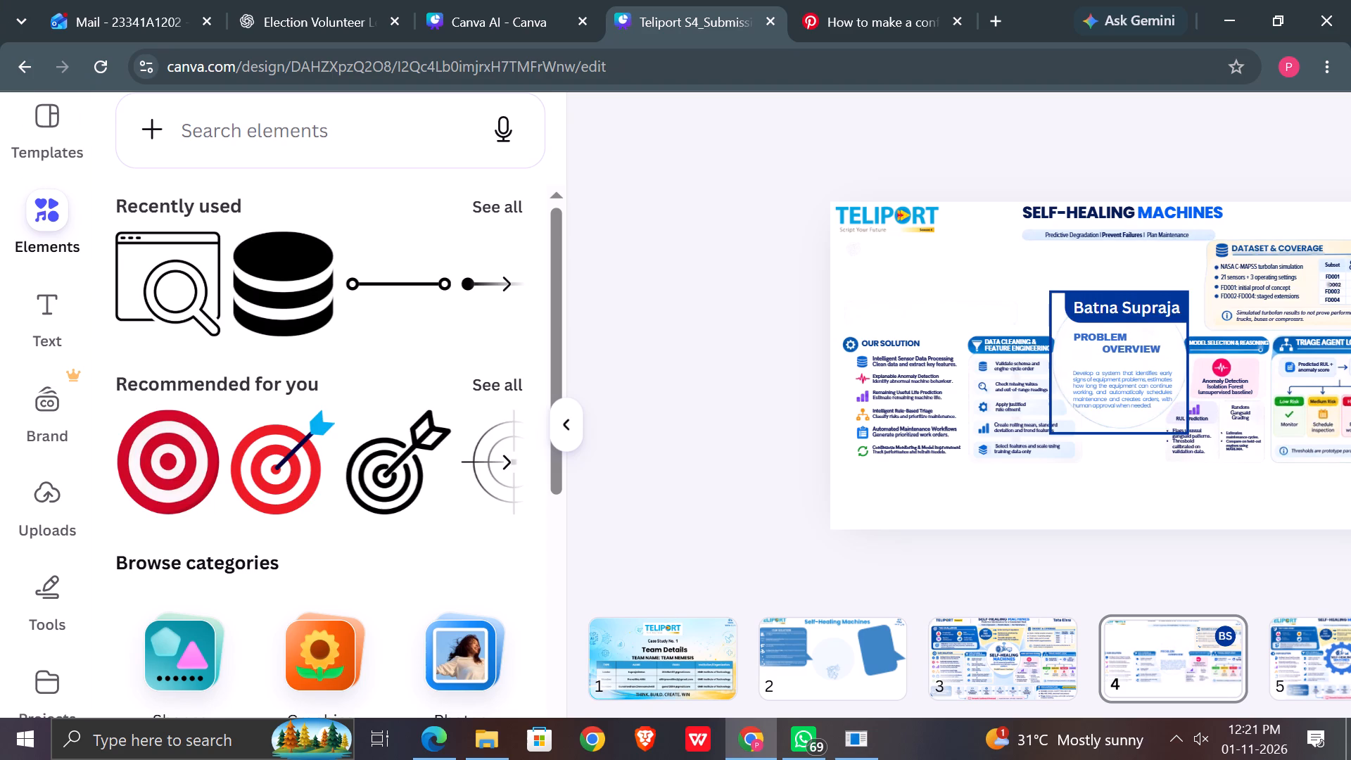
left_click(238, 127)
type("light")
key("space")
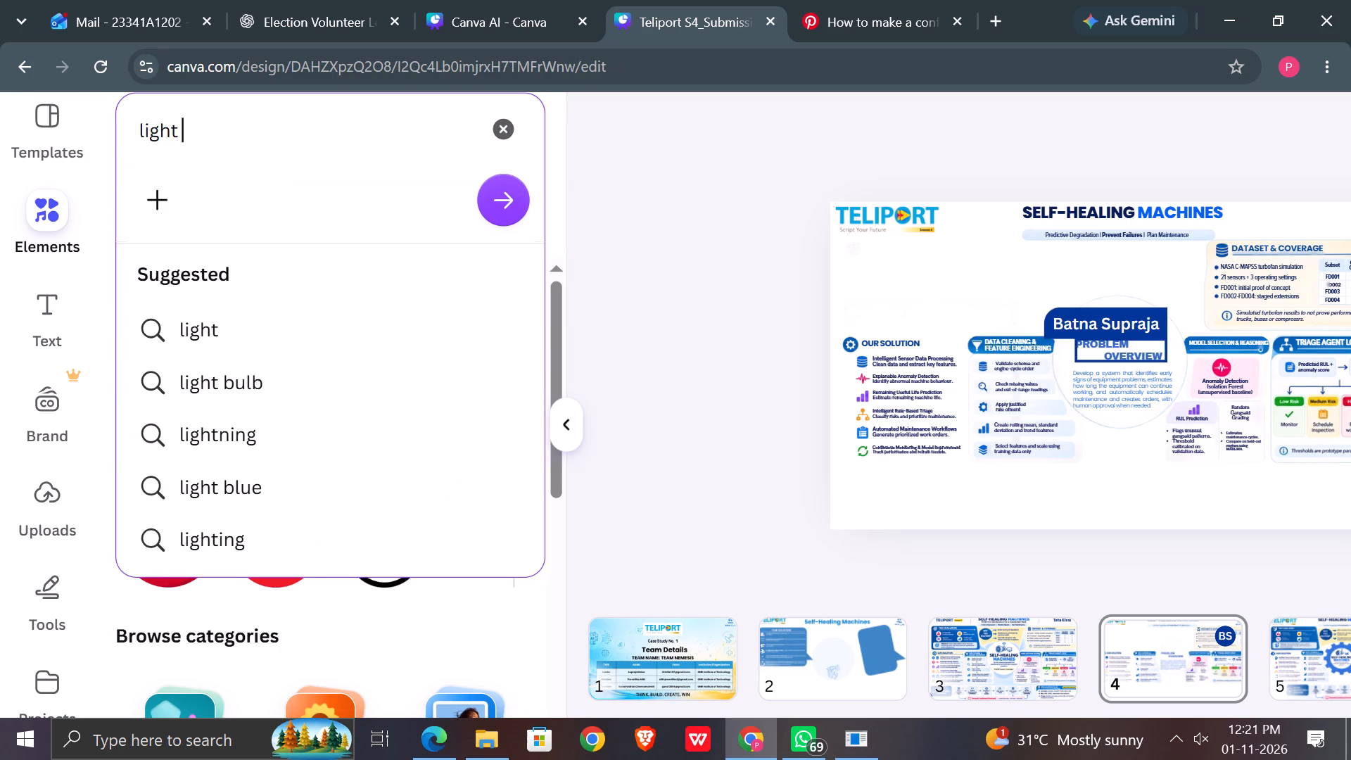
type("yellow")
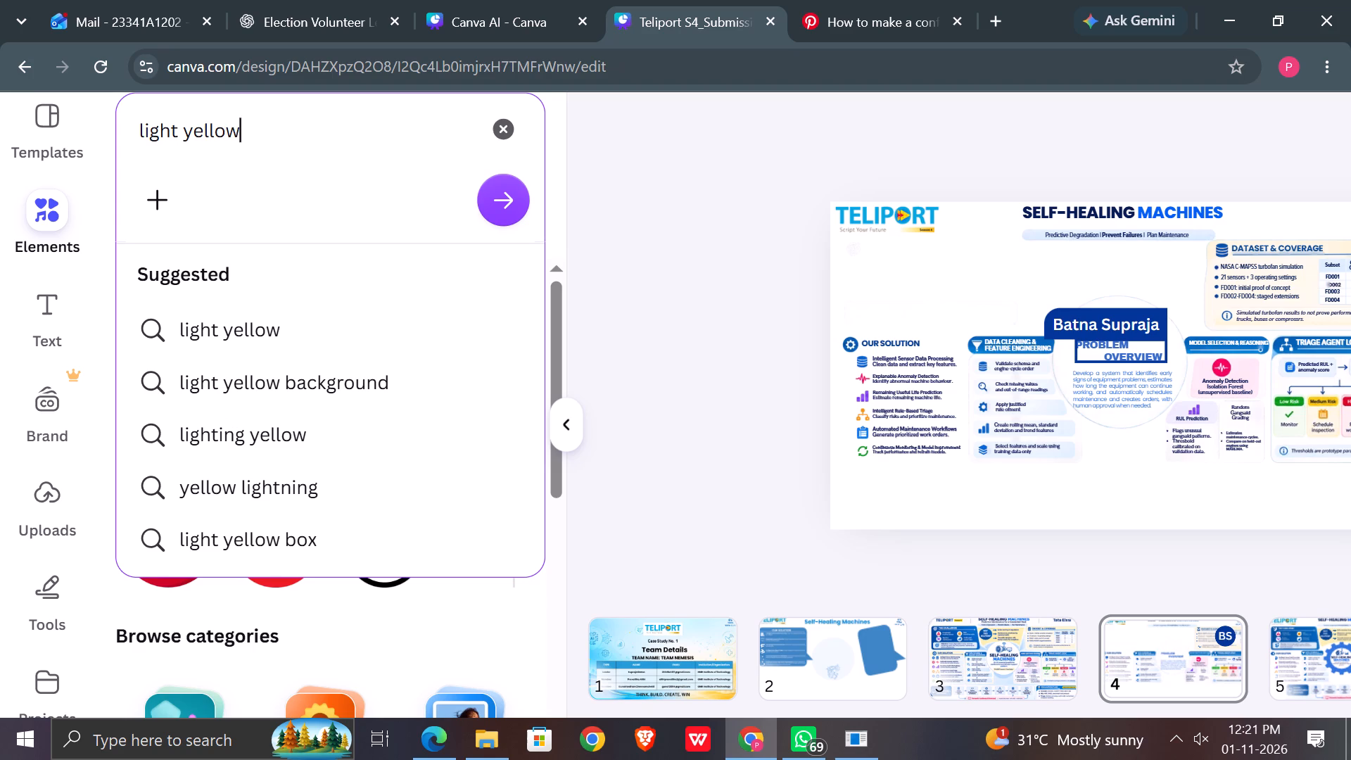
key("space")
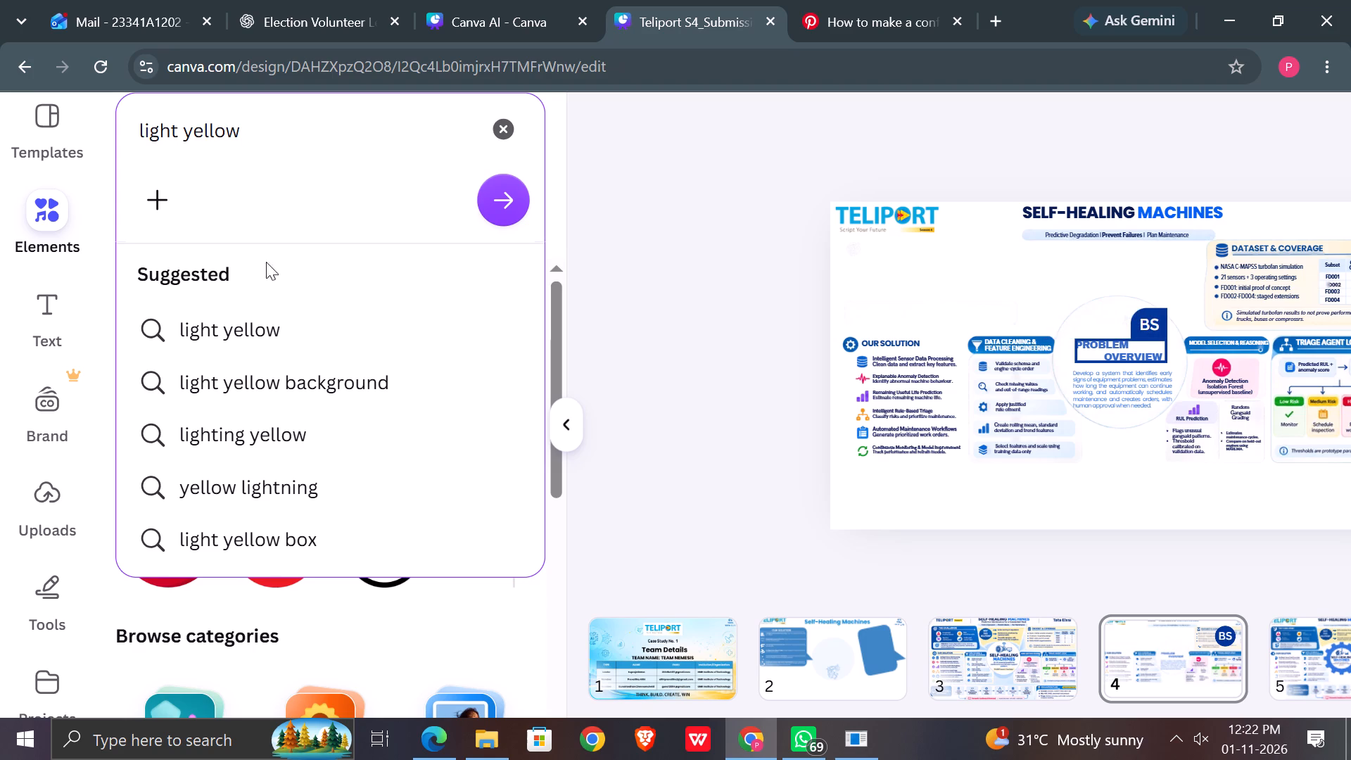
left_click(328, 396)
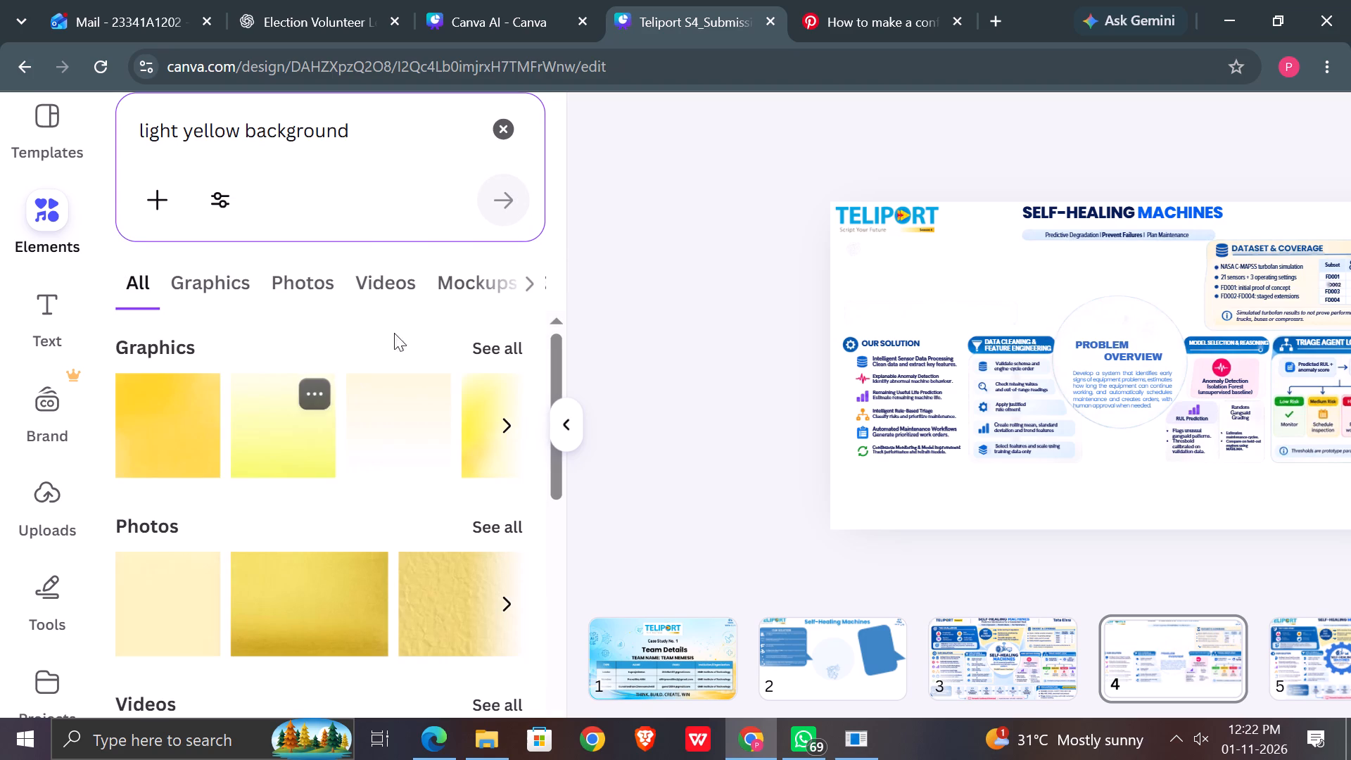
Browse the full set of graphics results for a suitable light yellow background.
left_click(498, 347)
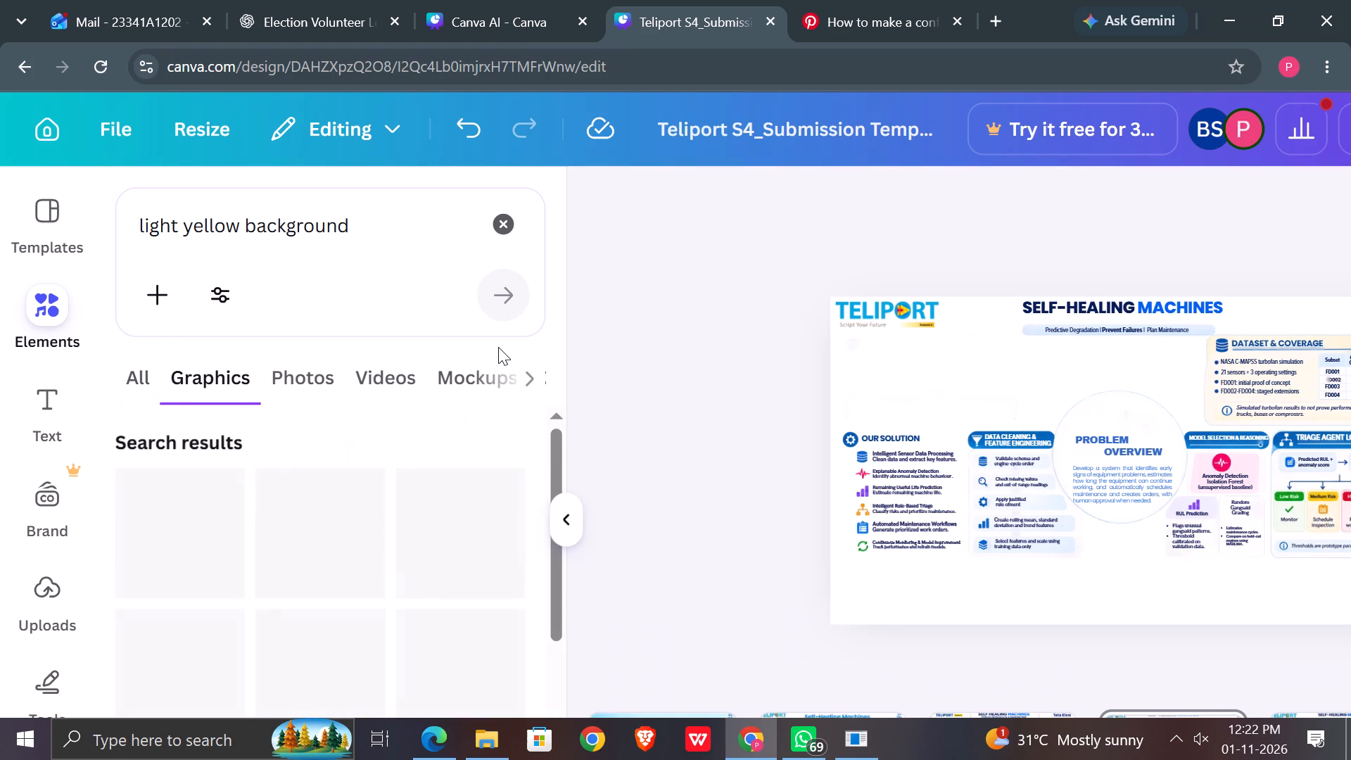
scroll(369, 479, "down", 3)
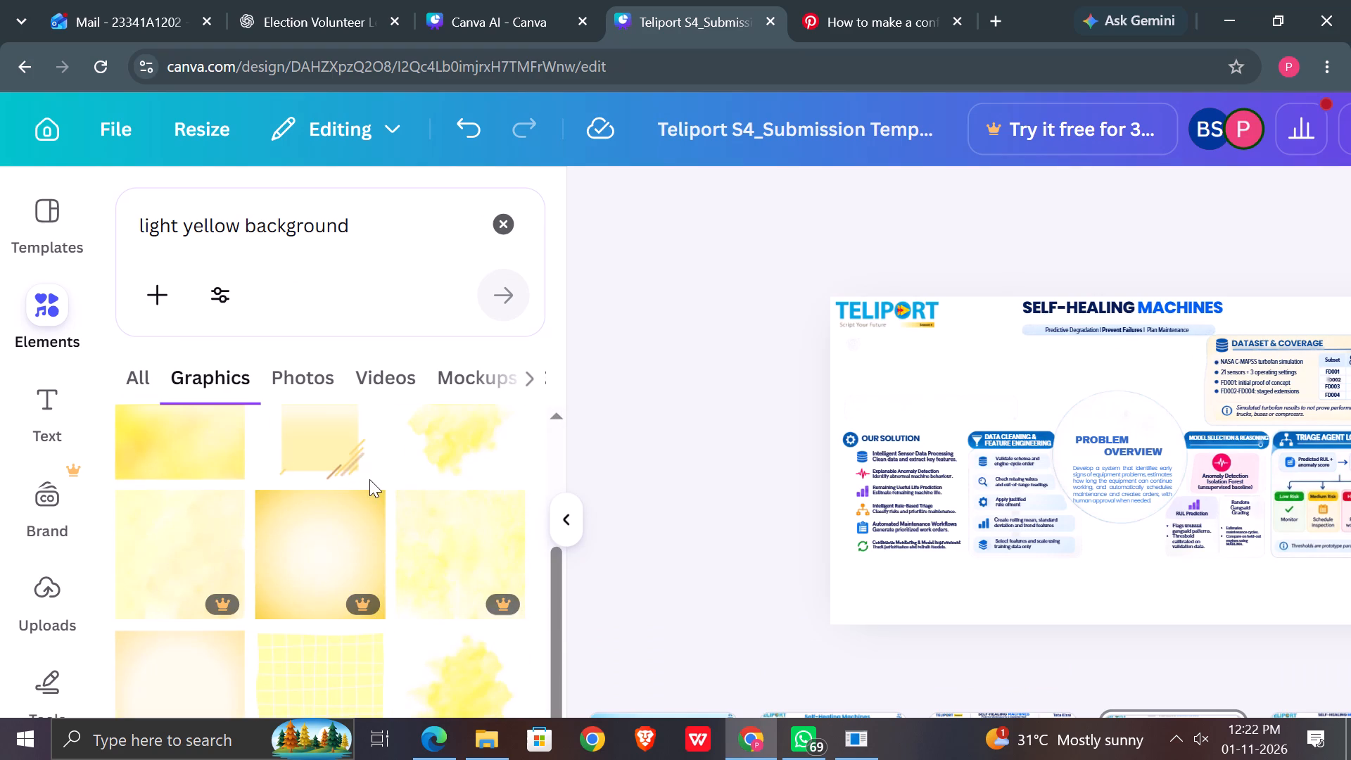
scroll(369, 479, "down", 3)
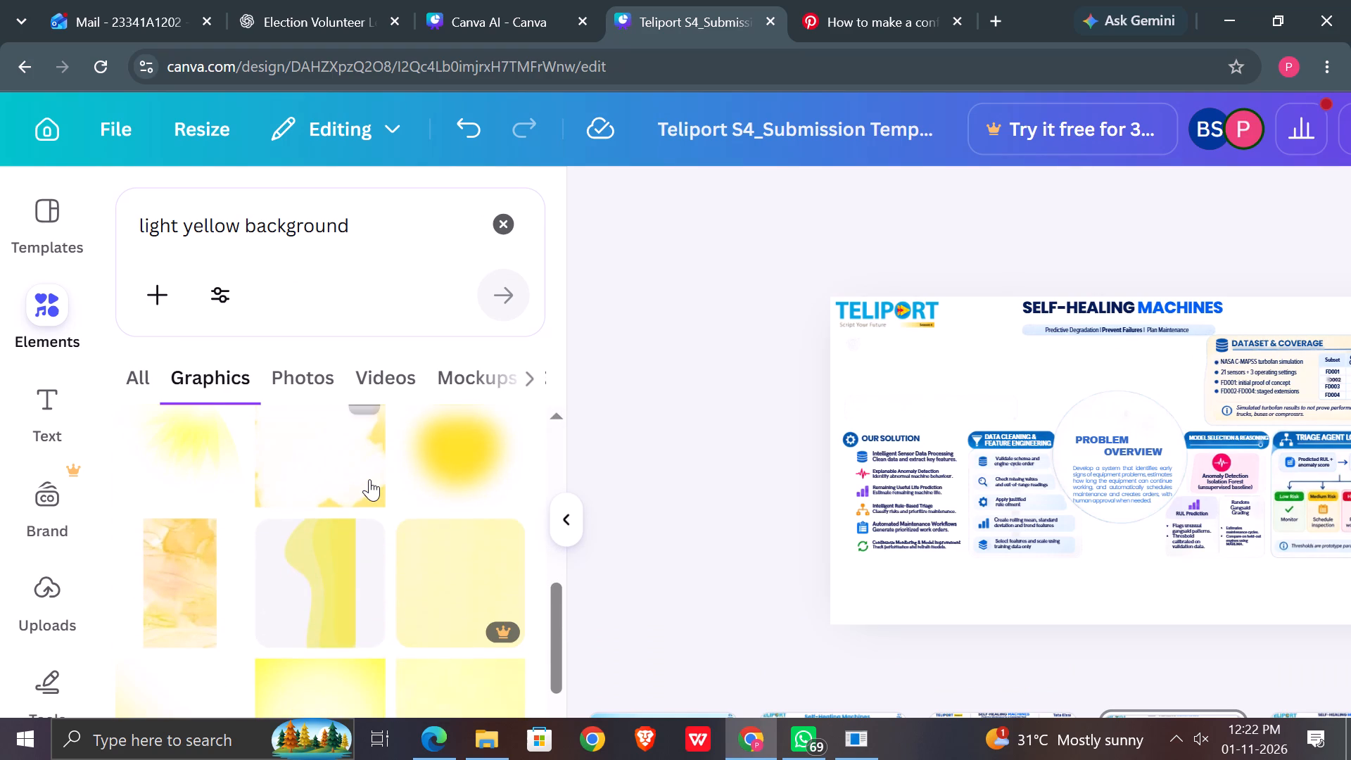
scroll(369, 479, "down", 1)
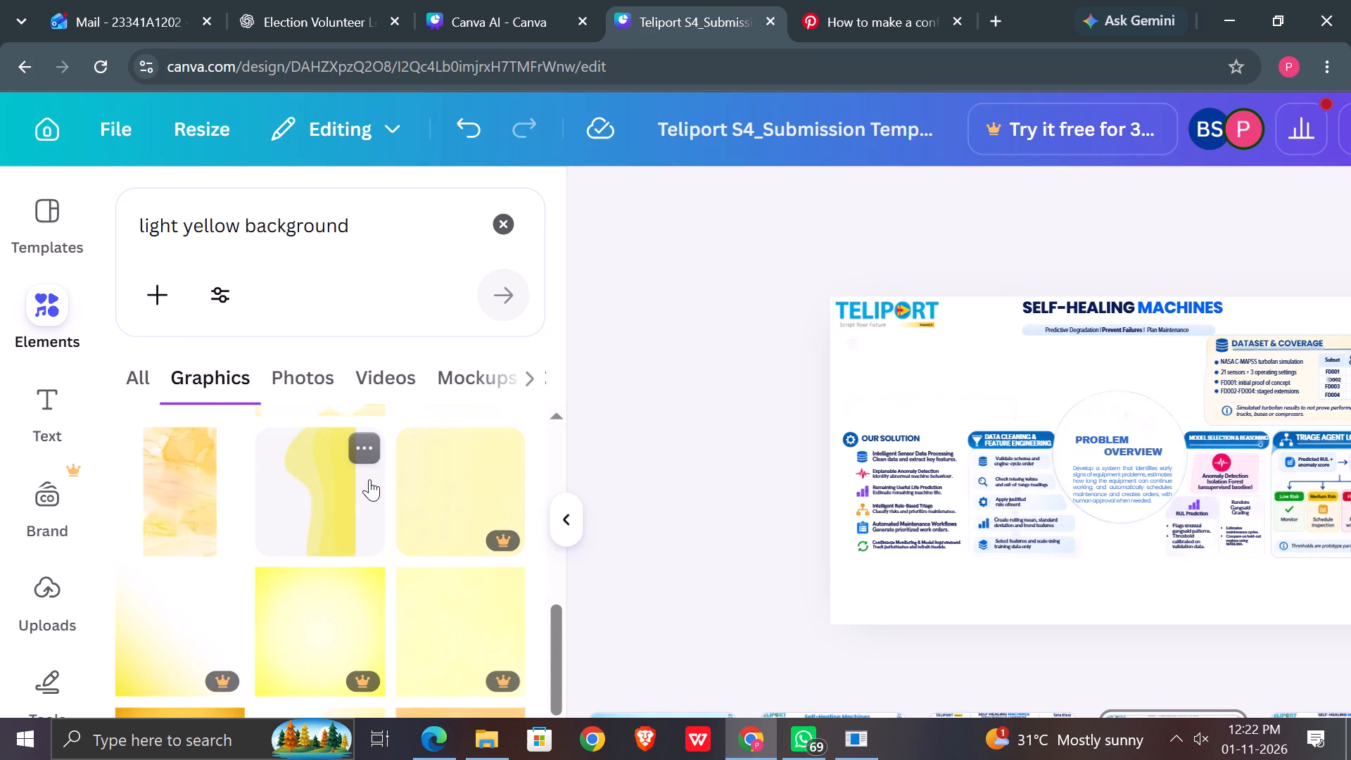
scroll(369, 479, "down", 1)
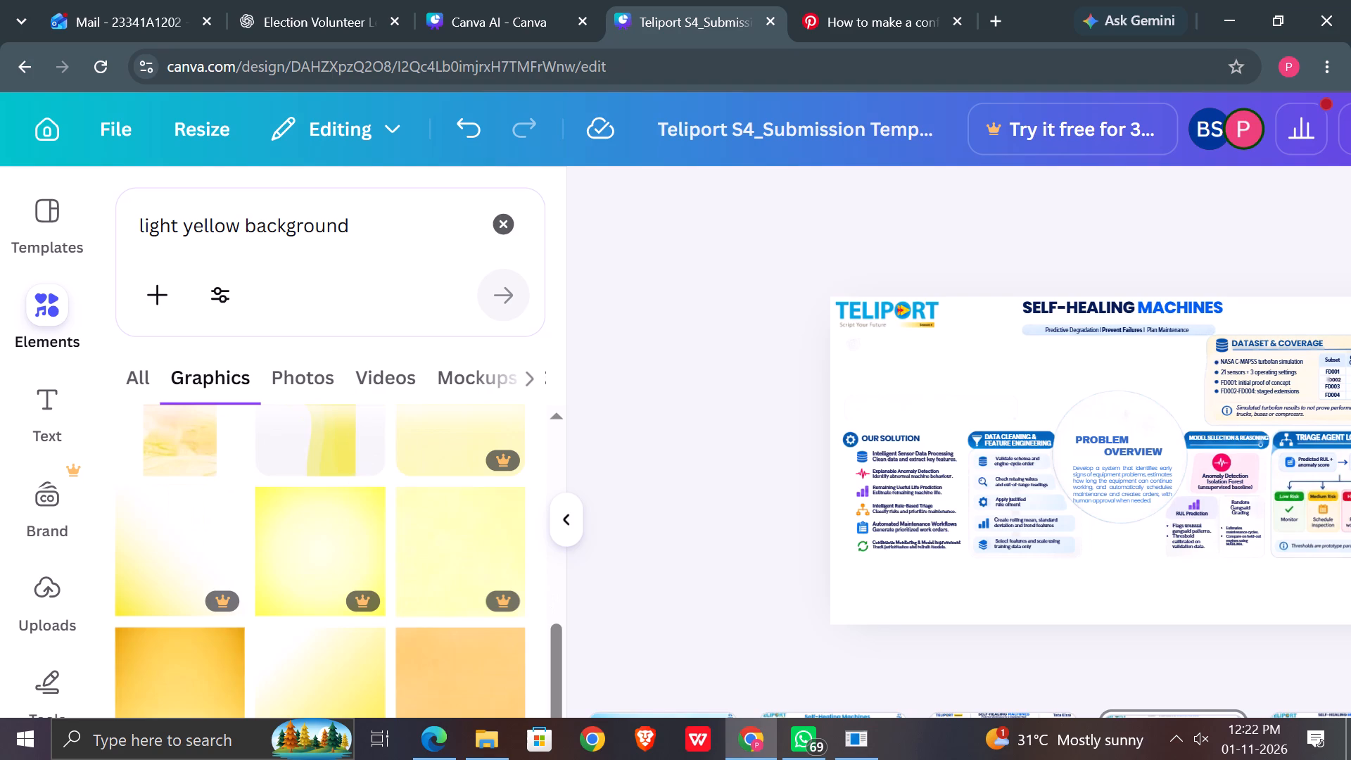
Search the graphics elements for "light biscut color background".
left_click(239, 228)
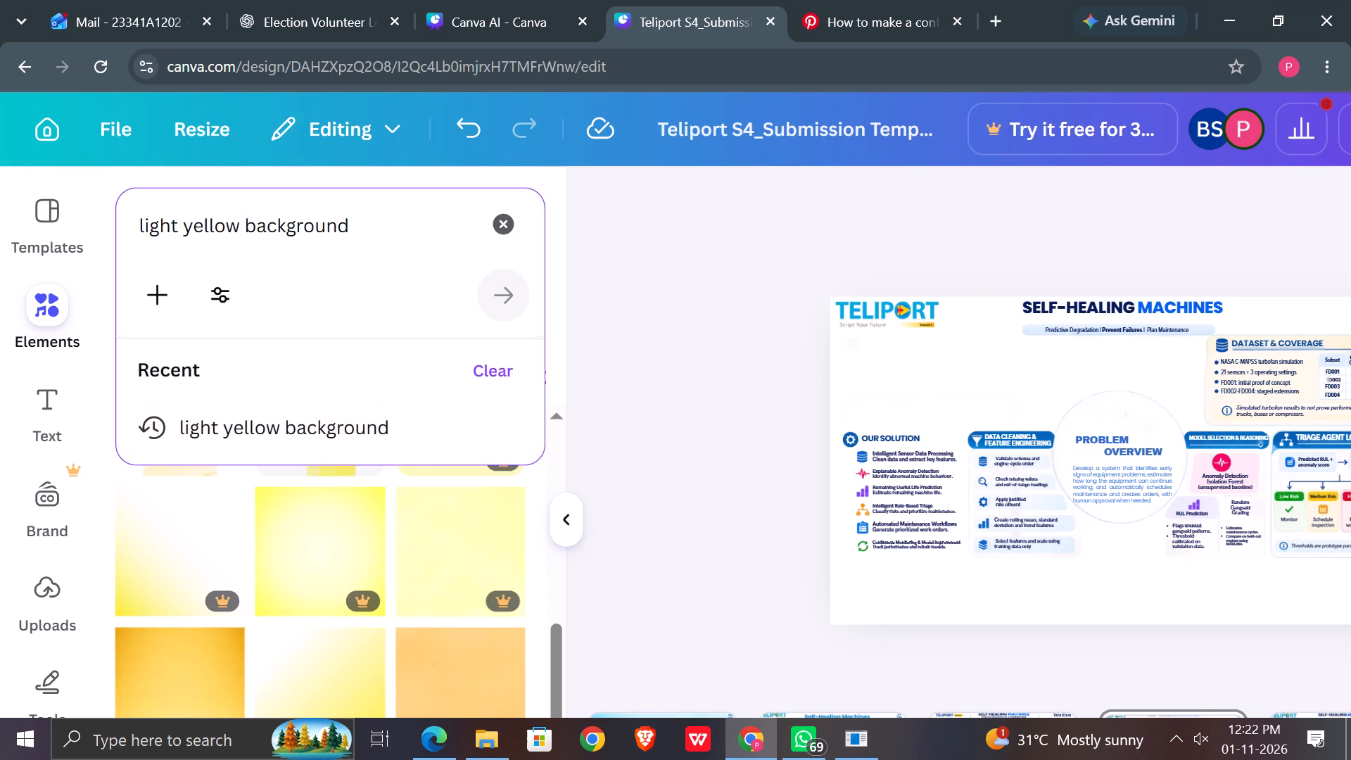
key("BackSpace")
key("BackSpace")
key("BackSpace")
key("BackSpace")
key("BackSpace")
key("BackSpace")
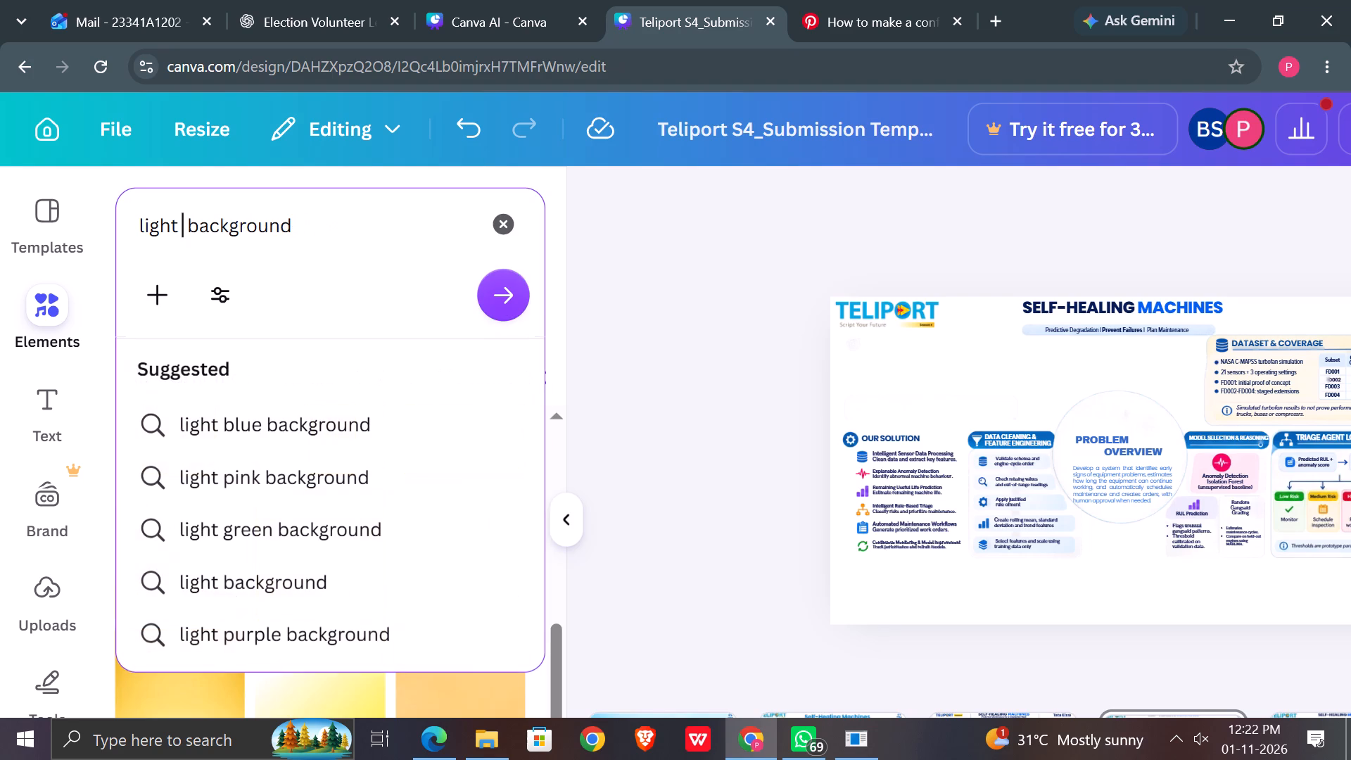
type("biscut")
key("space")
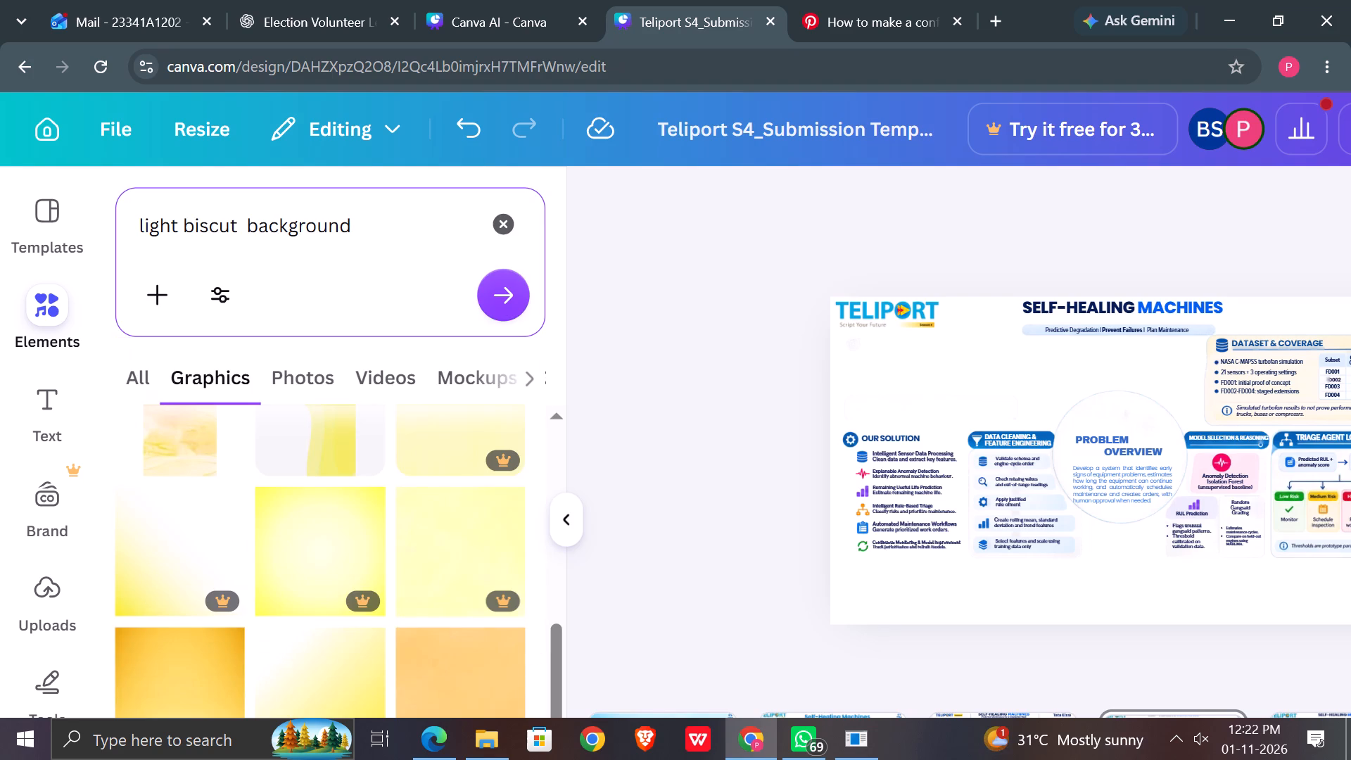
type("color")
key("Return")
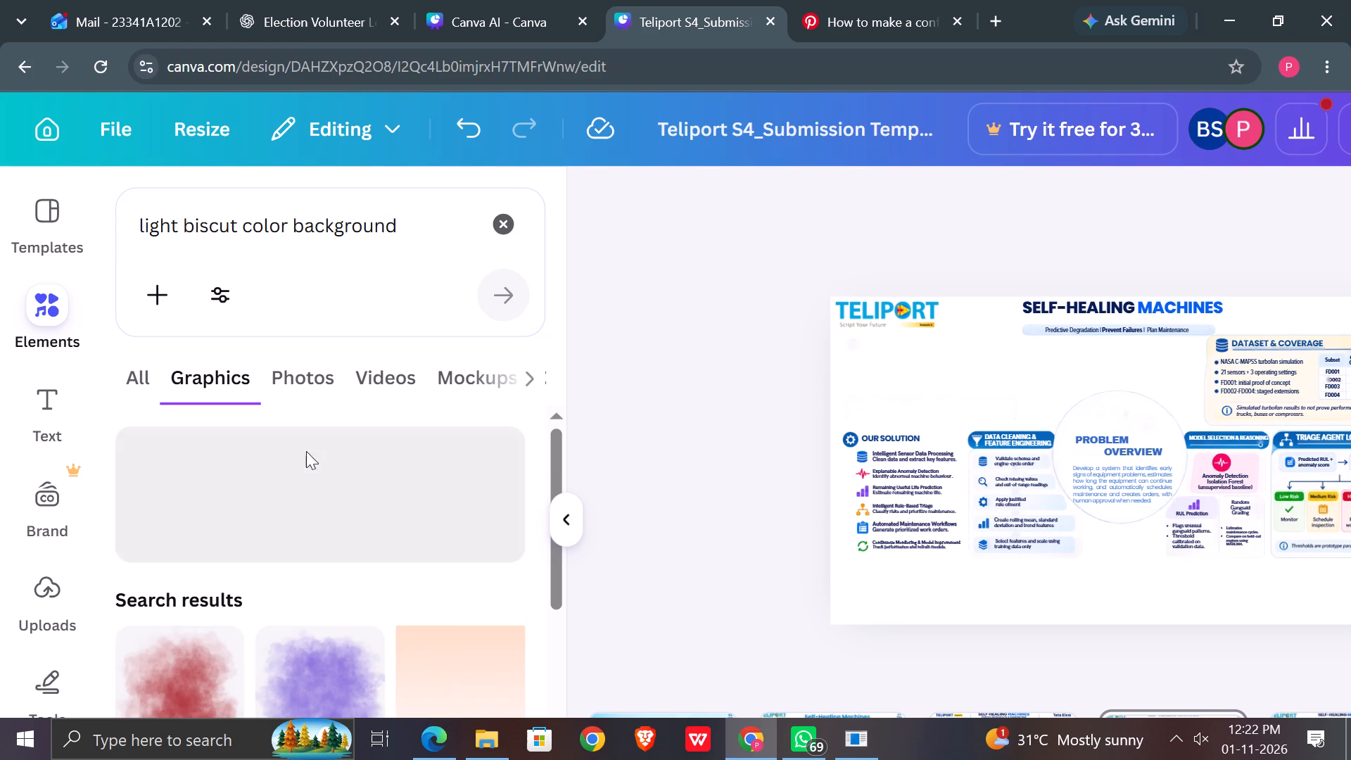
Browse the biscuit-colored graphics results for a suitable light background, and close the search.
scroll(317, 446, "down", 2)
scroll(317, 446, "up", 1)
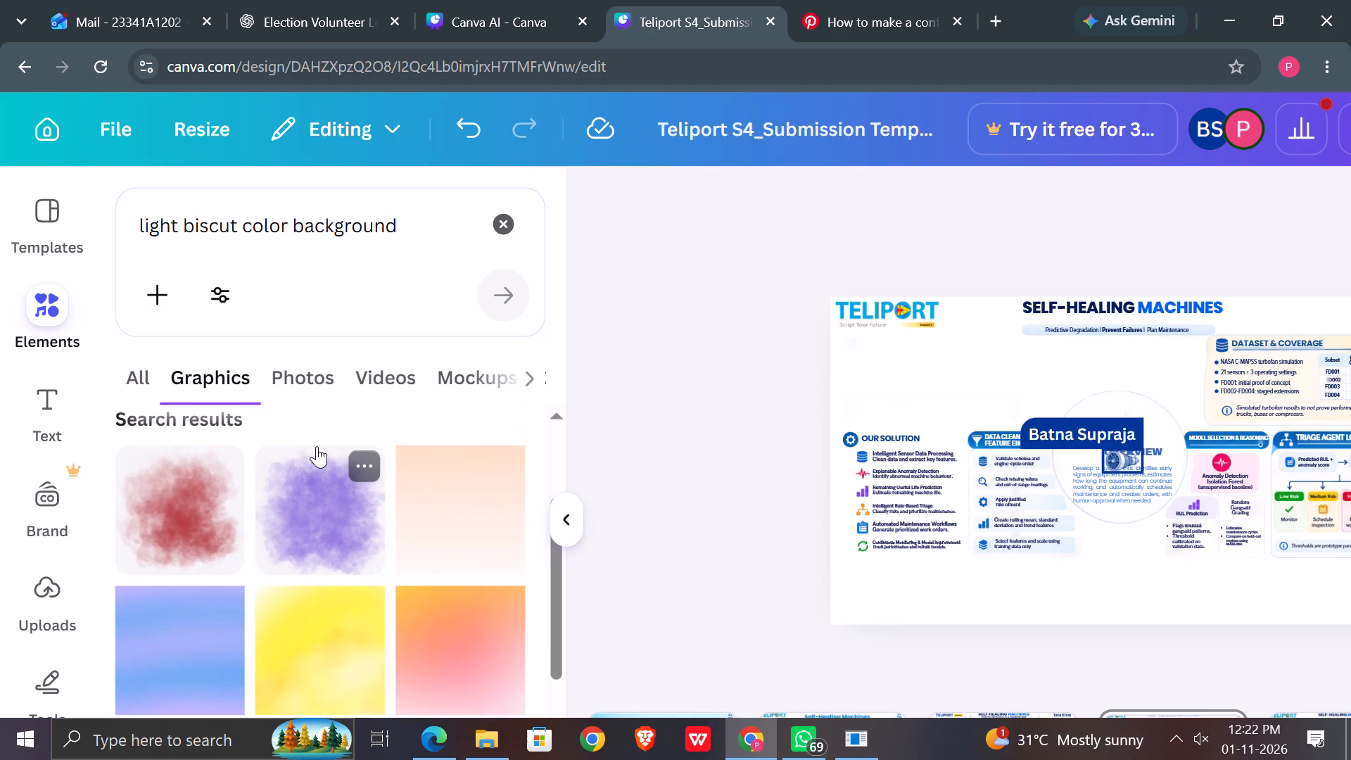
scroll(457, 520, "down", 3)
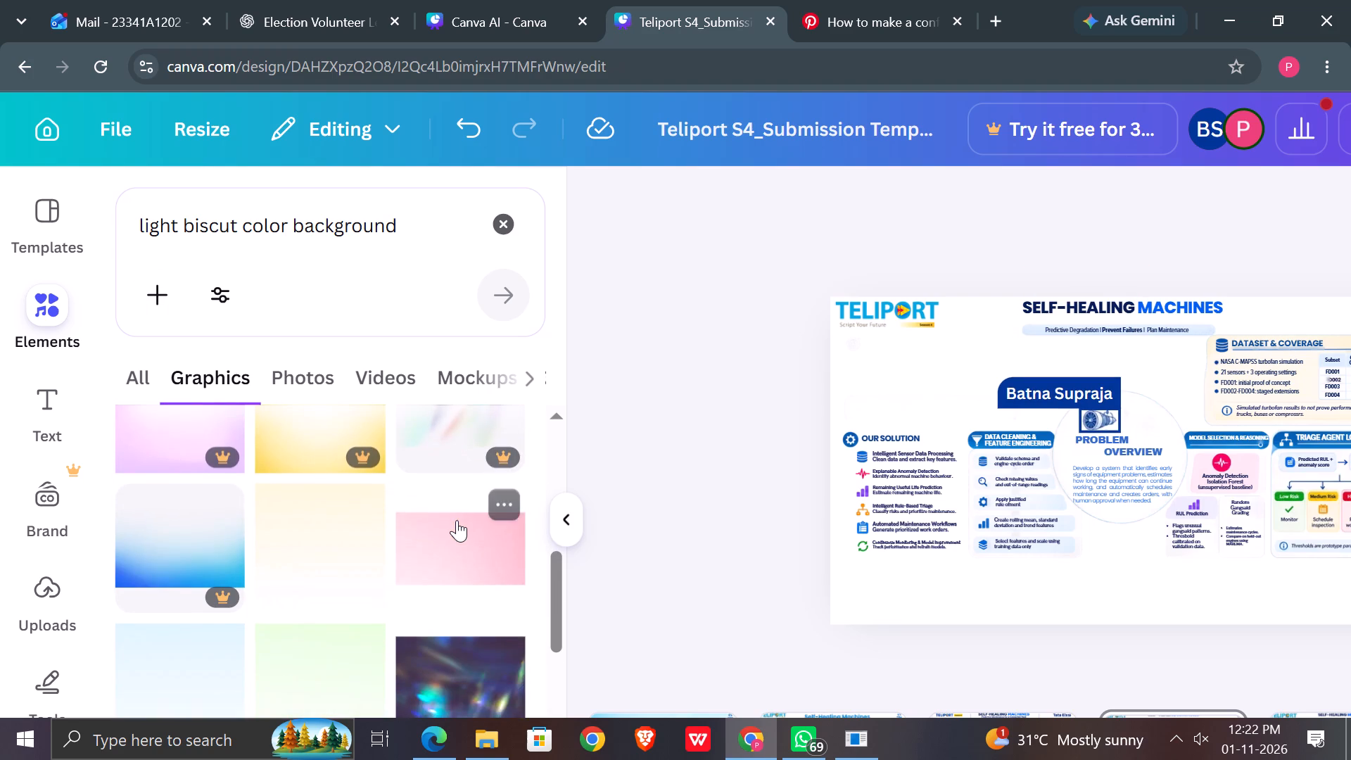
scroll(457, 520, "down", 4)
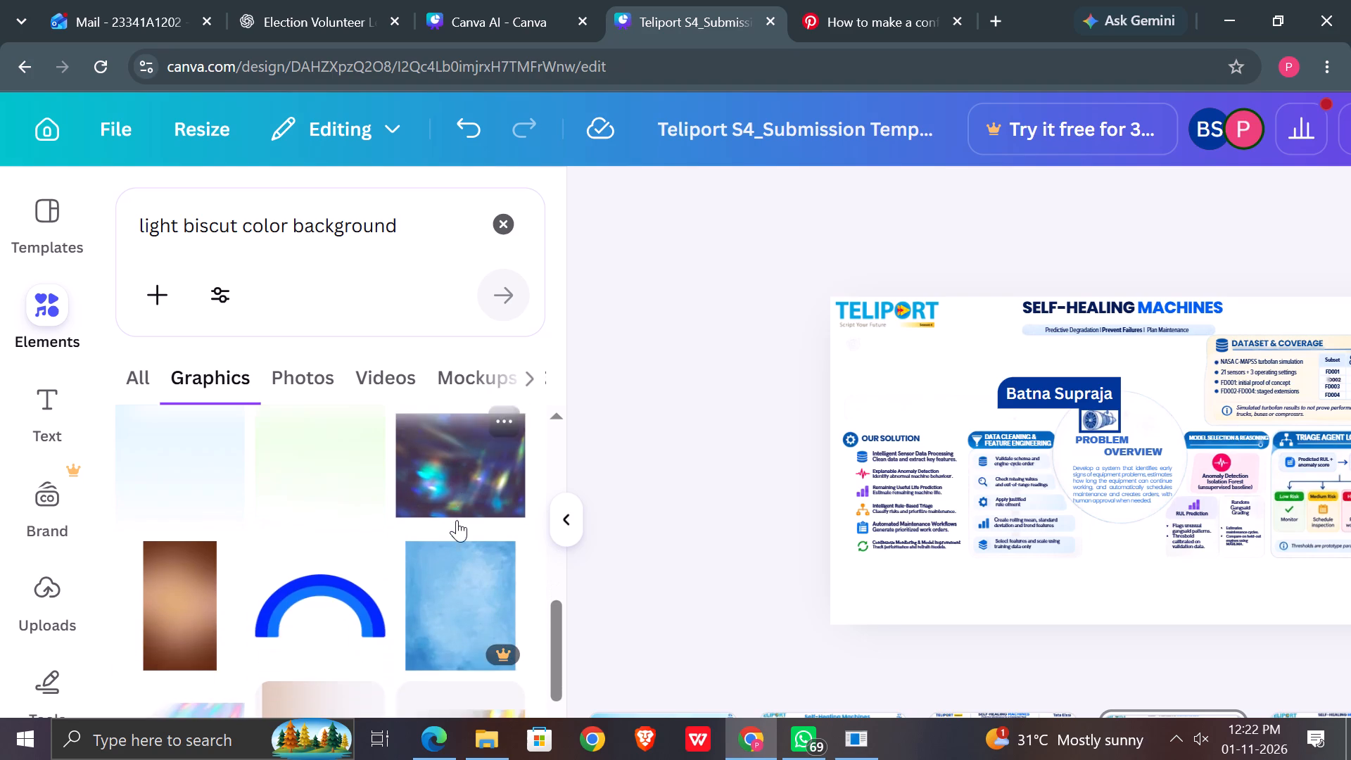
scroll(457, 520, "down", 3)
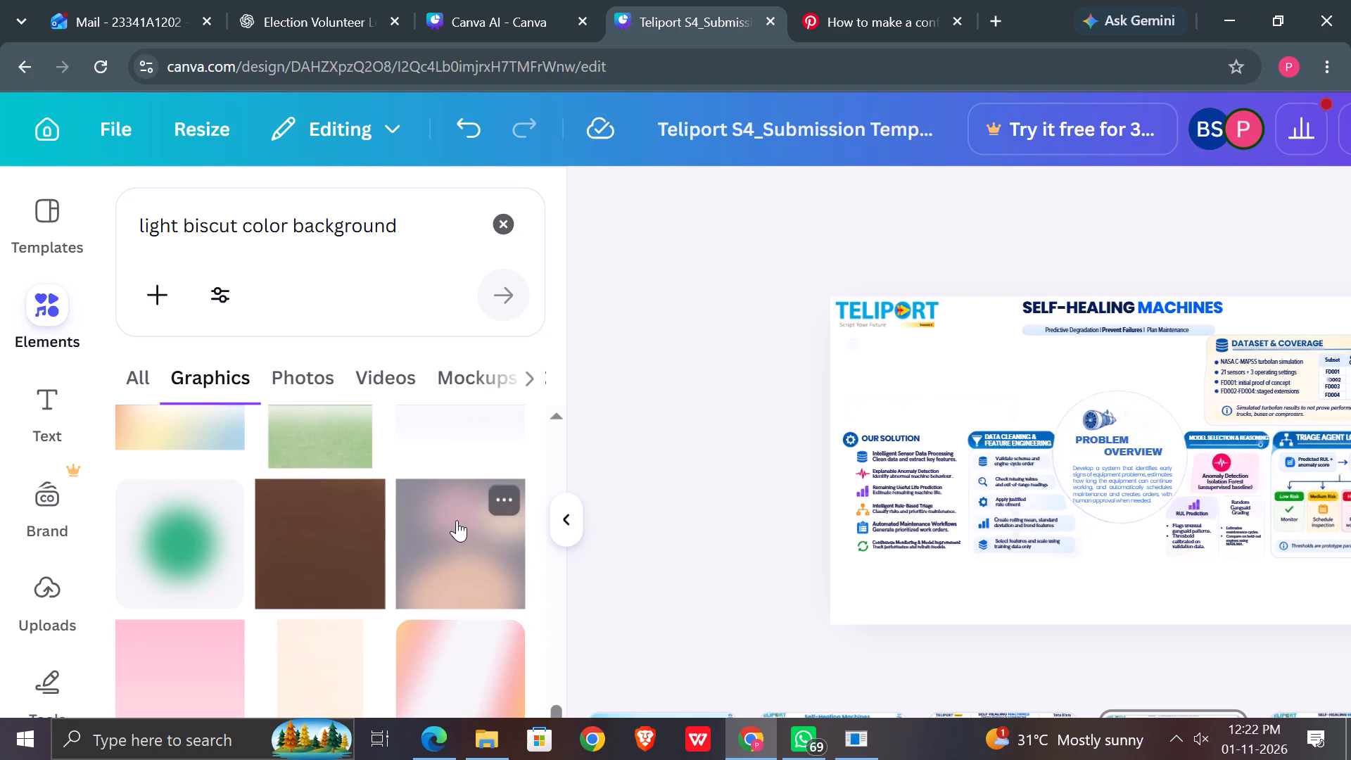
left_click(507, 222)
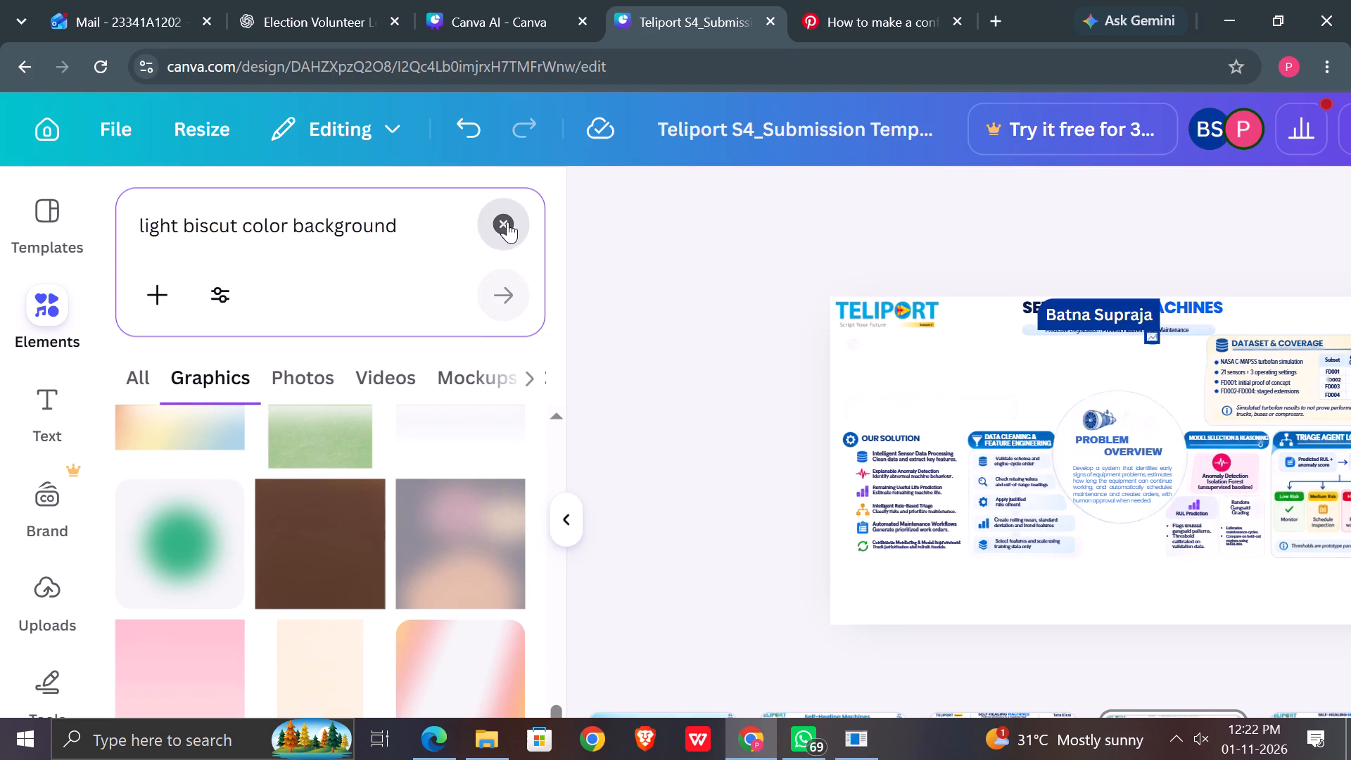
Open the Shapes category of the elements library.
left_click(42, 317)
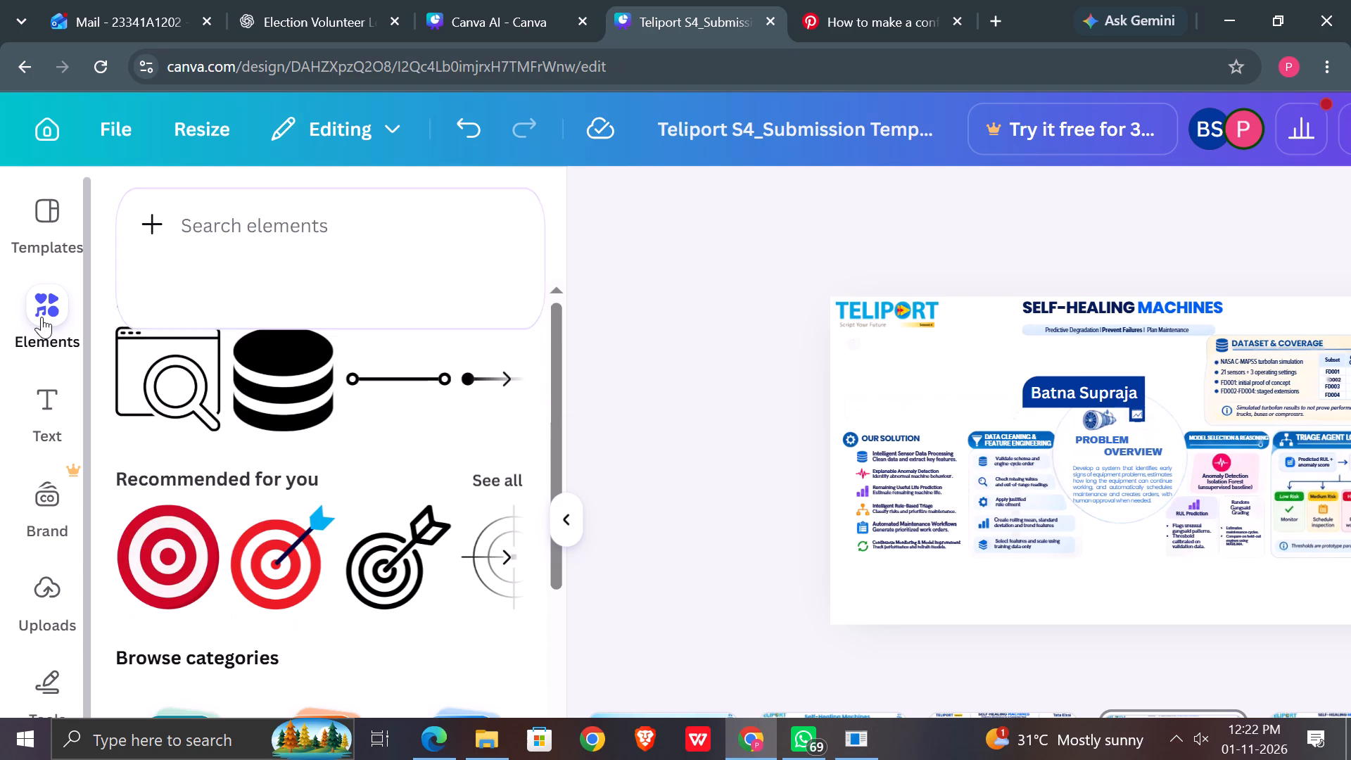
scroll(334, 438, "down", 7)
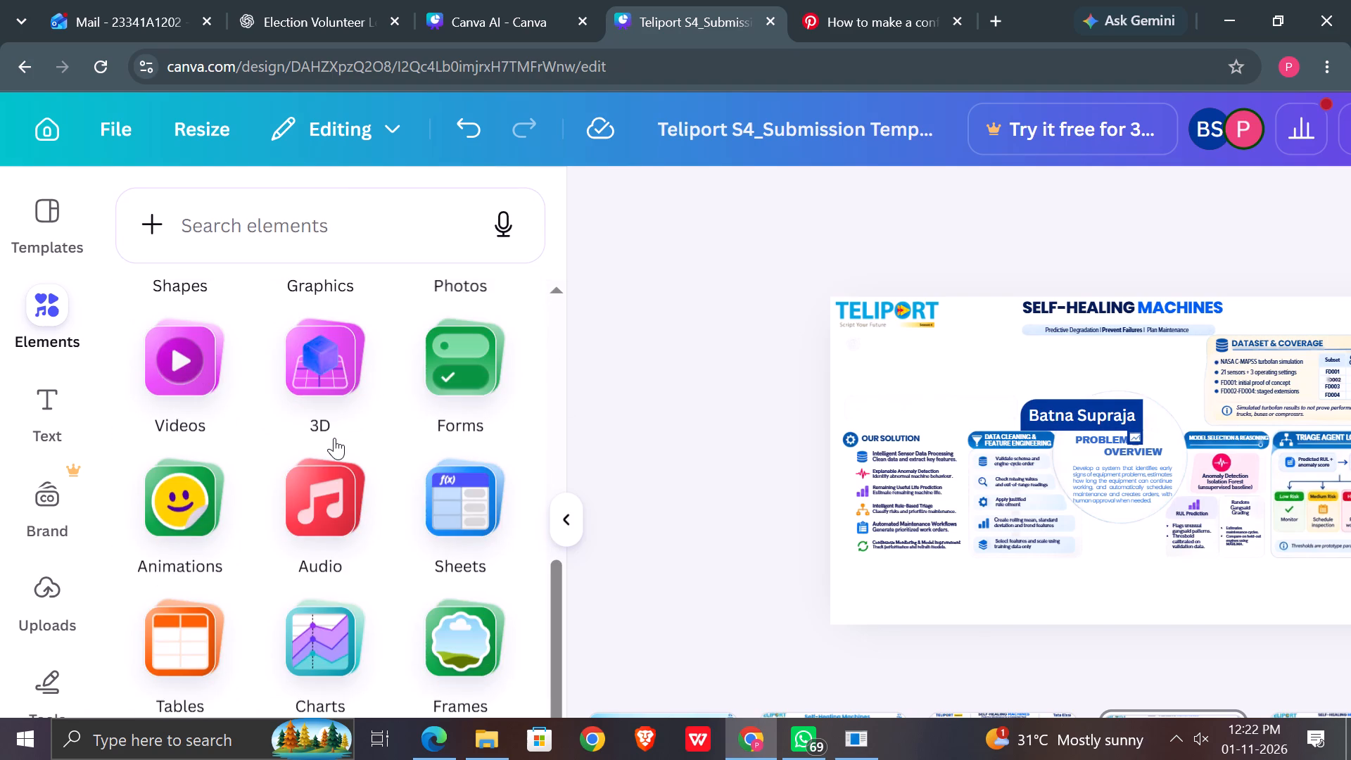
scroll(334, 438, "down", 9)
scroll(334, 438, "up", 9)
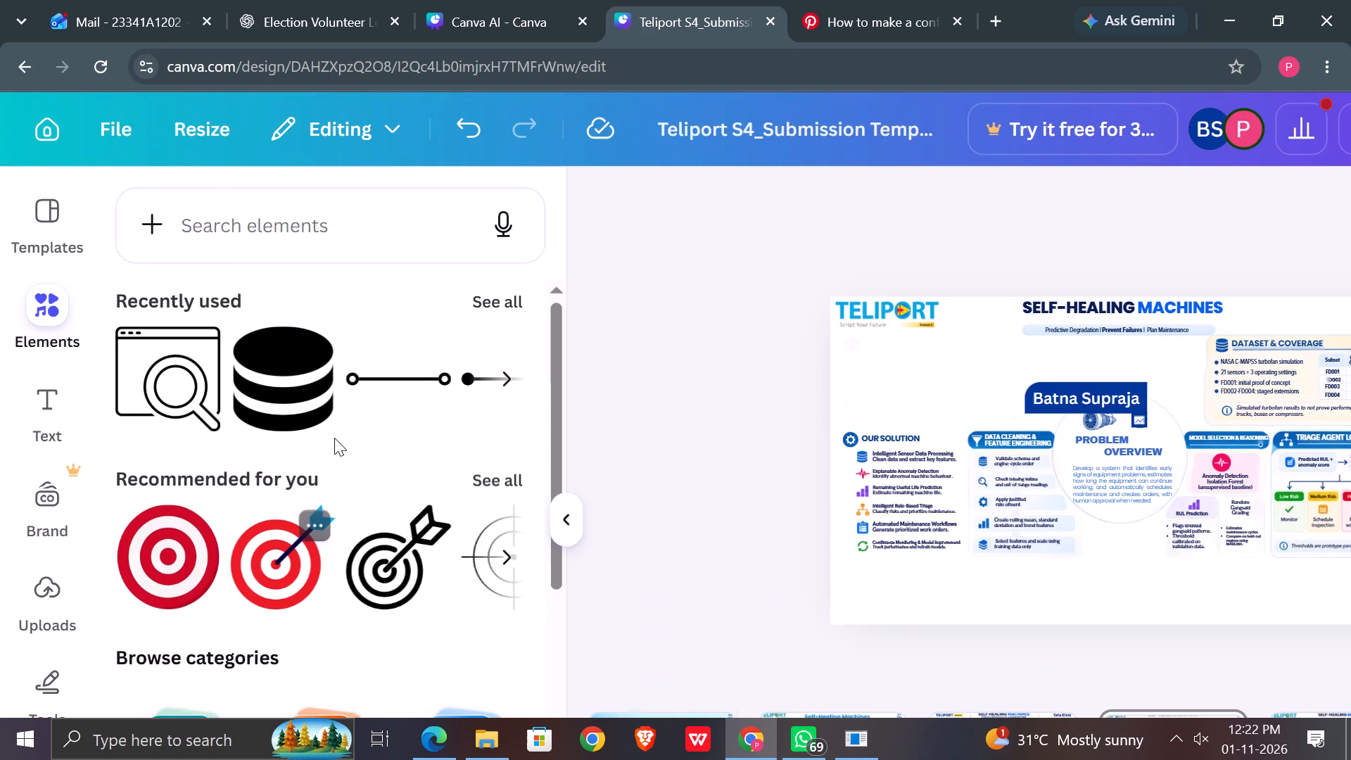
scroll(334, 438, "down", 4)
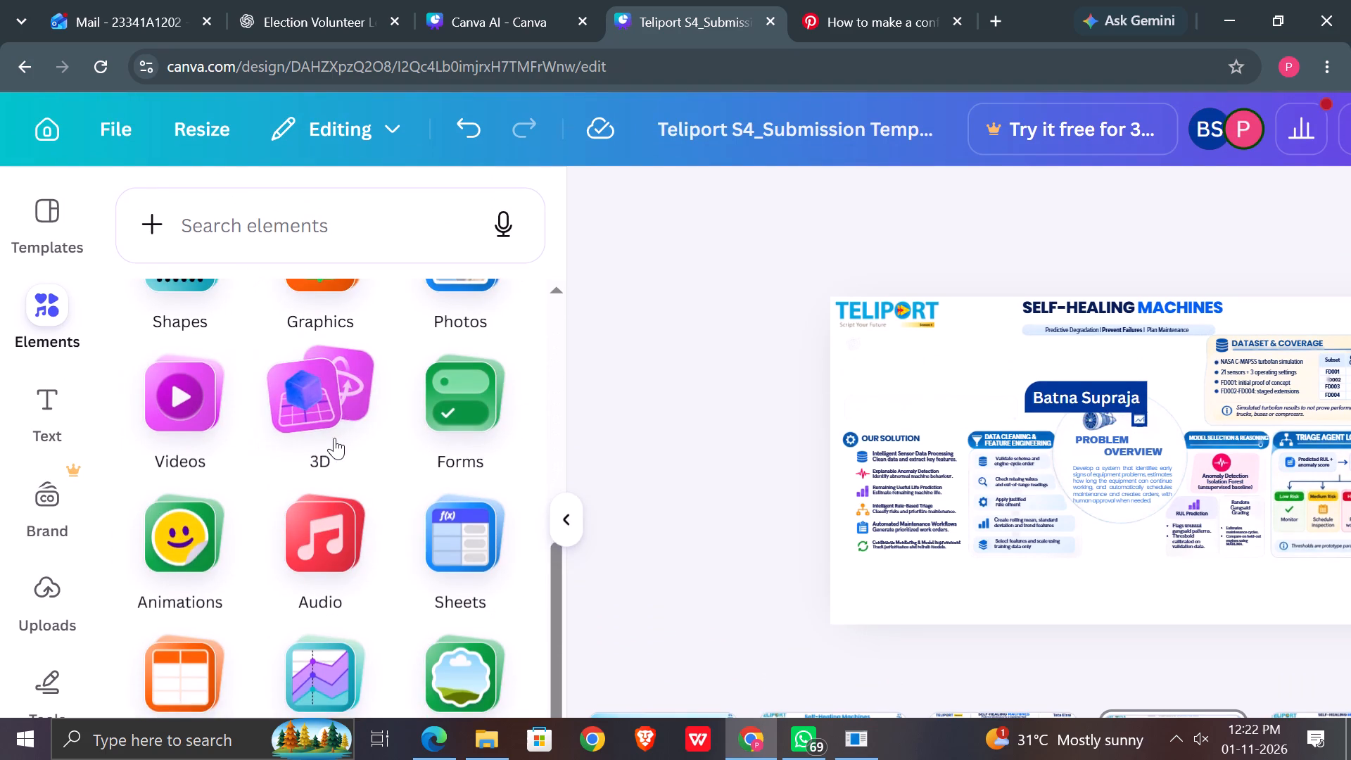
scroll(334, 438, "down", 4)
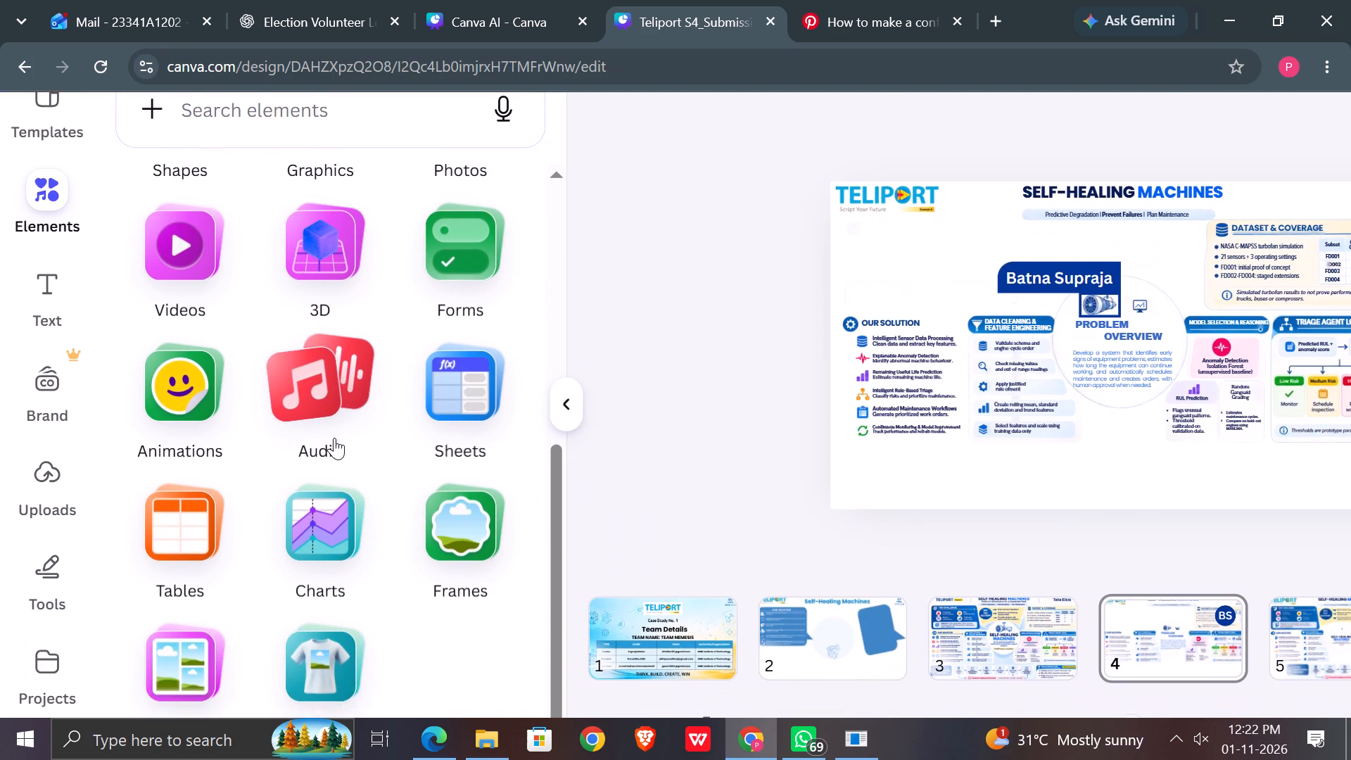
scroll(334, 438, "down", 1)
scroll(334, 438, "up", 1)
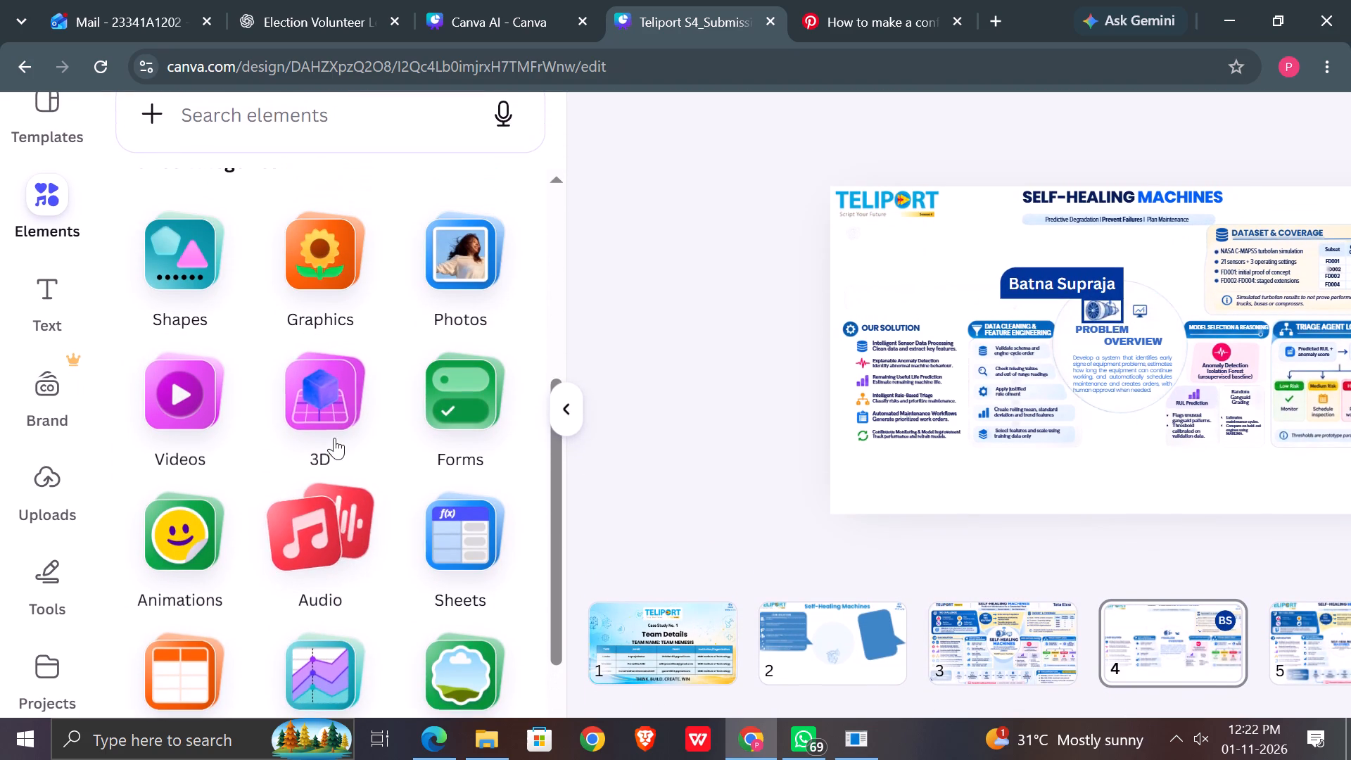
scroll(334, 438, "up", 2)
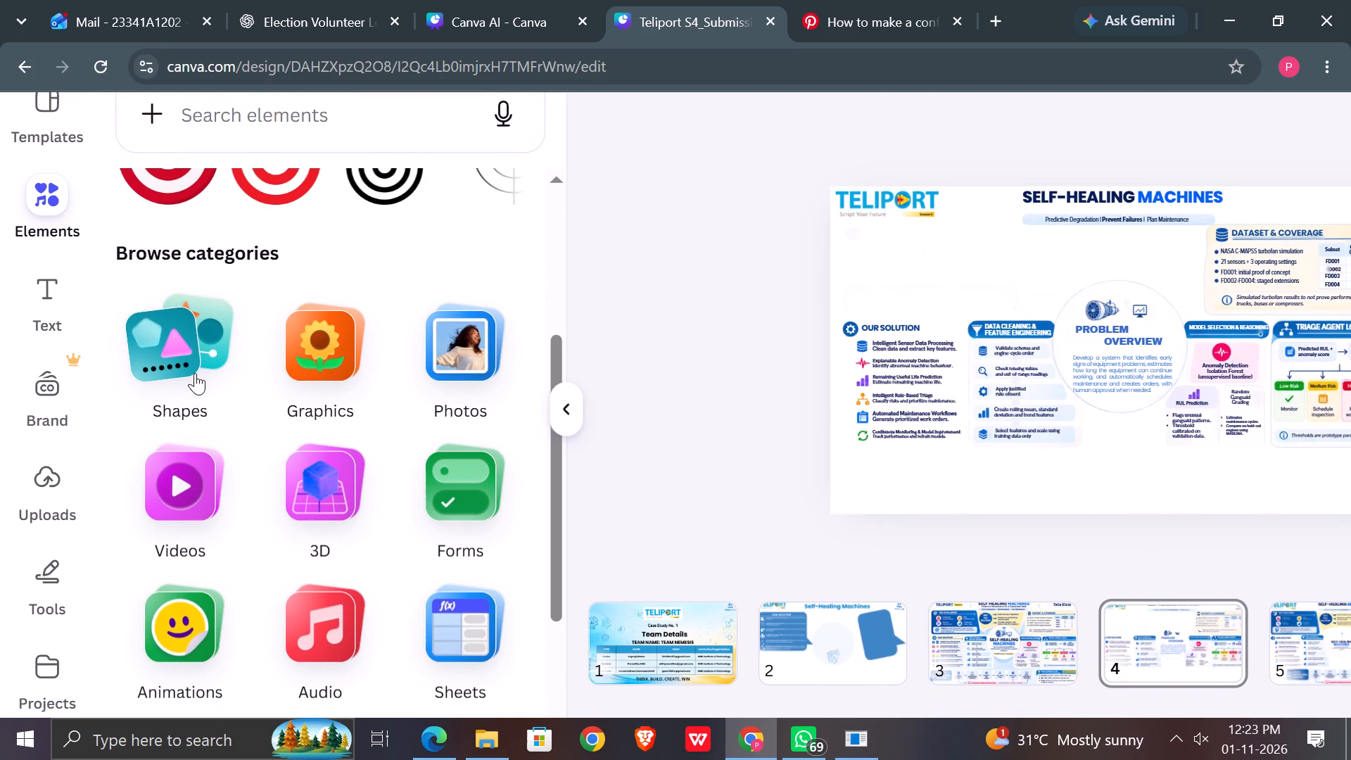
left_click(195, 373)
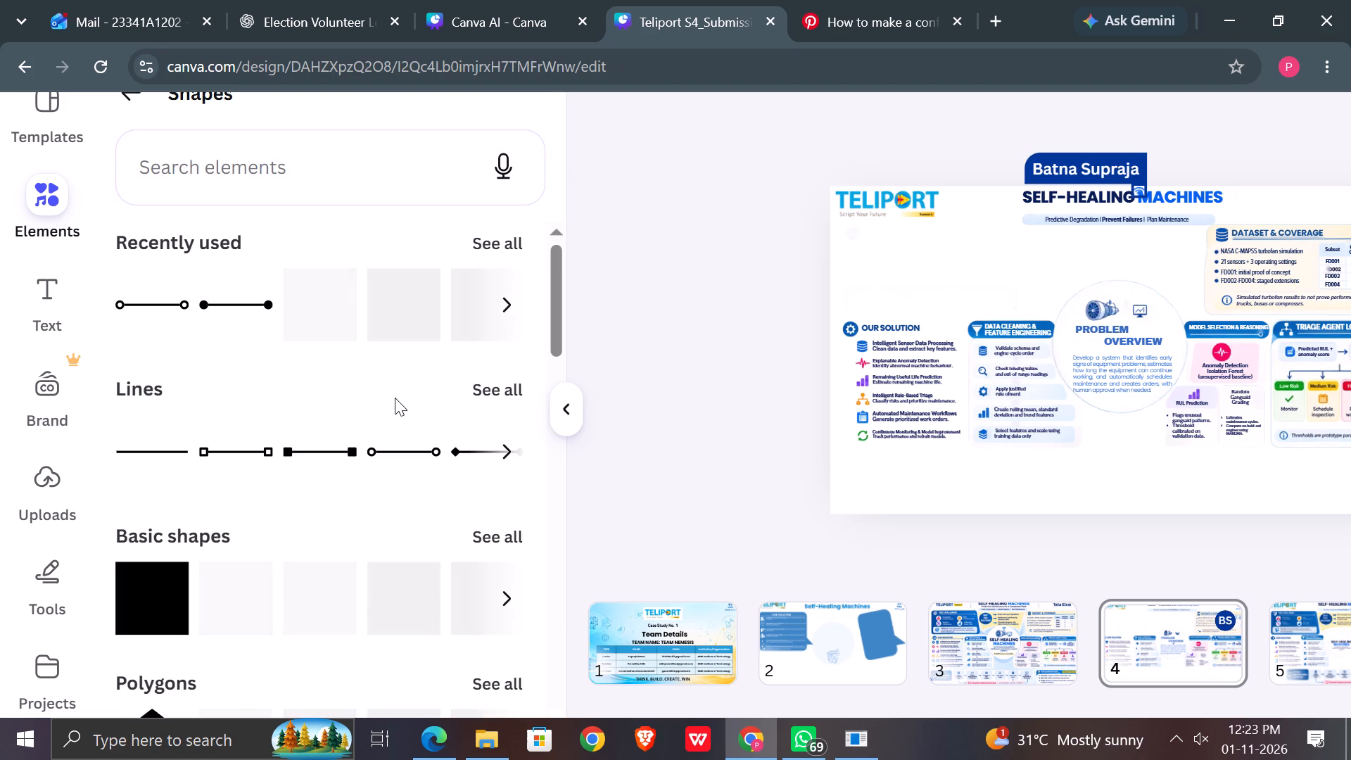
Add the rounded square from the basic shapes to page 4.
scroll(395, 398, "down", 1)
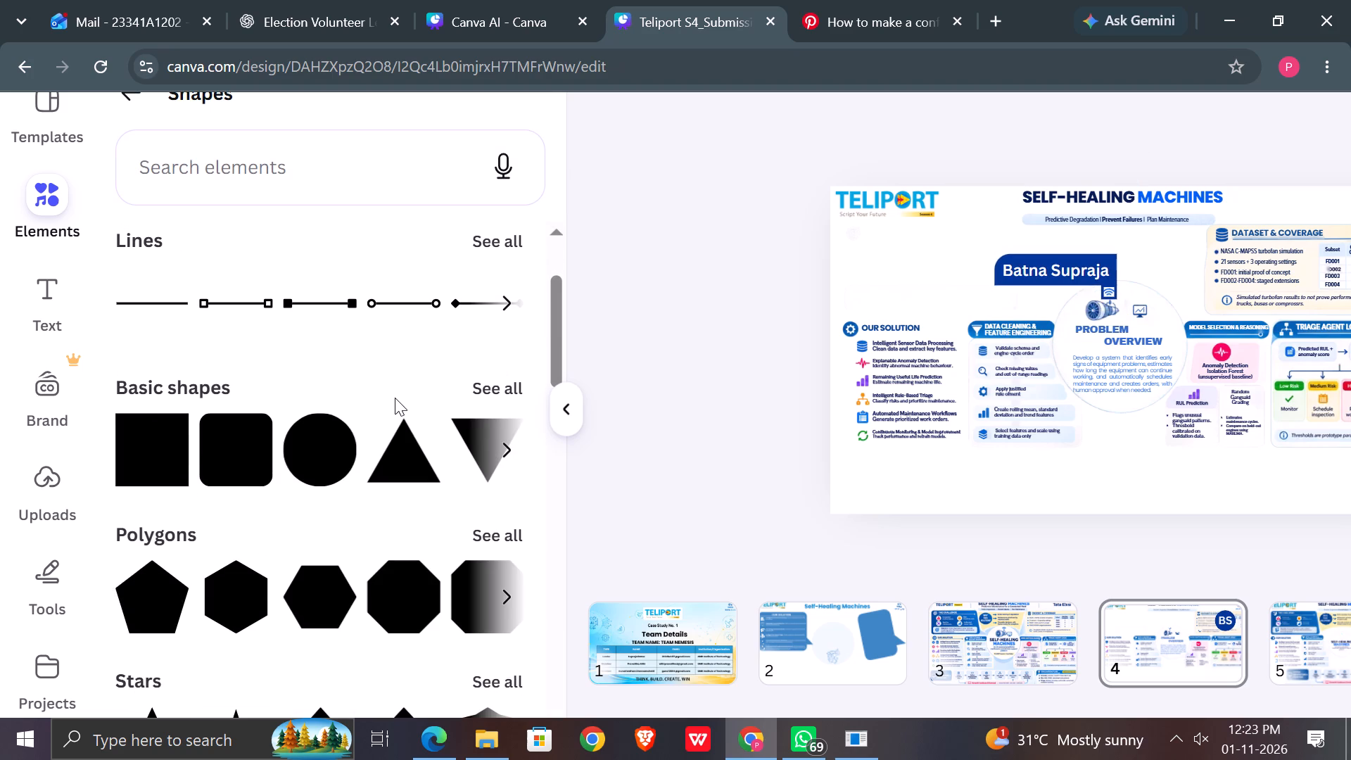
scroll(387, 447, "left", 4)
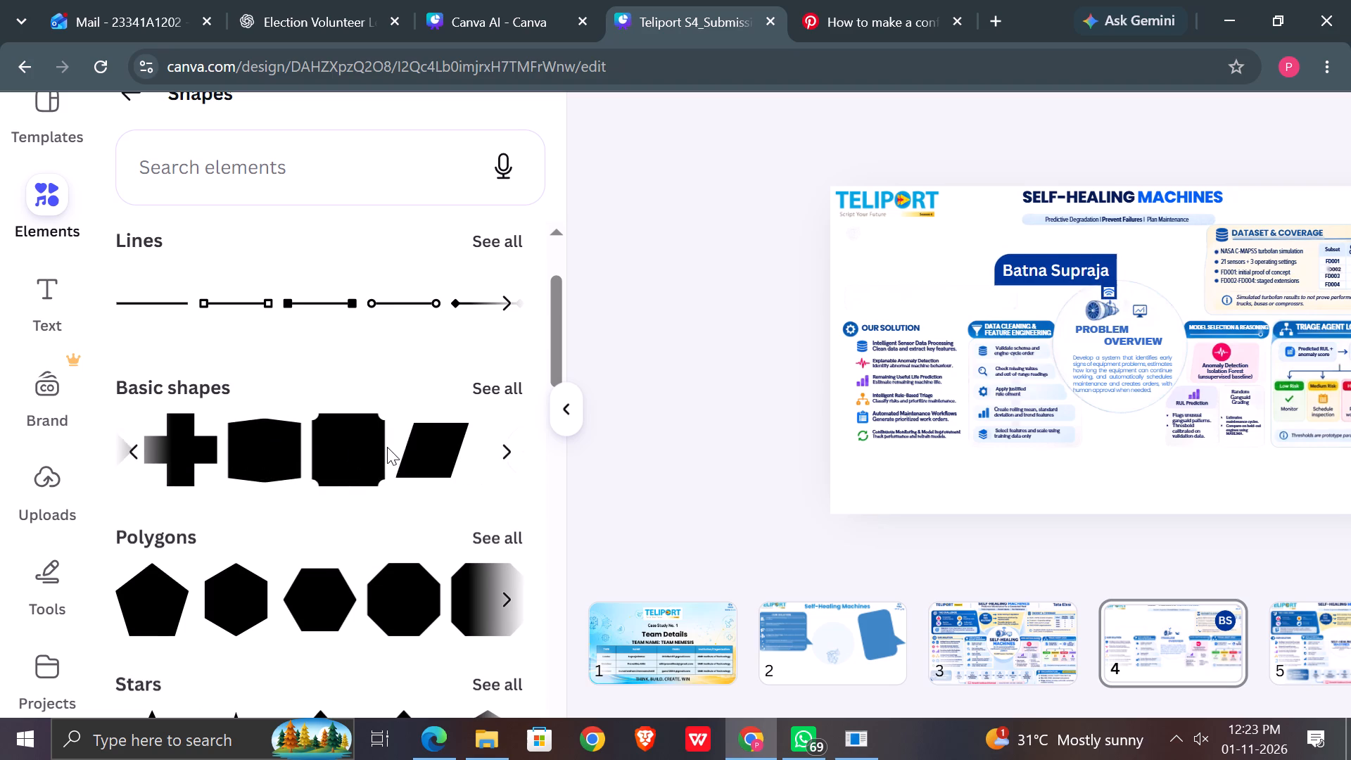
scroll(387, 447, "left", 2)
scroll(387, 447, "right", 7)
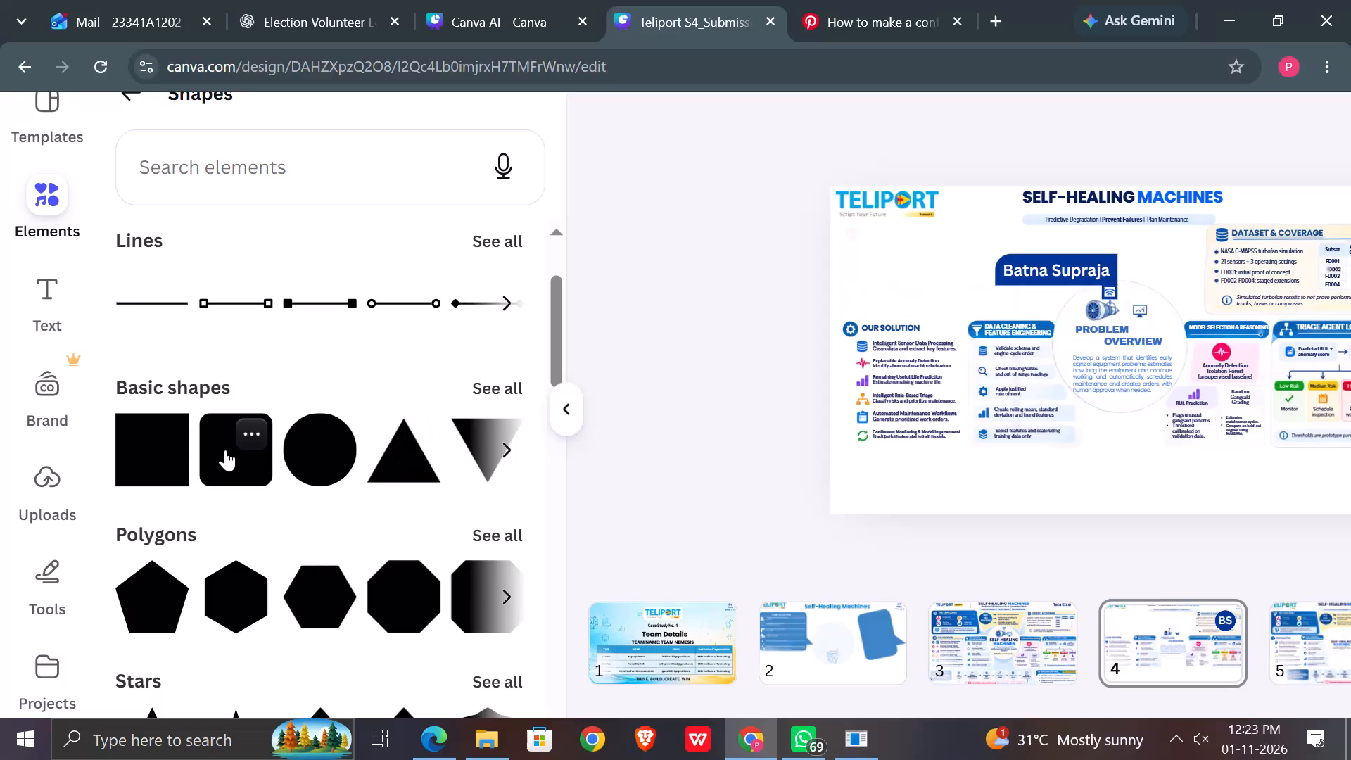
left_click(225, 450)
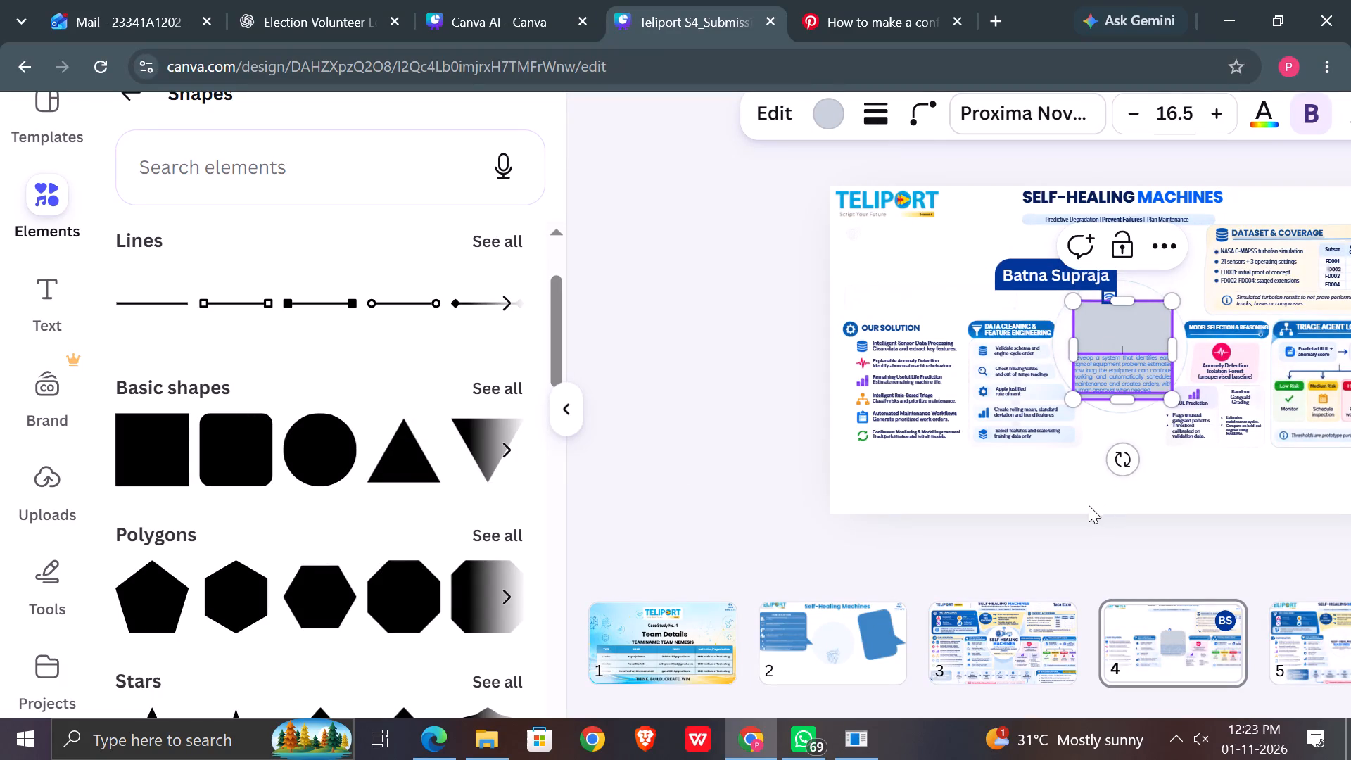
left_click(1041, 535)
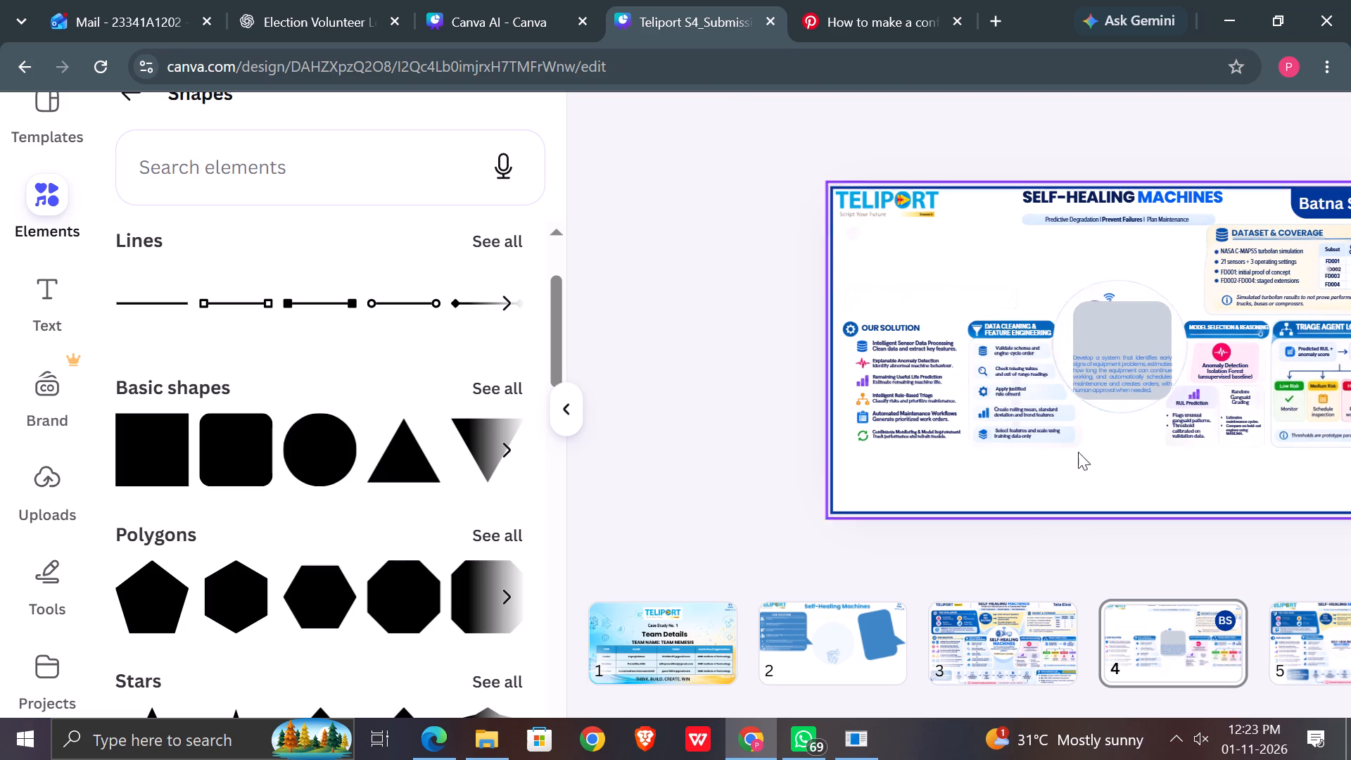
Move the grey rounded square off the Problem Overview circle, enlarge it and place it over the Our Solution section.
left_click(1122, 340)
left_click_drag(1122, 340, 1025, 338)
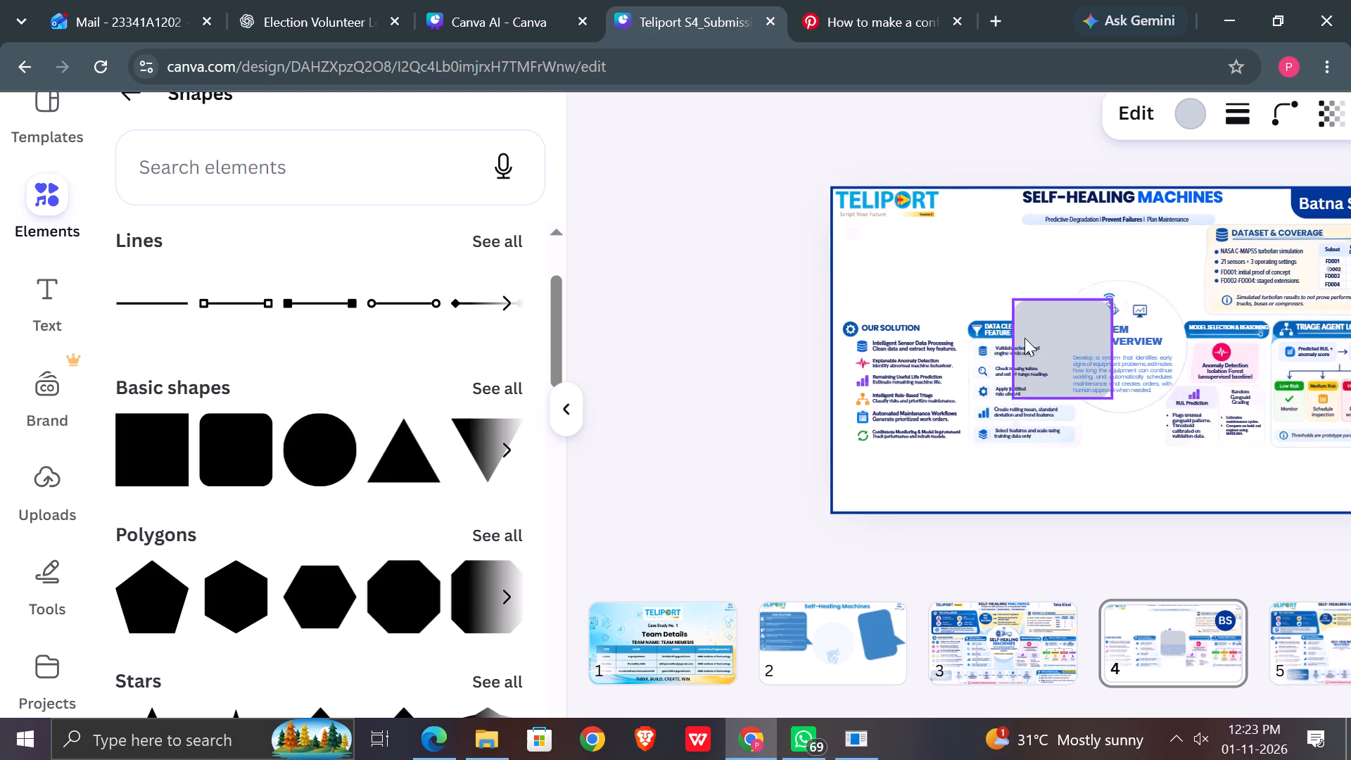
left_click_drag(1025, 338, 877, 337)
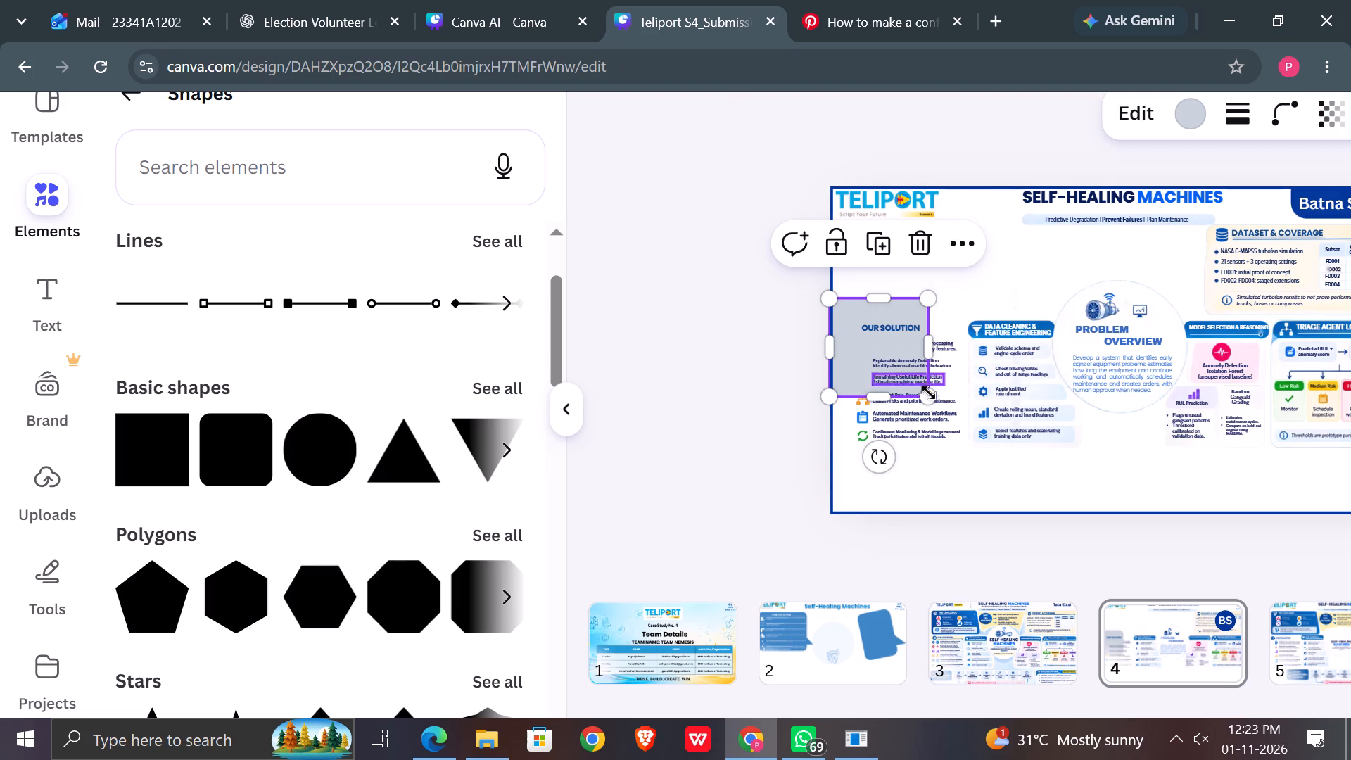
left_click_drag(927, 393, 965, 460)
left_click_drag(902, 373, 927, 326)
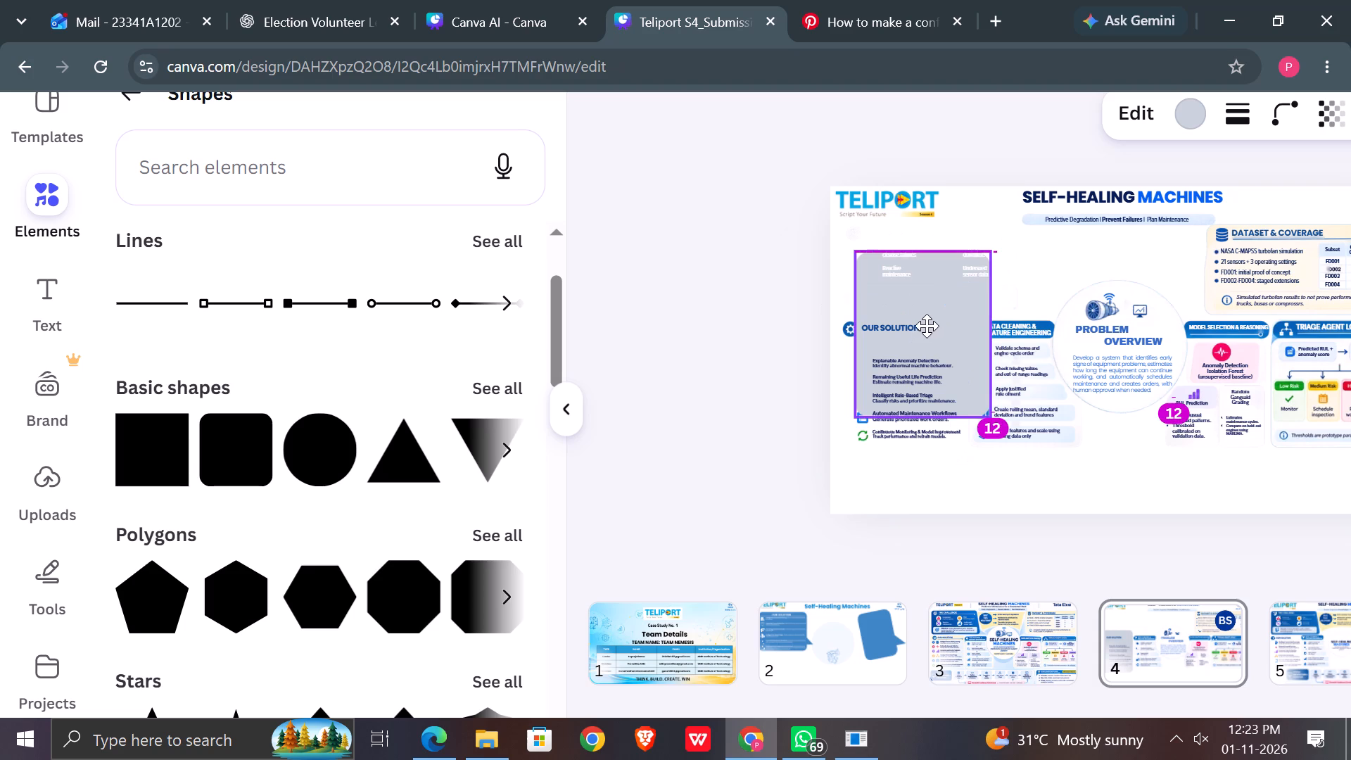
left_click_drag(927, 326, 914, 405)
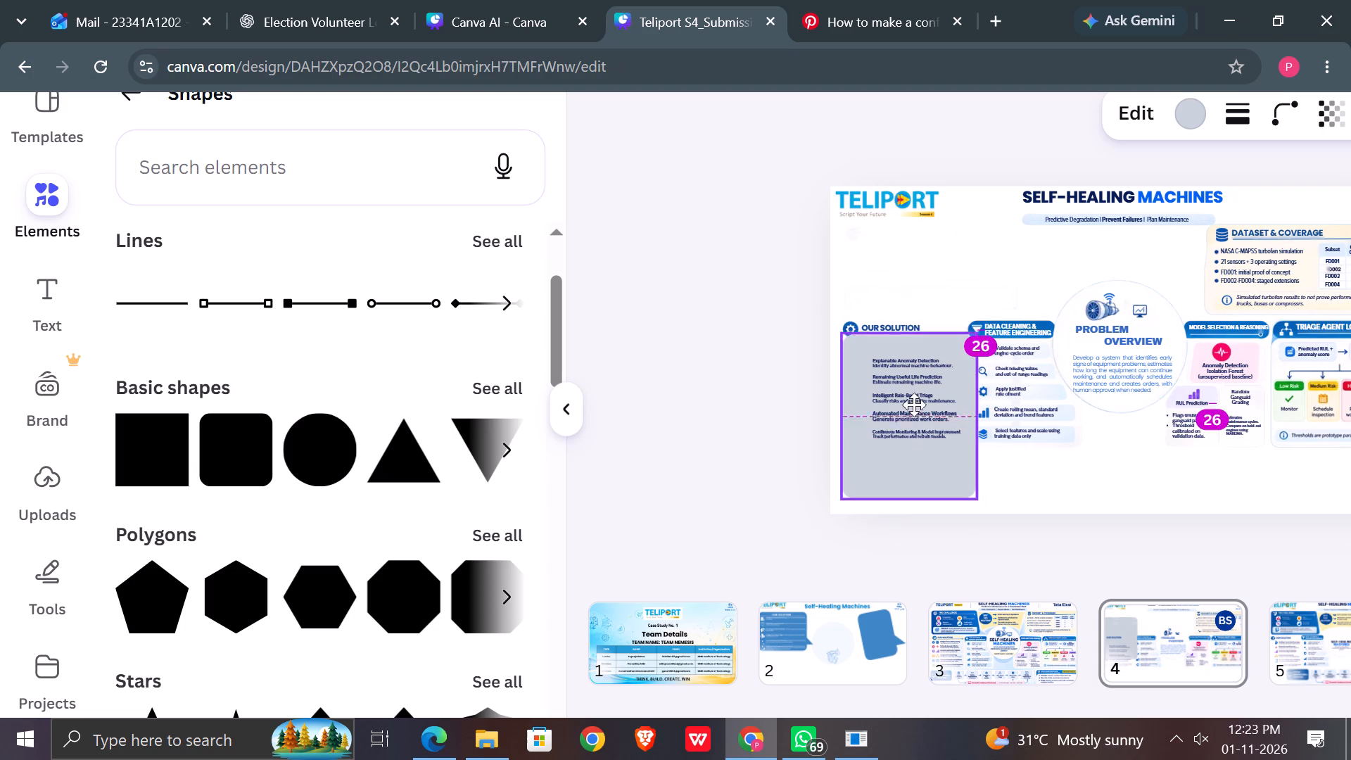
left_click_drag(914, 405, 915, 393)
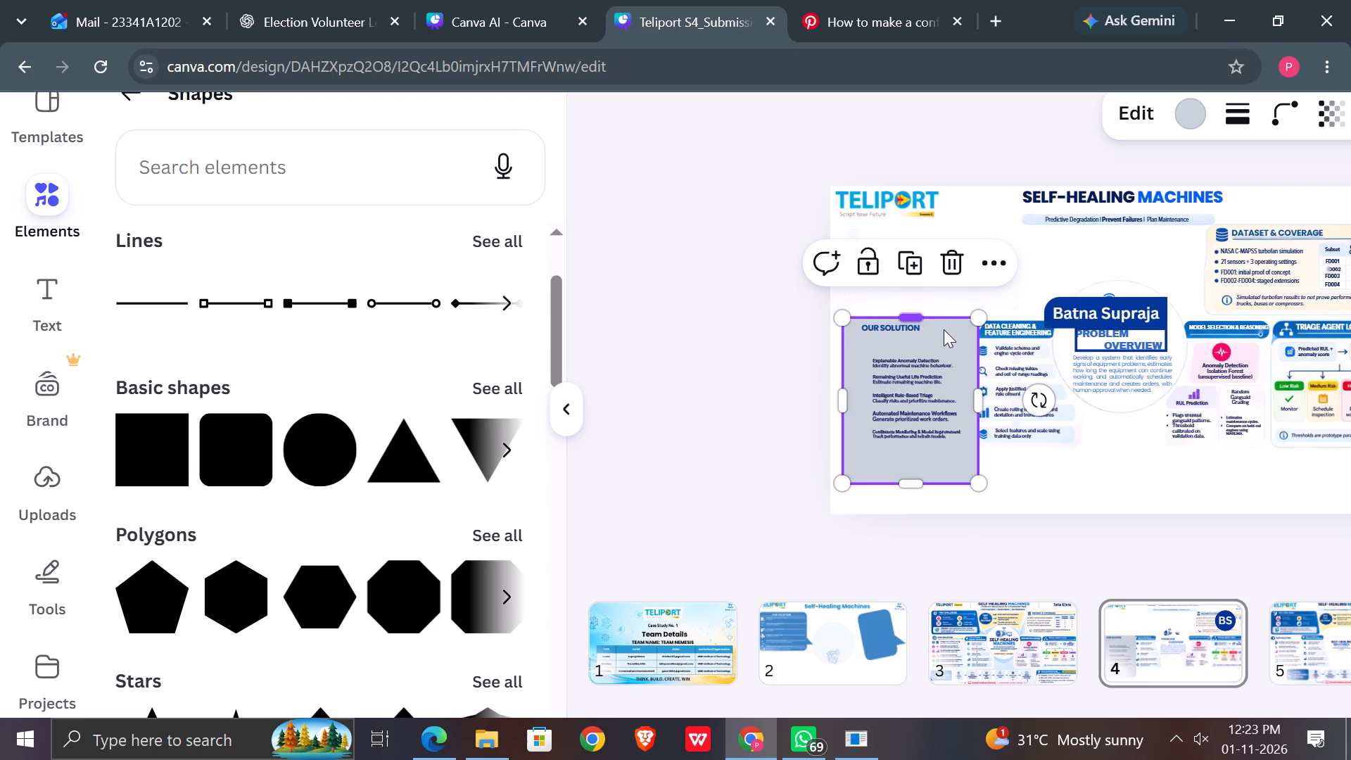
Reposition the grey rounded shape against the page's left edge, with its top well above the Our Solution heading.
left_click_drag(946, 336, 967, 210)
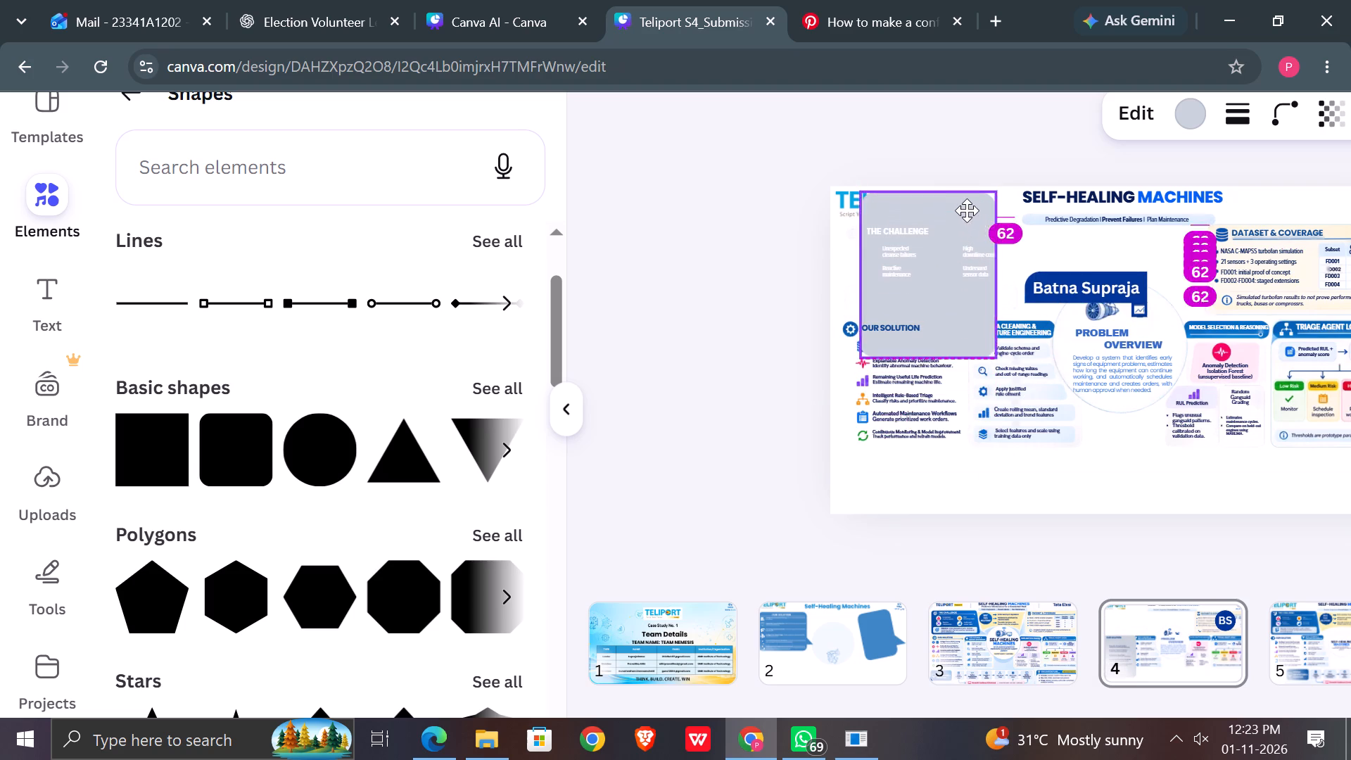
left_click_drag(967, 210, 970, 213)
scroll(963, 261, "left", 1)
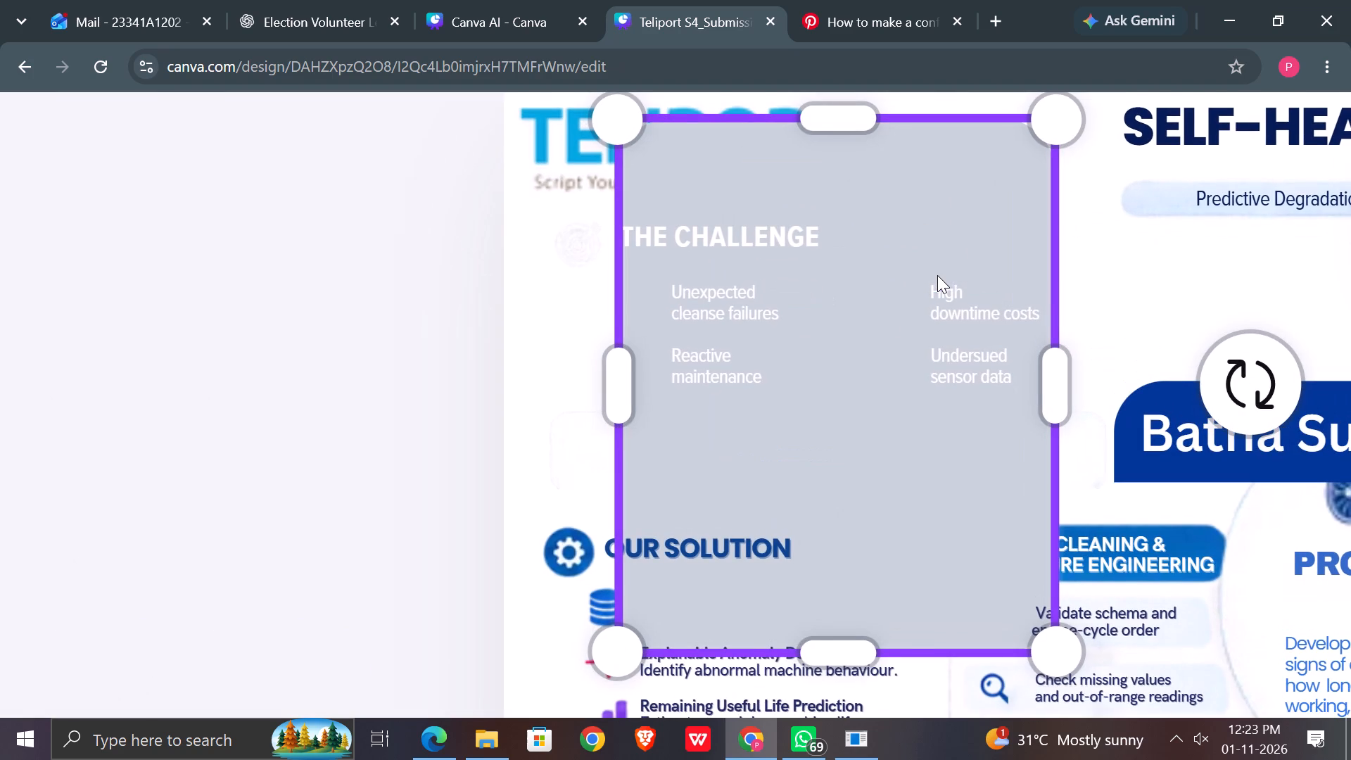
left_click_drag(721, 482, 633, 709)
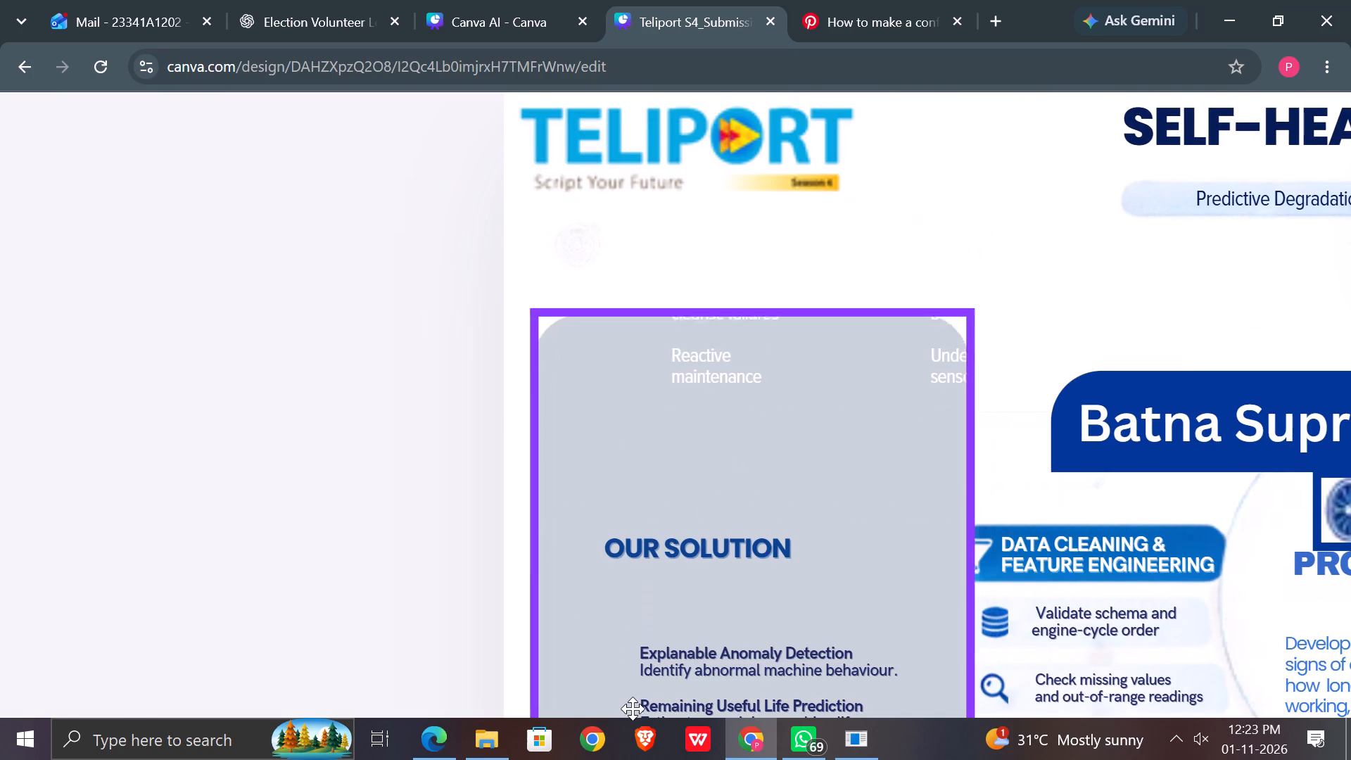
left_click_drag(633, 709, 610, 752)
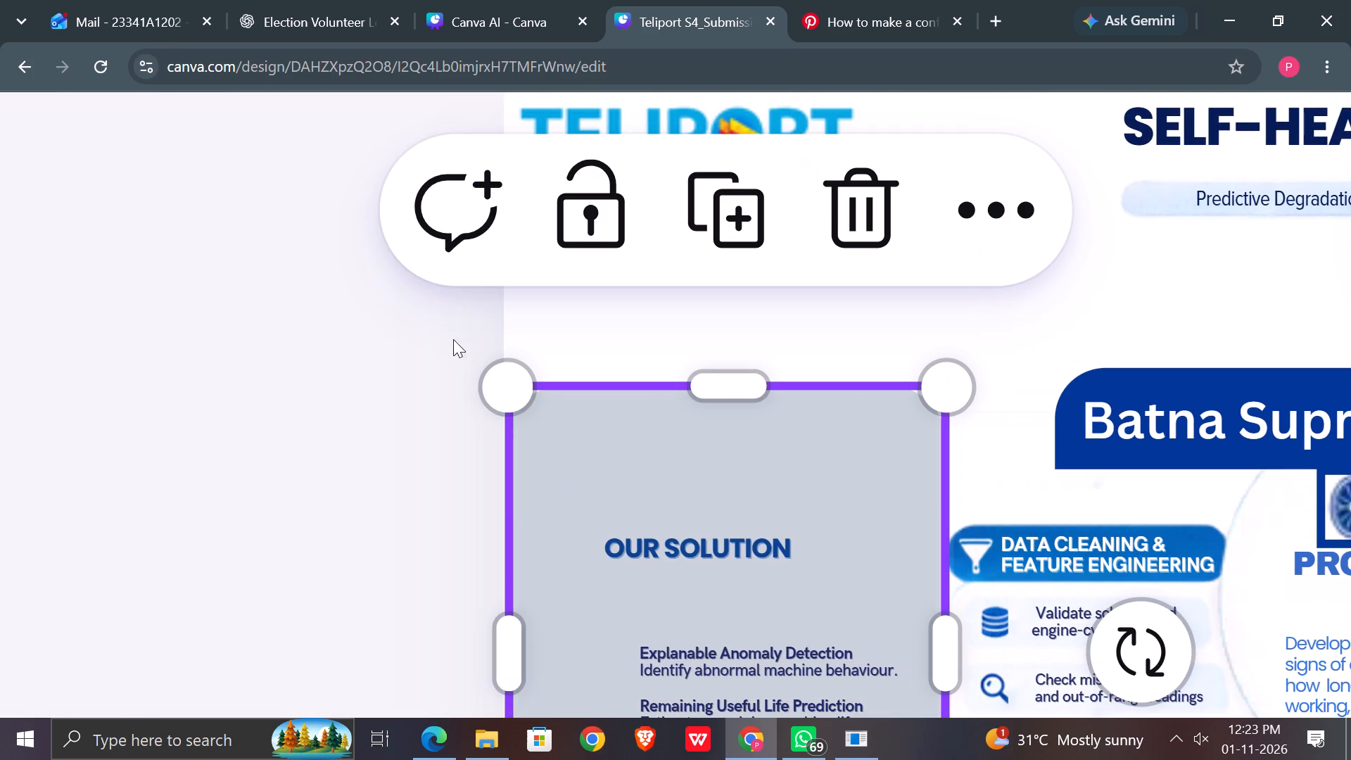
left_click(439, 362)
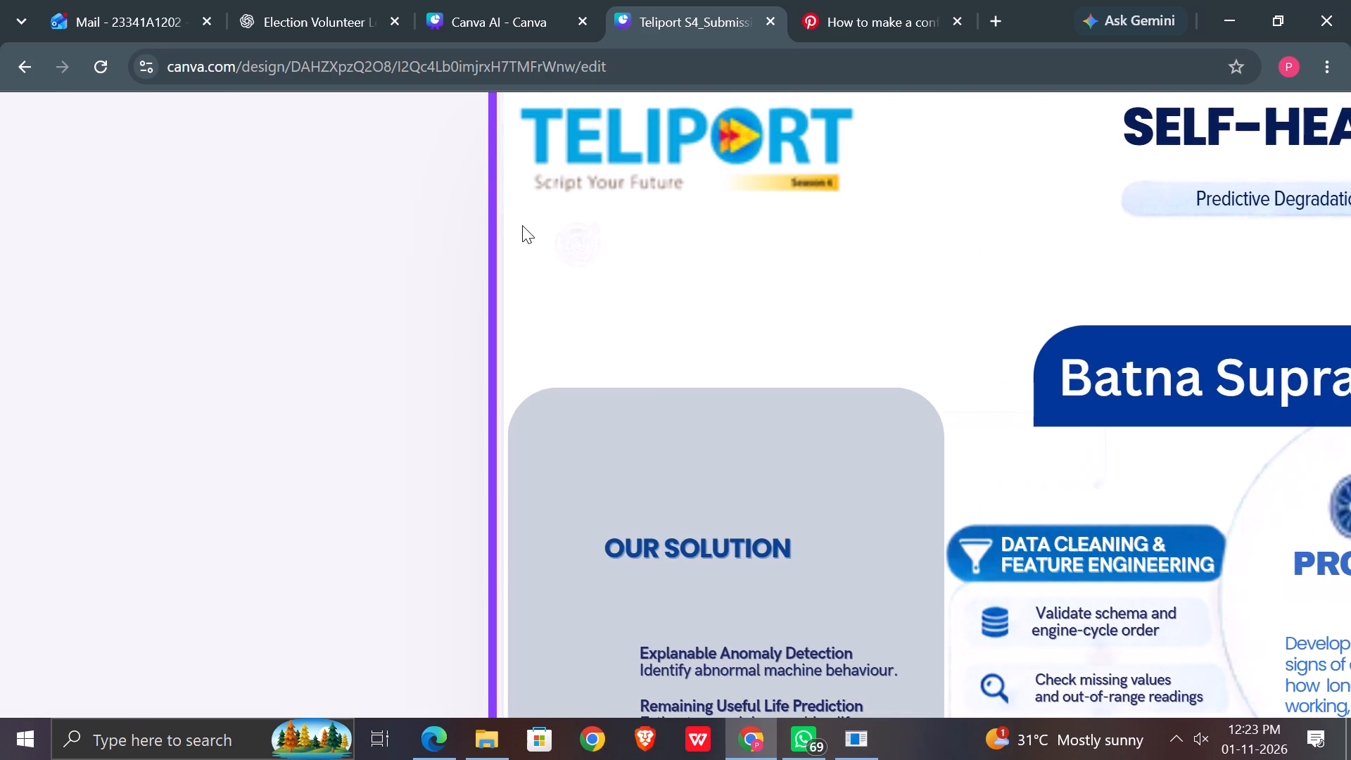
Delete the leftover white The Challenge heading, its four short texts and the faint icon below the Teliport logo.
left_click_drag(522, 225, 896, 371)
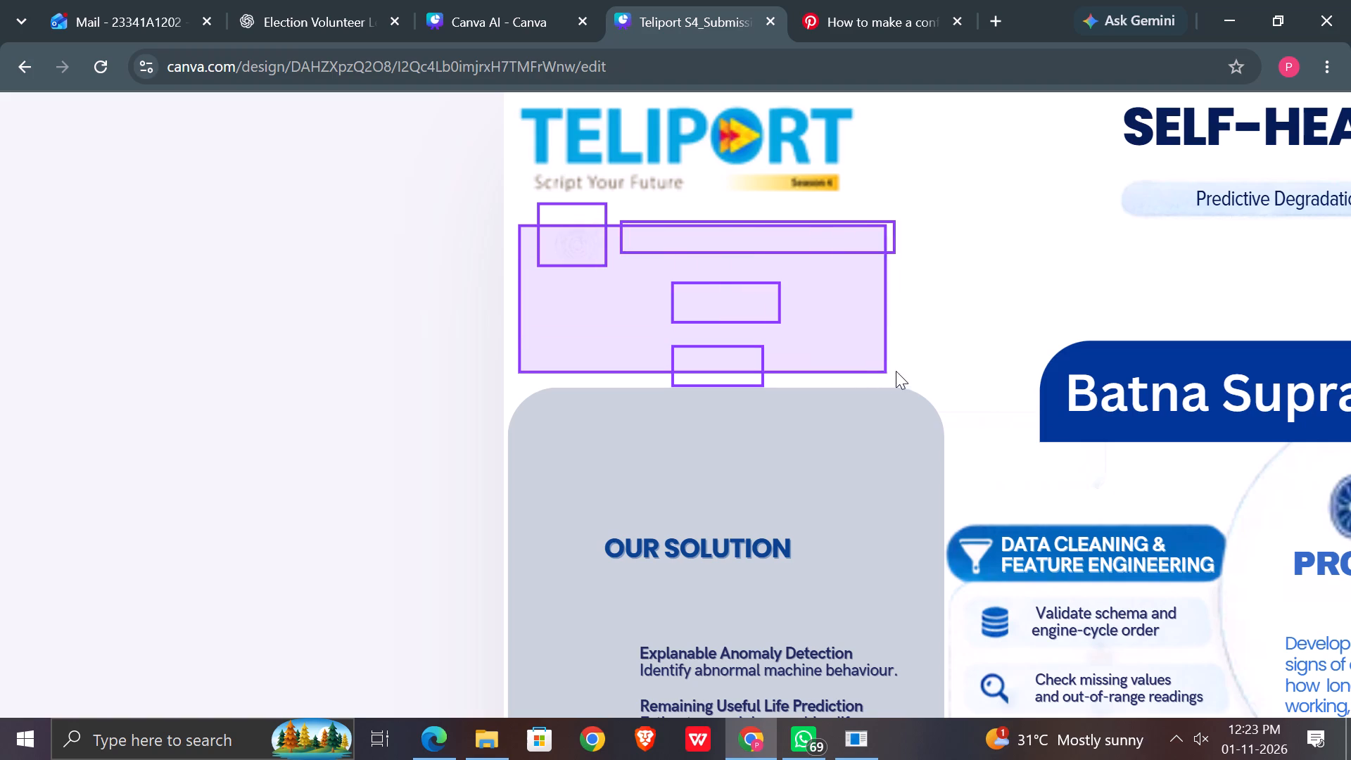
left_click_drag(896, 371, 947, 380)
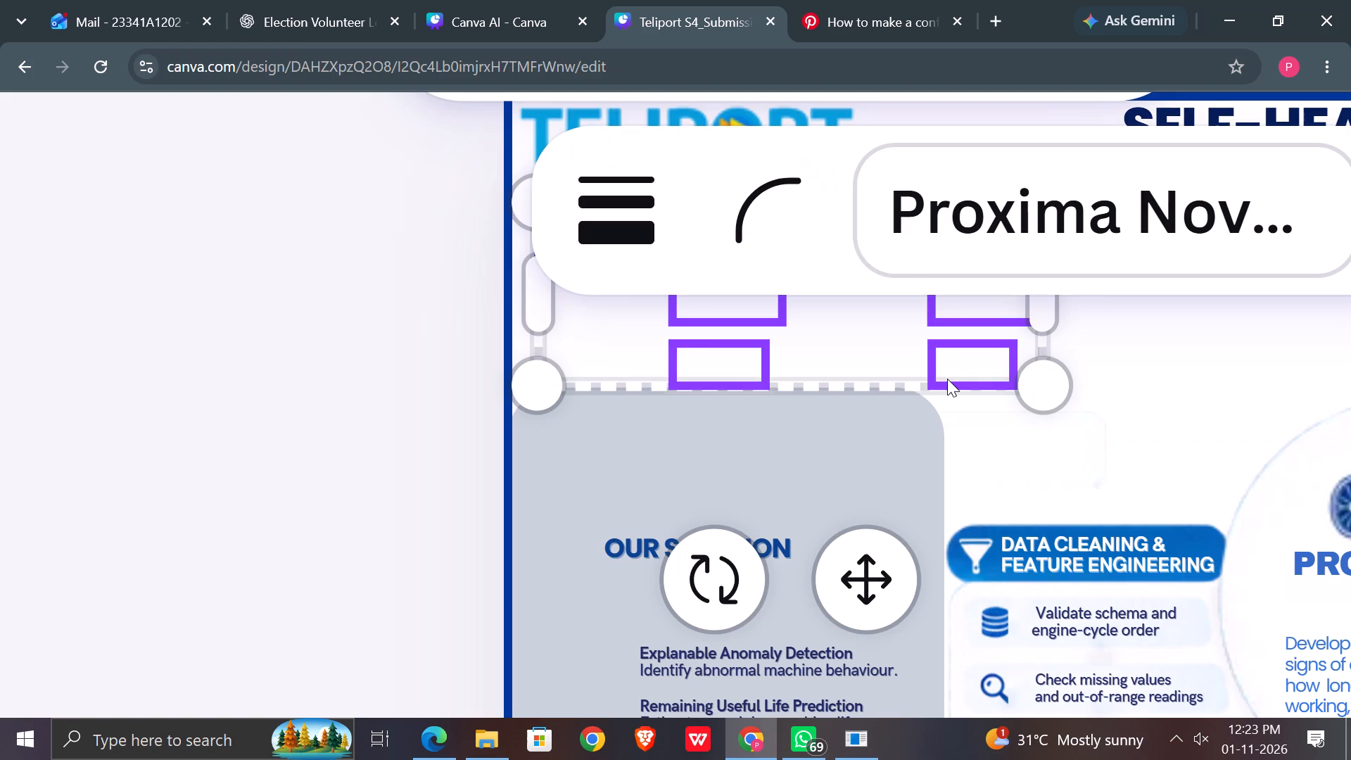
key("Delete")
scroll(947, 379, "right", 2)
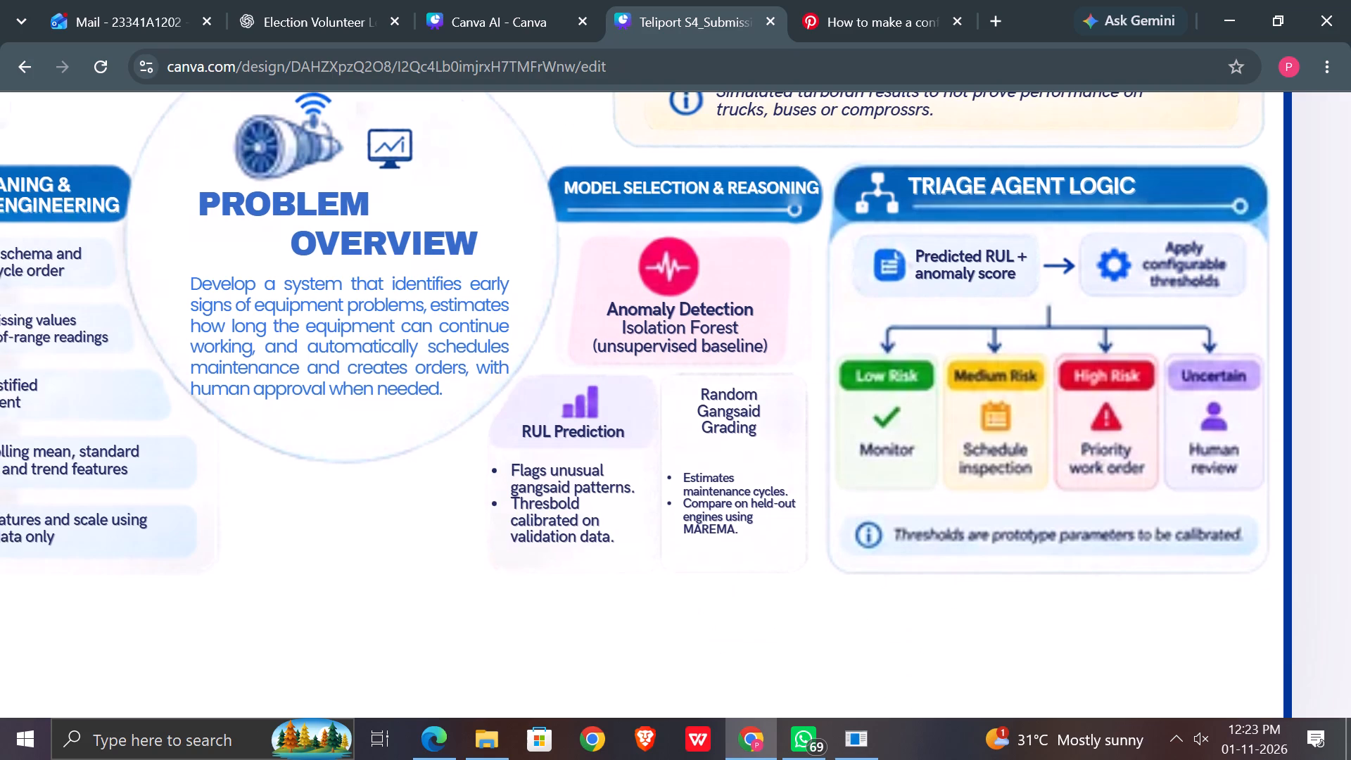
Move the grey rounded shape up so its top sits just below the Teliport logo, near the page's left border.
scroll(947, 379, "right", 2)
scroll(947, 379, "up", 4)
scroll(947, 379, "right", 6)
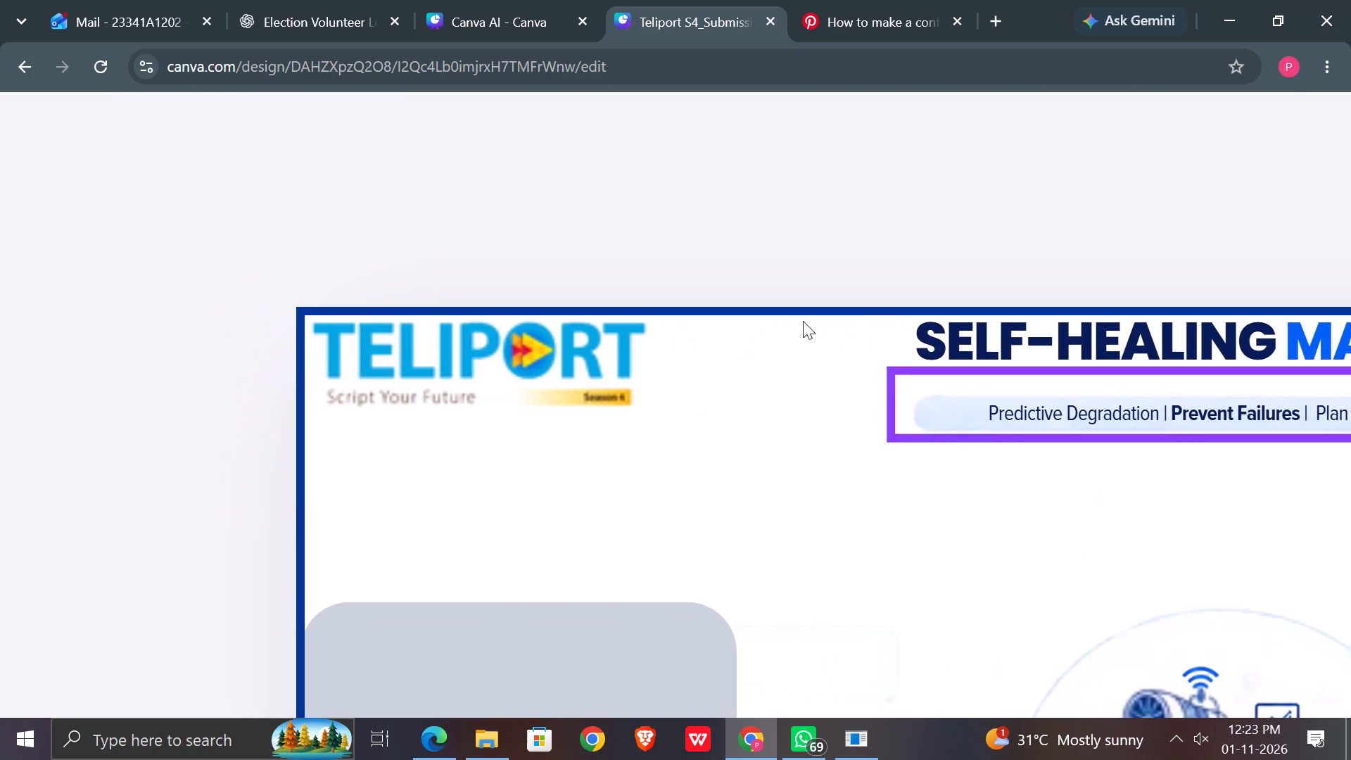
scroll(625, 414, "down", 2)
left_click_drag(569, 476, 600, 348)
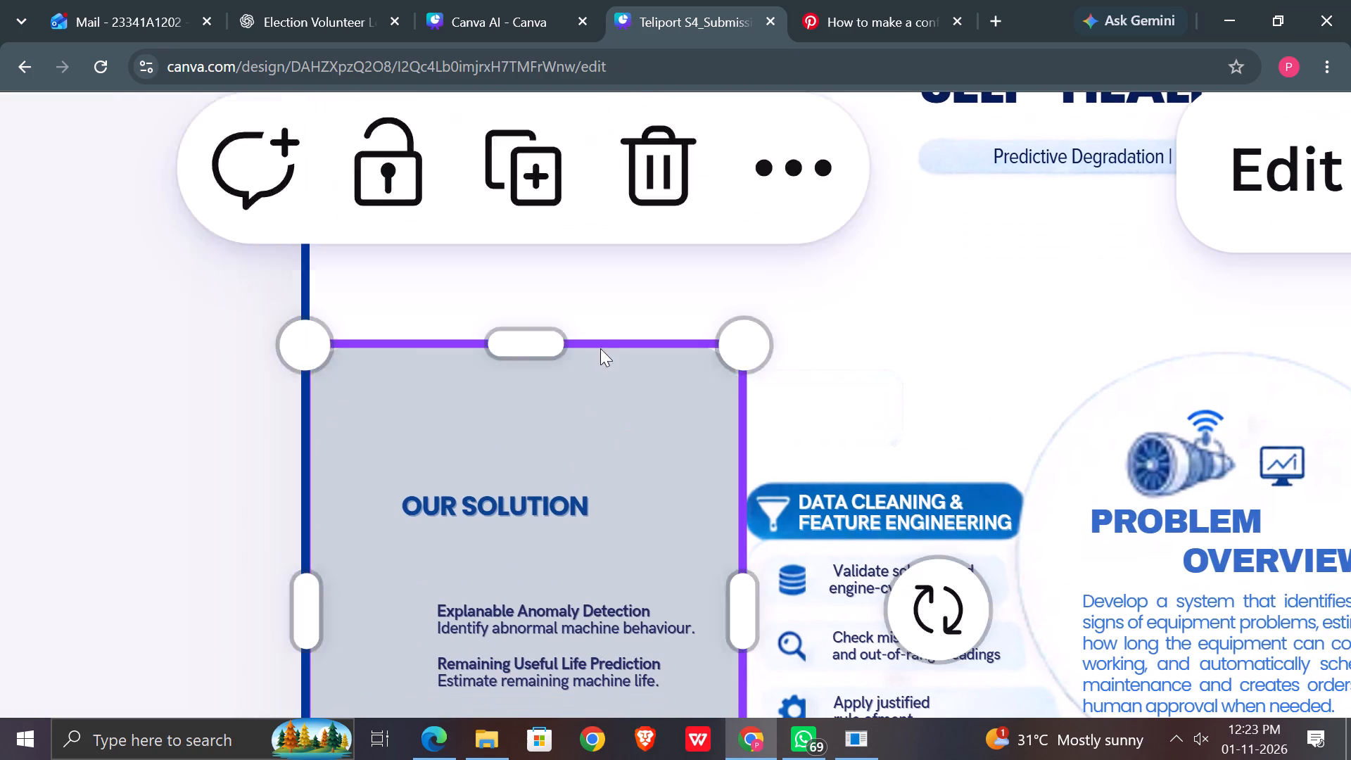
left_click_drag(600, 348, 569, 304)
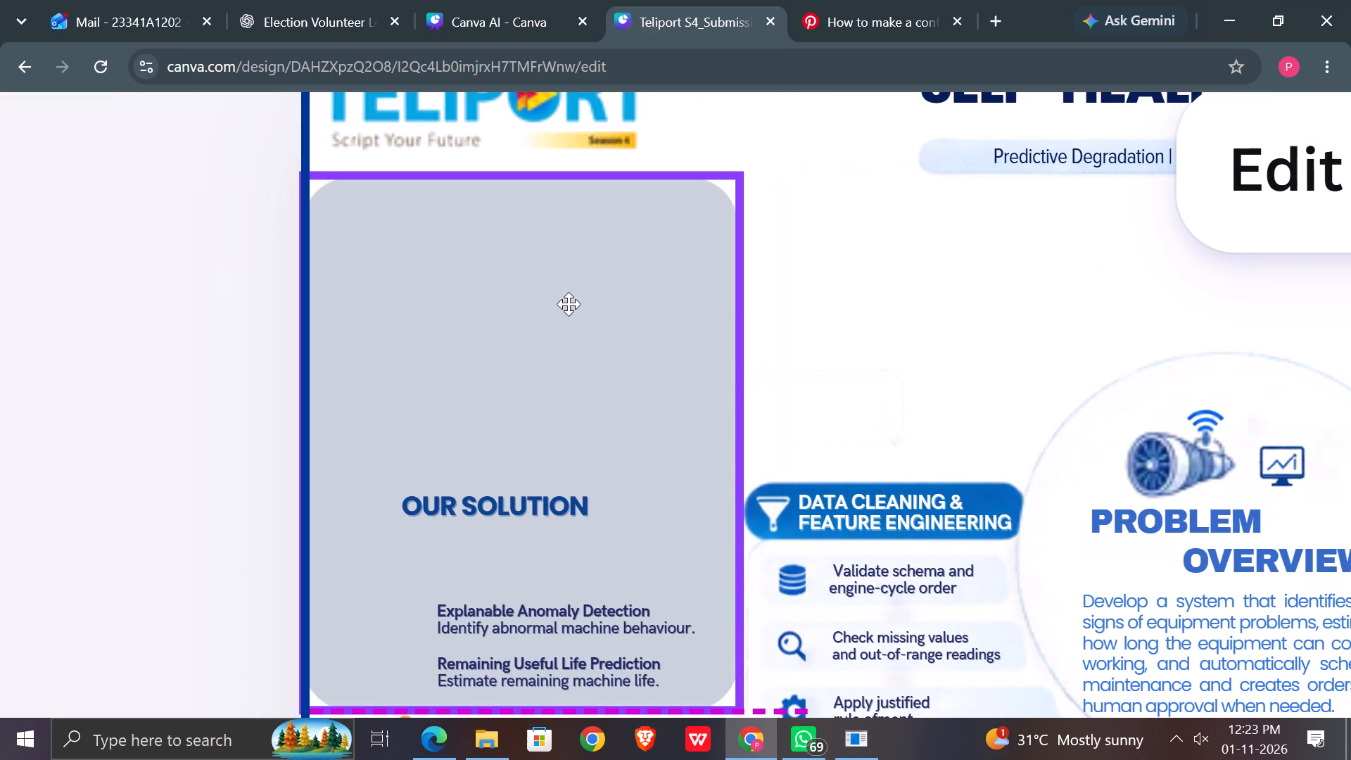
left_click_drag(569, 304, 574, 305)
Extend the grey shape's bottom edge below the Continuous Monitoring text, making it about 446 wide by 725 high.
scroll(574, 305, "down", 3)
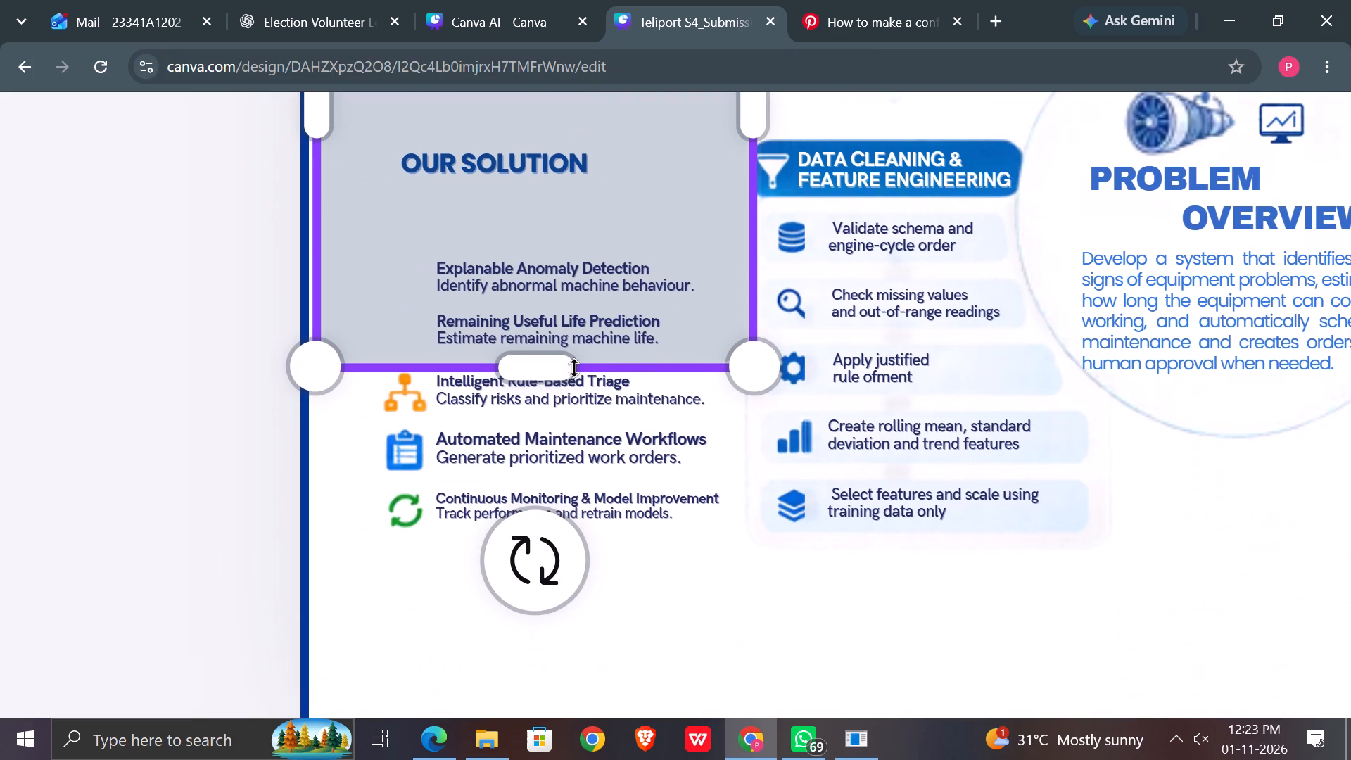
left_click_drag(533, 365, 542, 545)
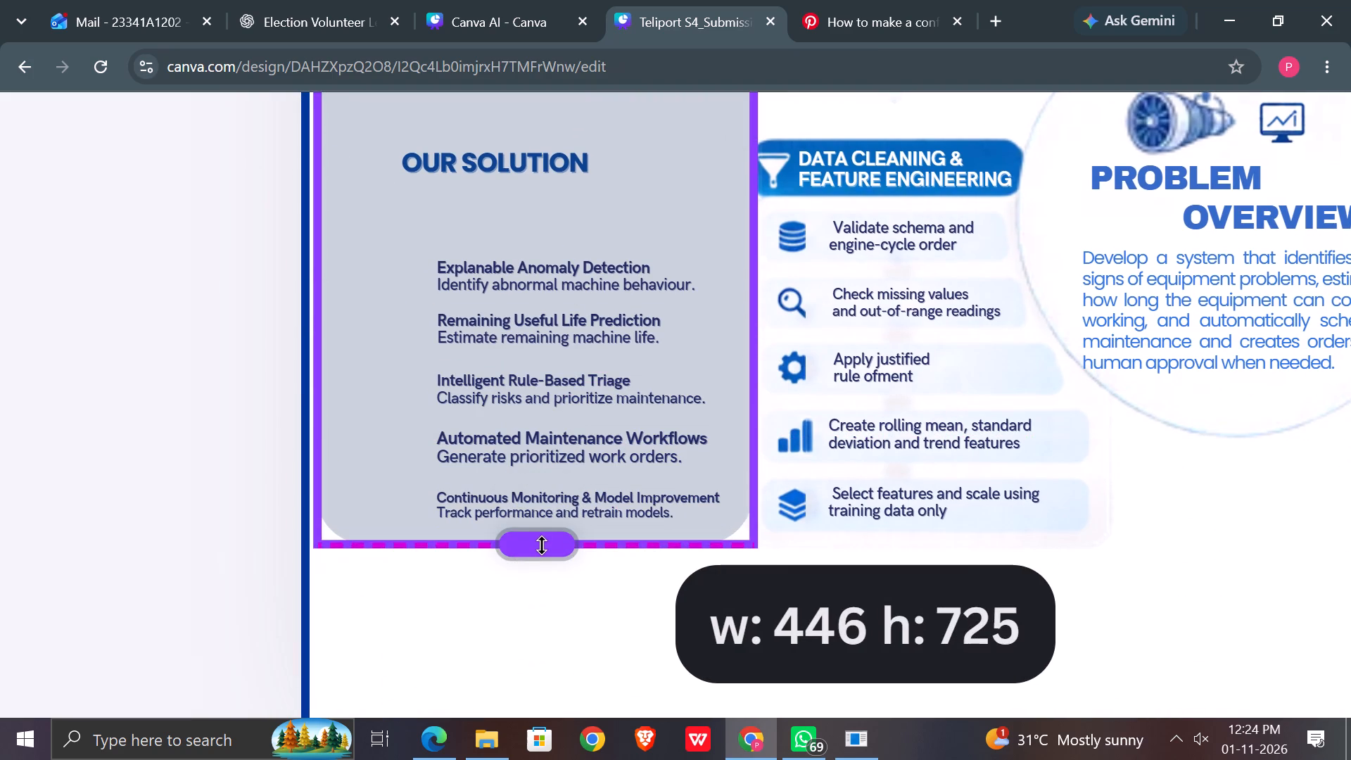
left_click_drag(542, 545, 541, 545)
left_click_drag(541, 545, 542, 545)
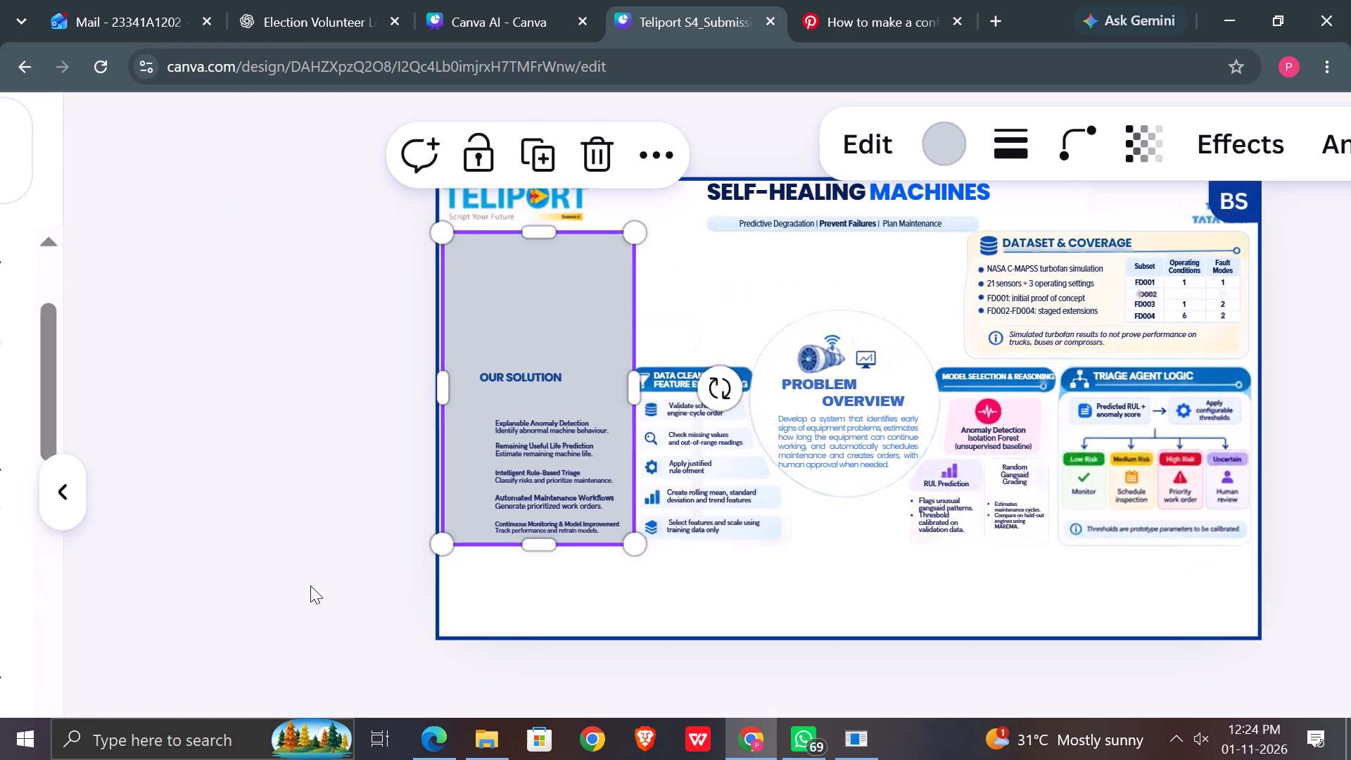
left_click(310, 585)
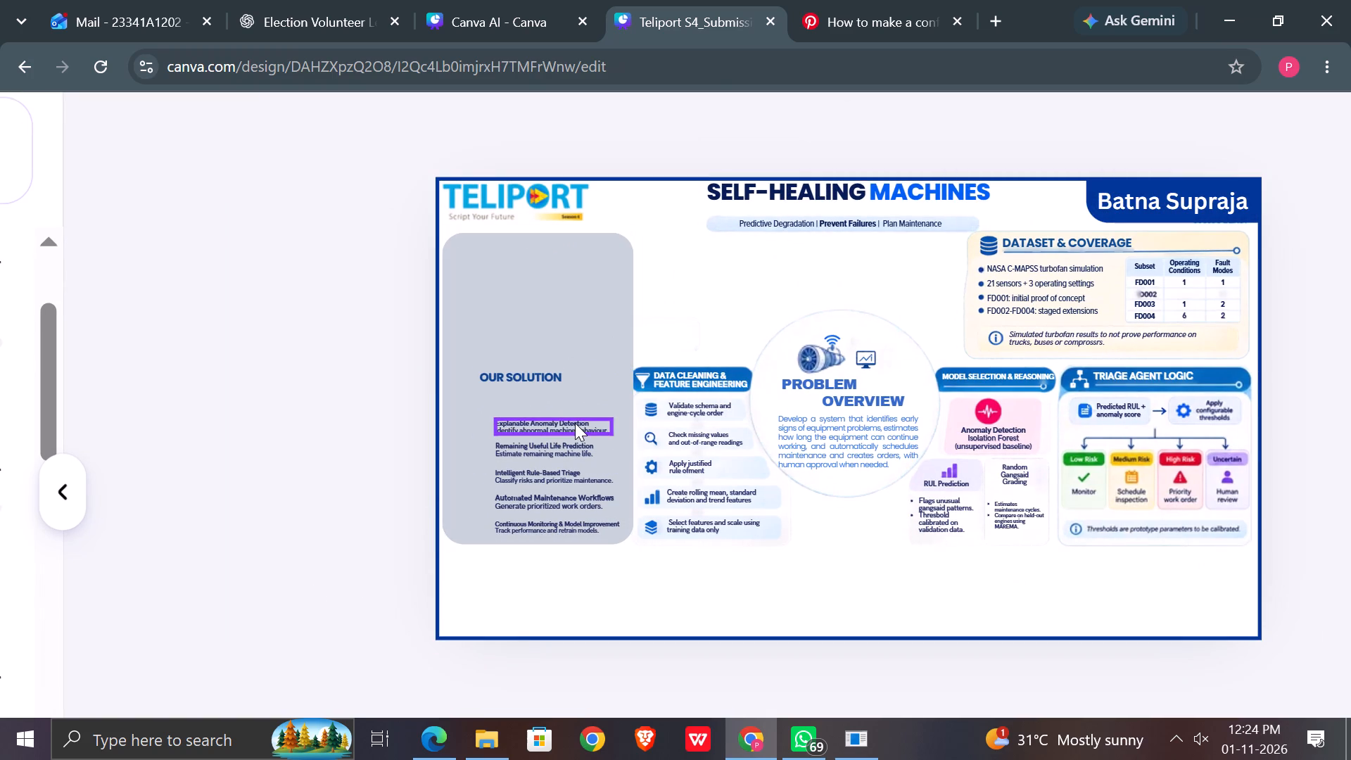
Move the Our Solution heading up to the top of the grey rounded shape.
left_click(516, 372)
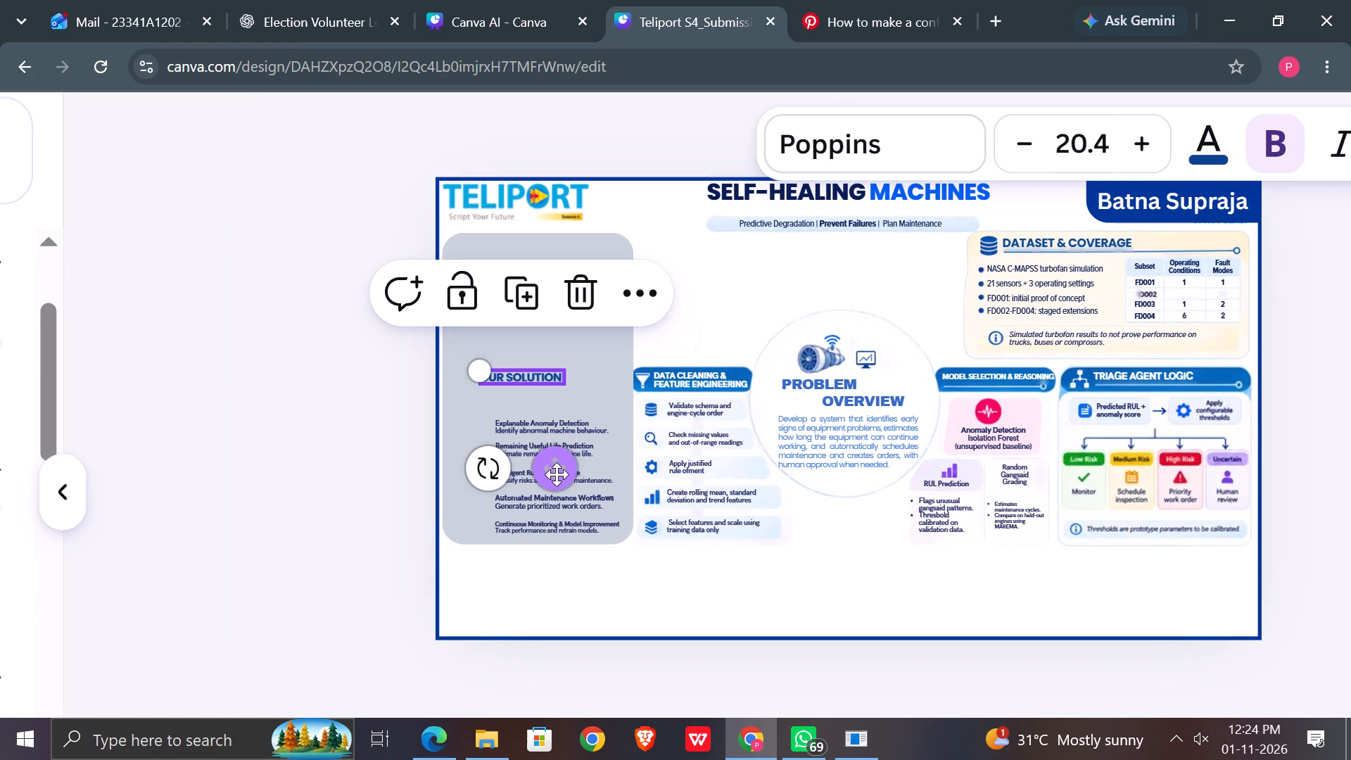
left_click_drag(557, 474, 563, 351)
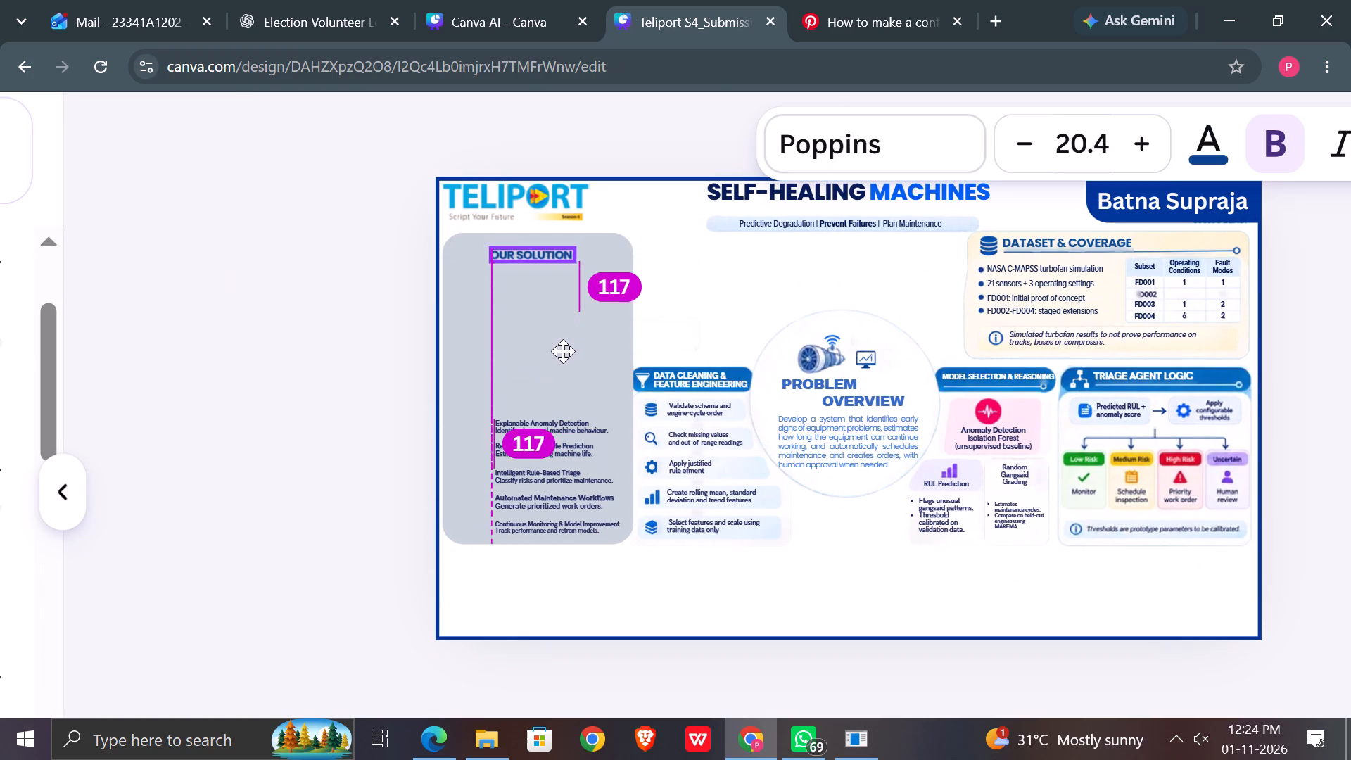
left_click_drag(563, 351, 562, 353)
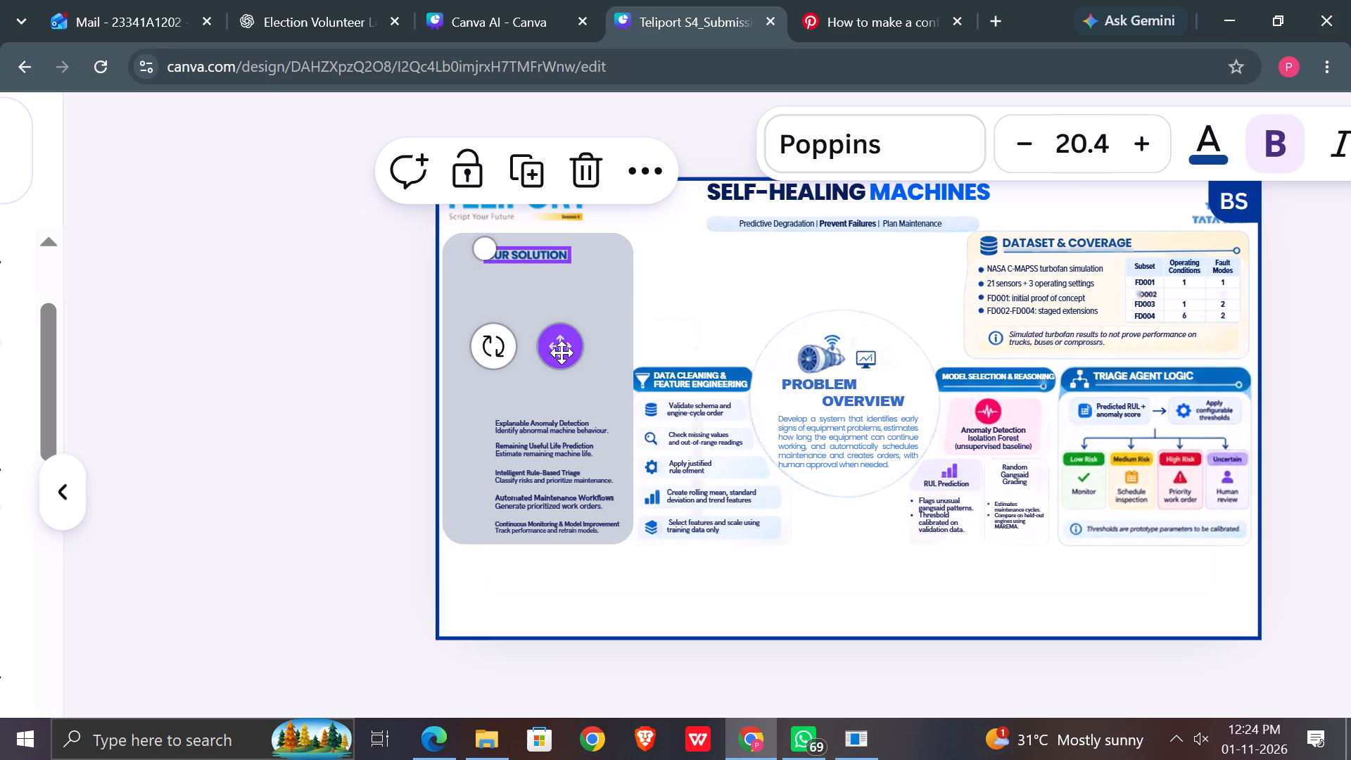
left_click(371, 451)
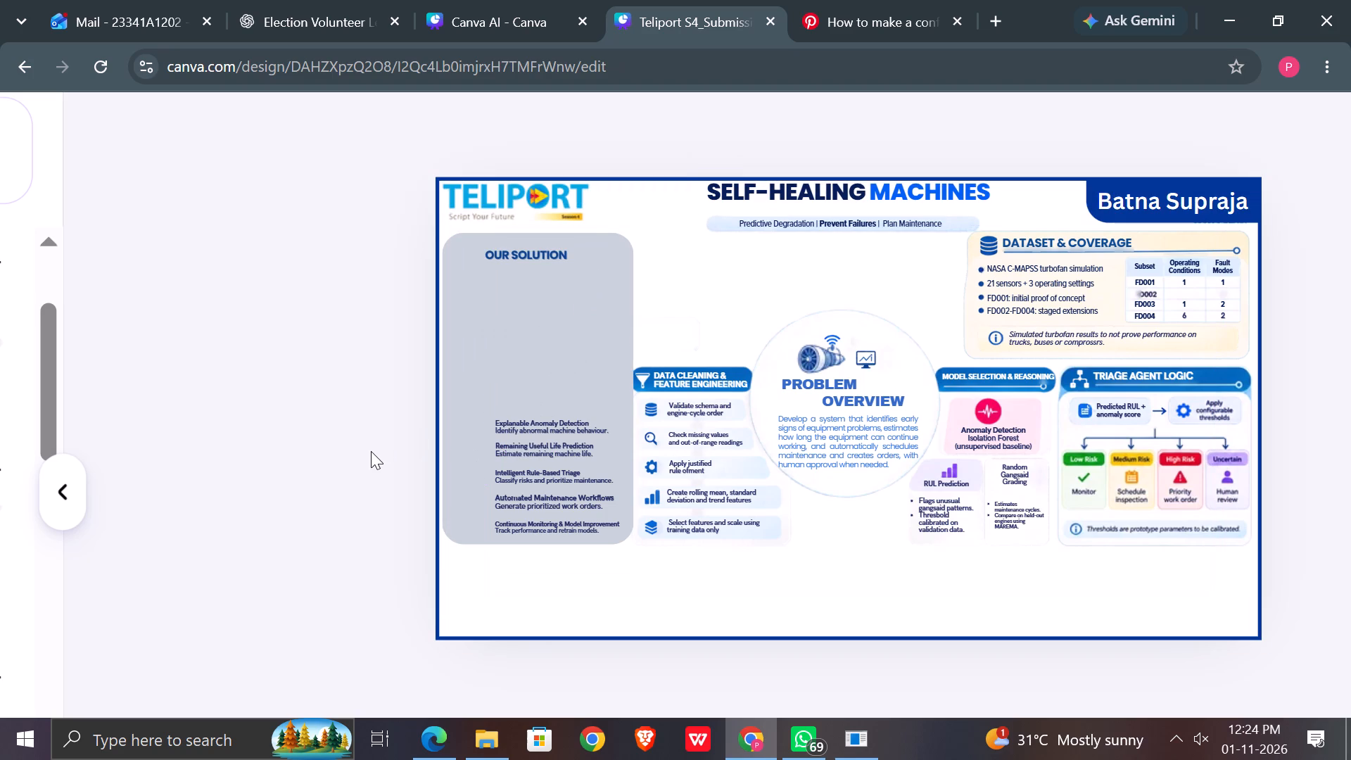
Recolour the grey rounded shape with the cream colour sampled from the Dataset & Coverage box.
left_click(535, 361)
left_click(951, 145)
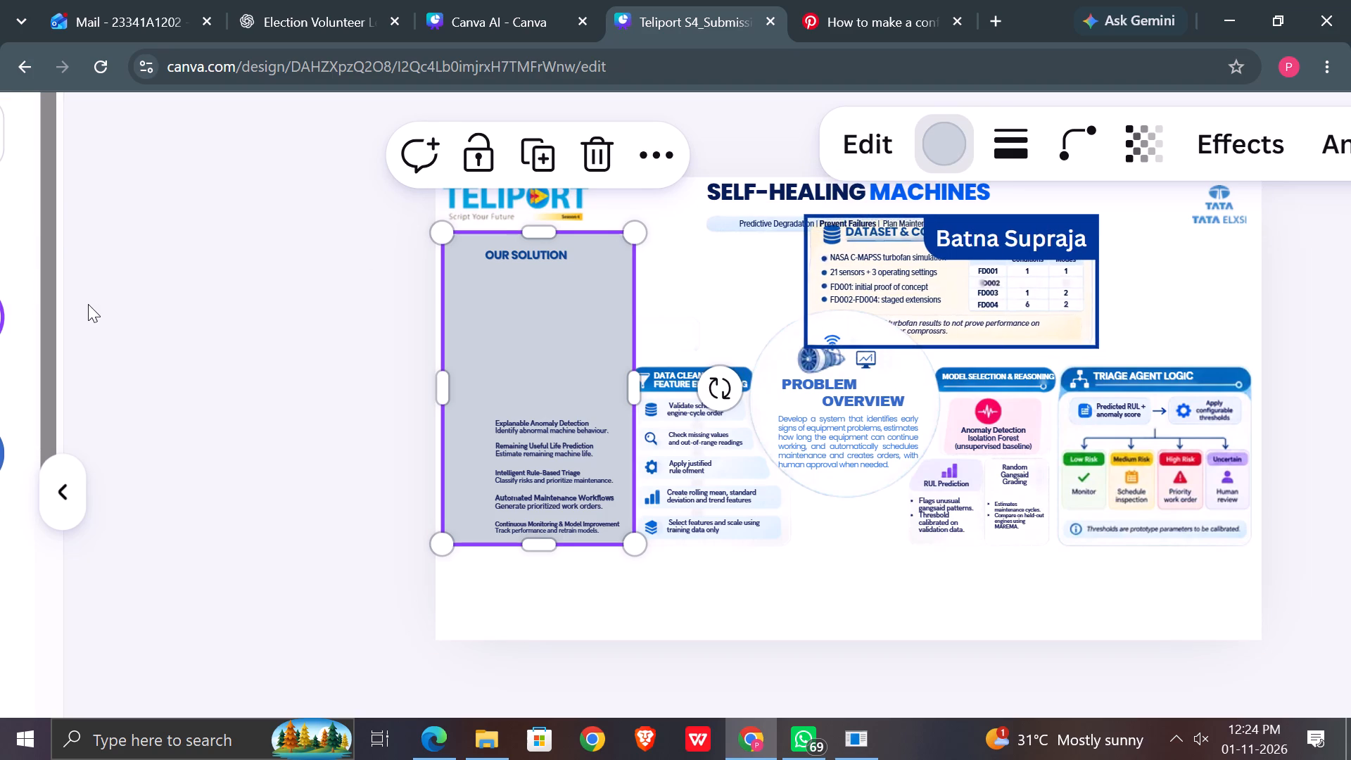
scroll(88, 304, "right", 2)
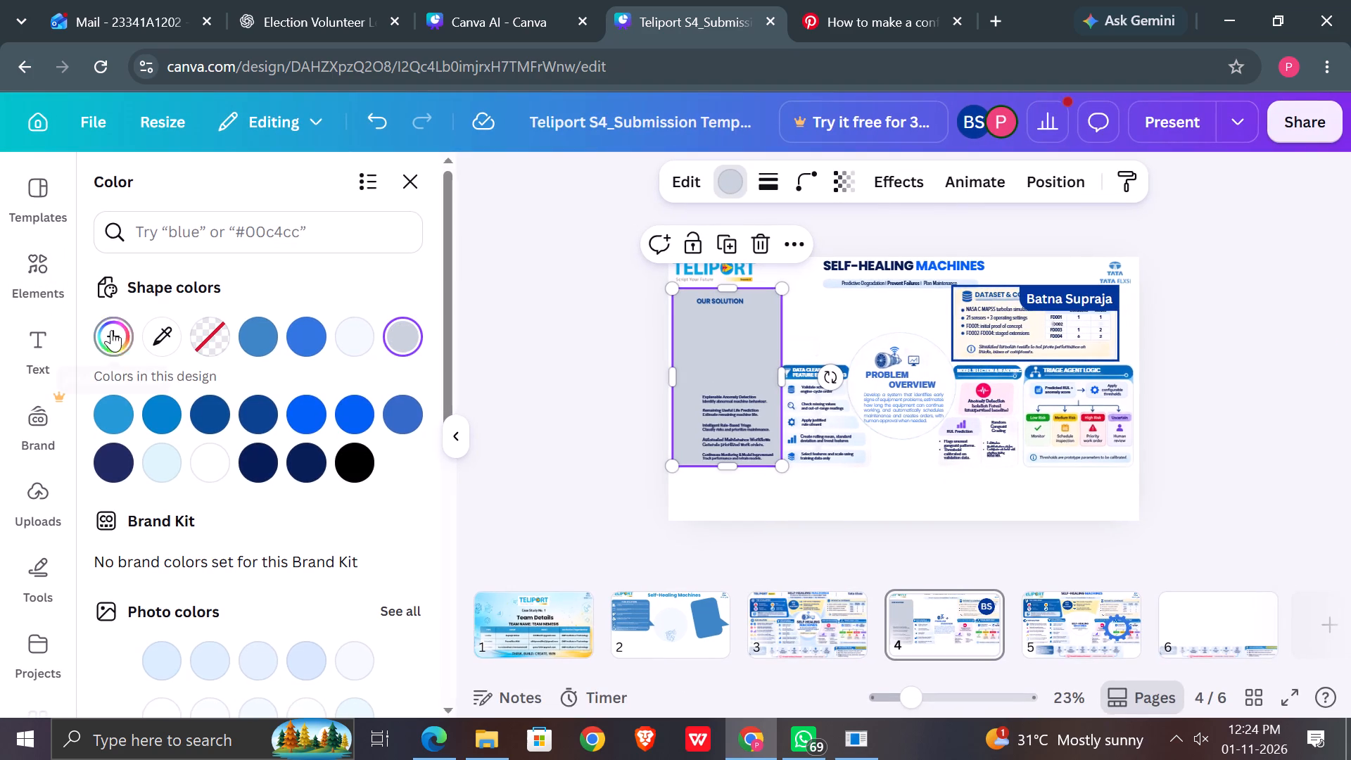
left_click(162, 328)
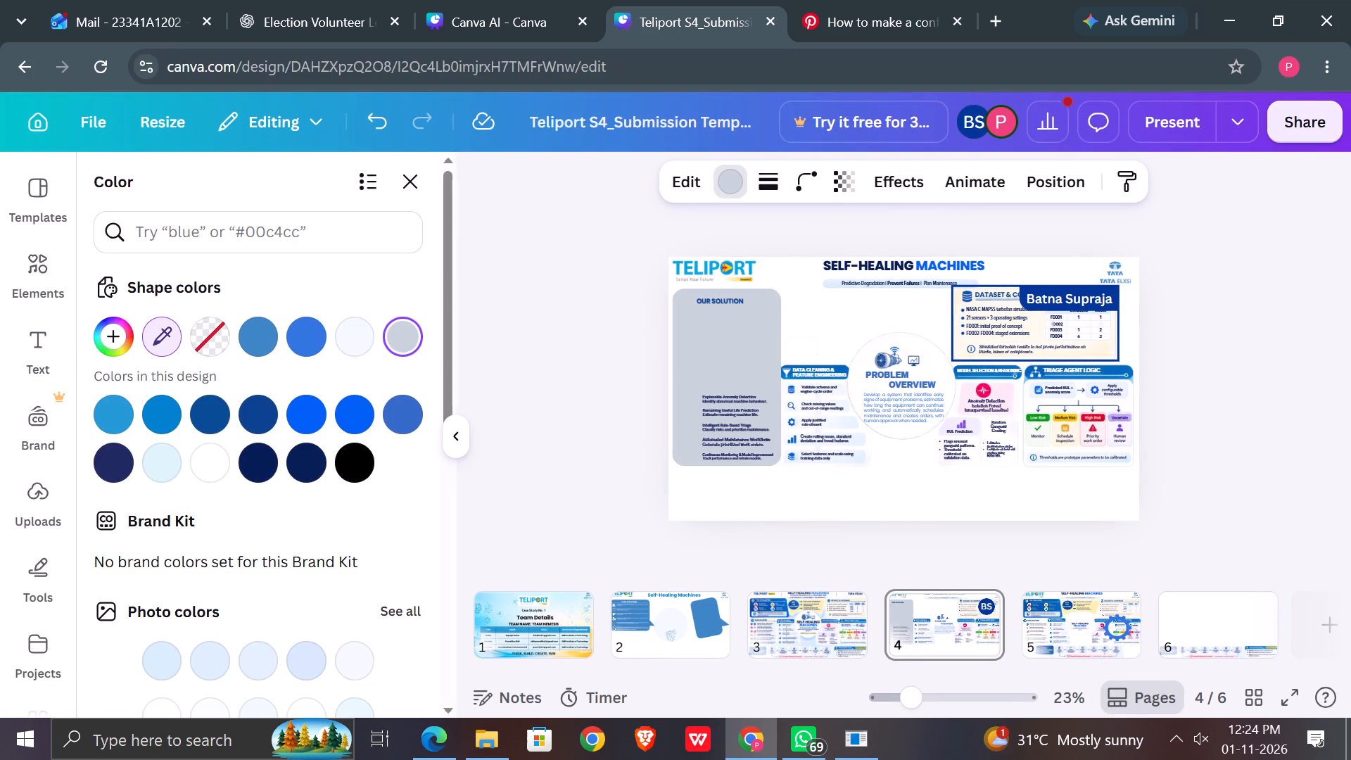
left_click(1013, 337)
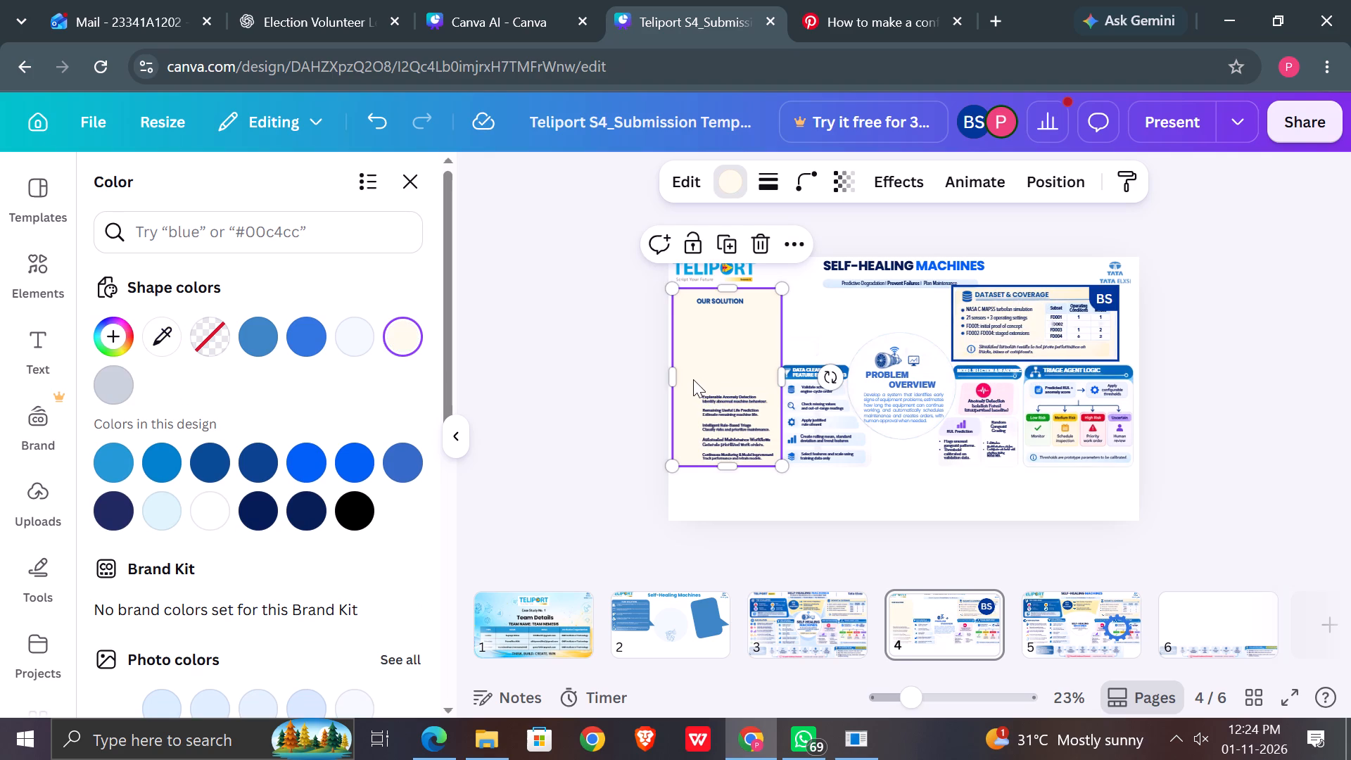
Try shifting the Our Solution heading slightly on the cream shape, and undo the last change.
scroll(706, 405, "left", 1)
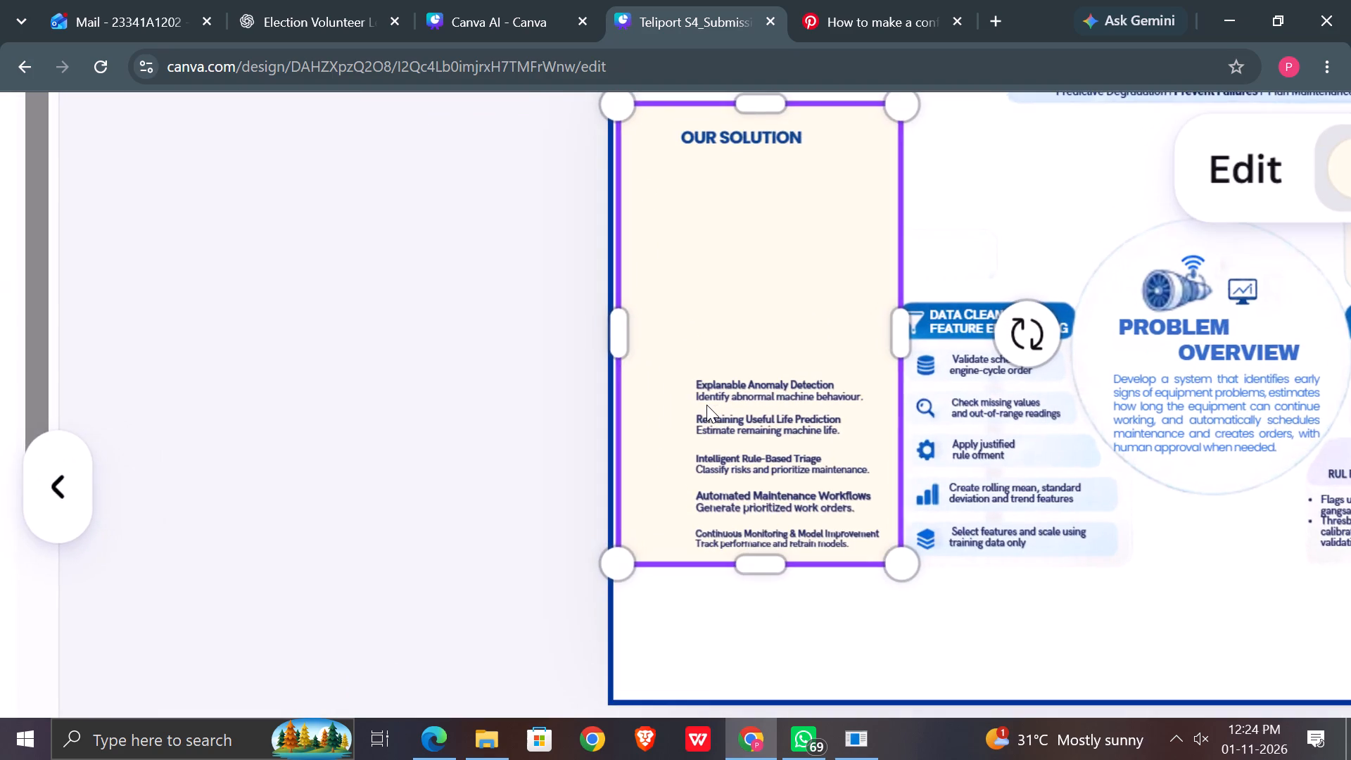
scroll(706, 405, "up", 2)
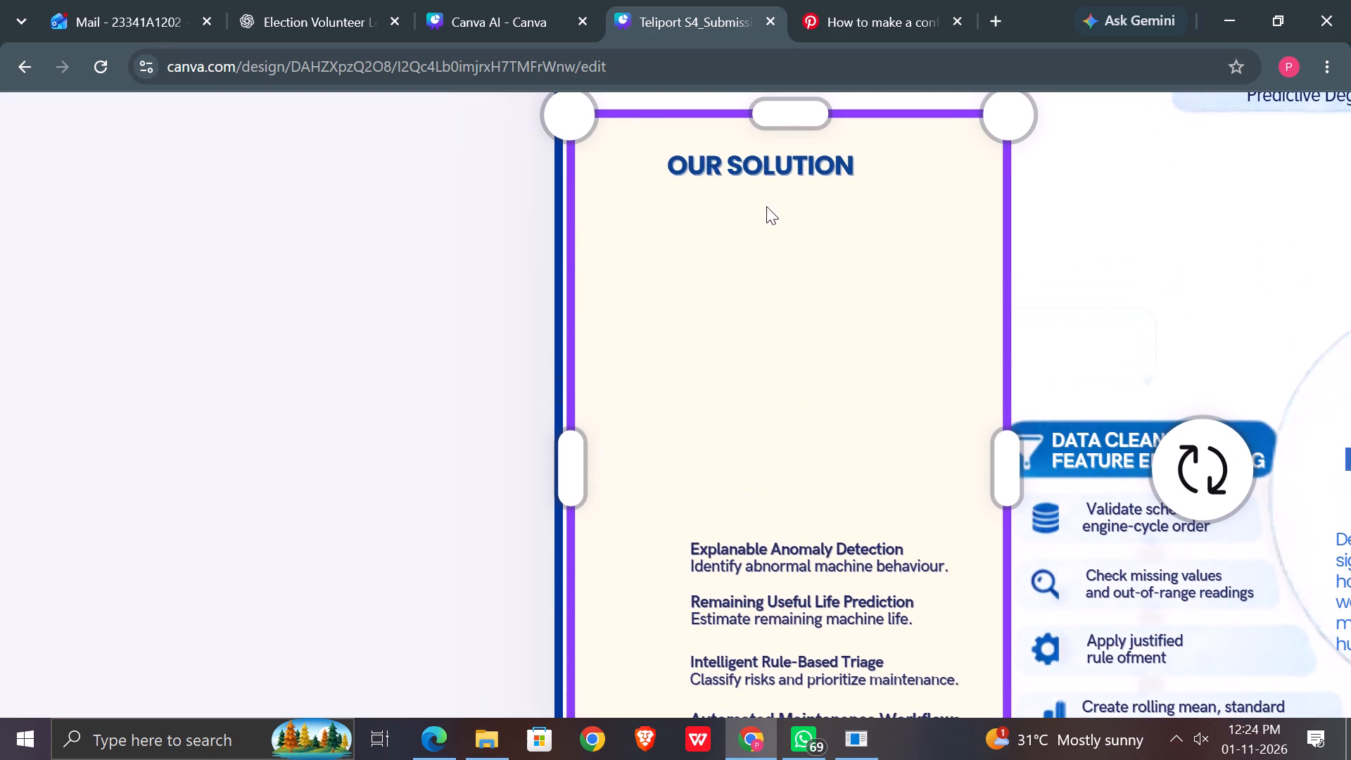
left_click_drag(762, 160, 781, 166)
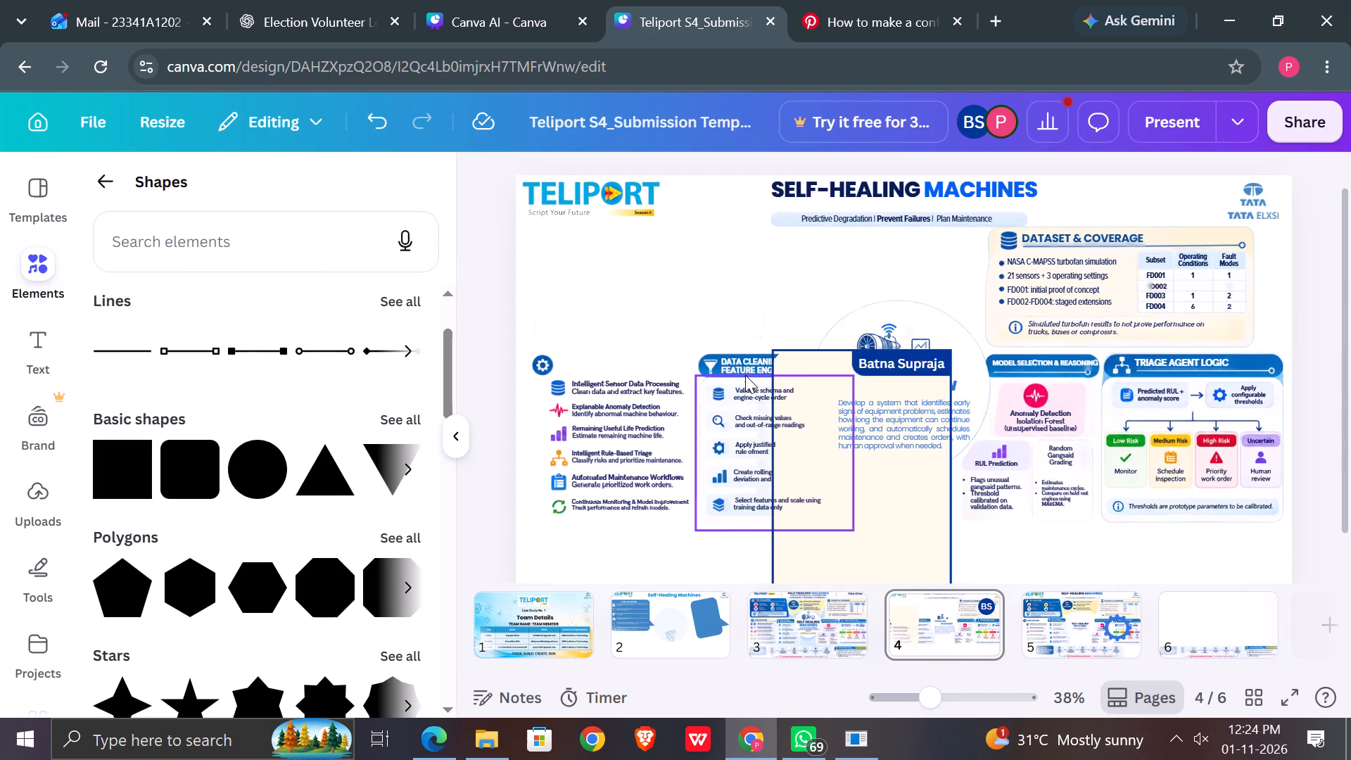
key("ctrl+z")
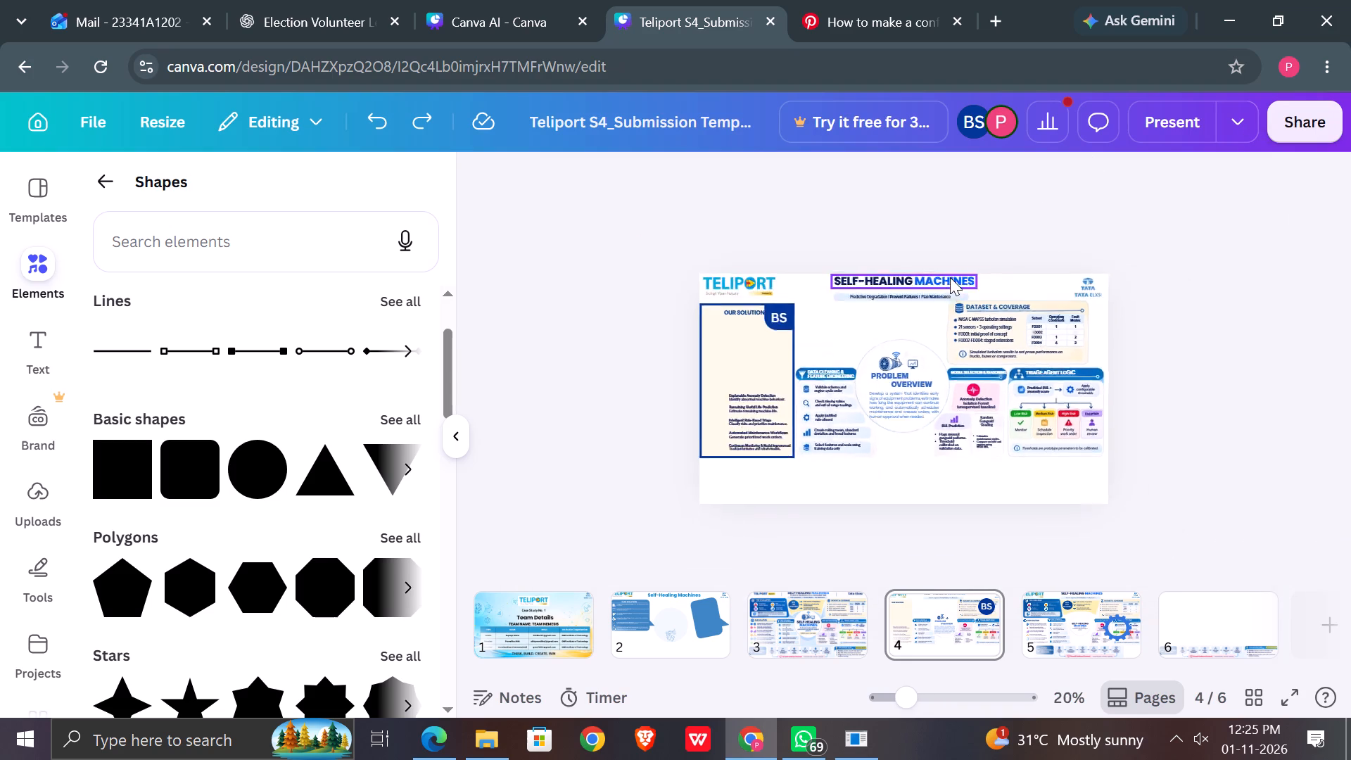
Move the cream Dataset & Coverage background to the bottom of page 4's layer order, directly above the page background.
left_click(103, 167)
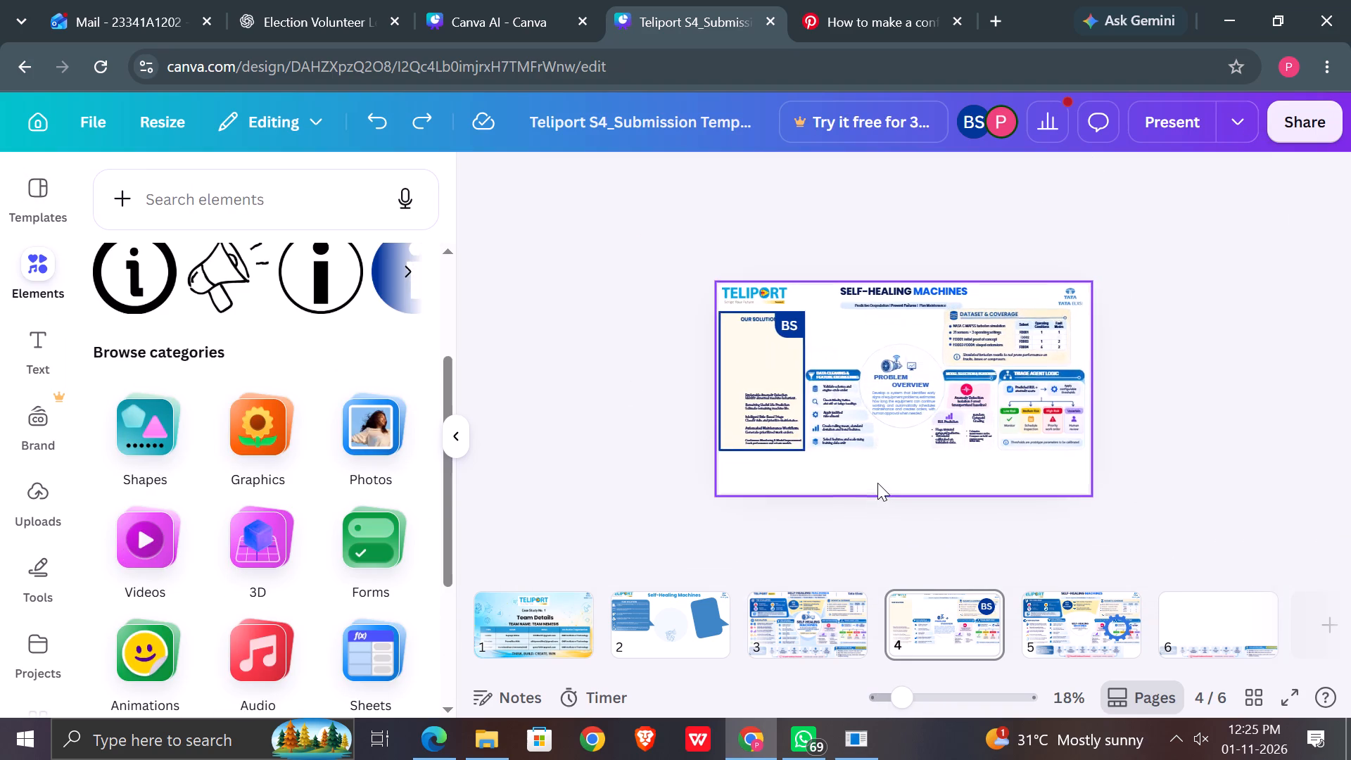
left_click(30, 253)
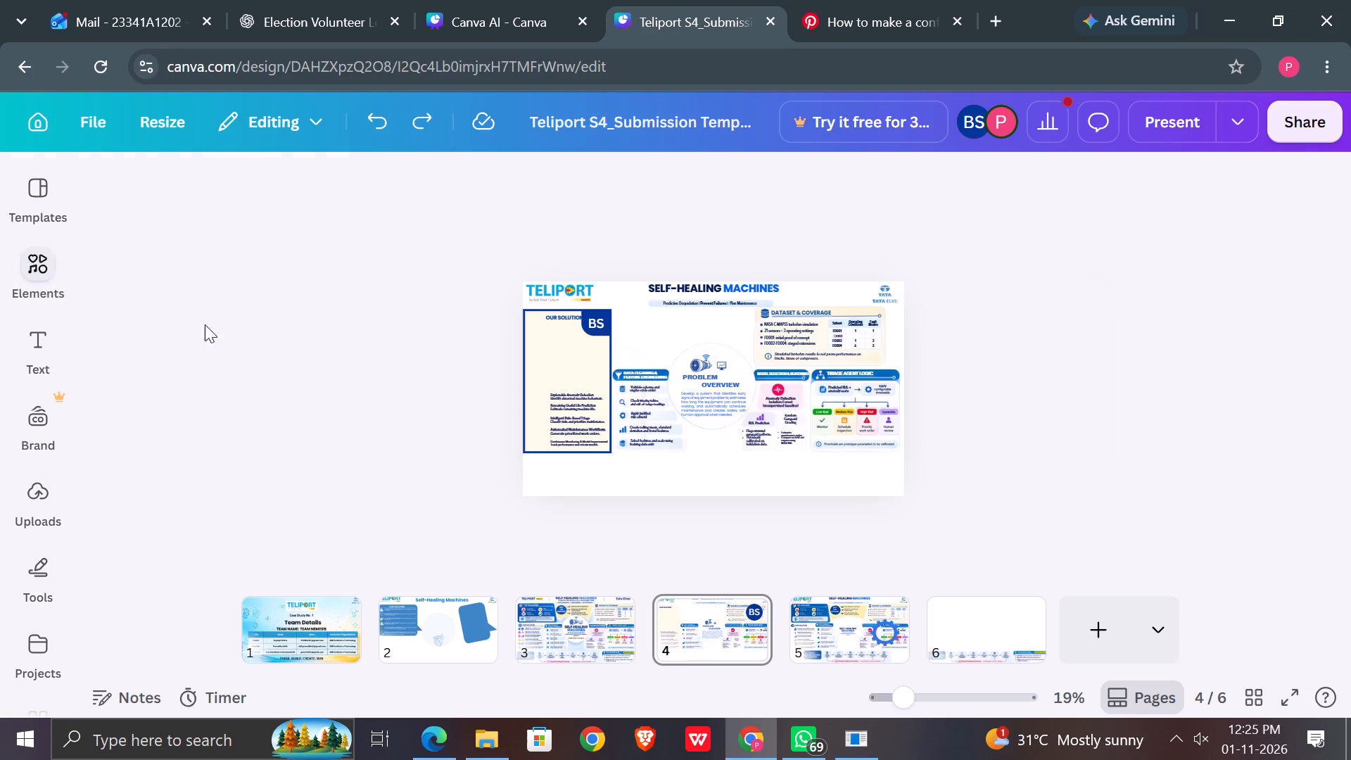
left_click(685, 481)
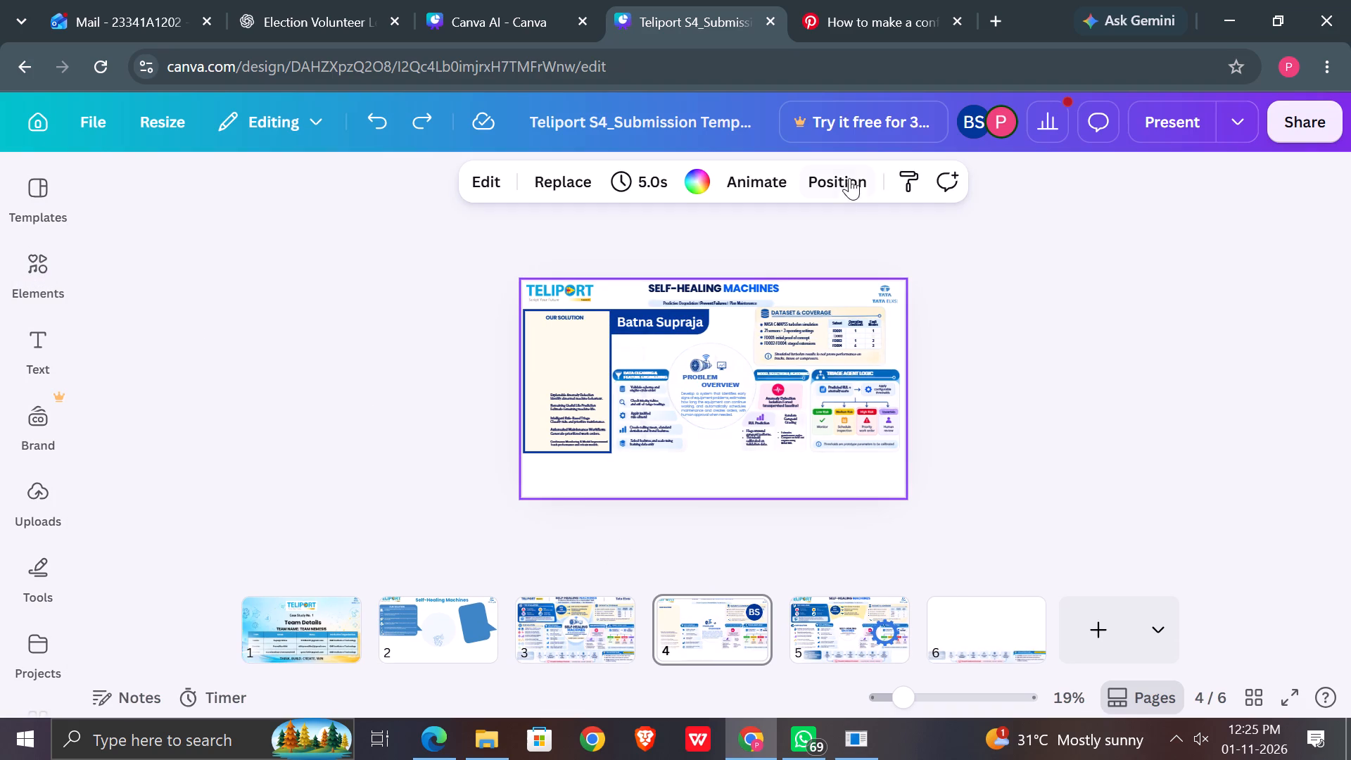
left_click(856, 176)
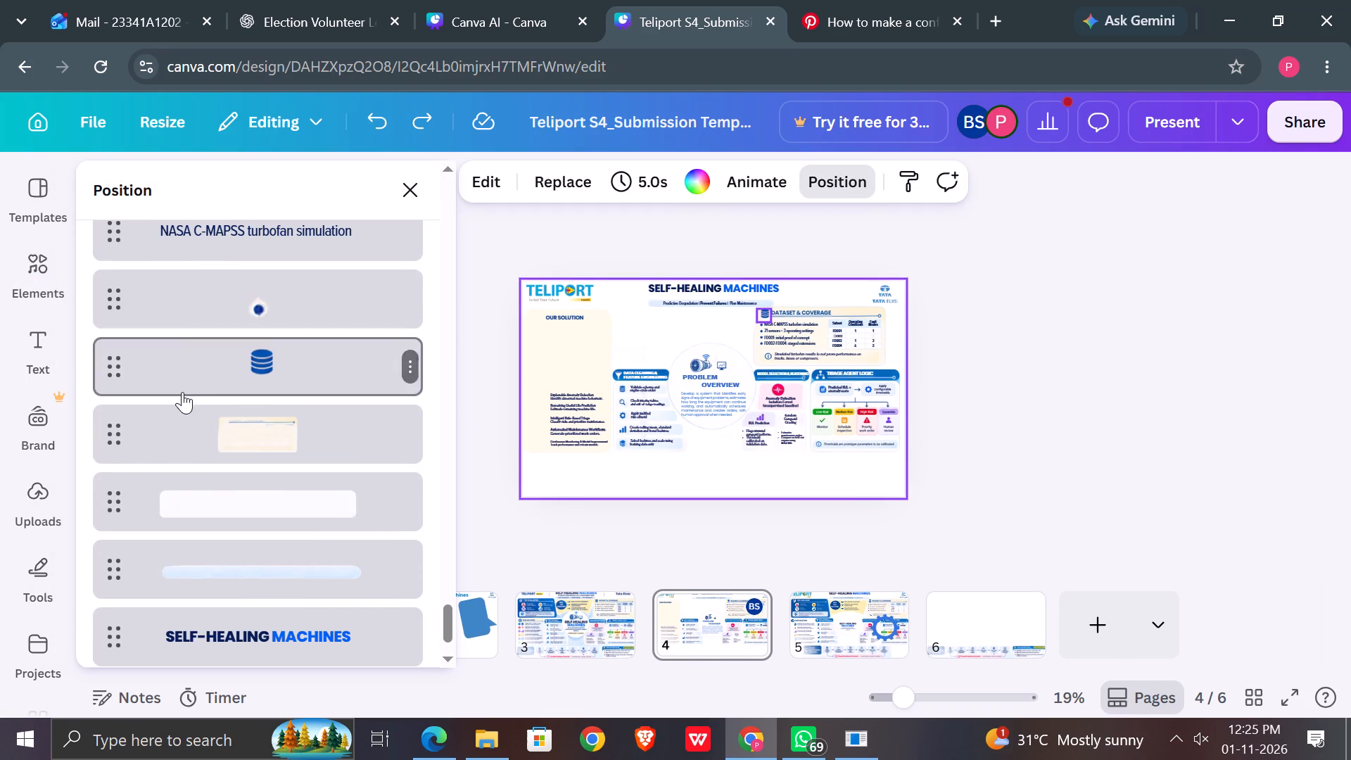
left_click_drag(241, 451, 258, 652)
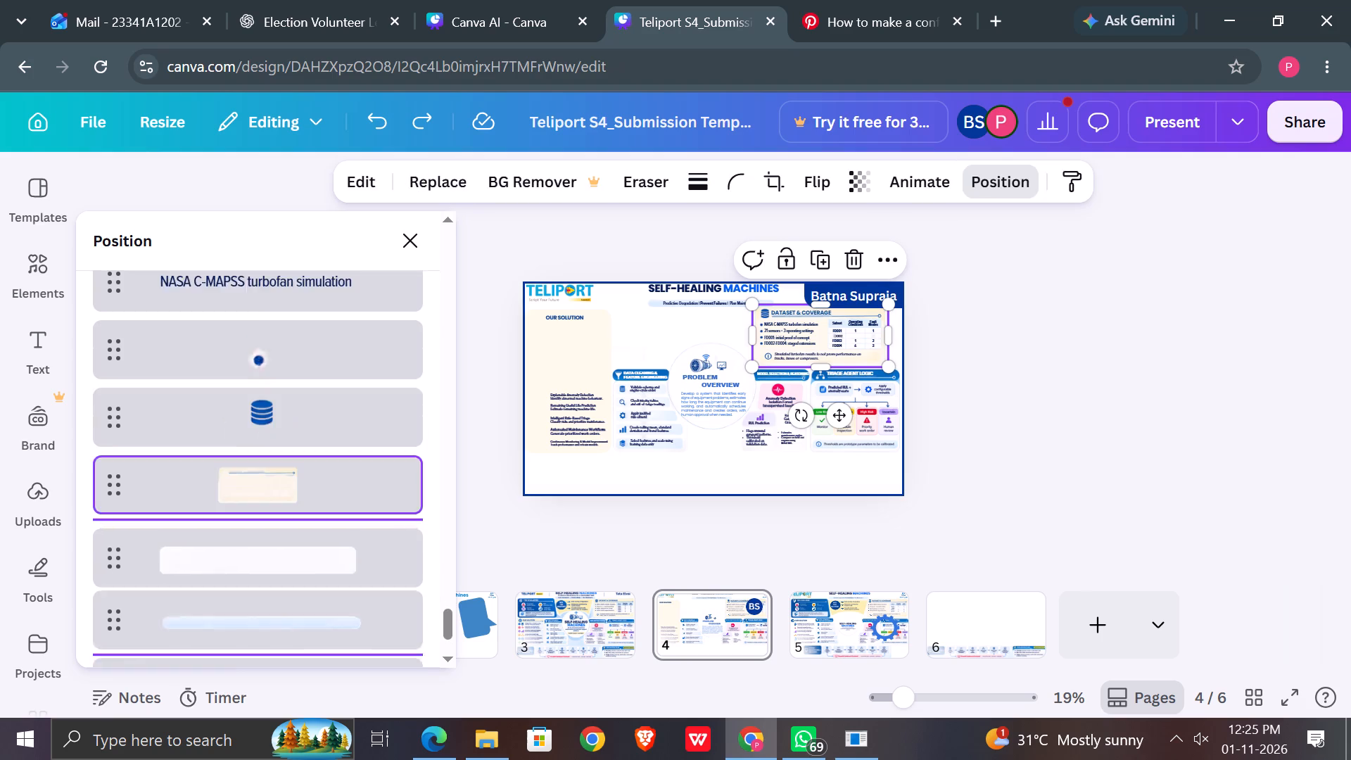
left_click_drag(258, 652, 262, 609)
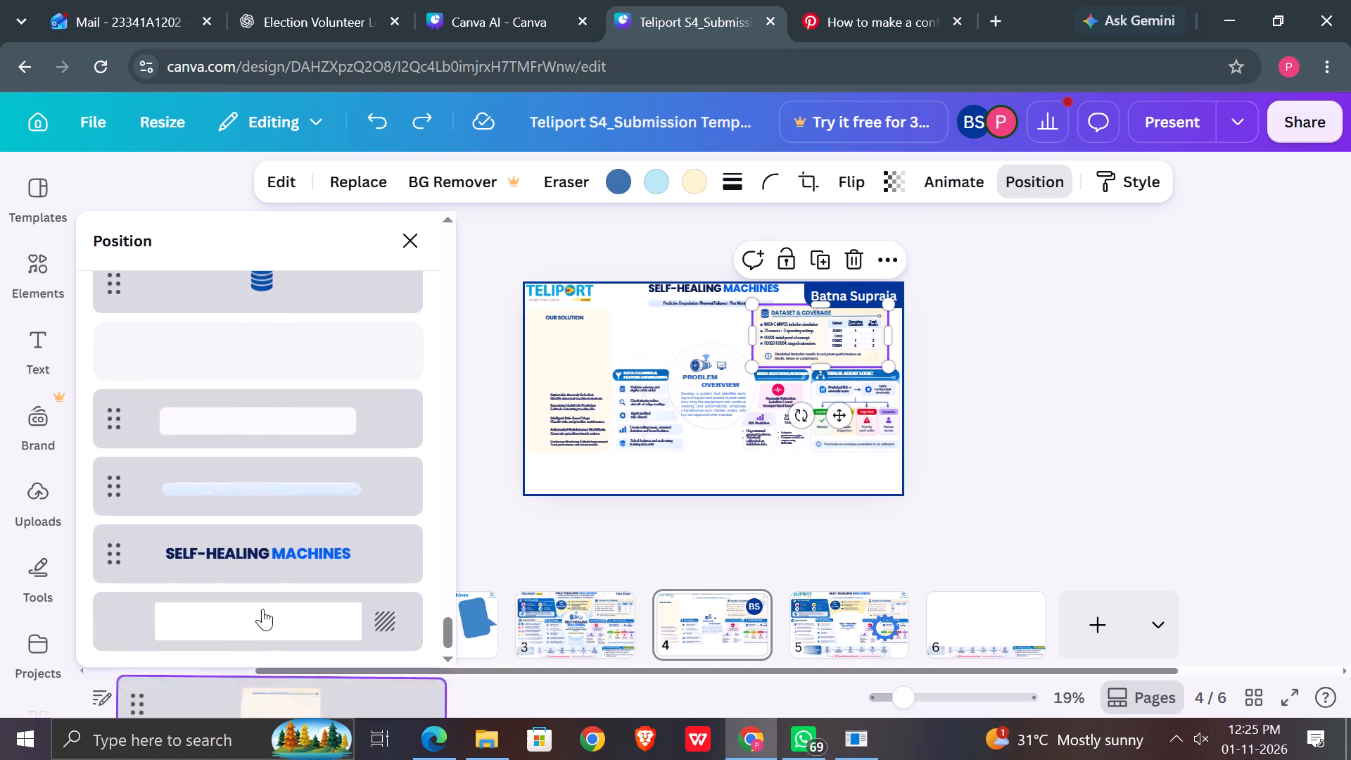
left_click_drag(262, 609, 248, 565)
scroll(248, 565, "down", 2)
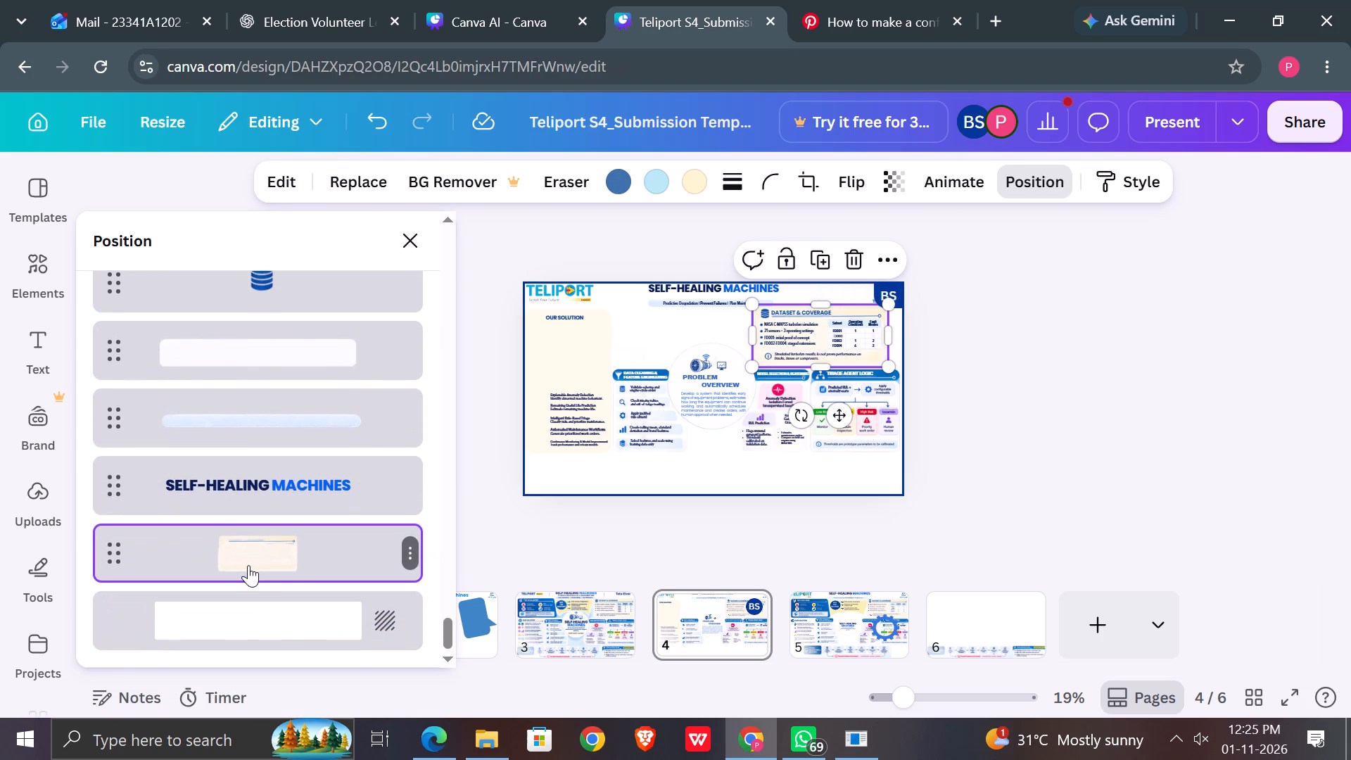
Move the tall cream shape down the layer order to just below the Dataset database icon, behind the Our Solution icons and texts.
scroll(248, 565, "down", 5)
scroll(248, 565, "up", 4)
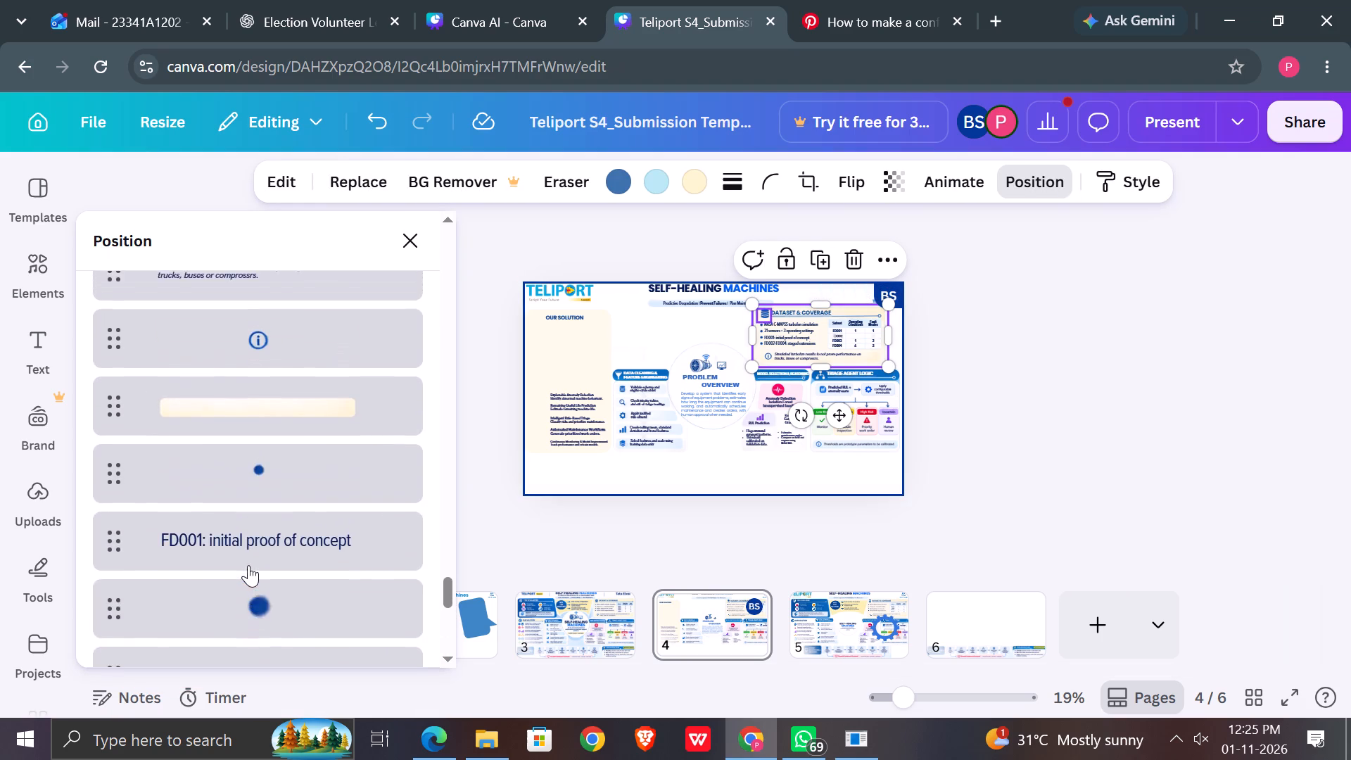
scroll(248, 565, "up", 6)
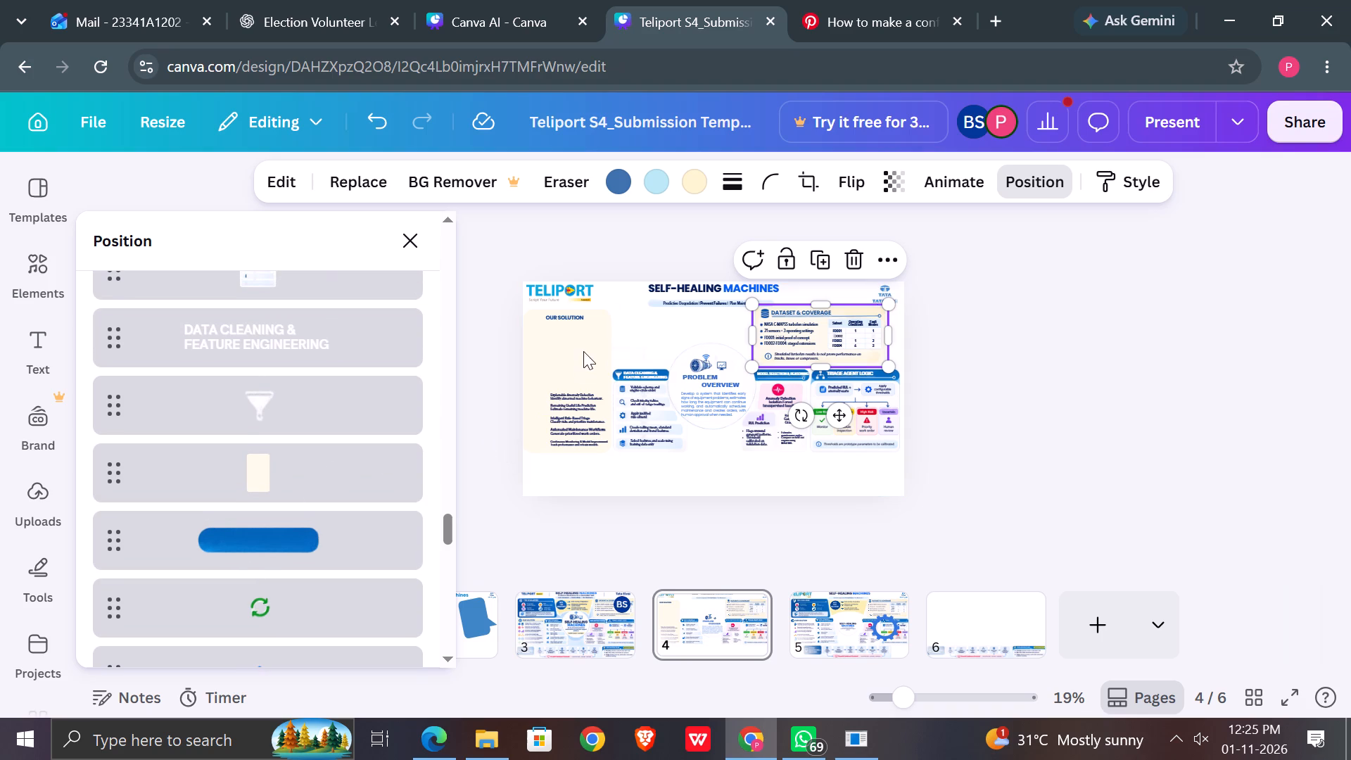
scroll(303, 498, "down", 6)
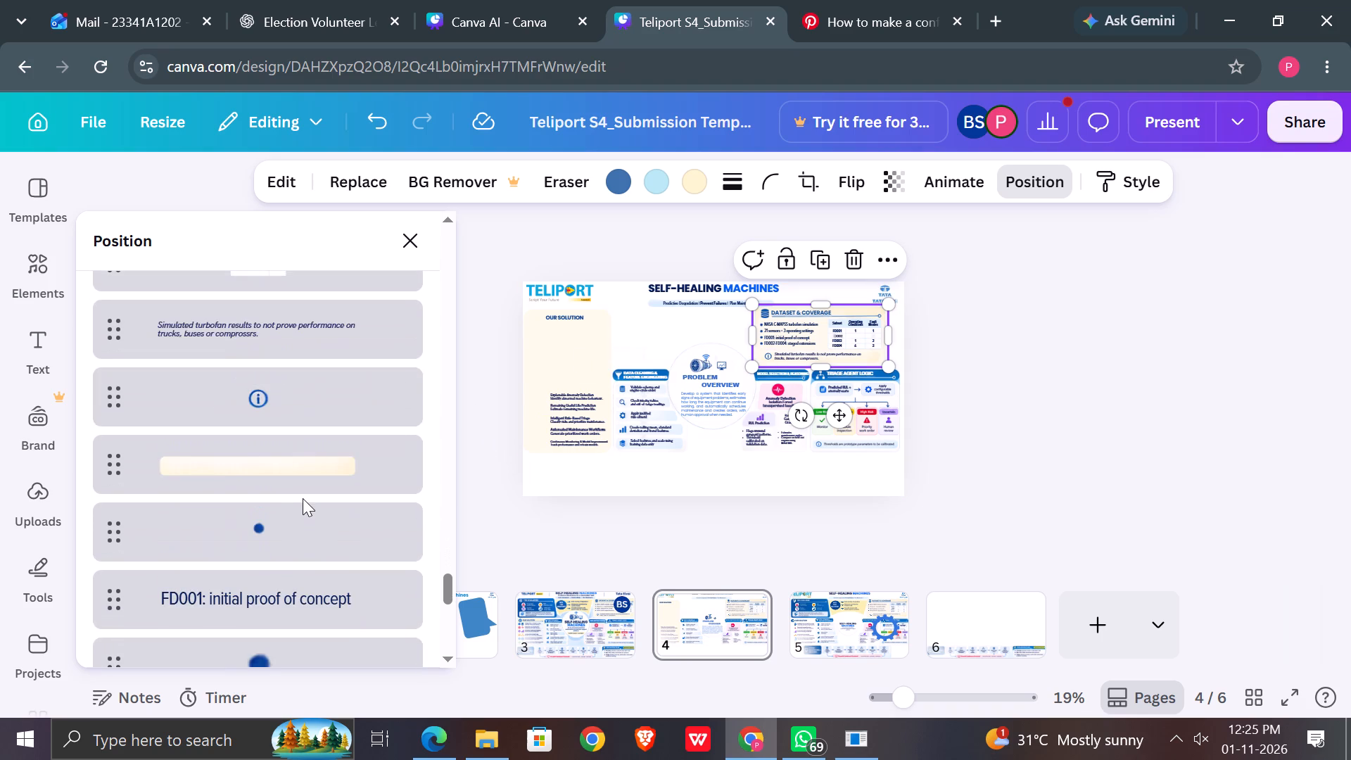
scroll(303, 498, "up", 6)
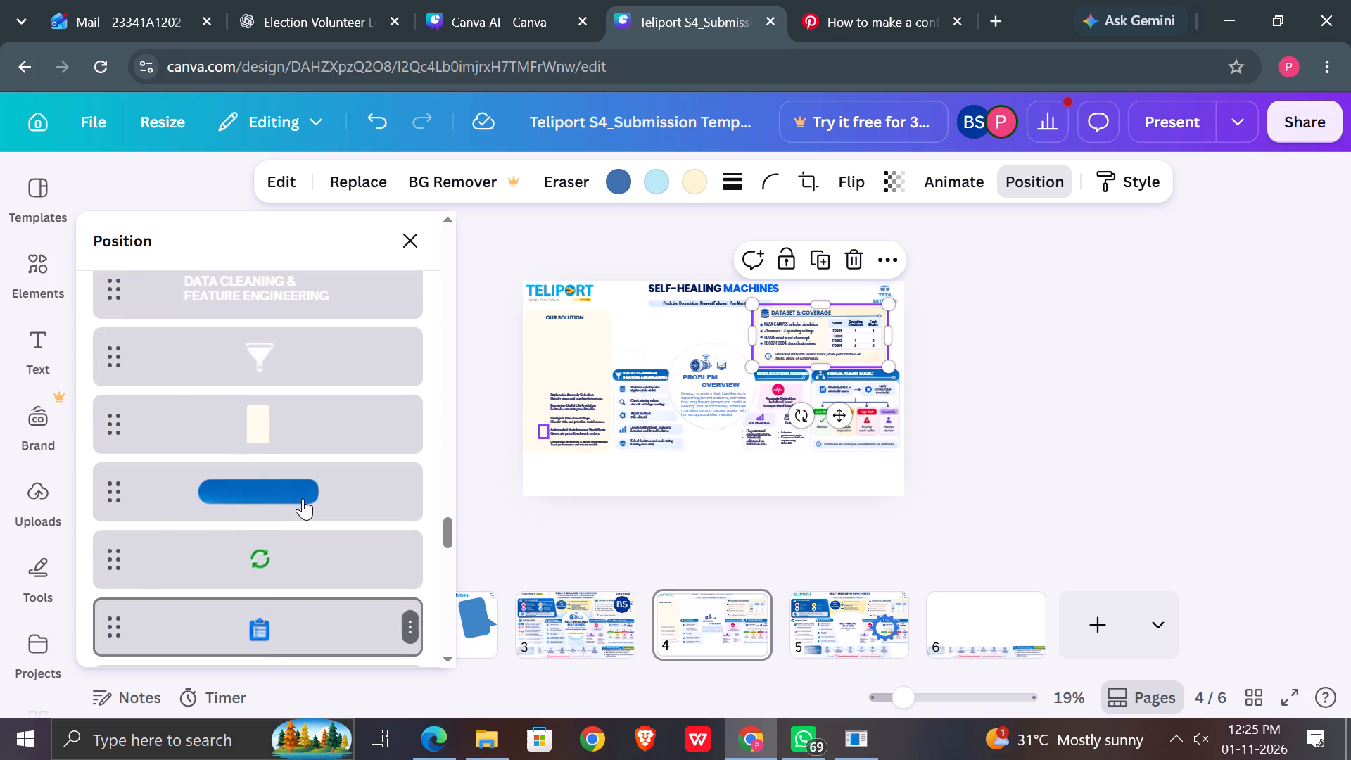
left_click_drag(303, 413, 284, 618)
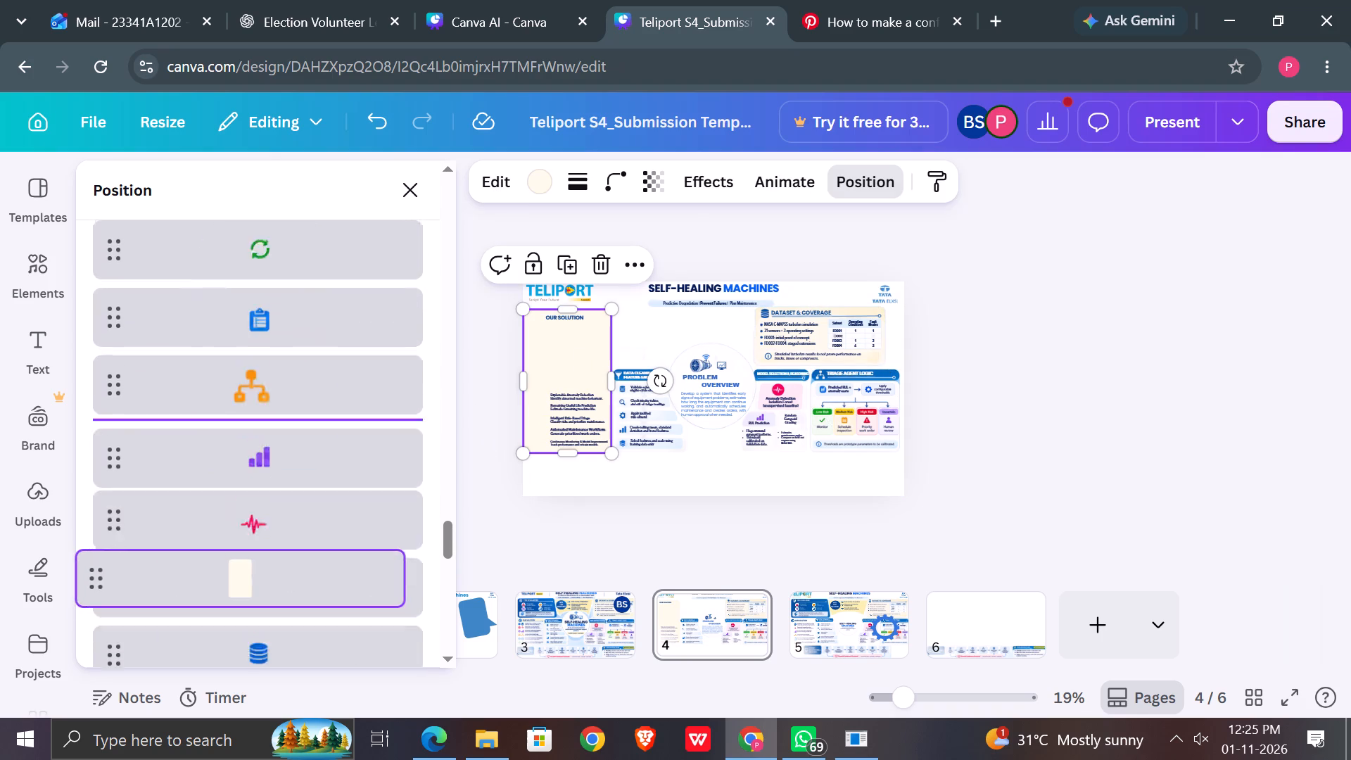
left_click_drag(284, 618, 314, 470)
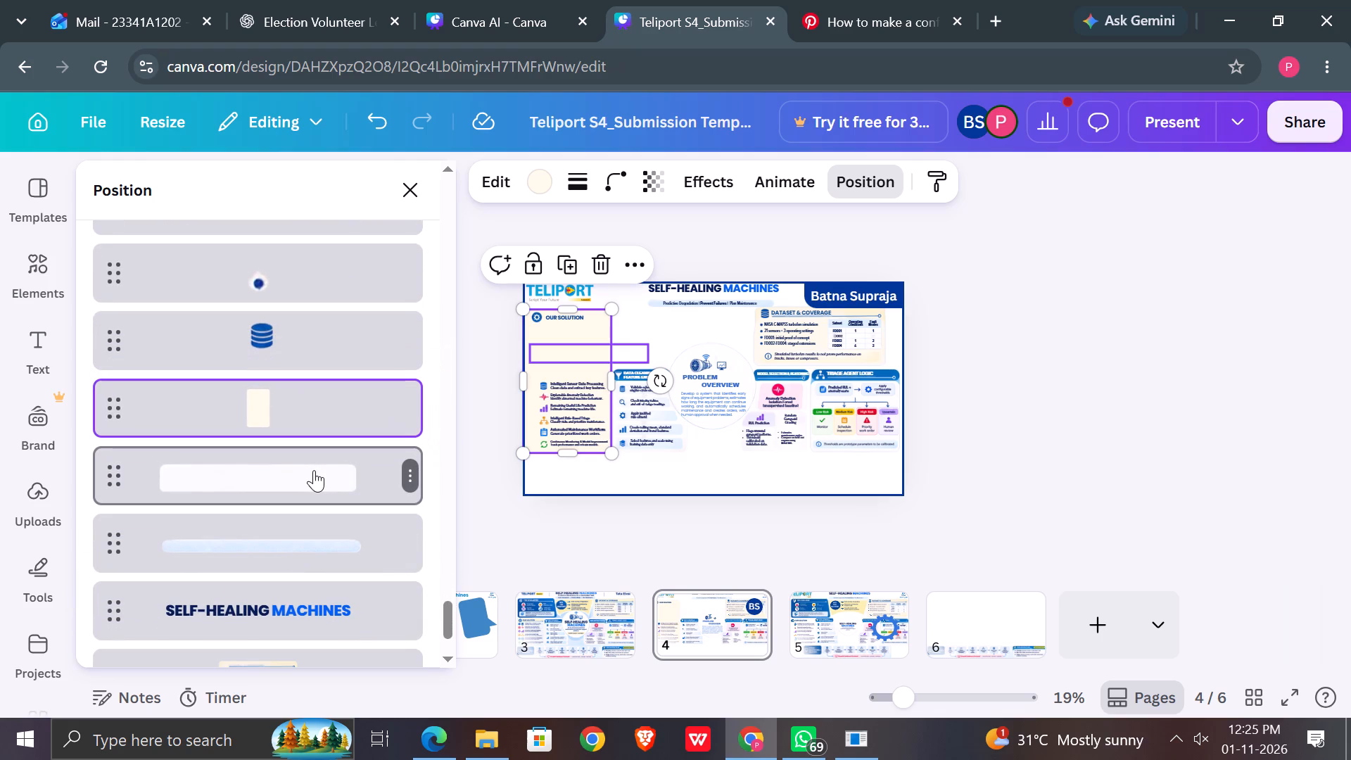
left_click(403, 189)
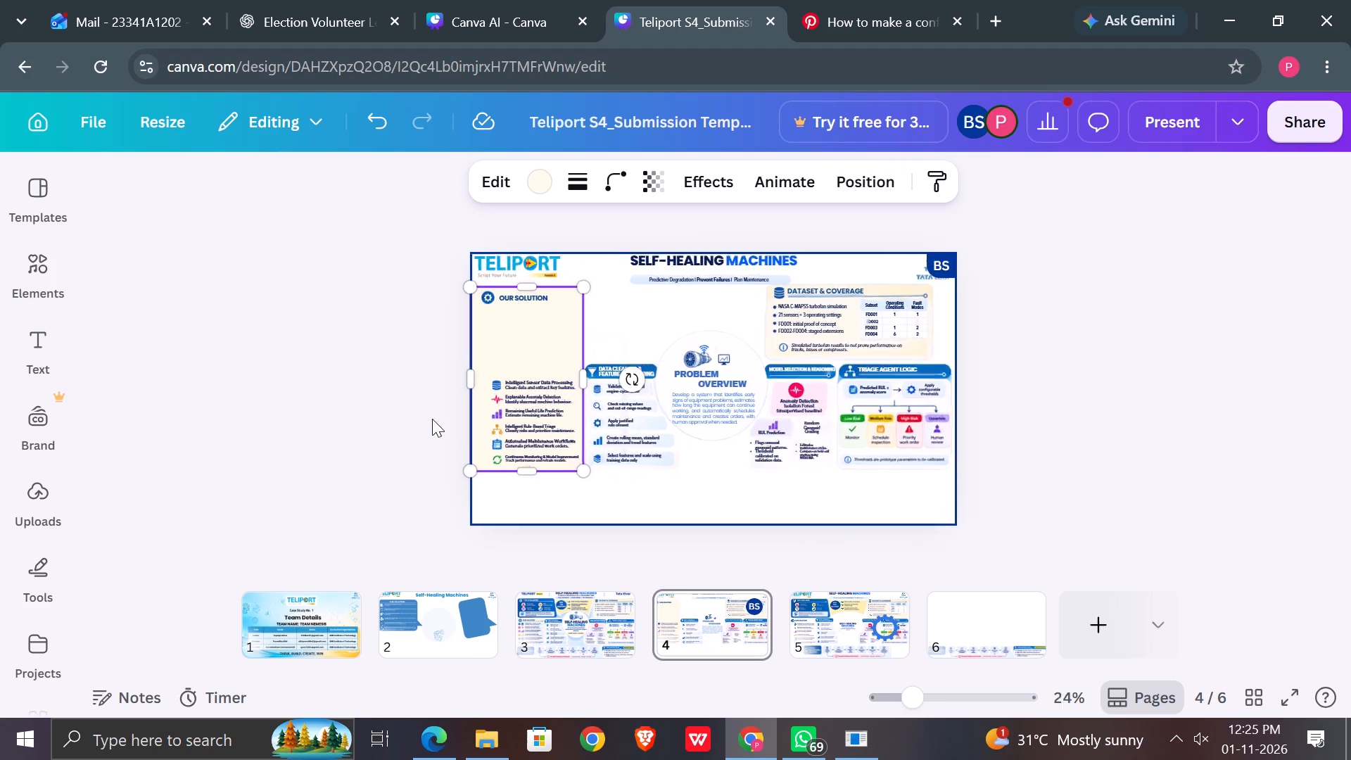
scroll(432, 419, "right", 3)
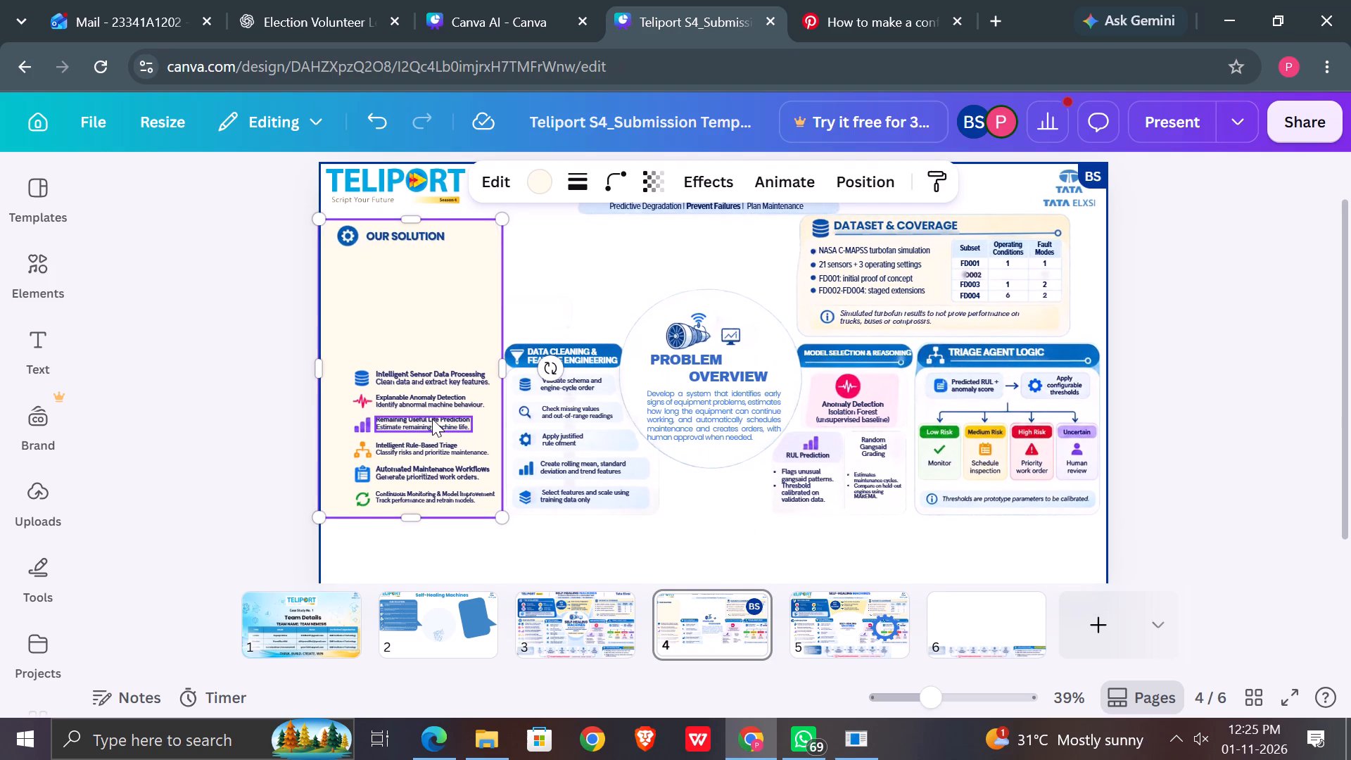
Move the Intelligent Sensor Data Processing text up to just below the Our Solution heading.
scroll(432, 419, "right", 3)
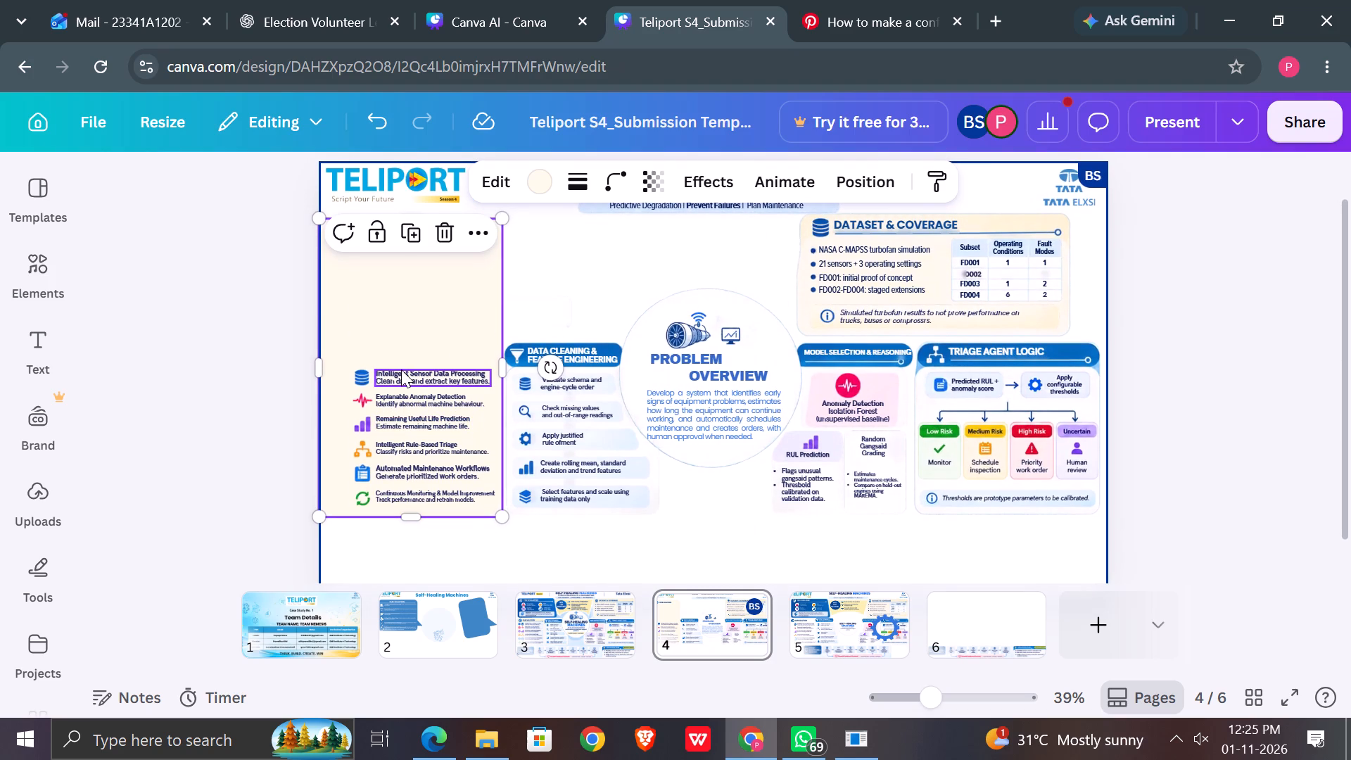
left_click(401, 369)
left_click_drag(401, 369, 386, 268)
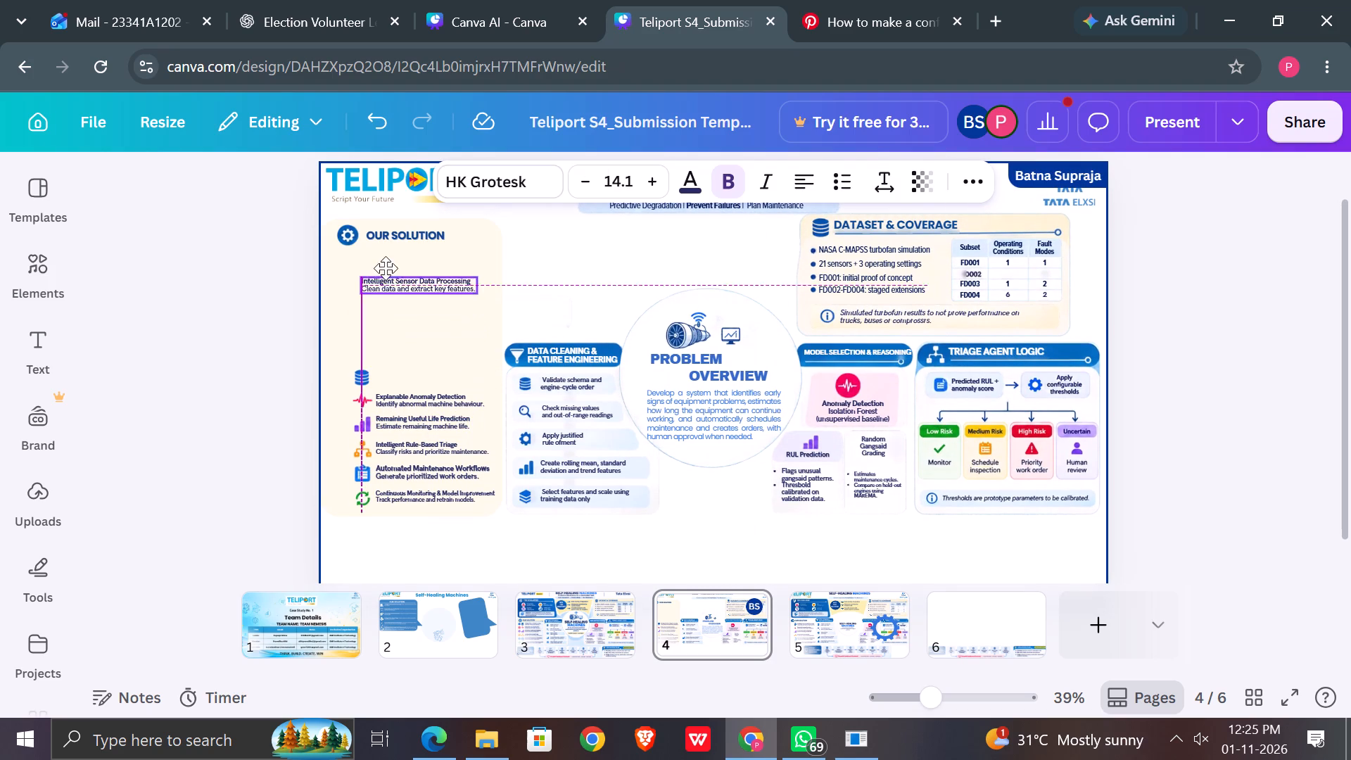
left_click_drag(386, 268, 383, 266)
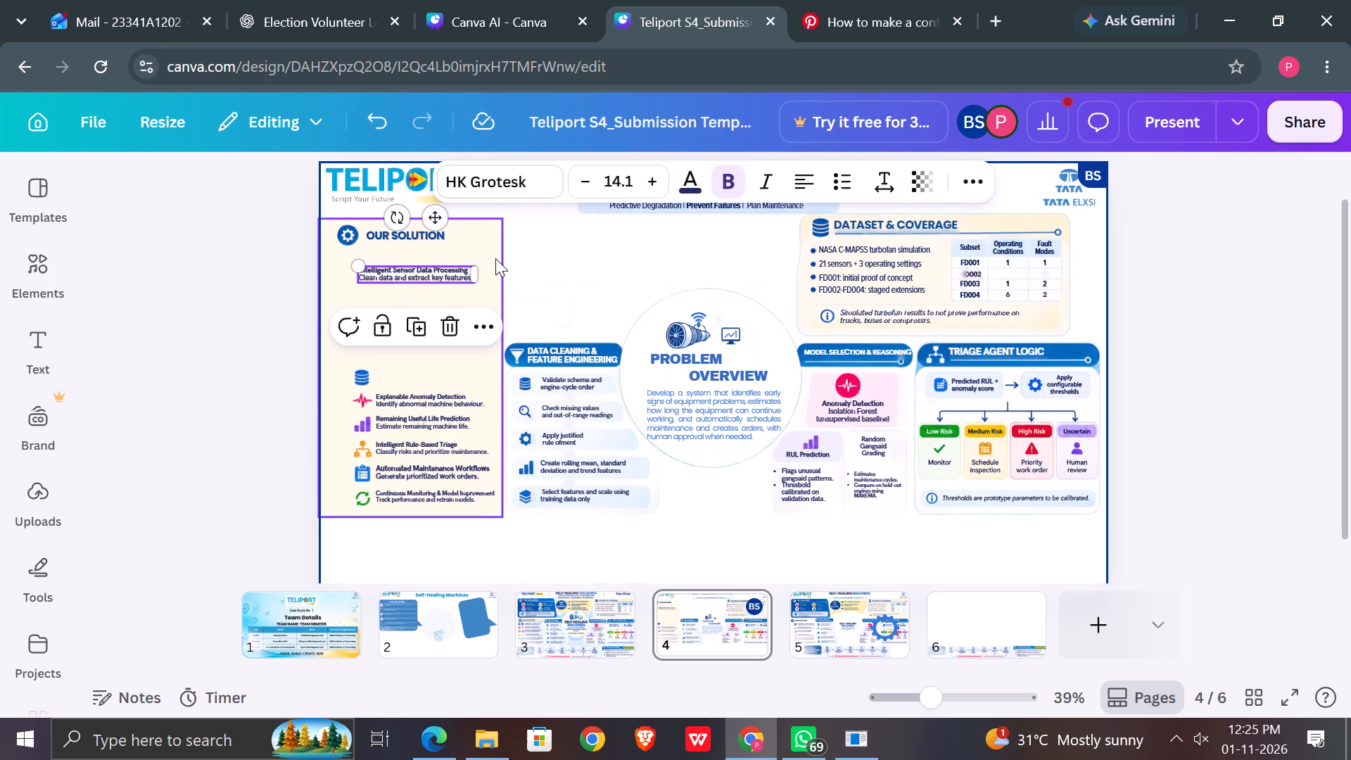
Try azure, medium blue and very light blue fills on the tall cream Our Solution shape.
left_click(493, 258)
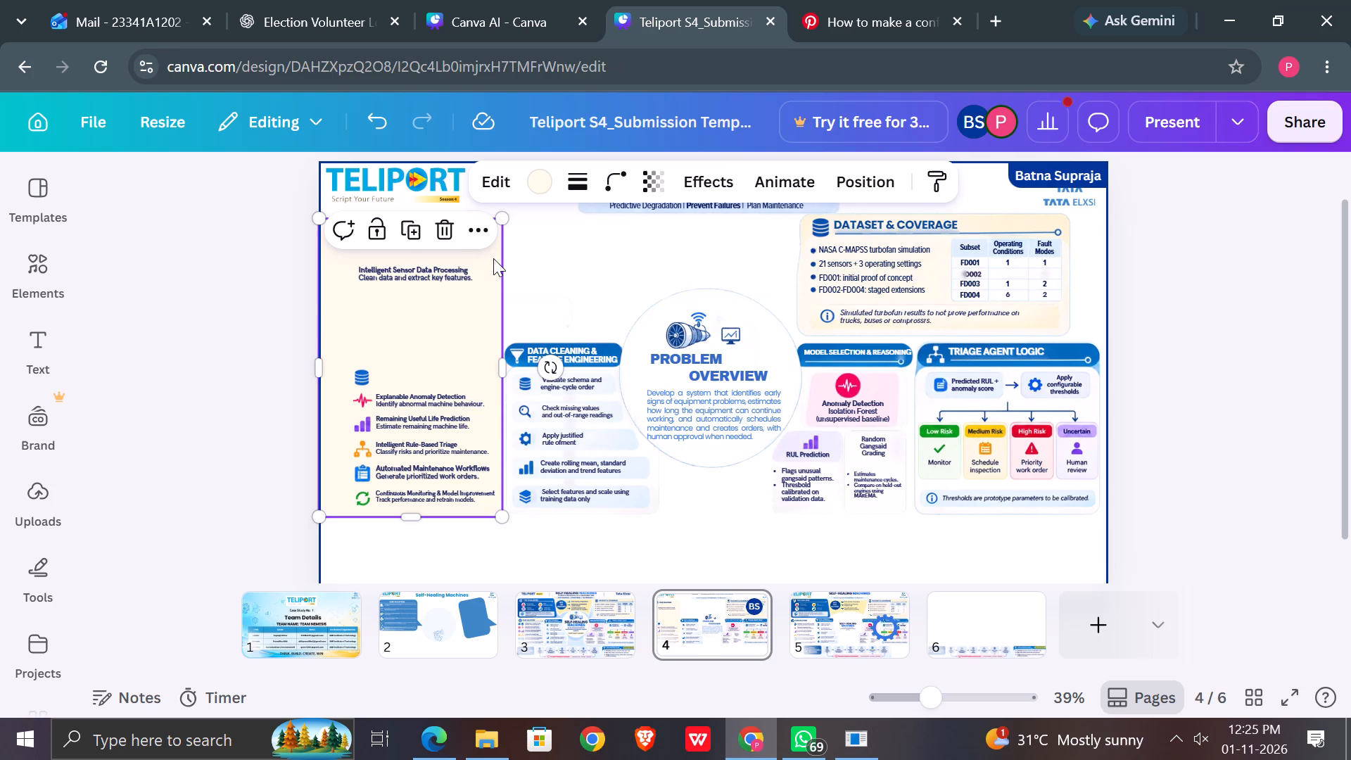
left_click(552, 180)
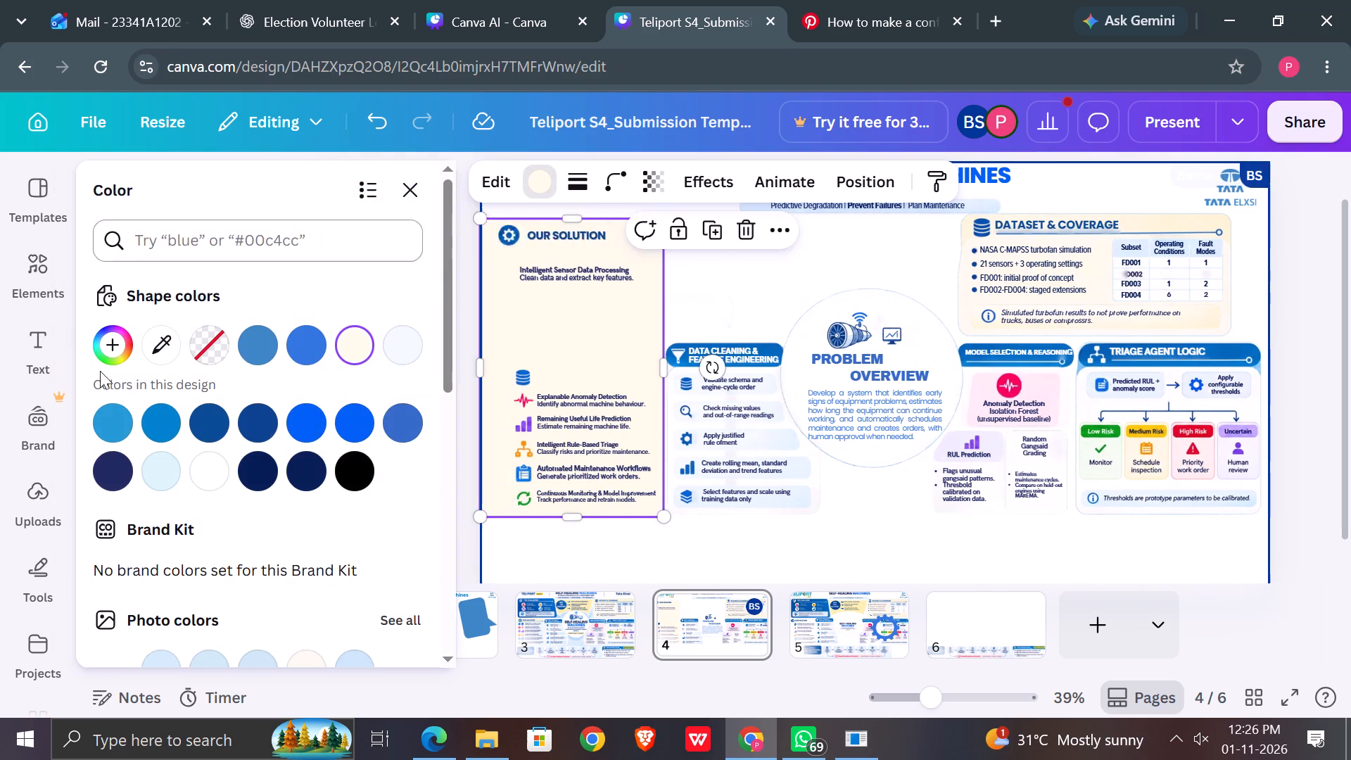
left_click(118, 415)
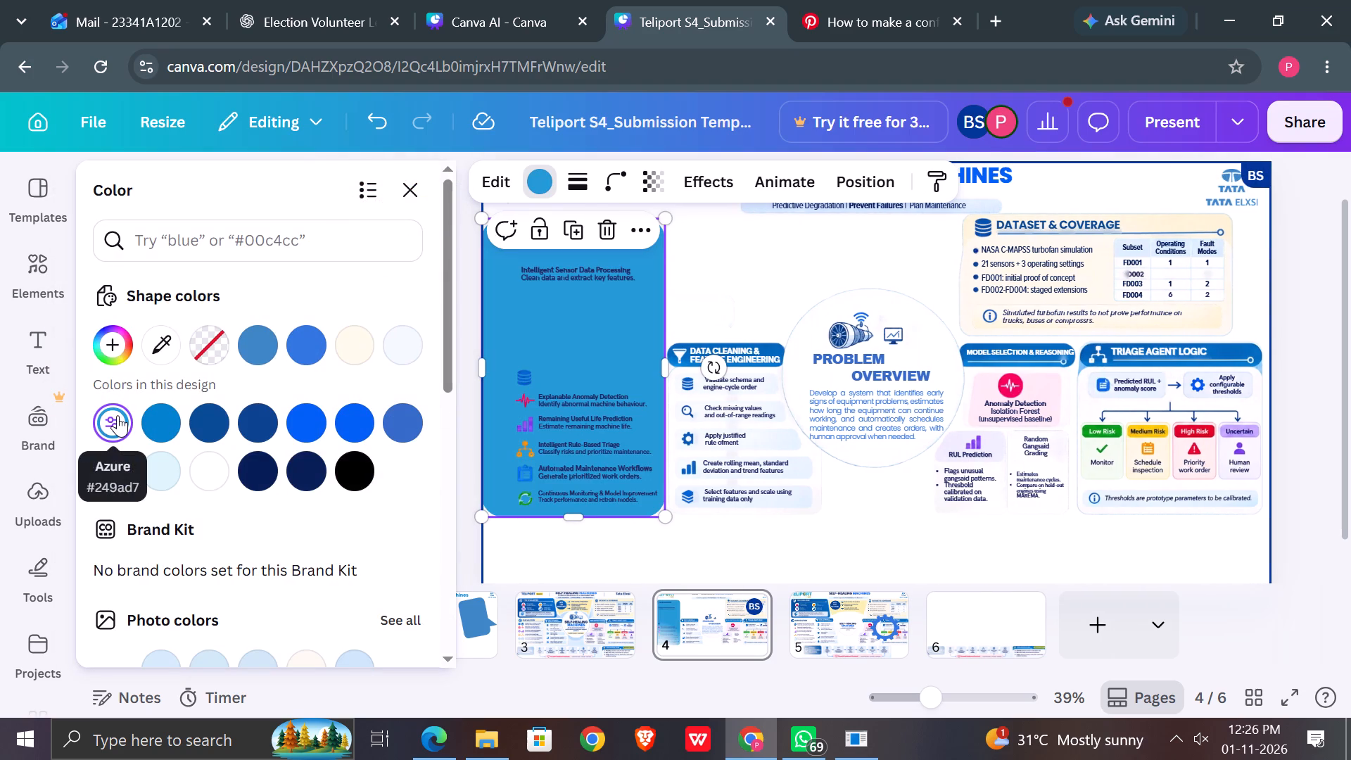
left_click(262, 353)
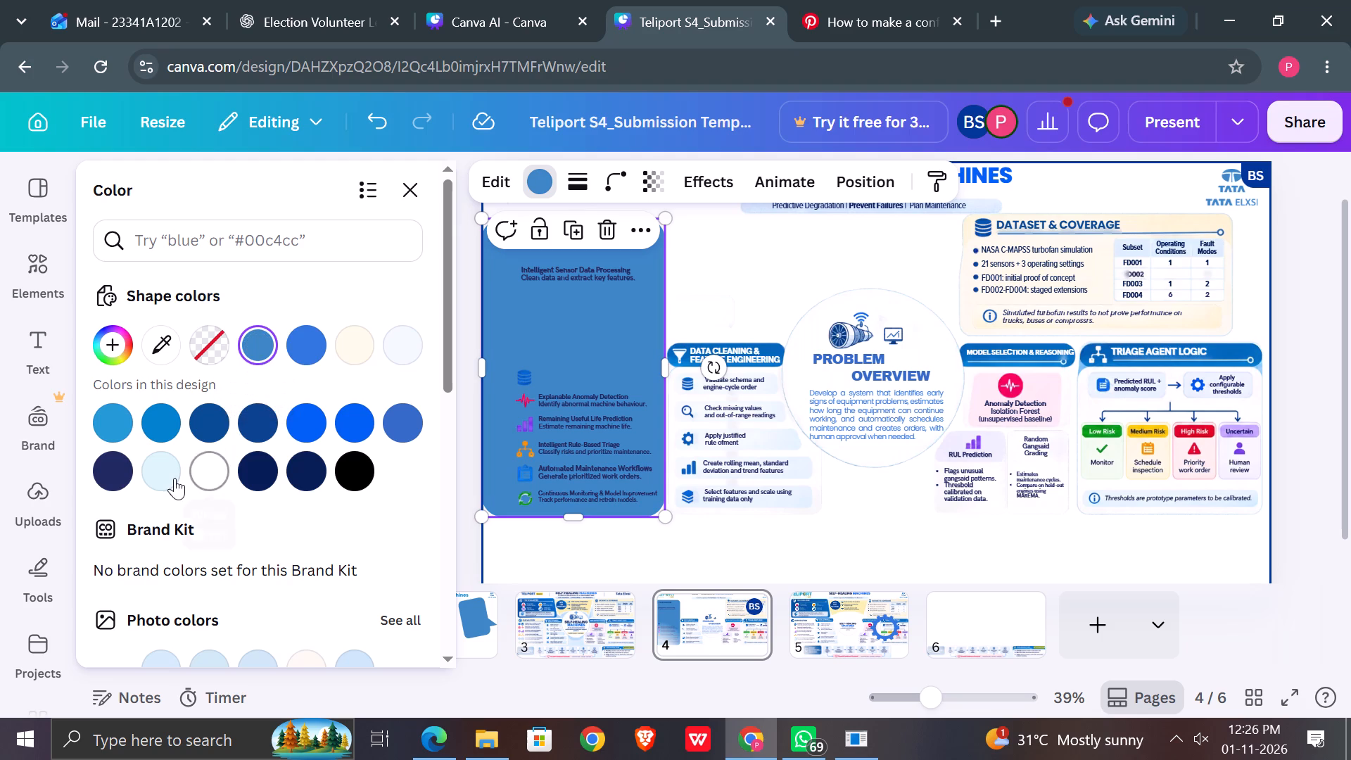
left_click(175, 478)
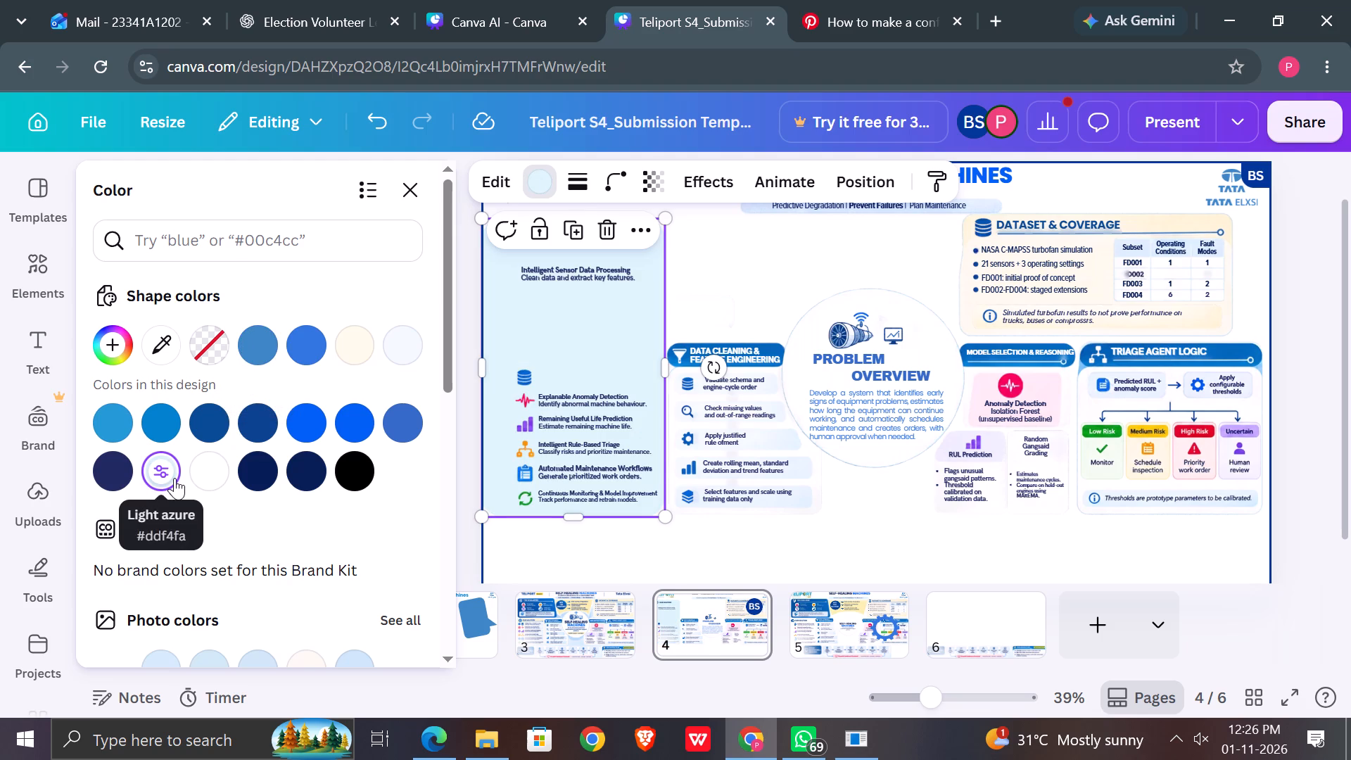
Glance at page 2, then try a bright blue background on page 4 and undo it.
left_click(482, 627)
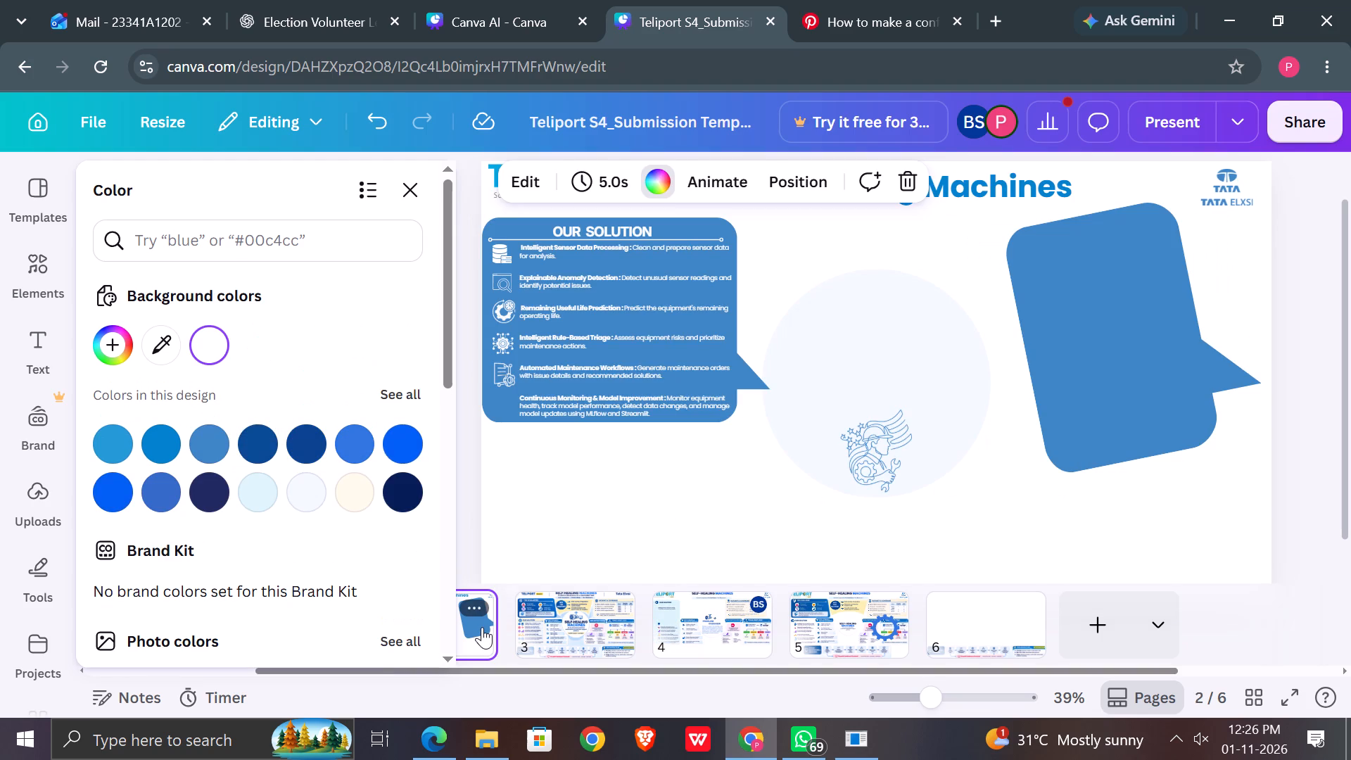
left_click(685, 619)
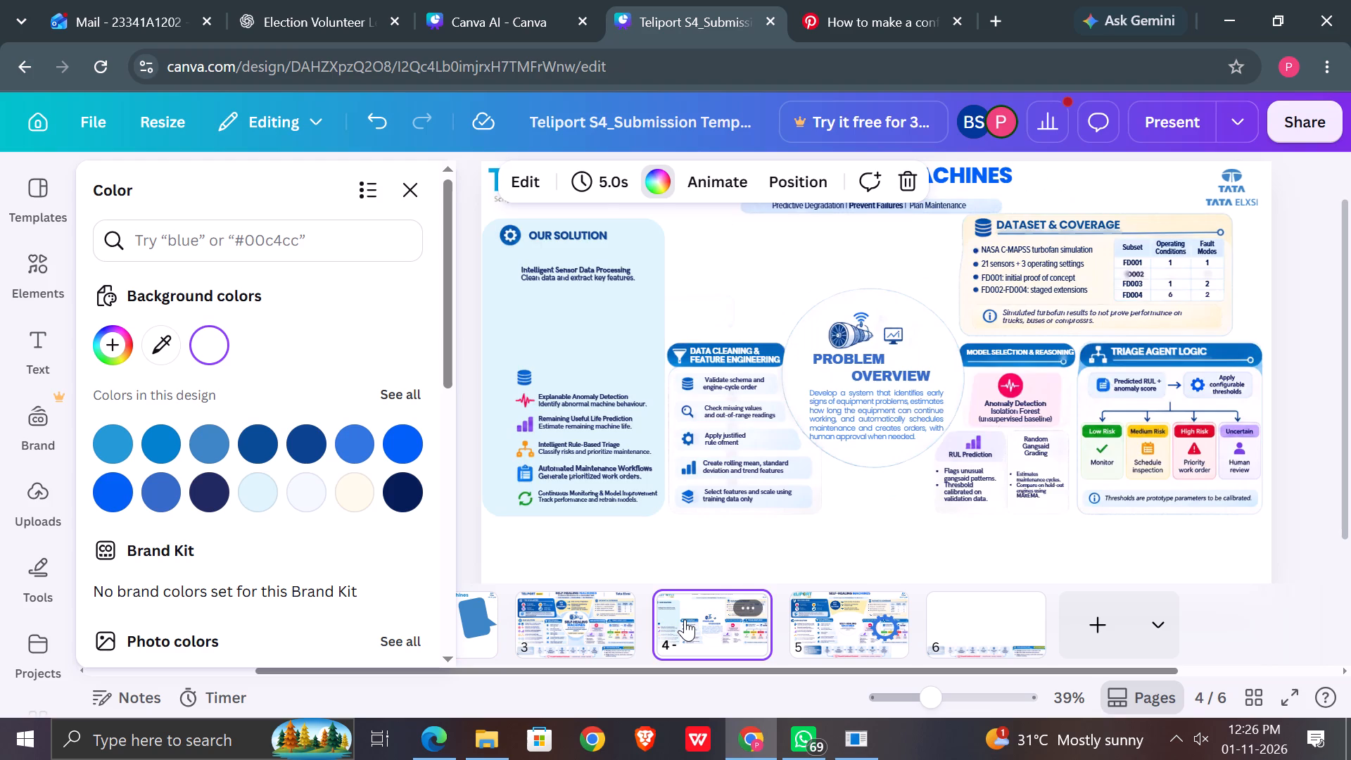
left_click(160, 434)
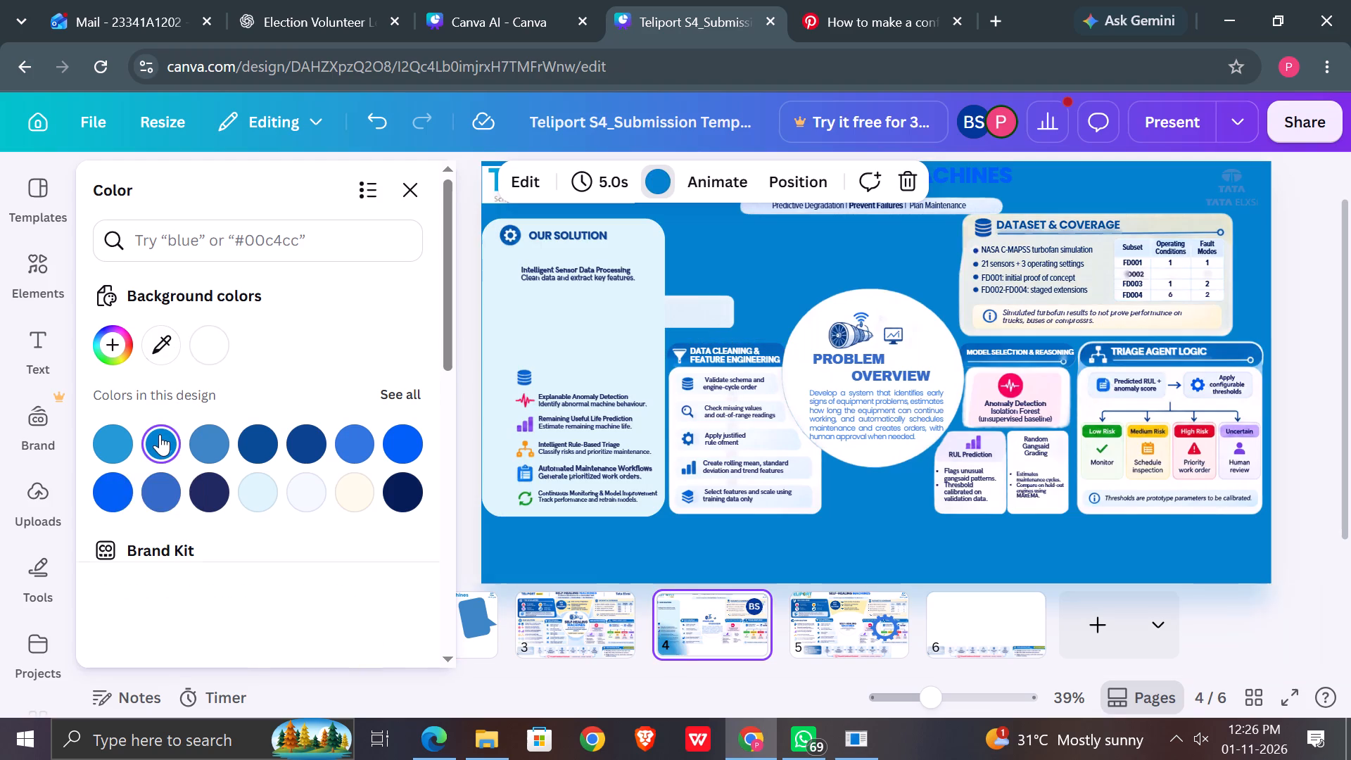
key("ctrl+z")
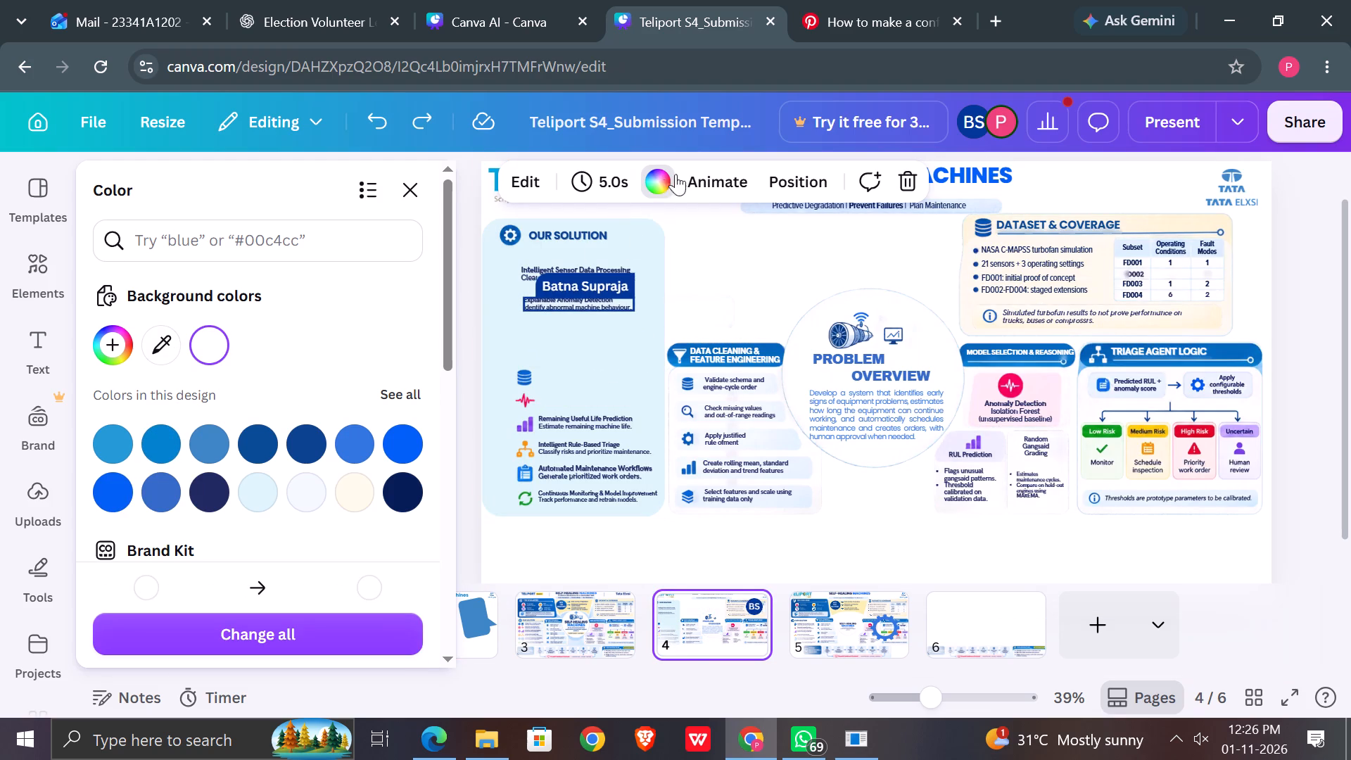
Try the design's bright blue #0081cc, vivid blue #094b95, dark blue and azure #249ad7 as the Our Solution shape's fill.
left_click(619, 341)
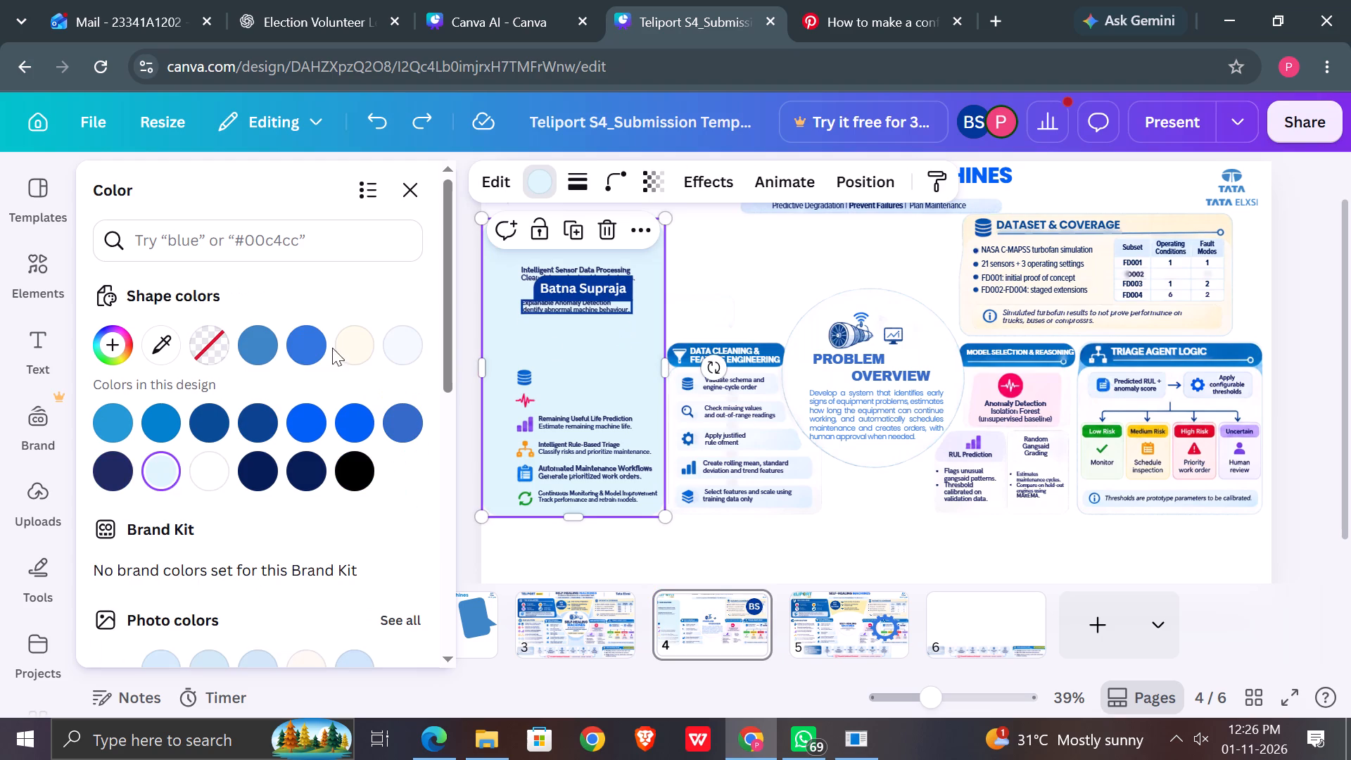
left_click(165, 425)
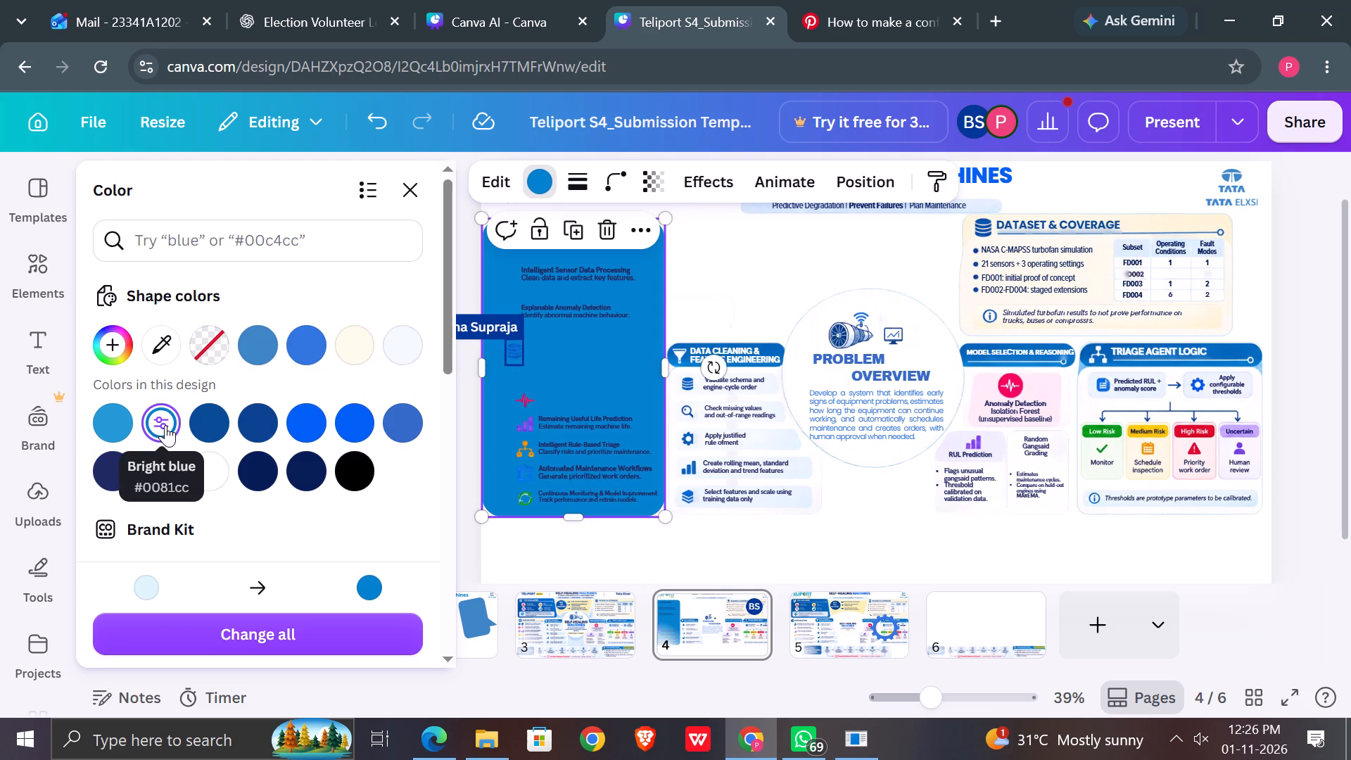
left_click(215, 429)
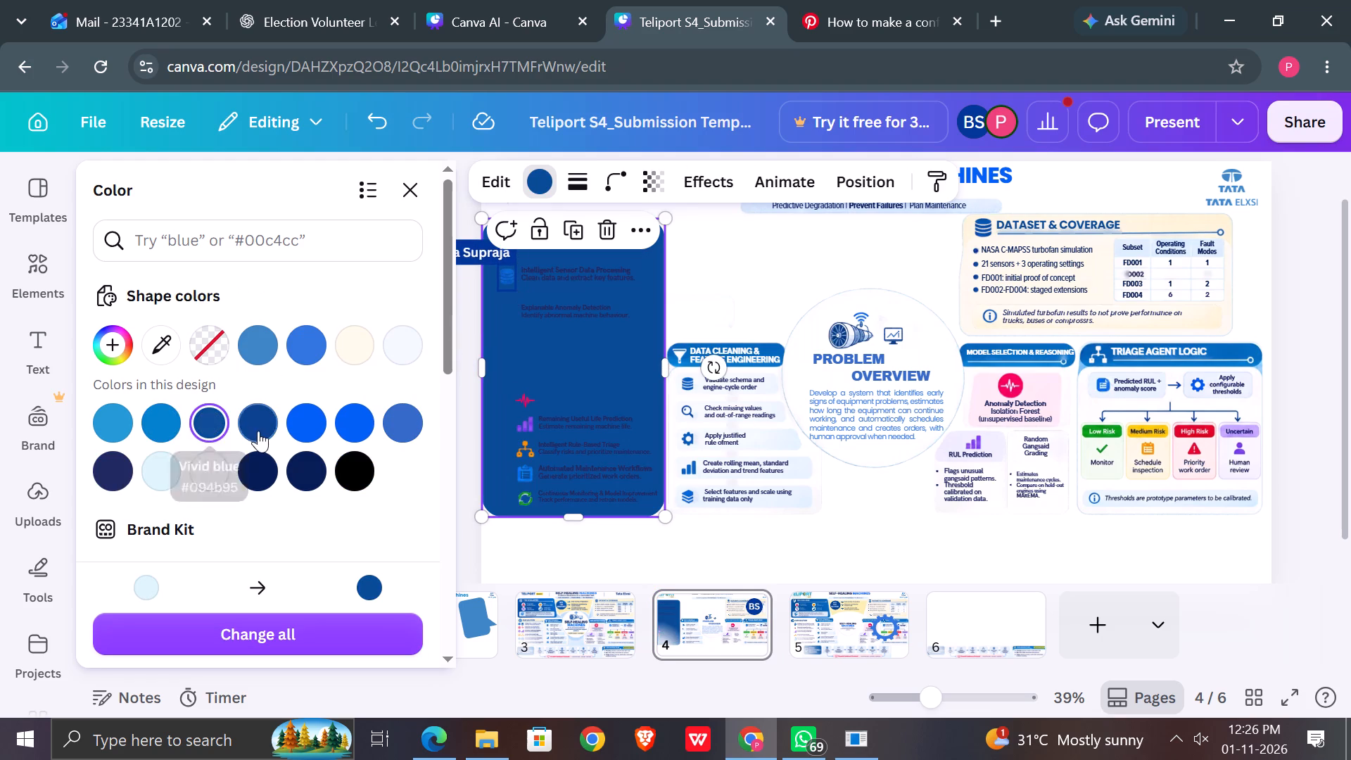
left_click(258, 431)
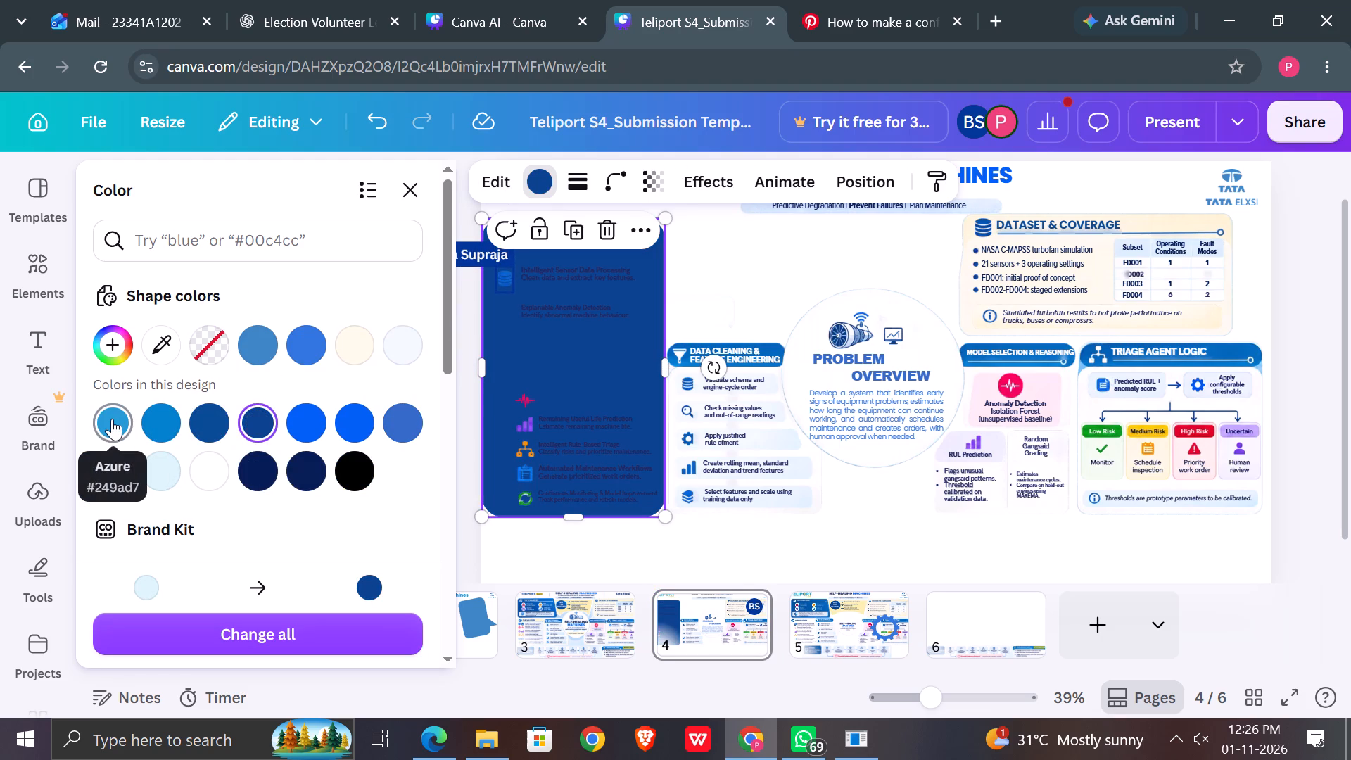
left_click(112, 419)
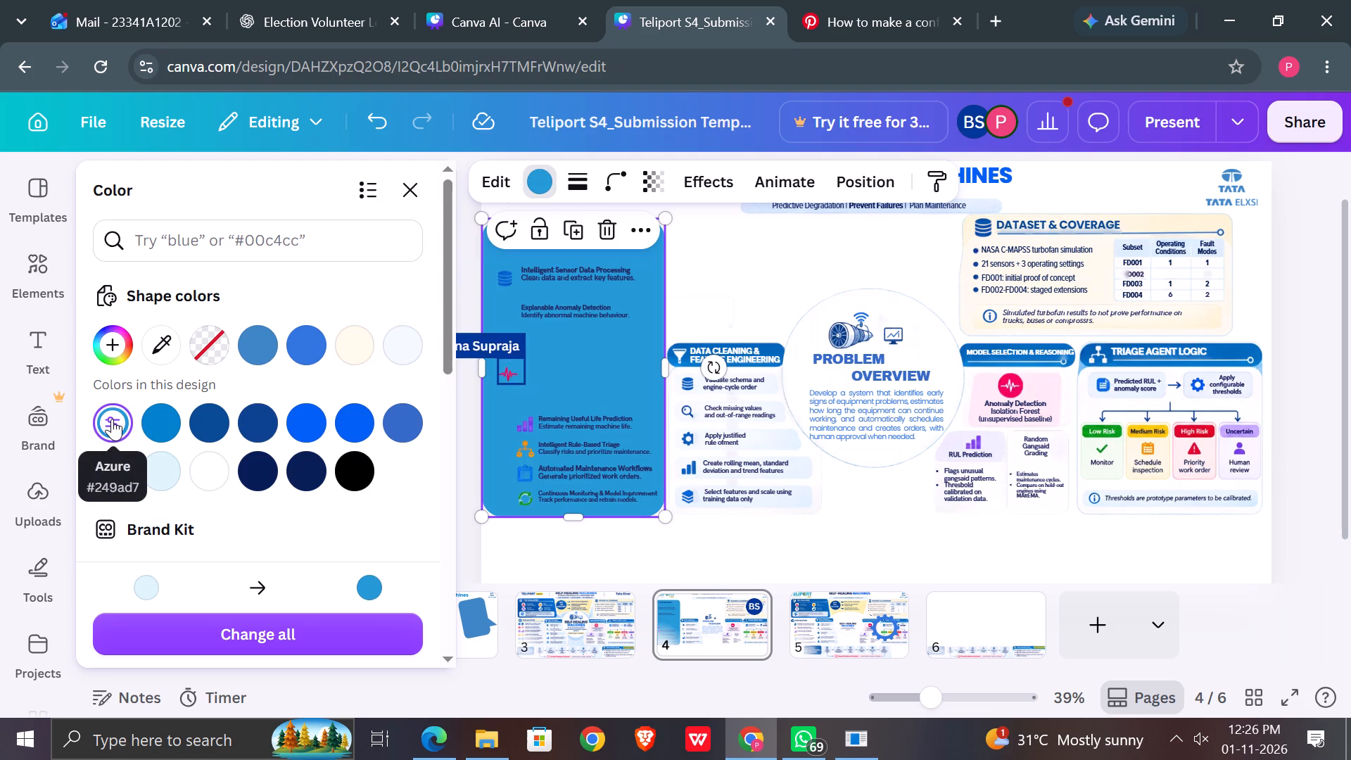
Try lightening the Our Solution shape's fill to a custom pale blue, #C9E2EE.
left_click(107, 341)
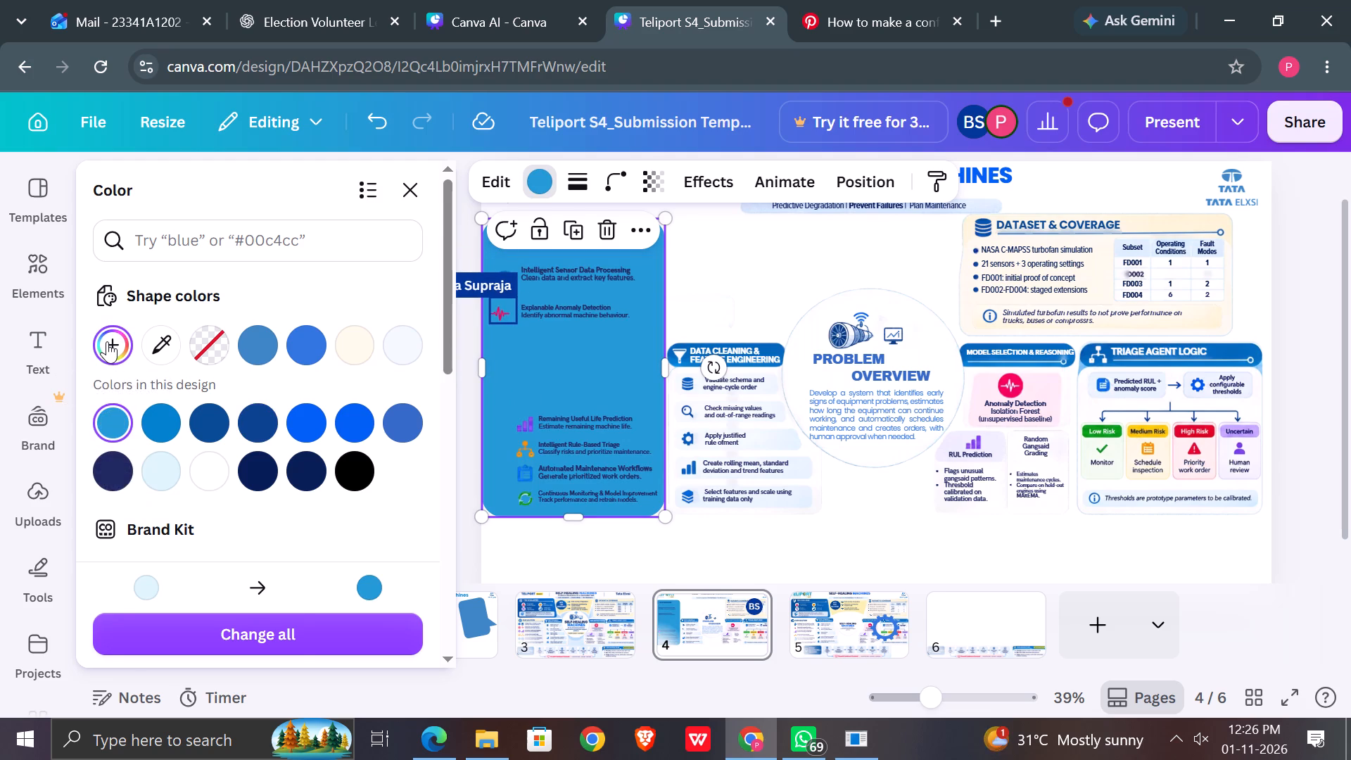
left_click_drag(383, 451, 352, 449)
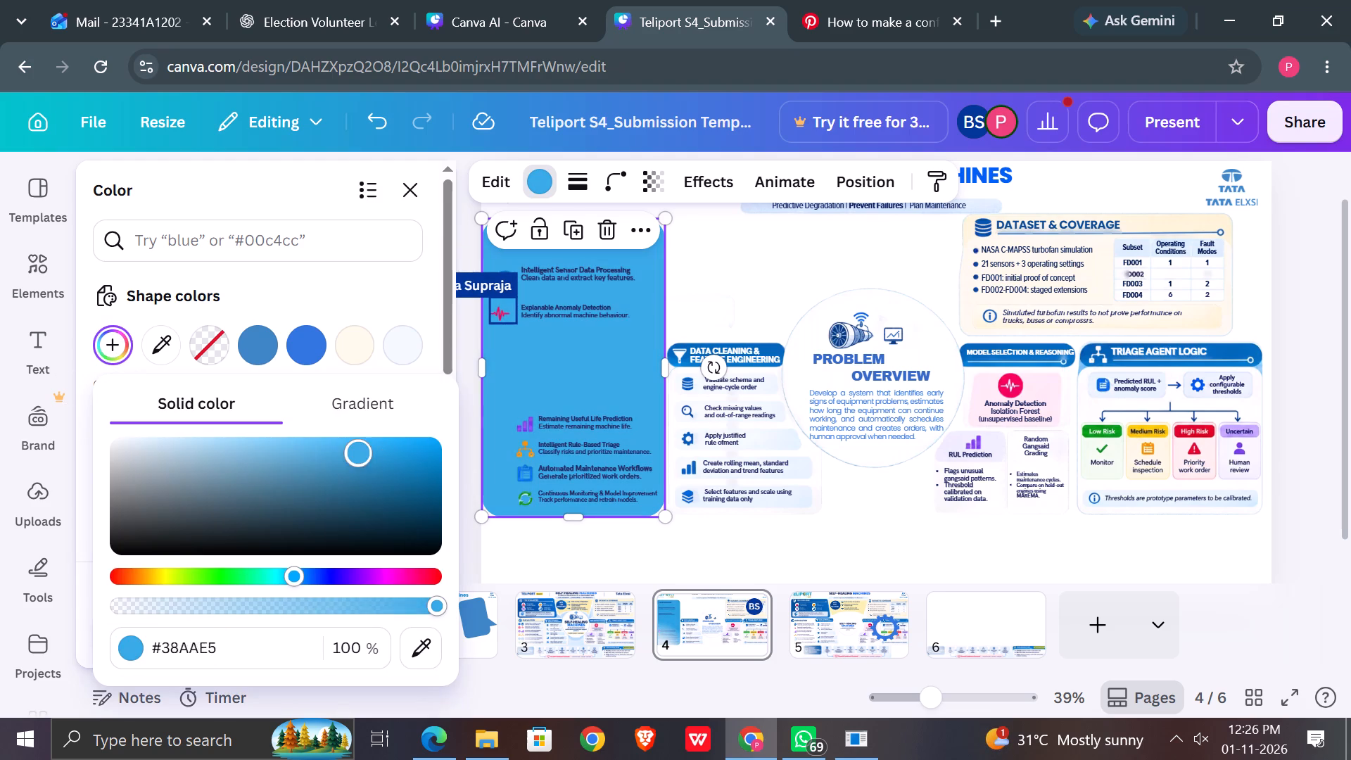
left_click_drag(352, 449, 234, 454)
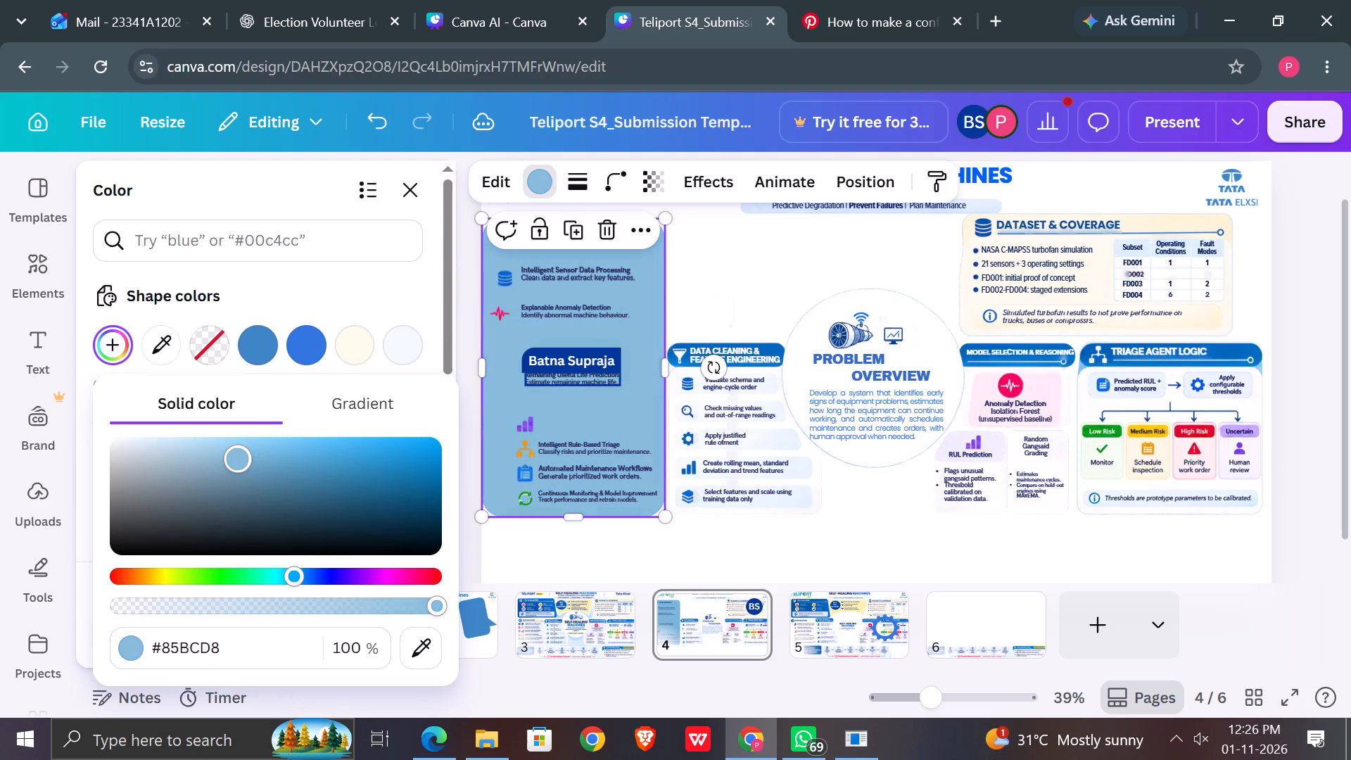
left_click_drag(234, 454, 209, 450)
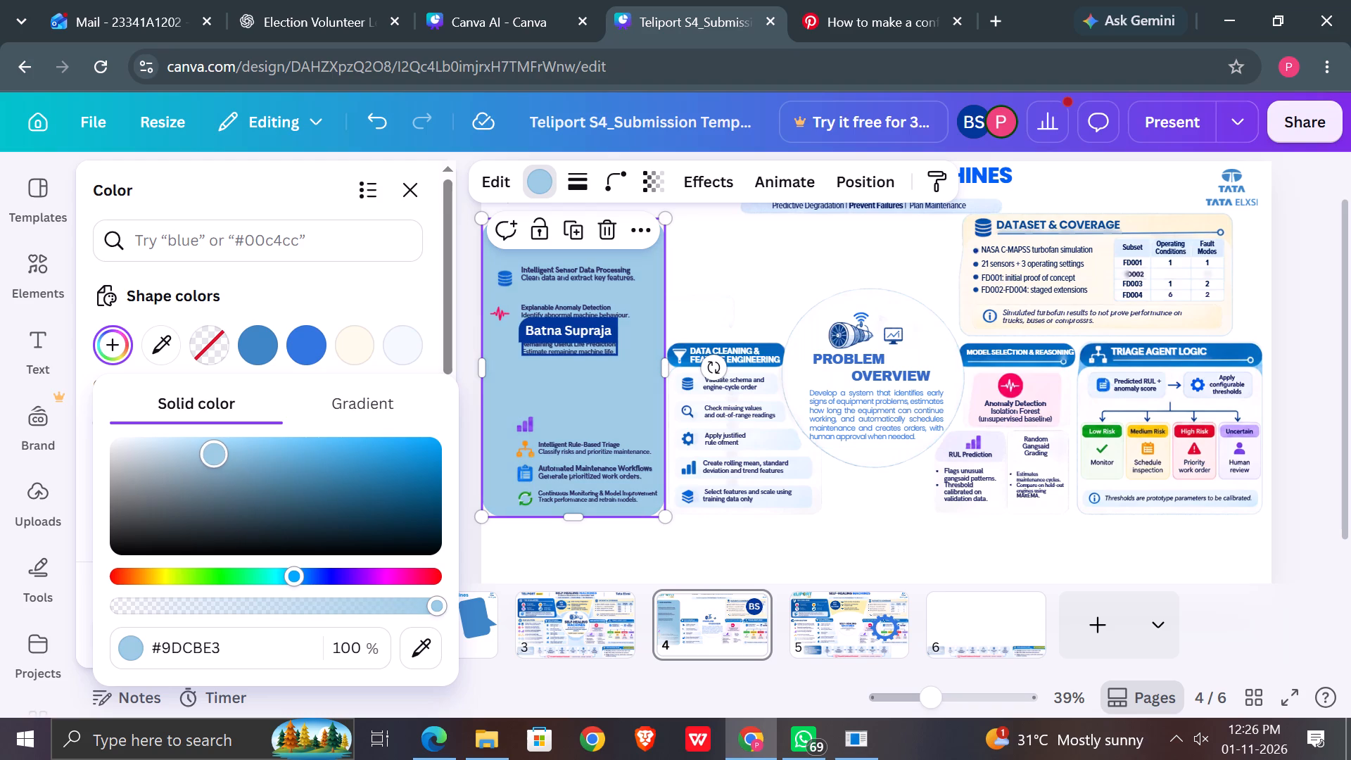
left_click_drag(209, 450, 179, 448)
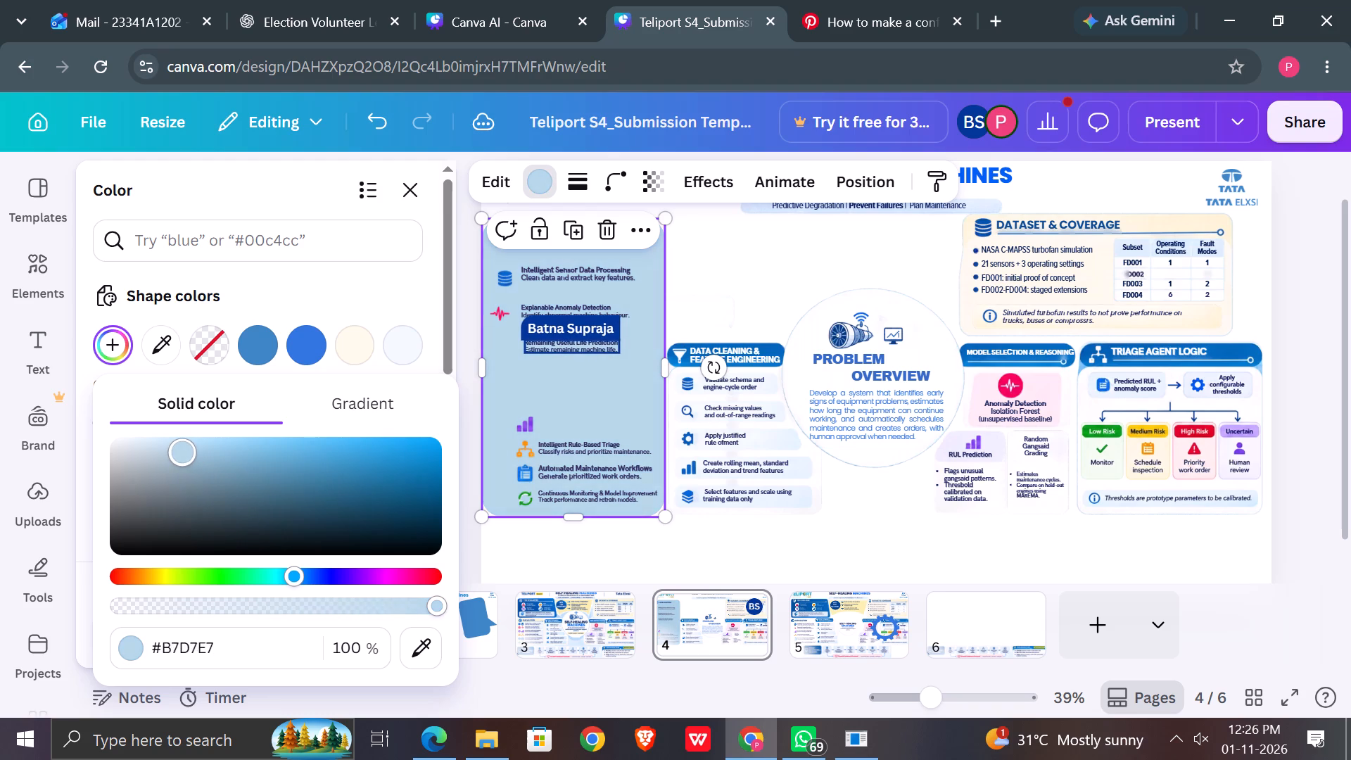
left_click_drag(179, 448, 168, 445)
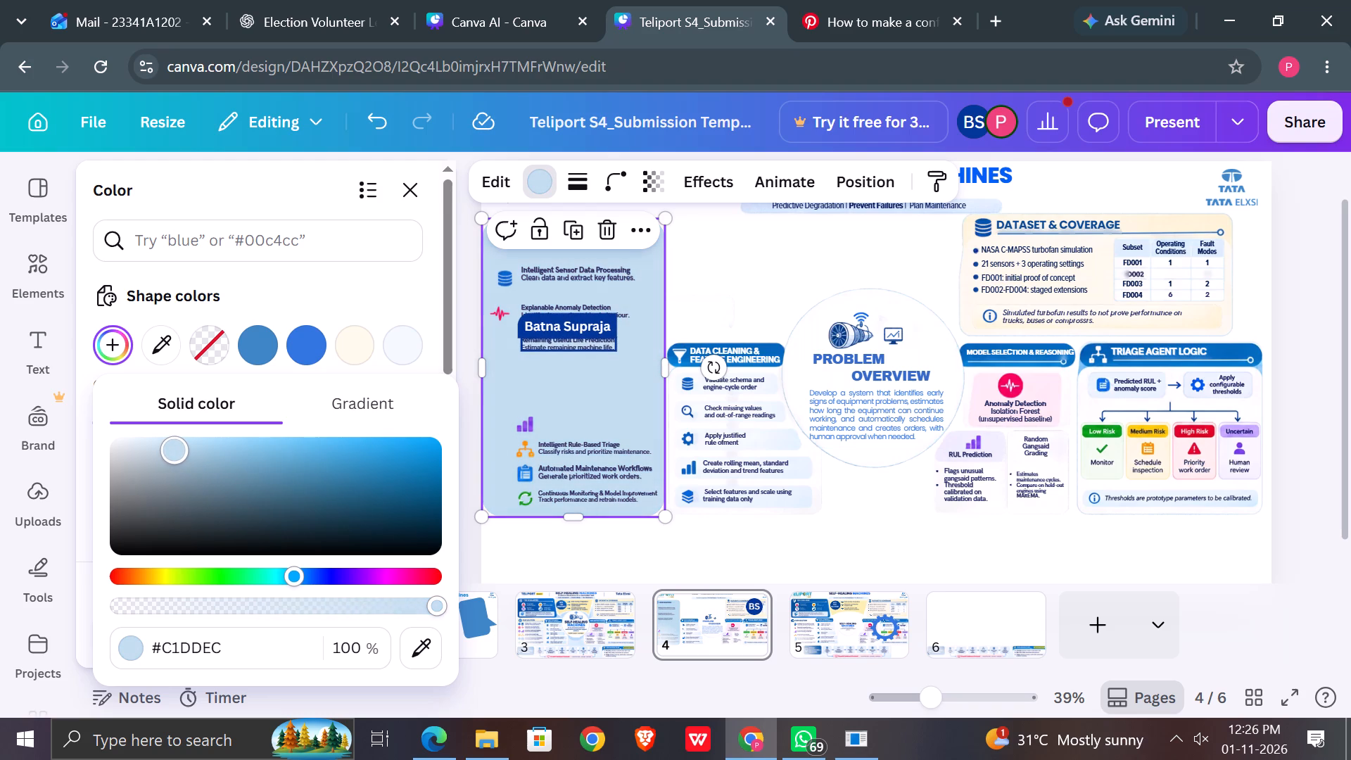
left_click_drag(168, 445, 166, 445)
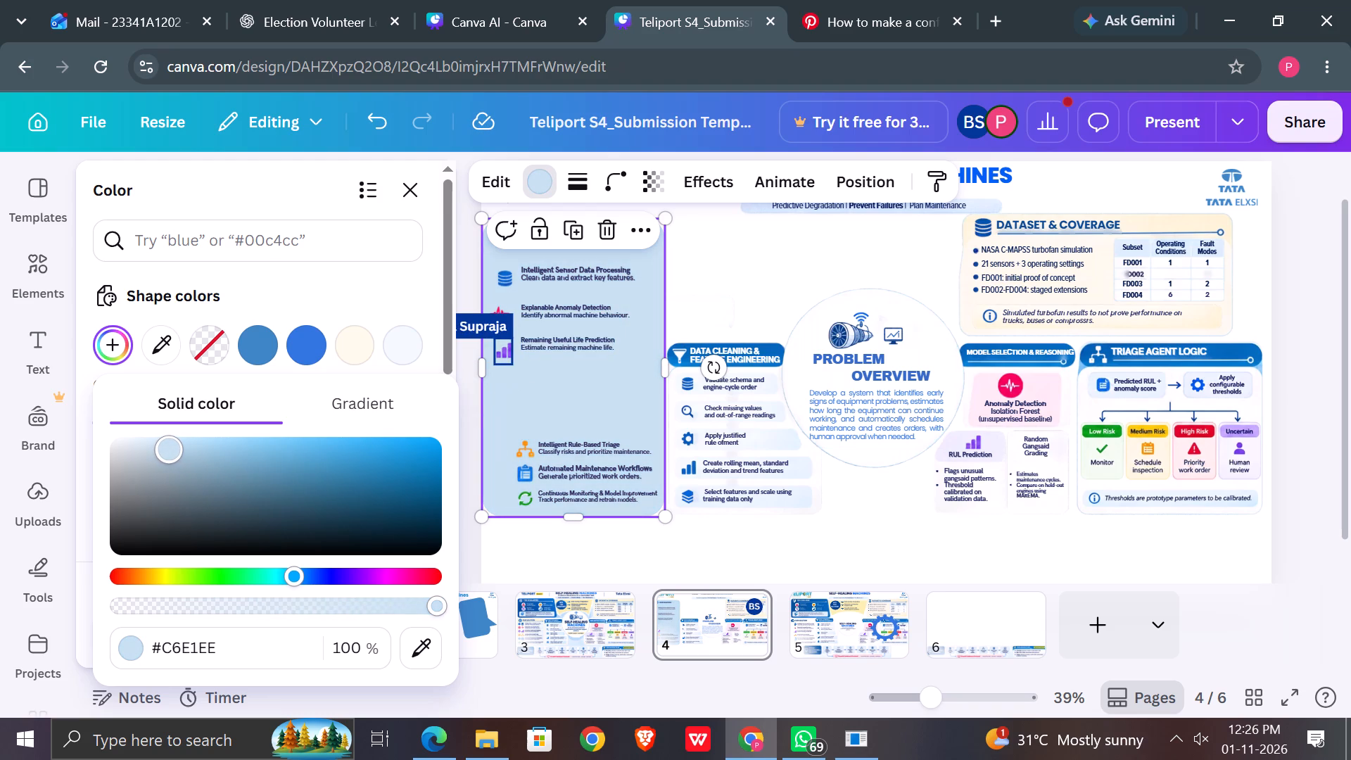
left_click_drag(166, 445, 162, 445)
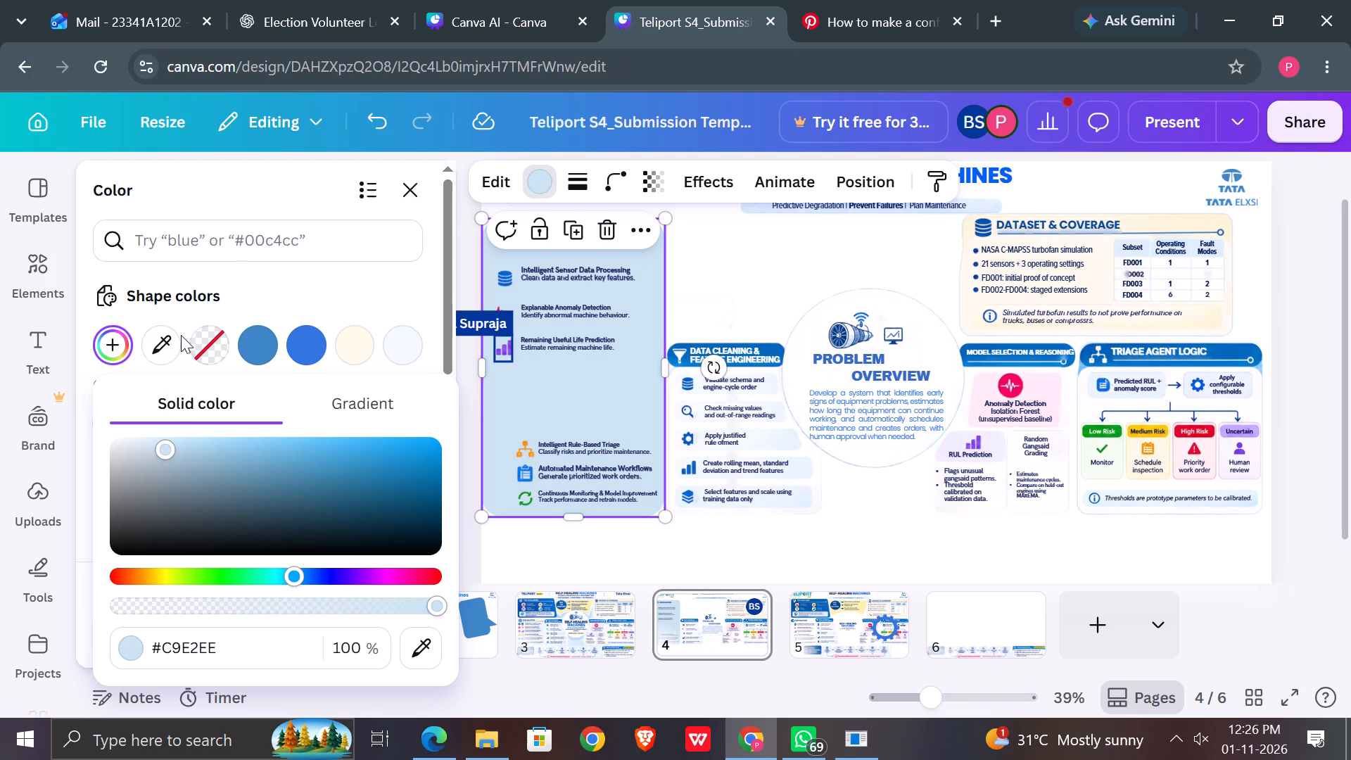
Fill the Our Solution shape with the pale blue sampled from a row of the Data Cleaning & Feature Engineering panel.
left_click(159, 360)
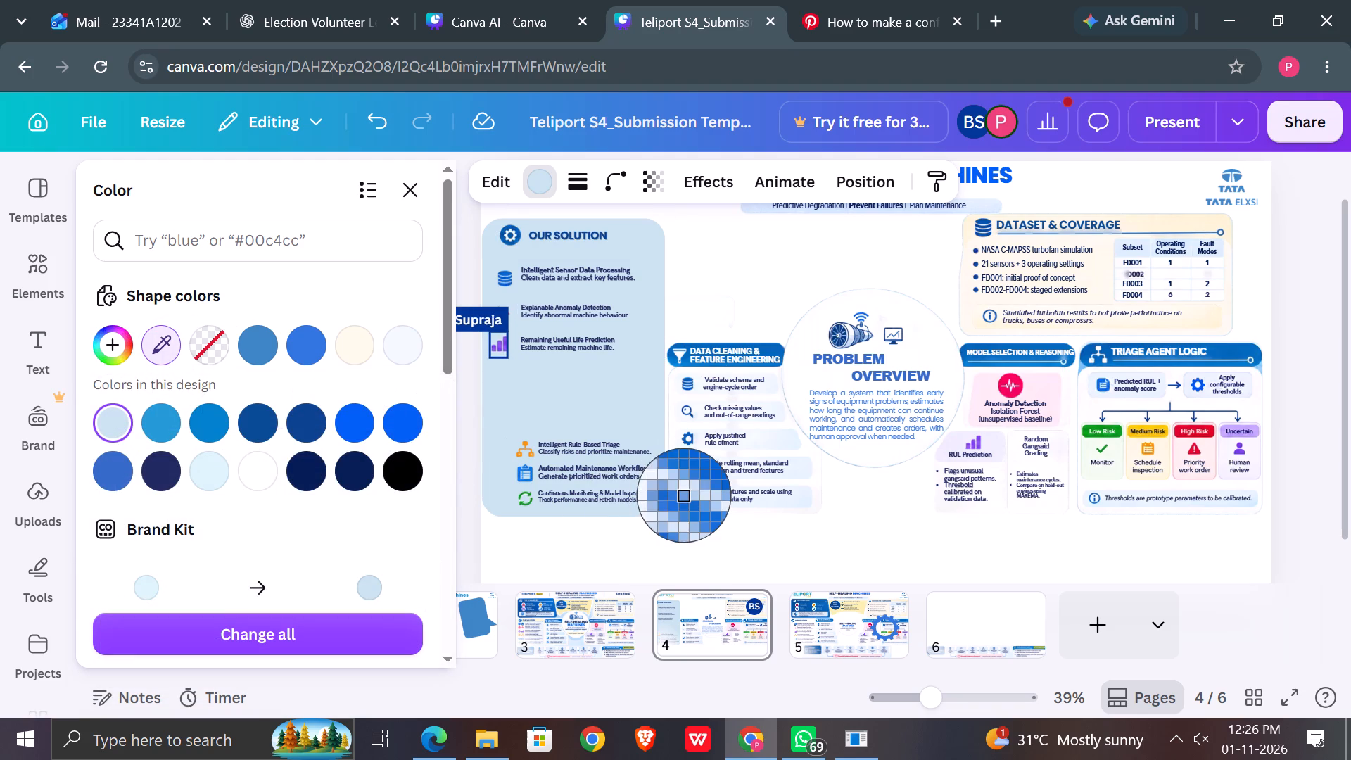
left_click(721, 476)
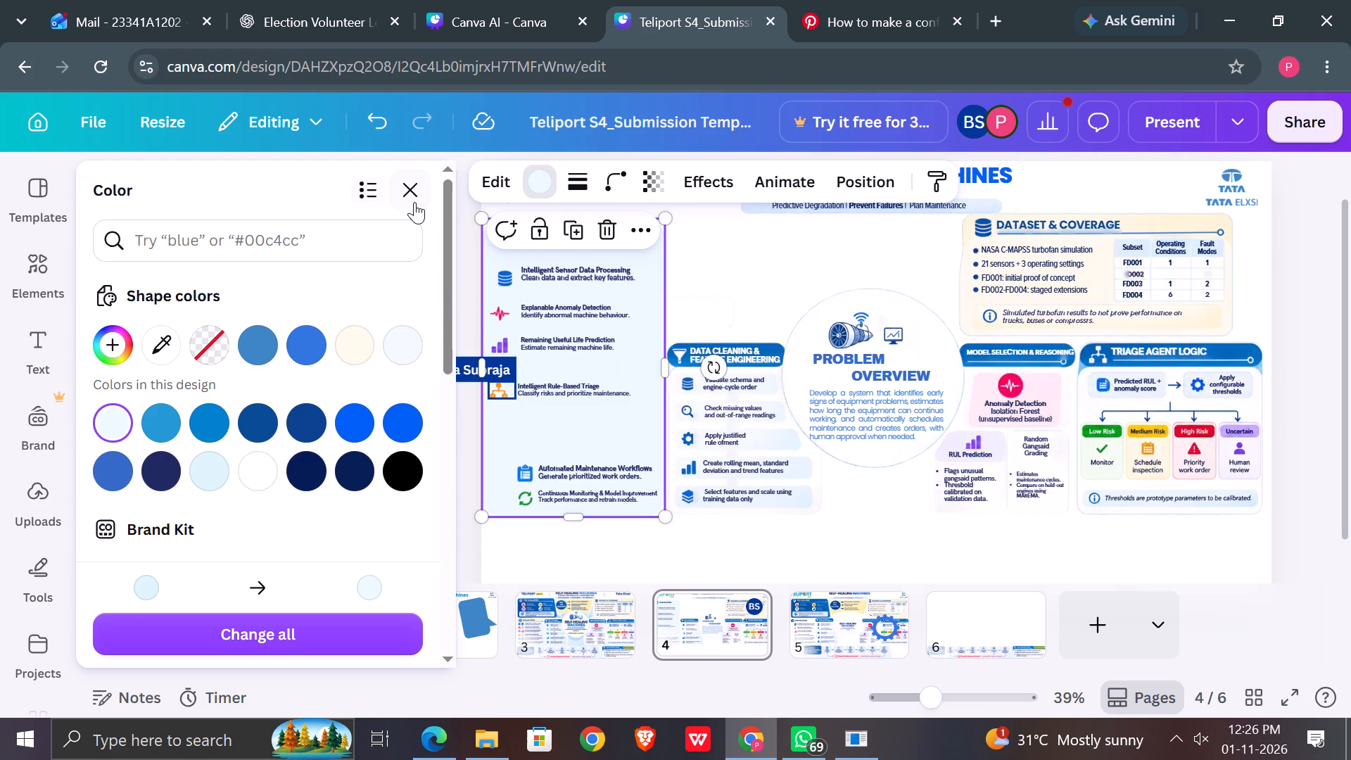
Insert the recently used black line with open circle ends onto page 4.
left_click(33, 287)
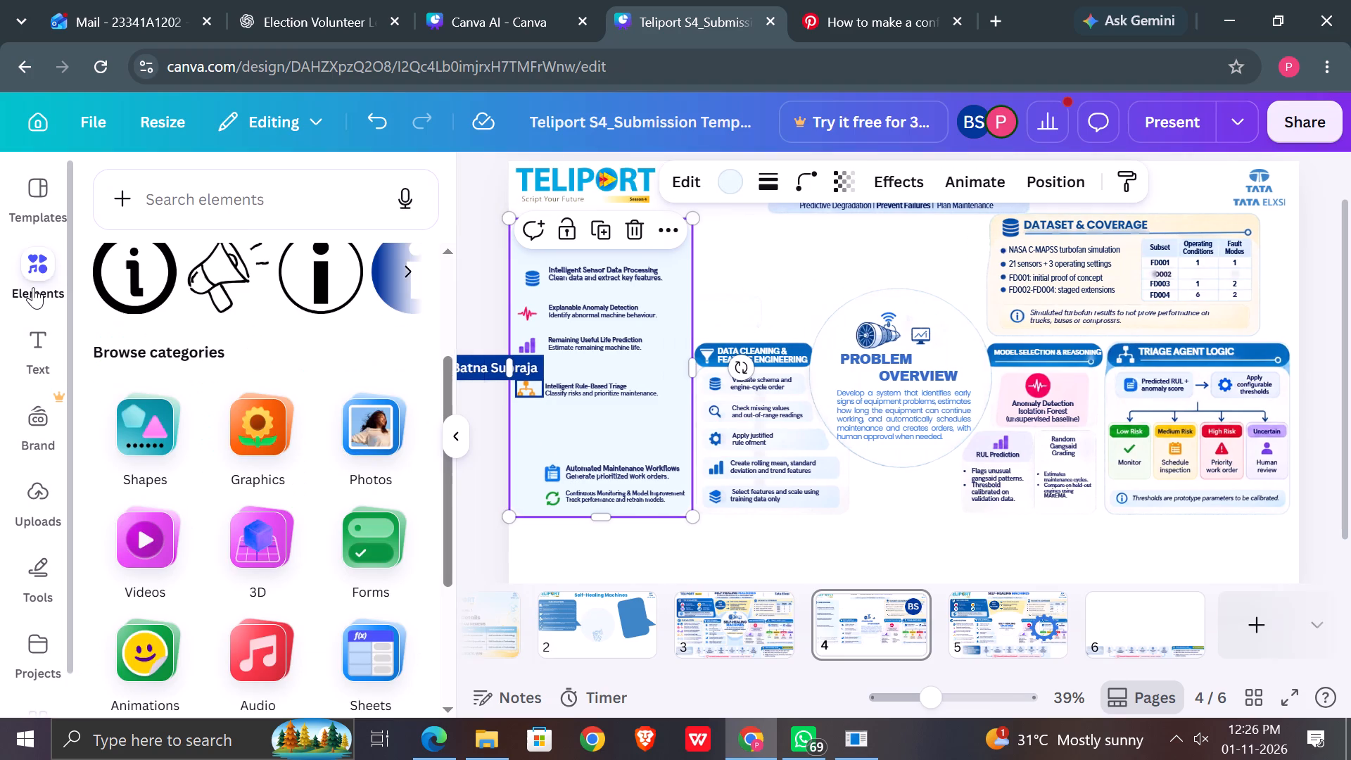
scroll(264, 324, "up", 4)
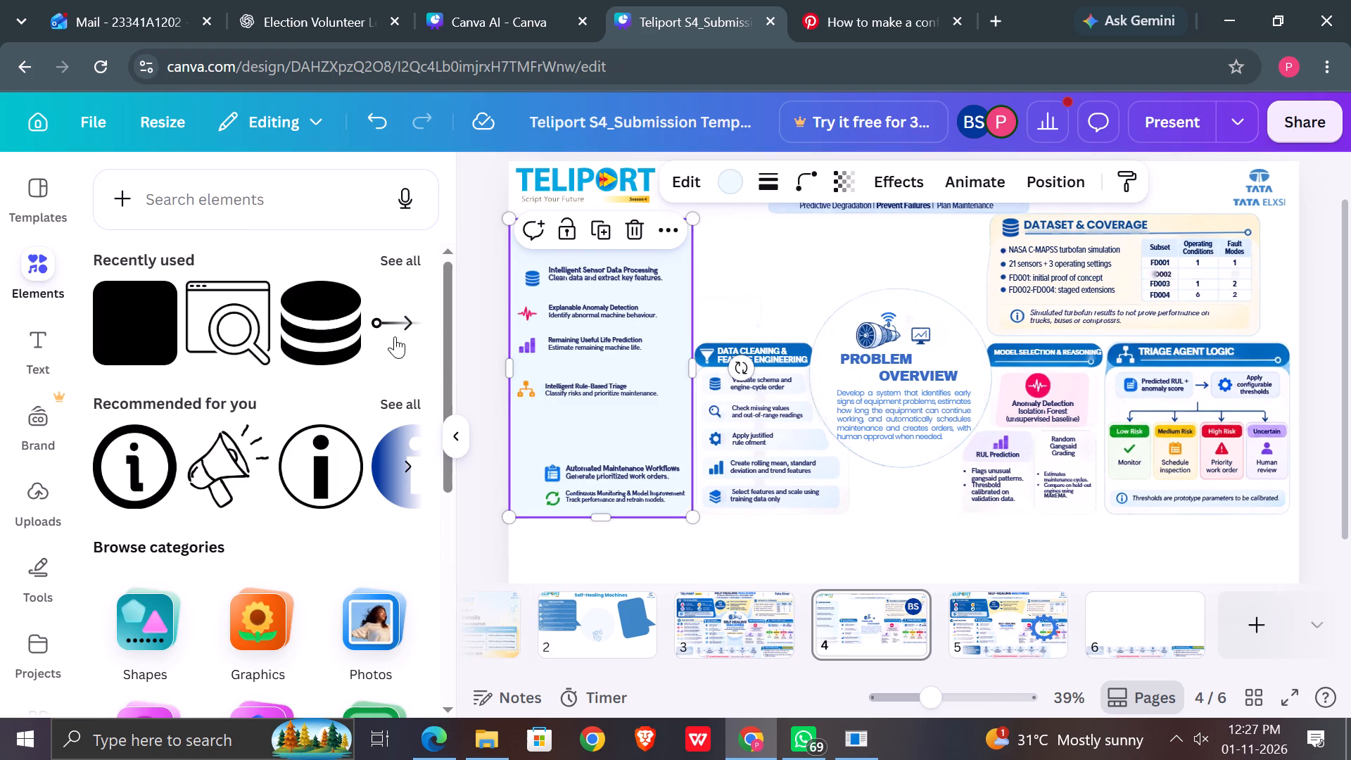
left_click(395, 322)
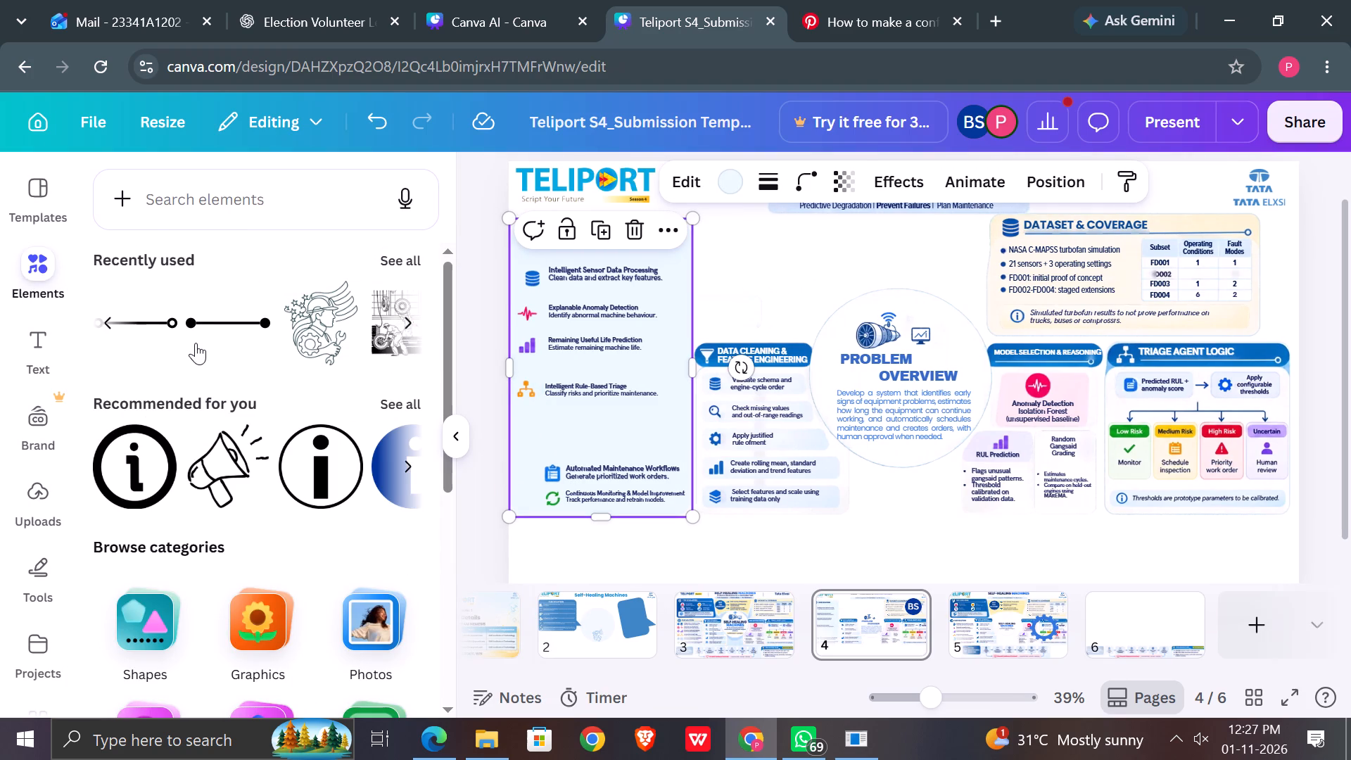
left_click(136, 323)
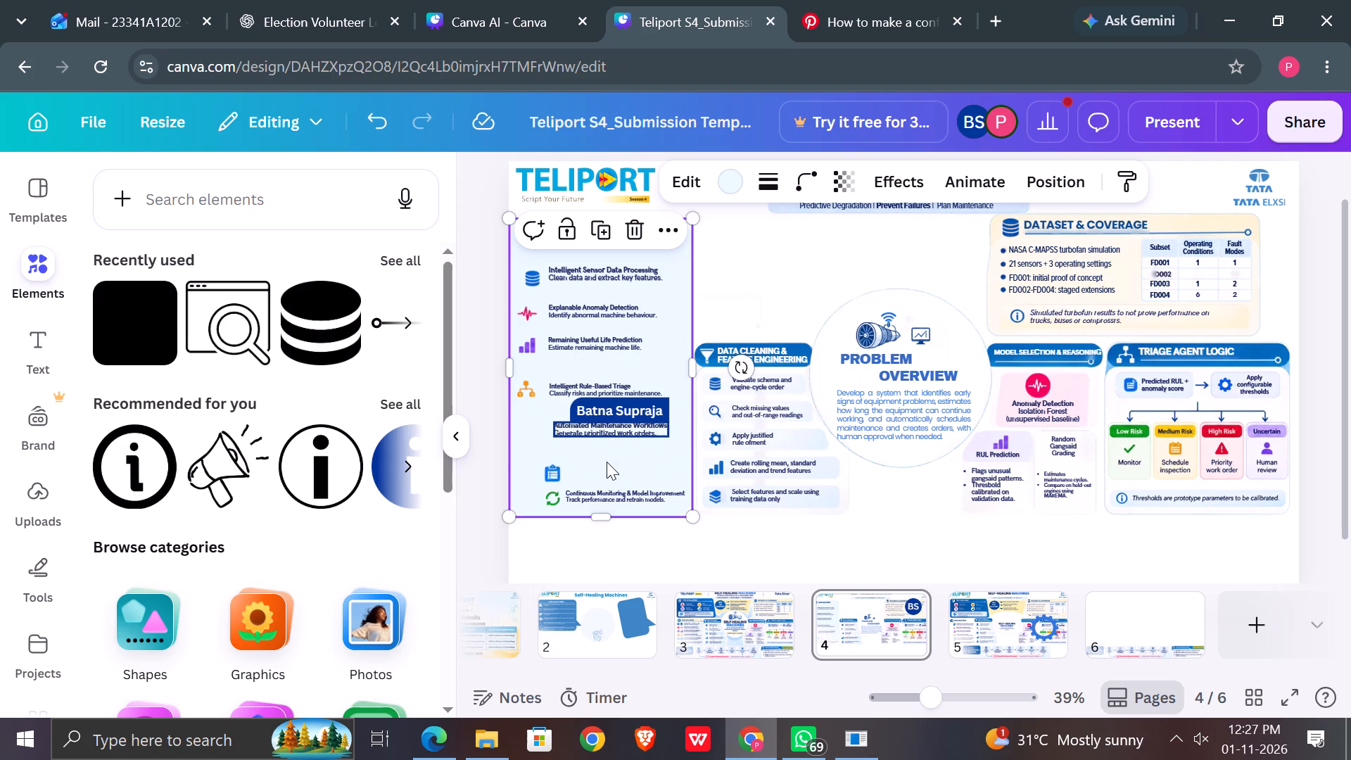
scroll(607, 462, "up", 1)
scroll(607, 462, "down", 1)
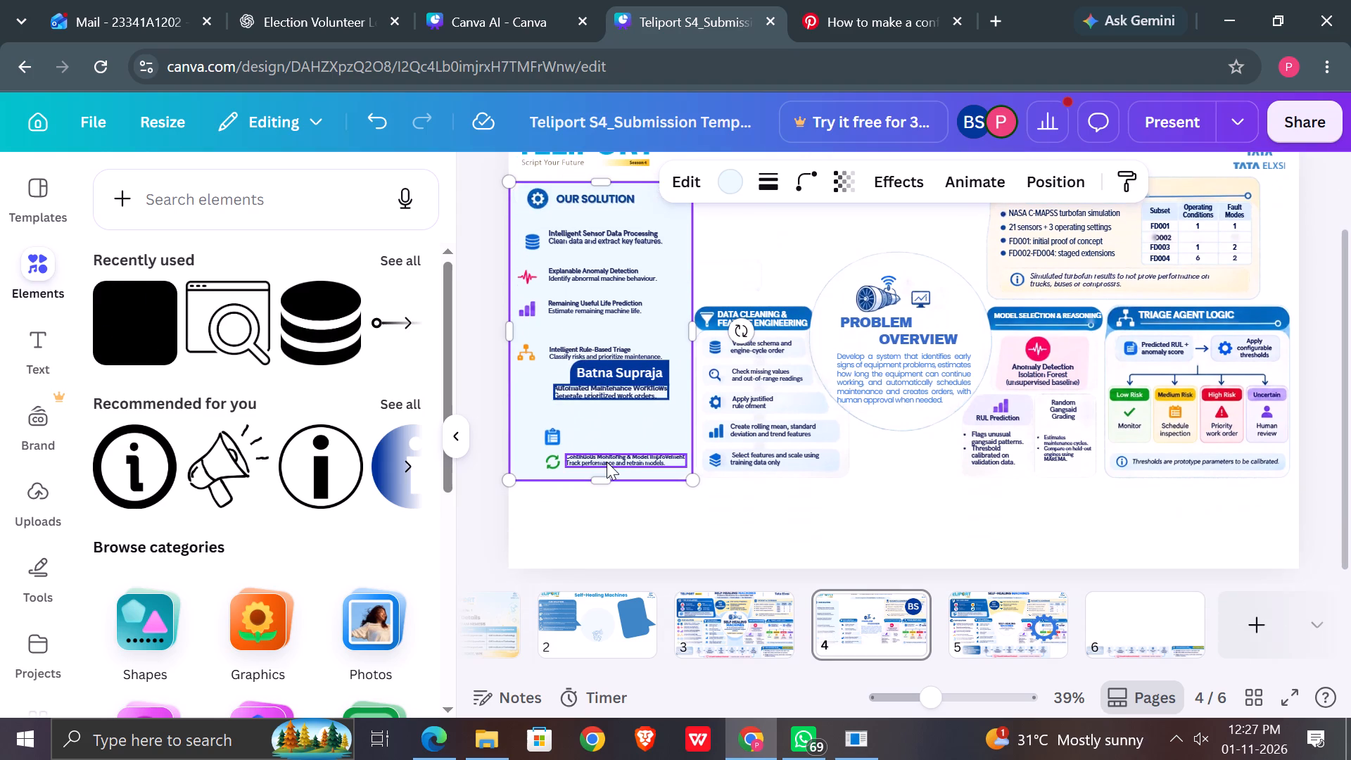
scroll(607, 462, "down", 2)
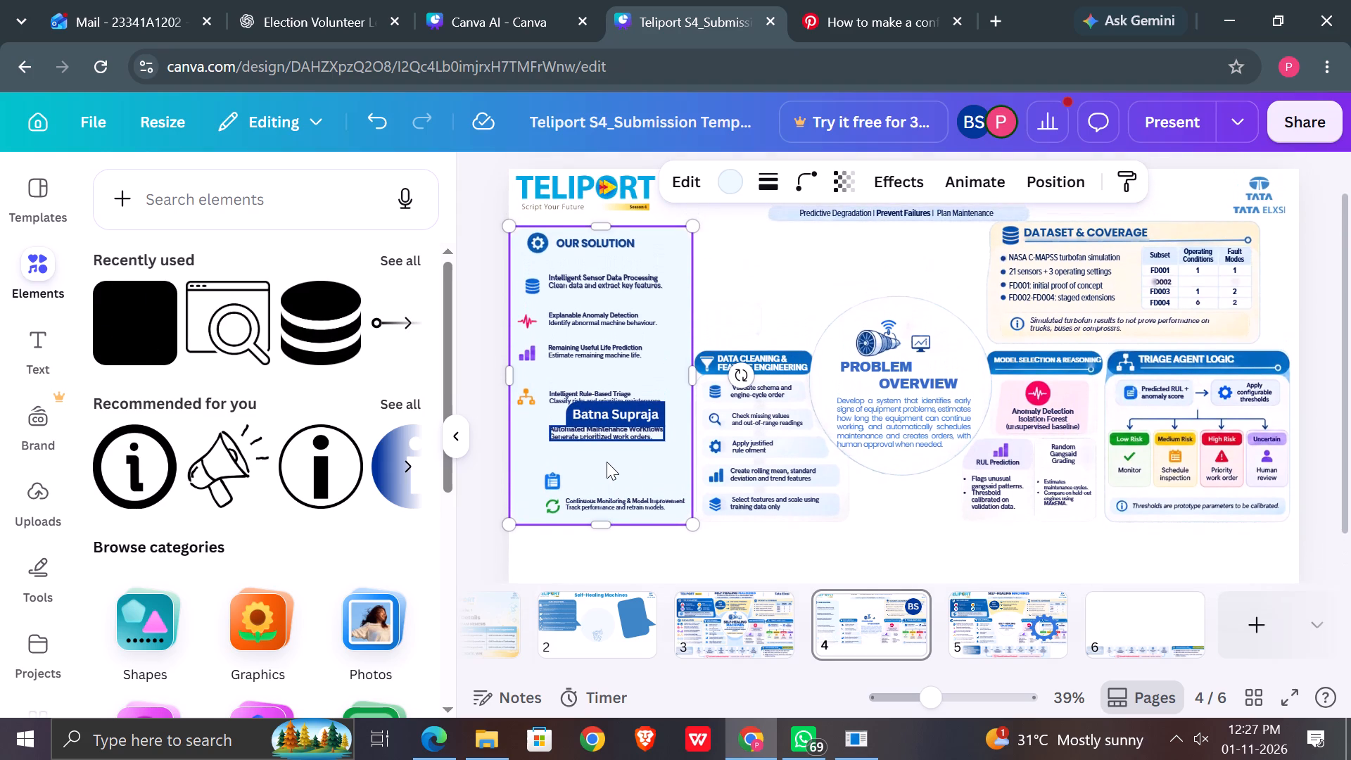
left_click(381, 320)
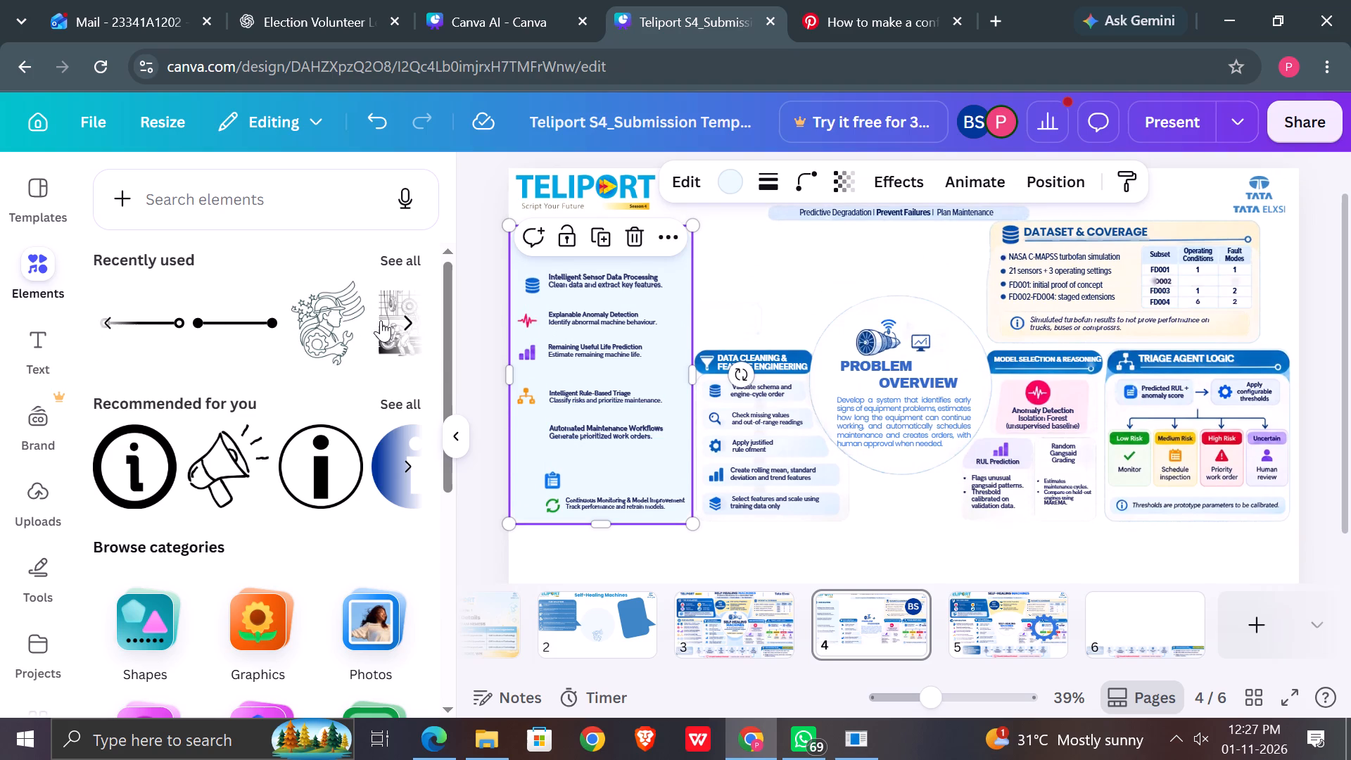
left_click(165, 321)
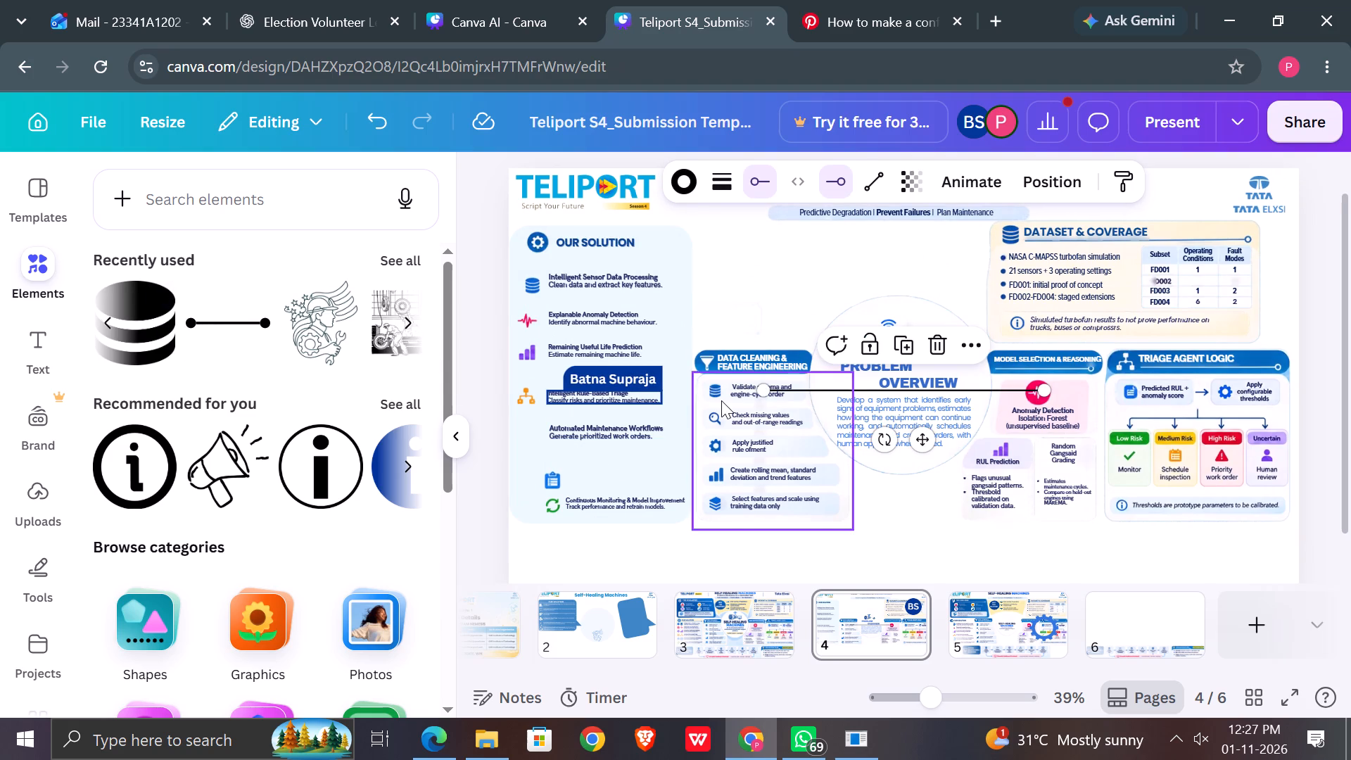
Move the black line to the Our Solution panel, shorten it to about 358 long, and place it beneath the heading.
left_click_drag(927, 440, 825, 384)
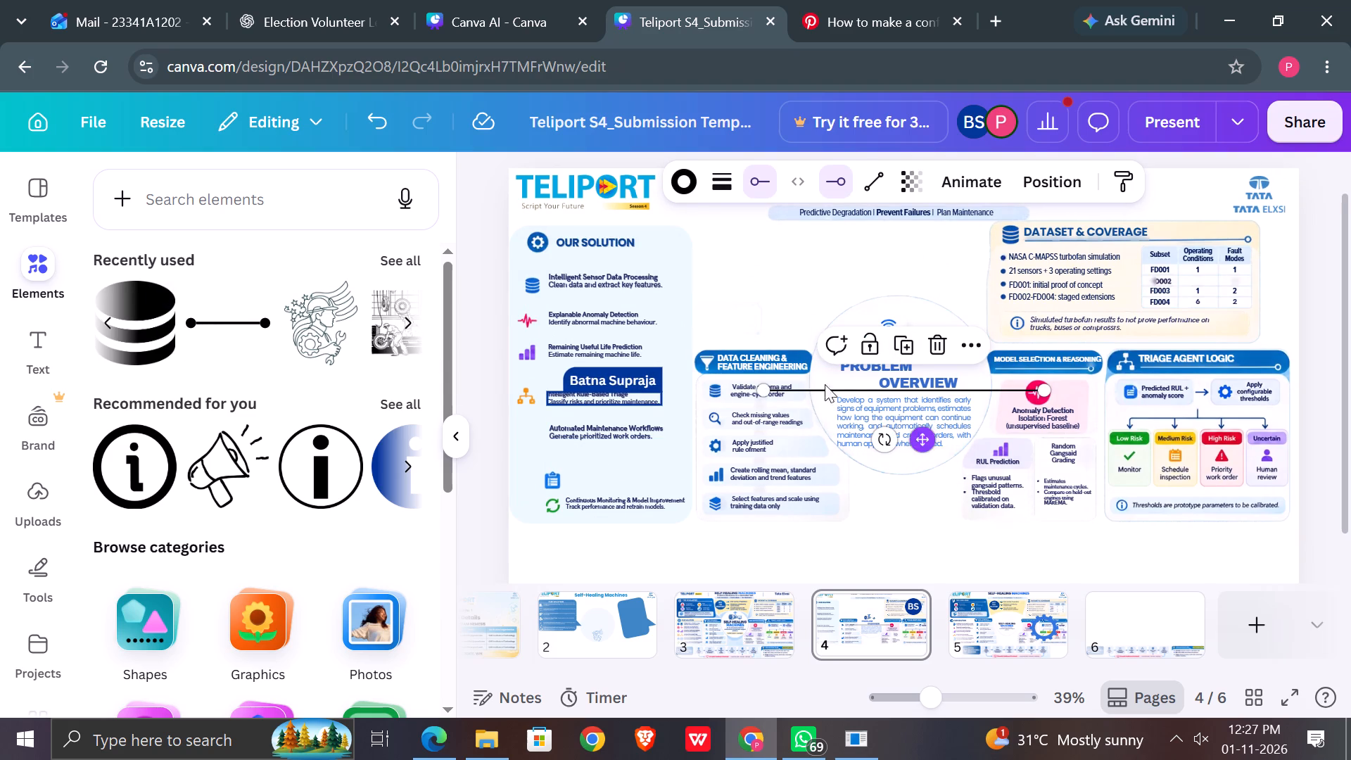
left_click_drag(825, 384, 652, 310)
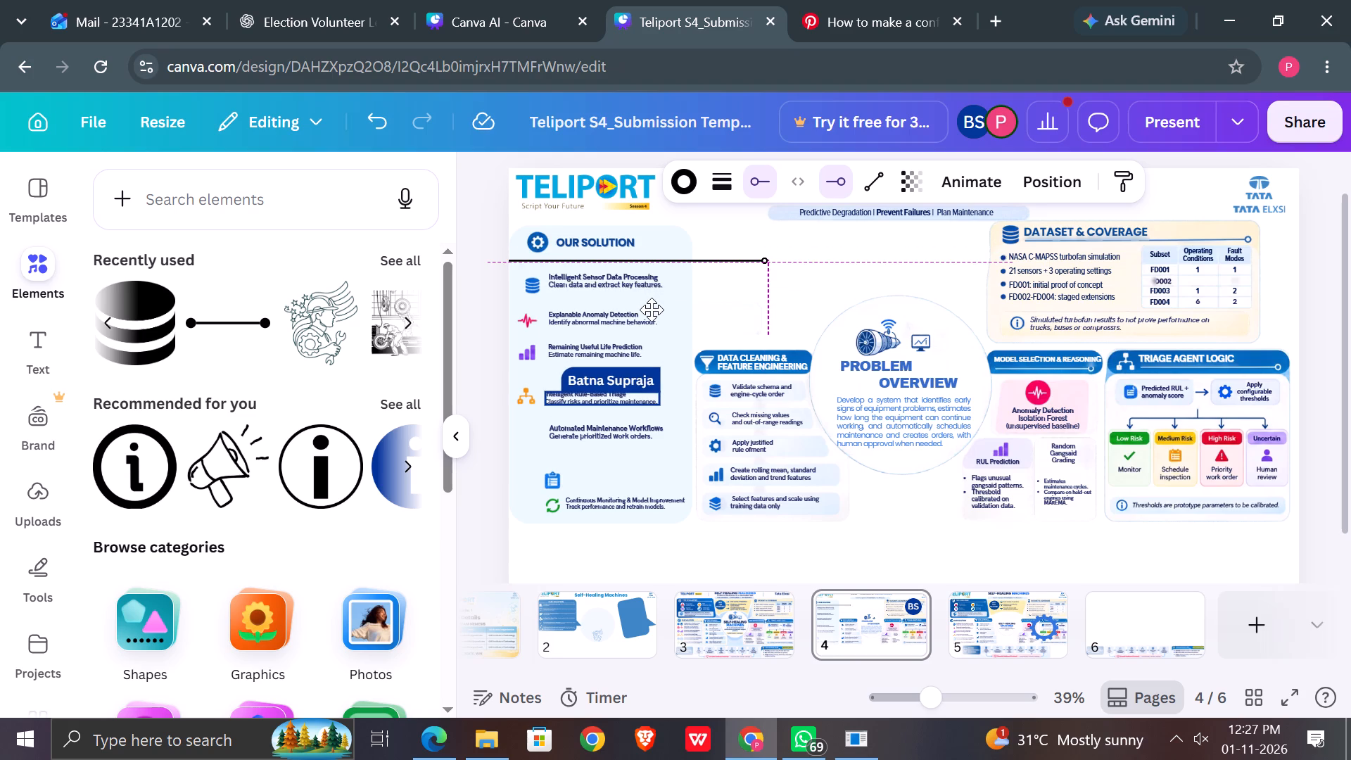
left_click_drag(652, 310, 759, 312)
left_click_drag(879, 263, 878, 260)
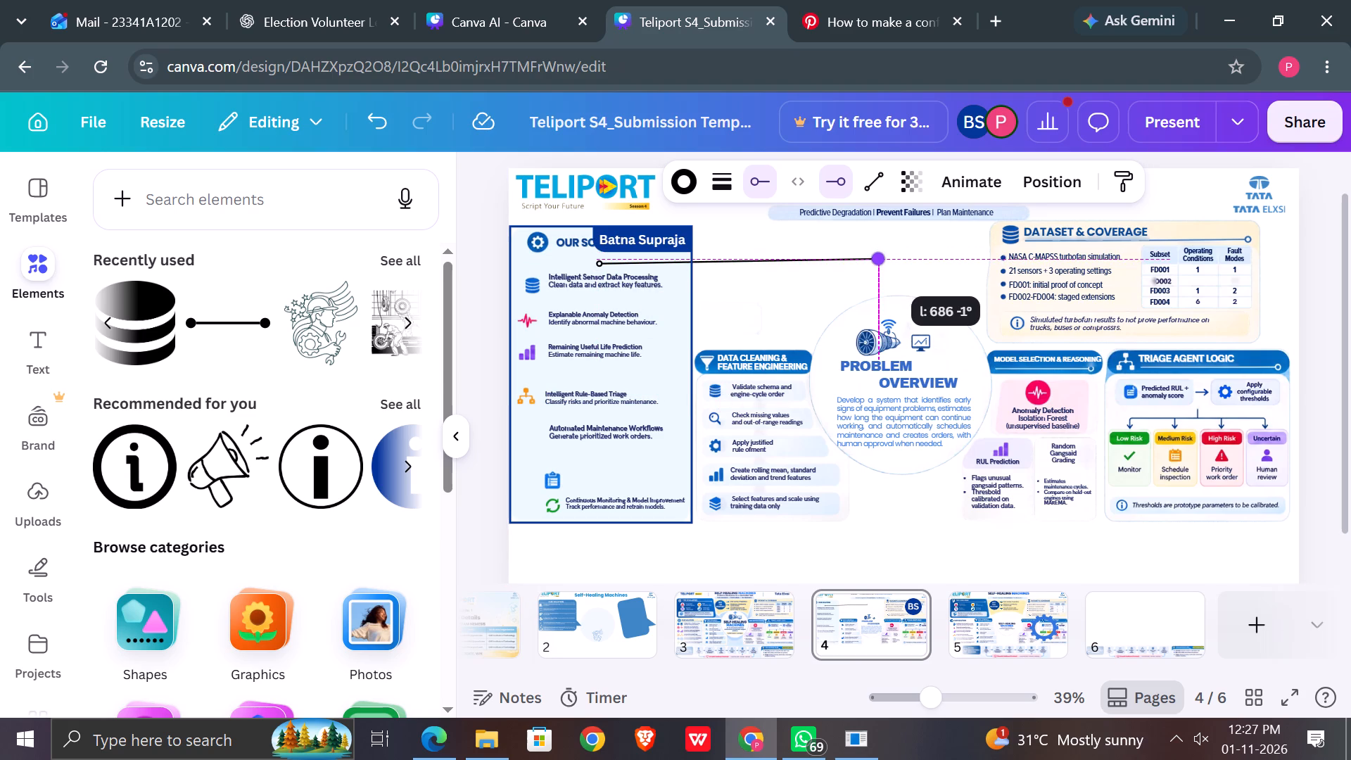
left_click_drag(878, 260, 852, 258)
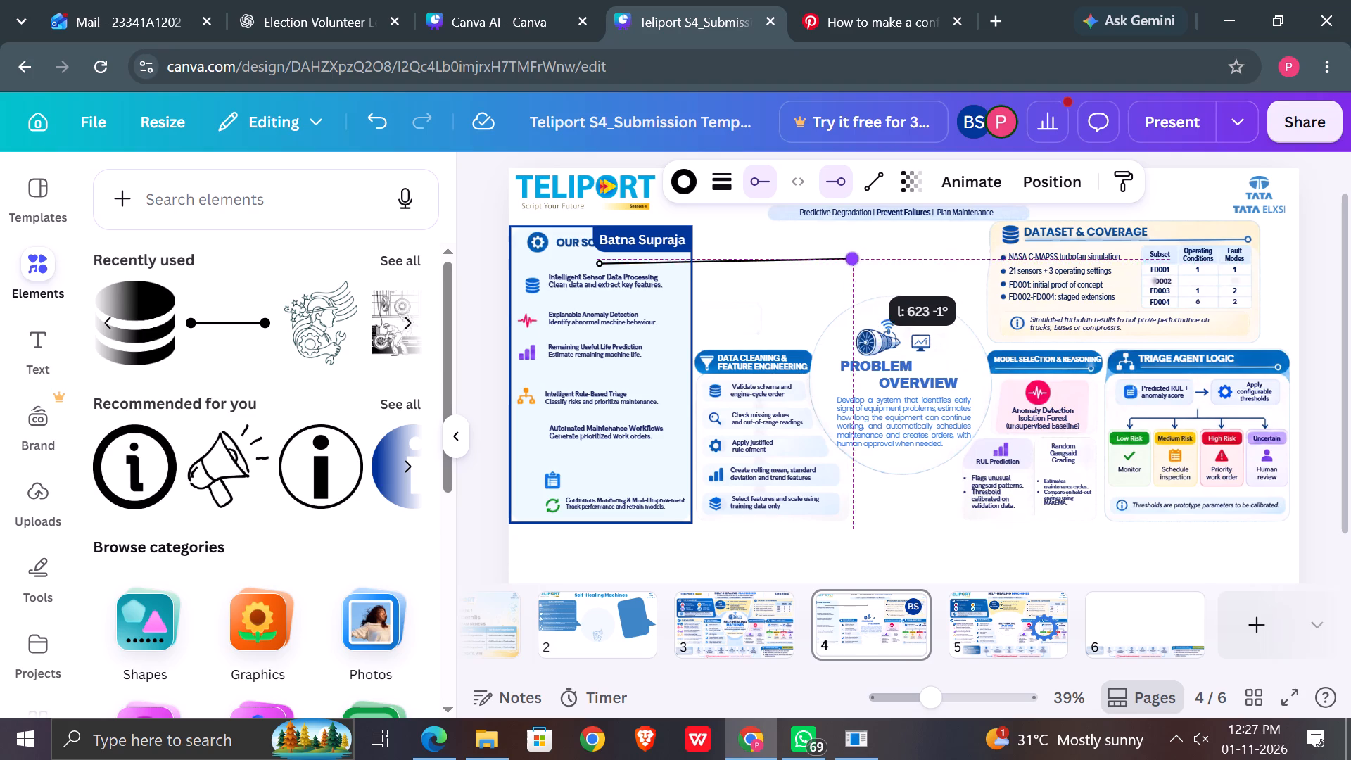
left_click_drag(852, 258, 745, 262)
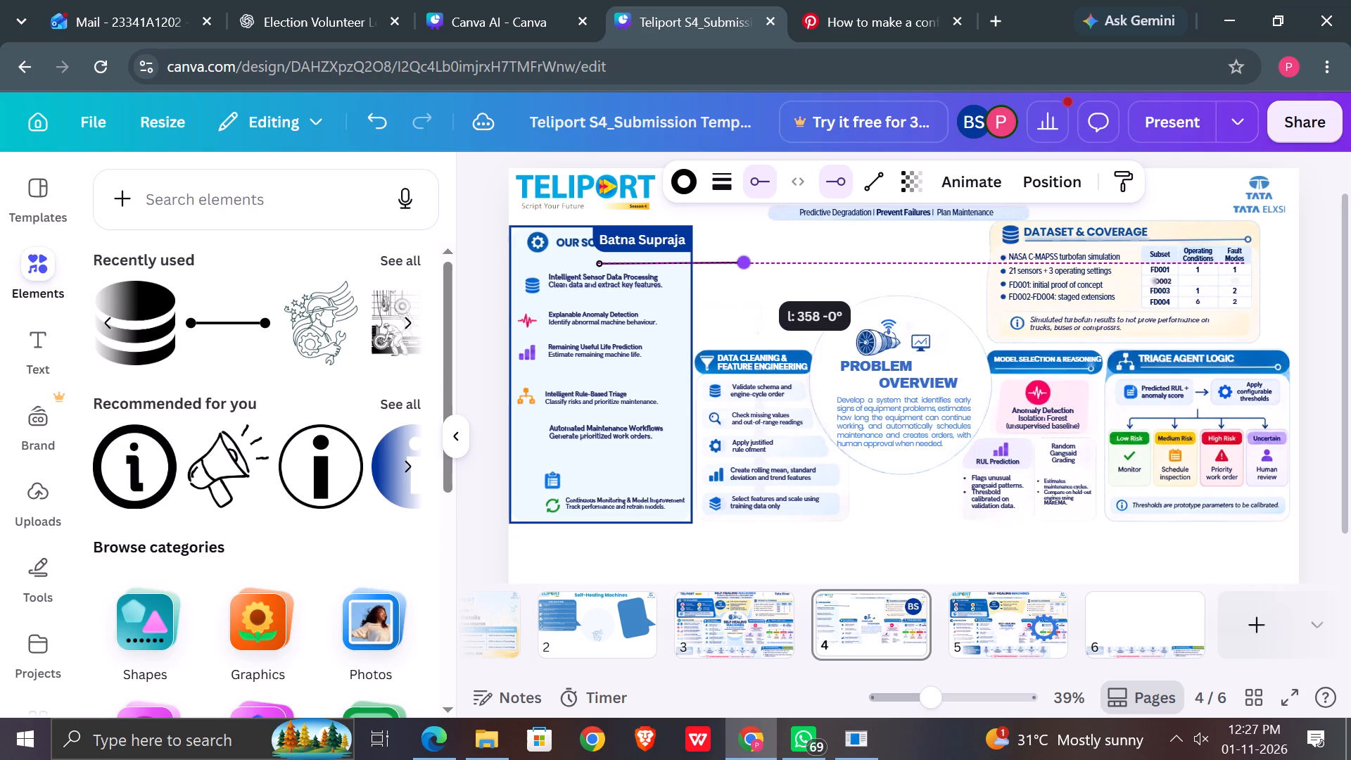
left_click_drag(745, 262, 746, 262)
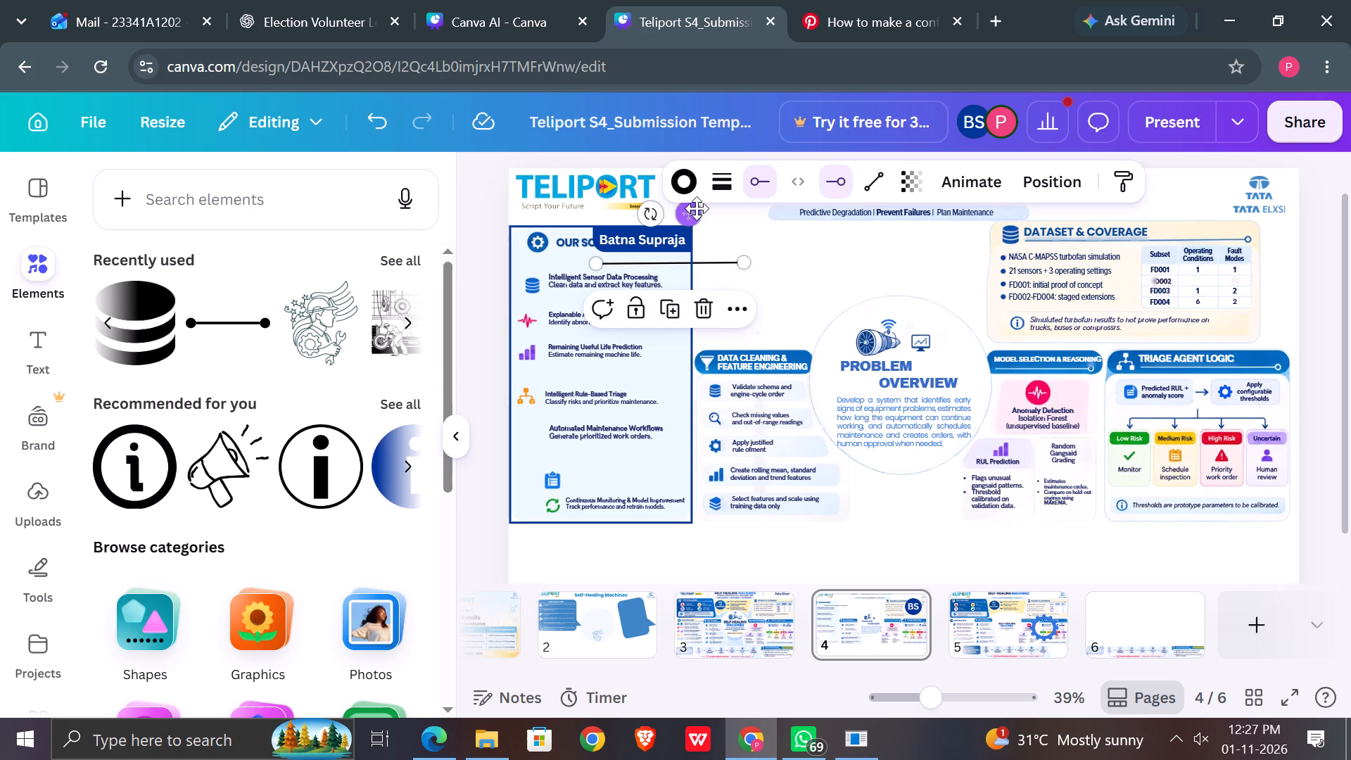
left_click_drag(694, 215, 626, 211)
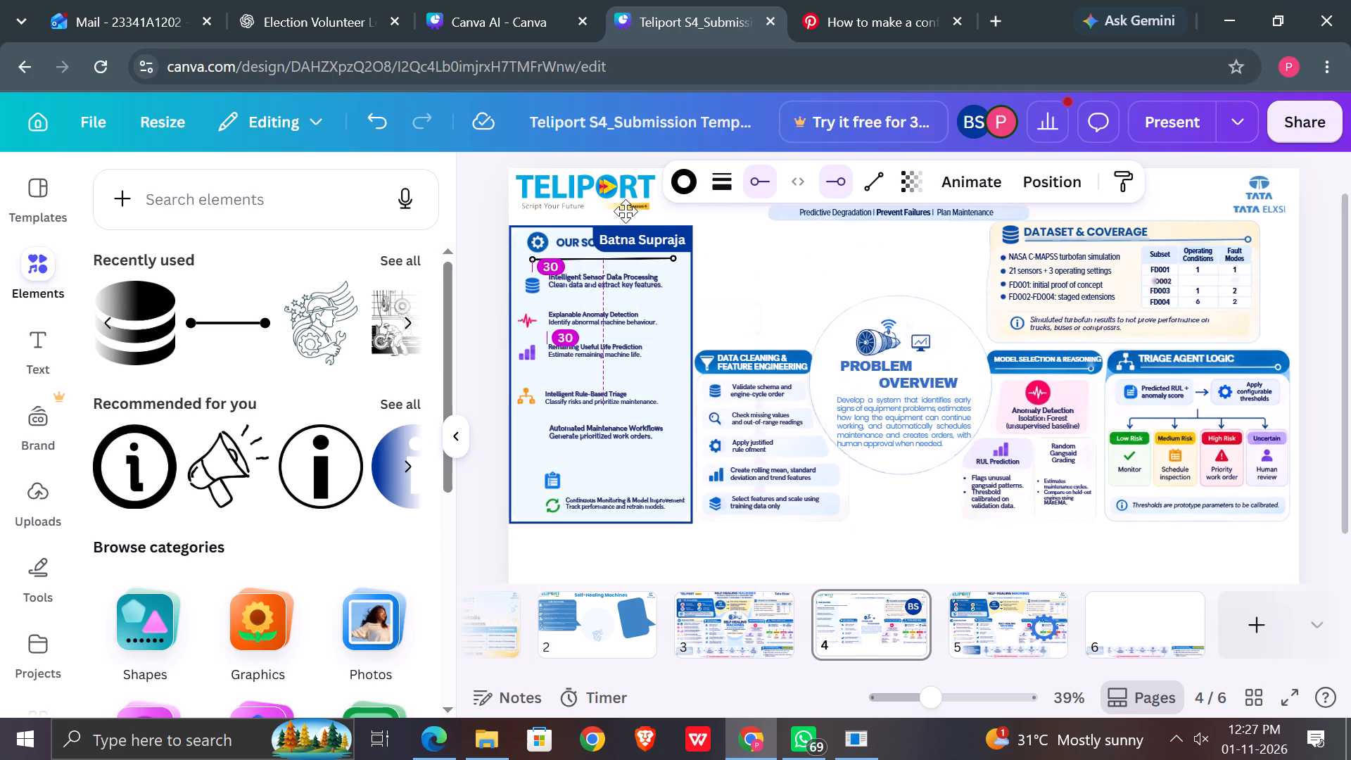
left_click_drag(626, 211, 623, 210)
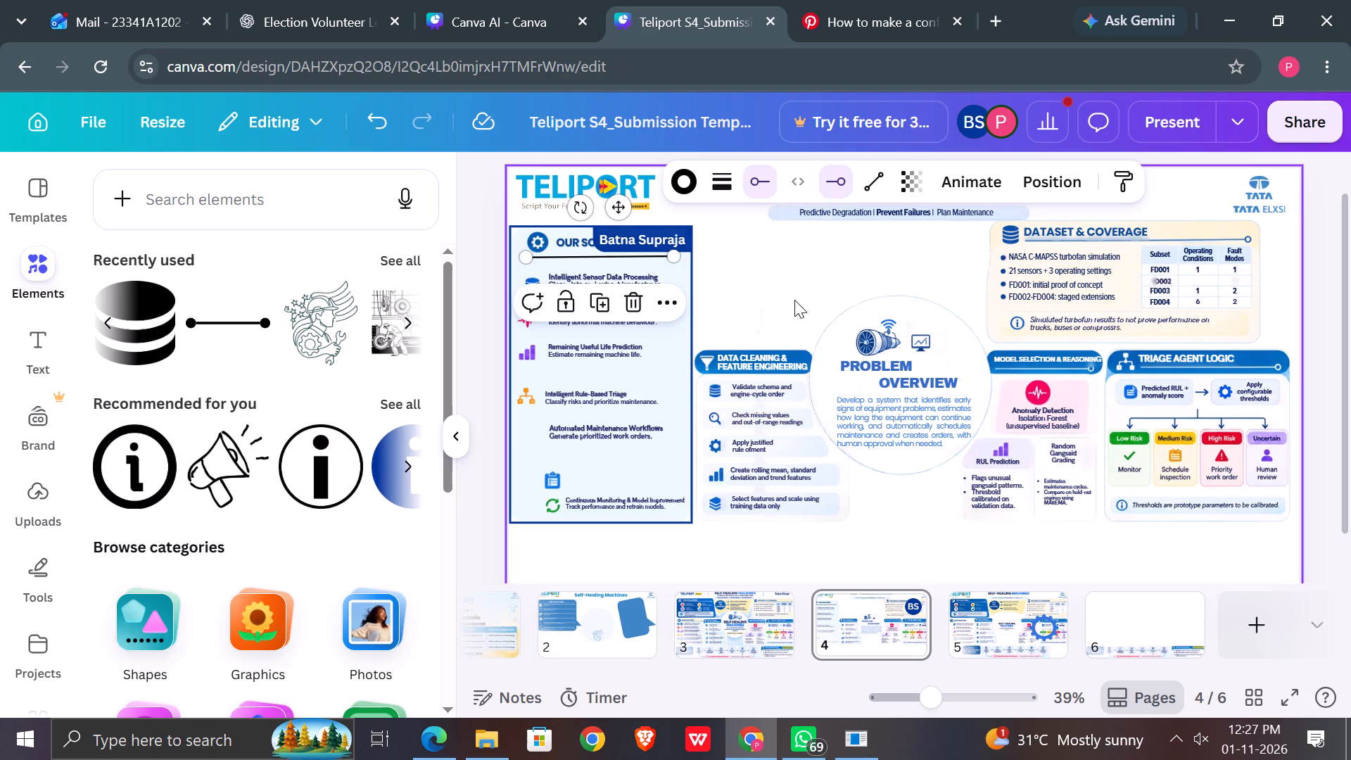
Try white and light azure #f1f9ff as the line's stroke color, and settle on a medium gray from the default solid colors.
left_click(678, 188)
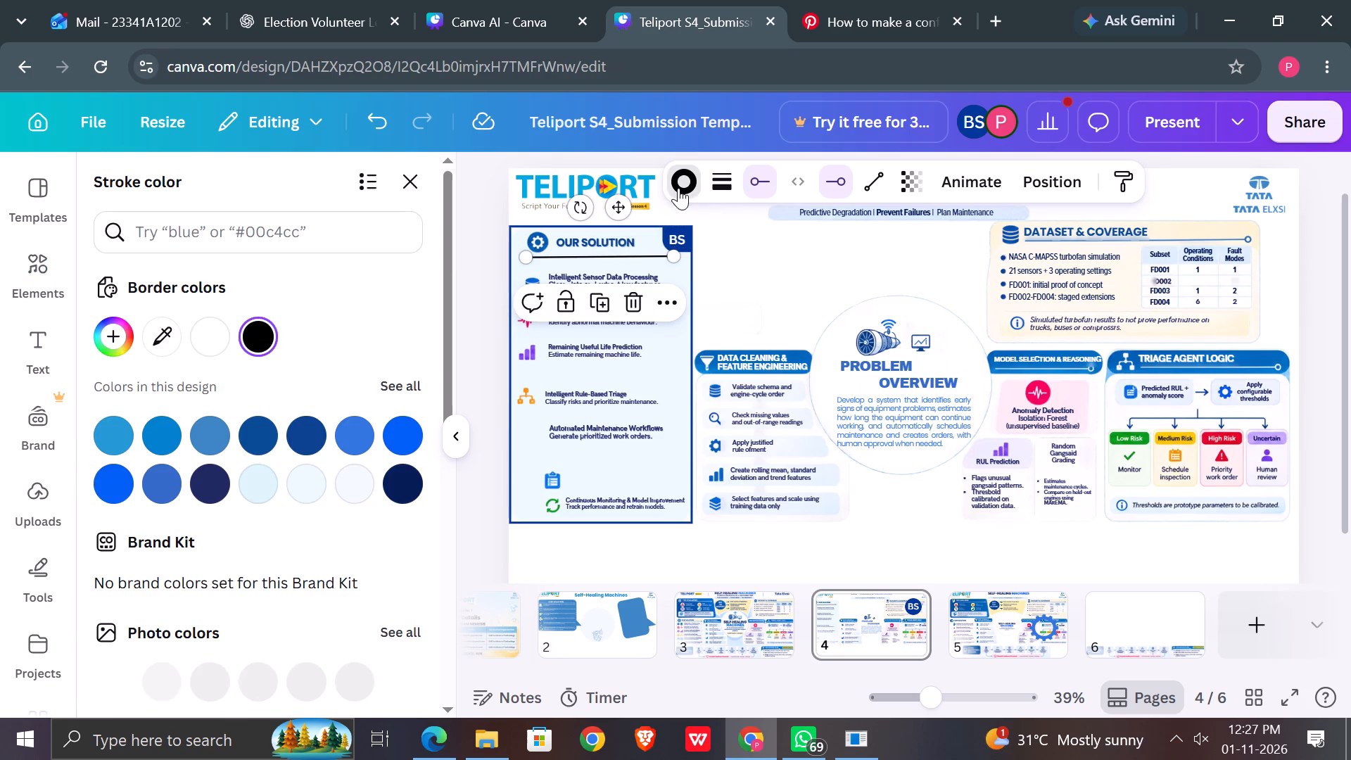
left_click(215, 342)
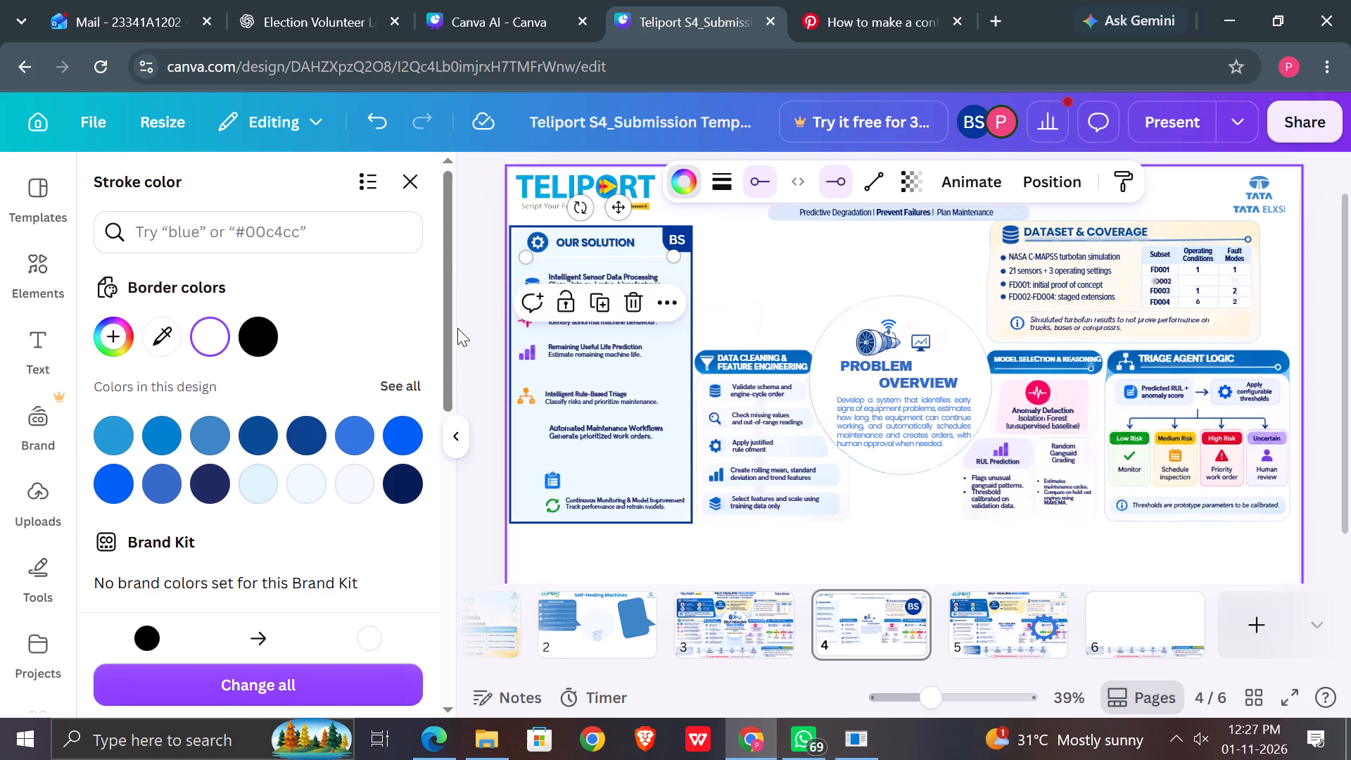
left_click(363, 483)
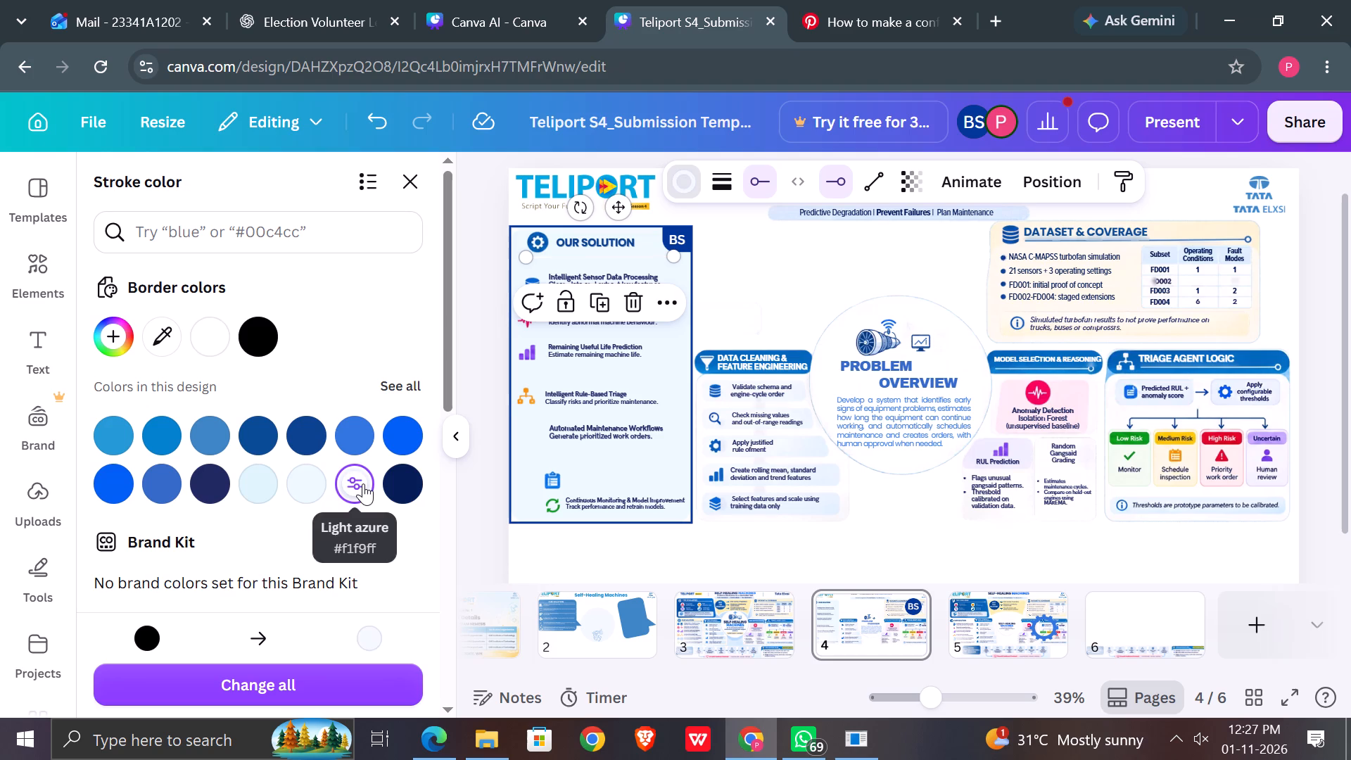
scroll(363, 483, "down", 3)
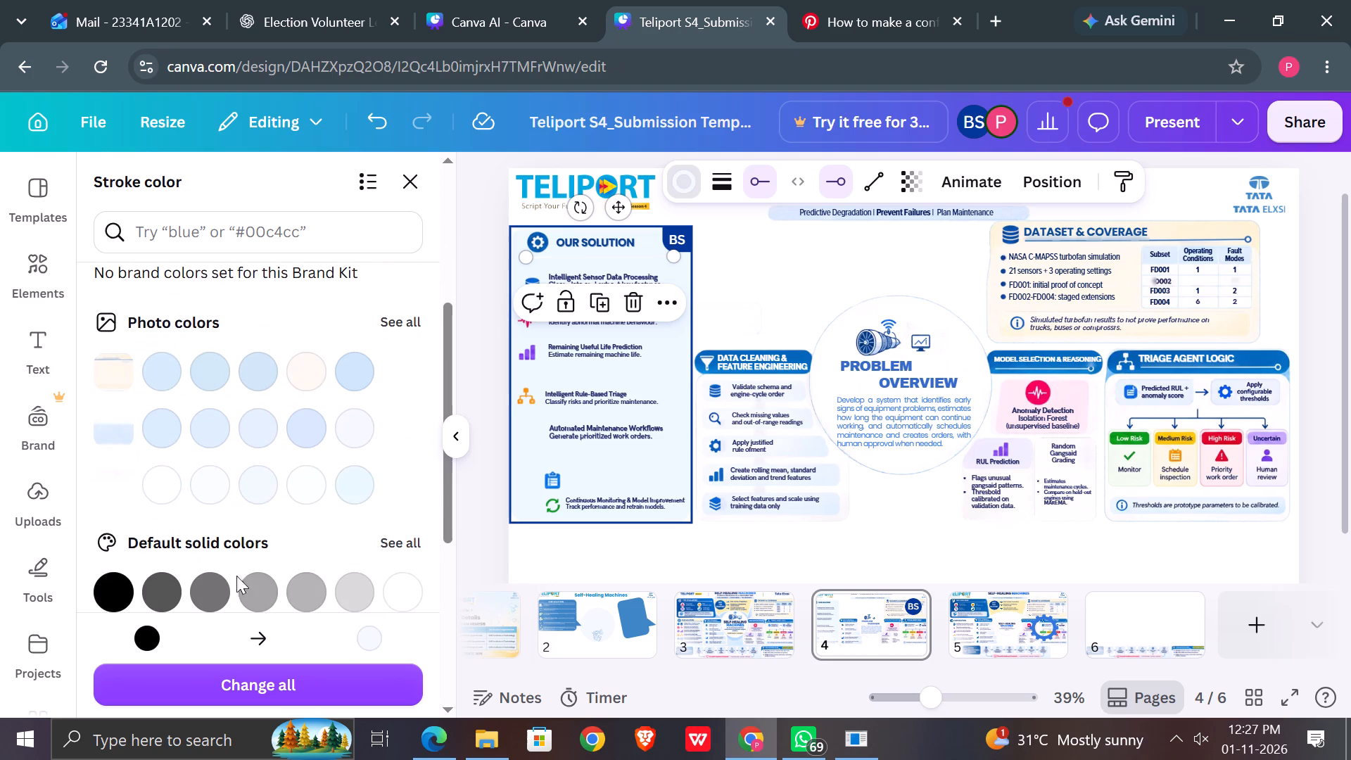
left_click(264, 595)
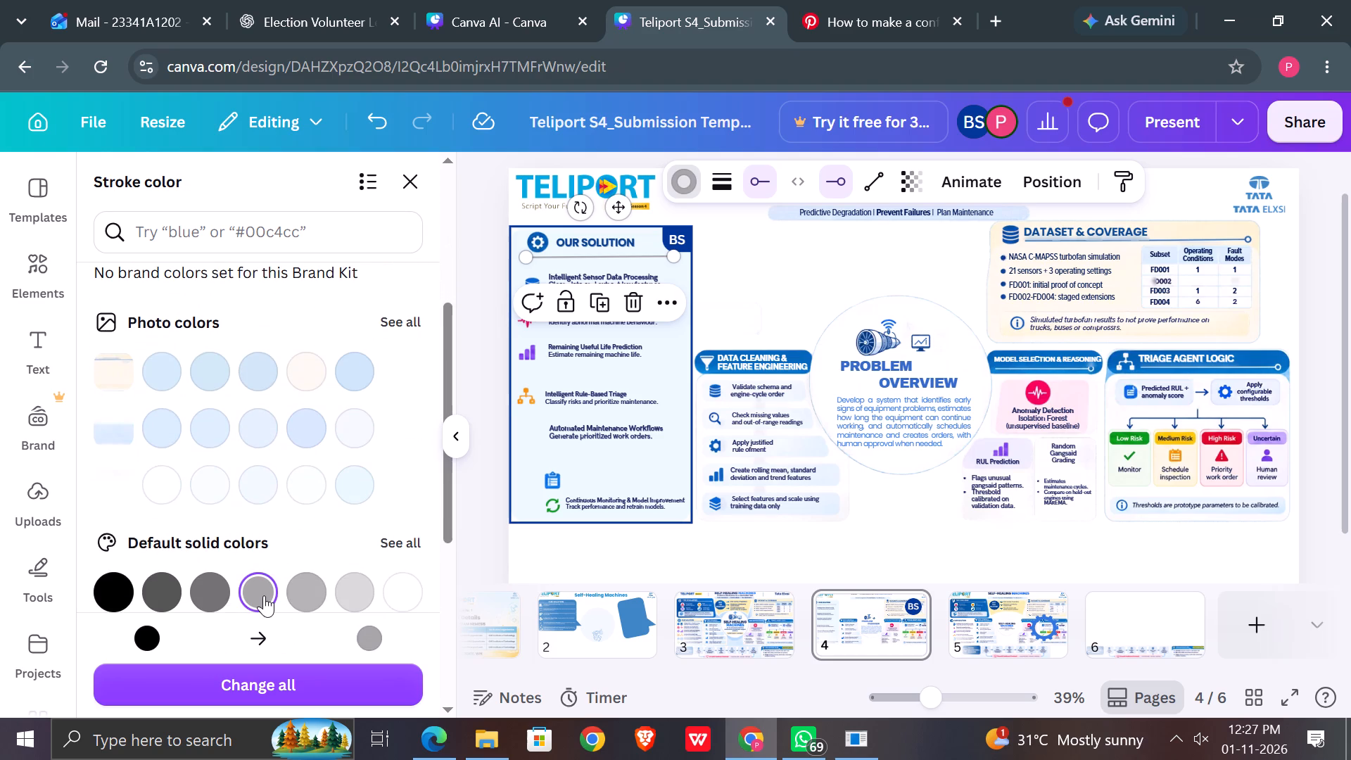
left_click(811, 262)
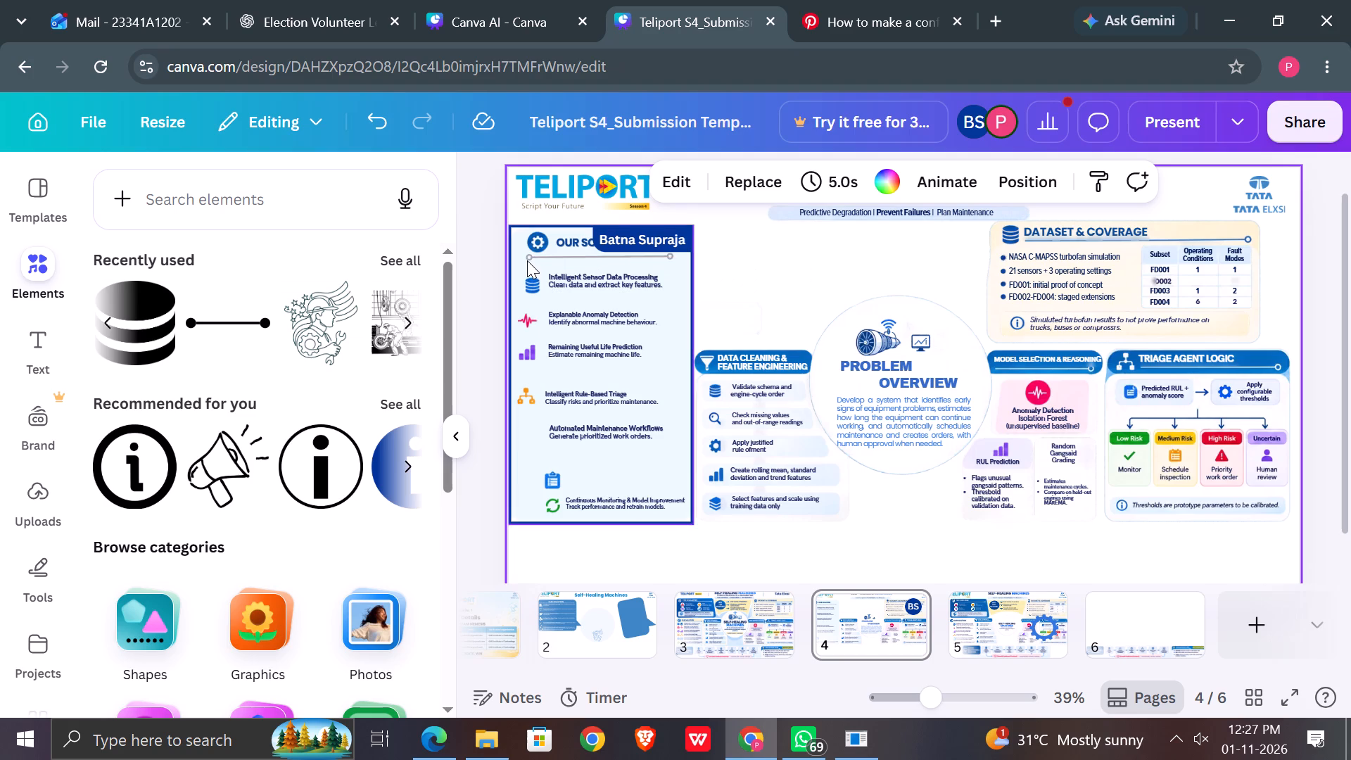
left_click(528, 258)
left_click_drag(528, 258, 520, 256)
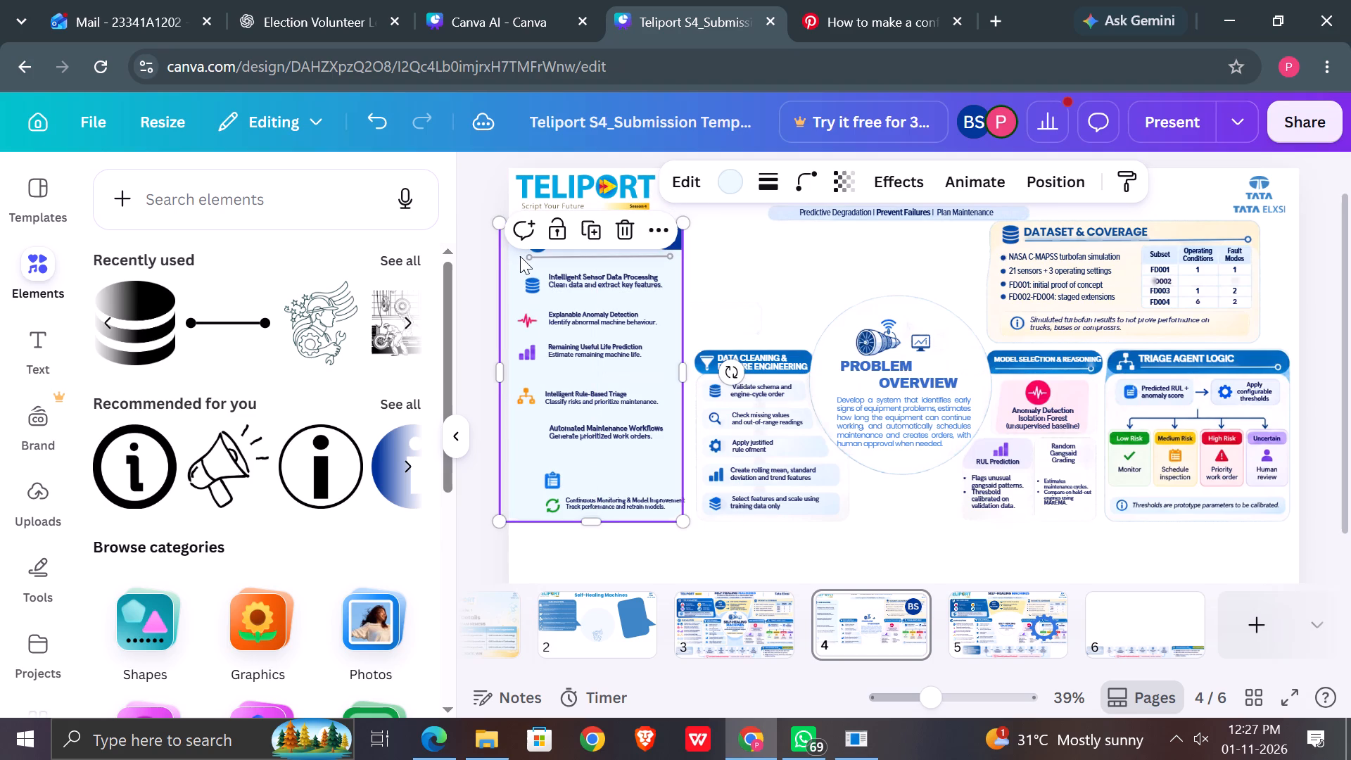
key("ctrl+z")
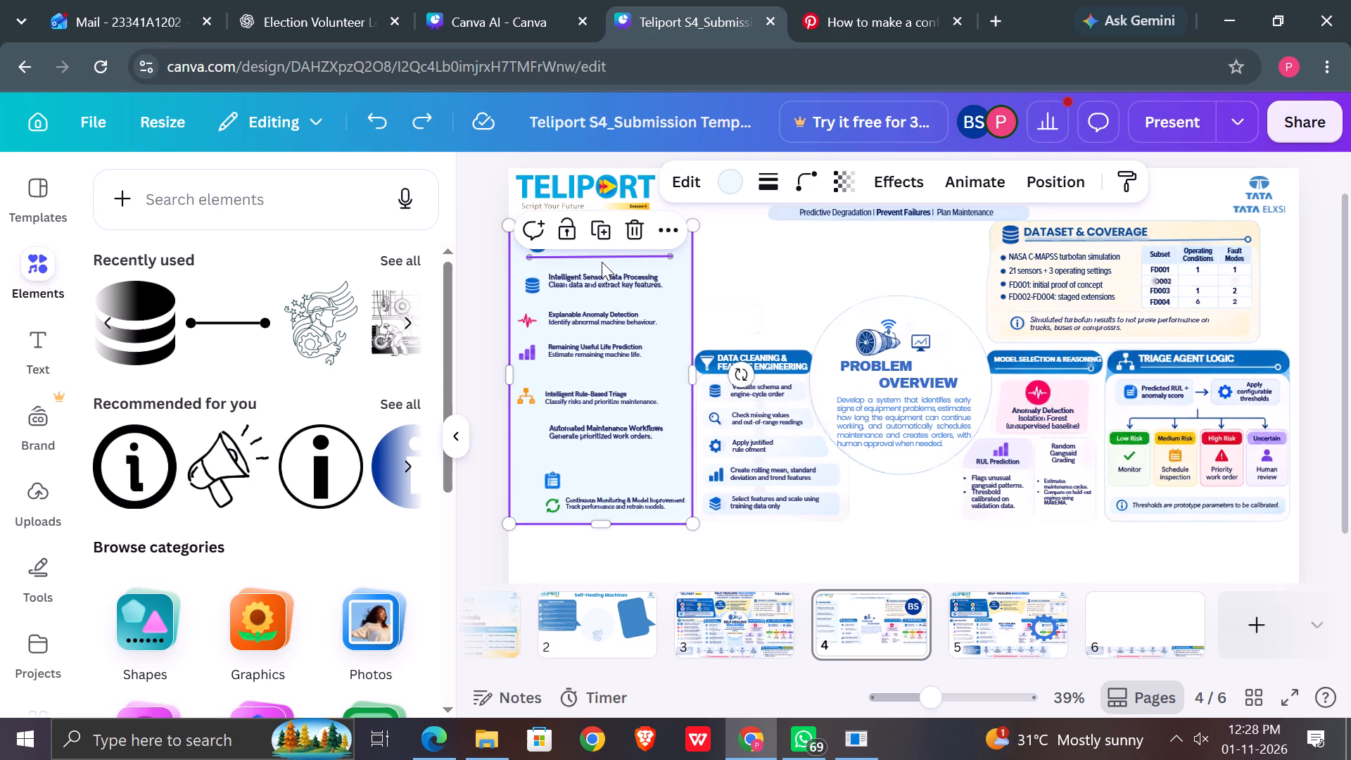
Reposition the gray line's left end slightly lower beneath the Our Solution gear icon, making the line about 364 long.
left_click(602, 262)
left_click(677, 255)
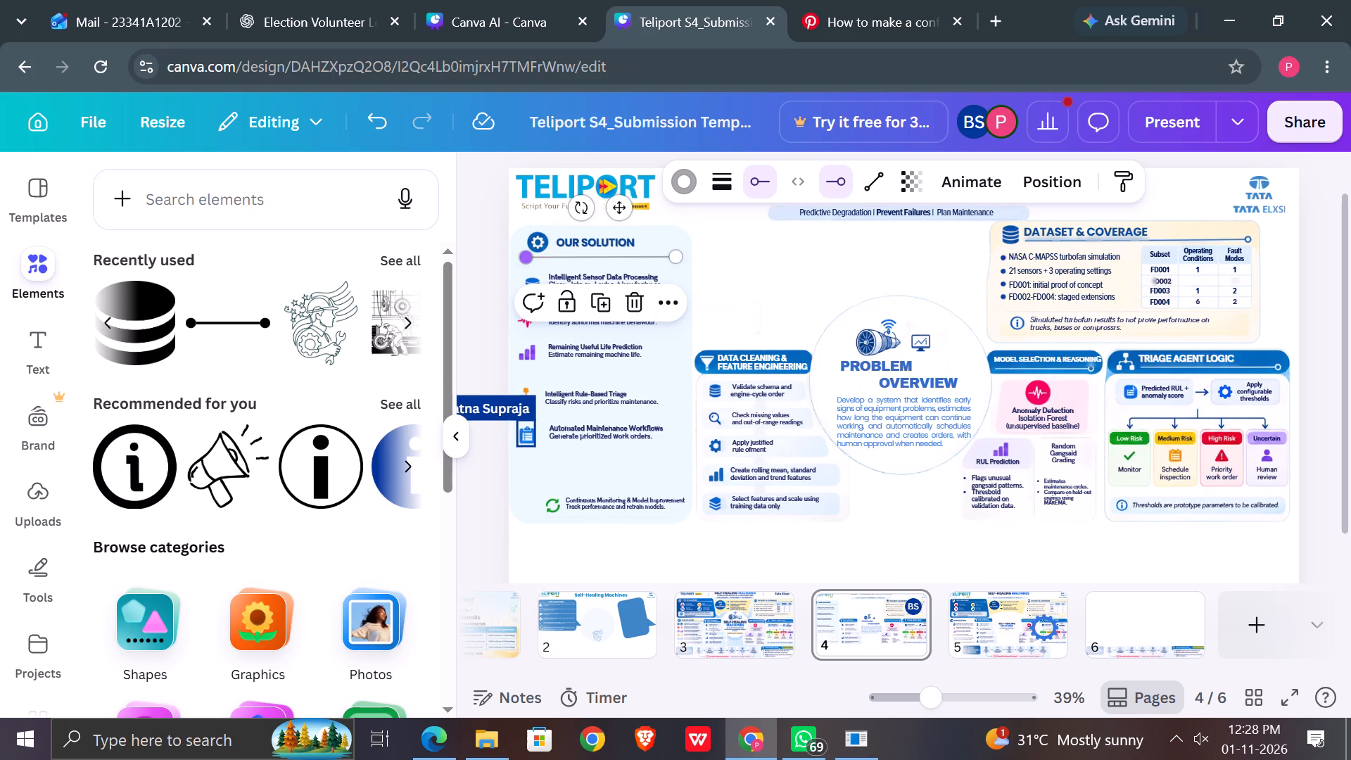
left_click_drag(524, 254, 517, 253)
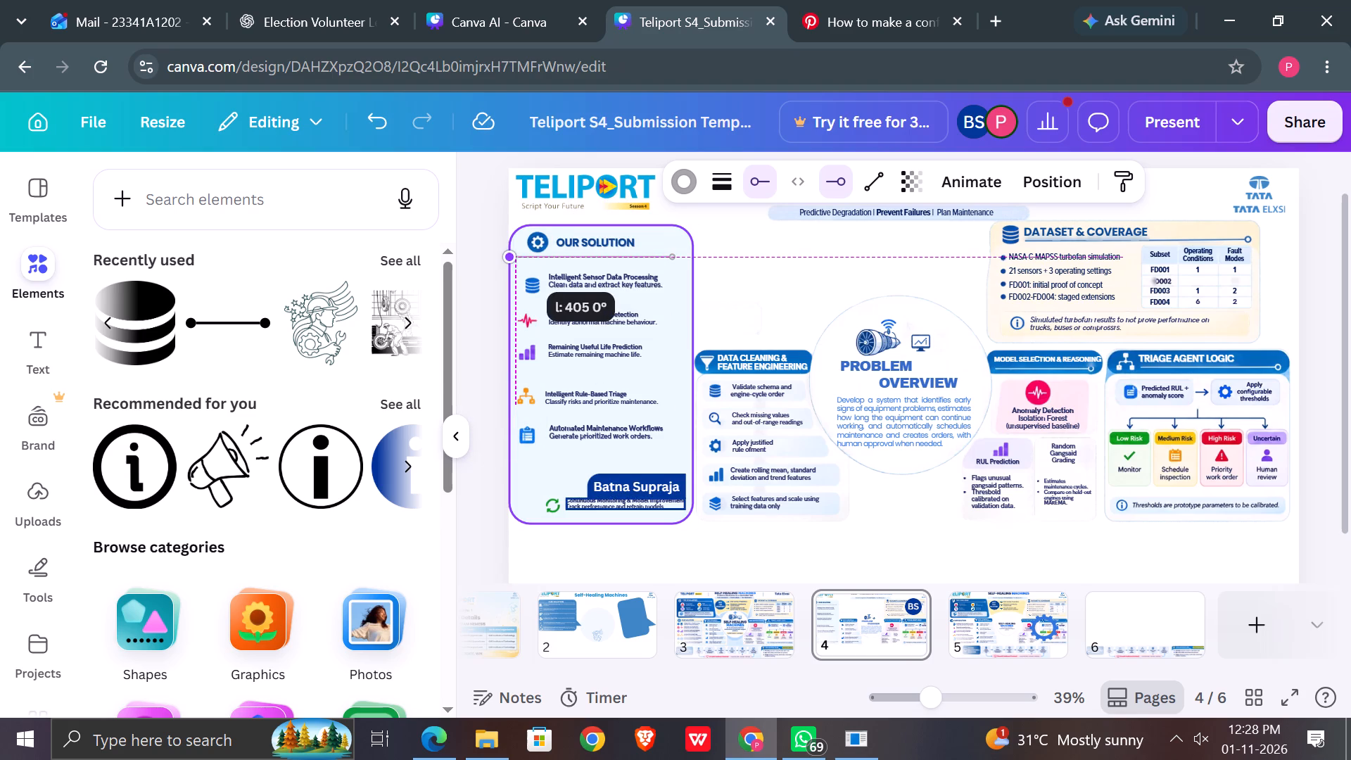
left_click_drag(517, 253, 522, 257)
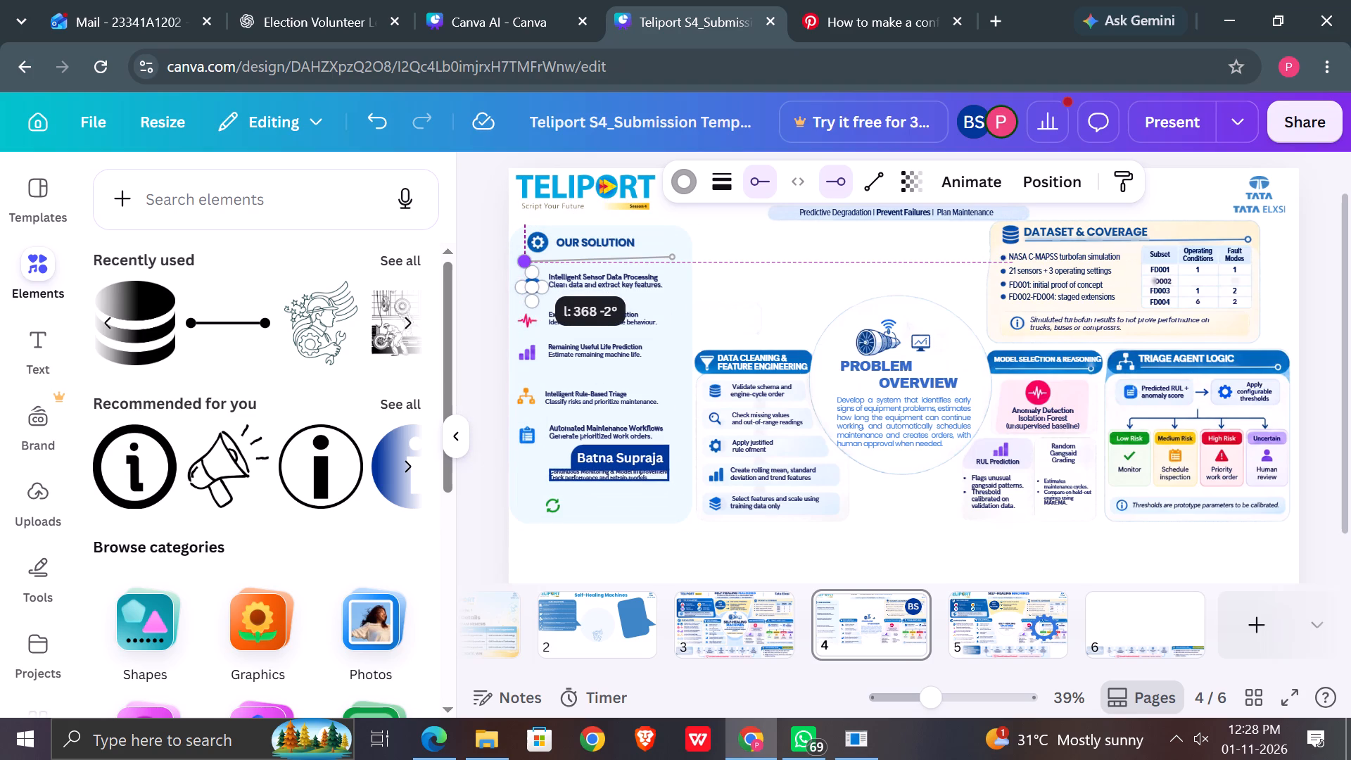
left_click_drag(522, 257, 522, 260)
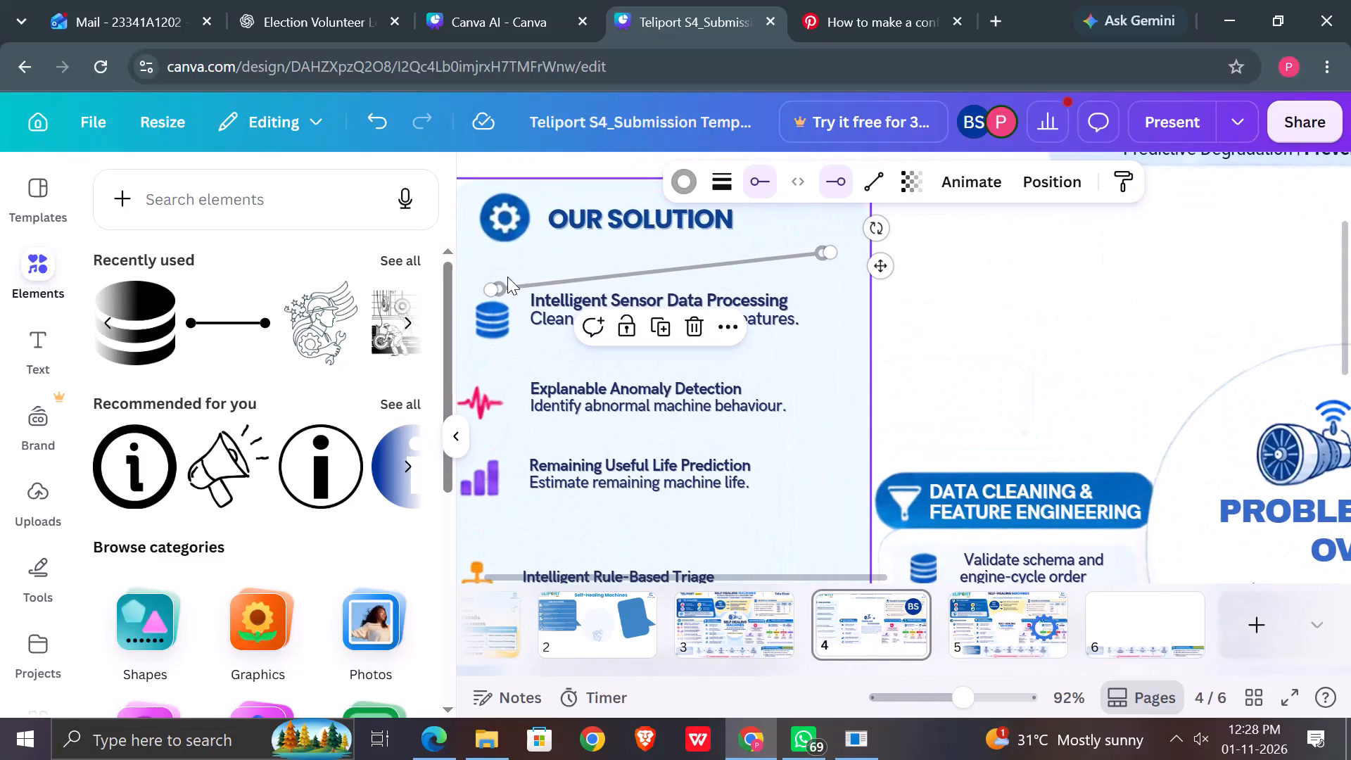
left_click_drag(488, 286, 476, 264)
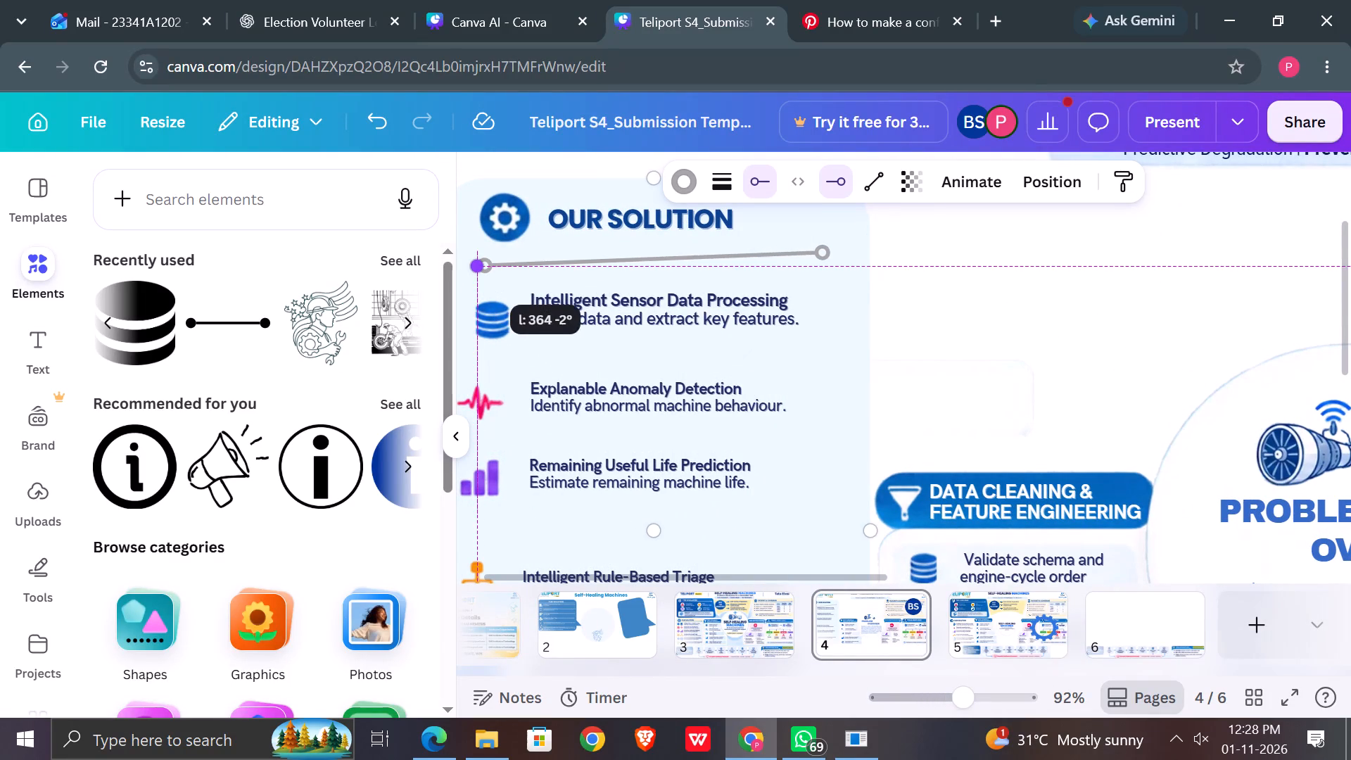
left_click_drag(476, 264, 476, 251)
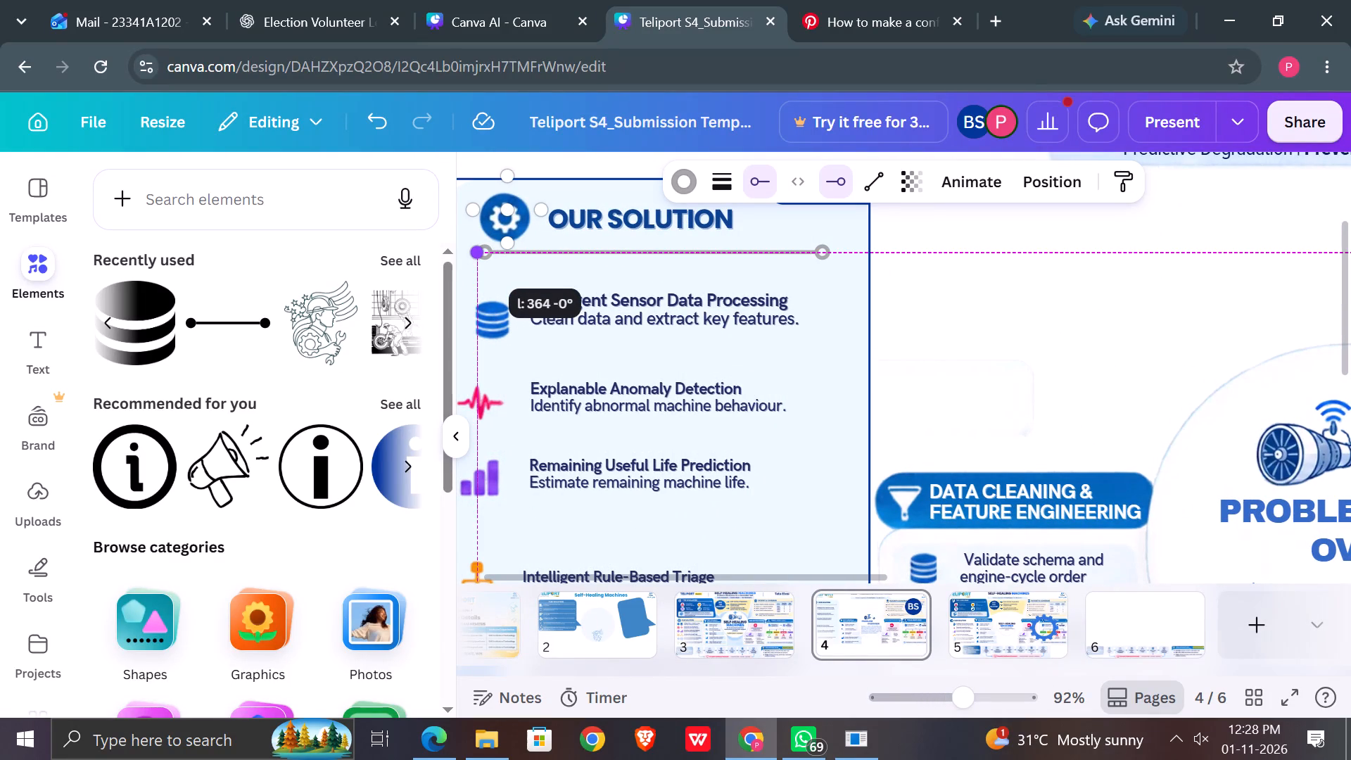
left_click_drag(476, 251, 476, 260)
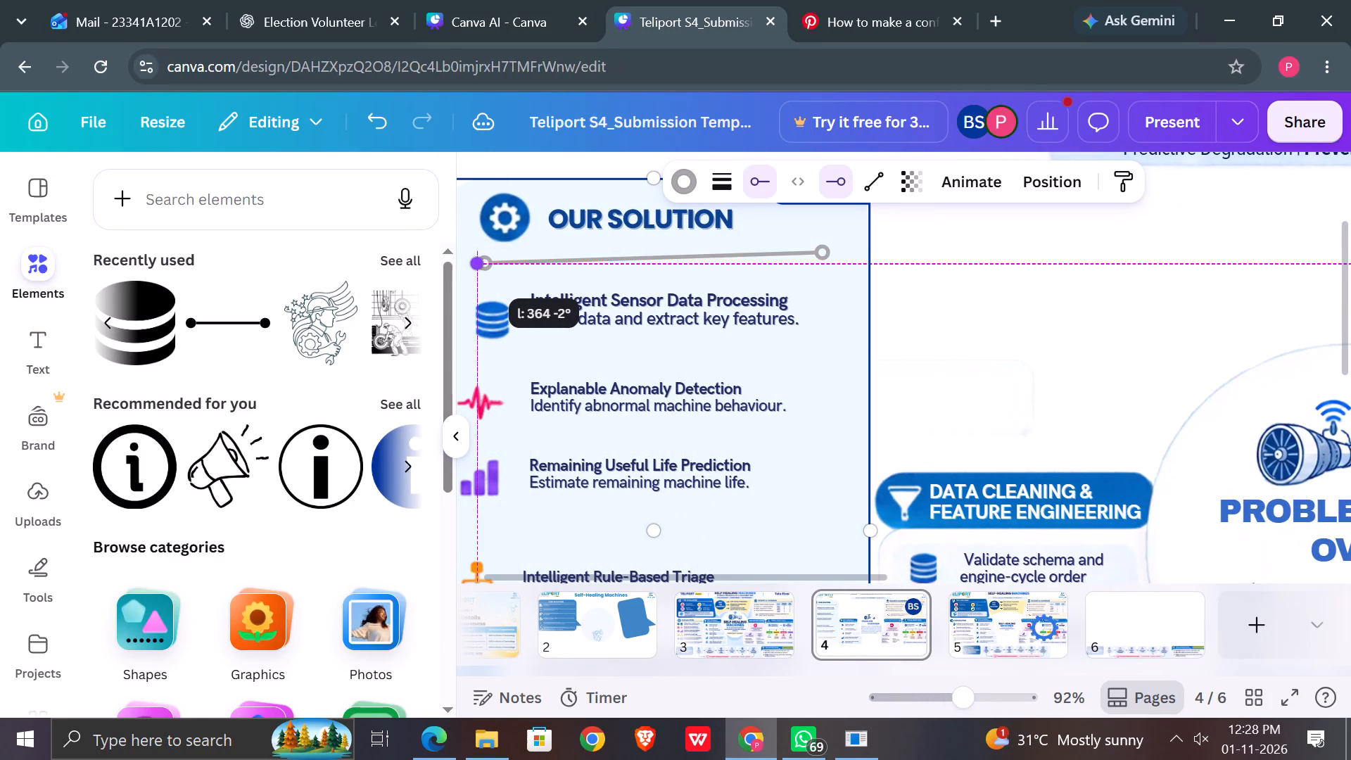
left_click_drag(476, 260, 476, 258)
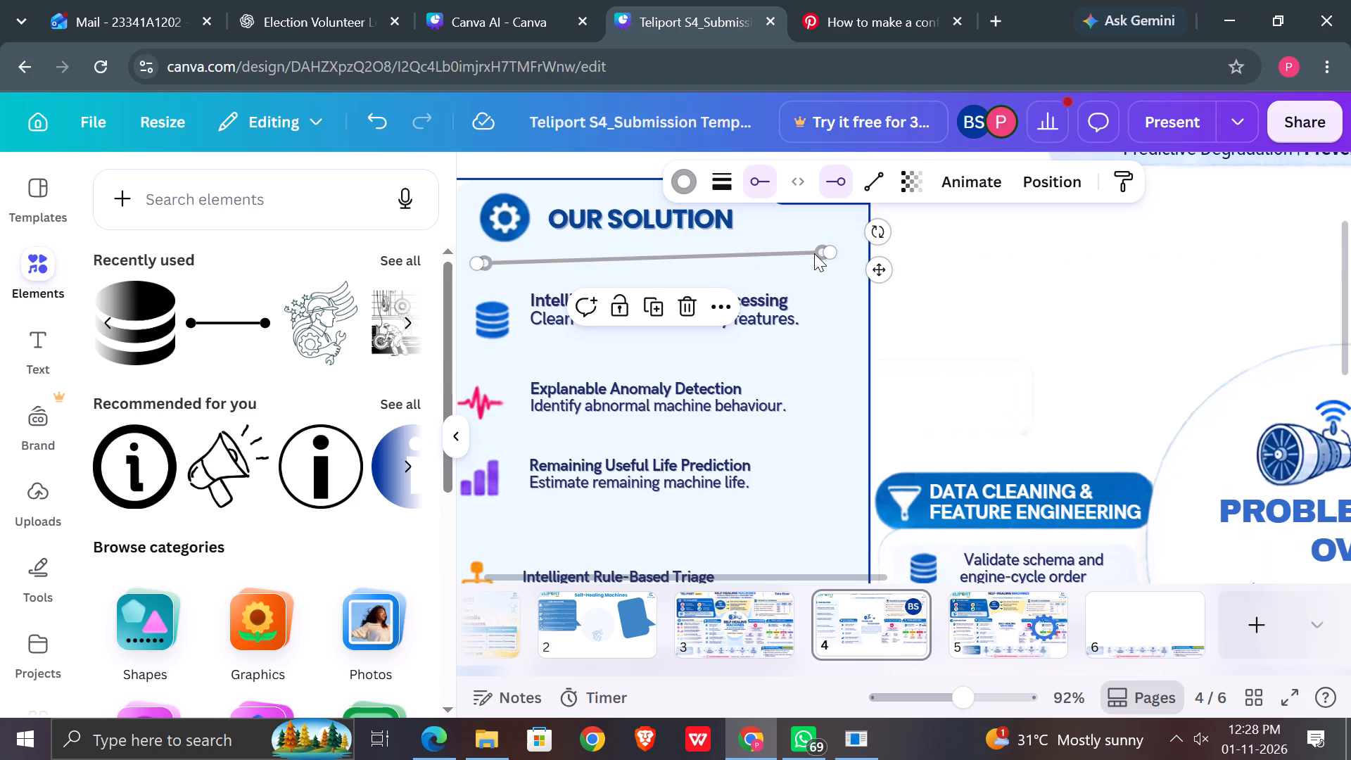
Level the gray line by lowering its right end, extend it slightly, and nudge the line into place beneath the Our Solution heading.
left_click_drag(825, 251, 825, 260)
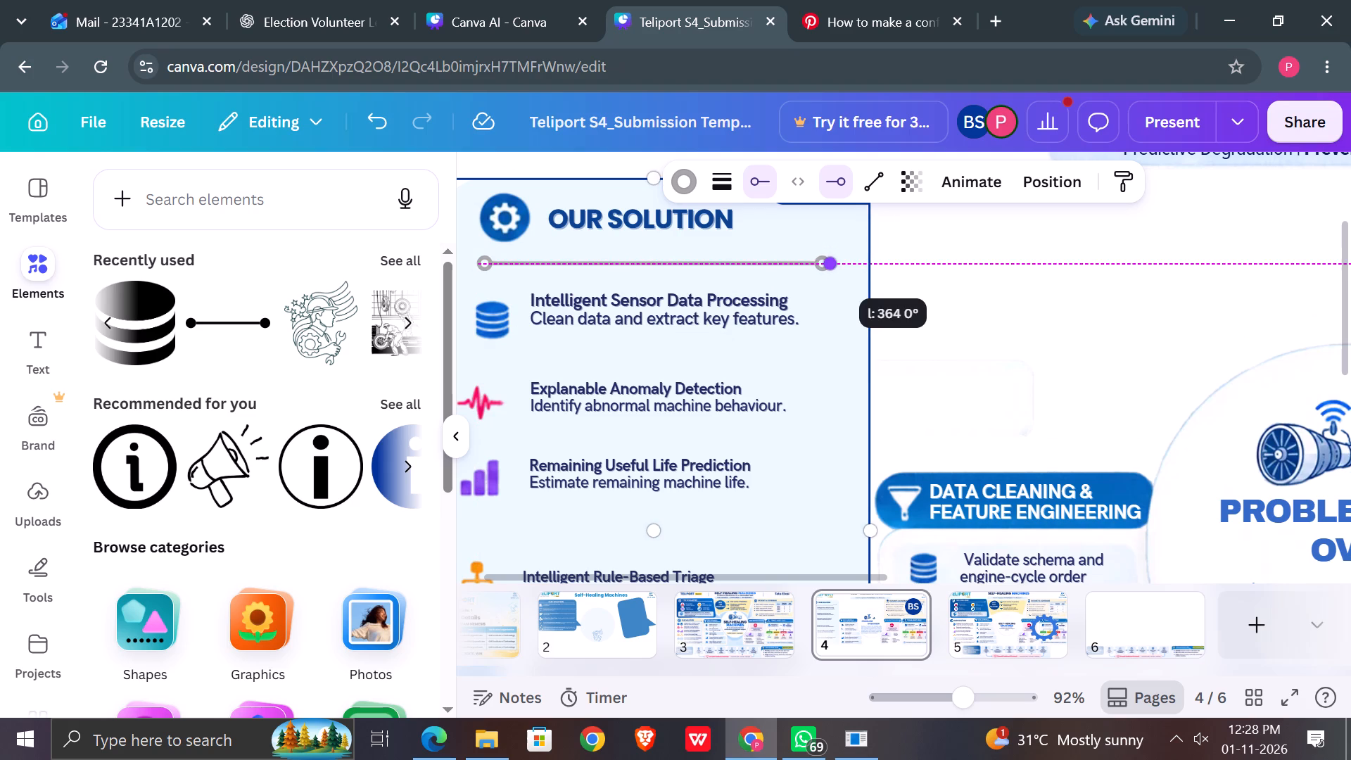
left_click_drag(825, 260, 825, 255)
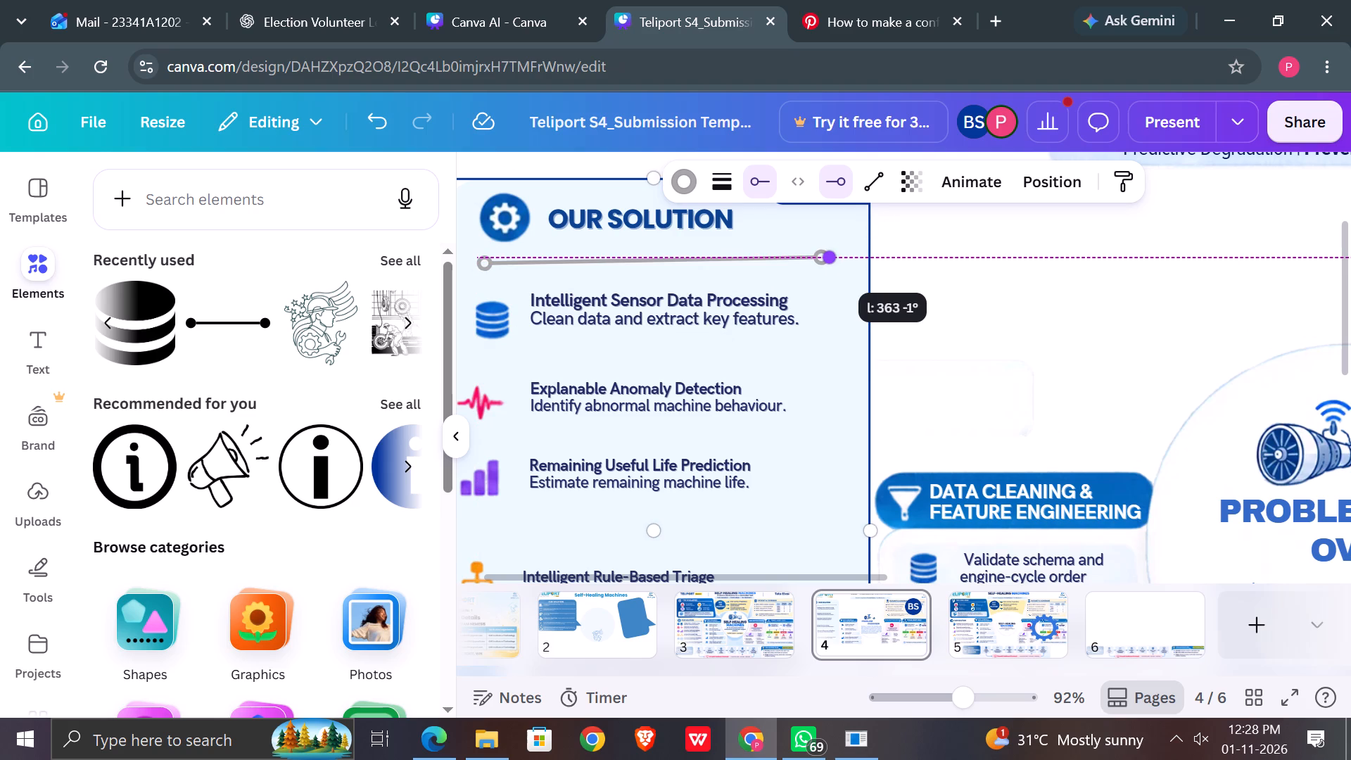
left_click_drag(825, 255, 824, 258)
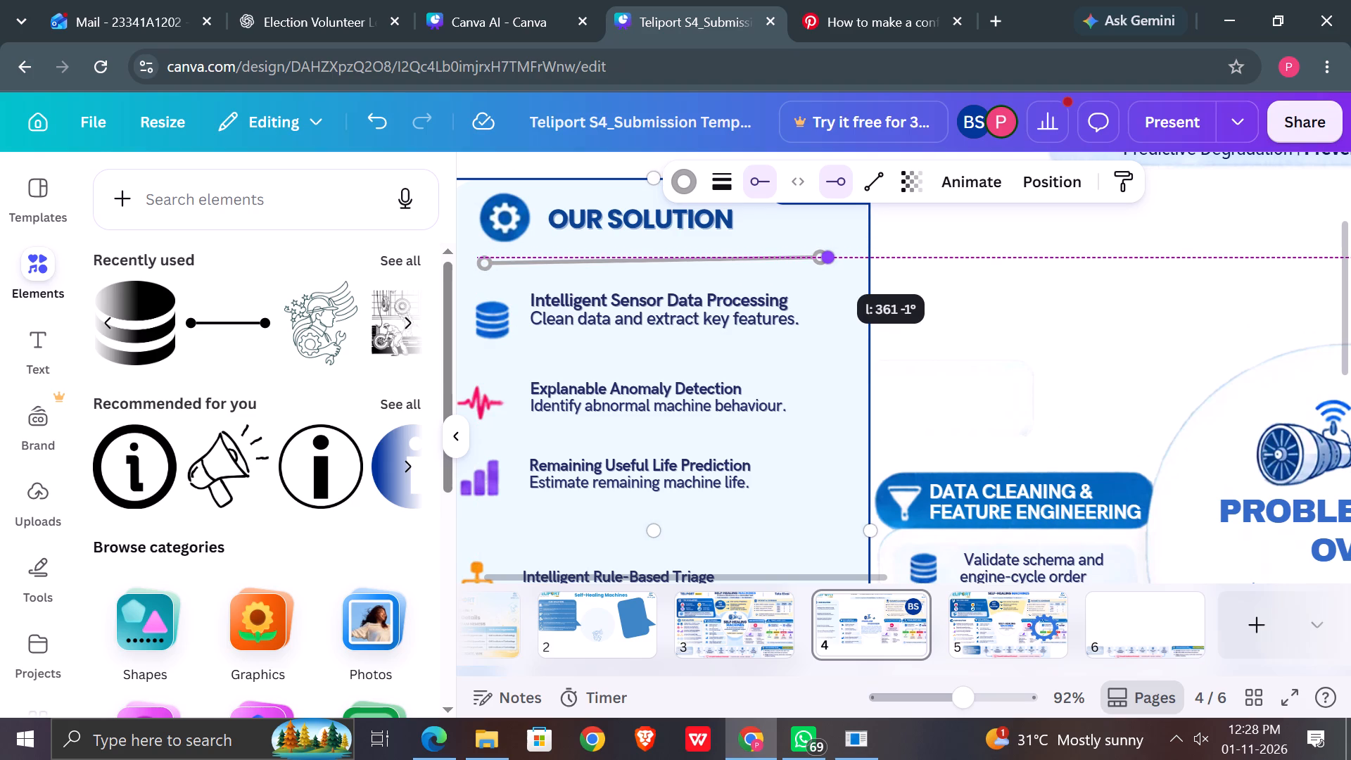
left_click_drag(824, 258, 826, 259)
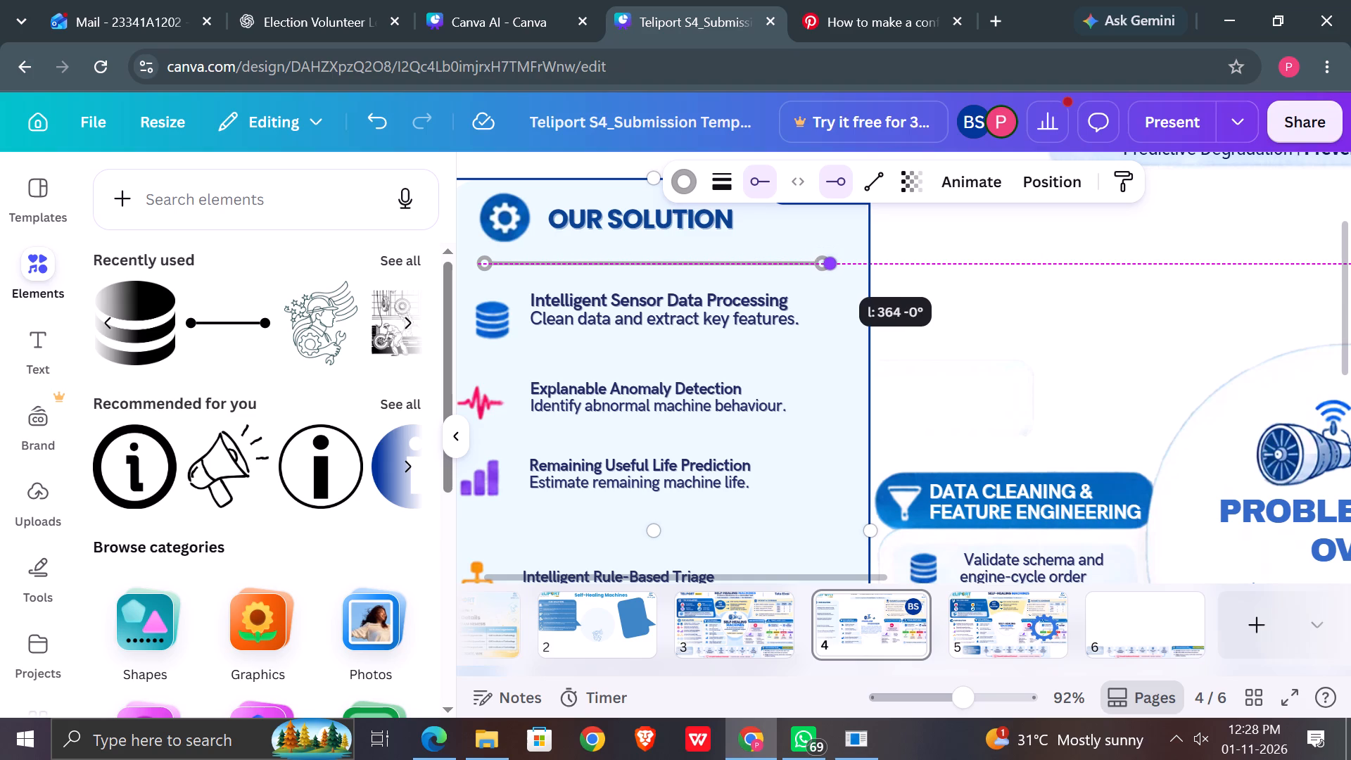
left_click_drag(826, 259, 837, 259)
left_click(890, 286)
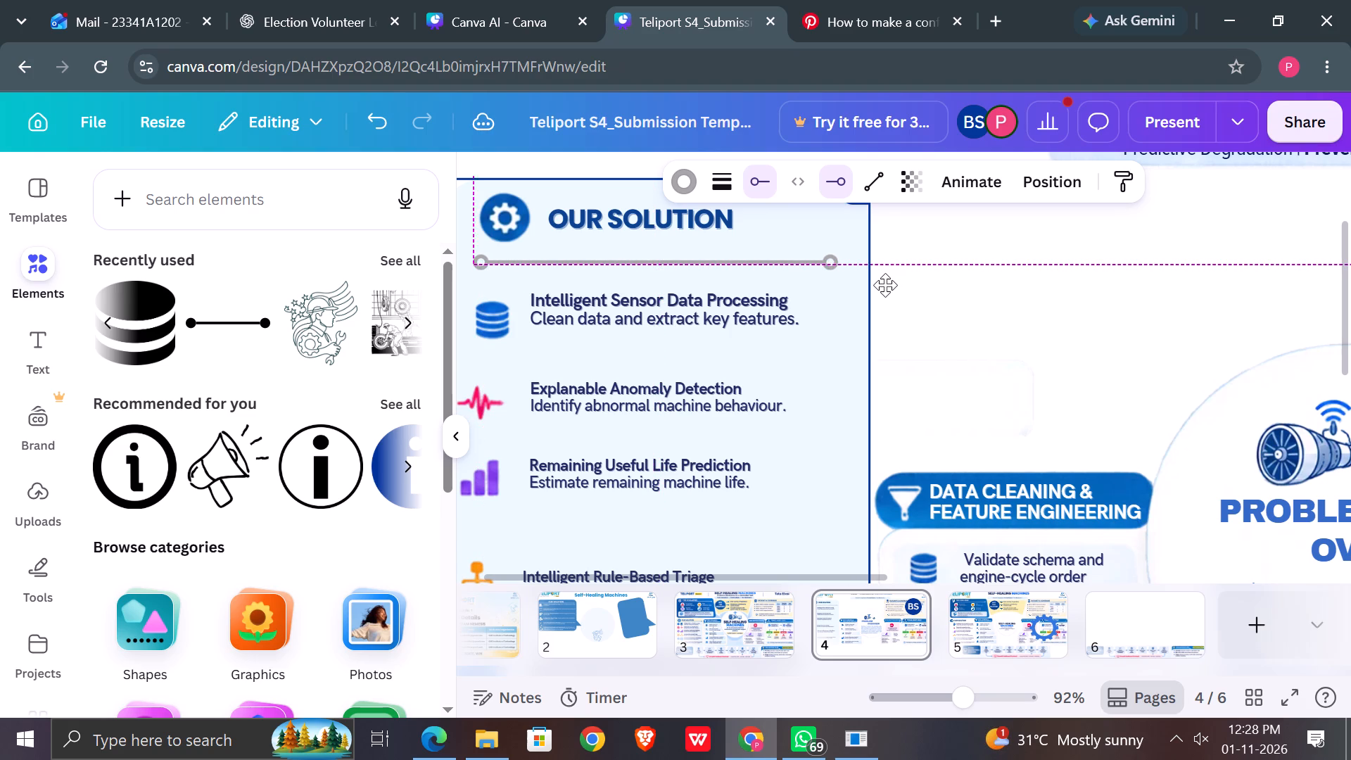
left_click(1030, 328)
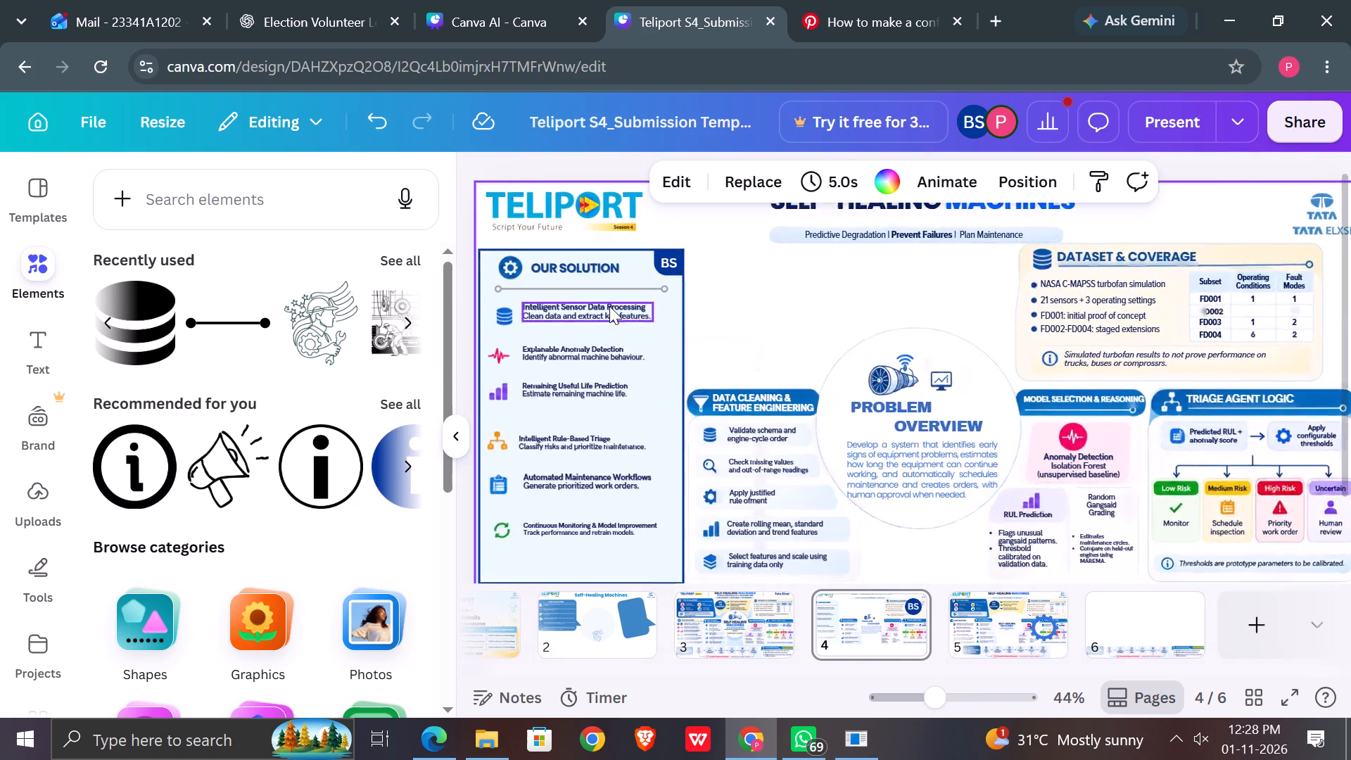
Extend both ends of the gray divider line beneath the Our Solution heading so it spans more of the panel's width.
scroll(609, 306, "right", 4)
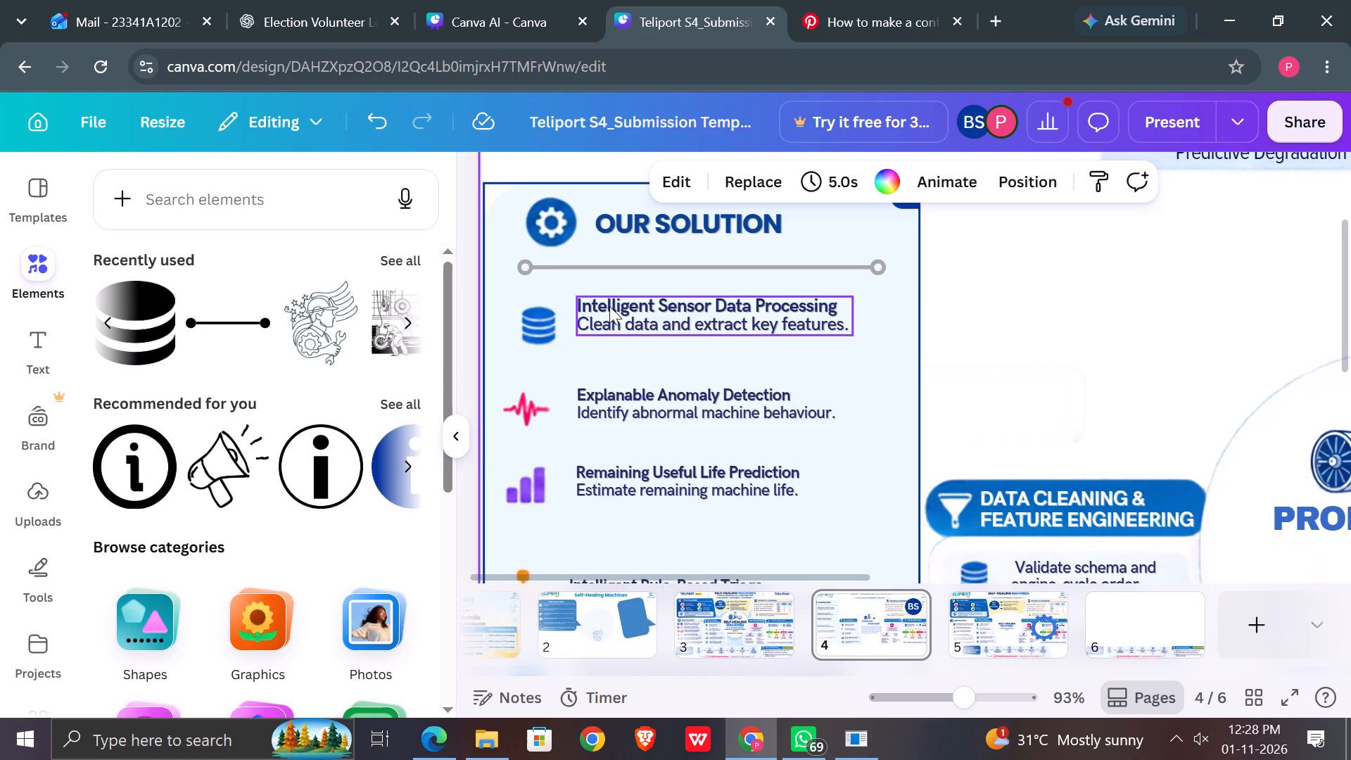
left_click(522, 264)
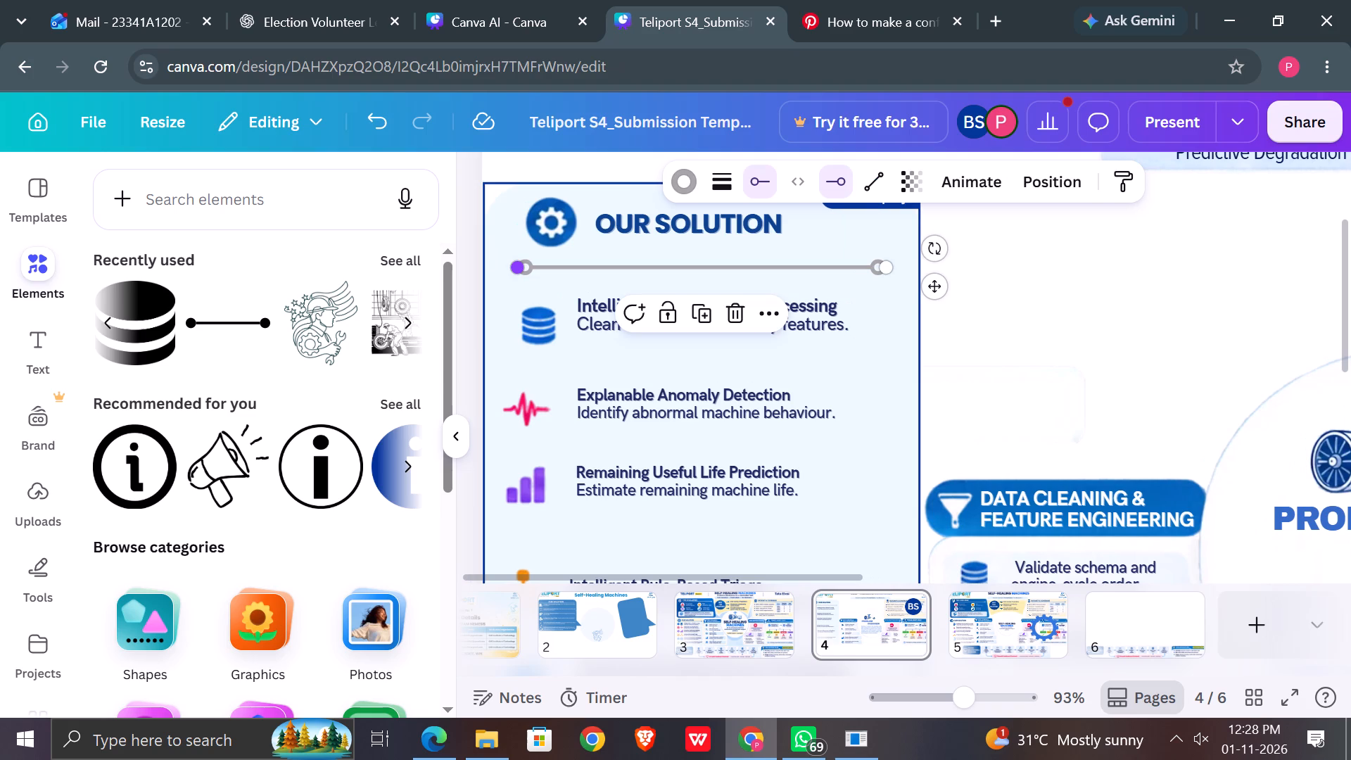
left_click_drag(524, 268, 511, 267)
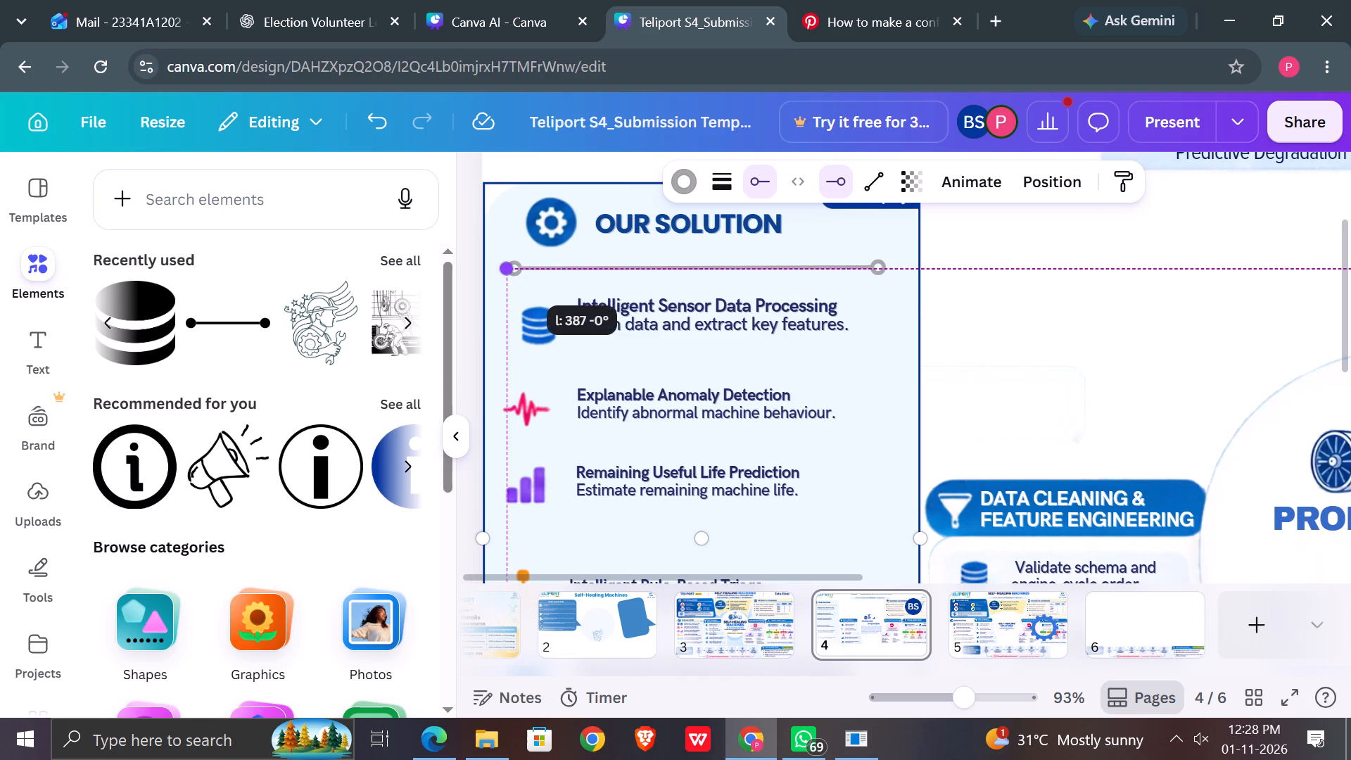
left_click_drag(511, 267, 507, 264)
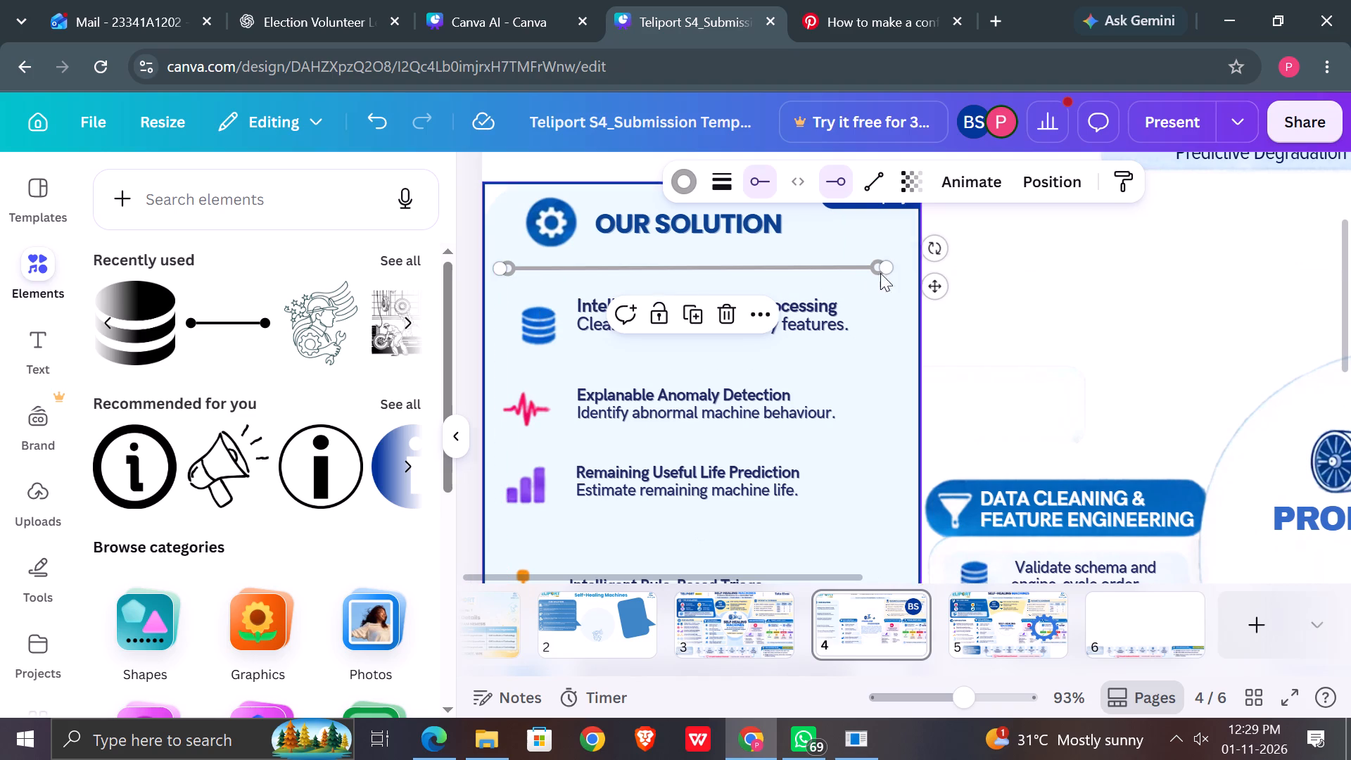
left_click_drag(892, 265, 900, 267)
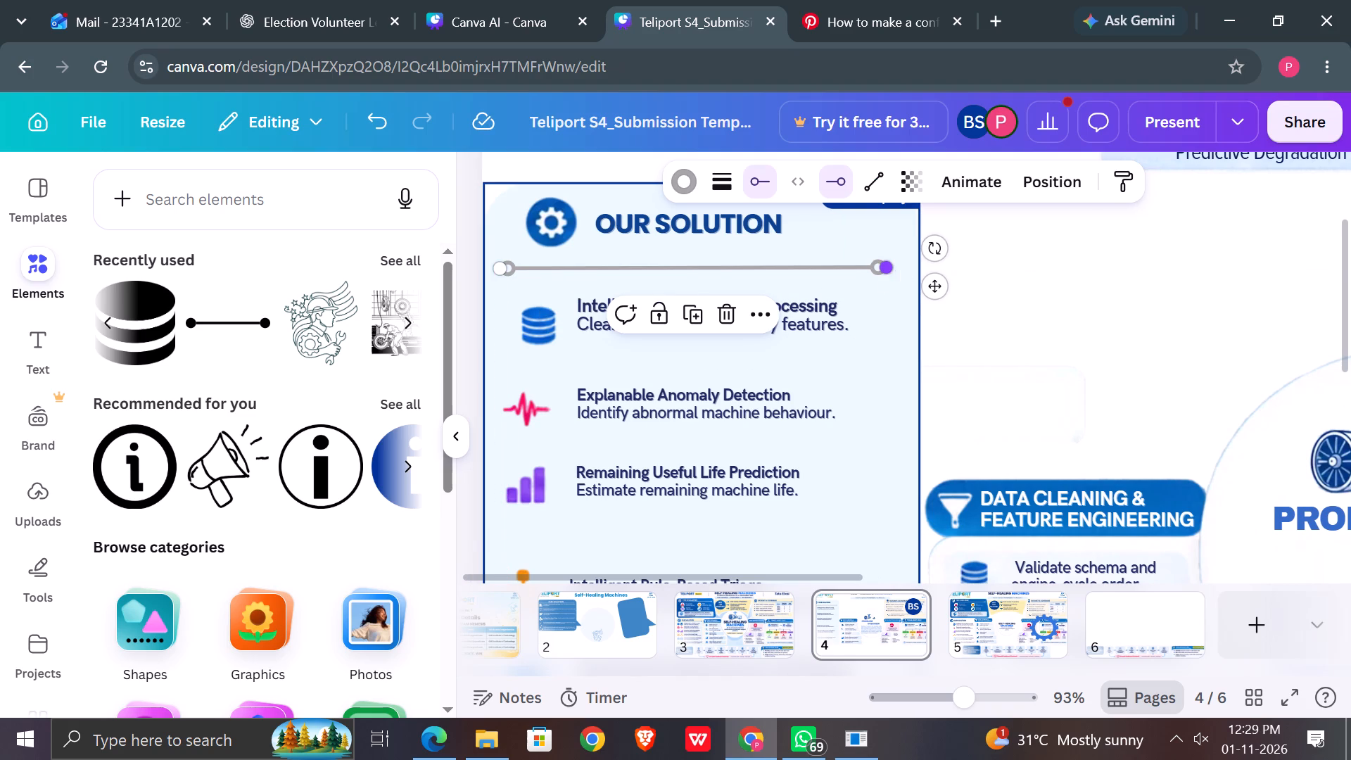
left_click_drag(900, 267, 907, 266)
left_click(1054, 337)
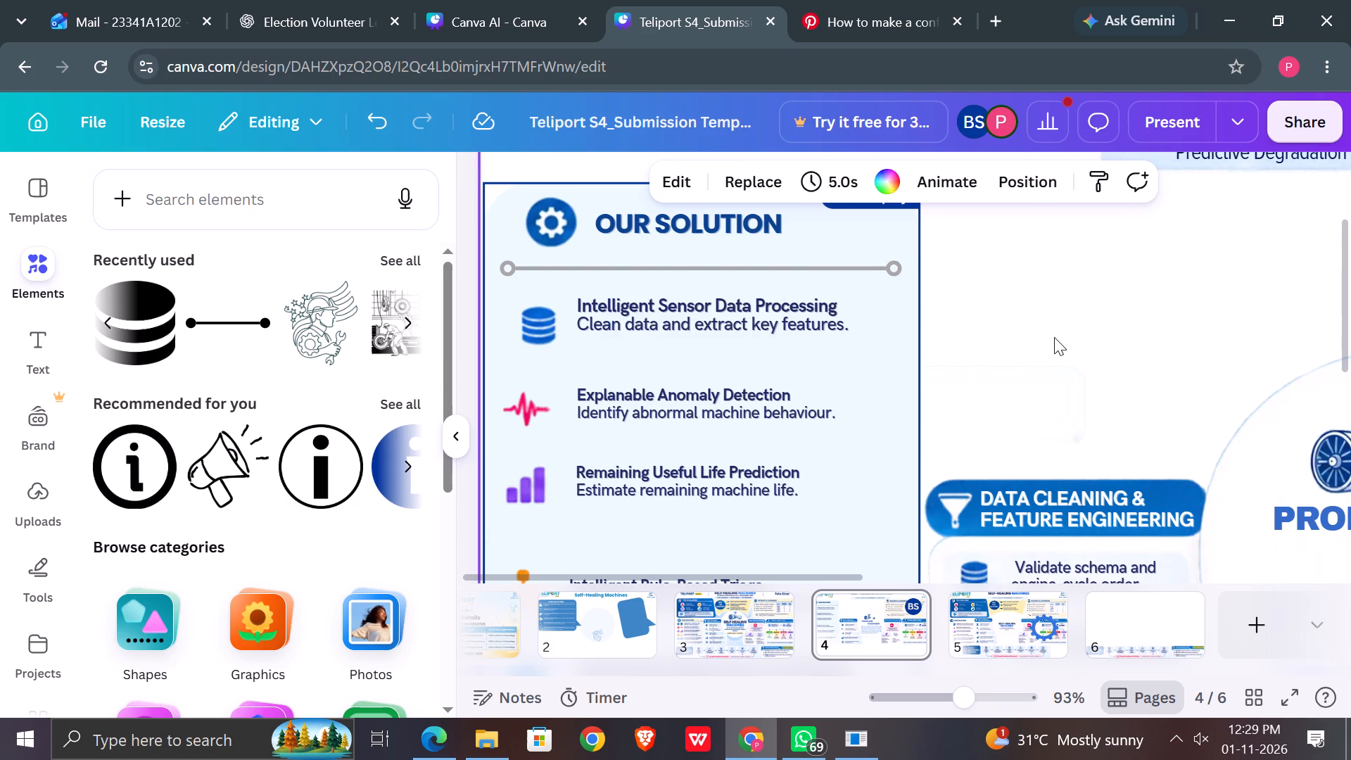
Review the blue solution callout's text on page 2, and return to the poster on page 4.
scroll(1054, 337, "down", 1)
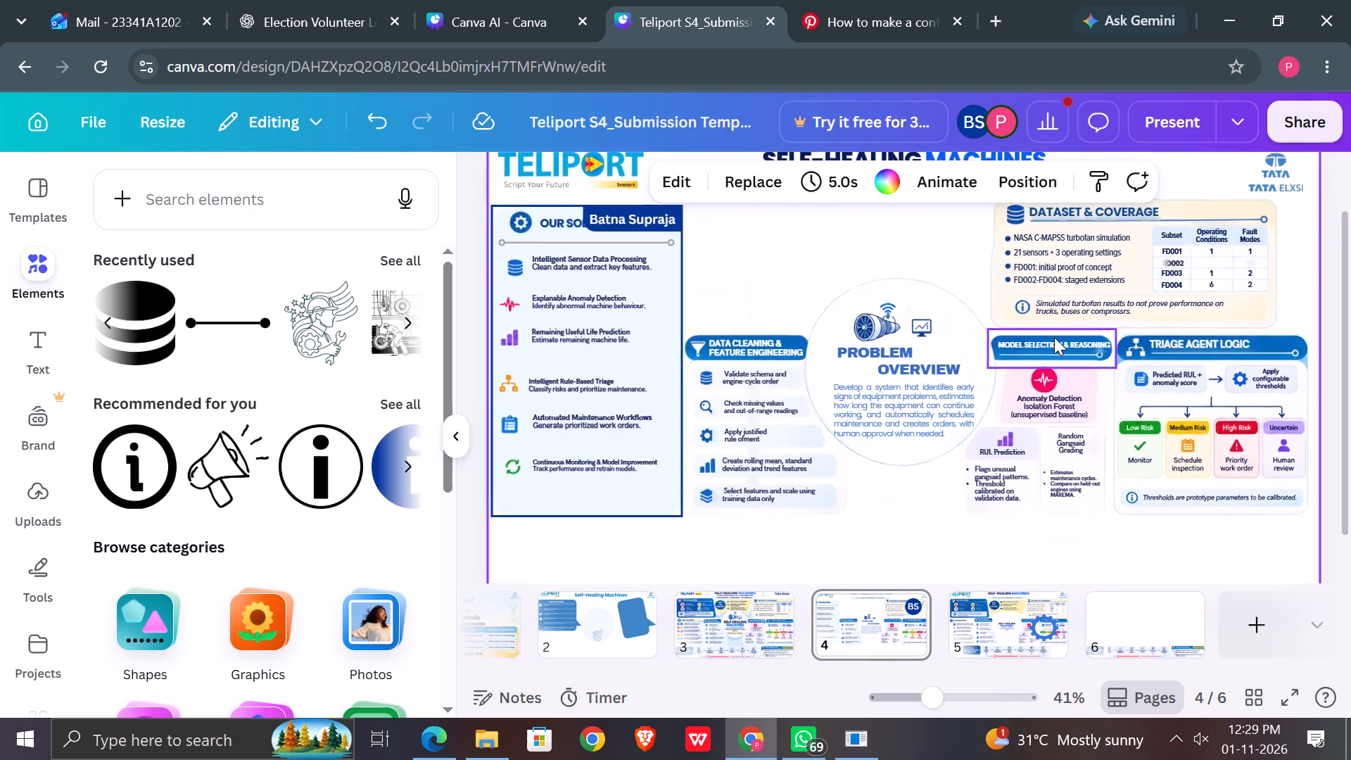
scroll(1054, 337, "right", 1)
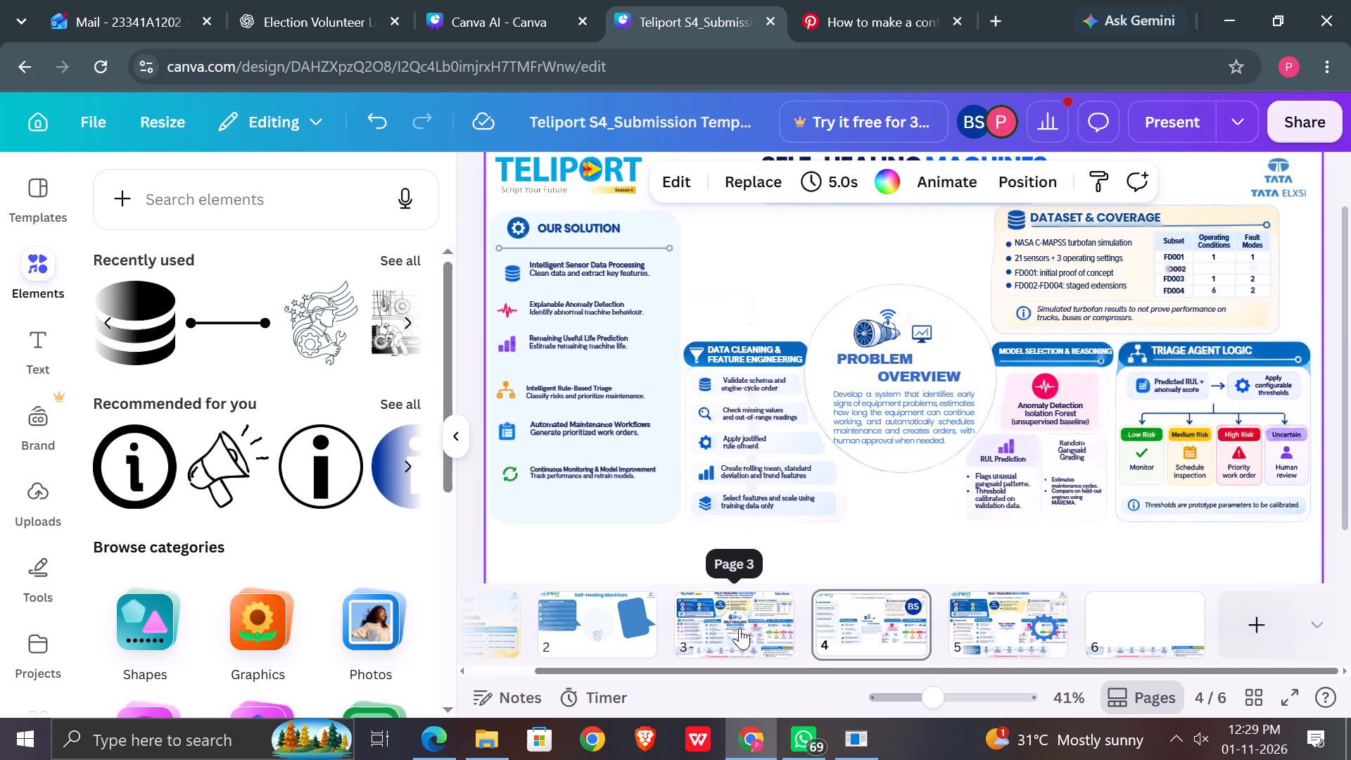
left_click(619, 627)
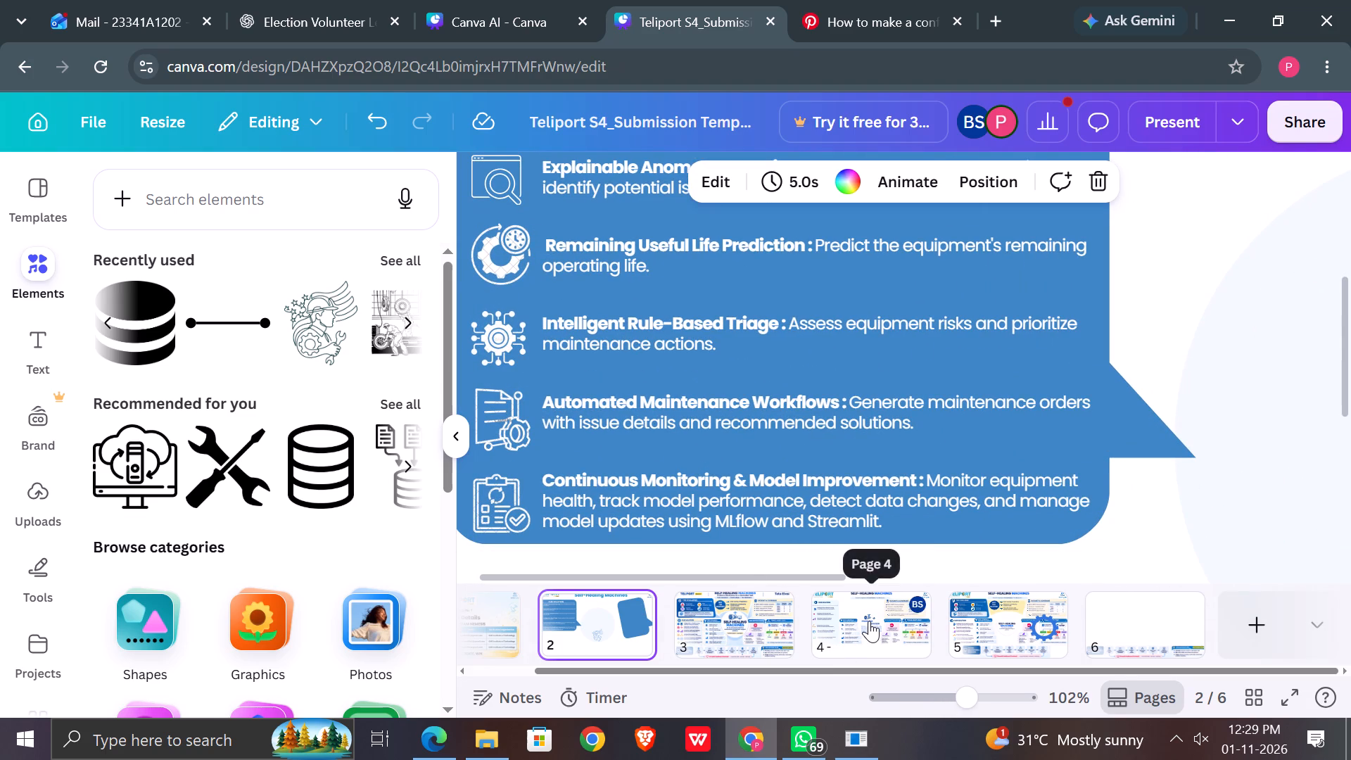
left_click(869, 621)
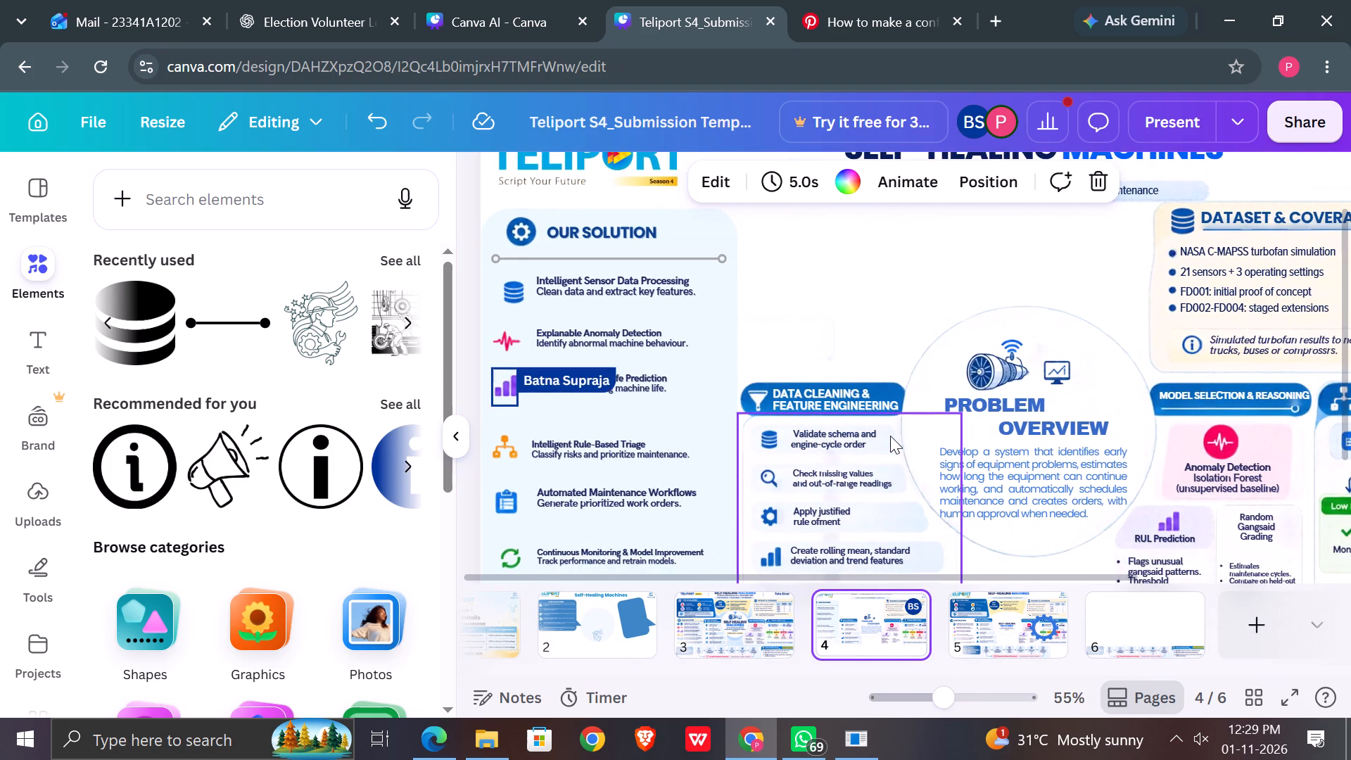
Narrow the pale blue shape behind the Explanable Anomaly Detection item to about 352 wide.
scroll(890, 436, "down", 1)
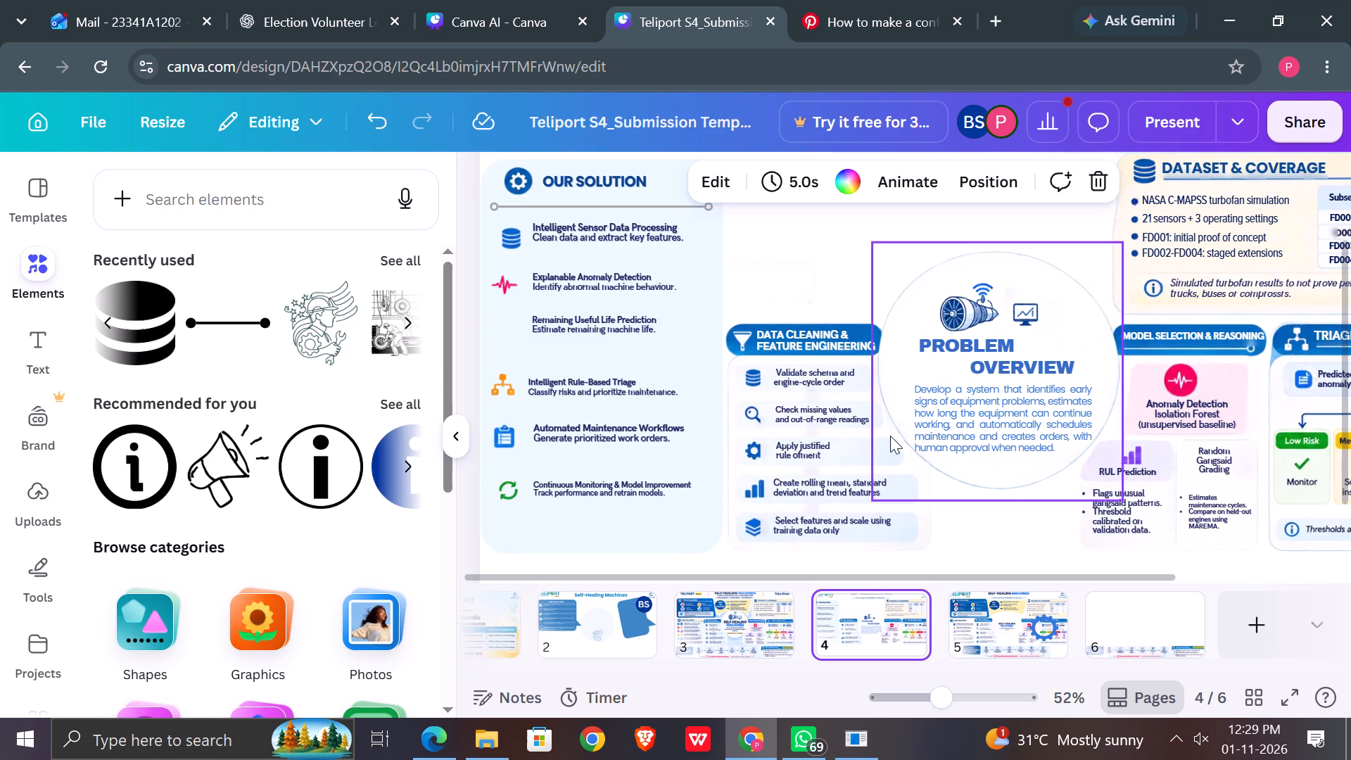
scroll(890, 436, "up", 1)
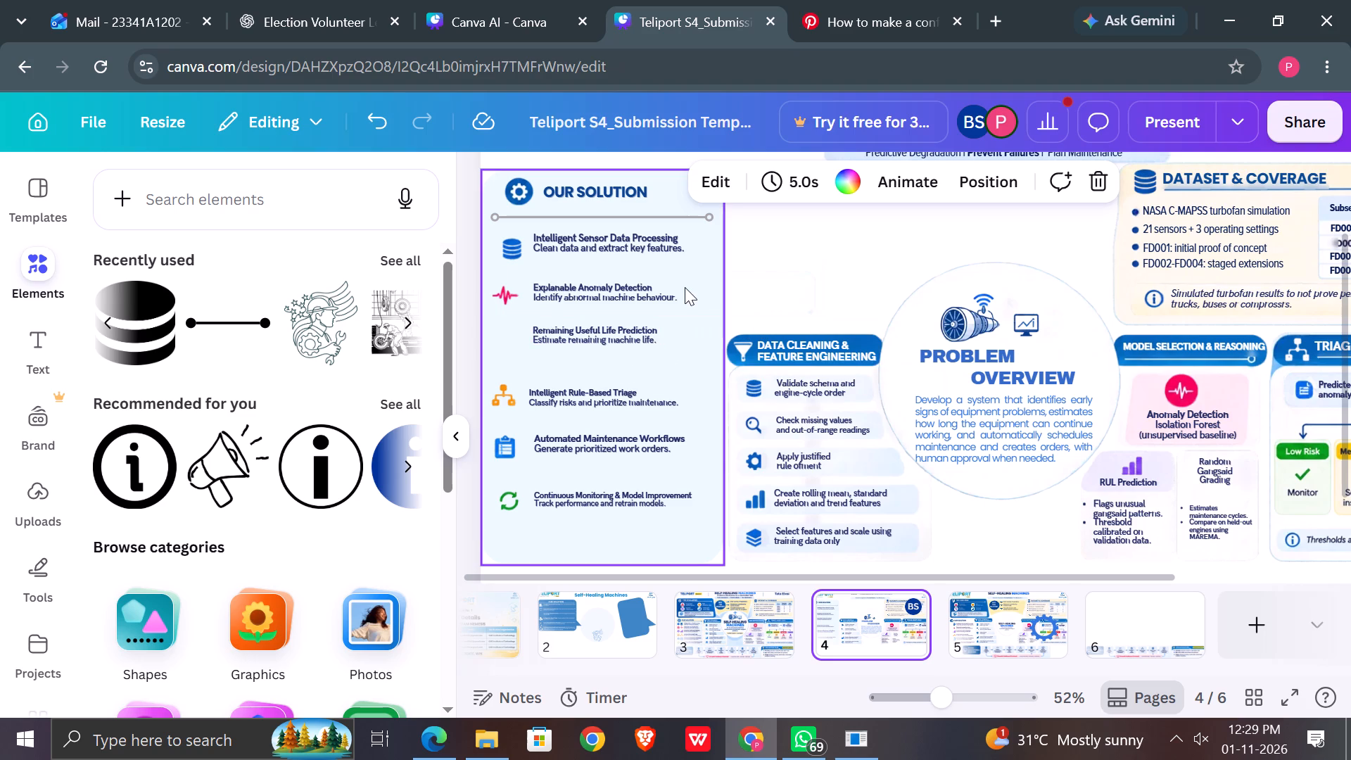
left_click(744, 300)
left_click_drag(828, 291, 774, 282)
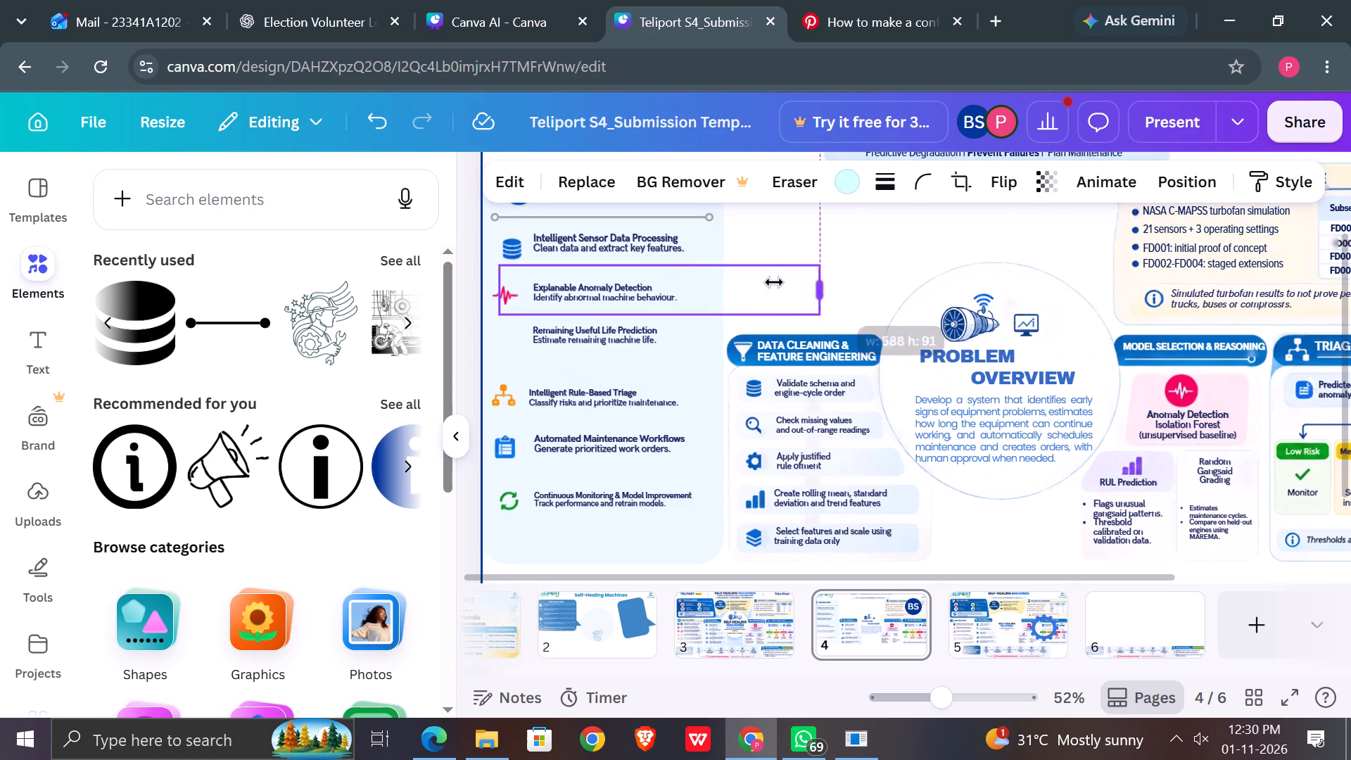
left_click_drag(774, 282, 695, 296)
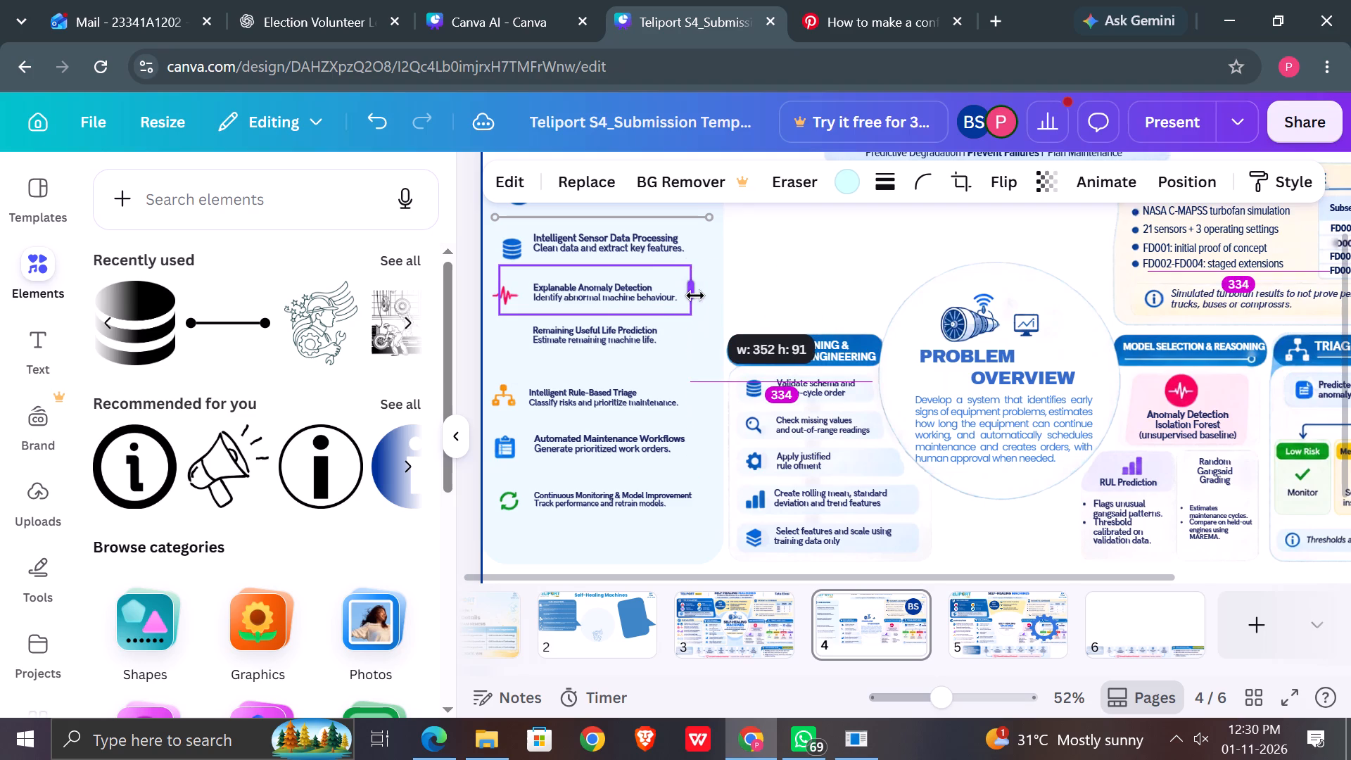
left_click(789, 311)
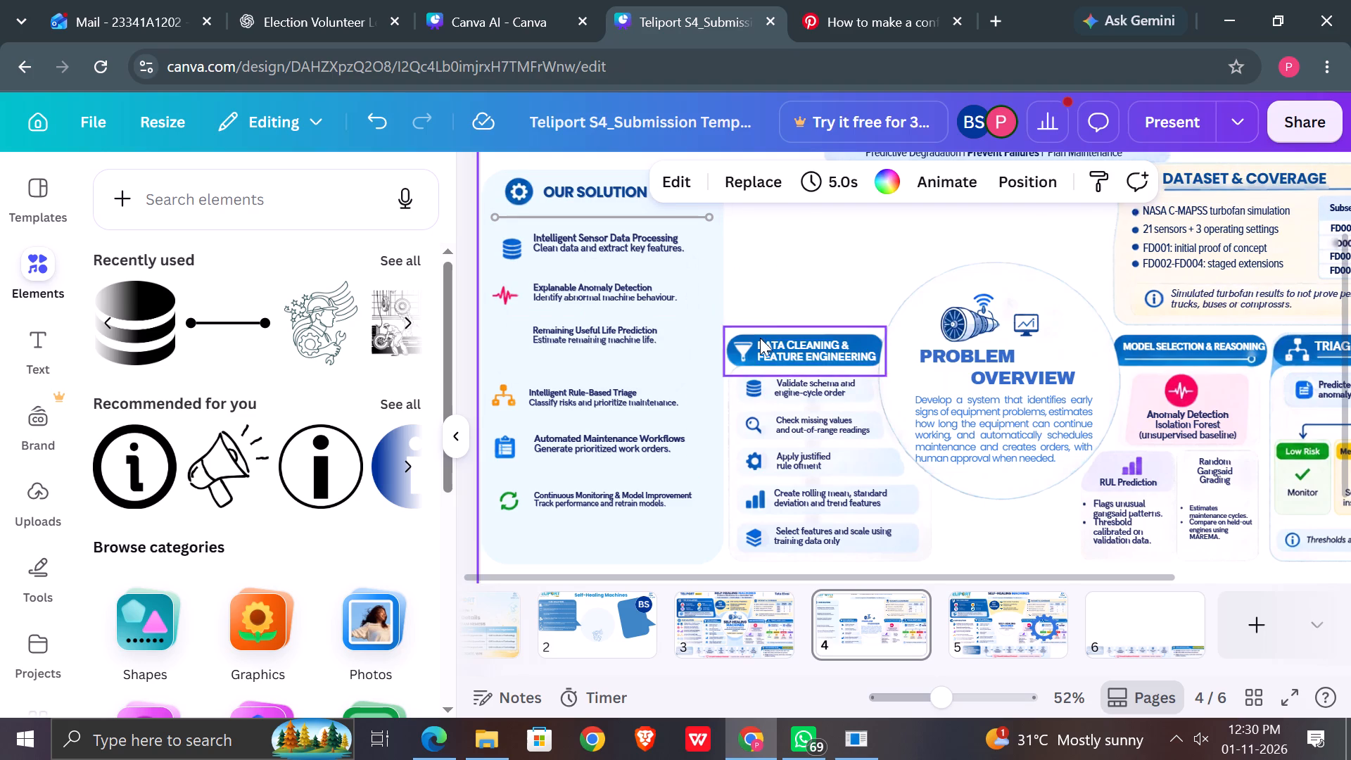
Group the Data Cleaning & Feature Engineering heading with its banner and funnel icon, and move it up beside the top of Our Solution.
left_click_drag(736, 315, 819, 360)
left_click(738, 276)
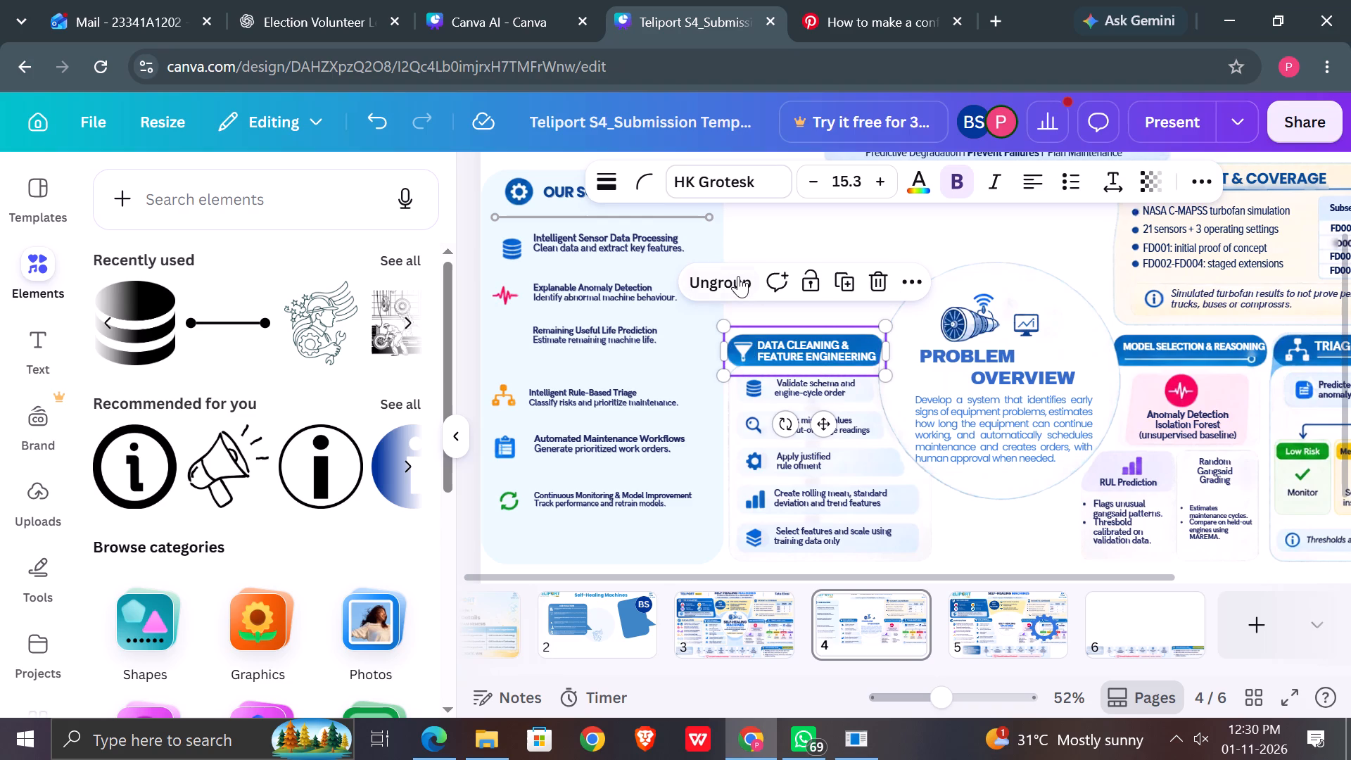
left_click_drag(823, 425, 824, 308)
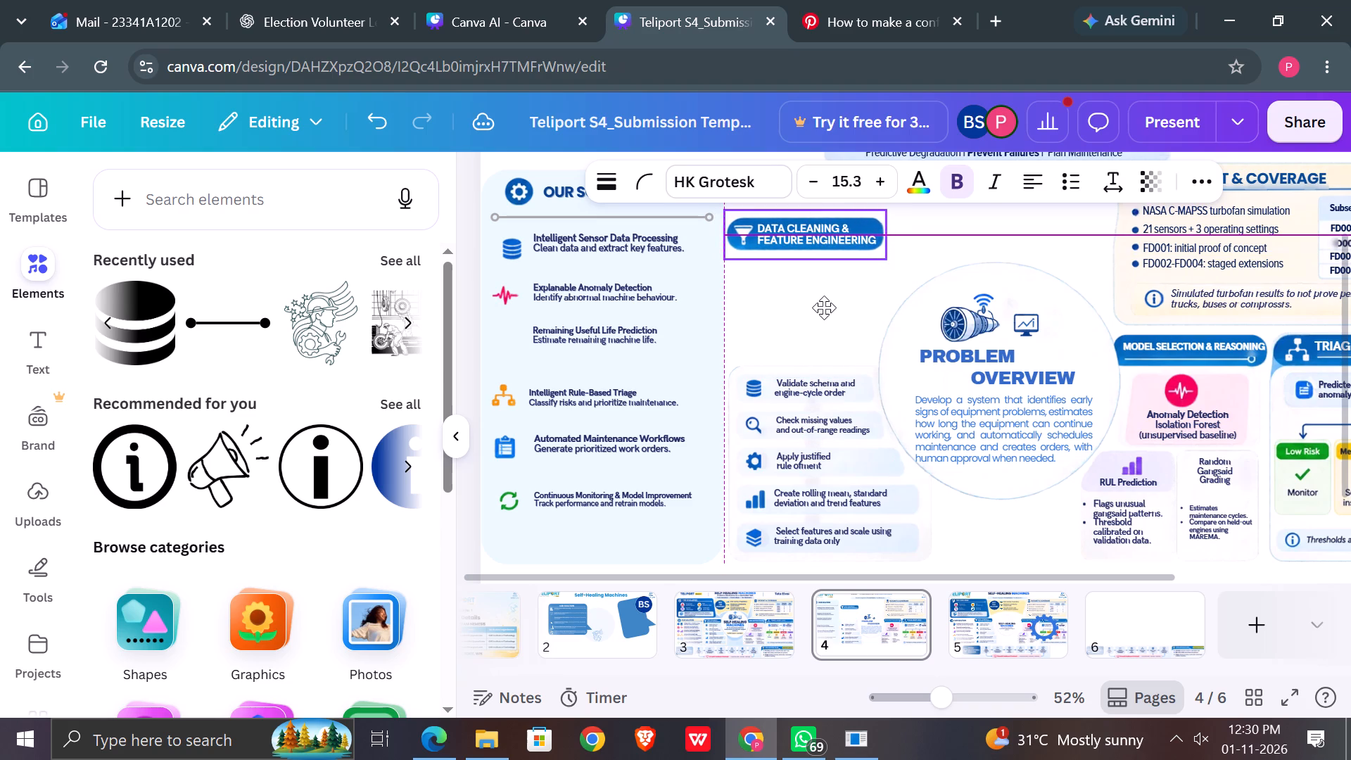
left_click_drag(824, 308, 827, 308)
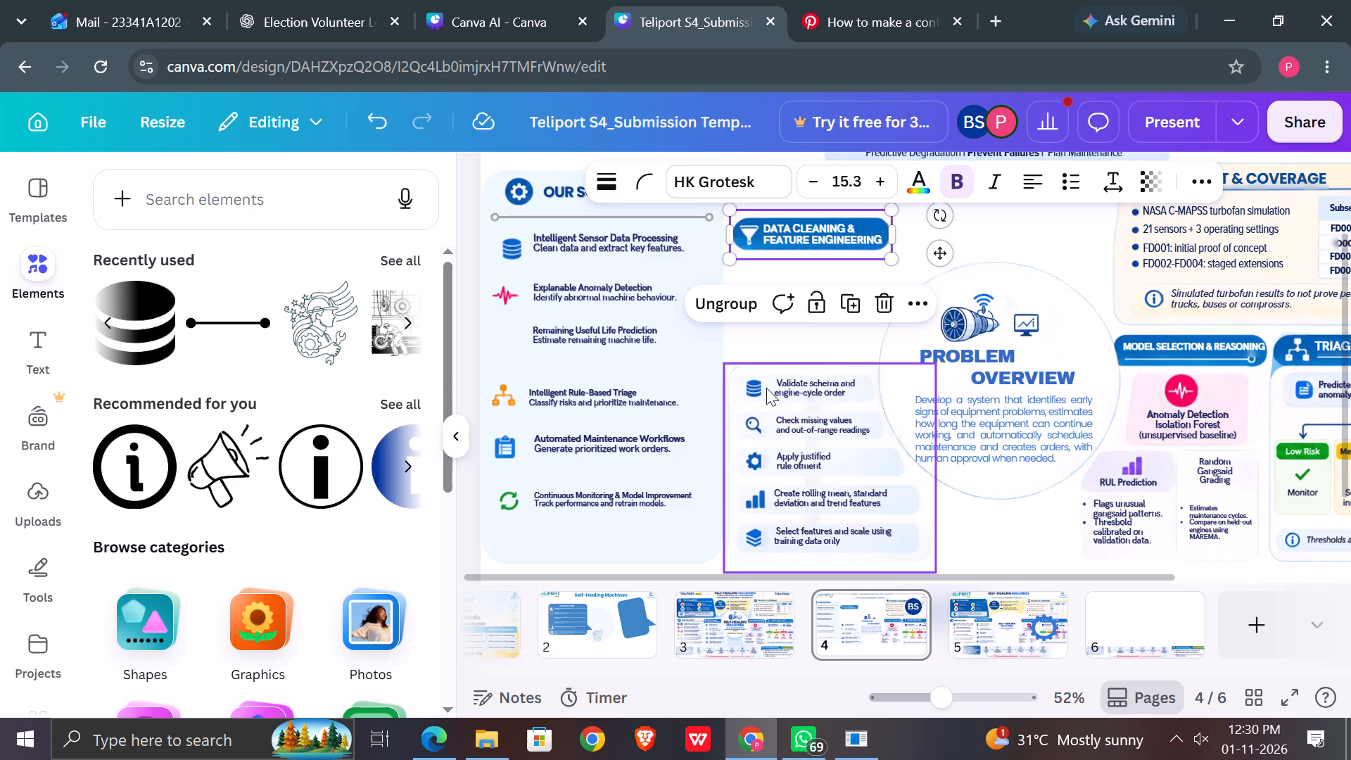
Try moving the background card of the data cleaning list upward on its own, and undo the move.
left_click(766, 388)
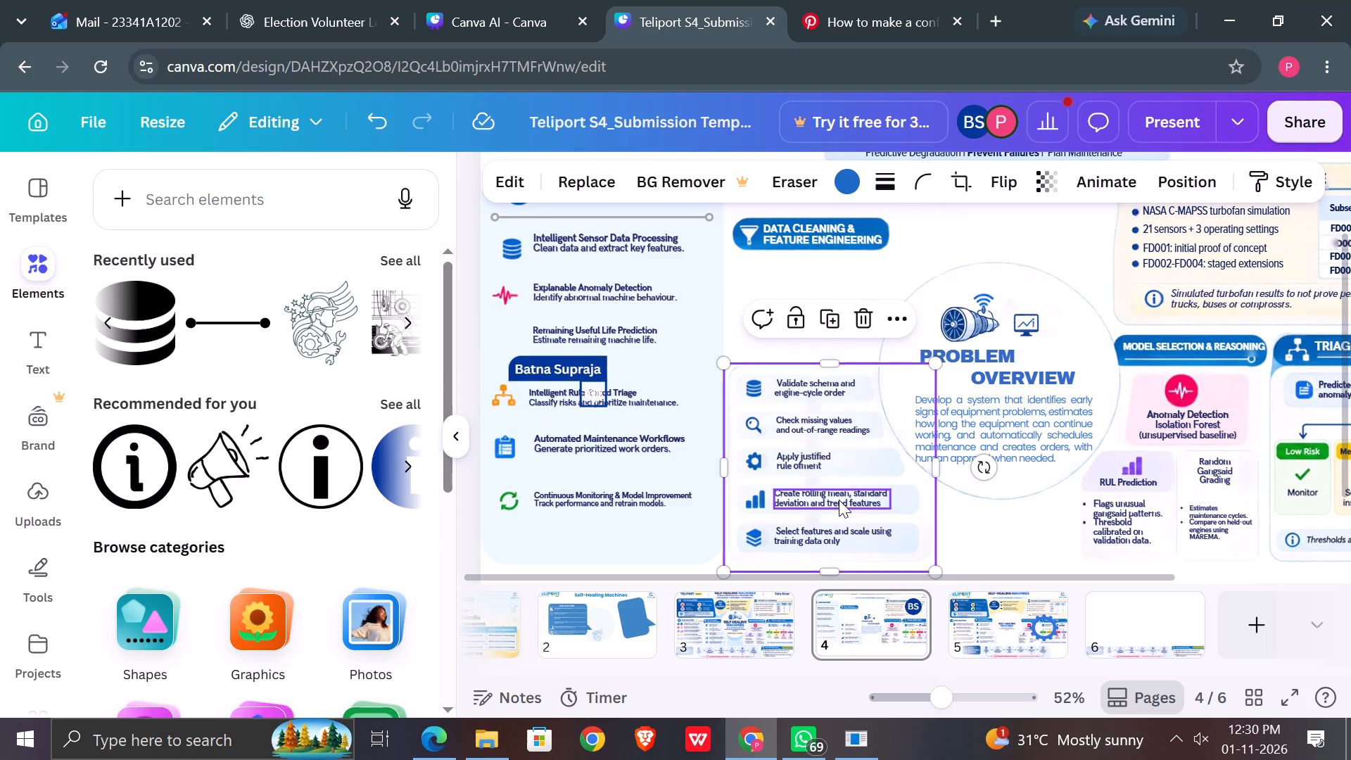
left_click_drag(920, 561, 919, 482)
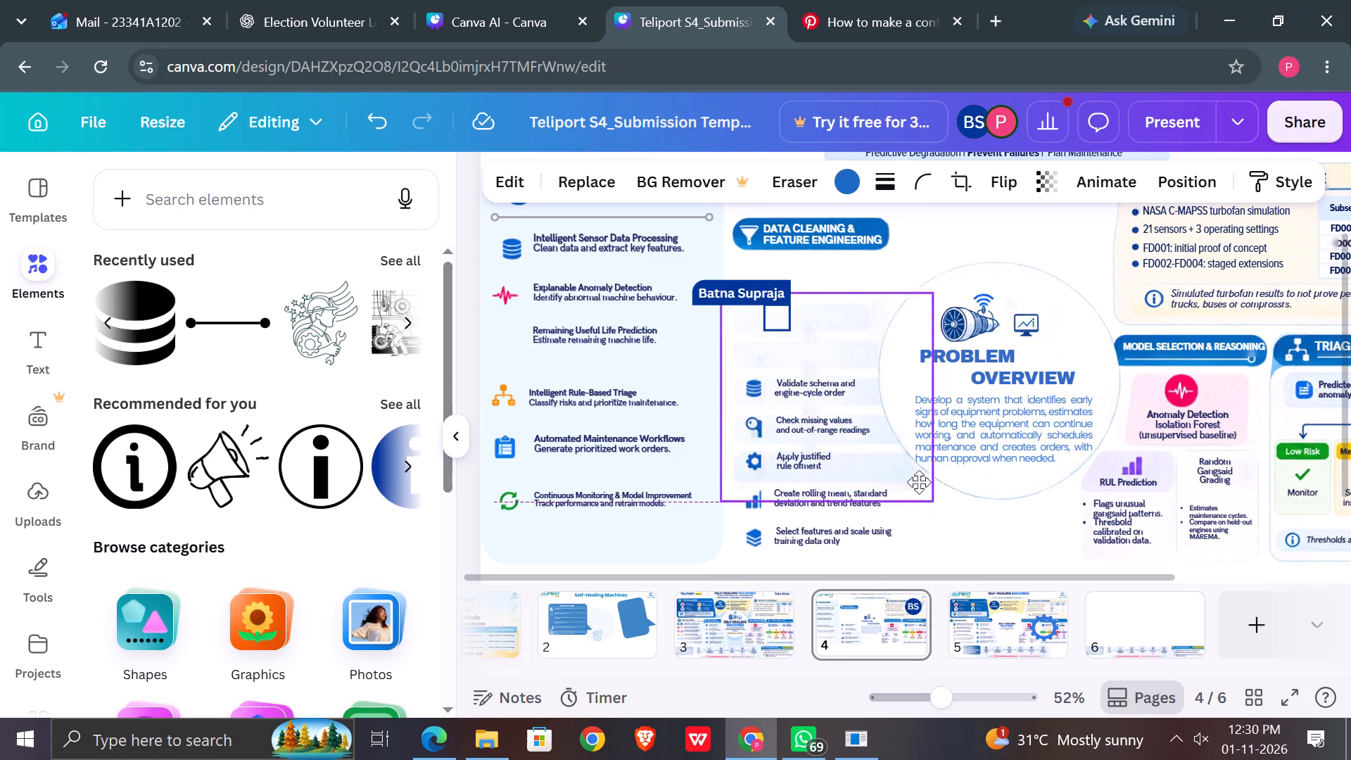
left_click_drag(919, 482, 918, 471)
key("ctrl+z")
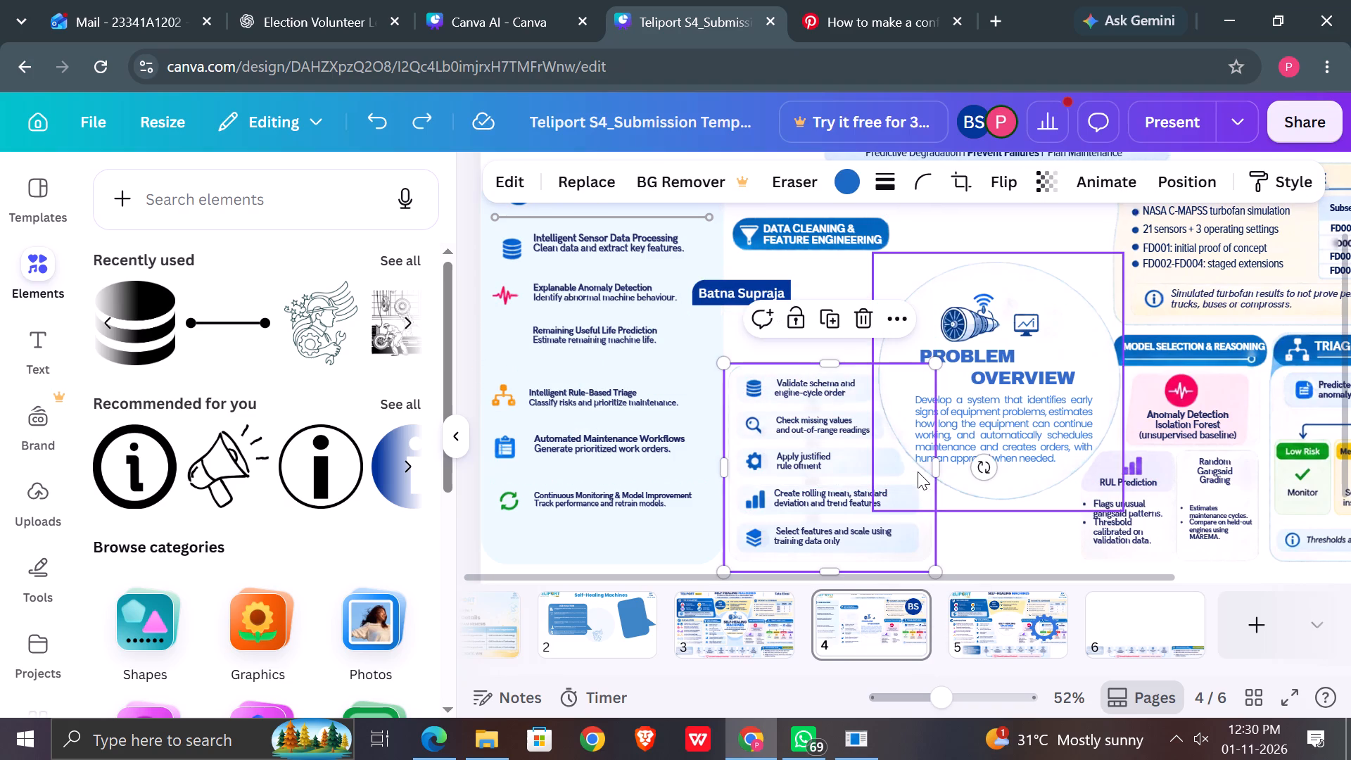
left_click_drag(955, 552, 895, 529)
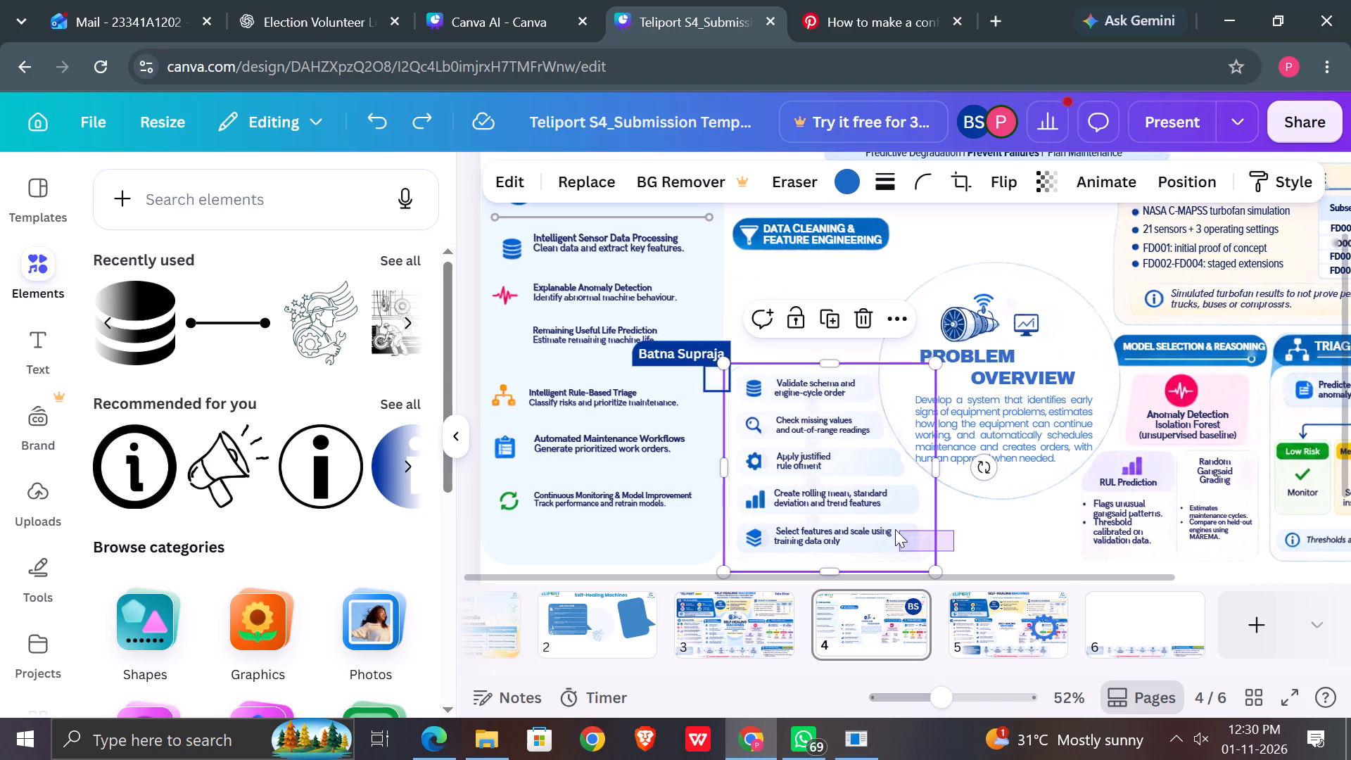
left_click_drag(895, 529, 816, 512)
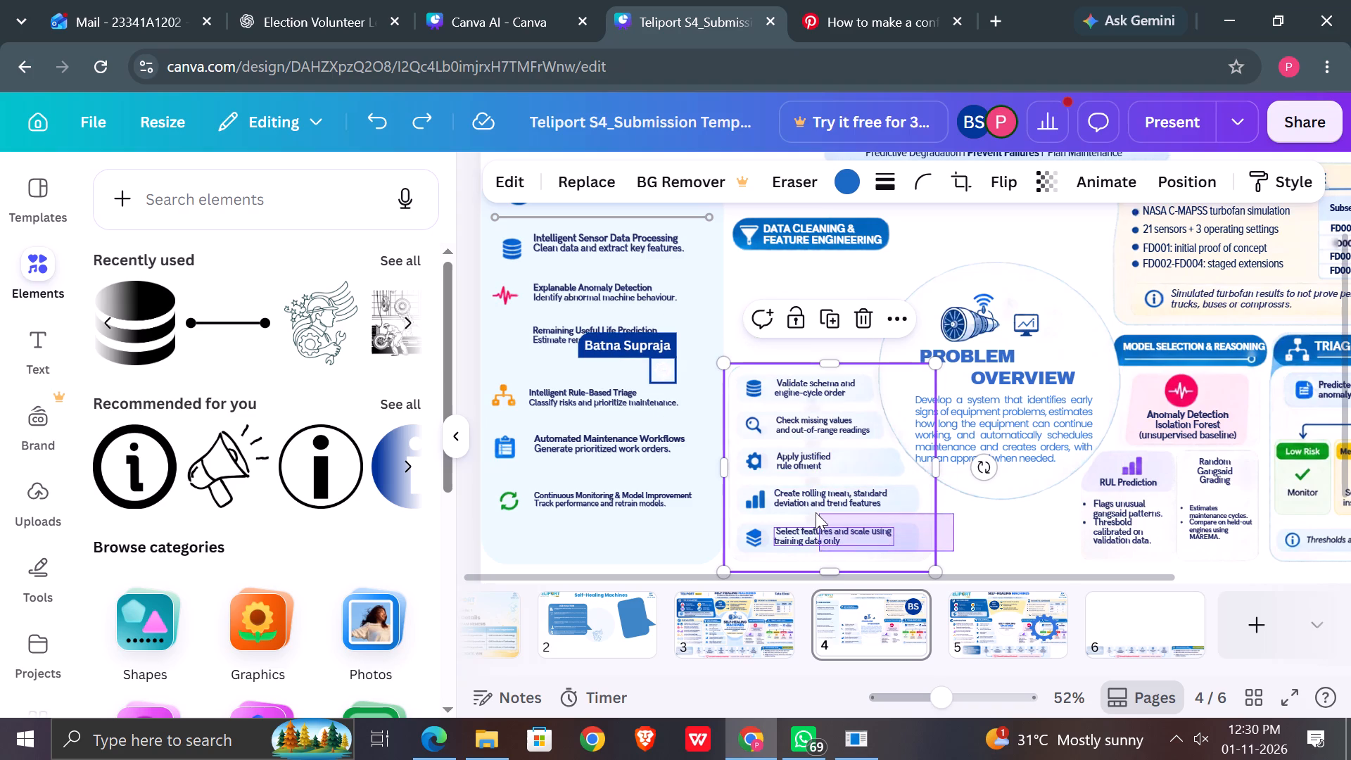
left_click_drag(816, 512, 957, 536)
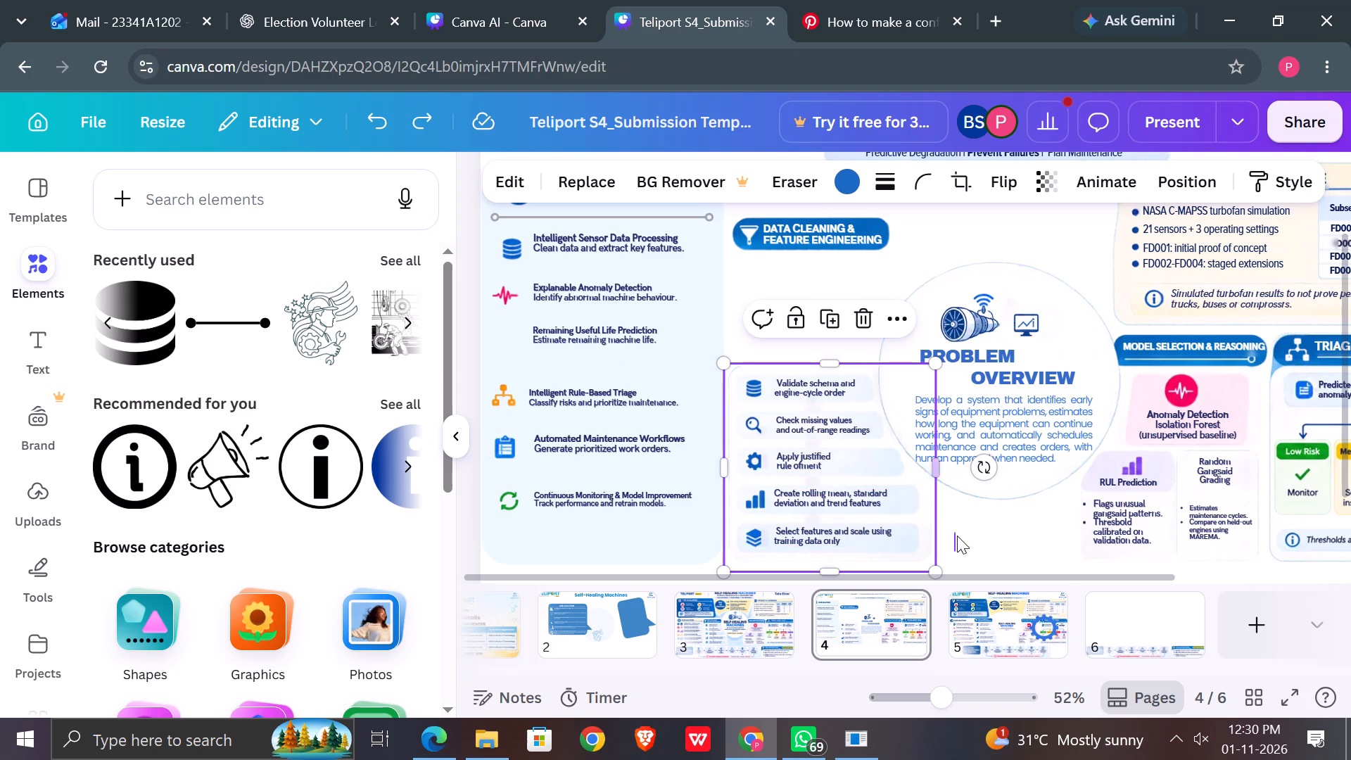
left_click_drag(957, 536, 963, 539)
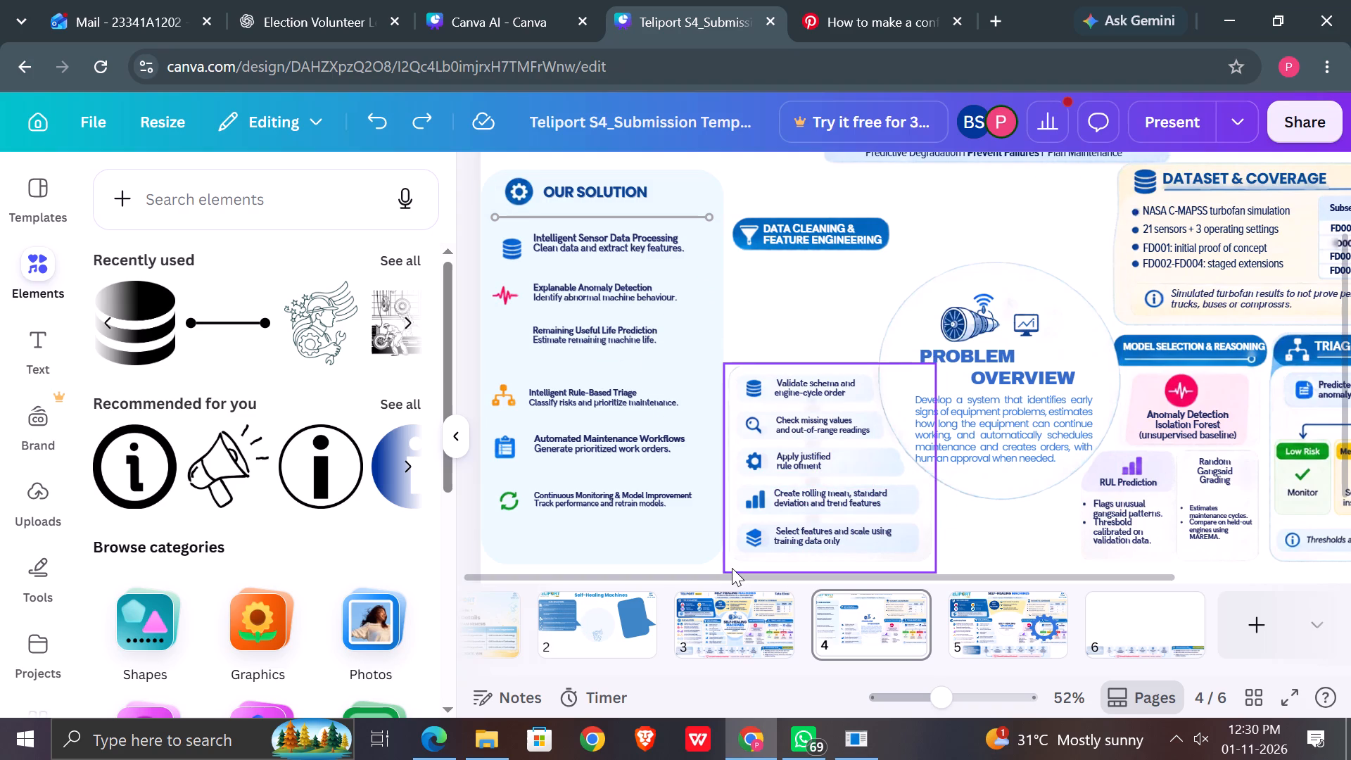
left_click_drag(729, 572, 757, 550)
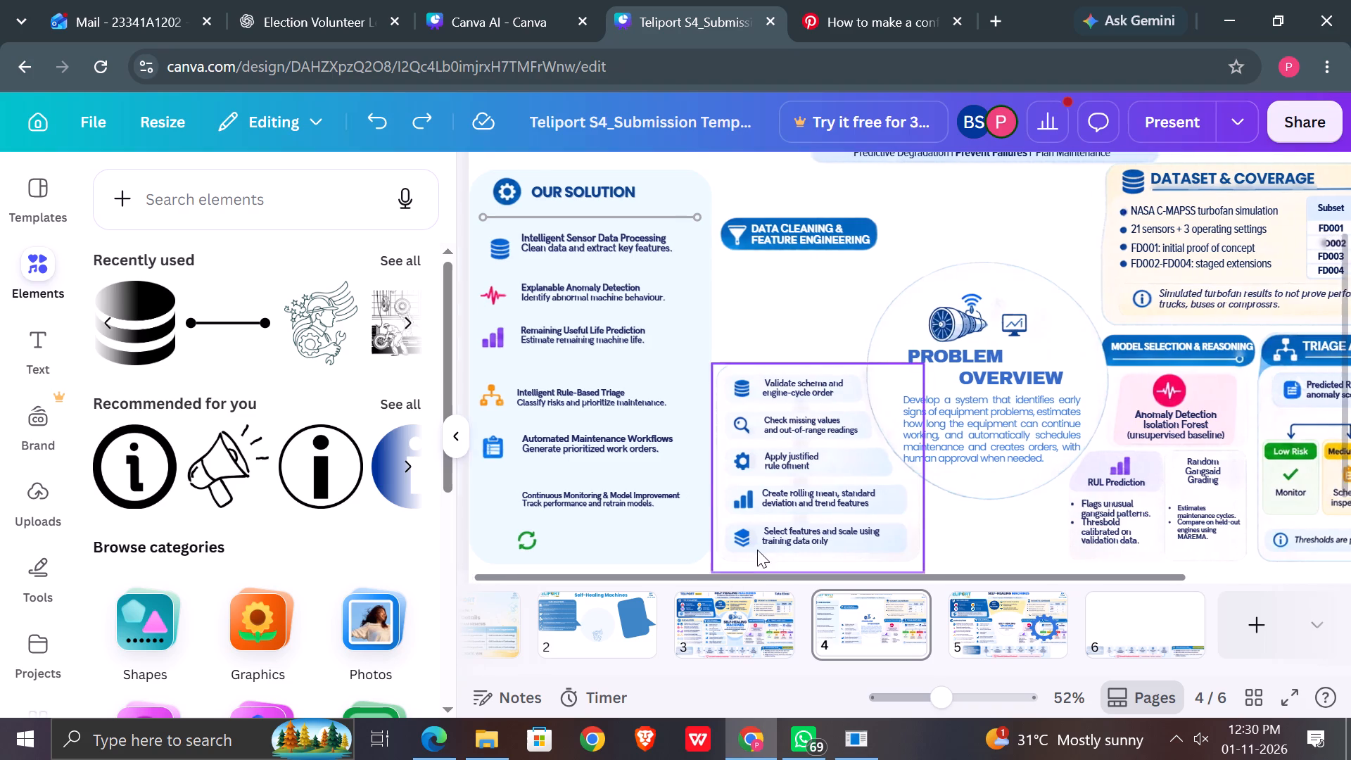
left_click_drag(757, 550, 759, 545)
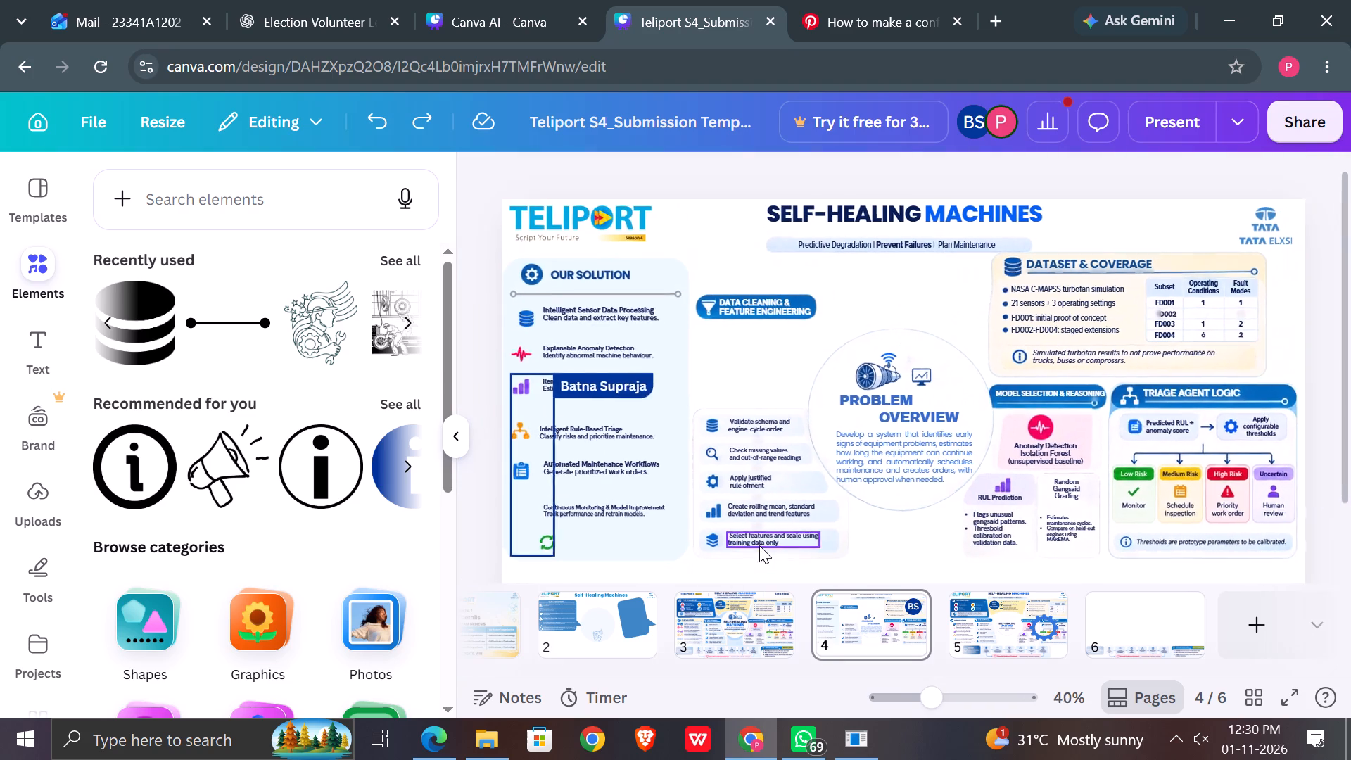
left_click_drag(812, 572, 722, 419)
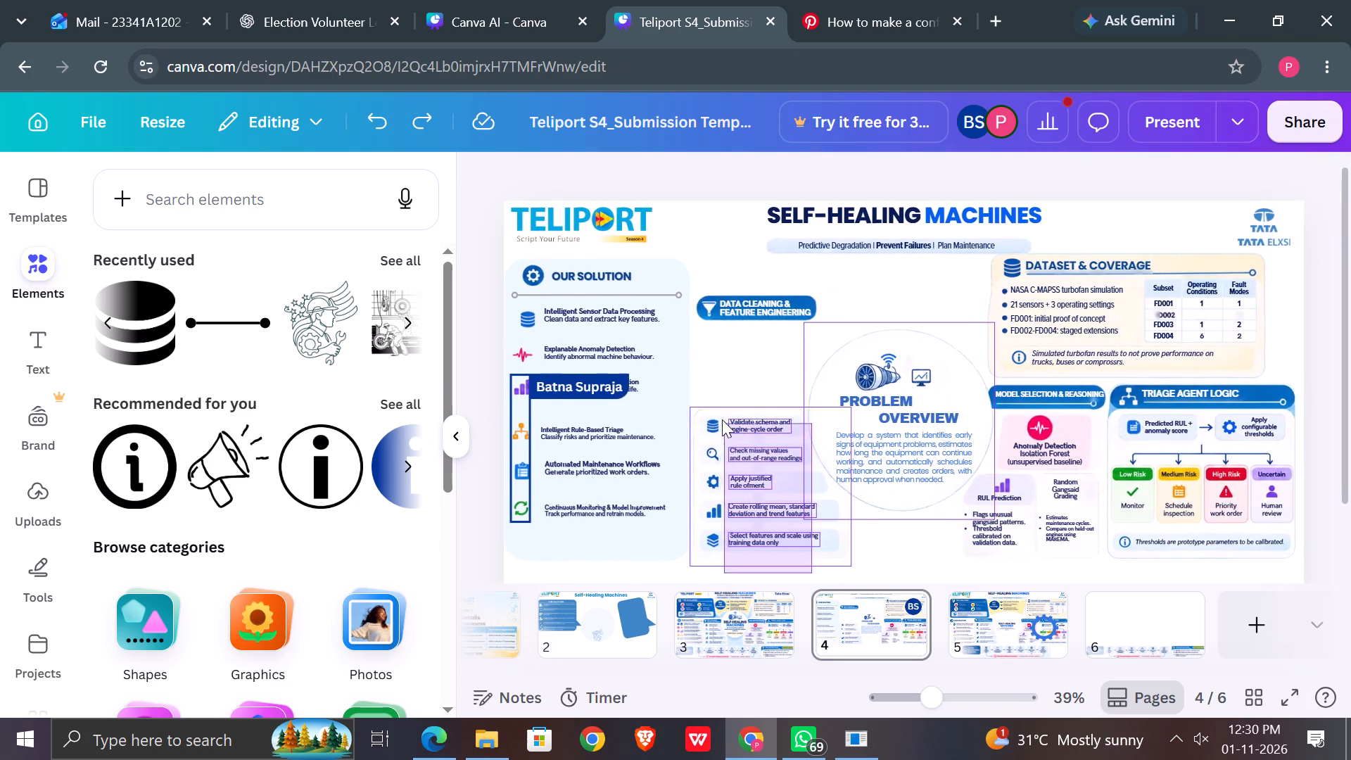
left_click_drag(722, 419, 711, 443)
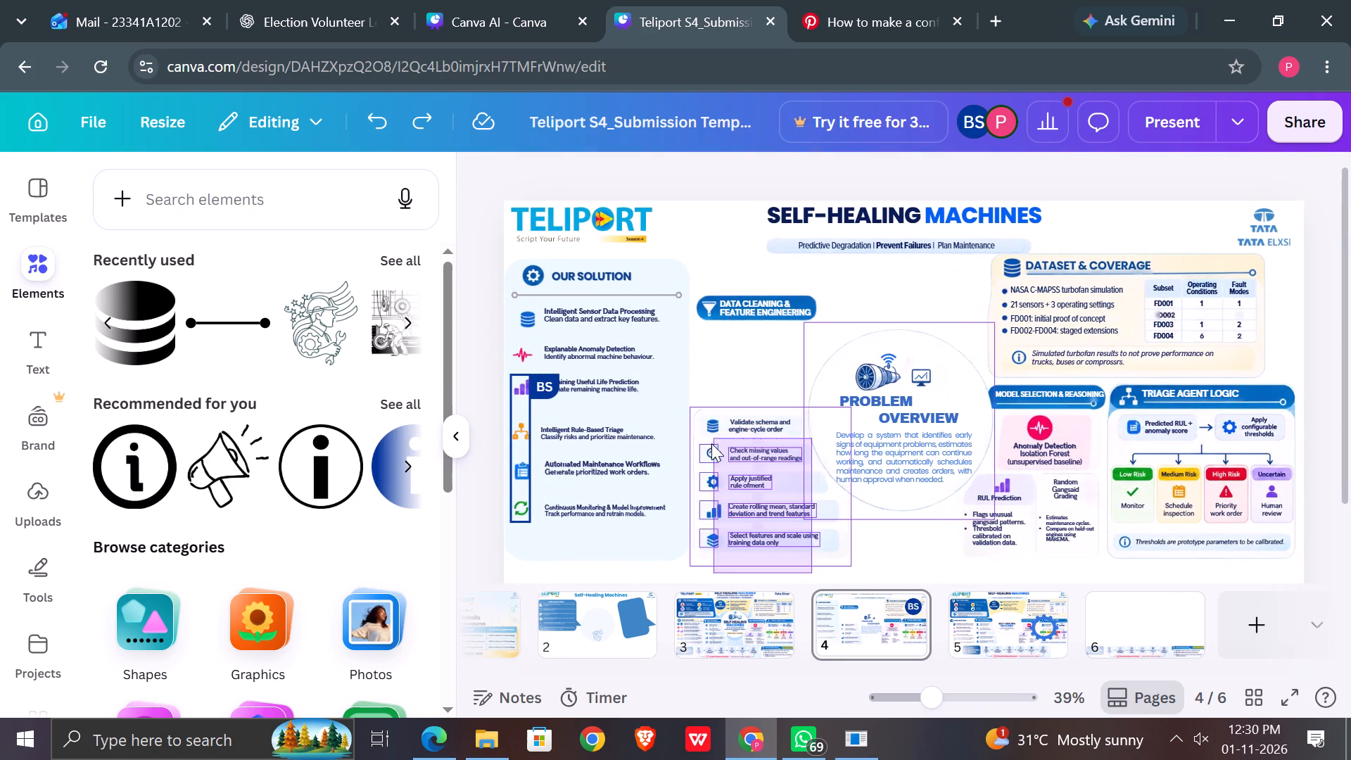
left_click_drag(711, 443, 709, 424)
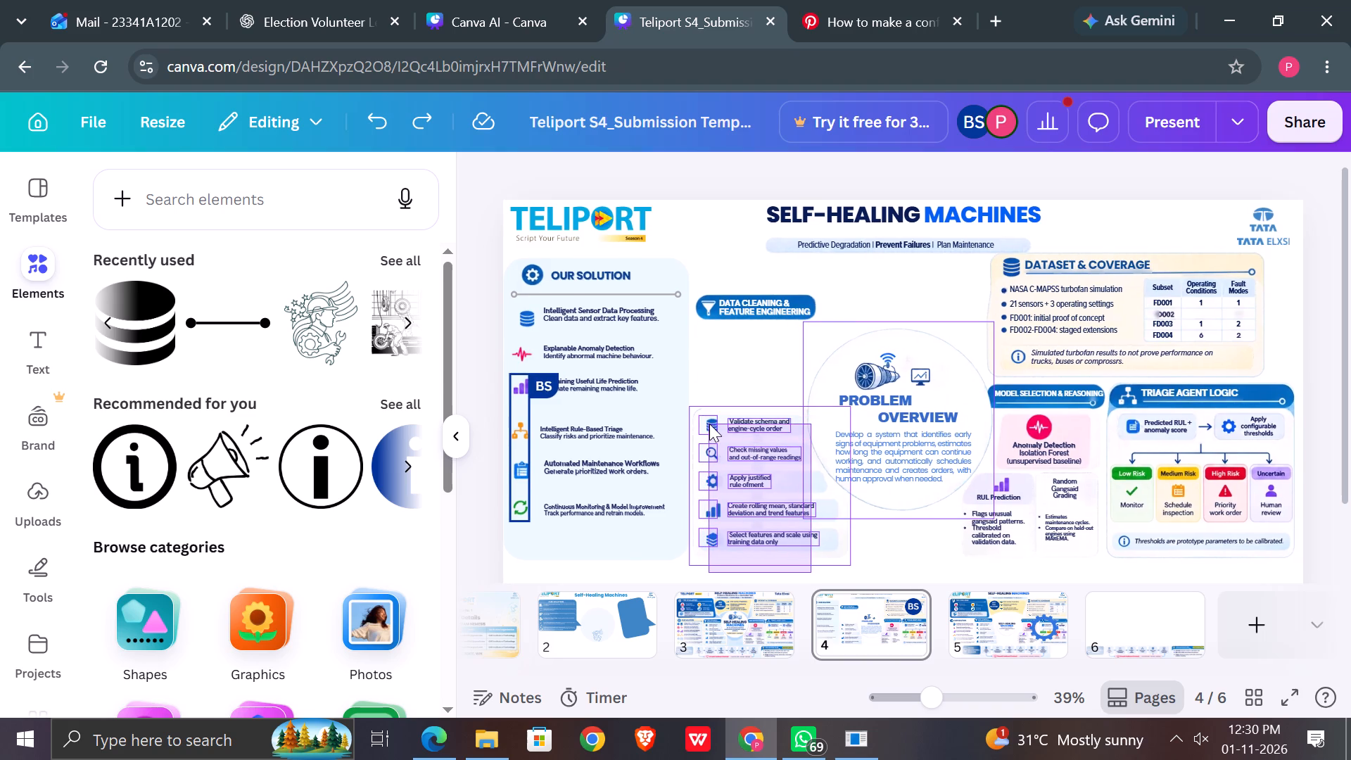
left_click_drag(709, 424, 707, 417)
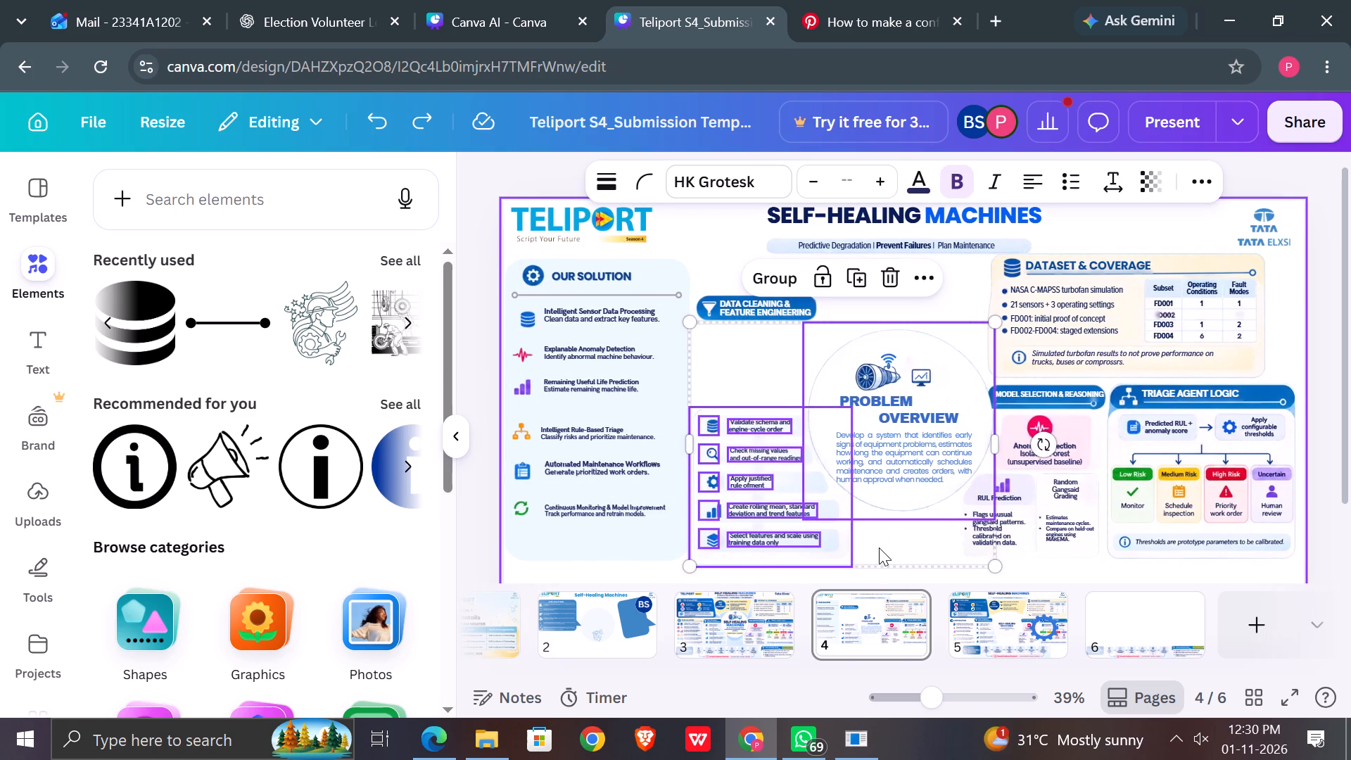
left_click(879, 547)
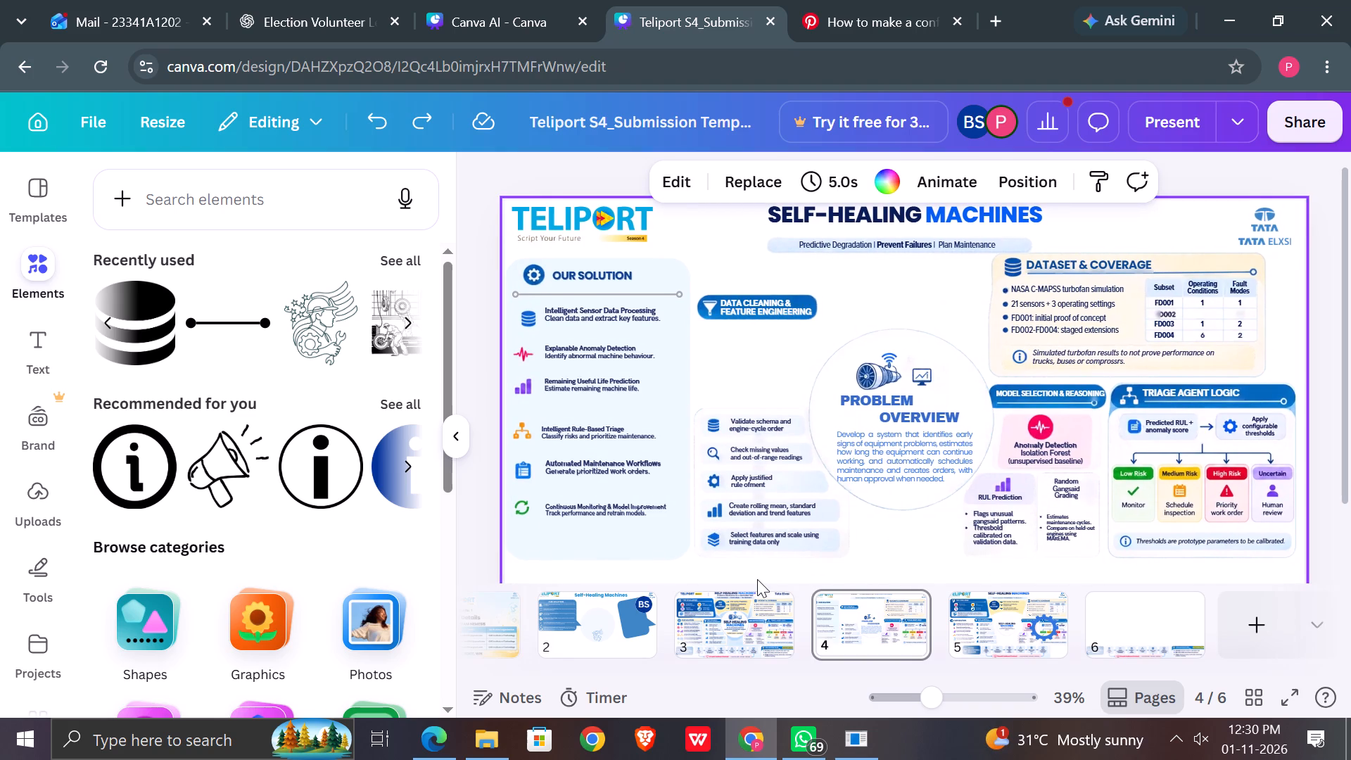
Group the five data cleaning list items with their icons and background card, leaving out the Problem Overview circle.
left_click_drag(763, 578, 739, 500)
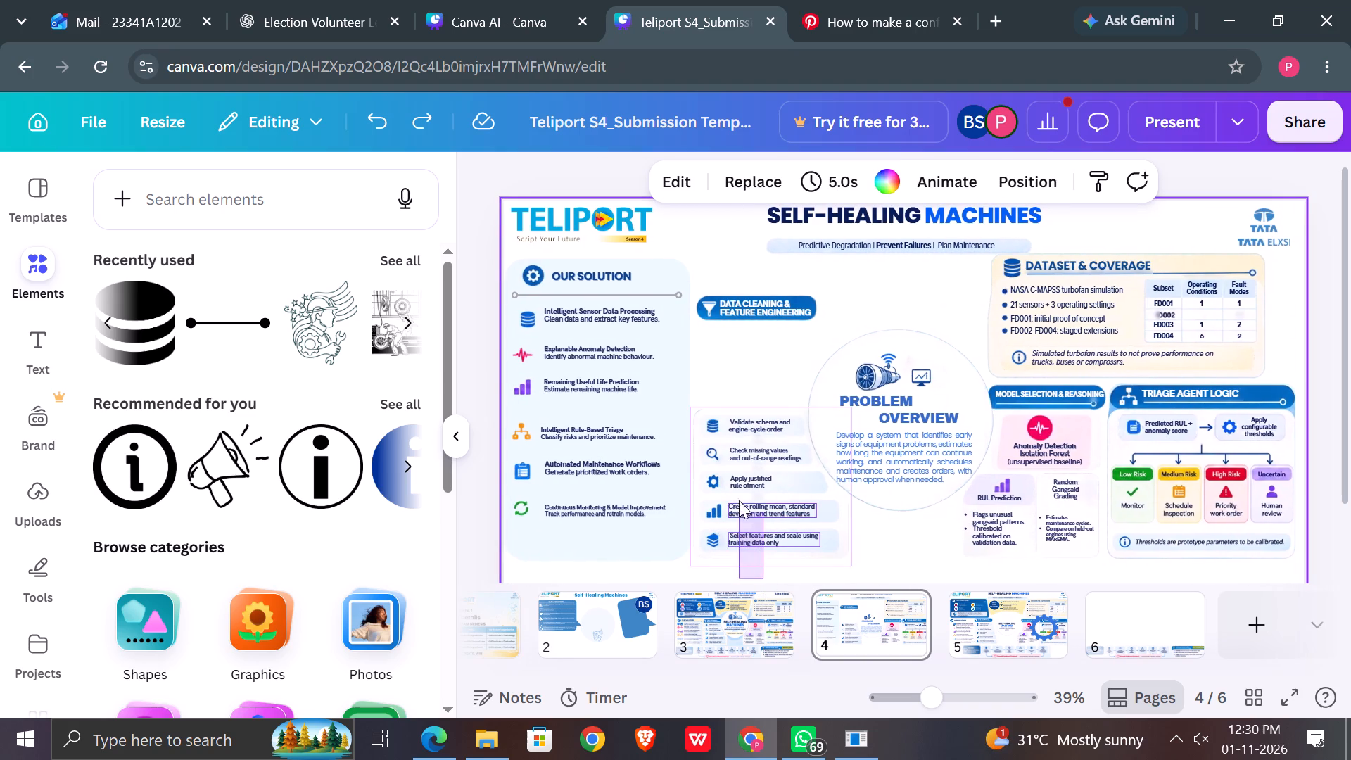
left_click_drag(739, 500, 714, 417)
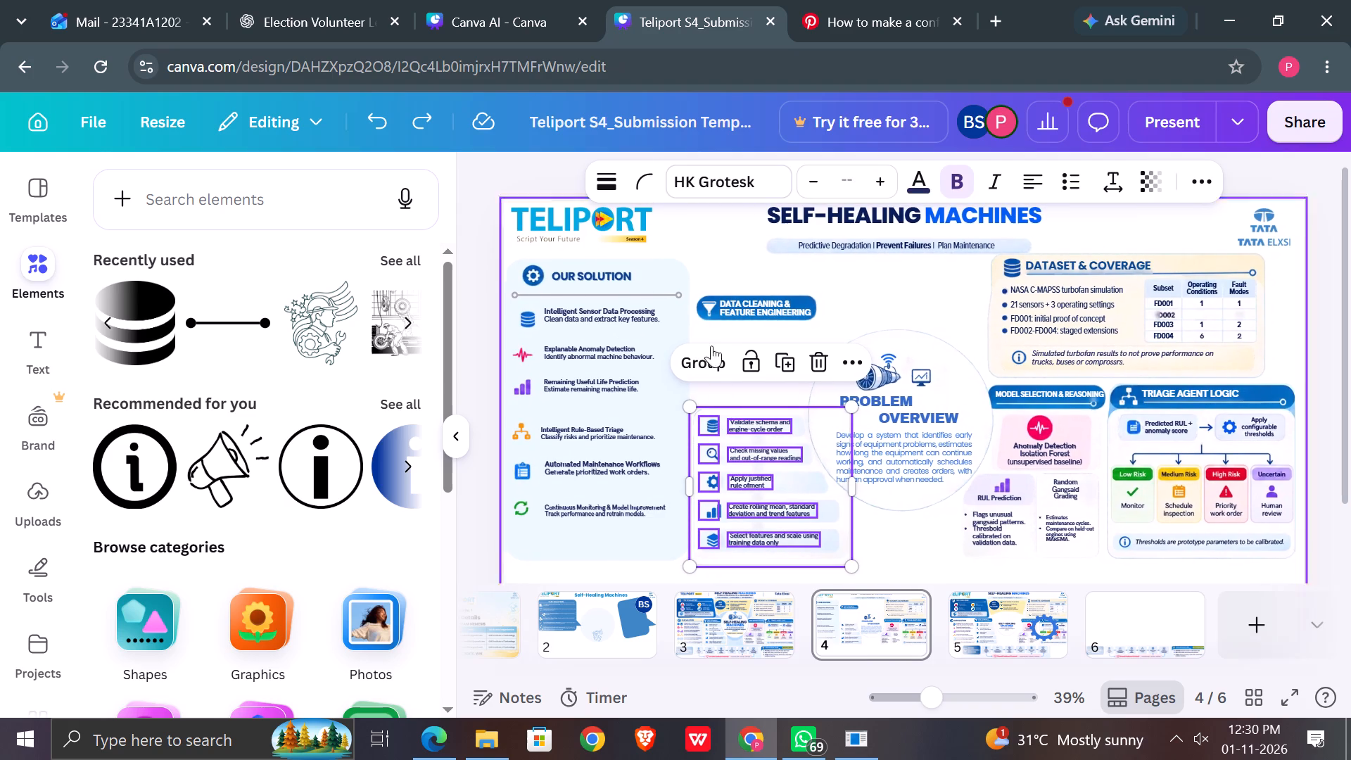
left_click(709, 361)
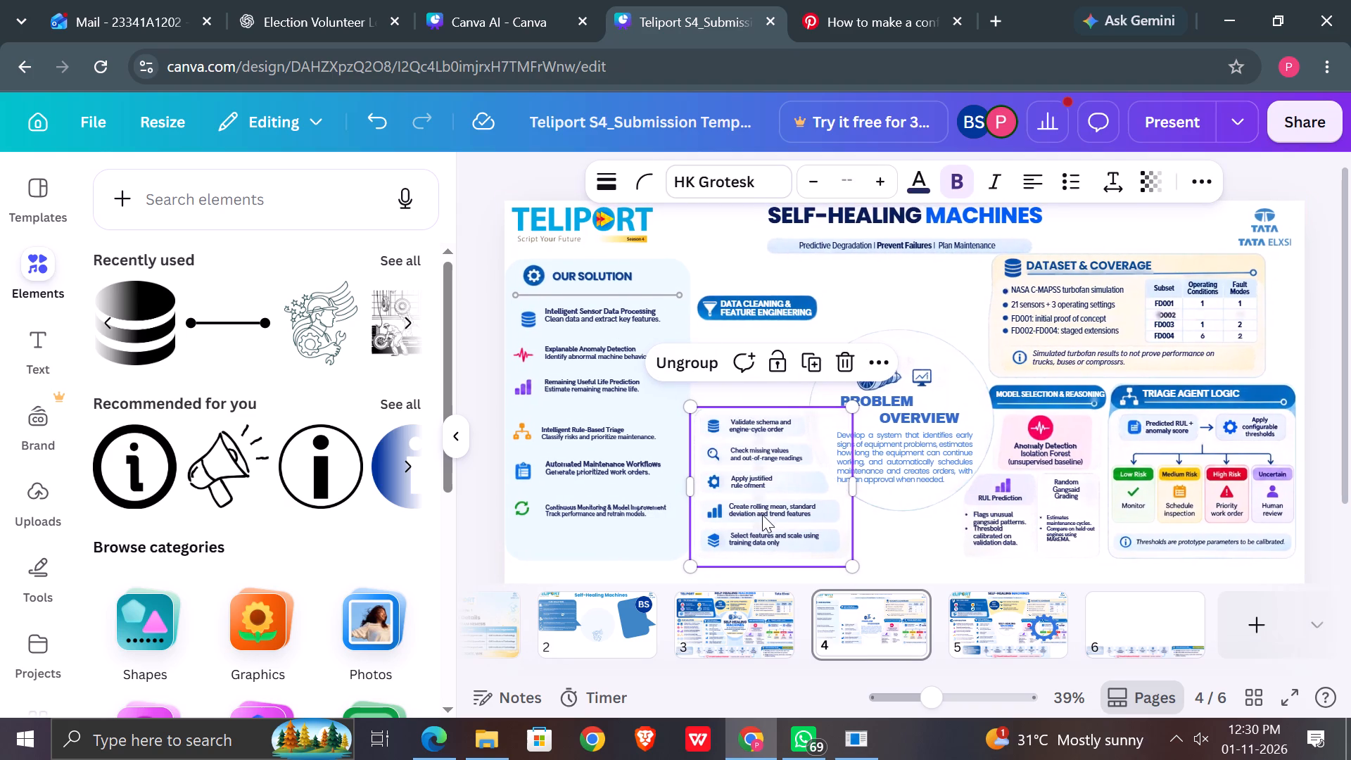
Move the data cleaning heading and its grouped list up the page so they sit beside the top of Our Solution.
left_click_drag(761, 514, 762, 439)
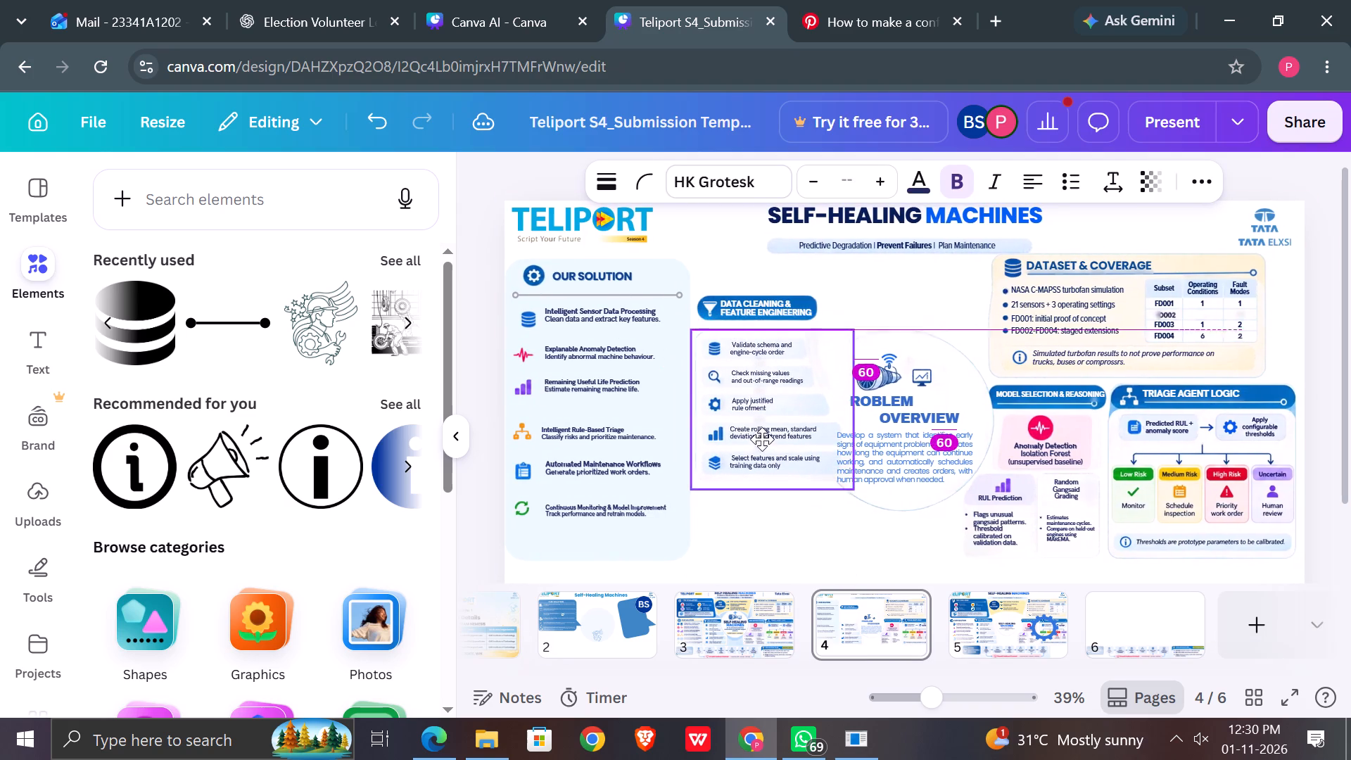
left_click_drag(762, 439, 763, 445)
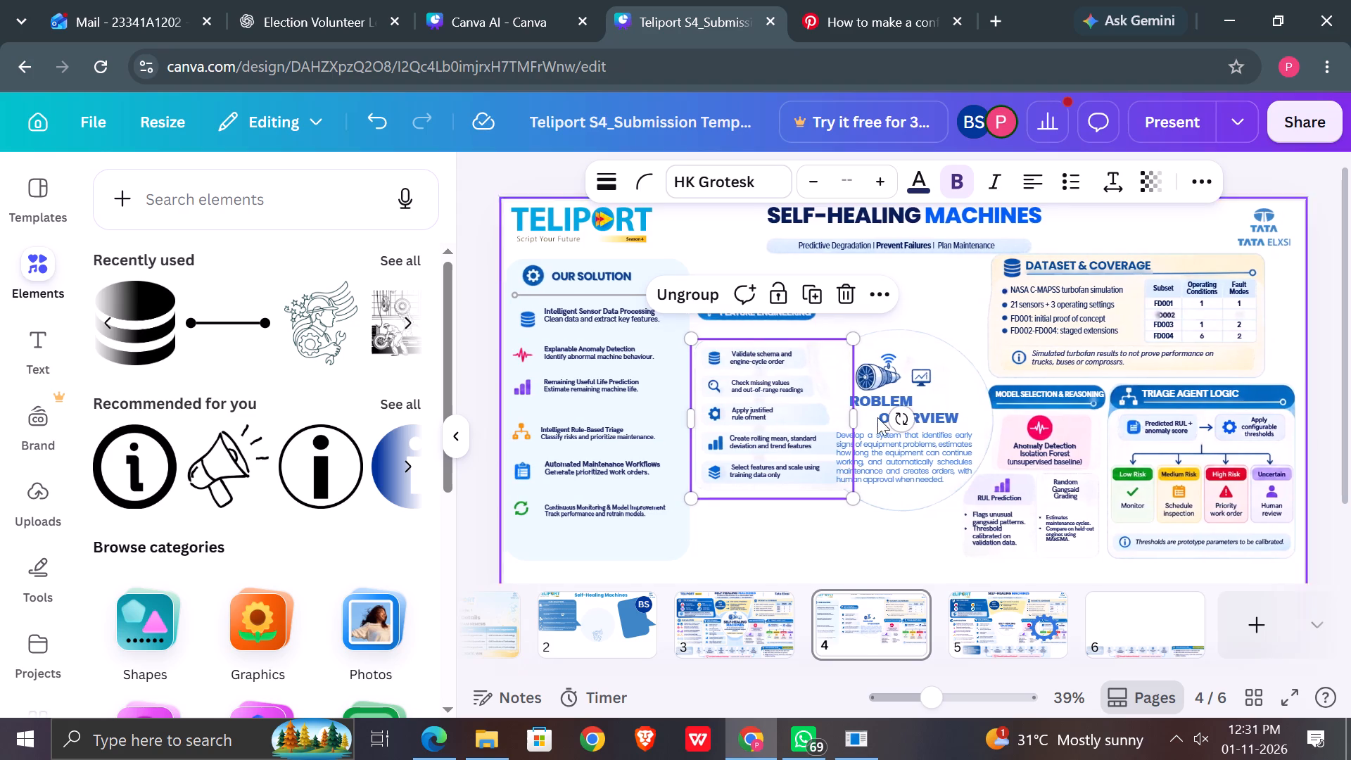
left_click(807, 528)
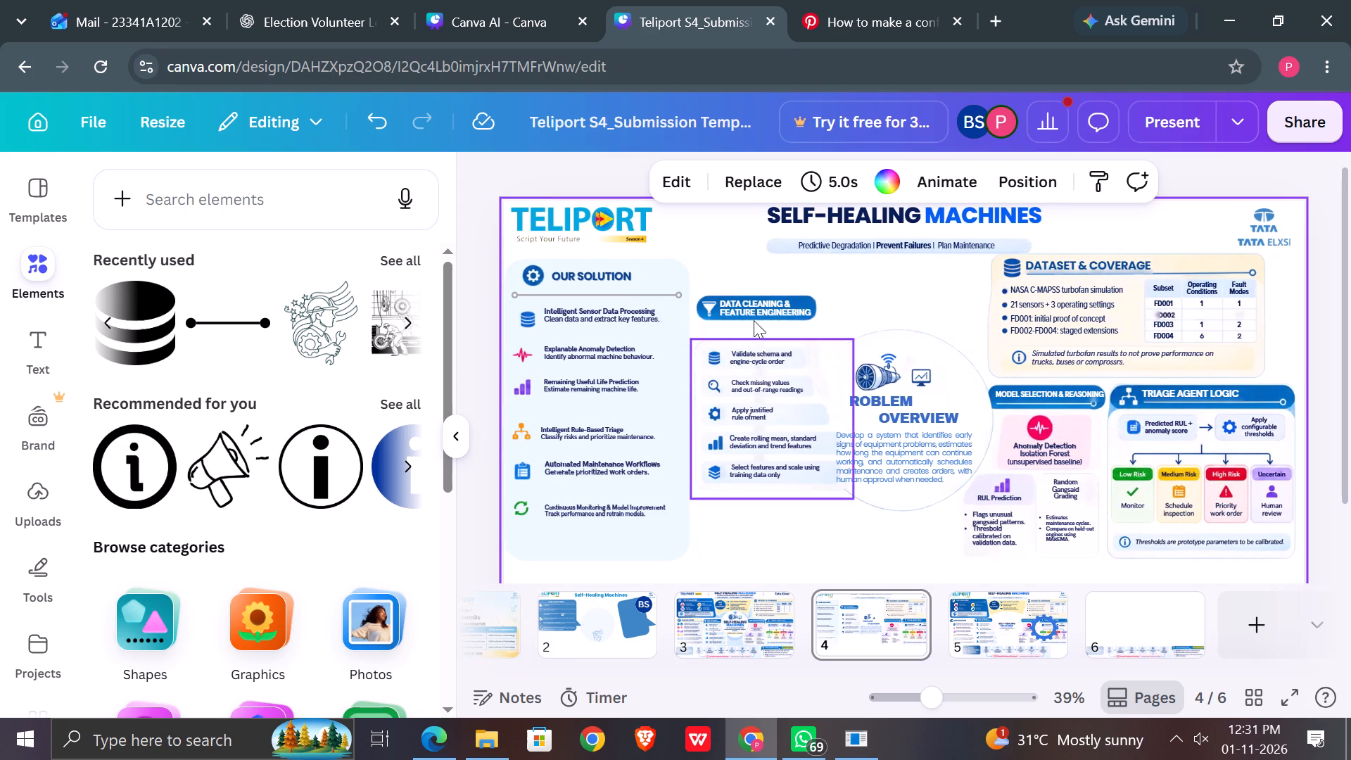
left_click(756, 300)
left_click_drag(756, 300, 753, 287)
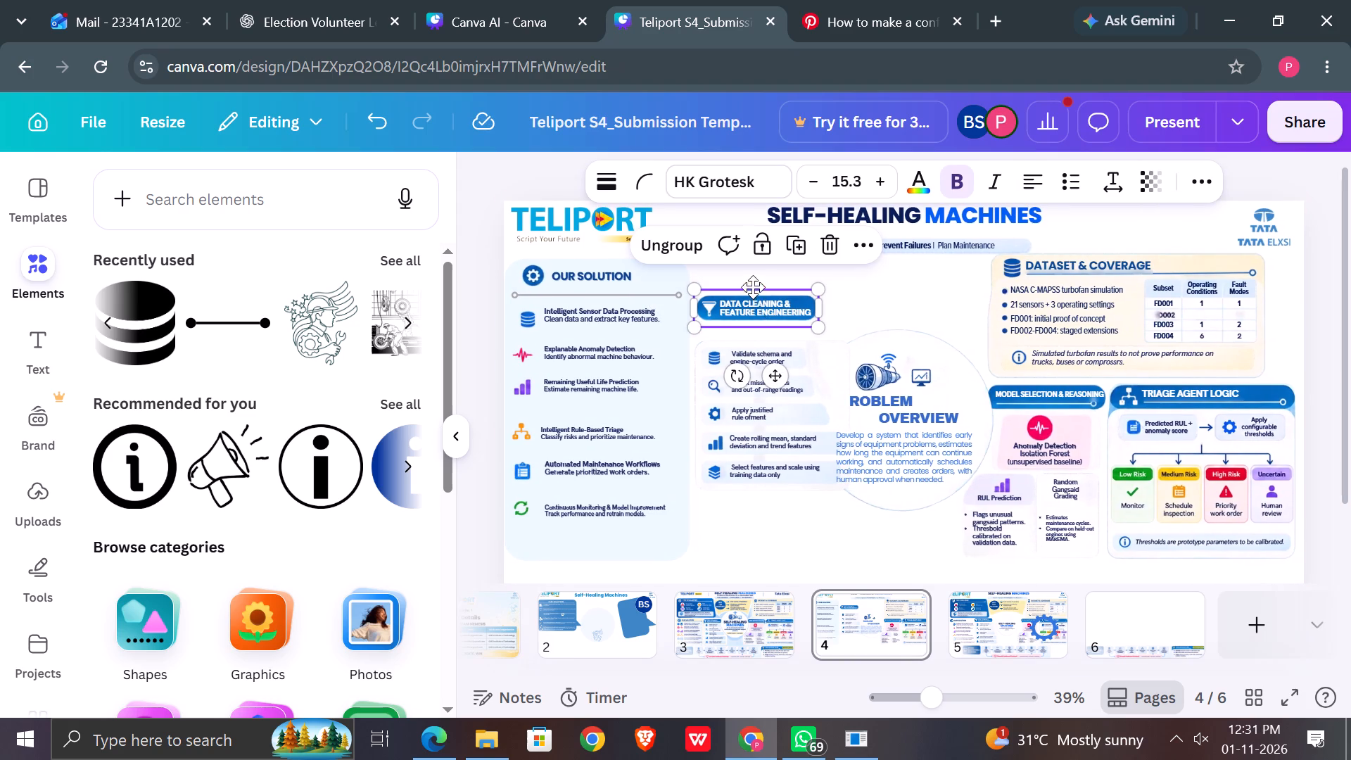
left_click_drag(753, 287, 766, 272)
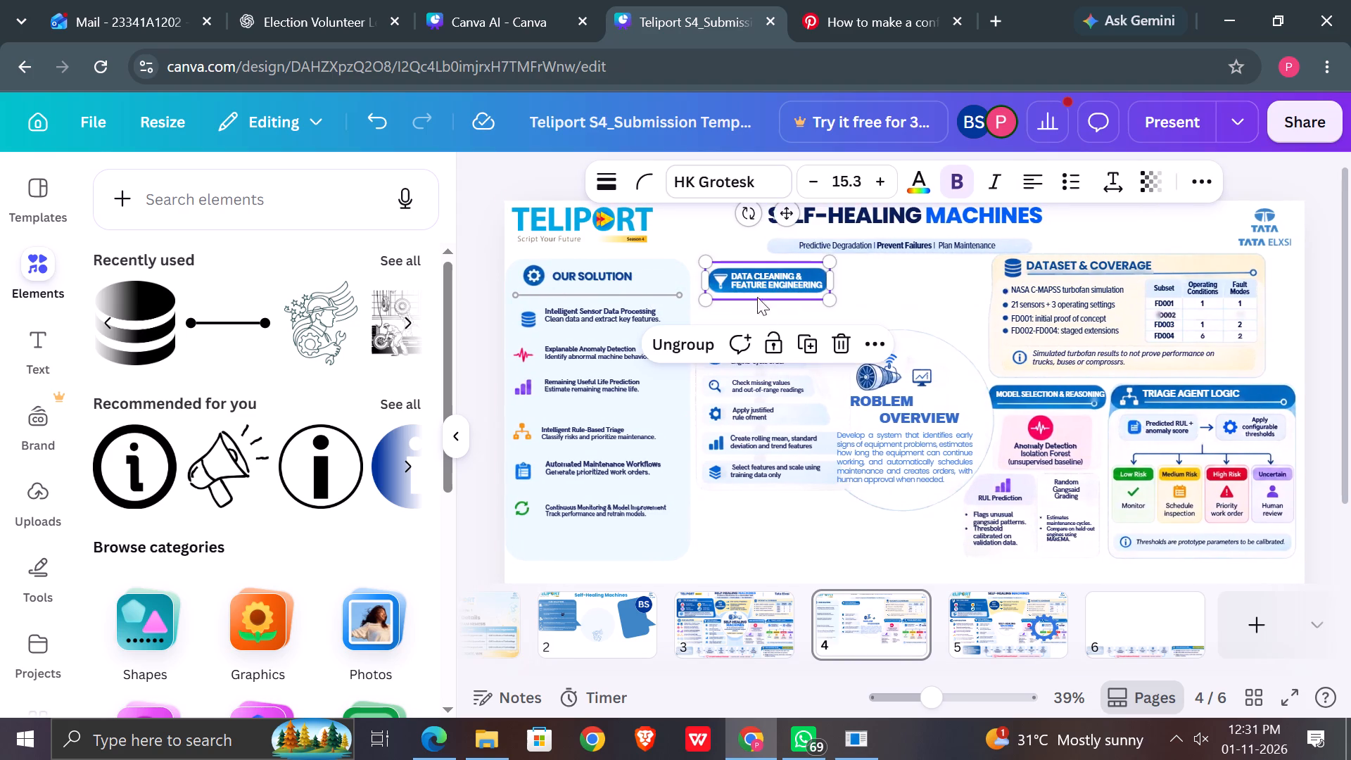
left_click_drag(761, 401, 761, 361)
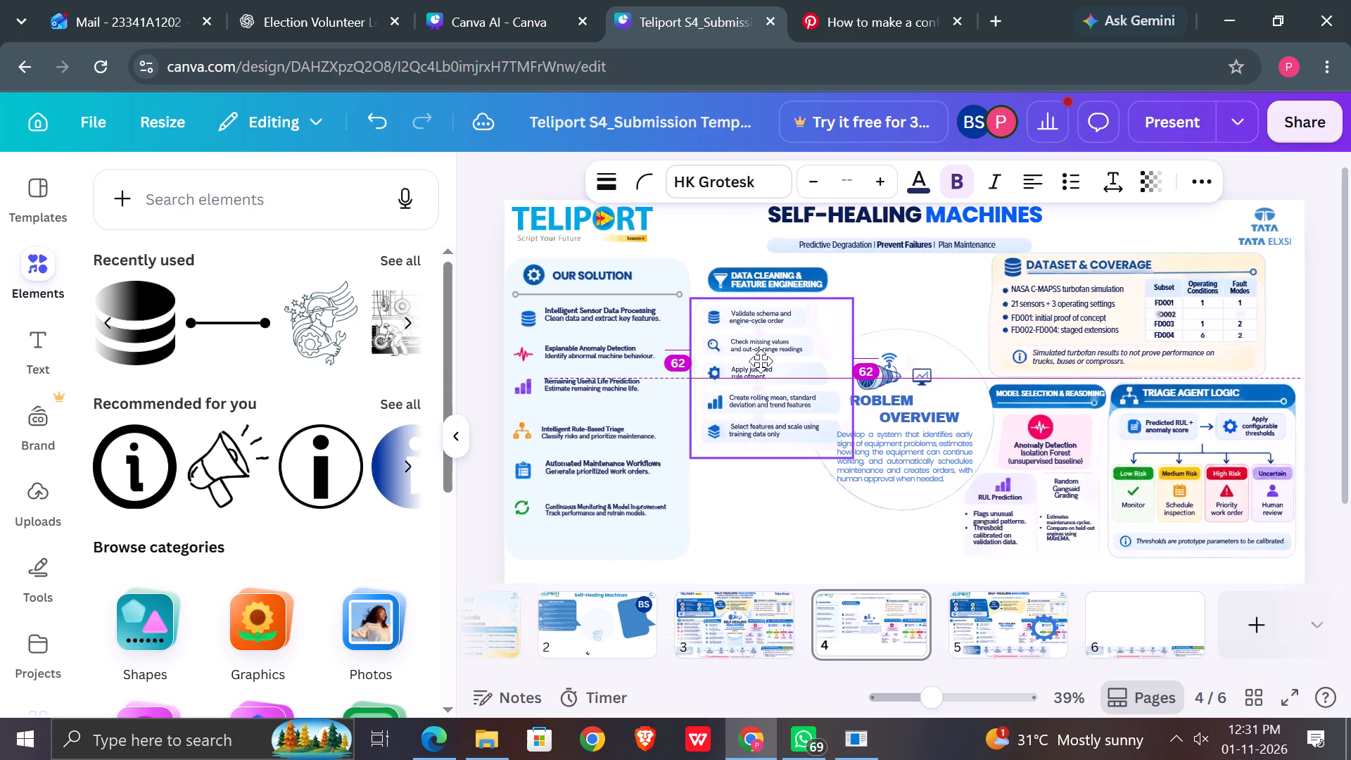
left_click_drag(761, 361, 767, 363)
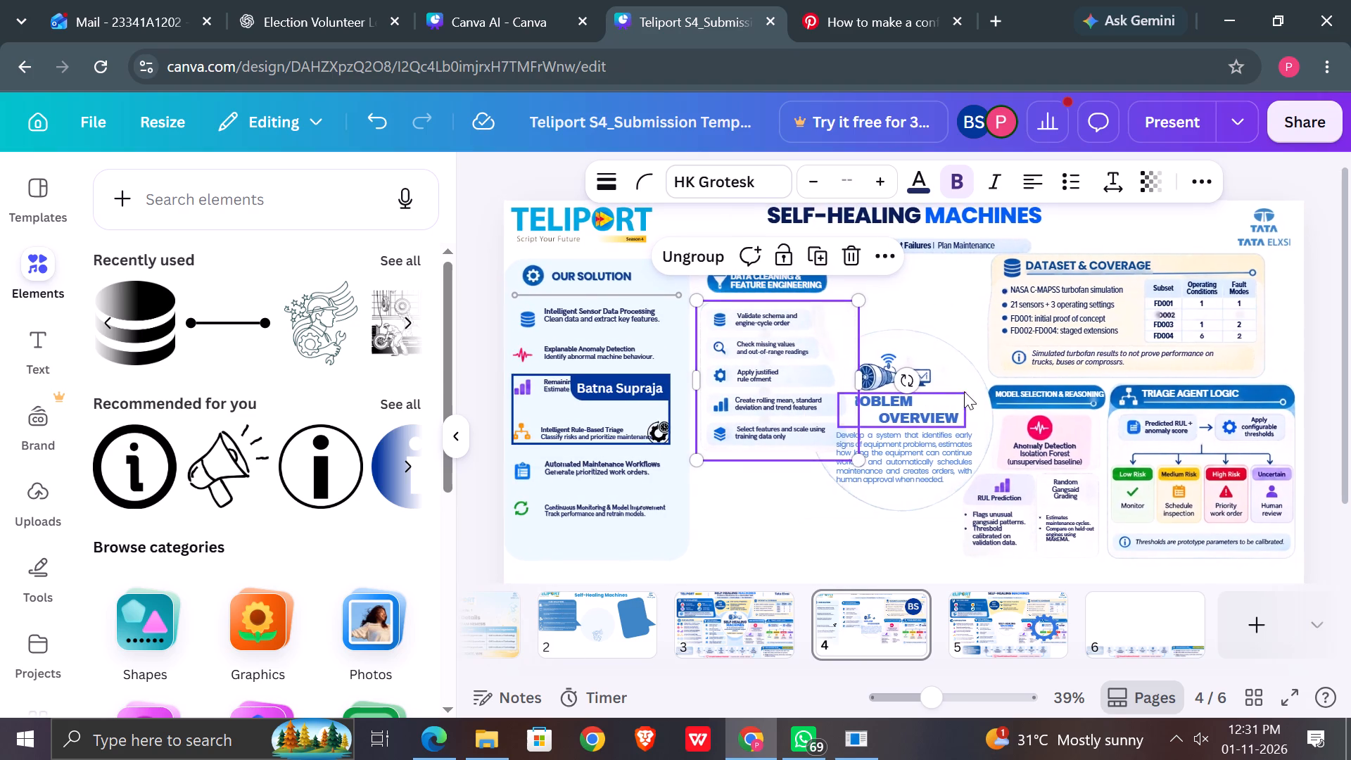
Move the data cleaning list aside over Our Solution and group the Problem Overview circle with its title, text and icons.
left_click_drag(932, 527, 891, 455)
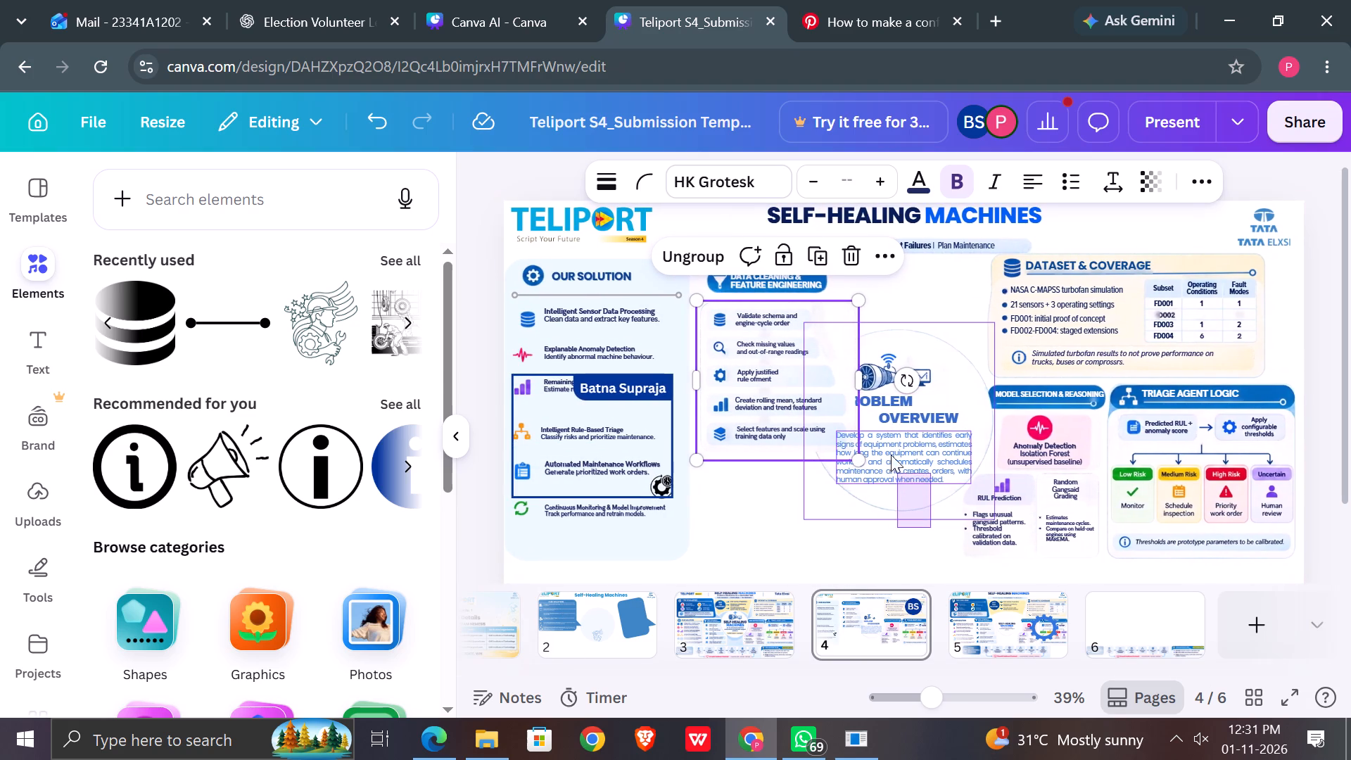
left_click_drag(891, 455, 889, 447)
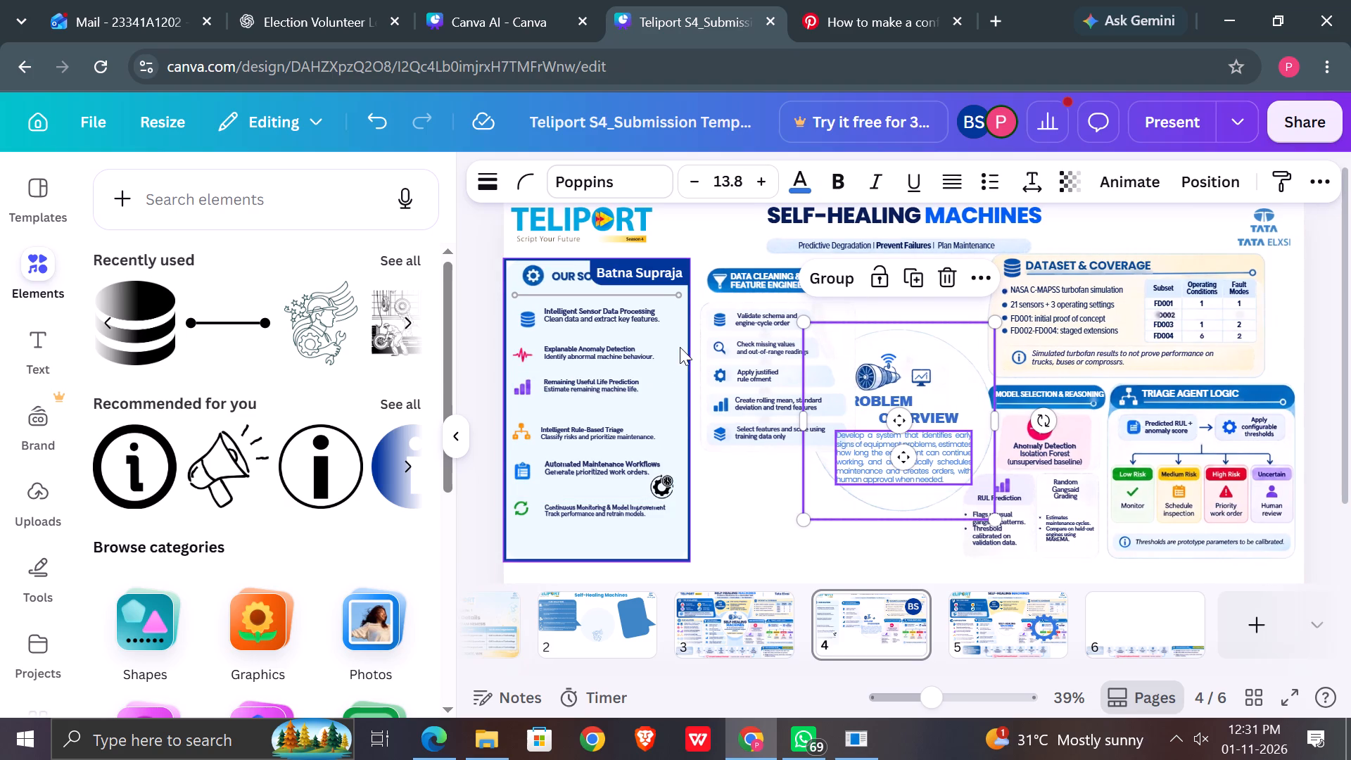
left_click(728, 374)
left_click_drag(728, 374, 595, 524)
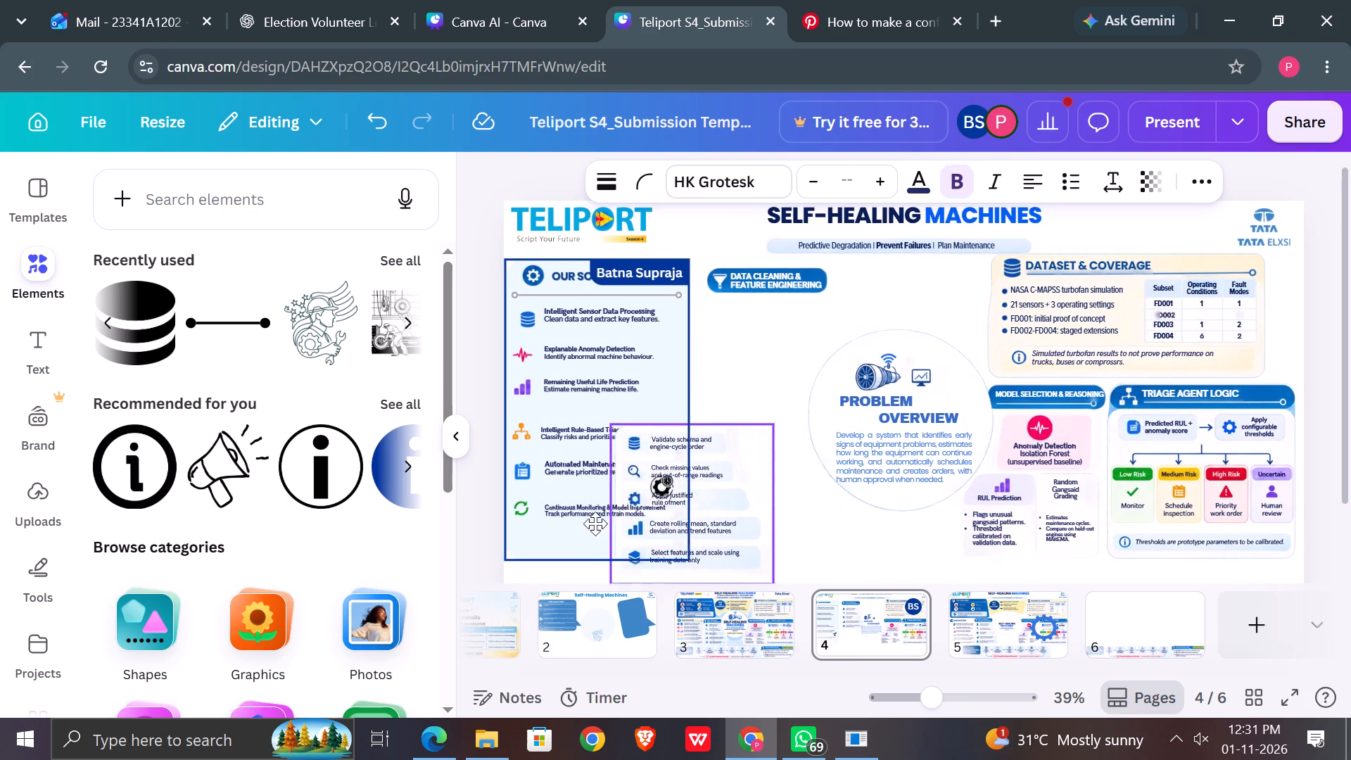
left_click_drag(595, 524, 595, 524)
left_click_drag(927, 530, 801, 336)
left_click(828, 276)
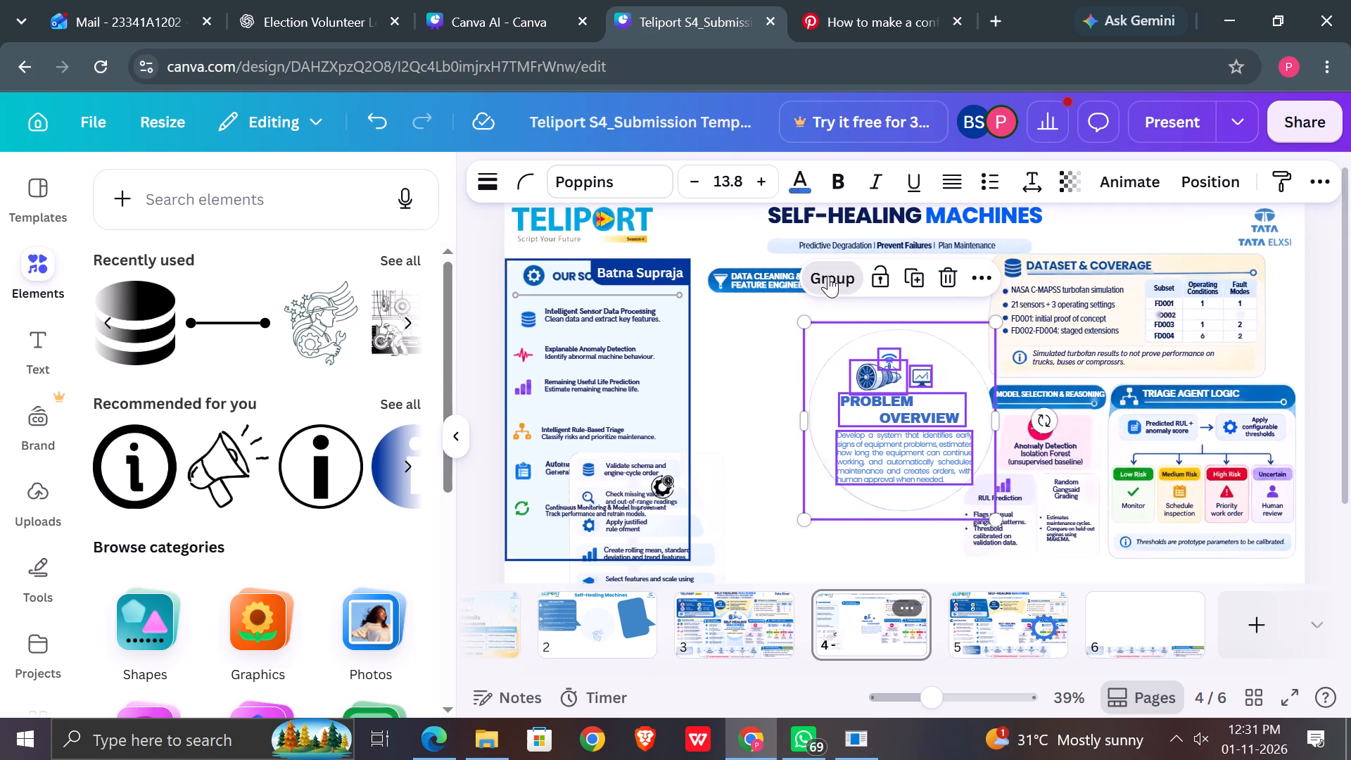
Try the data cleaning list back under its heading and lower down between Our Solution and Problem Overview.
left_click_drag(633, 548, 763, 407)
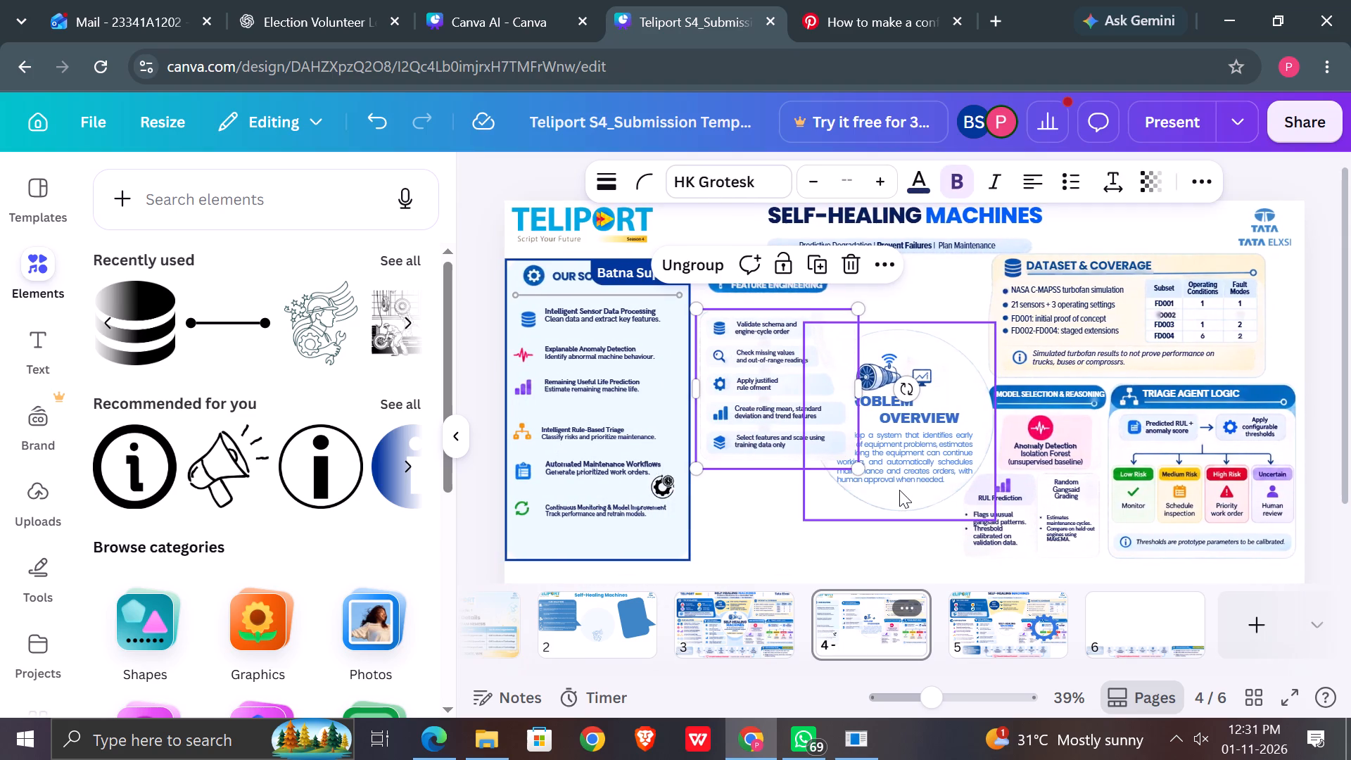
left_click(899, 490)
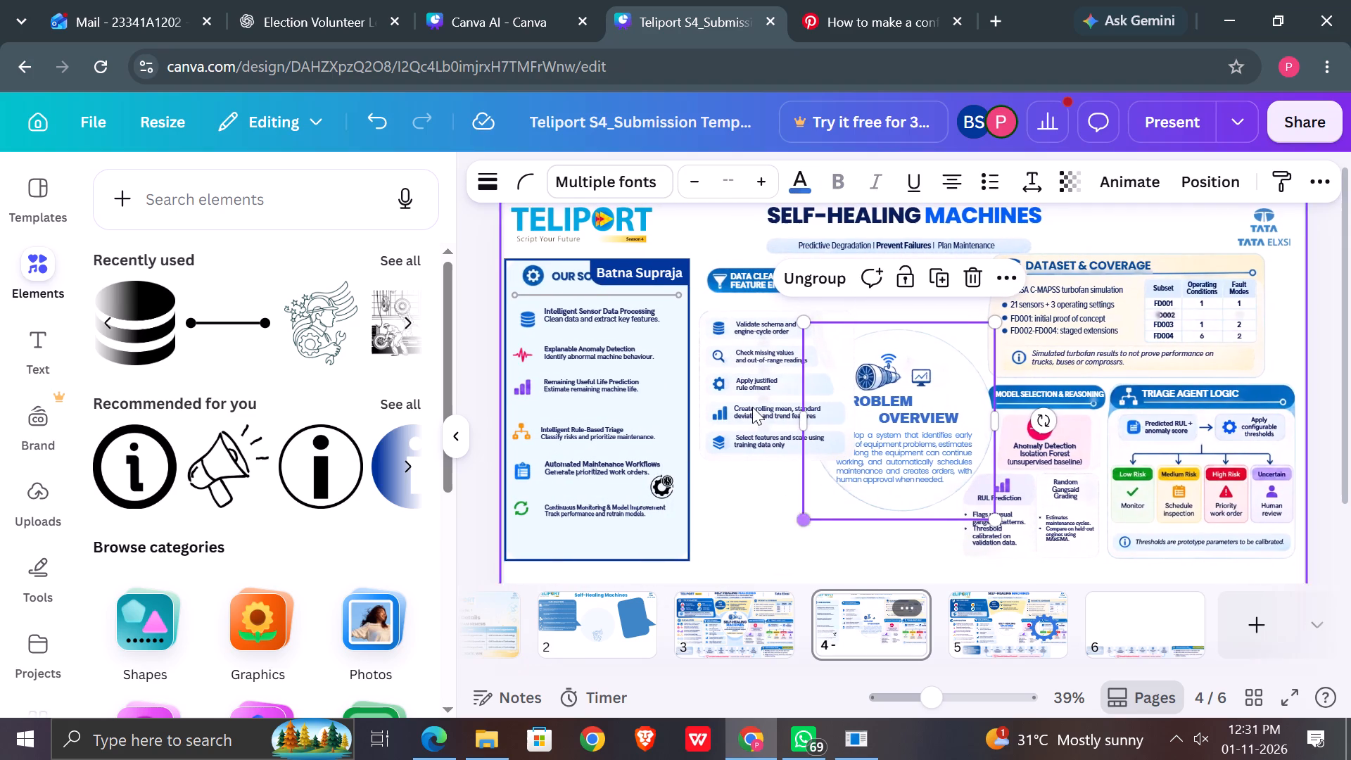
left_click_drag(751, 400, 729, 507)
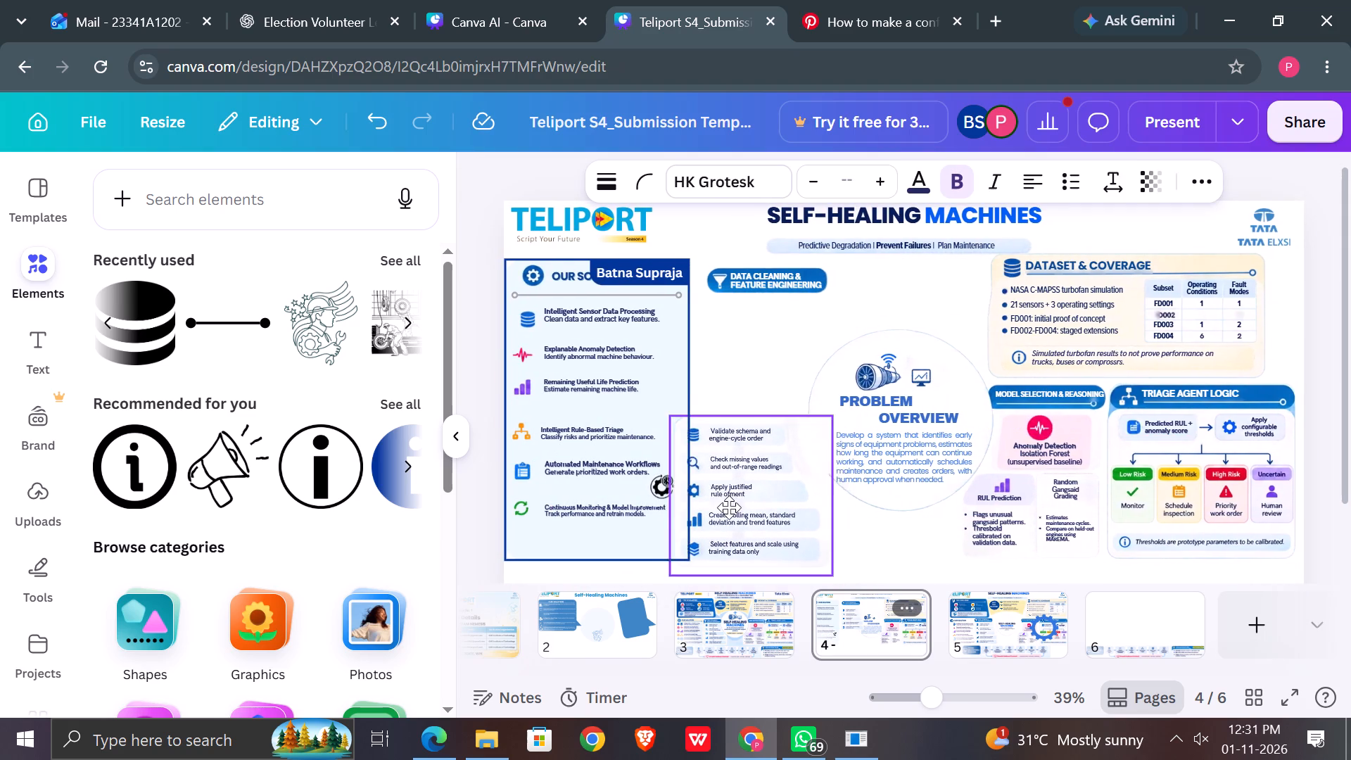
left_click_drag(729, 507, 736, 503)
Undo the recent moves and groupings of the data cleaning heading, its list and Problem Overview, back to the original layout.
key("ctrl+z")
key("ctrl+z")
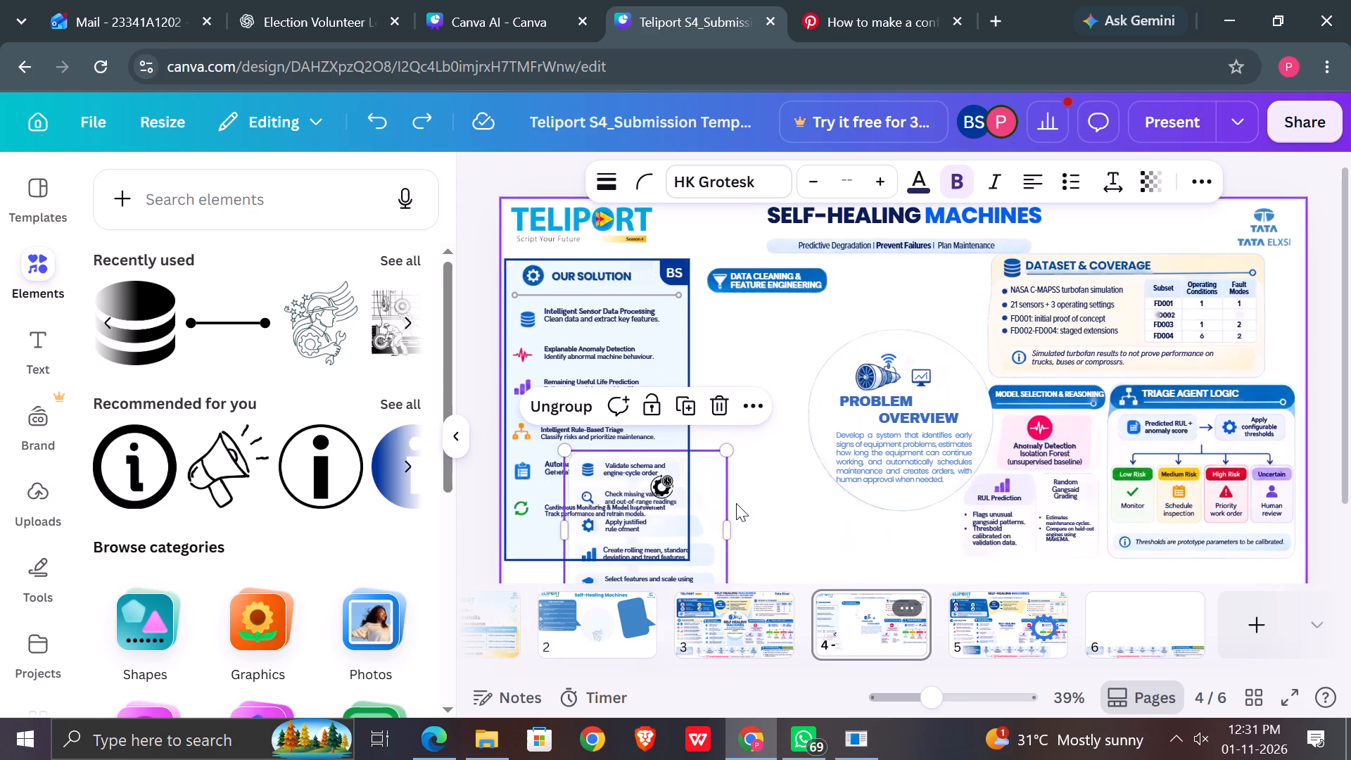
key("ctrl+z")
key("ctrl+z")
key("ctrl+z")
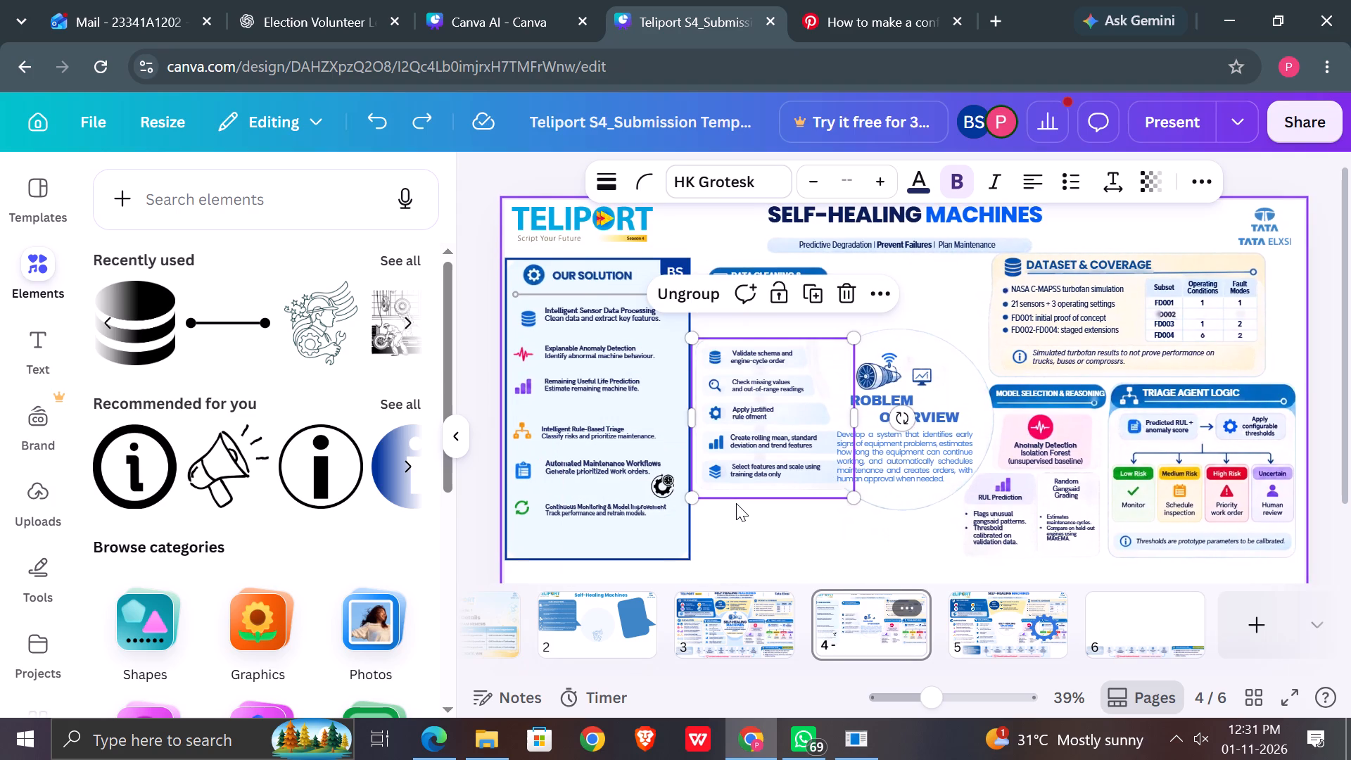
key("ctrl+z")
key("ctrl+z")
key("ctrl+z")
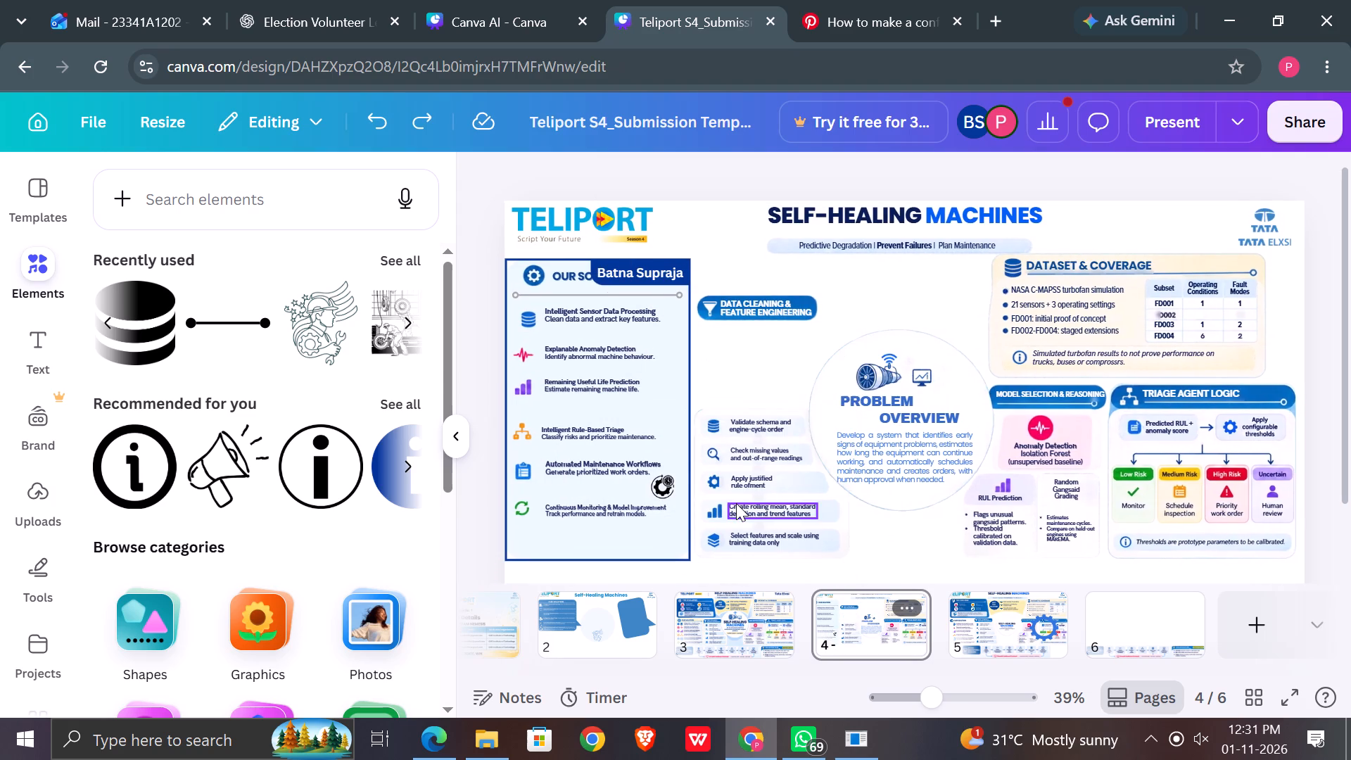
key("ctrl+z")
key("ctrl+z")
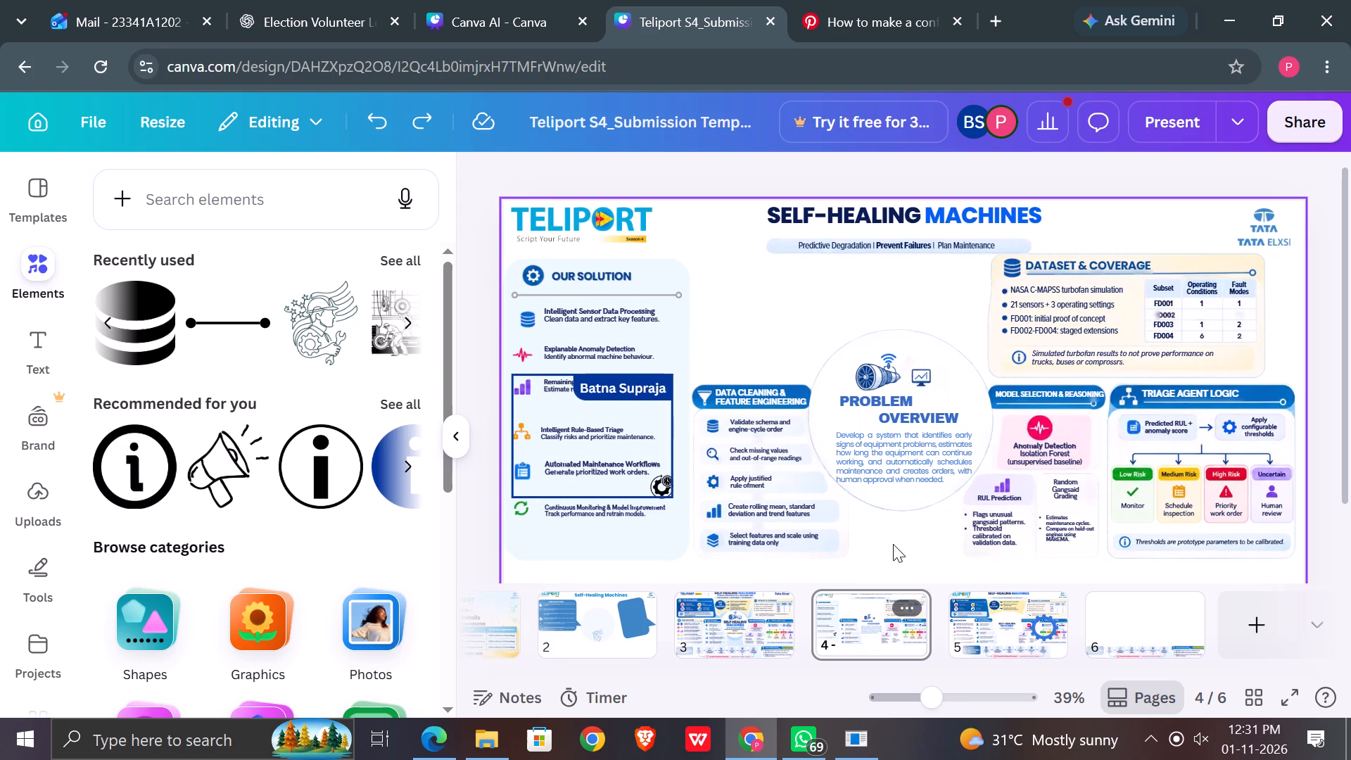
Group the Problem Overview circle with its title, description, engine, signal and monitor icons, leaving out the data cleaning card.
scroll(893, 544, "down", 2)
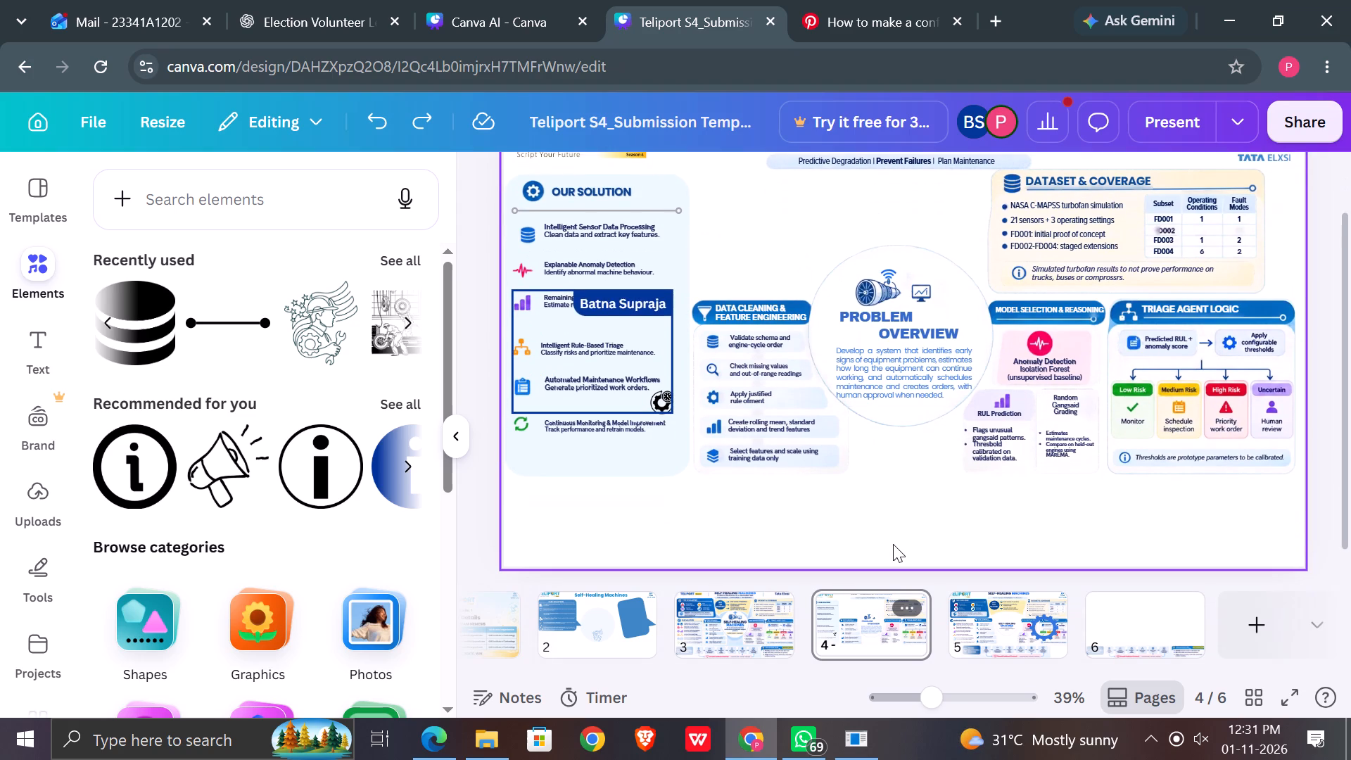
scroll(893, 544, "up", 1)
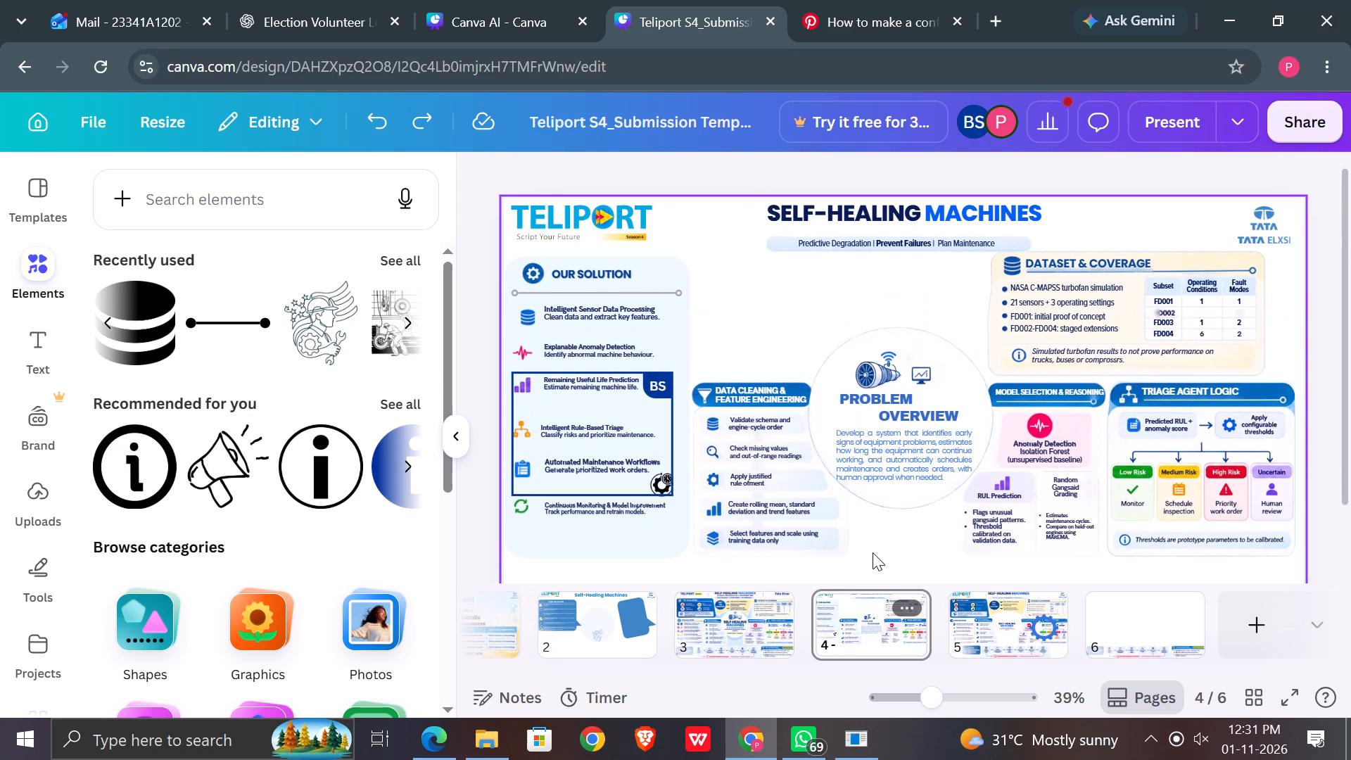
left_click_drag(911, 546, 890, 464)
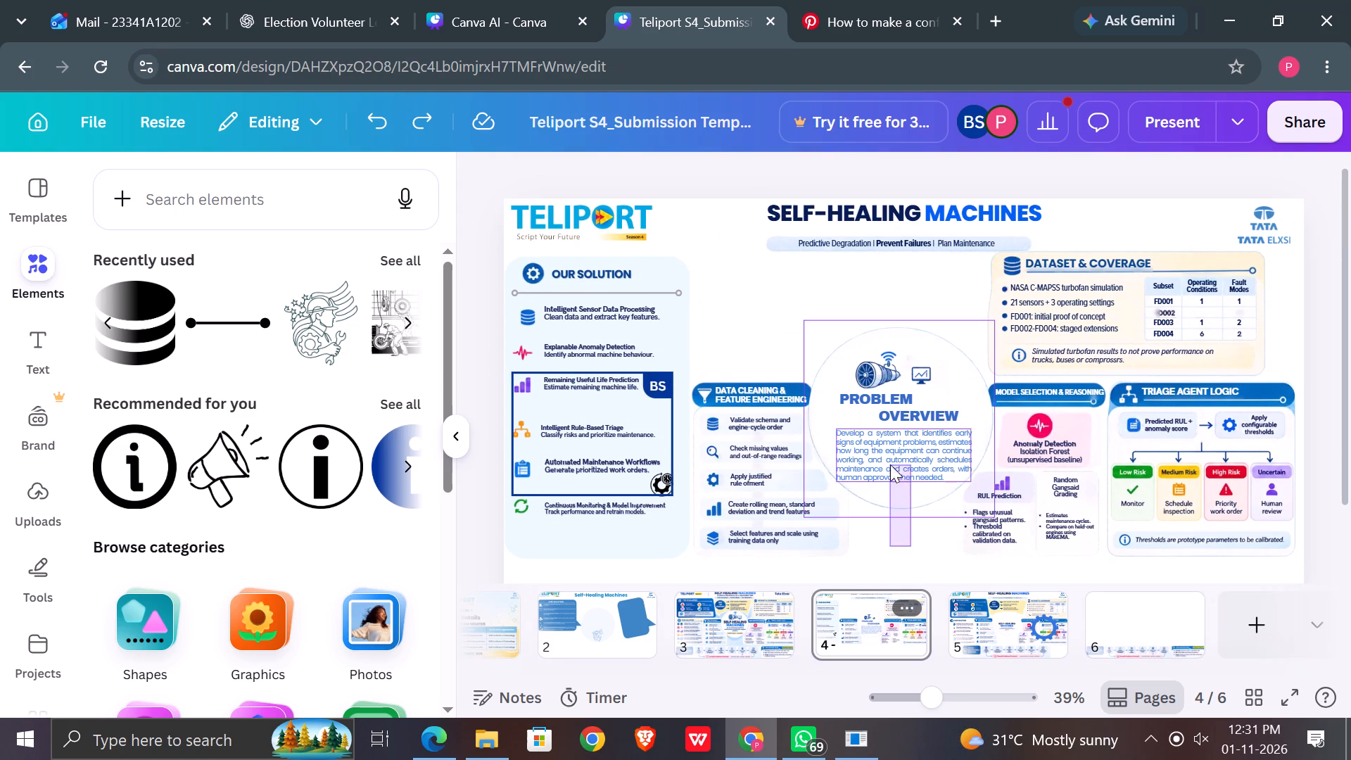
left_click_drag(890, 464, 850, 344)
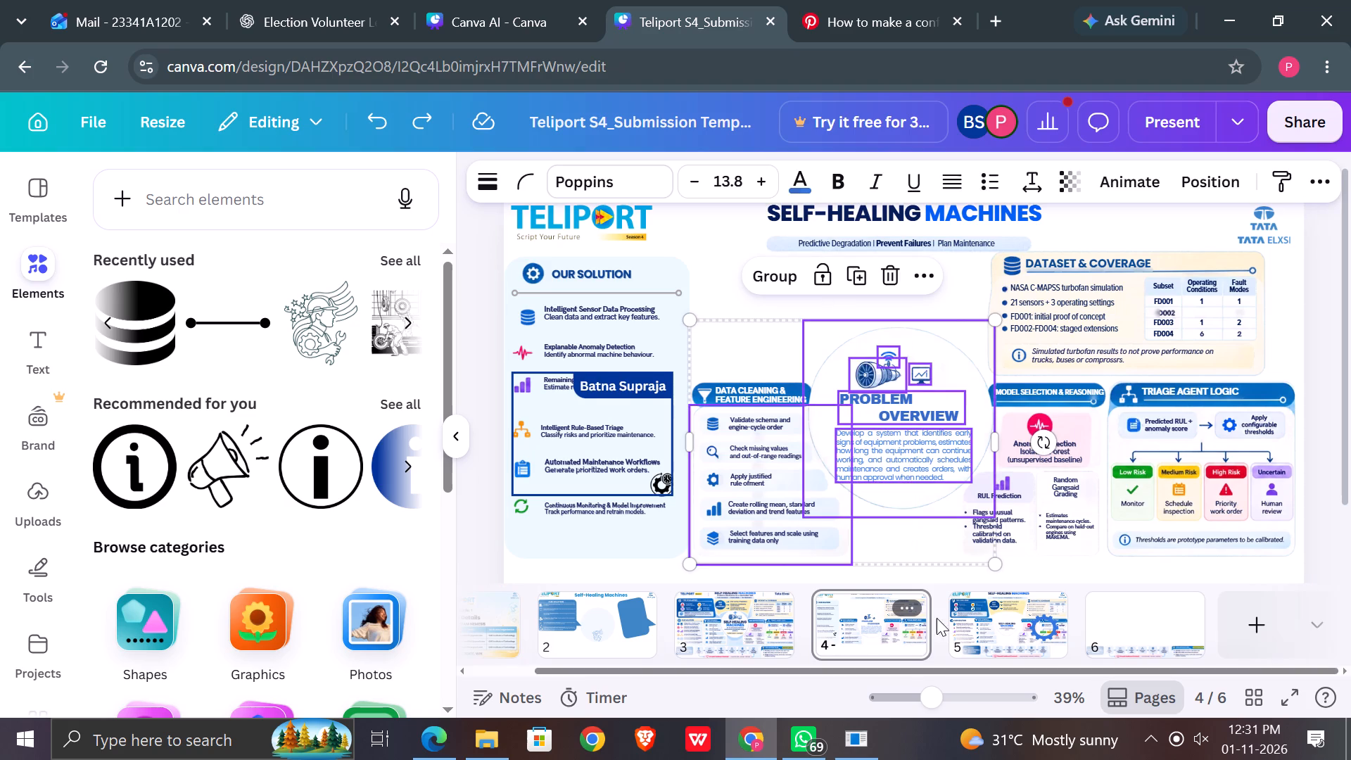
left_click(916, 540)
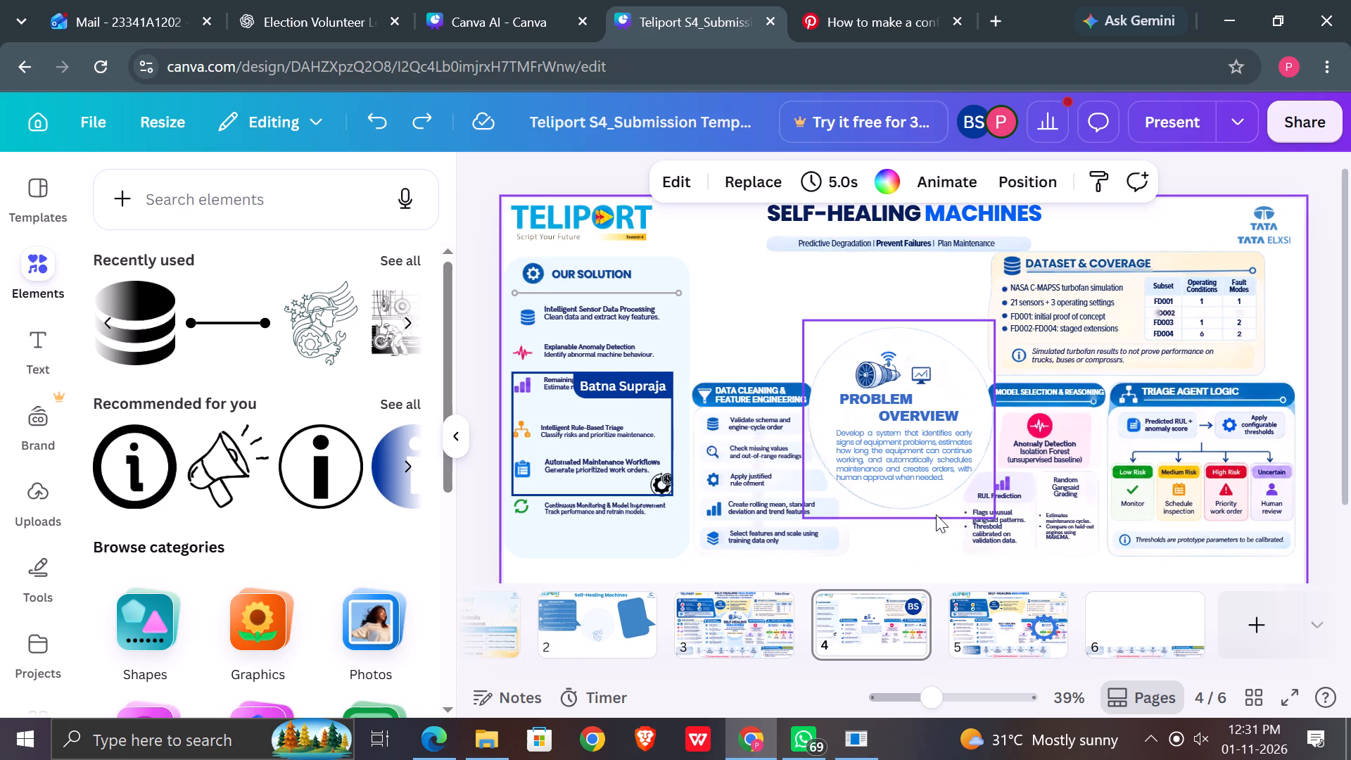
left_click_drag(939, 528, 872, 355)
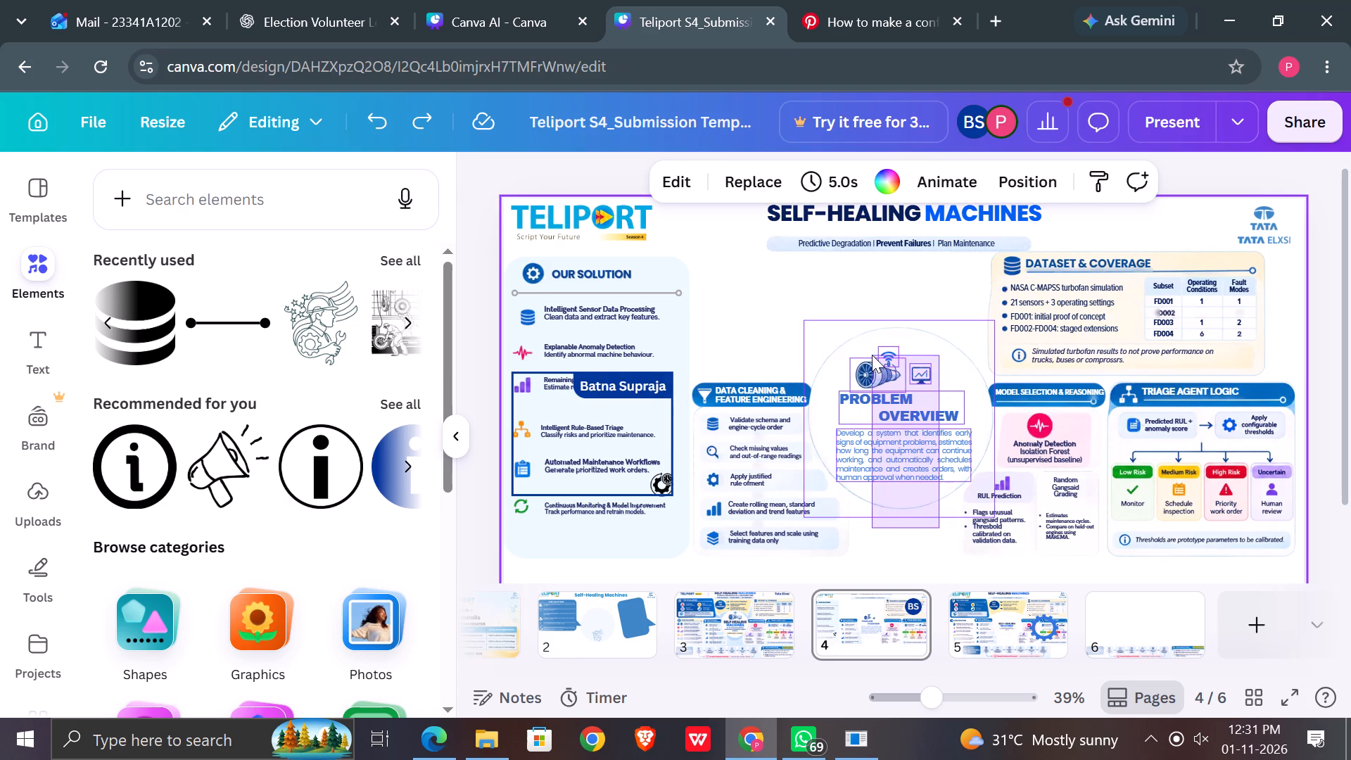
left_click_drag(872, 355, 866, 348)
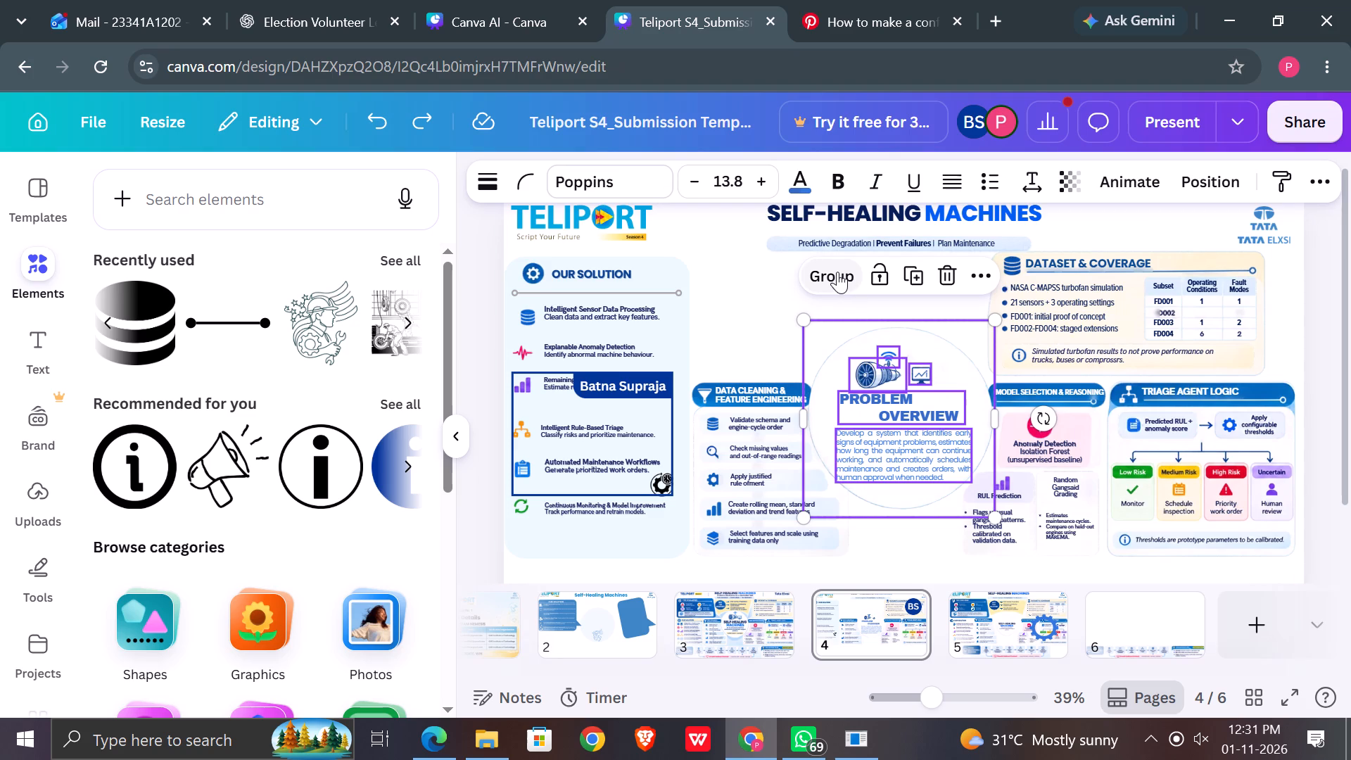
left_click(837, 272)
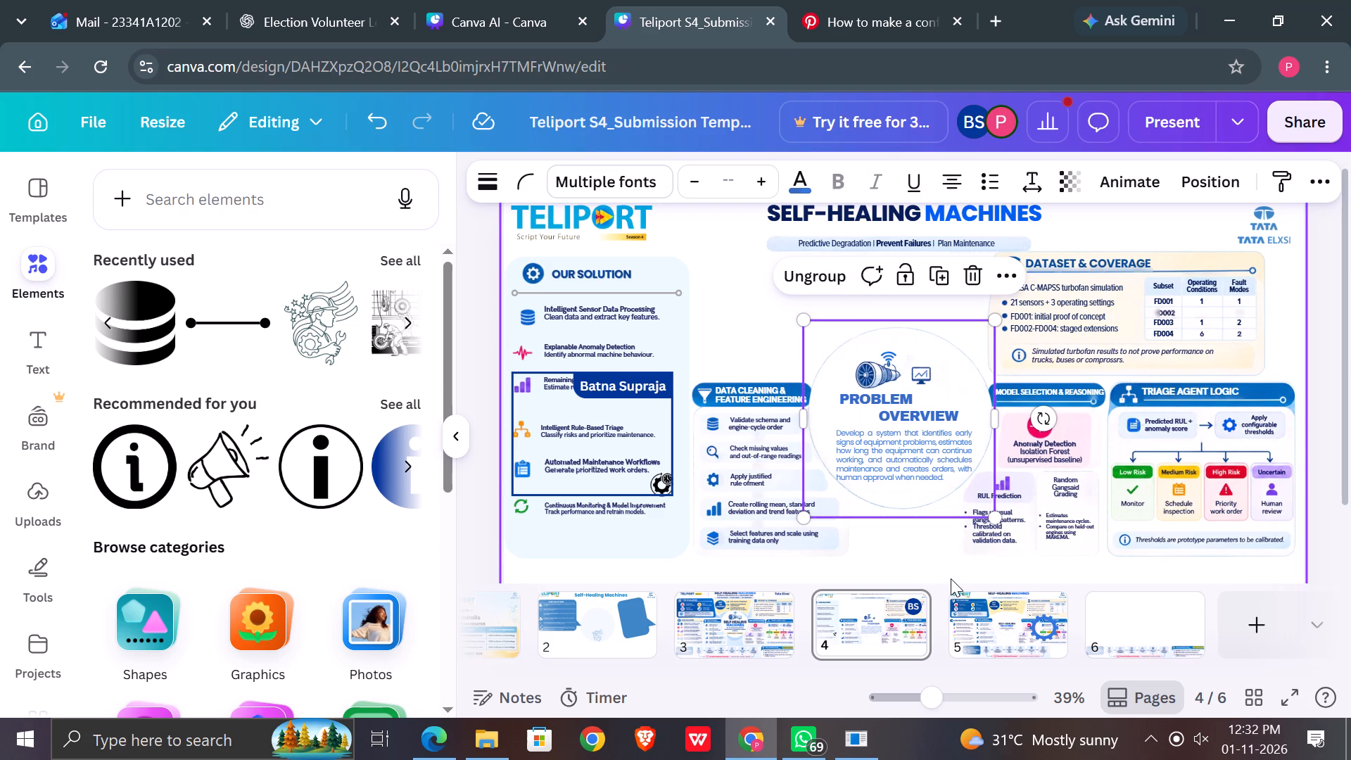
Examine the Data Cleaning & Feature Engineering list and its background card up close, including where it meets the Problem Overview circle.
left_click(747, 329)
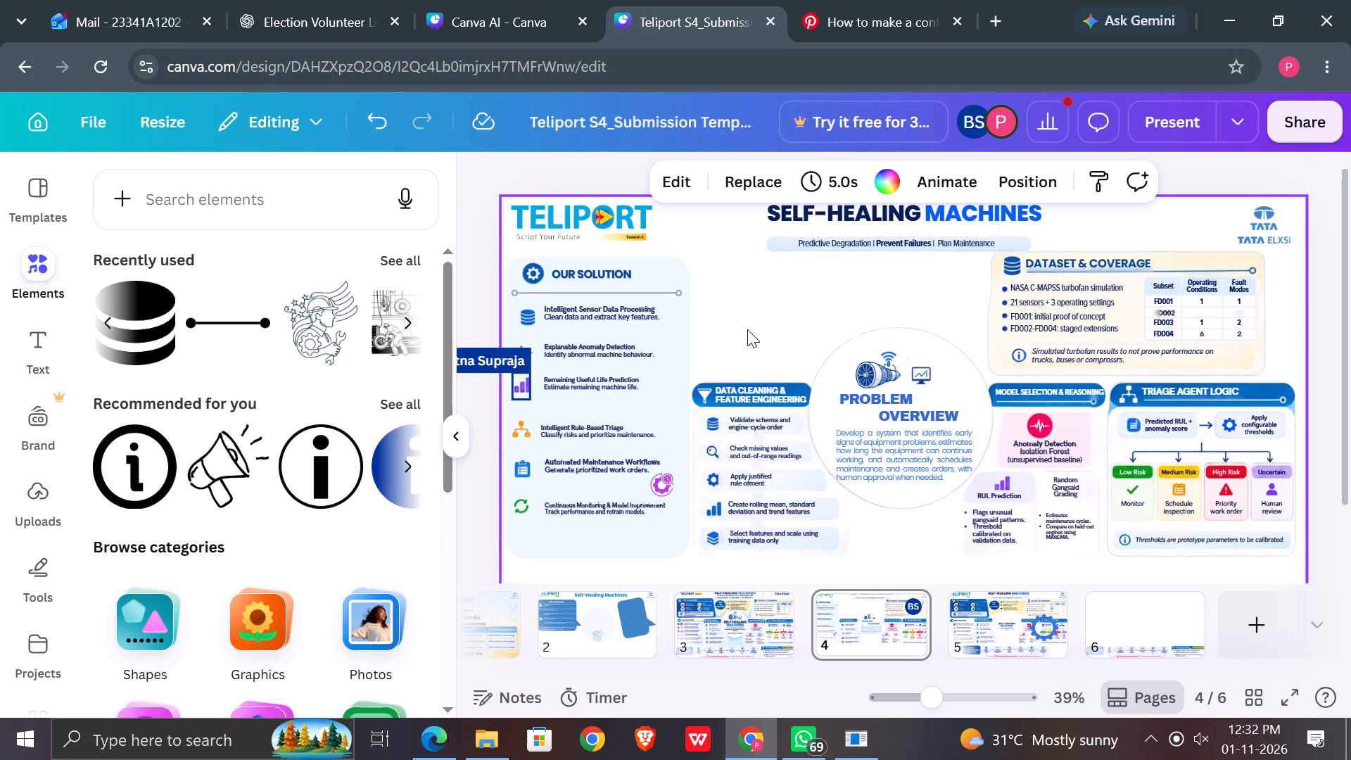
scroll(747, 329, "down", 1)
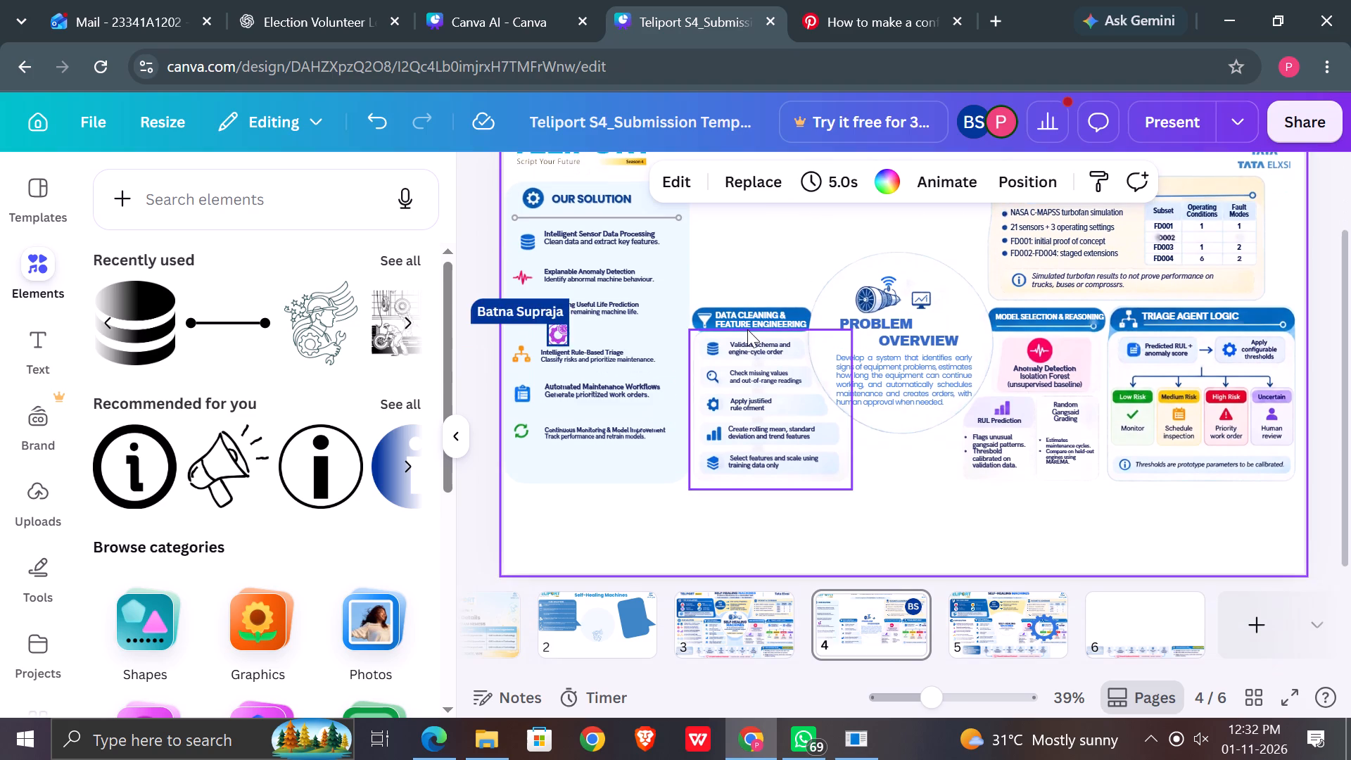
scroll(747, 329, "down", 1)
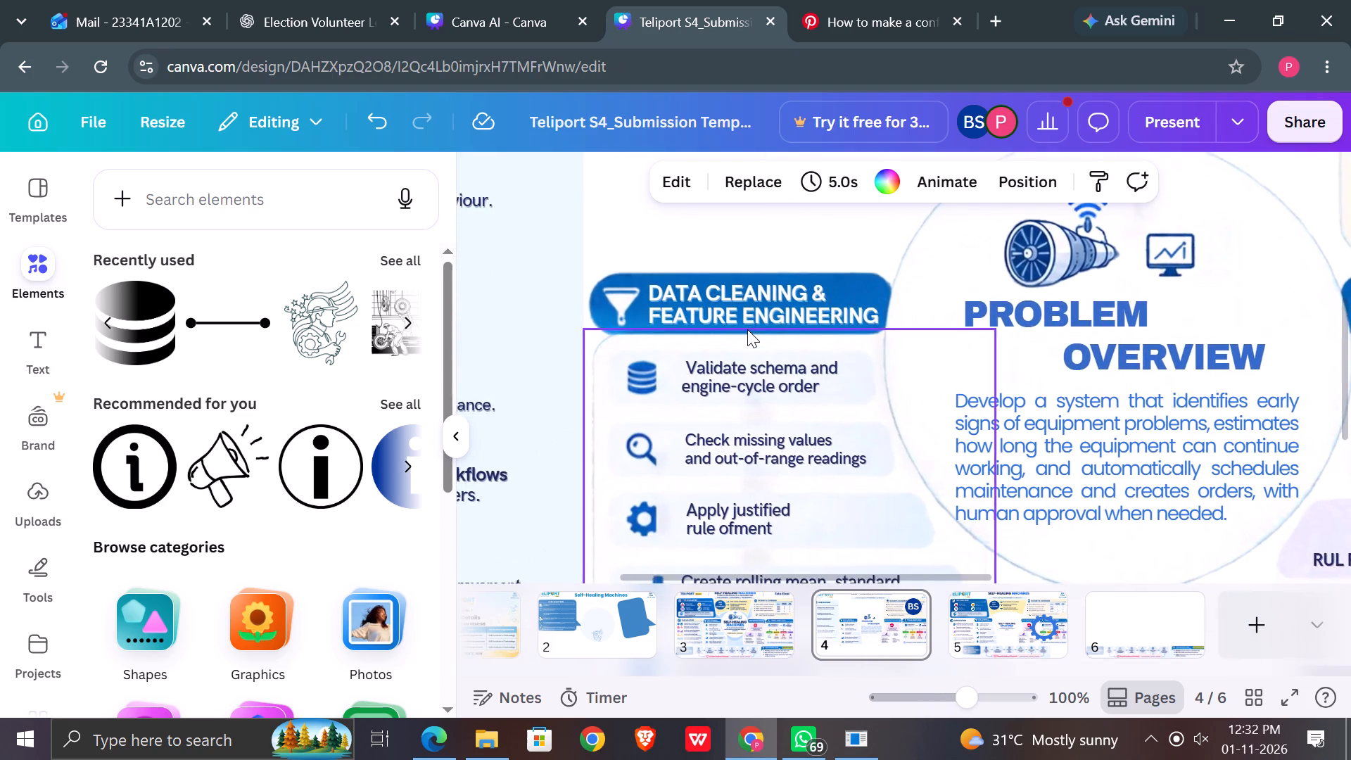
scroll(747, 329, "down", 1)
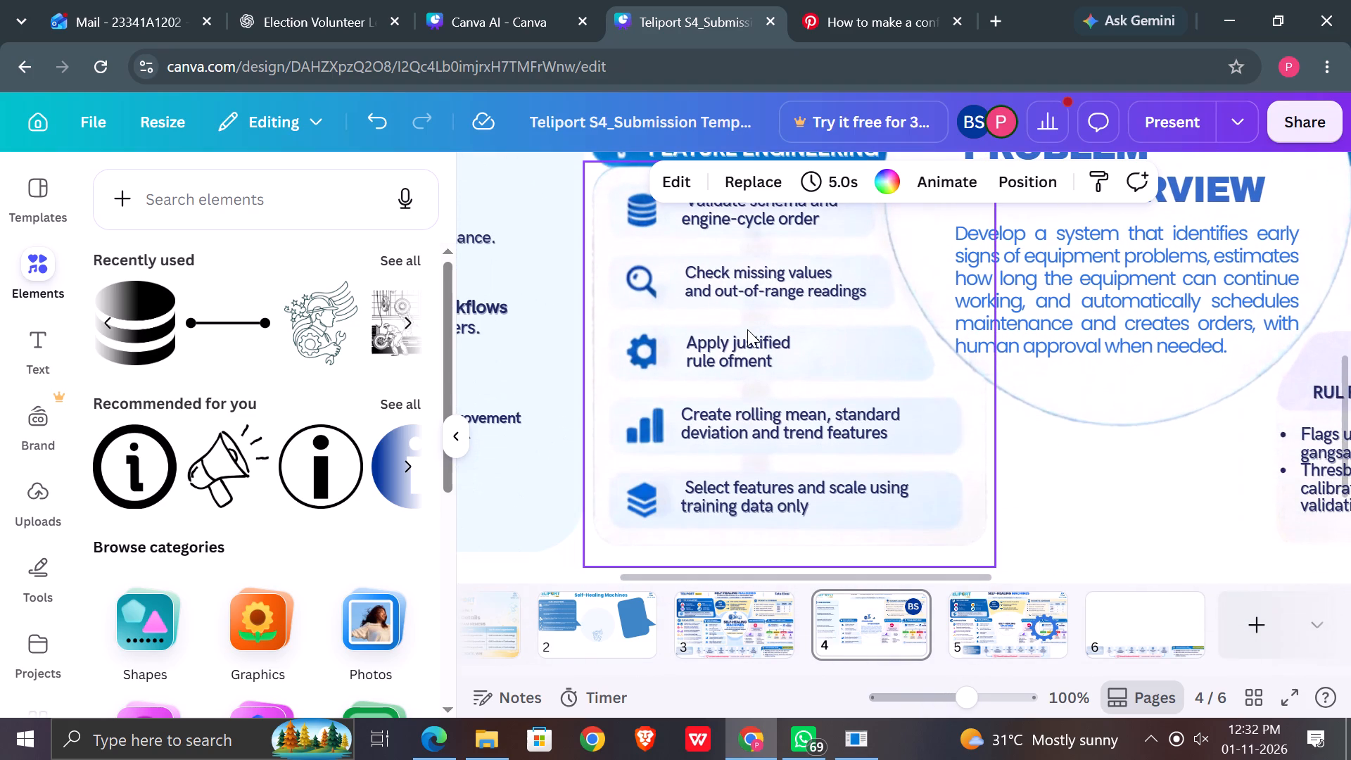
scroll(747, 329, "down", 1)
scroll(747, 329, "up", 2)
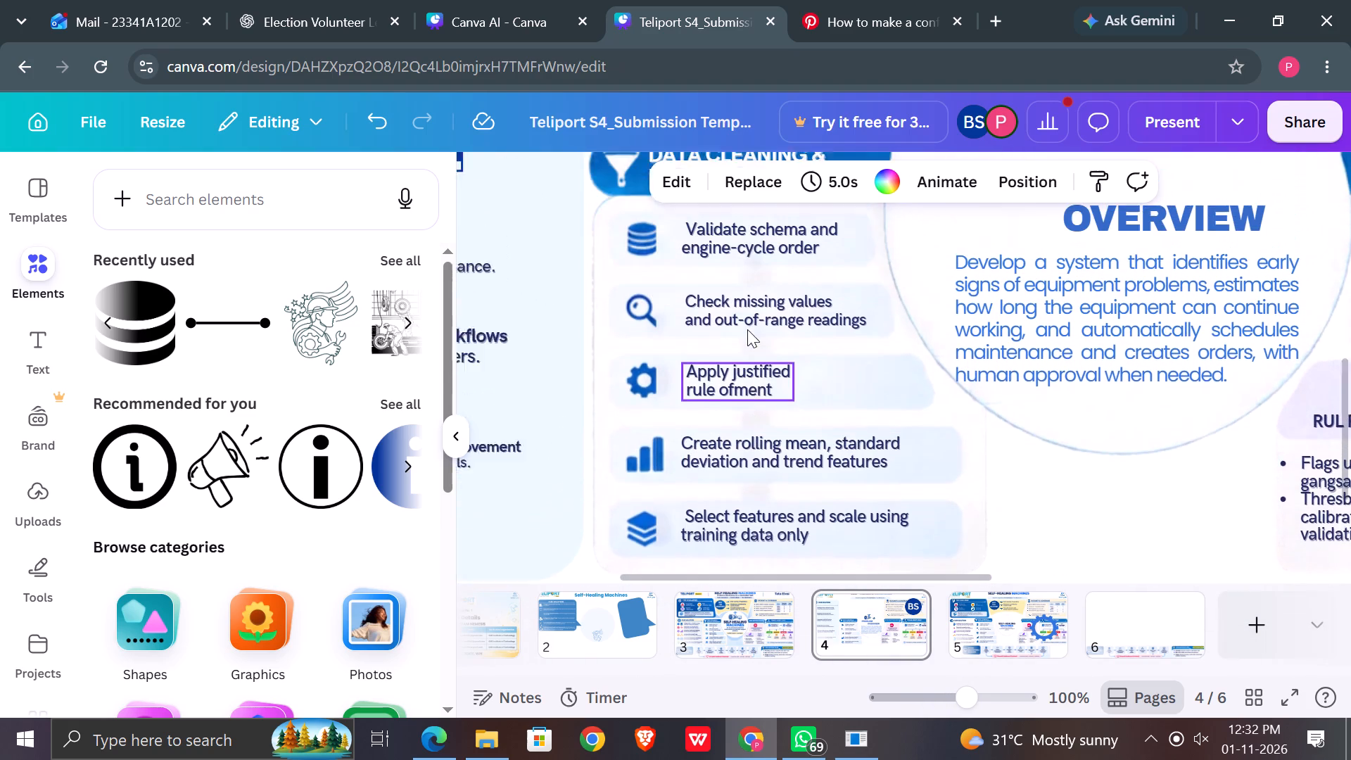
scroll(747, 329, "up", 1)
scroll(794, 374, "down", 2)
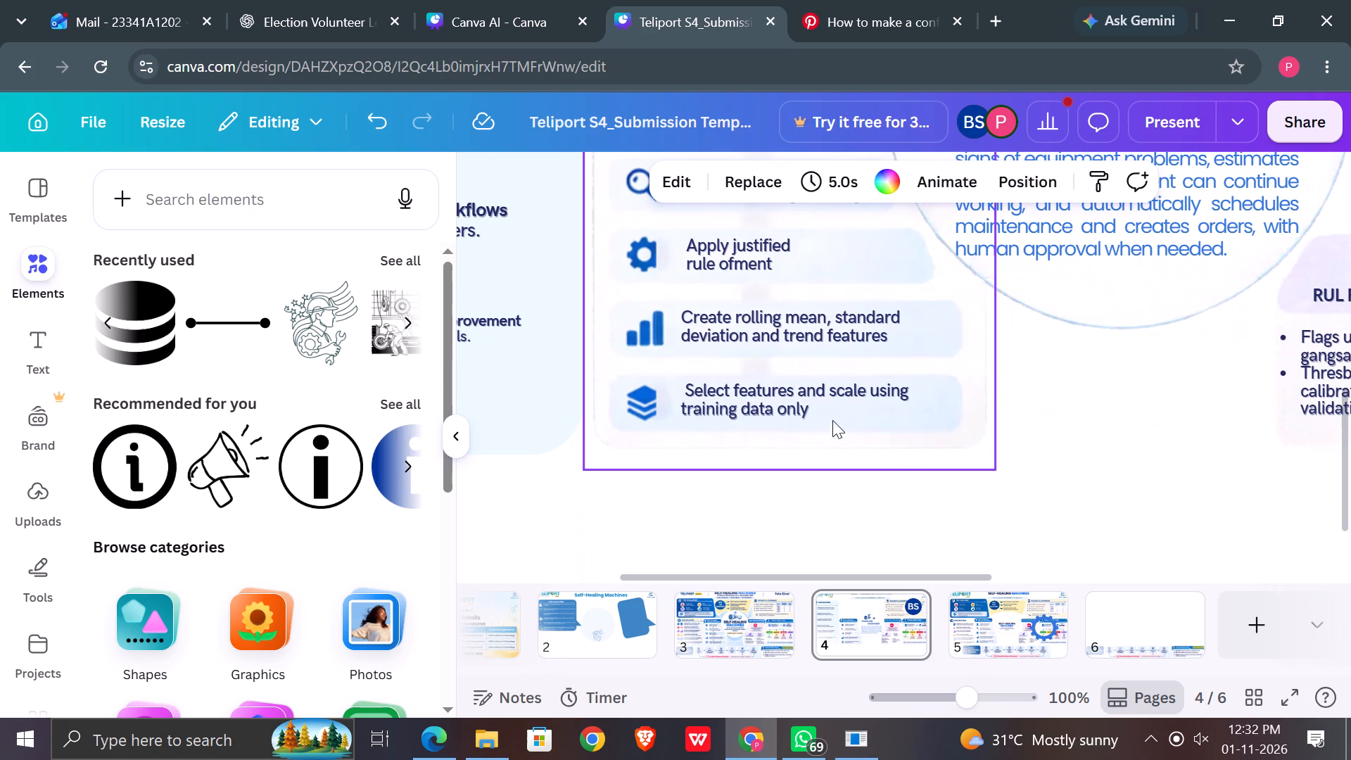
left_click(906, 442)
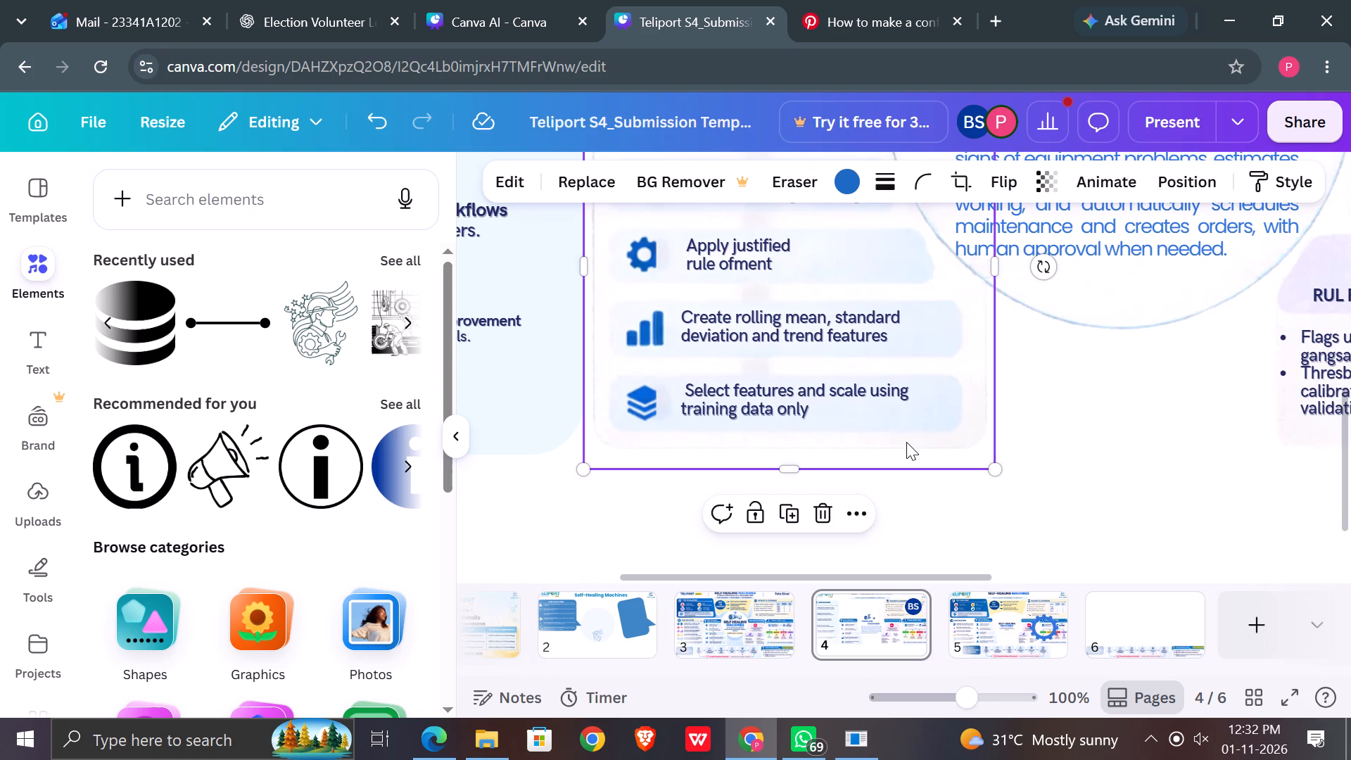
scroll(906, 442, "up", 3)
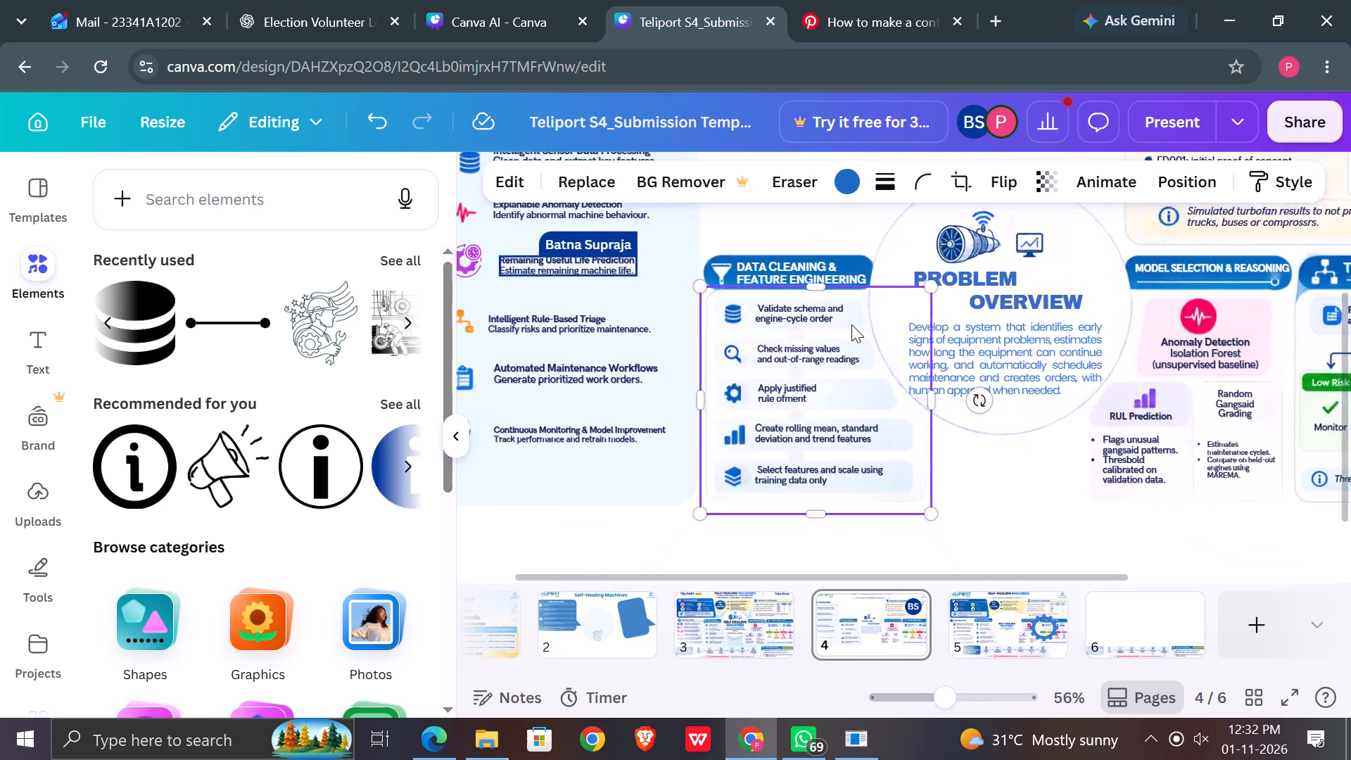
scroll(851, 324, "up", 1)
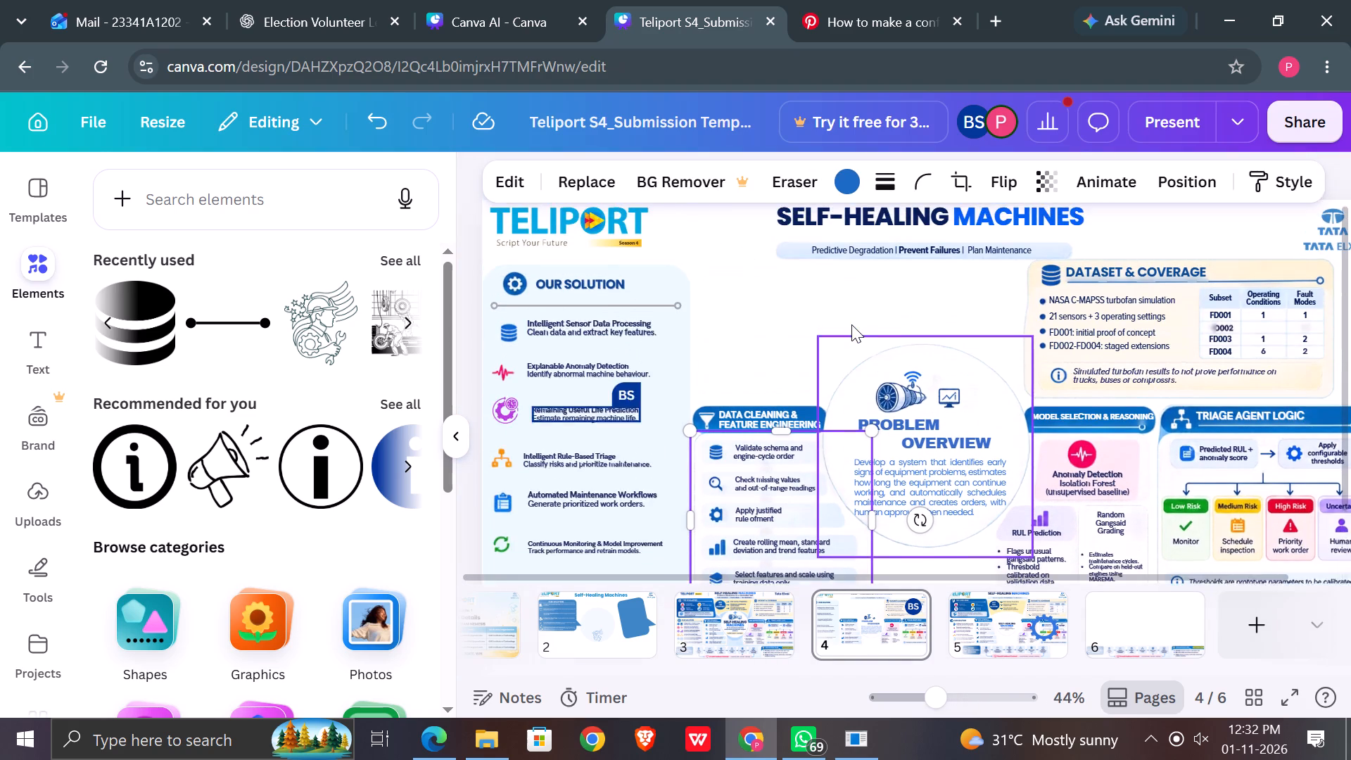
scroll(851, 324, "up", 1)
scroll(851, 324, "down", 1)
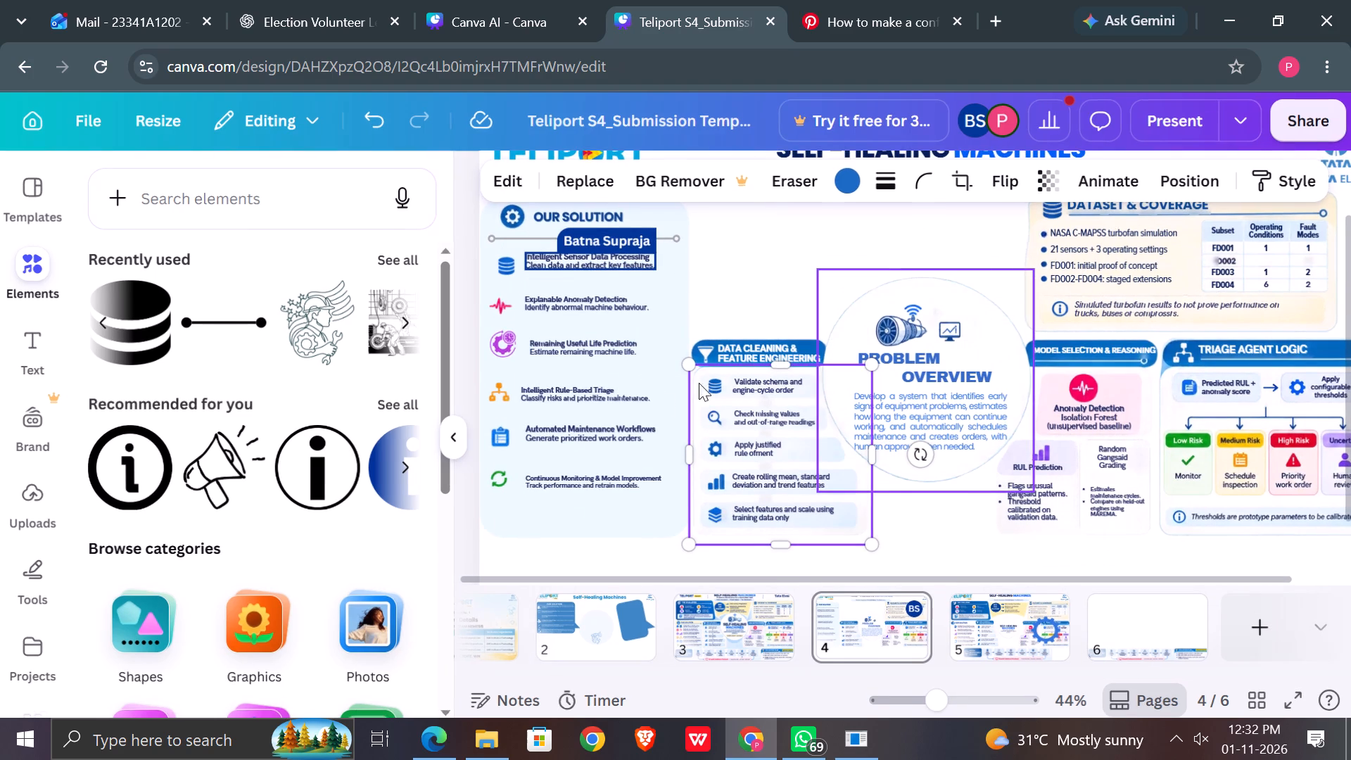
left_click(599, 649)
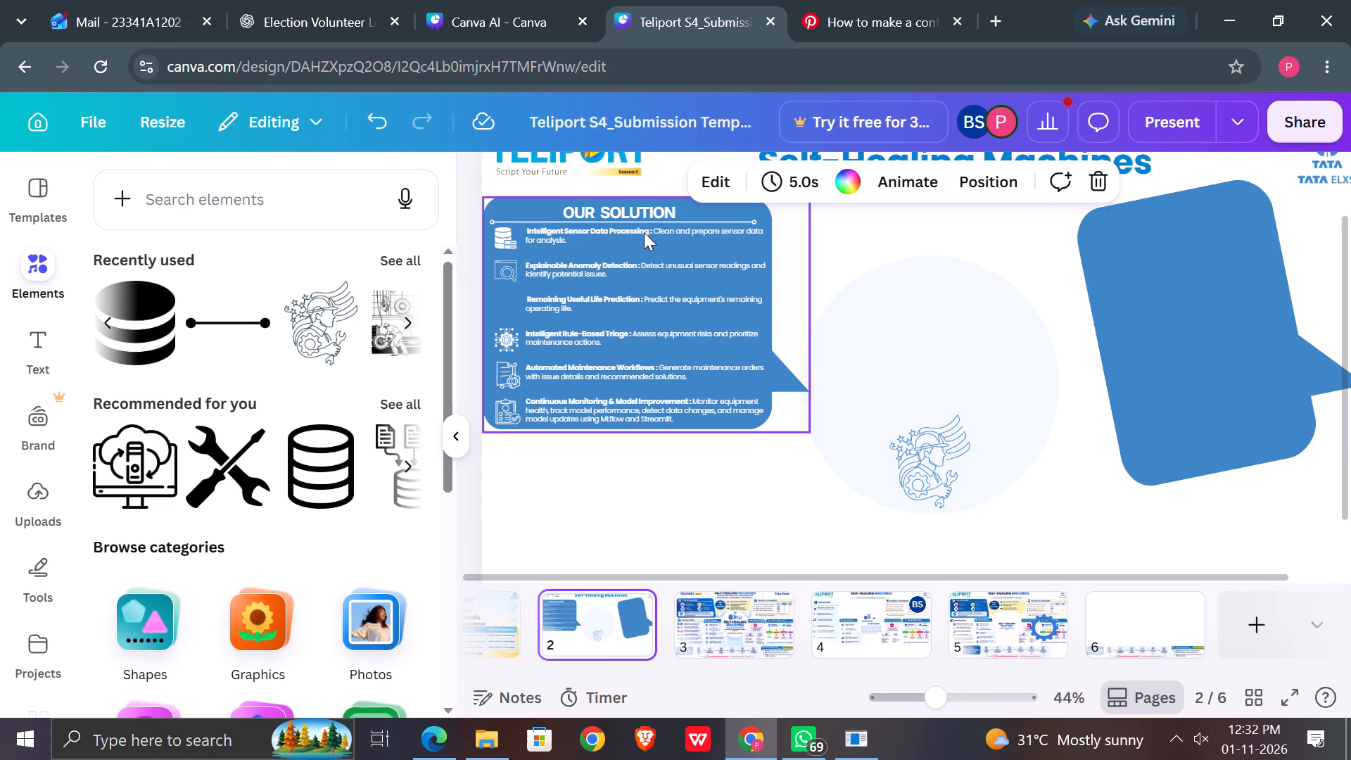
left_click(654, 229)
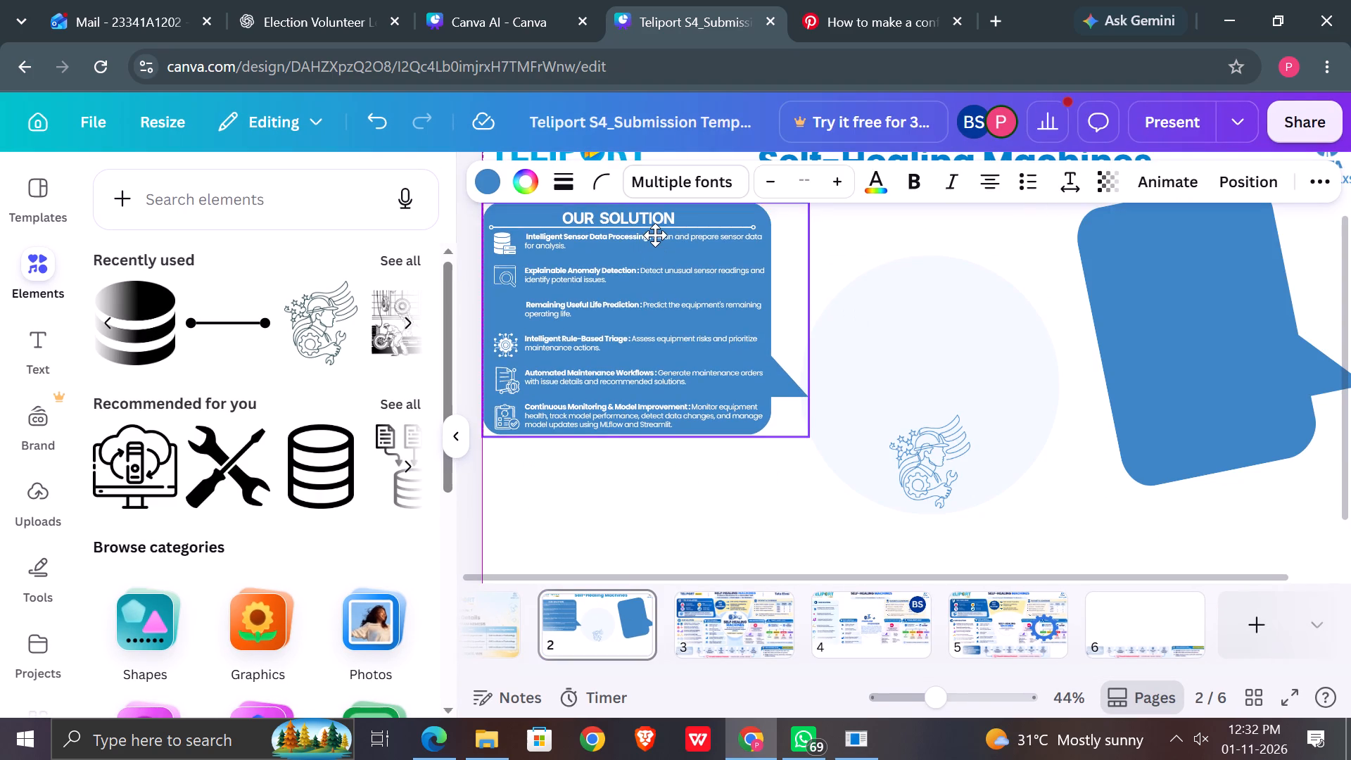
double_click(654, 234)
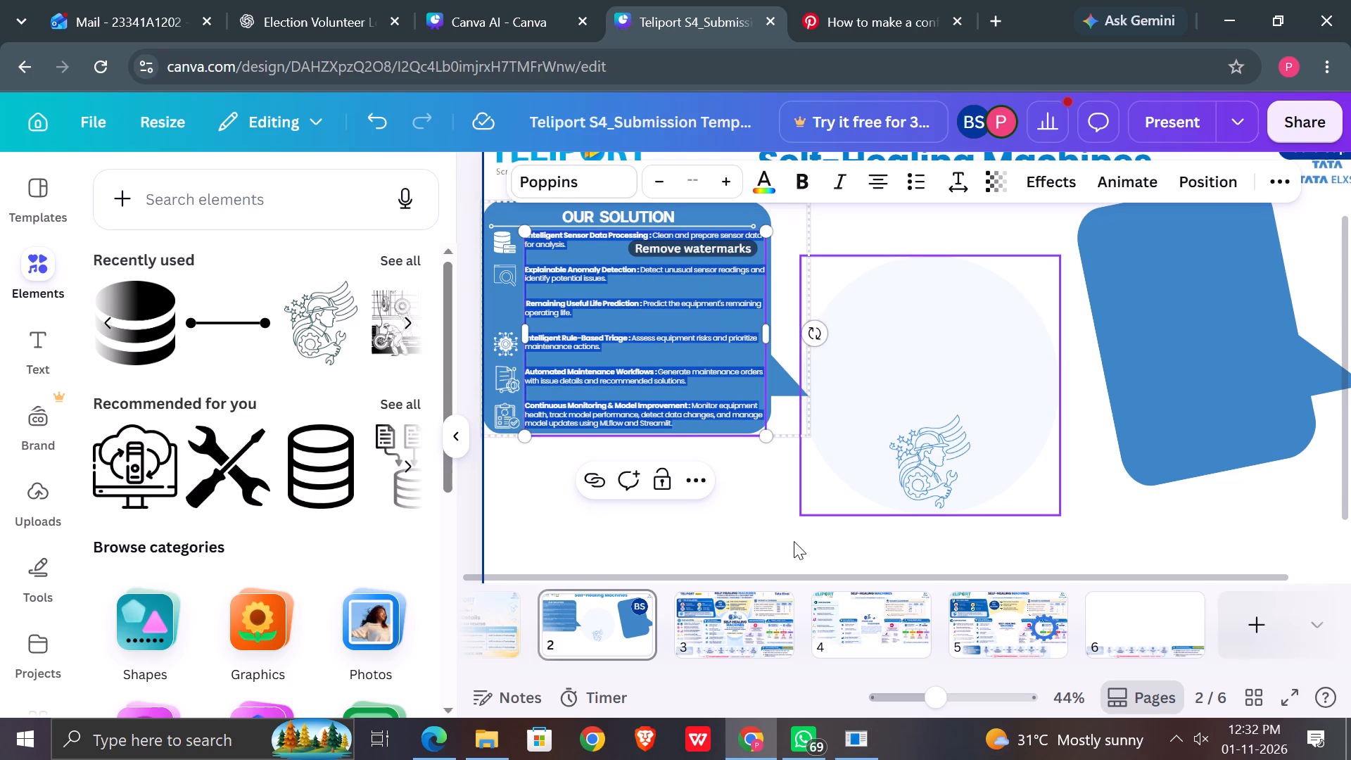
left_click(779, 519)
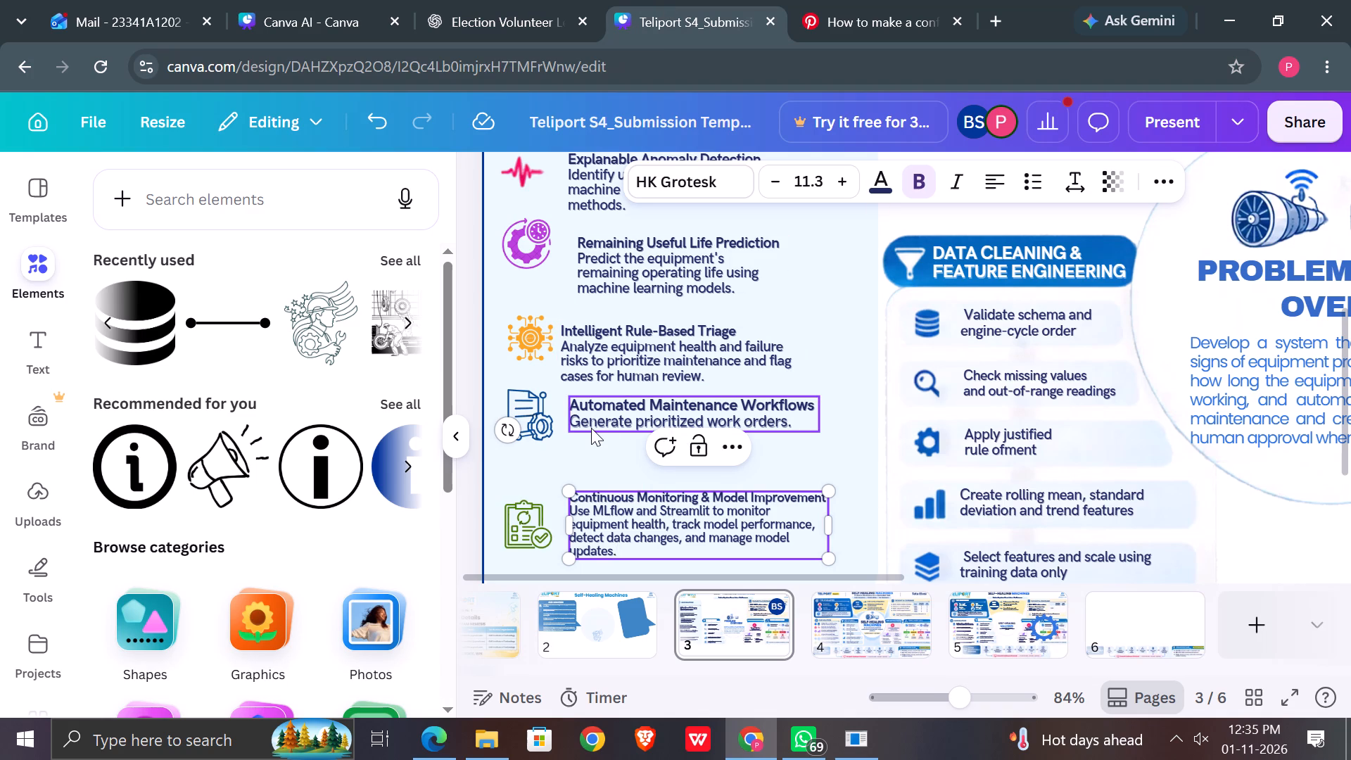
left_click(591, 428)
left_click(581, 412)
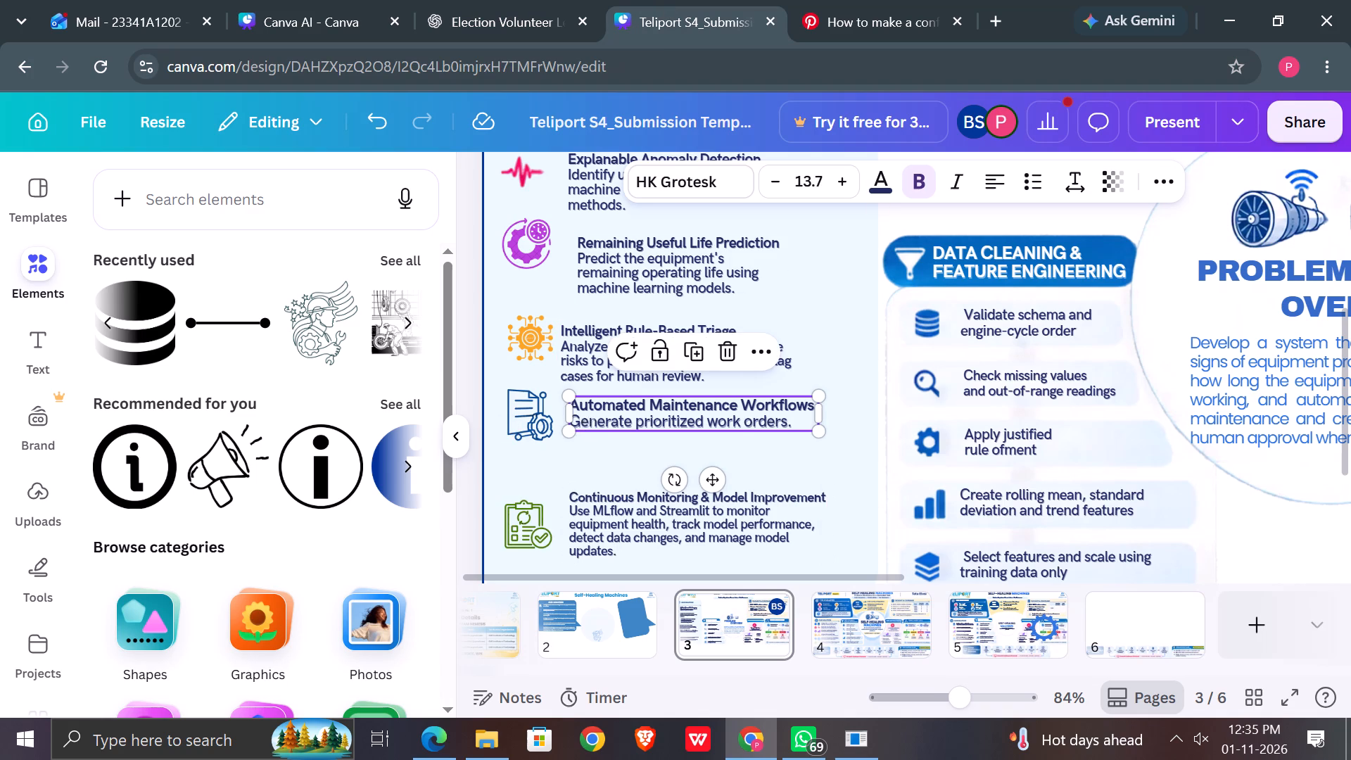
left_click(576, 417)
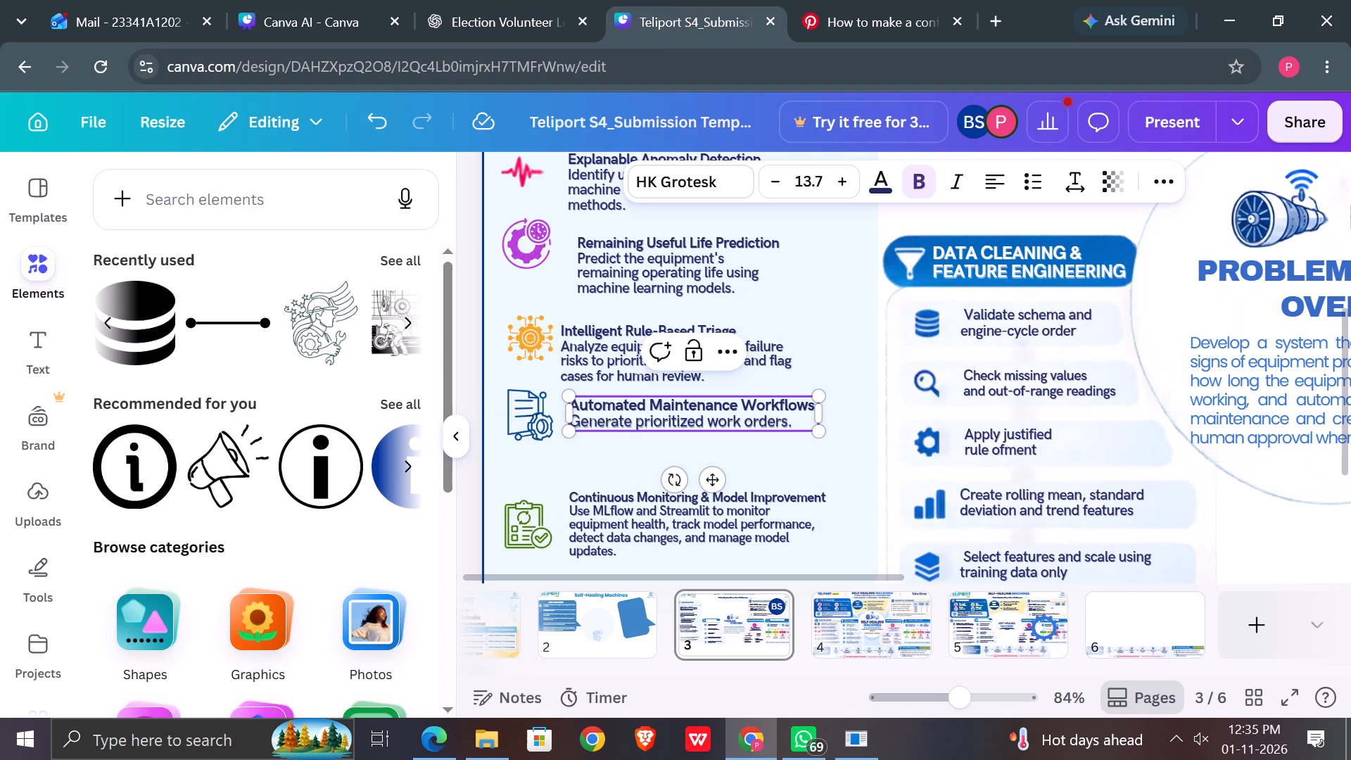
left_click_drag(573, 417, 801, 431)
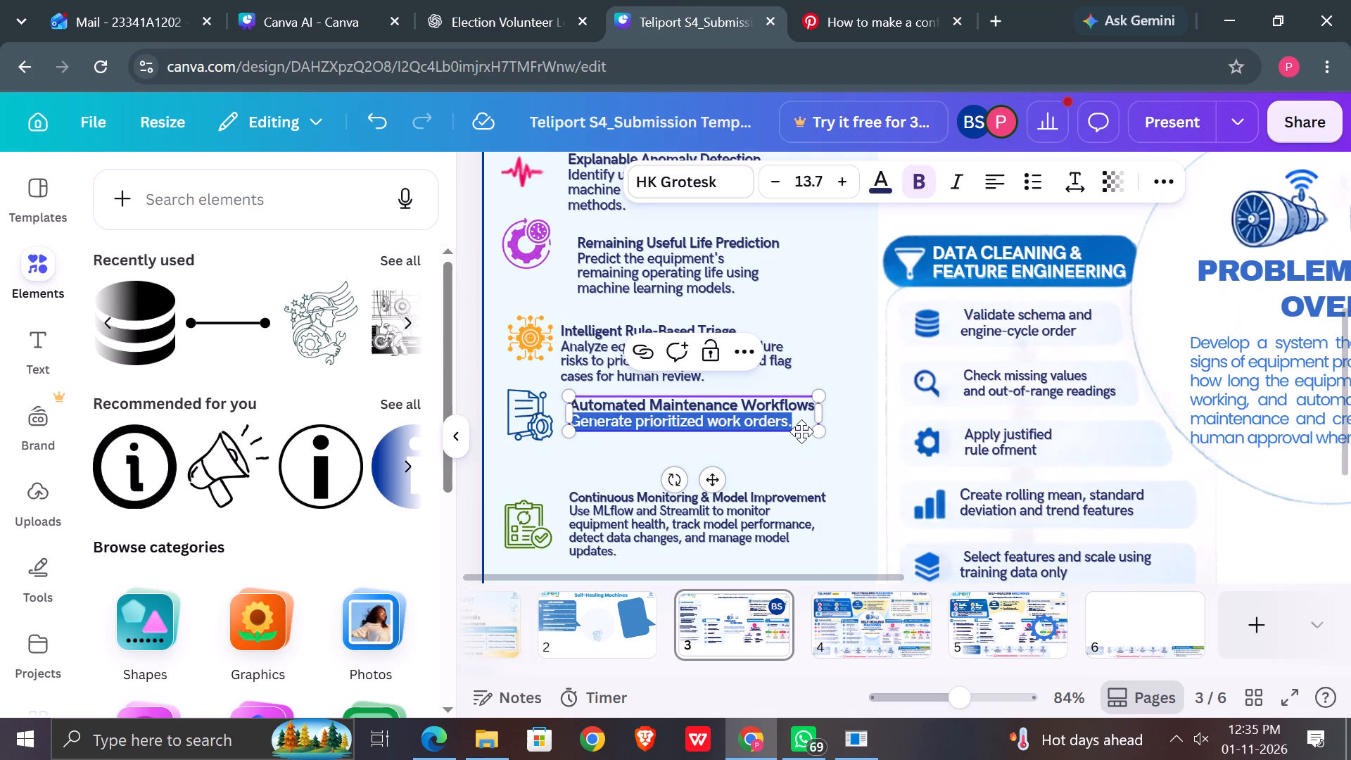
key("ctrl+v")
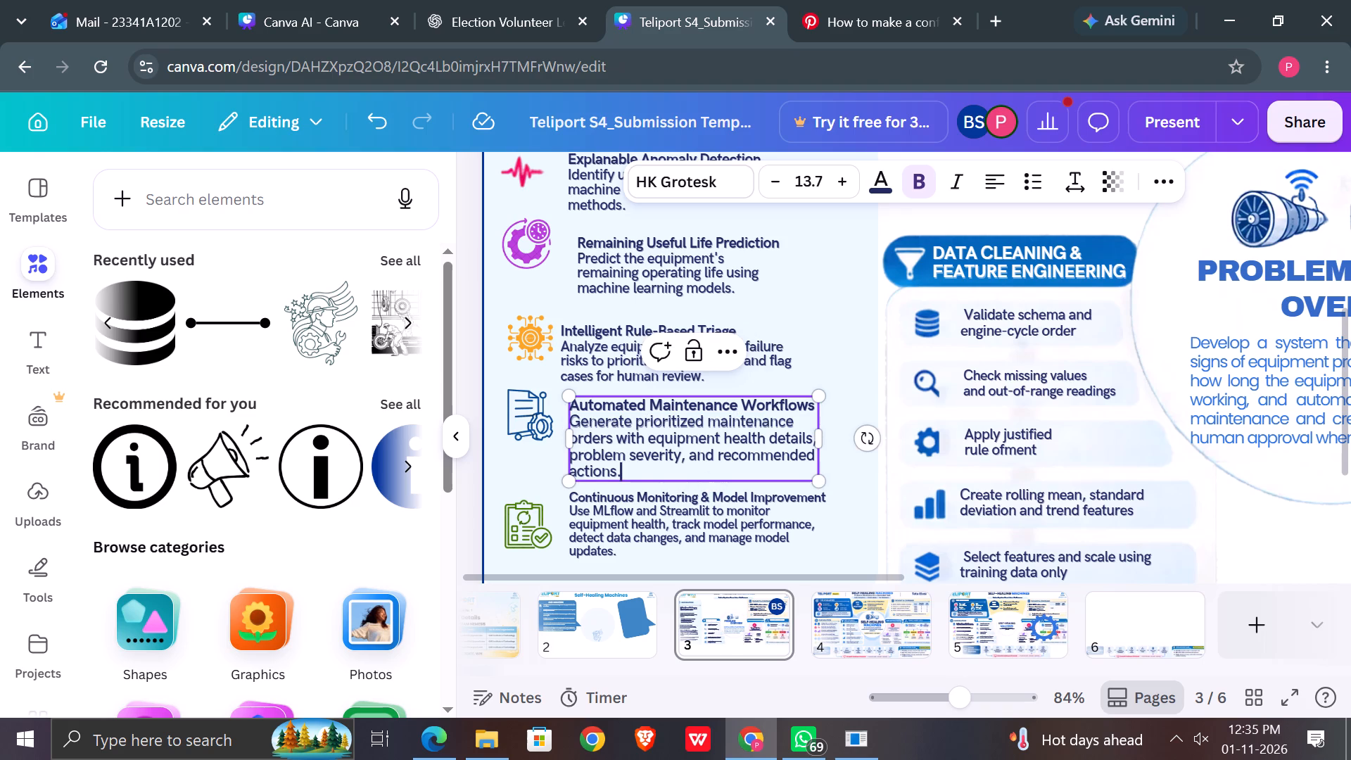
Remove bold from the Intelligent Sensor Data Processing description "Clean and organize sensor data to make it useful for analysis.".
scroll(801, 431, "up", 1)
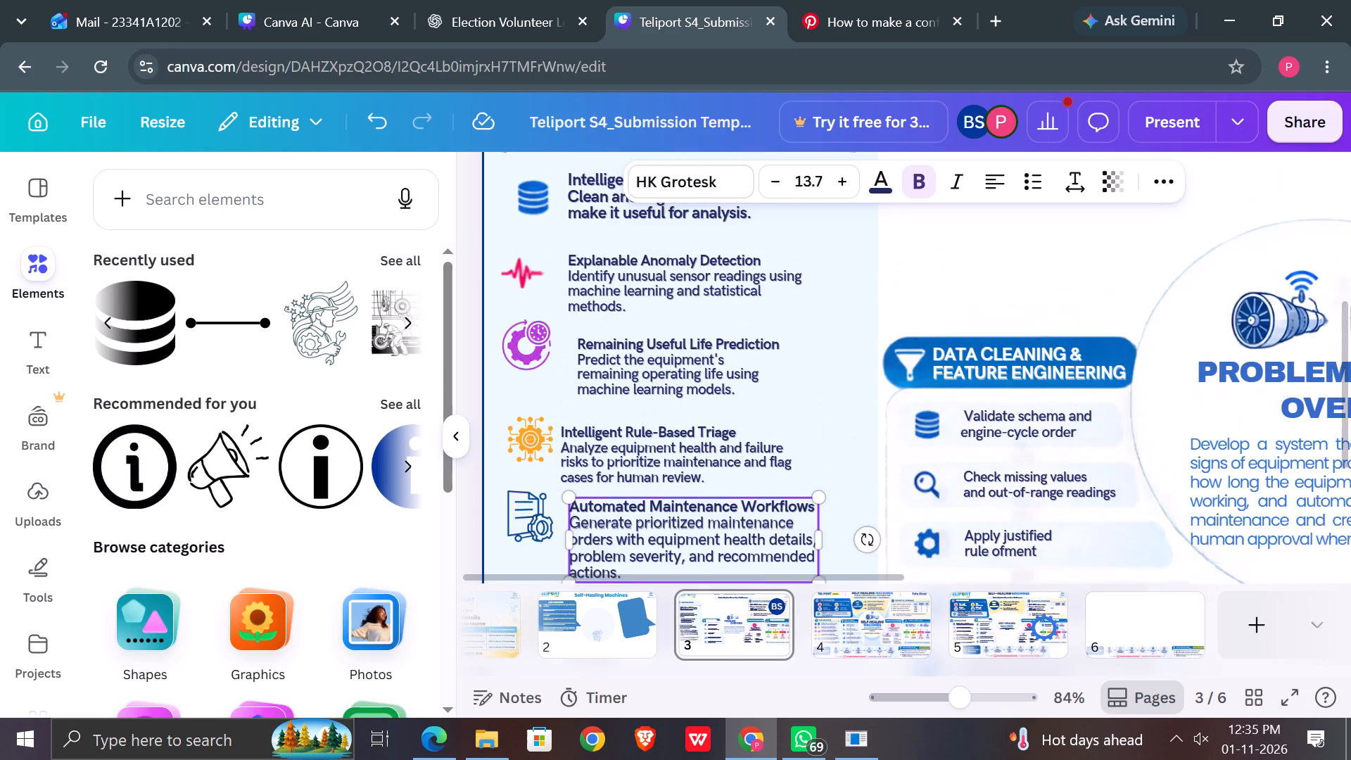
scroll(801, 431, "up", 2)
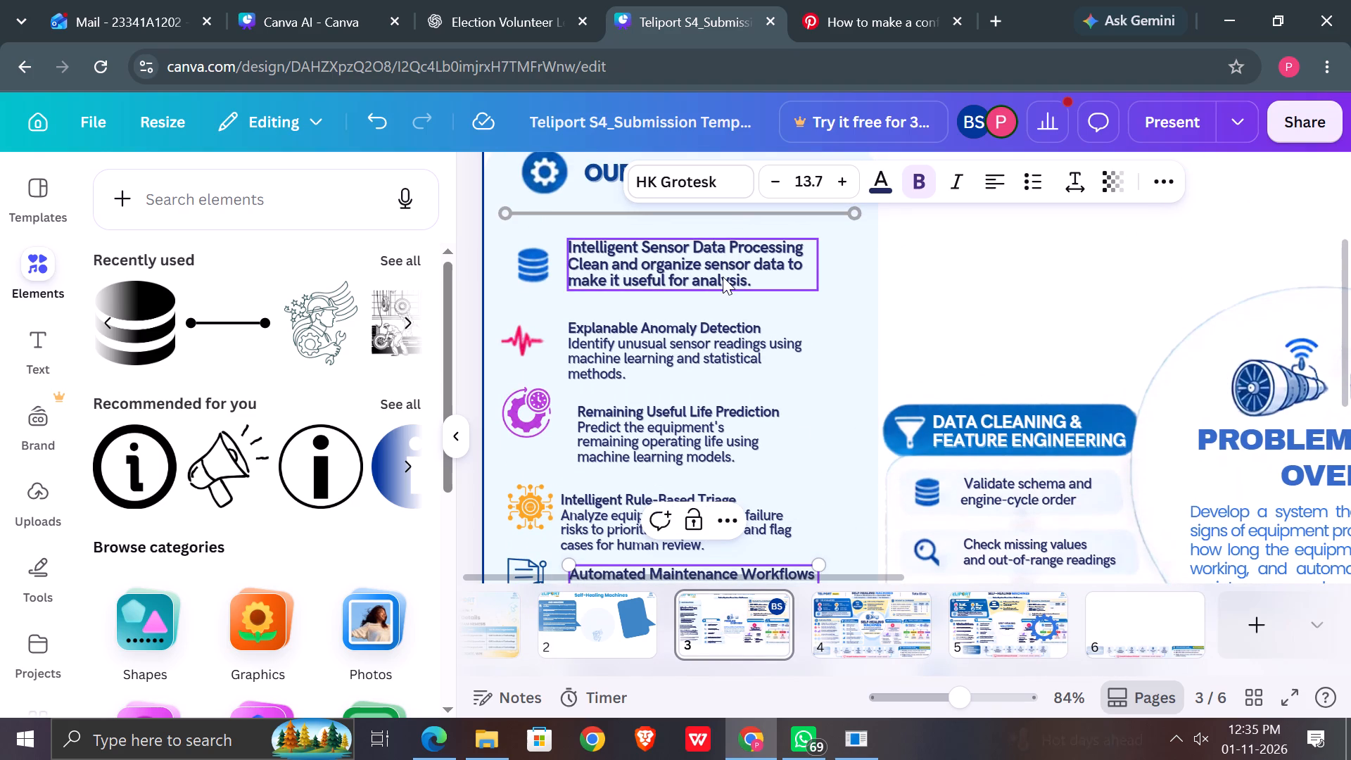
left_click(723, 277)
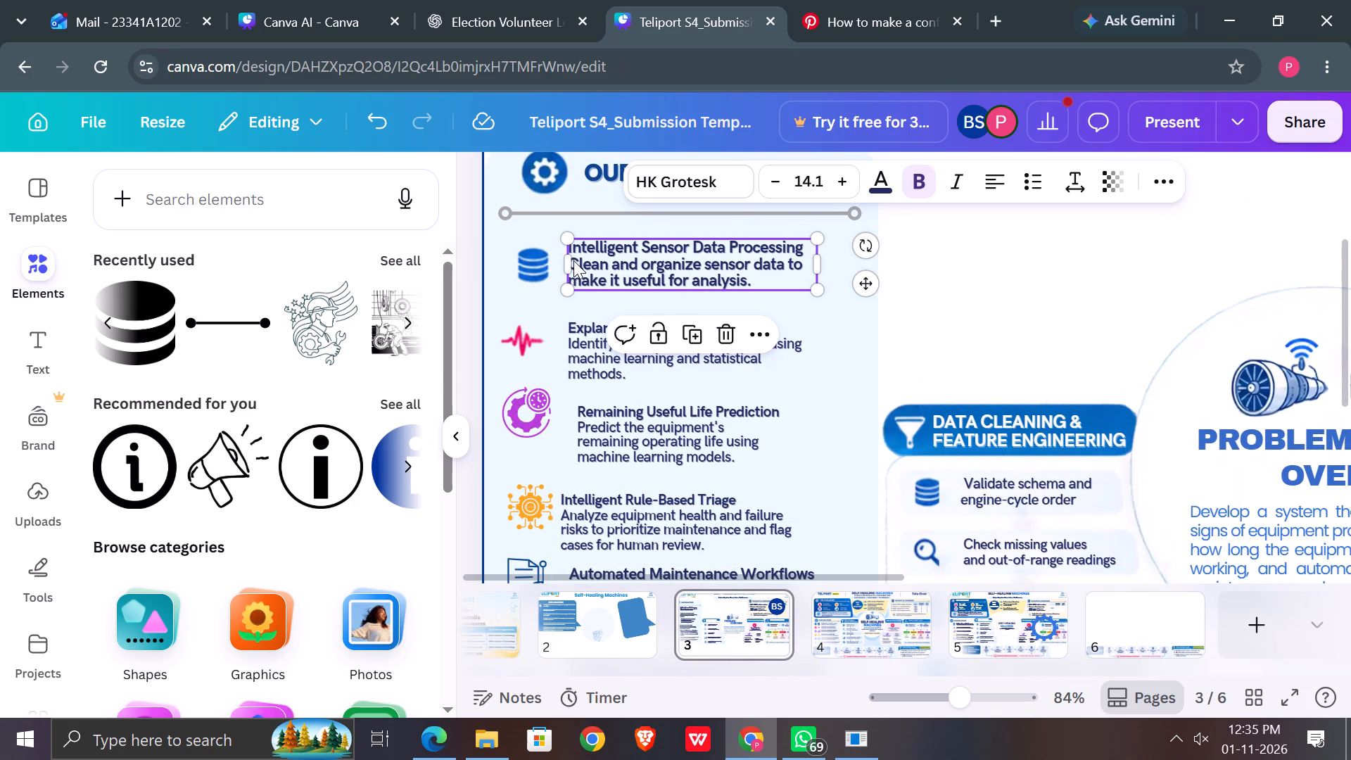
left_click(573, 260)
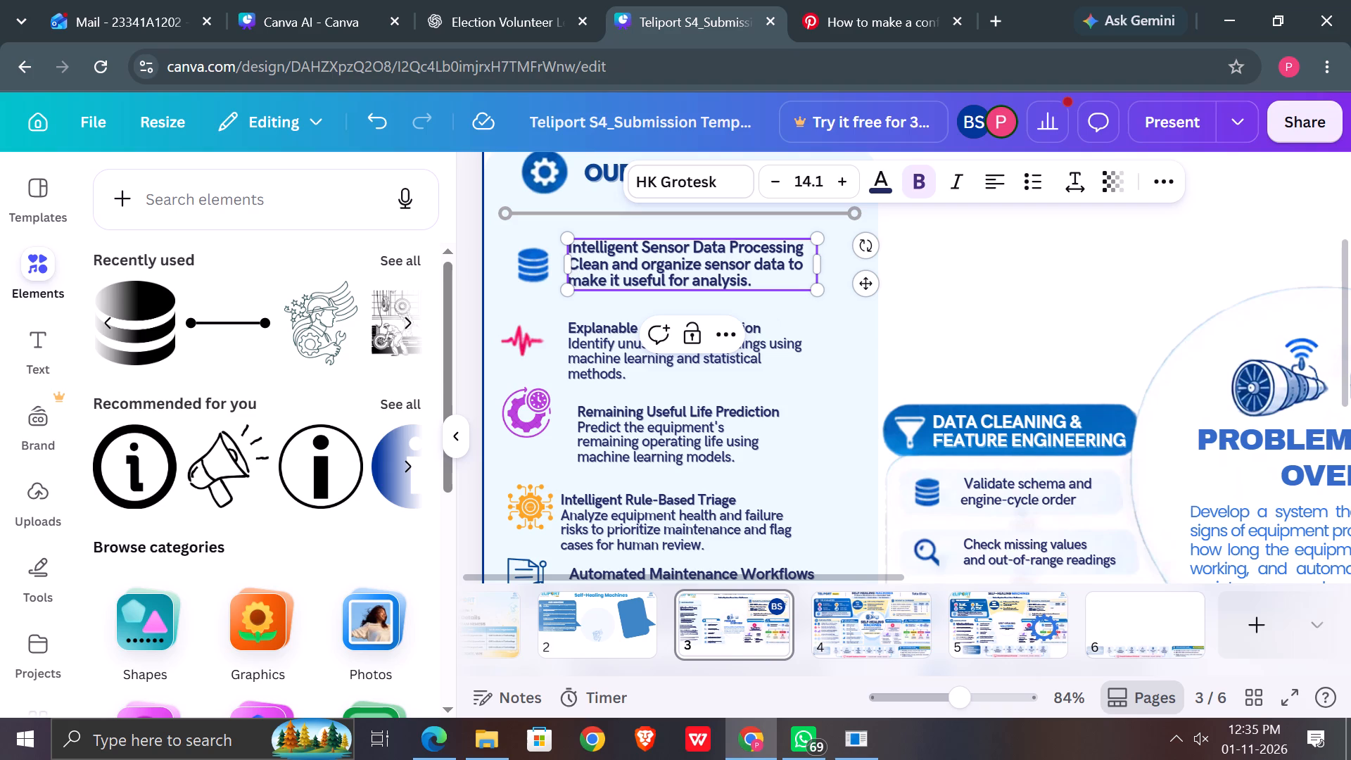
left_click_drag(571, 260, 669, 270)
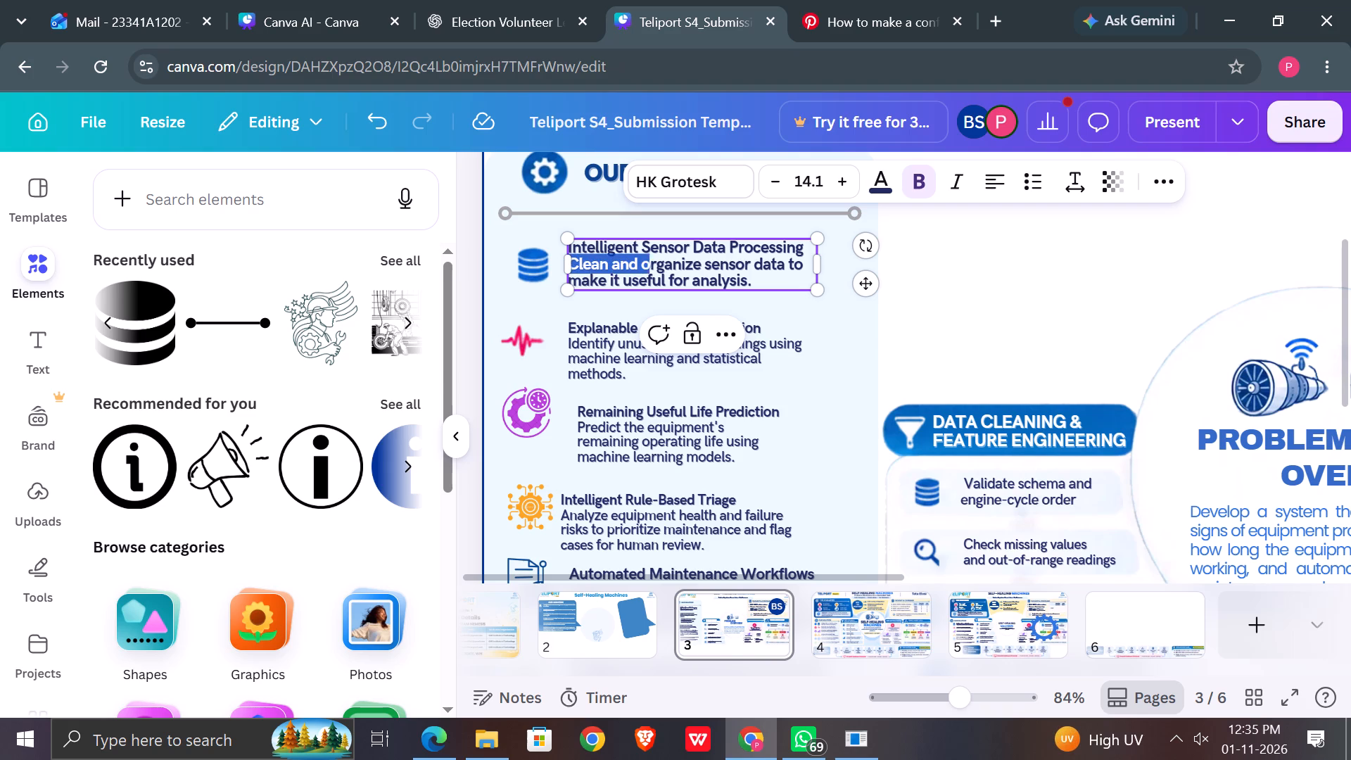
left_click_drag(669, 270, 776, 280)
key("ctrl+b")
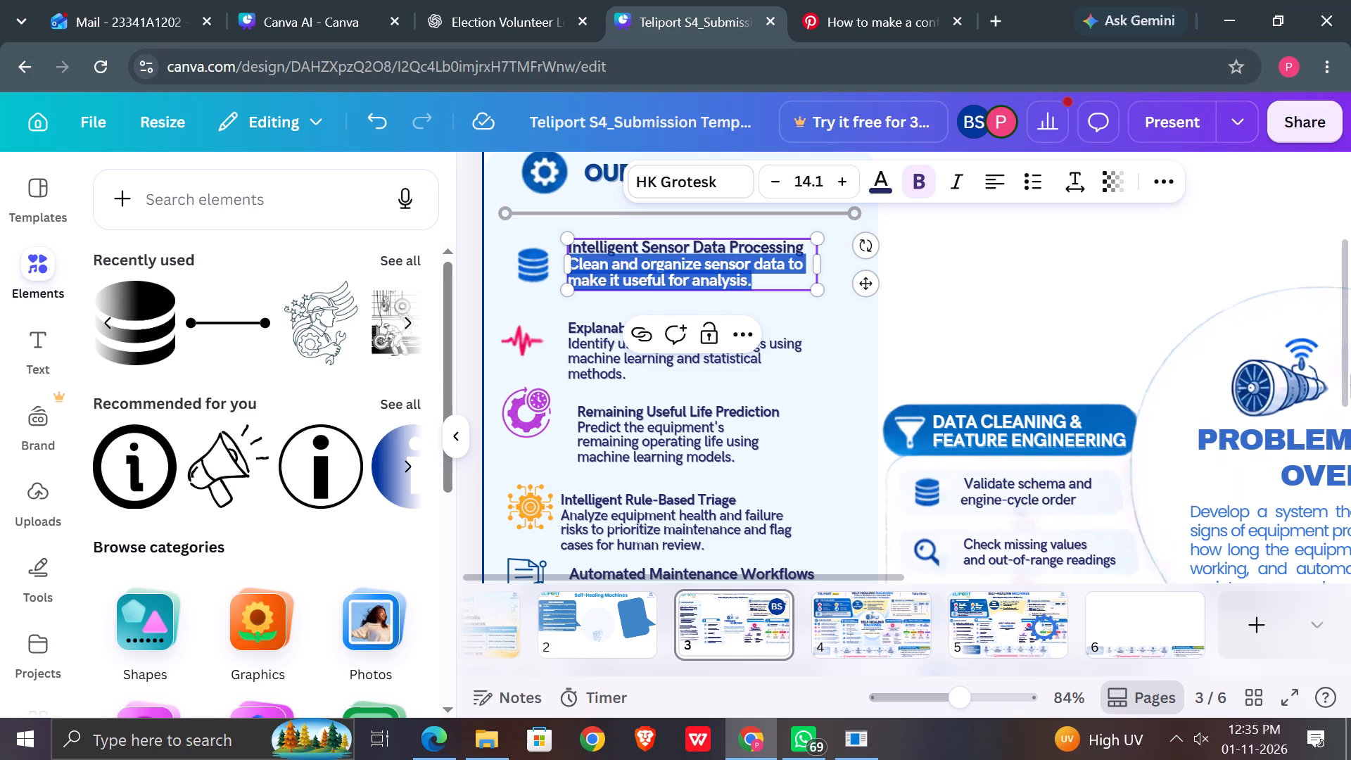
left_click(962, 312)
Review the page 3 poster layout, examining the Our Solution text, the central Problem Overview and the surrounding sections.
scroll(962, 312, "down", 1)
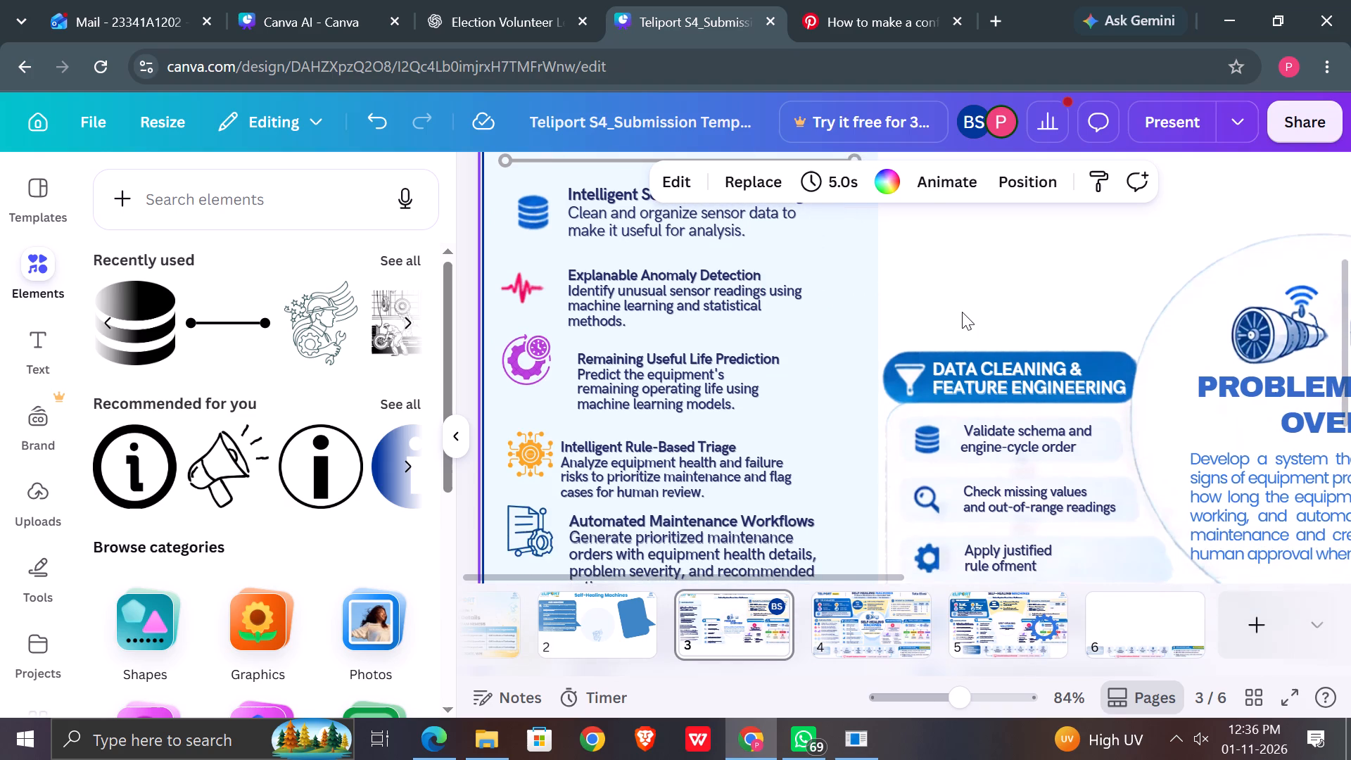
scroll(962, 312, "down", 3)
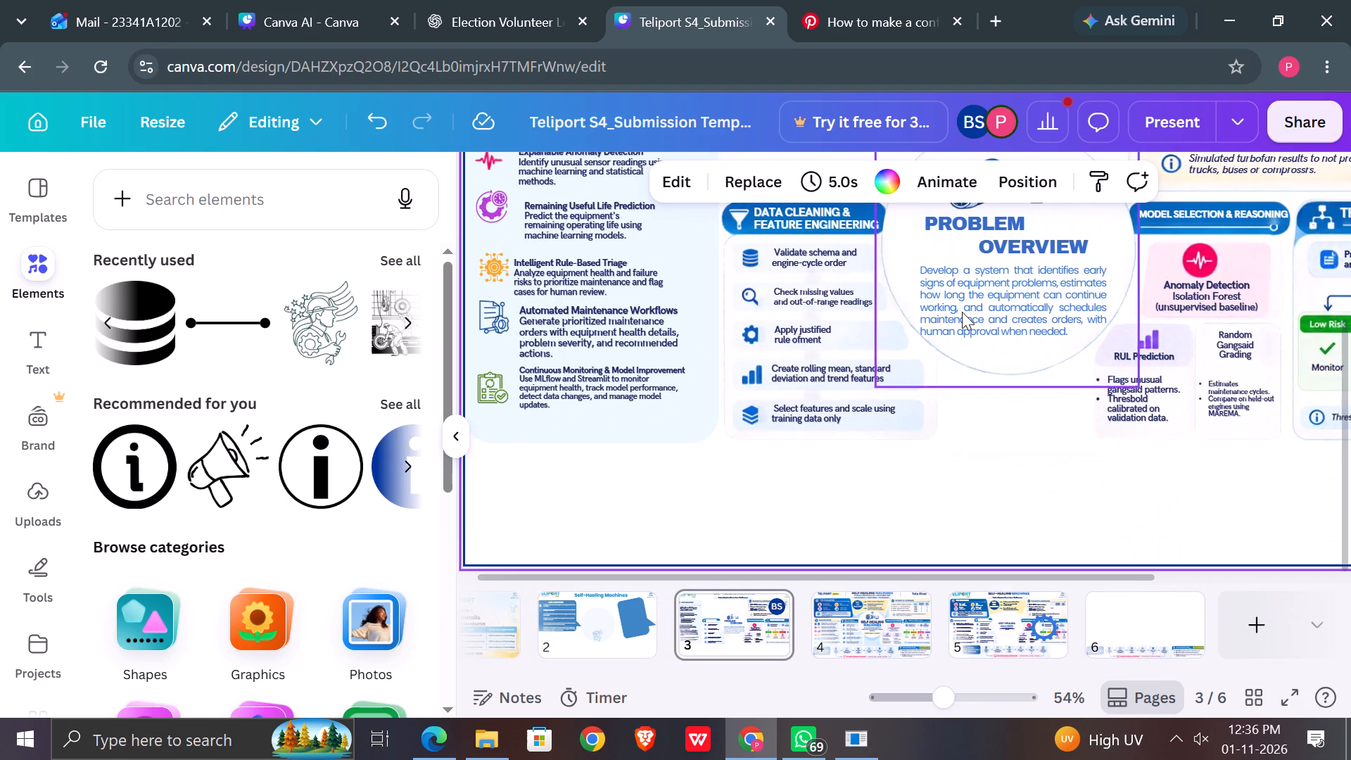
scroll(962, 312, "left", 1)
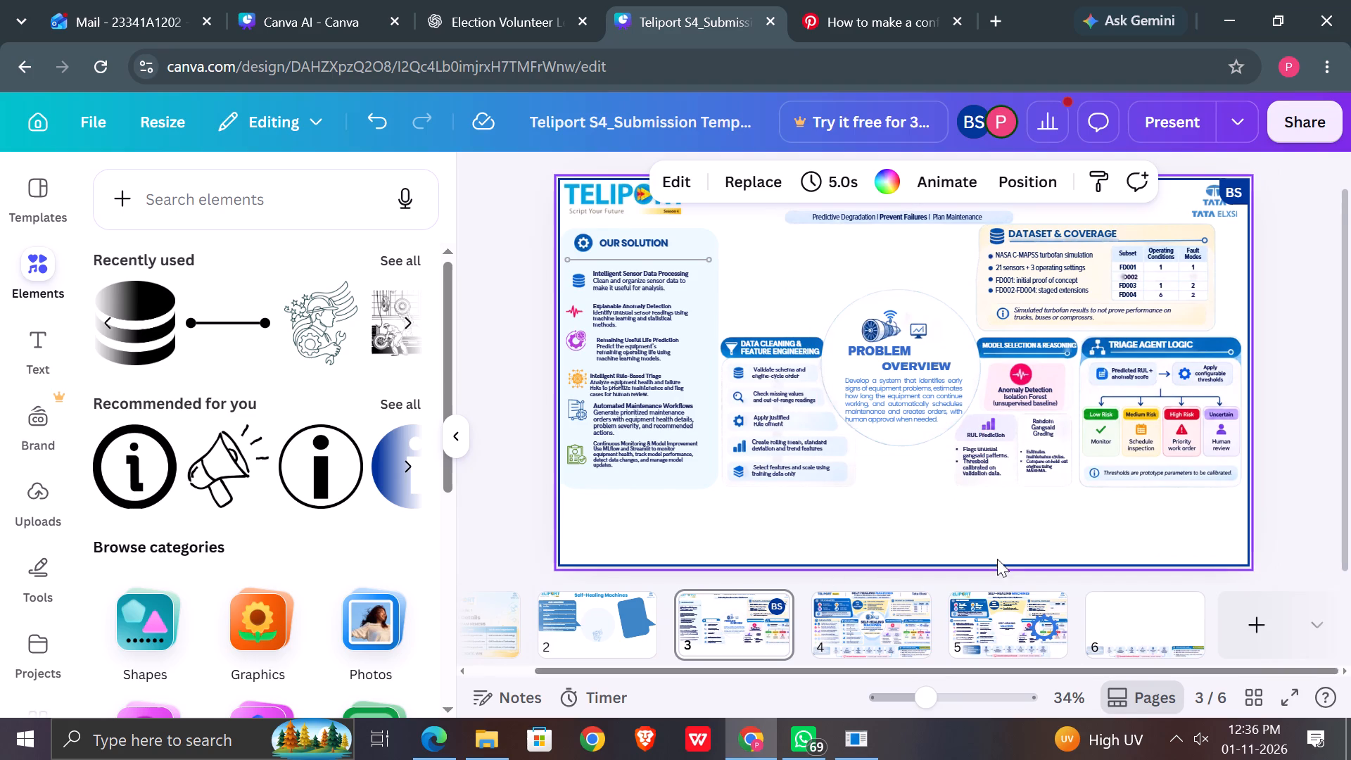
left_click(1044, 487)
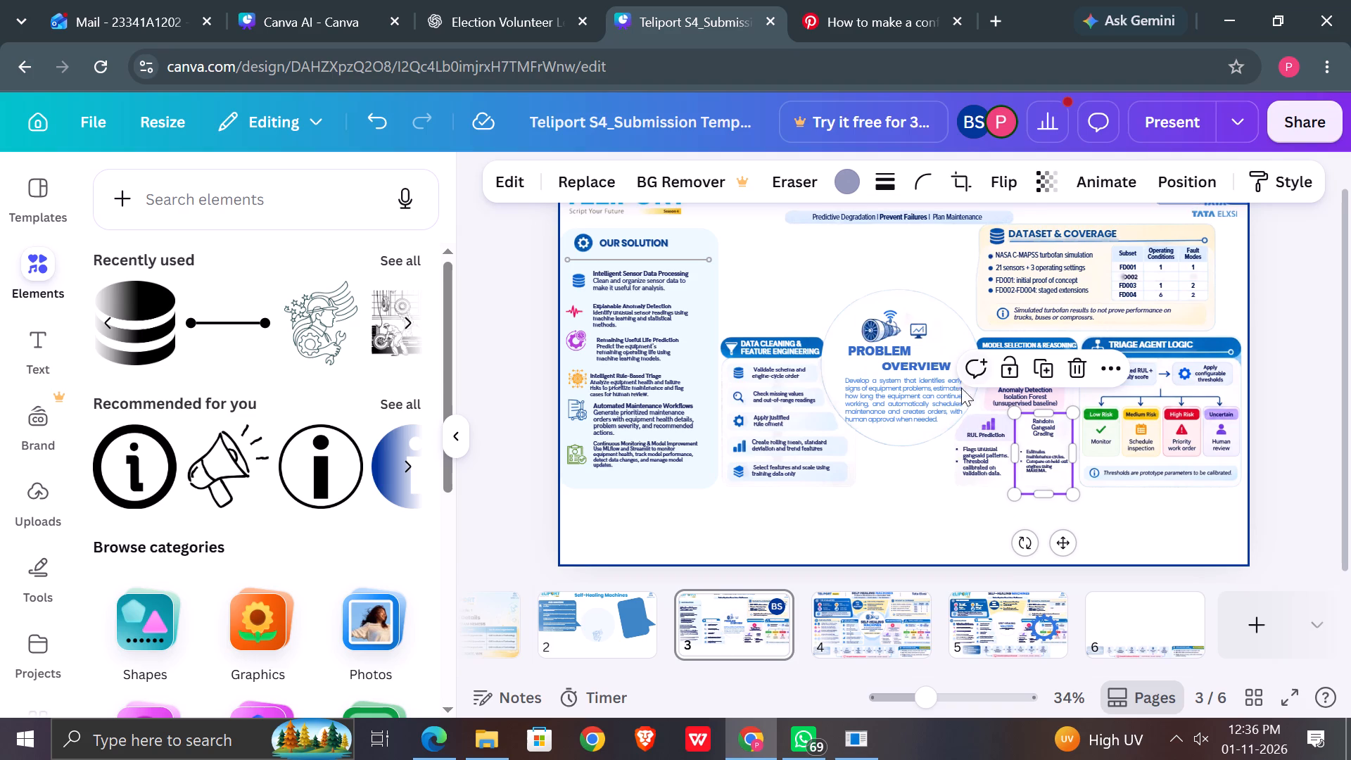
scroll(941, 438, "left", 1)
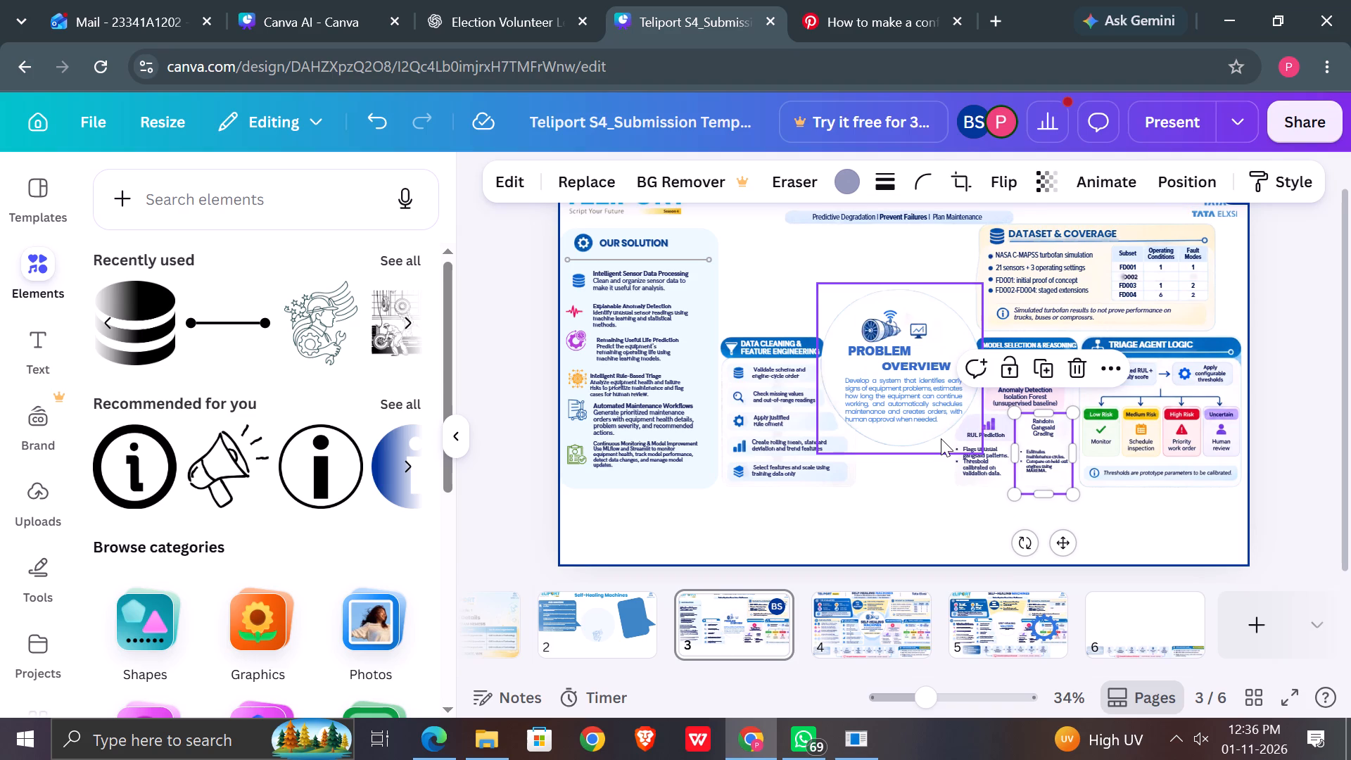
scroll(941, 438, "left", 1)
scroll(941, 438, "up", 1)
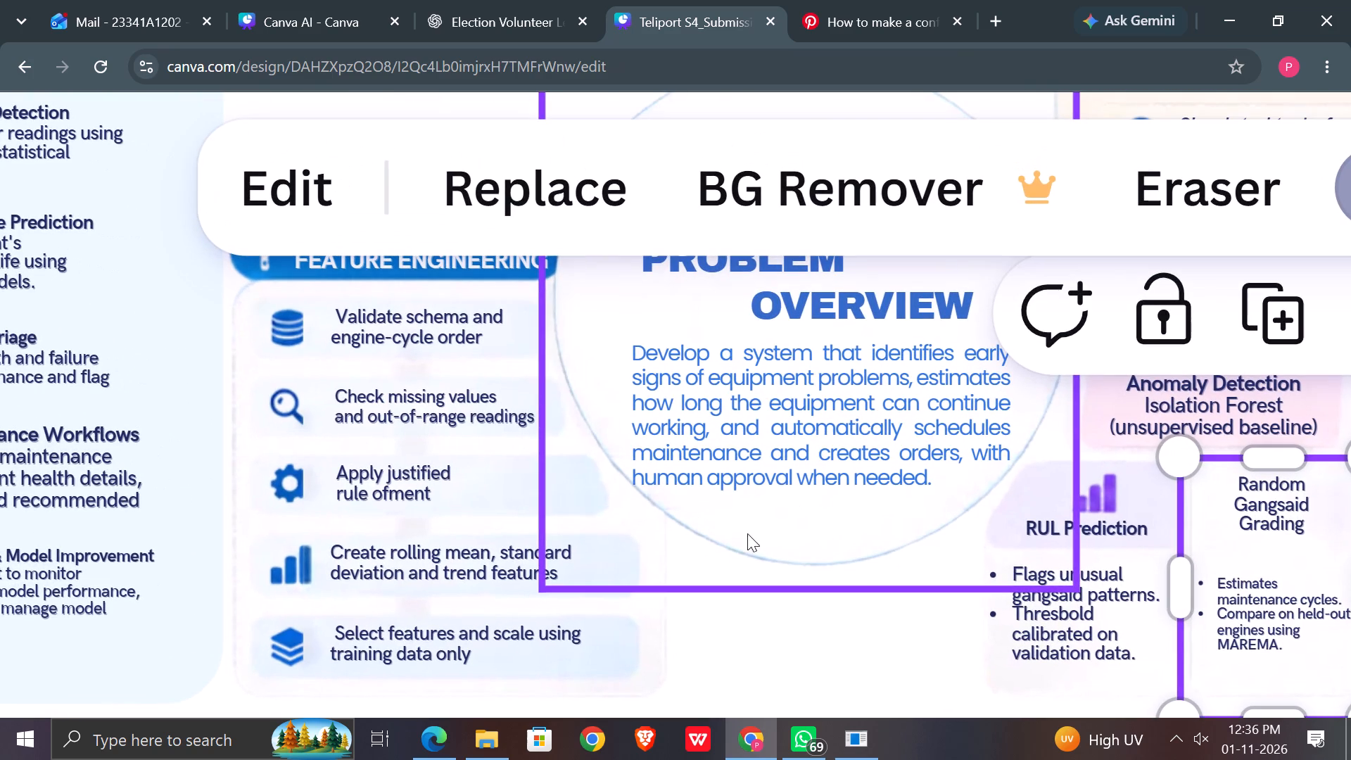
left_click(853, 626)
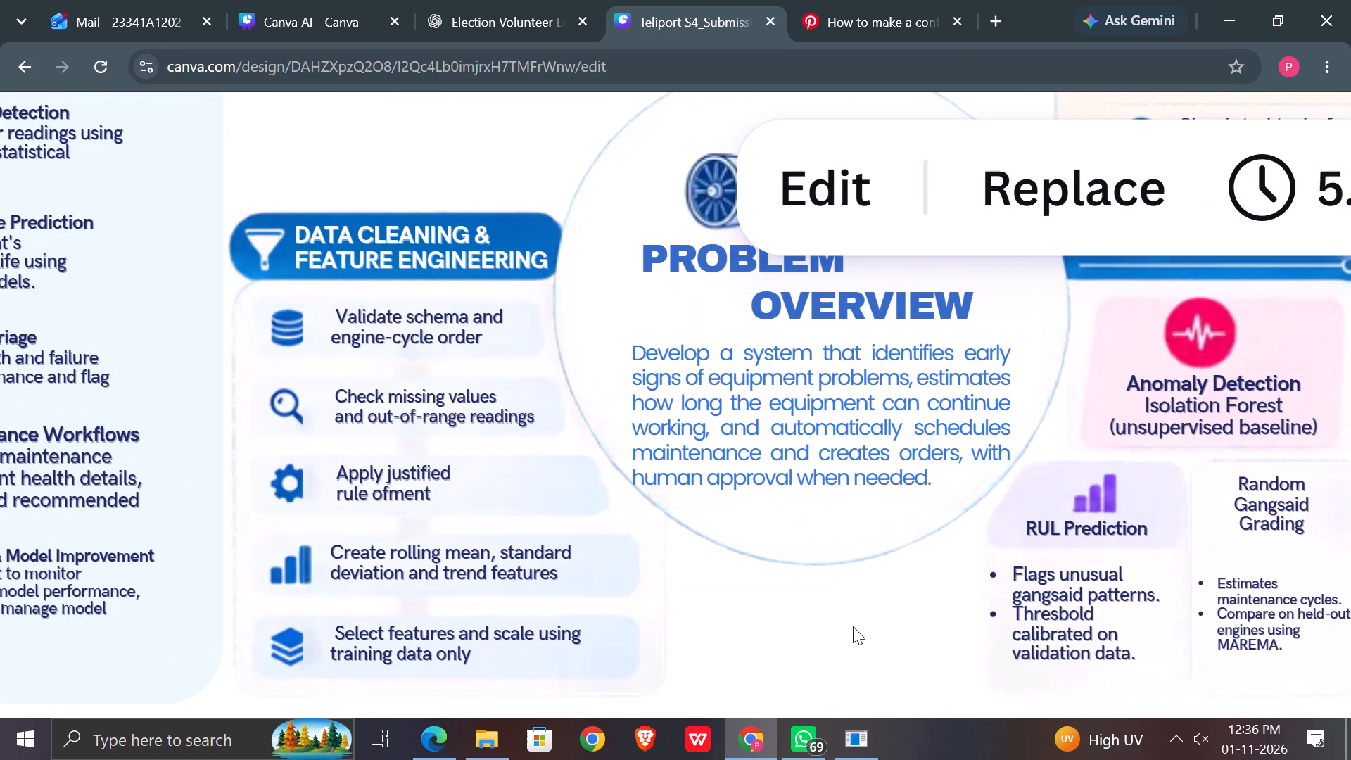
scroll(853, 626, "up", 1)
scroll(853, 626, "down", 5)
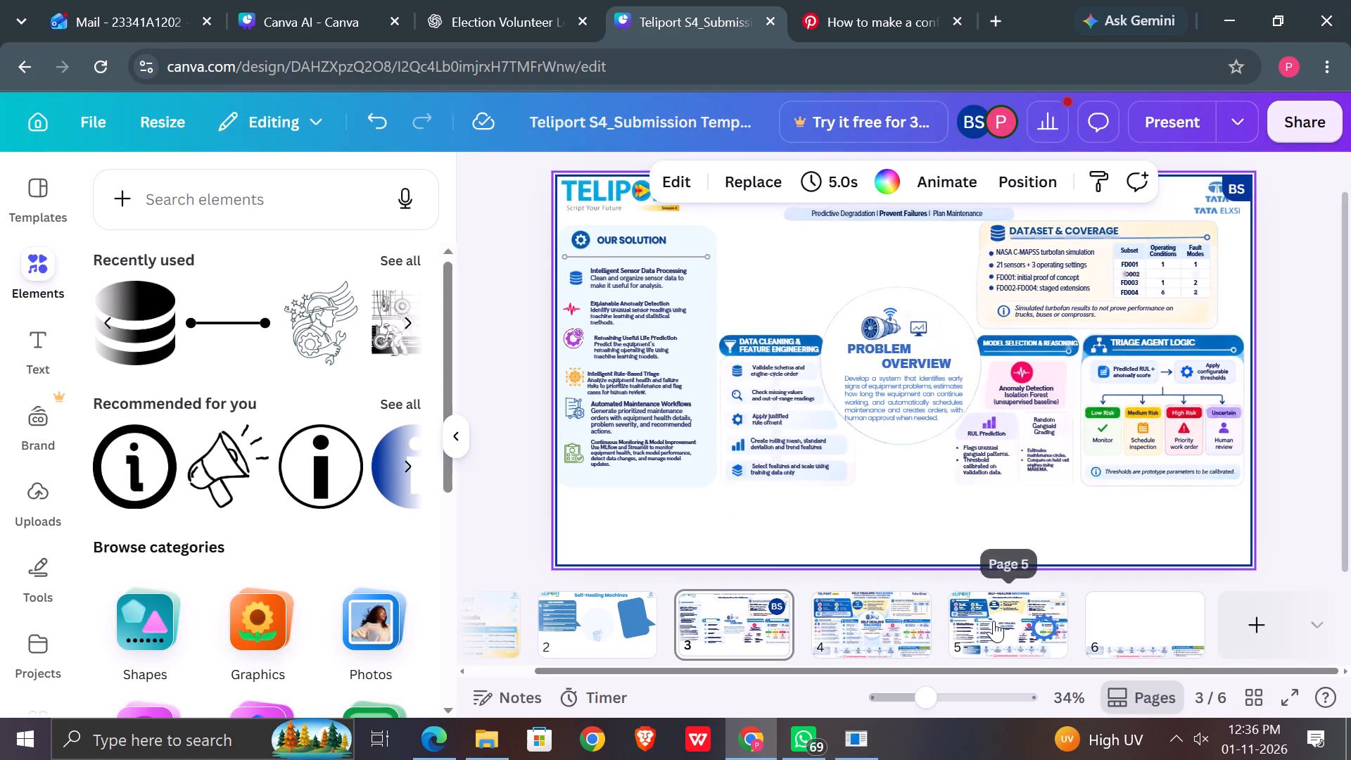
On page 6, move the System Architecture & Frontend and Evaluation Plan strip up from the bottom edge to just below mid-page.
left_click(1146, 600)
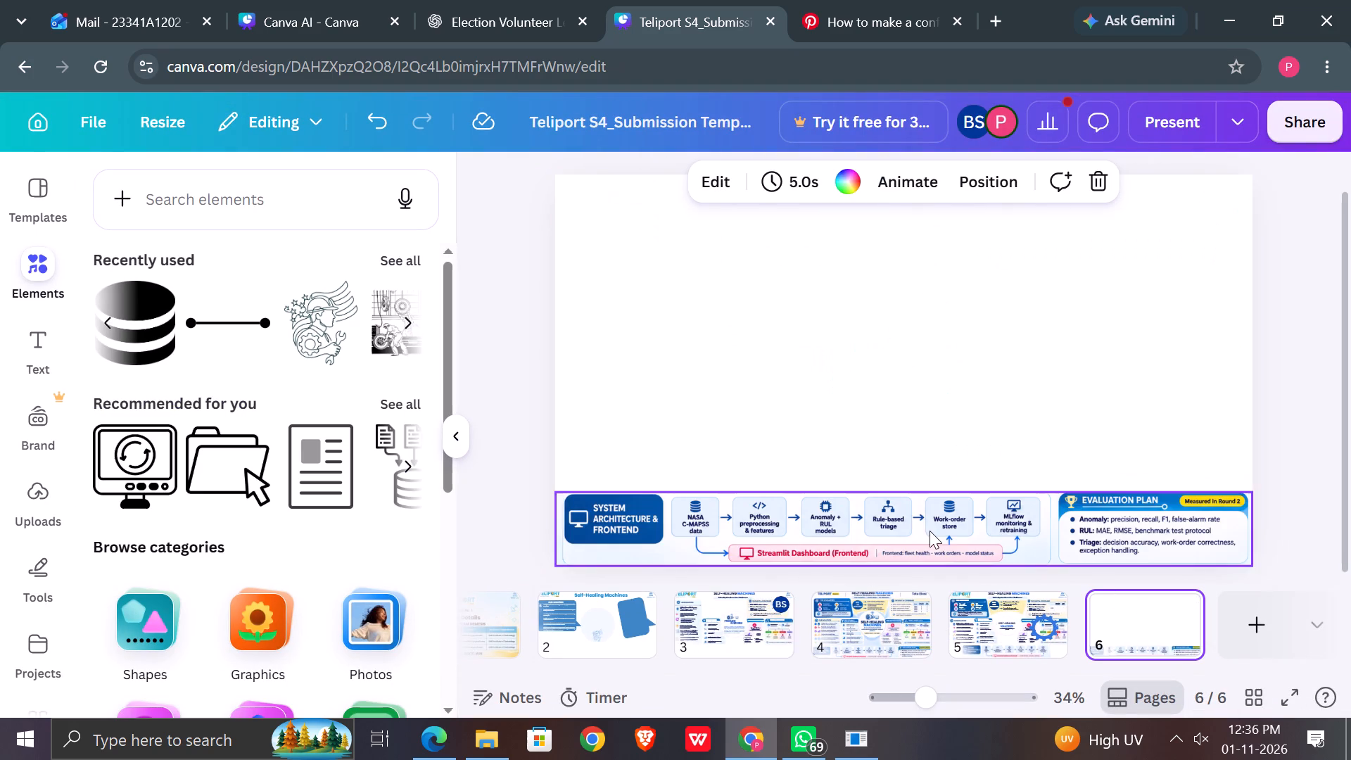
left_click(594, 530)
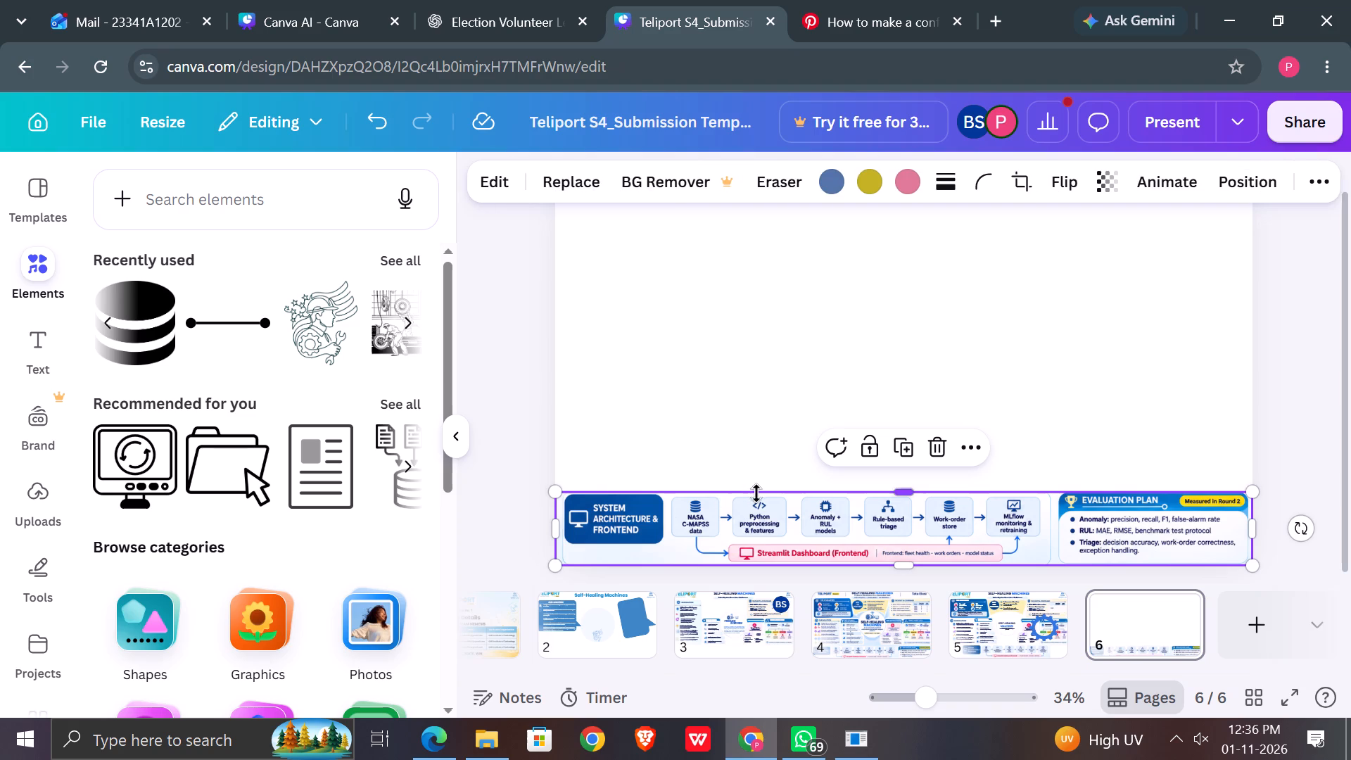
left_click_drag(781, 526, 782, 403)
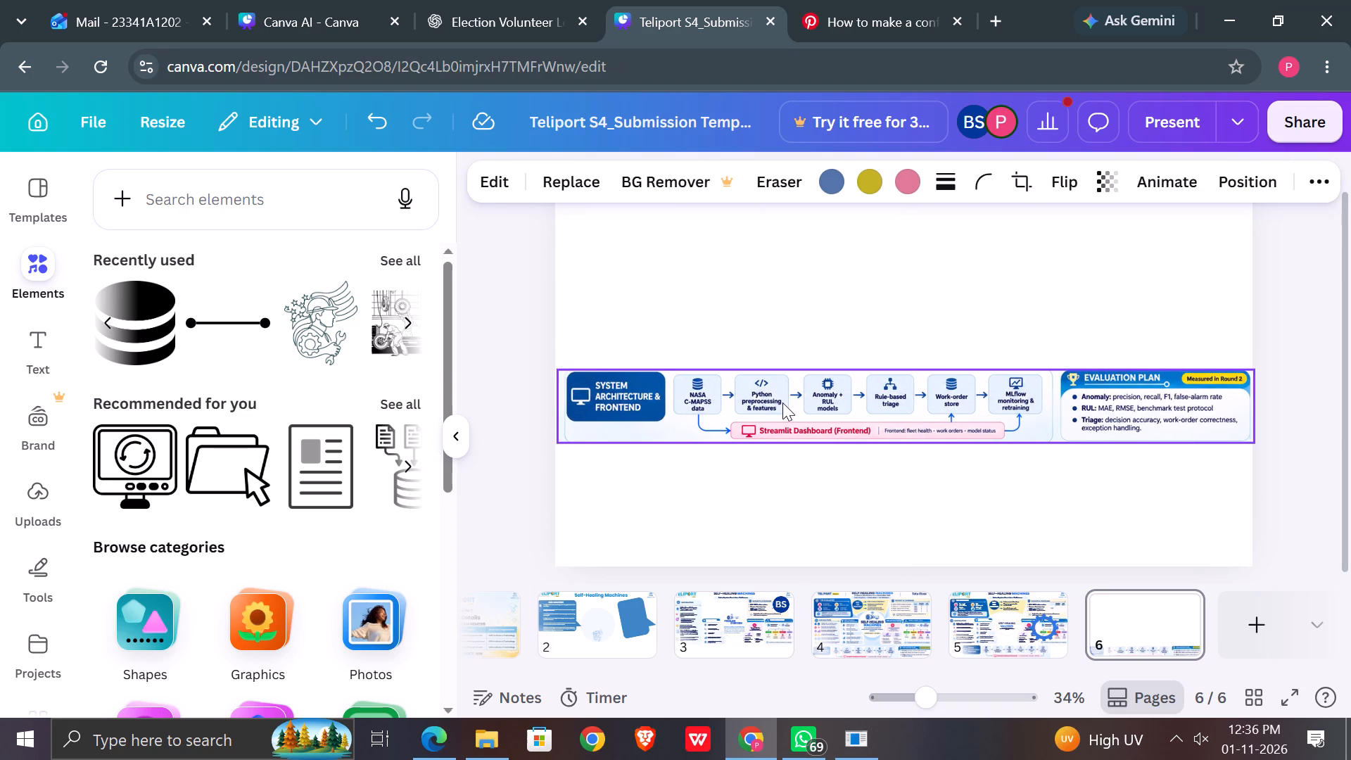
scroll(782, 403, "left", 1)
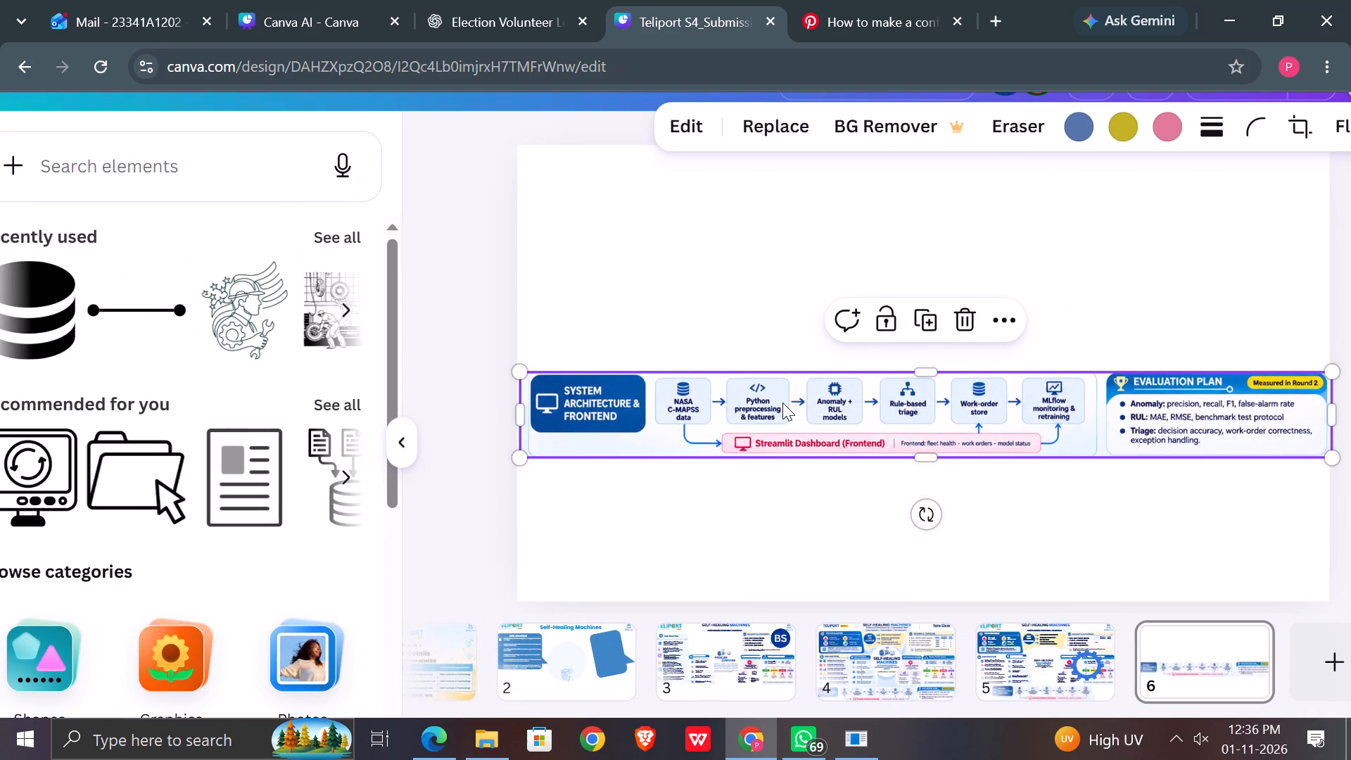
Compare the lower part of page 3 with the System Architecture strips on pages 6, 4 and 5.
left_click(744, 671)
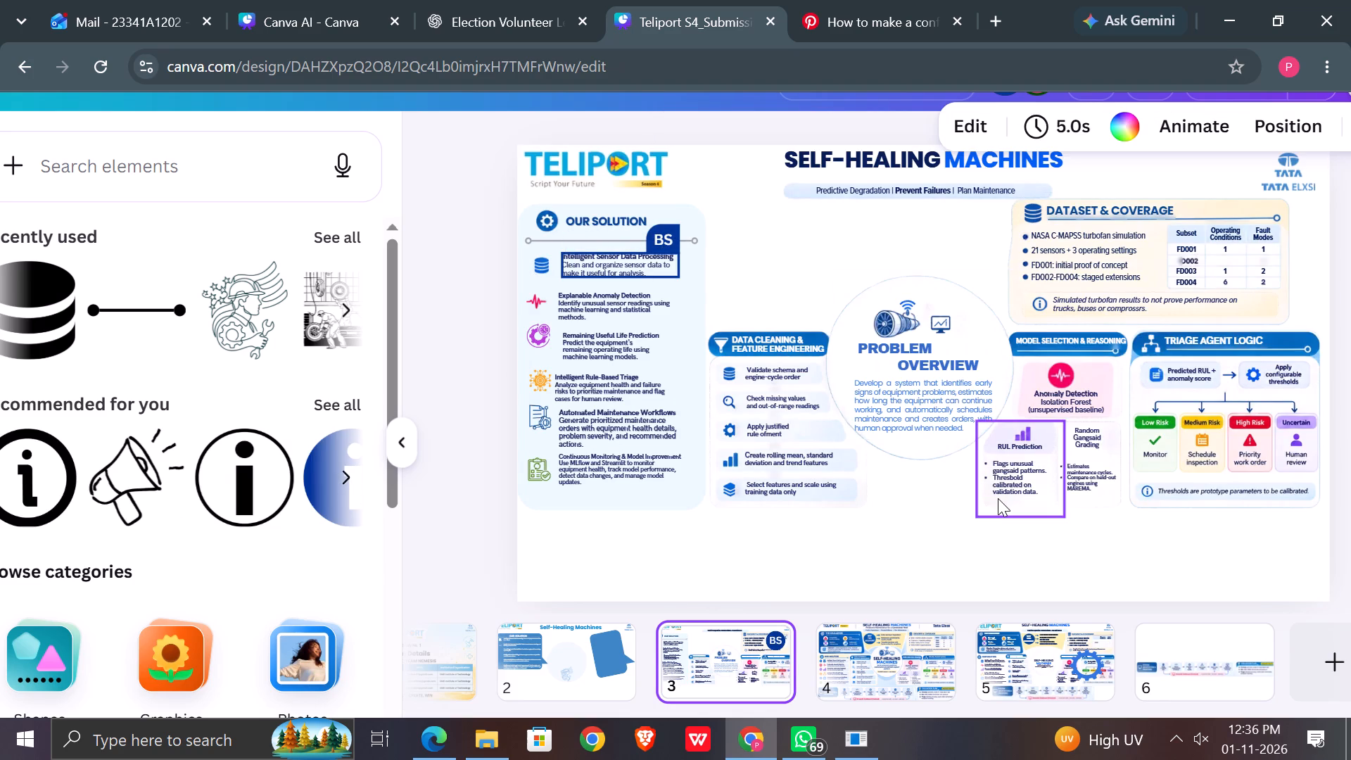
left_click(994, 537)
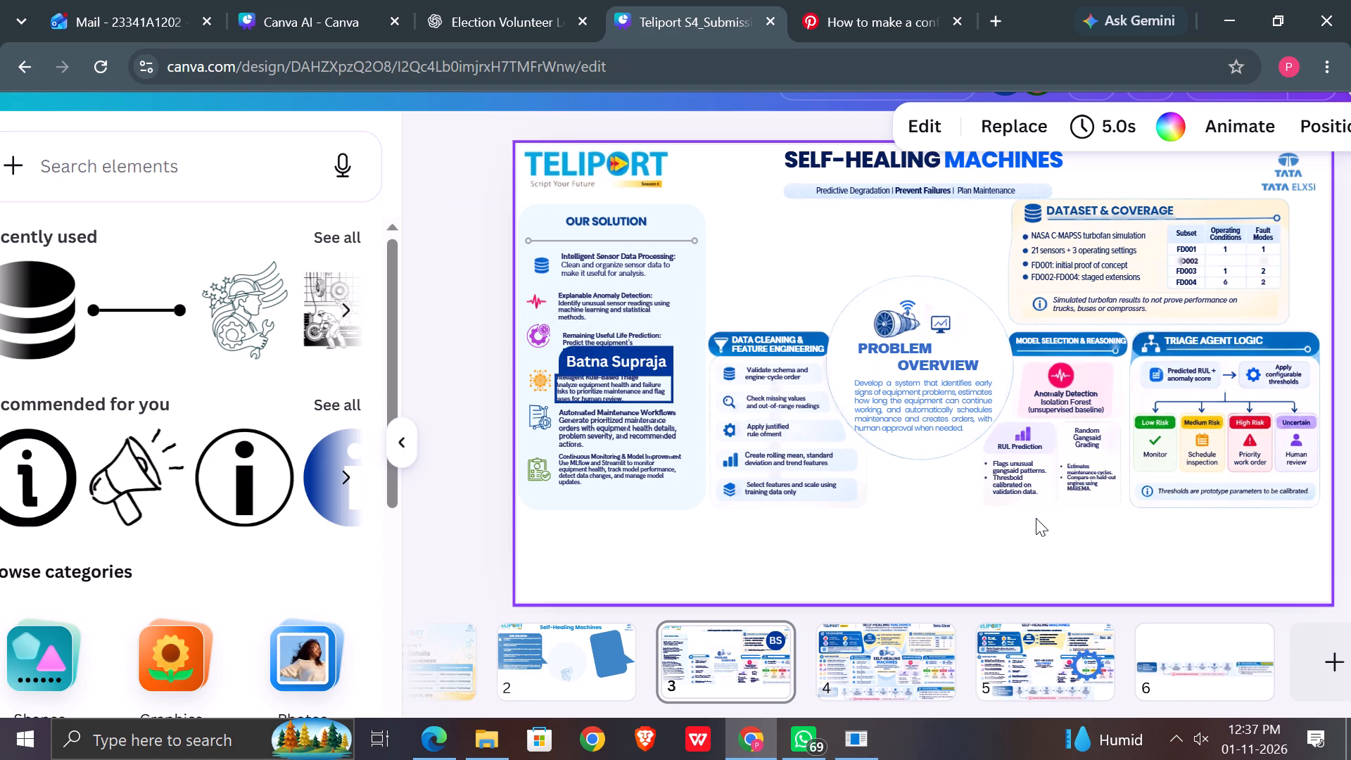
left_click(1174, 673)
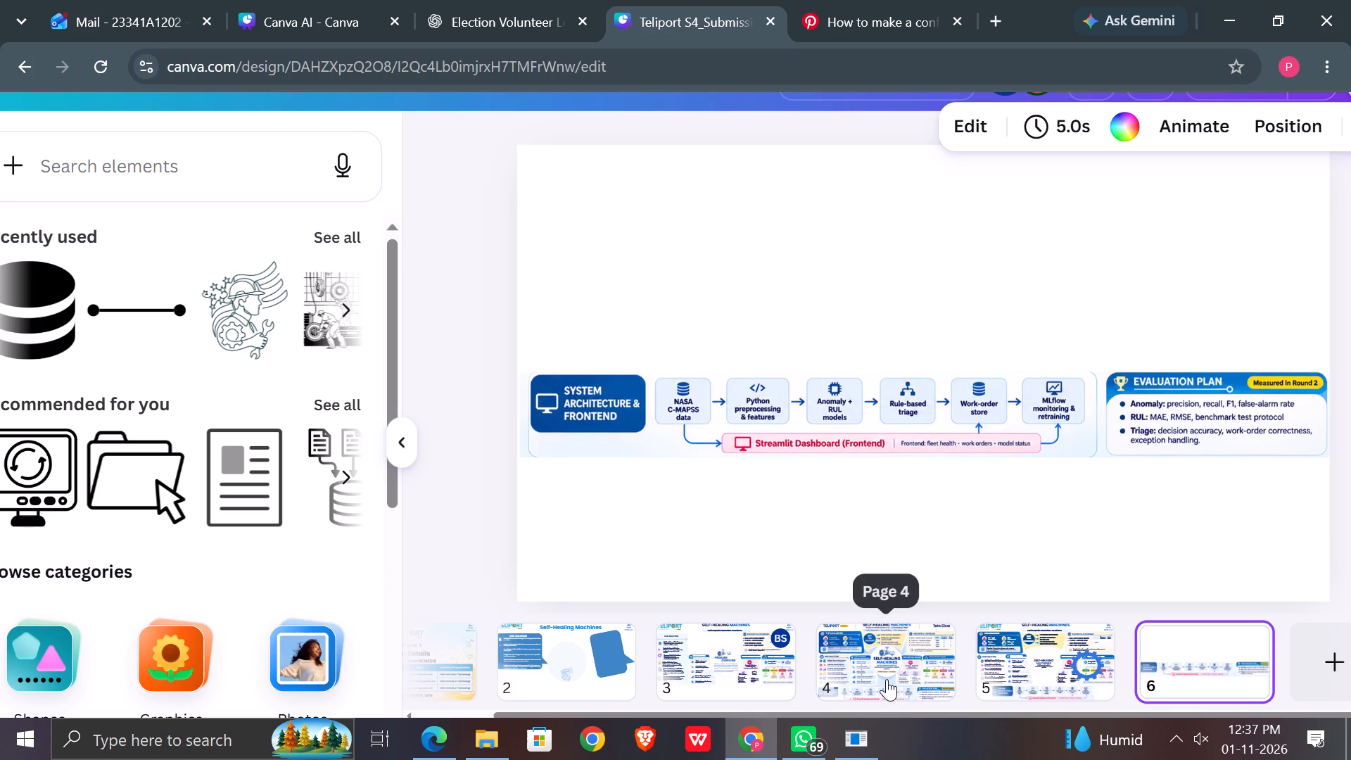
left_click(887, 679)
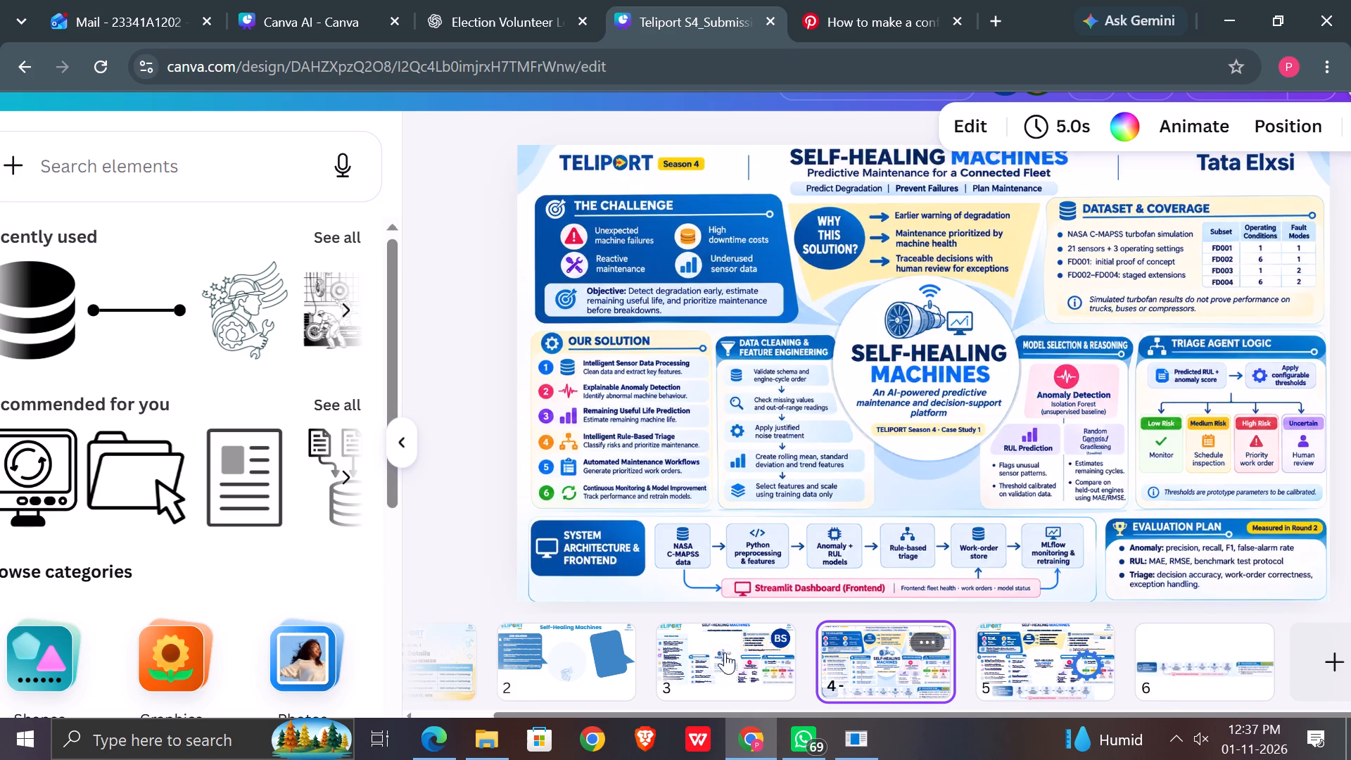
left_click(600, 553)
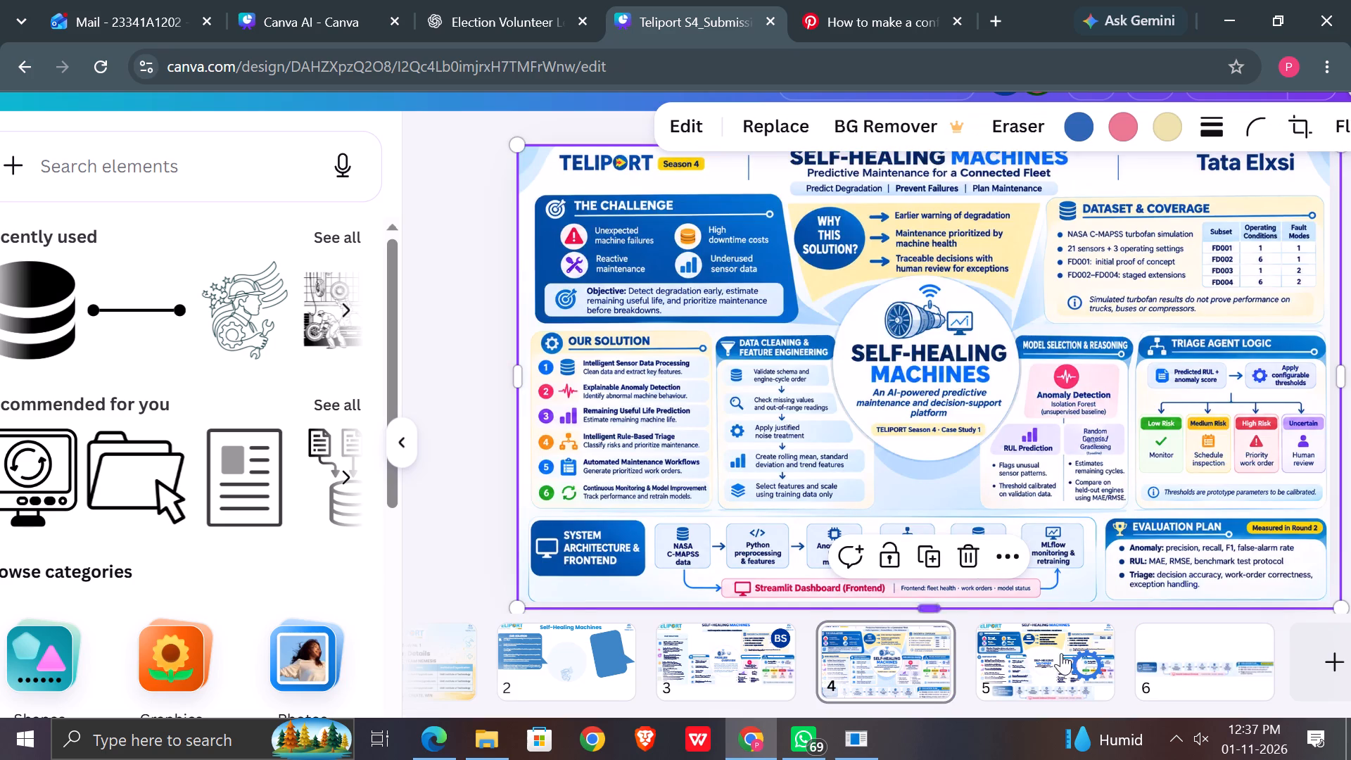
left_click(1046, 670)
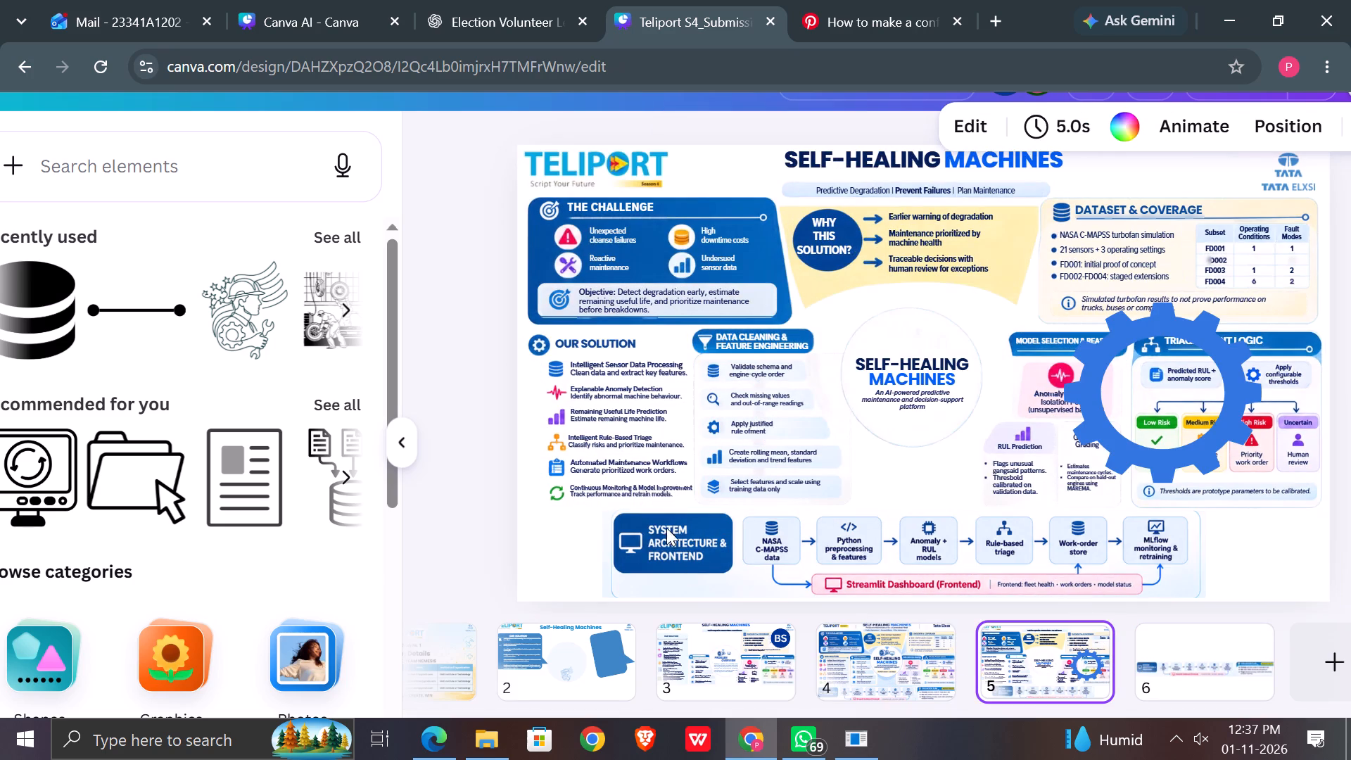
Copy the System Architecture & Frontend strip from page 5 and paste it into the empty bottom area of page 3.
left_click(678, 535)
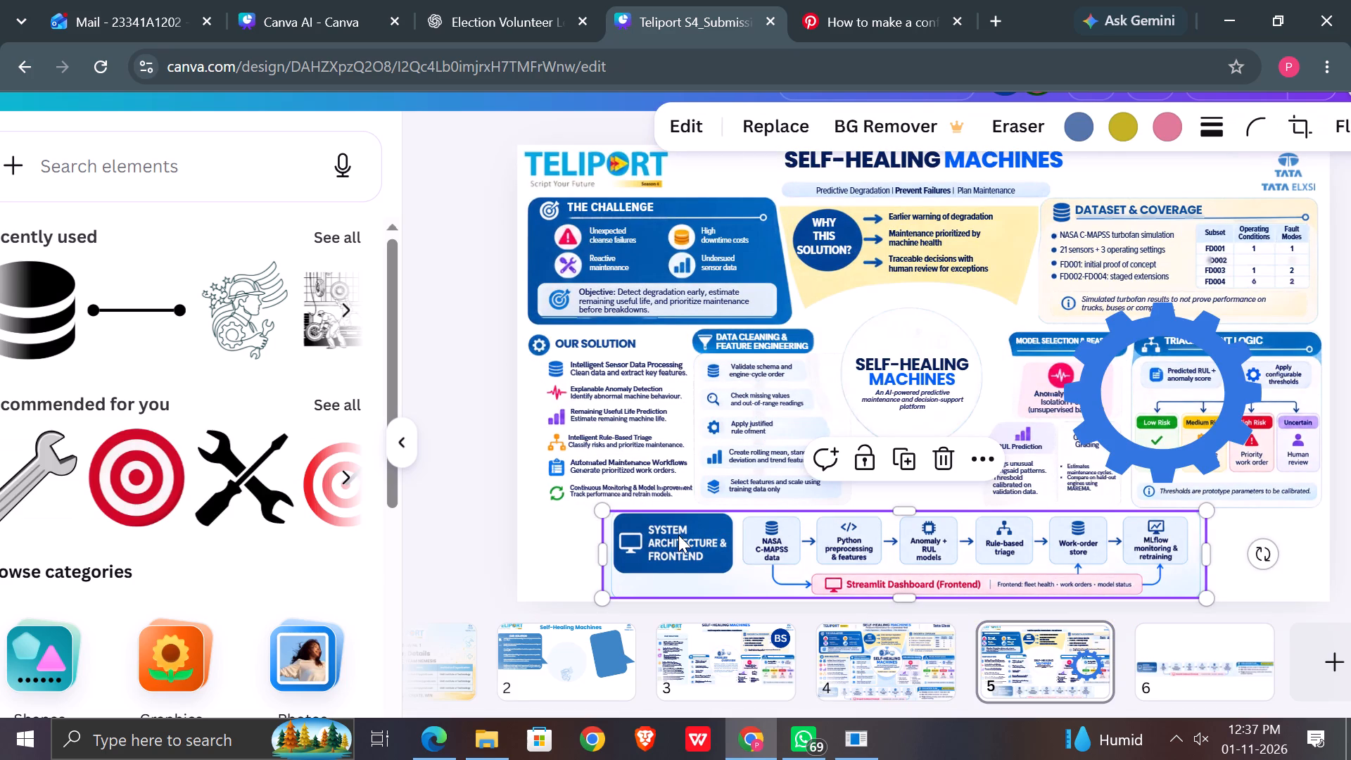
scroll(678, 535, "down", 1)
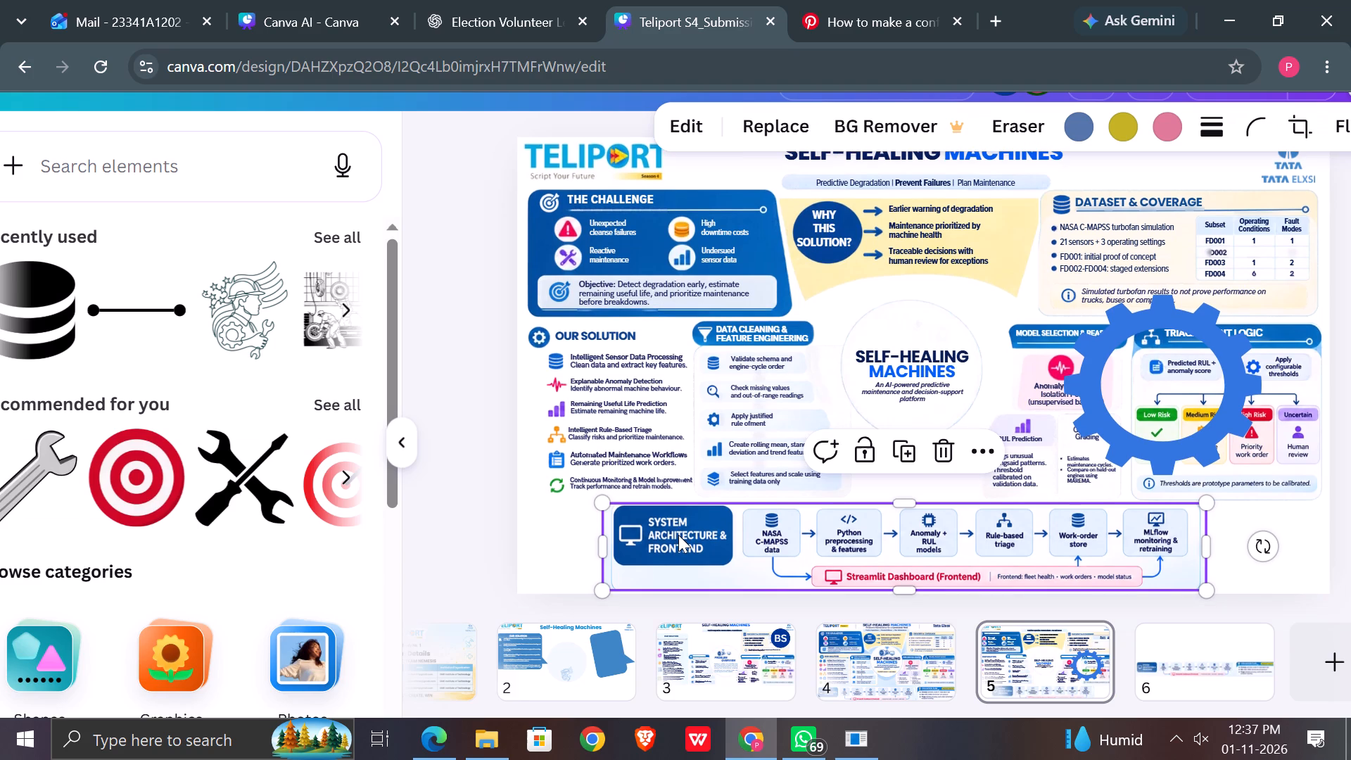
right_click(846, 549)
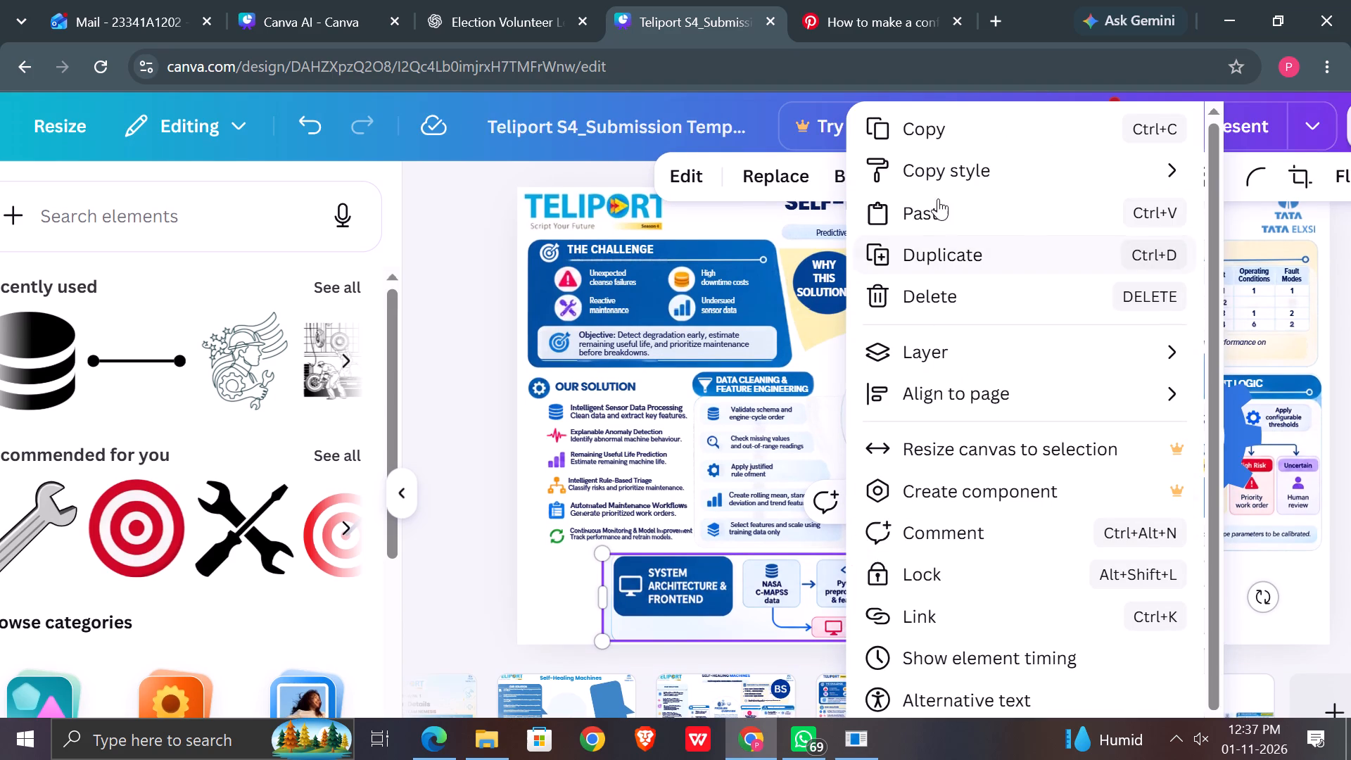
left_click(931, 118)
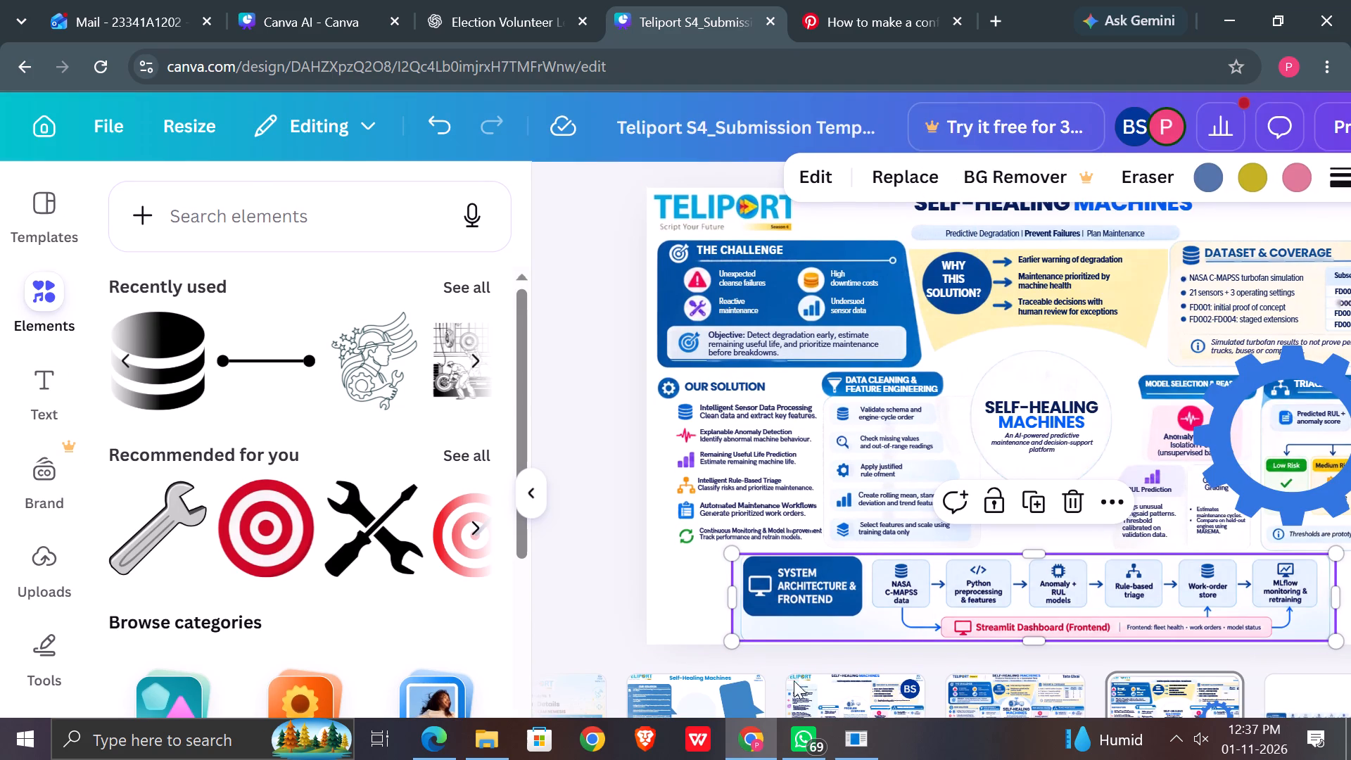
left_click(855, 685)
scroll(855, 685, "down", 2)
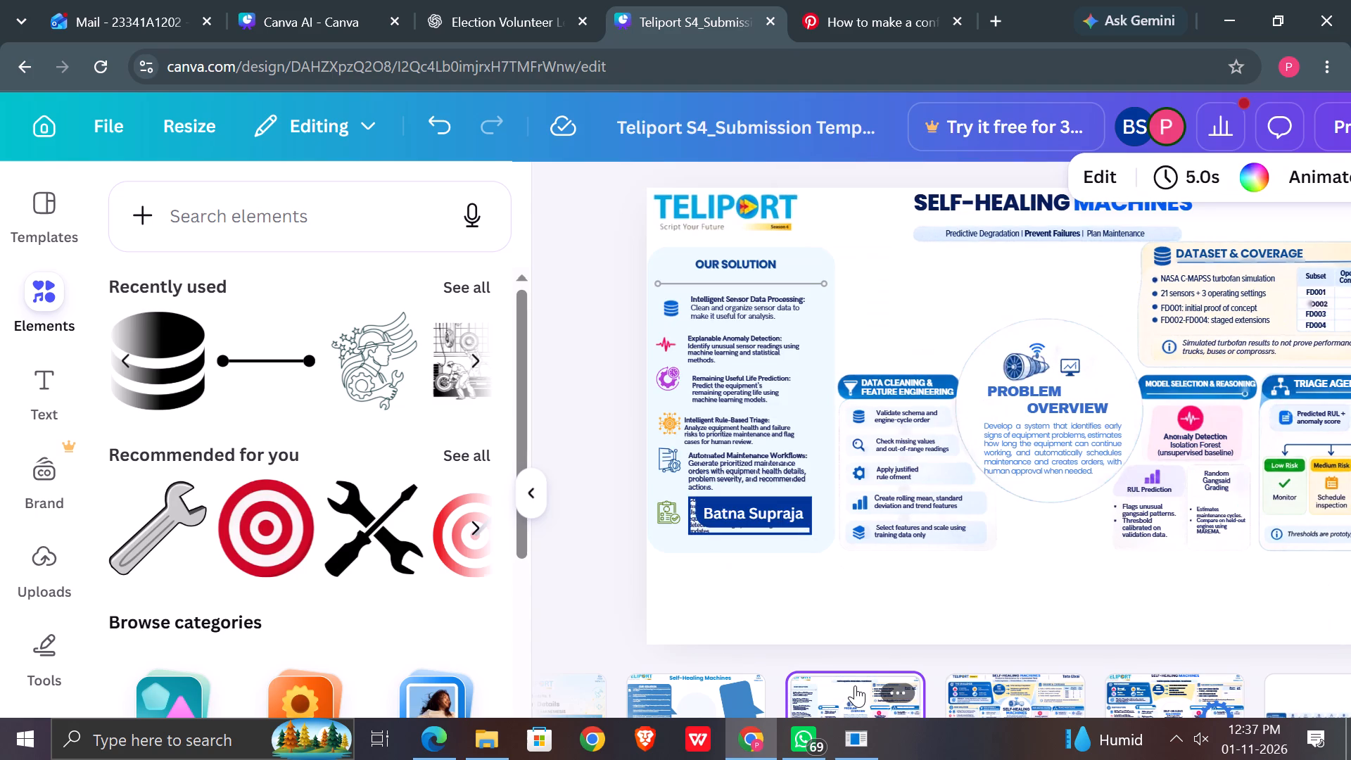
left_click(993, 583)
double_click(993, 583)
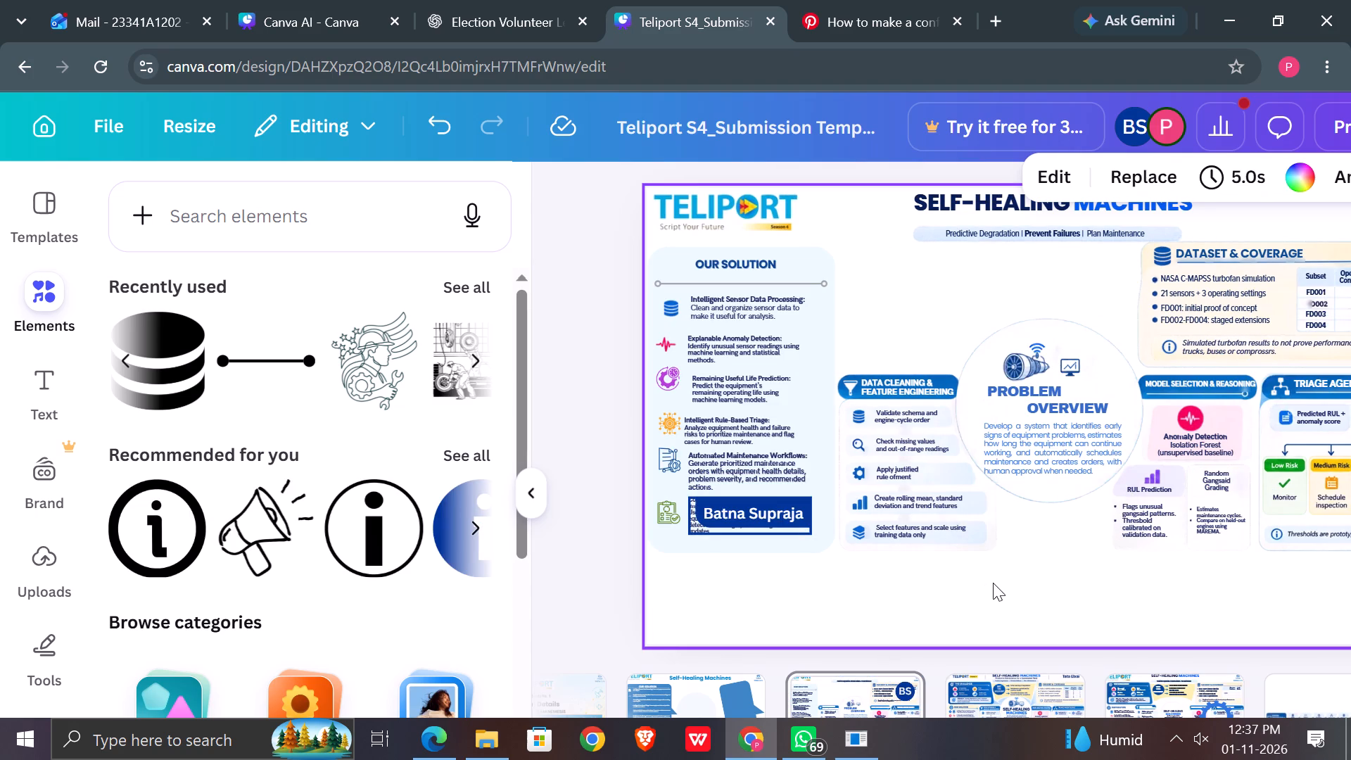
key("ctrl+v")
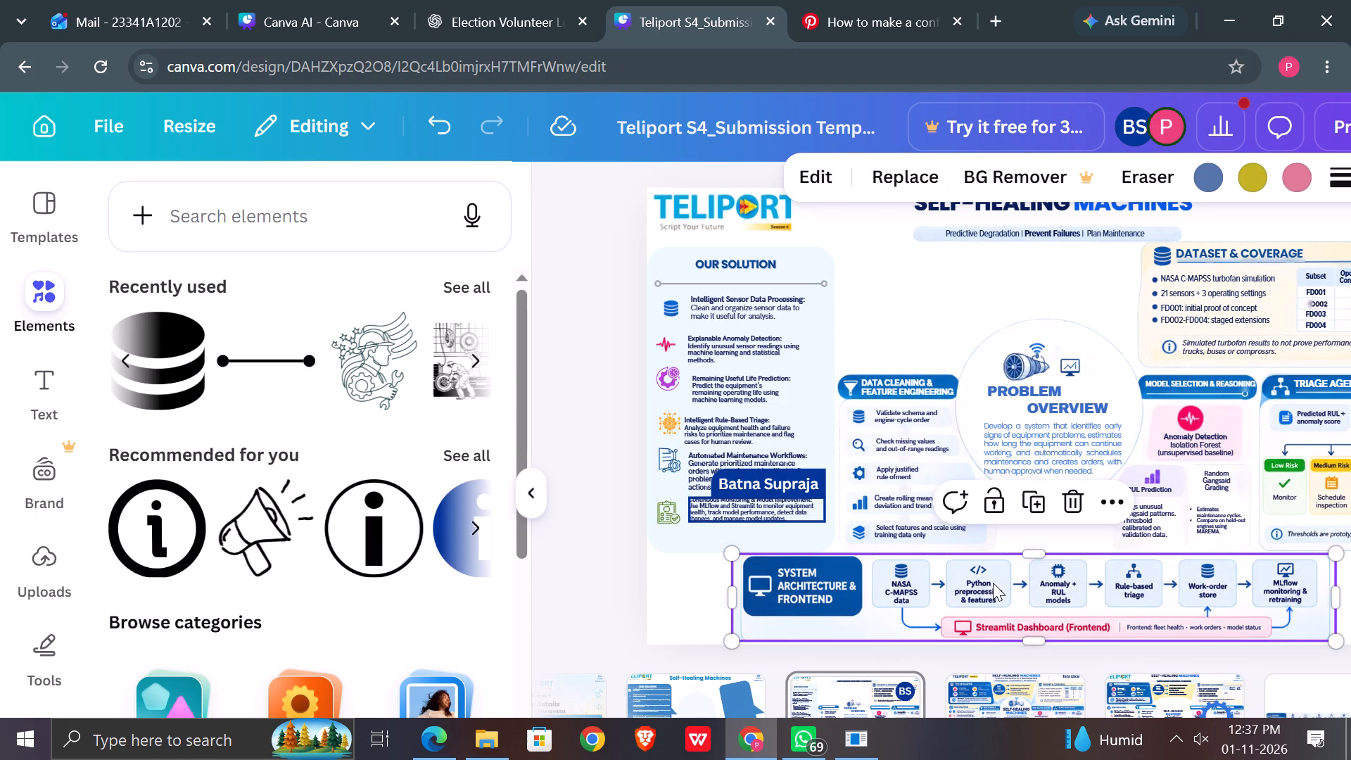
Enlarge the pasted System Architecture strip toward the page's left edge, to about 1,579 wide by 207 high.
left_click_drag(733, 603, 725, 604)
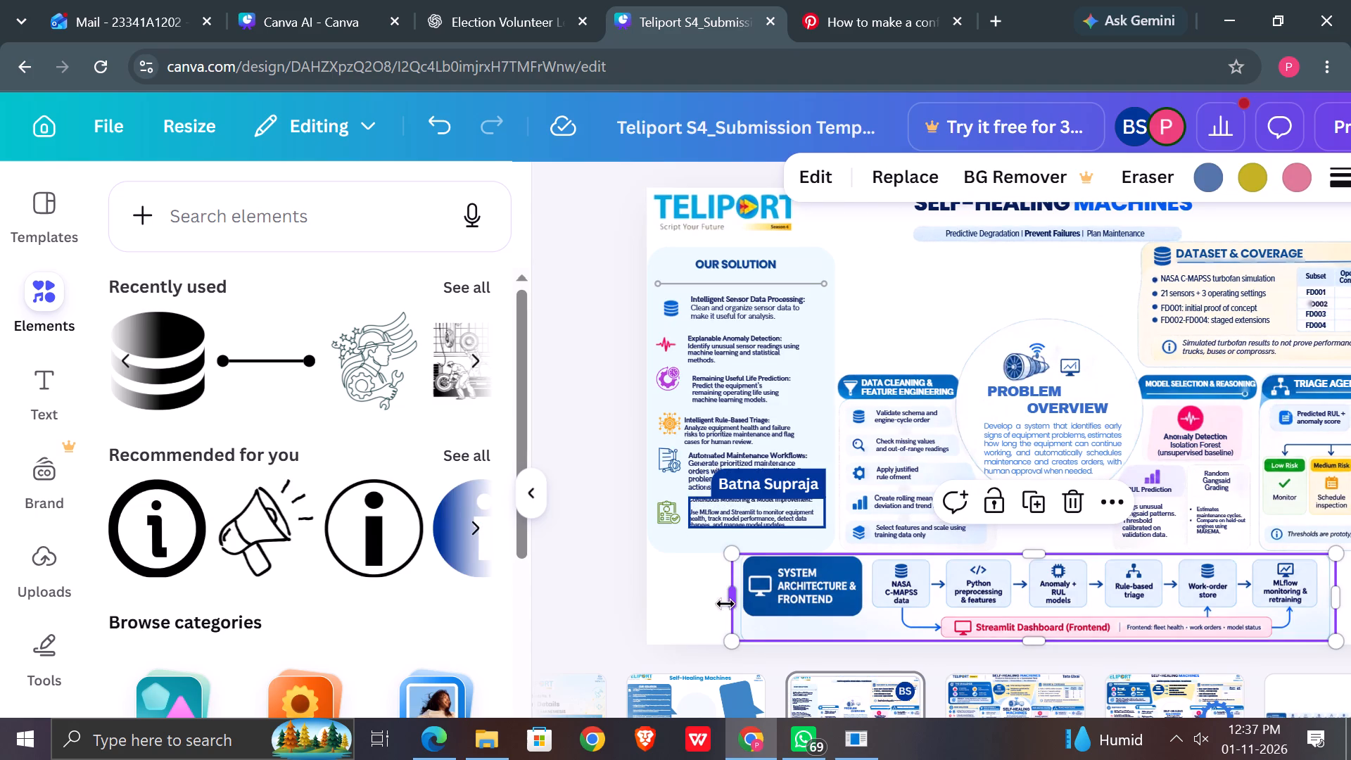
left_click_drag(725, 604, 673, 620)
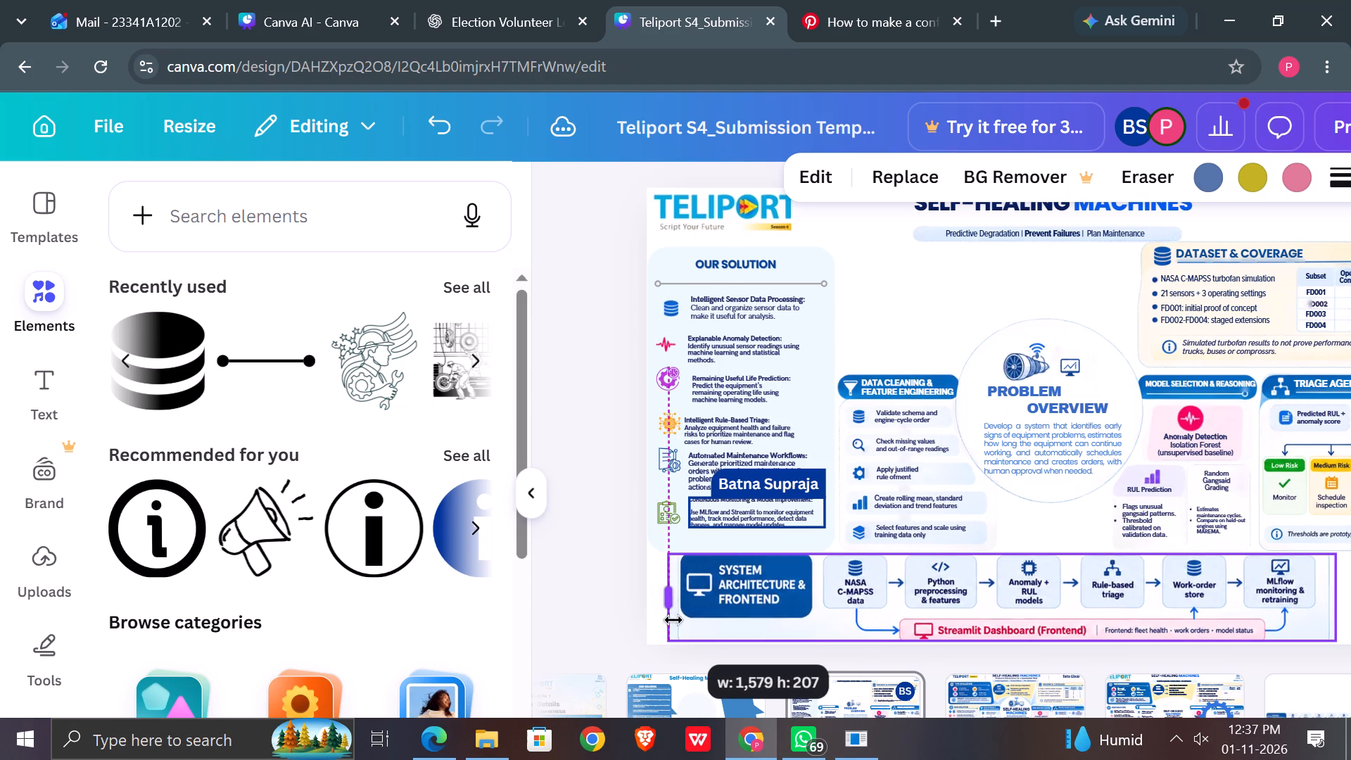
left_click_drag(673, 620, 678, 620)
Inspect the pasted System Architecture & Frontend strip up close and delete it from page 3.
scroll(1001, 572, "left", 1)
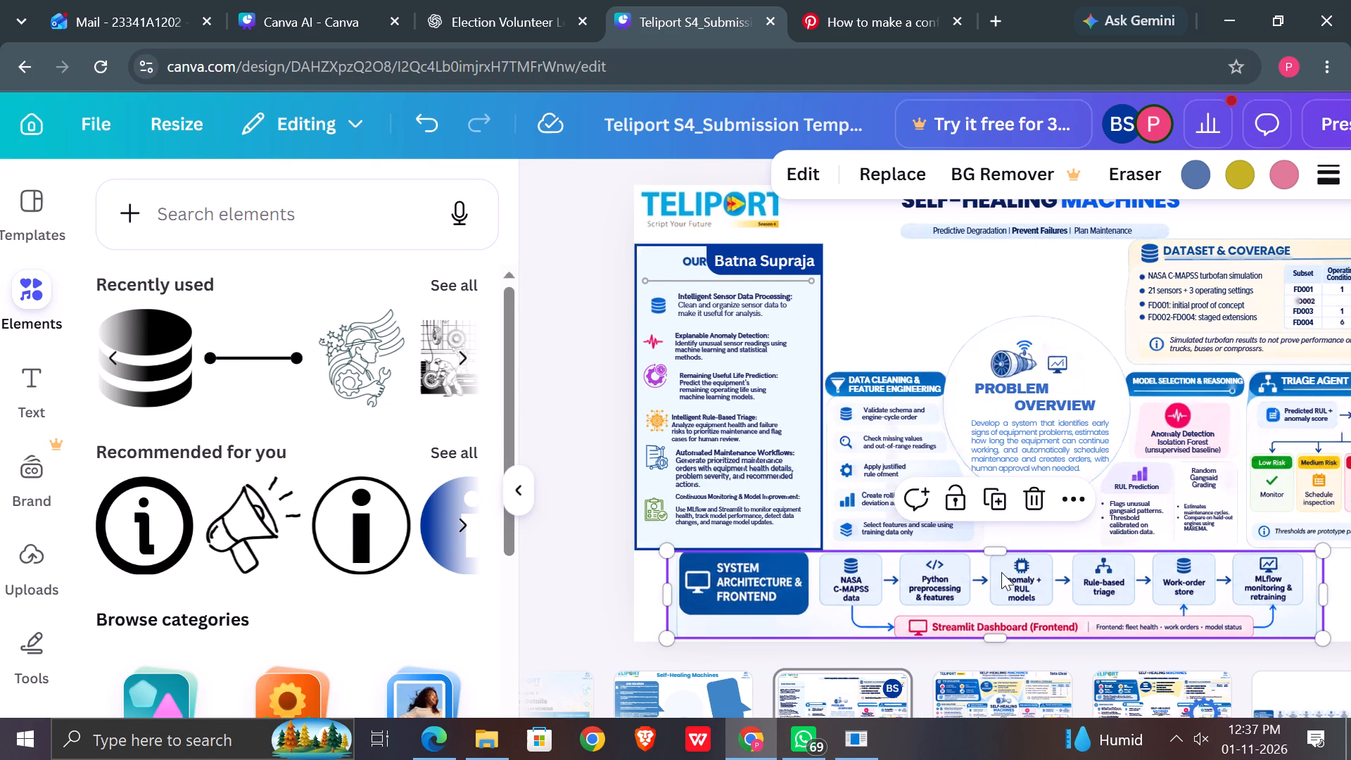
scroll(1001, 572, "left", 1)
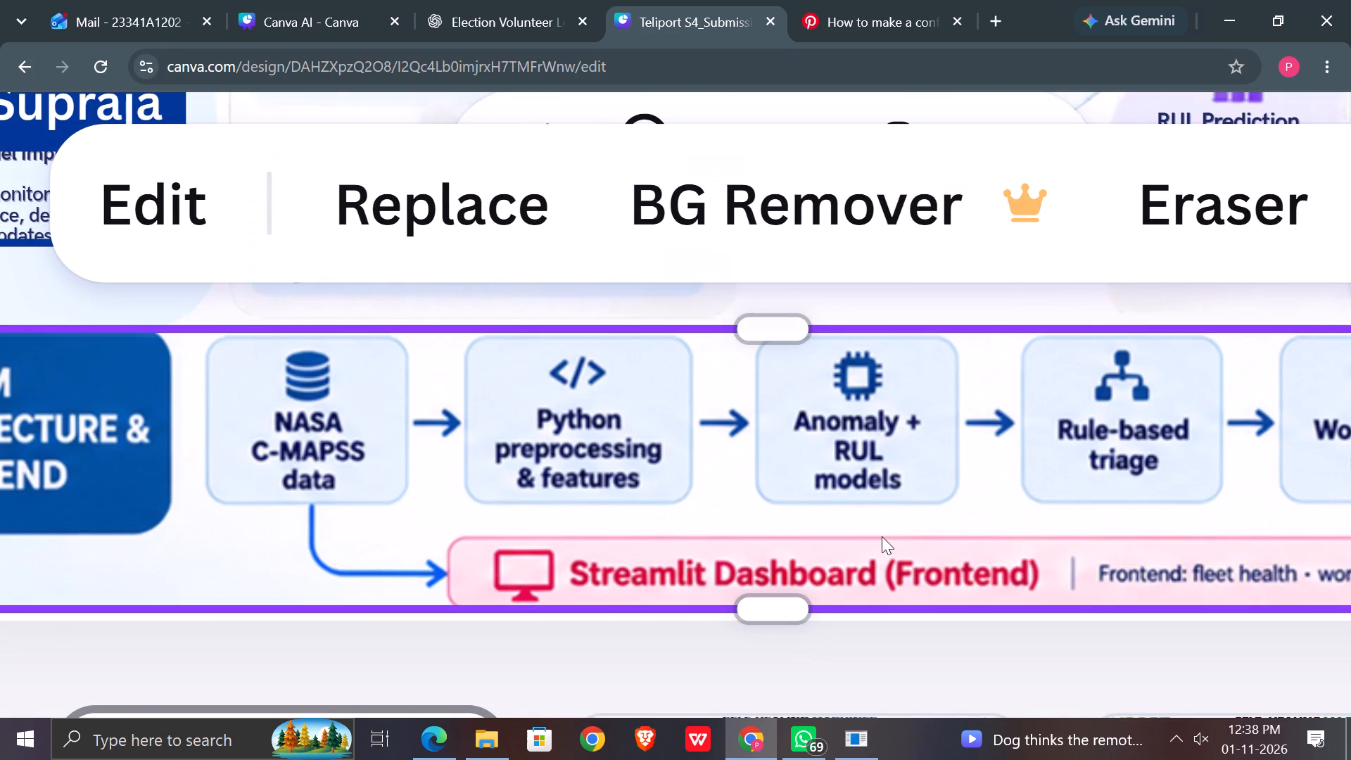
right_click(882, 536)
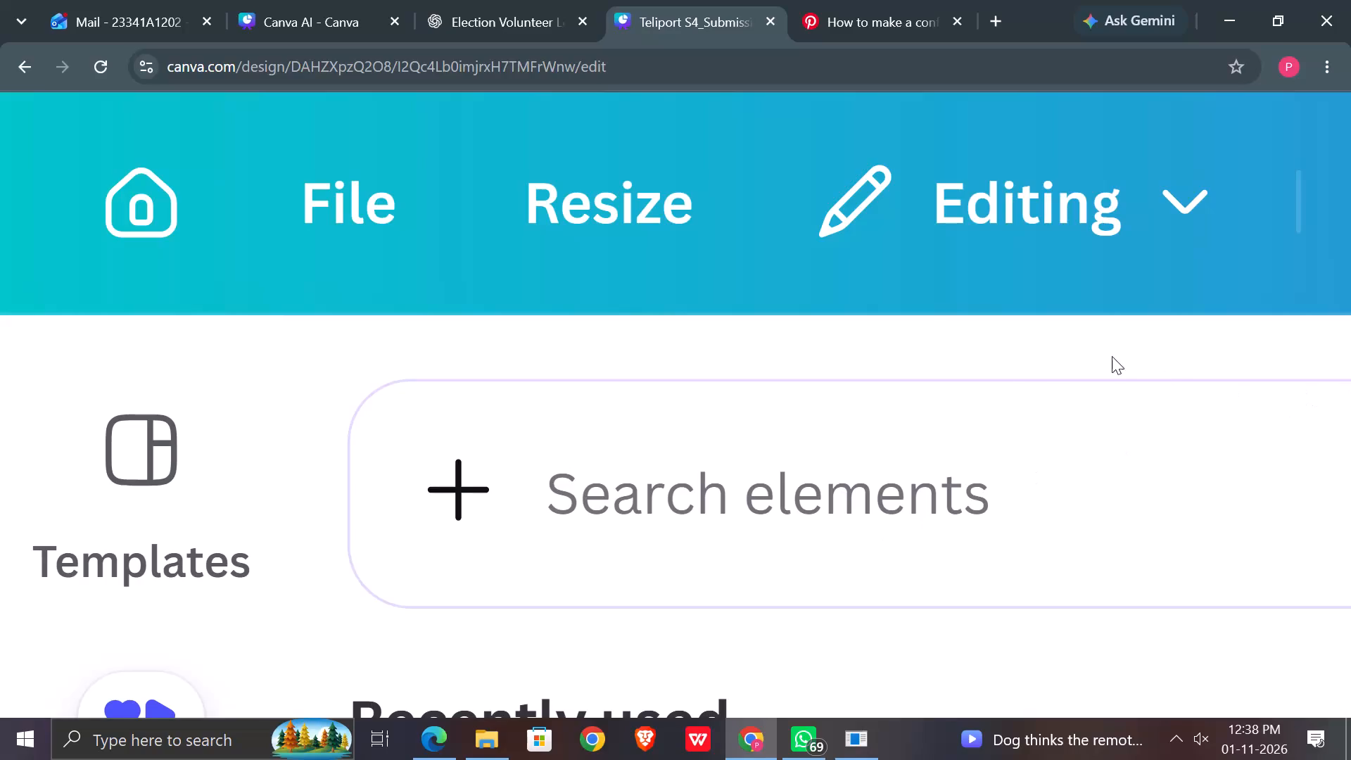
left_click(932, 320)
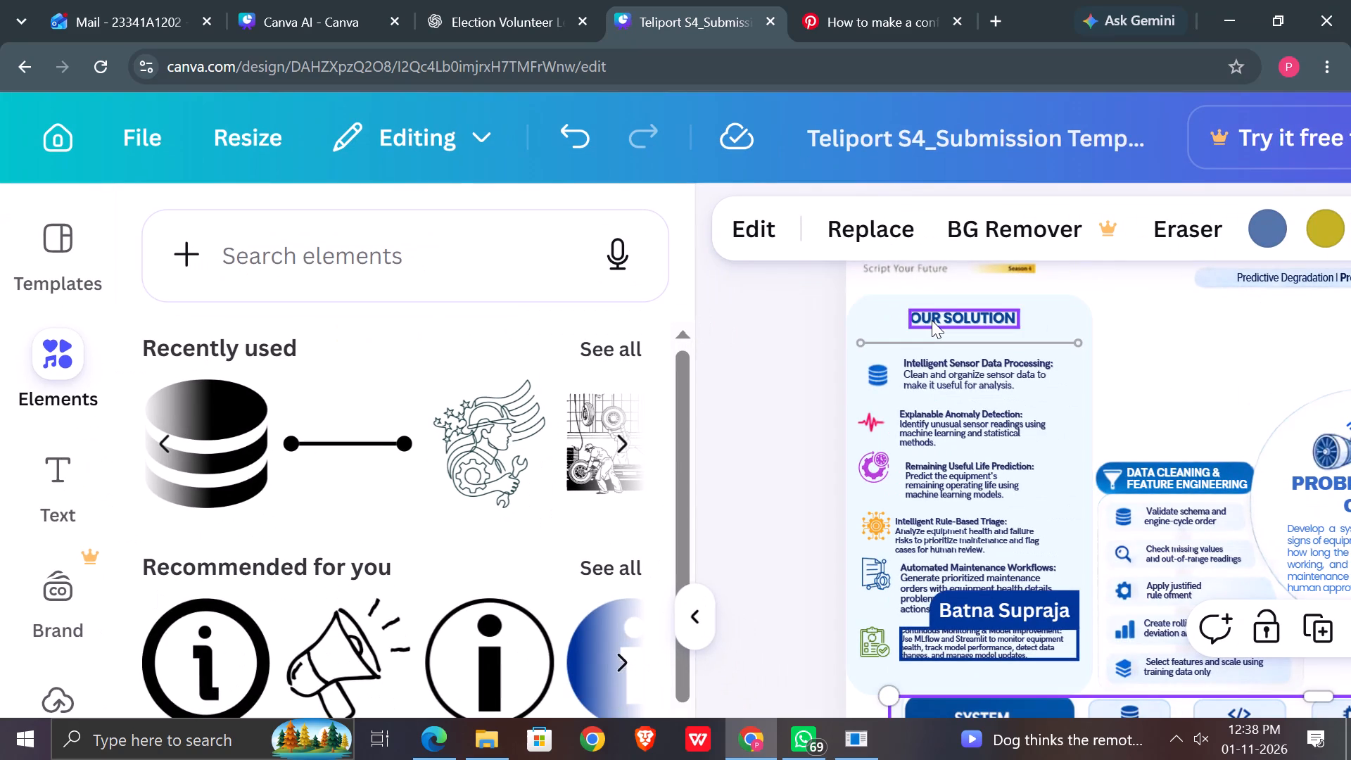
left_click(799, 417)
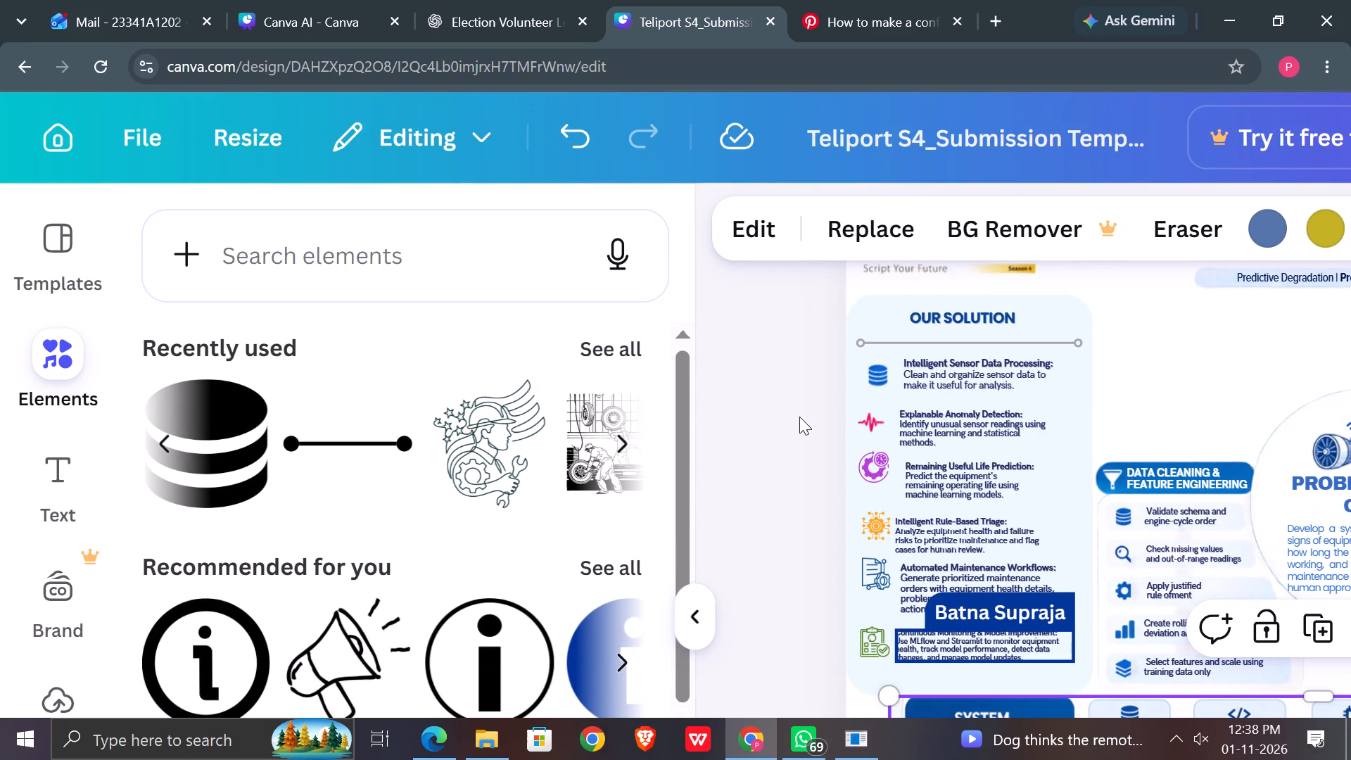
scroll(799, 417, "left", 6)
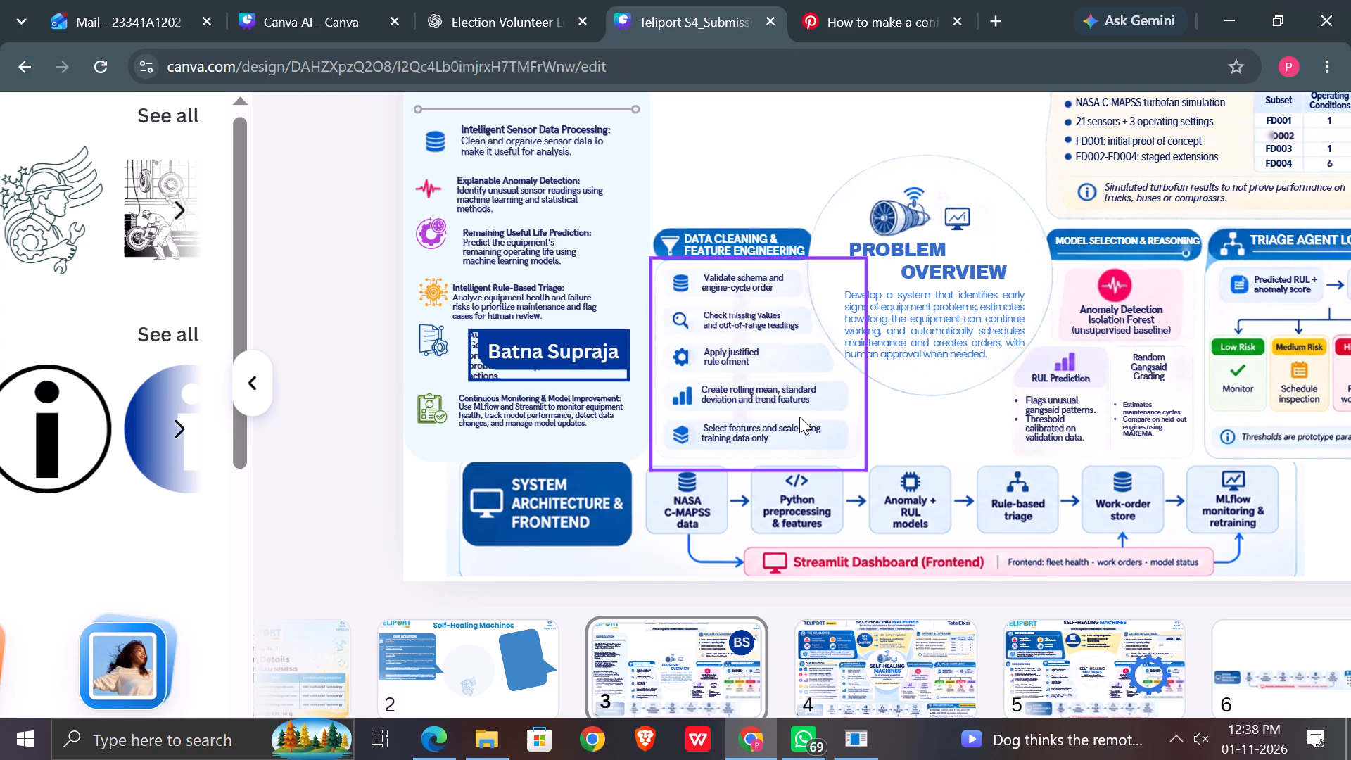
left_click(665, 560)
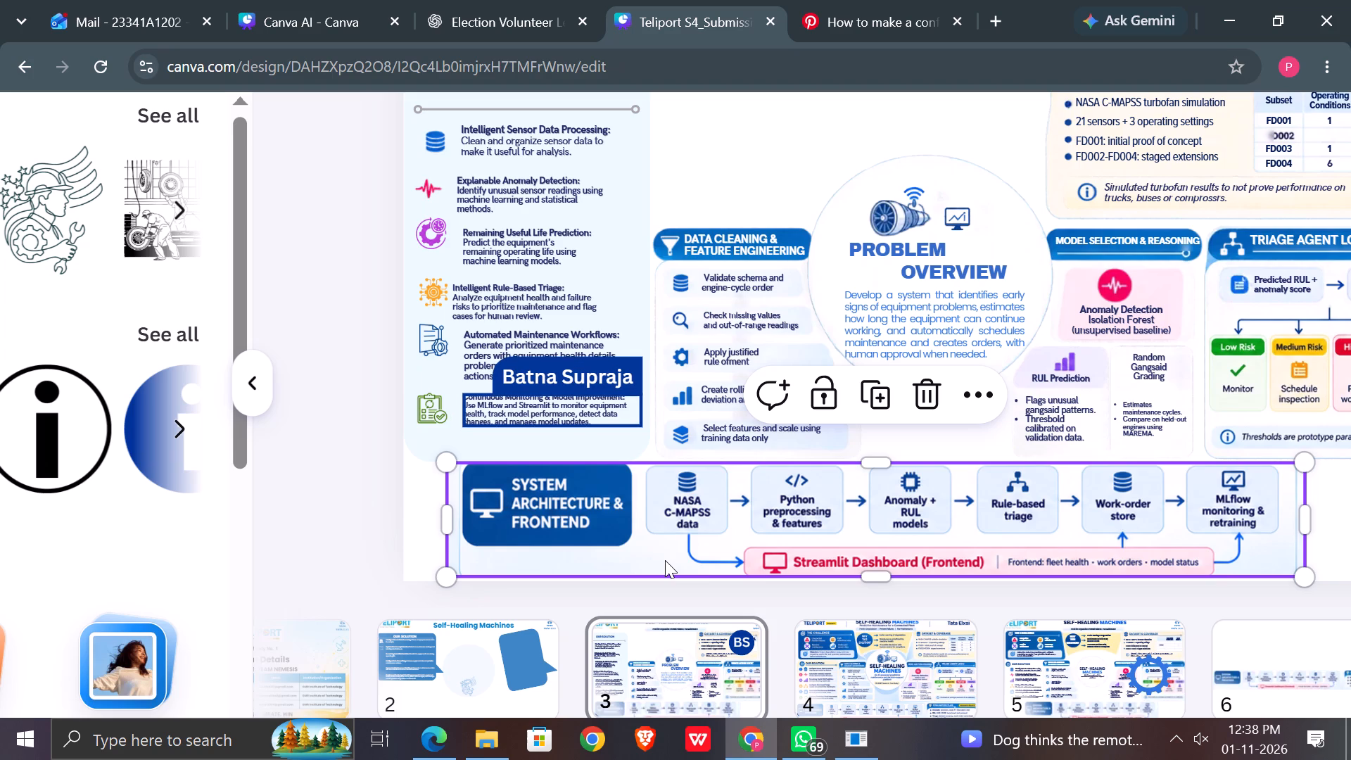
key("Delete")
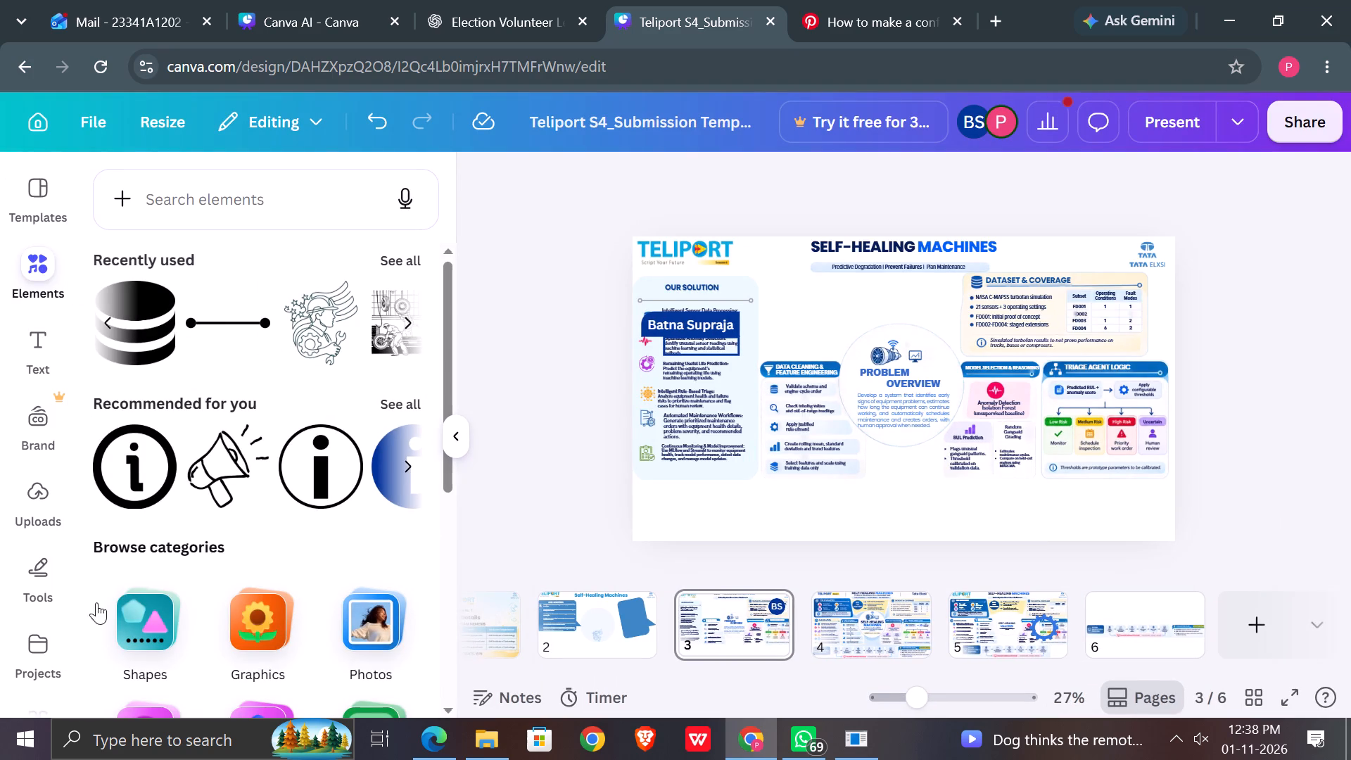
Browse the basic shapes and add a rounded square to page 3.
left_click(155, 623)
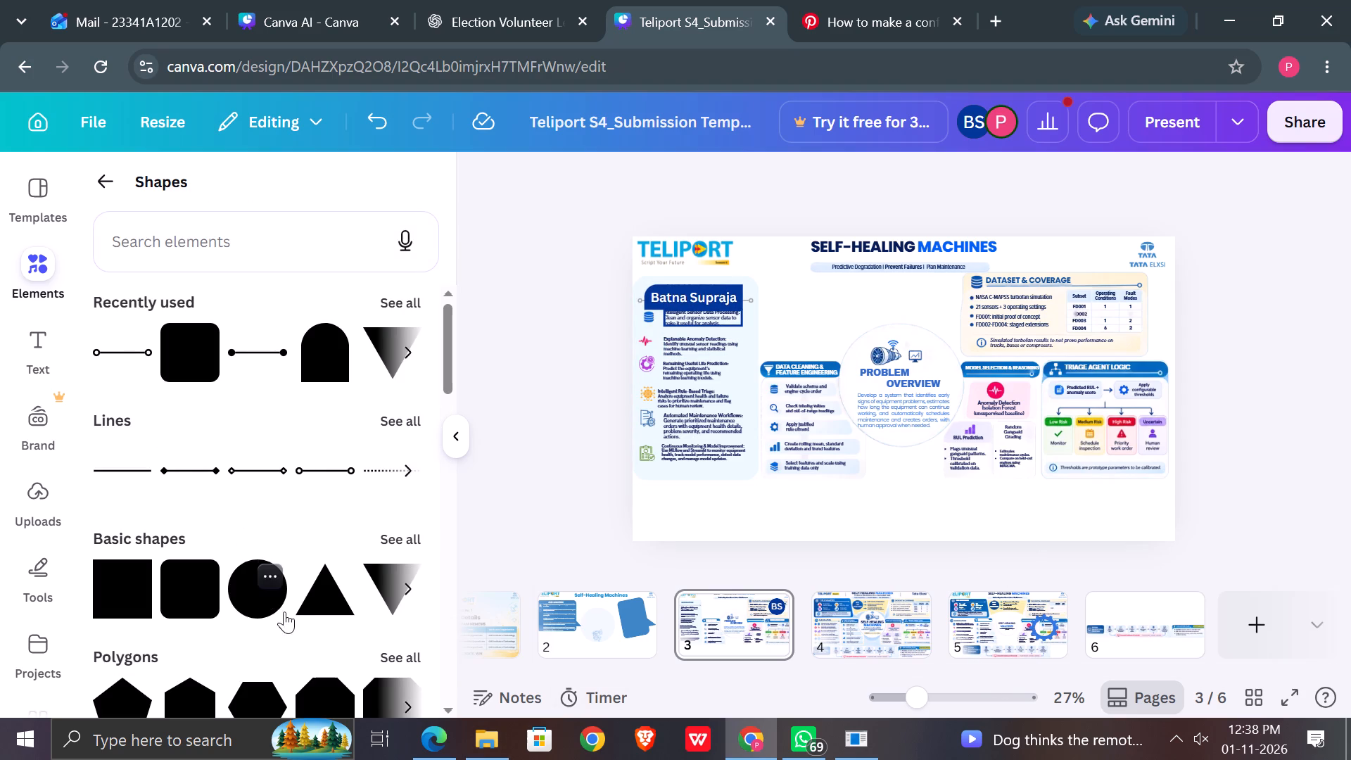
scroll(284, 612, "left", 5)
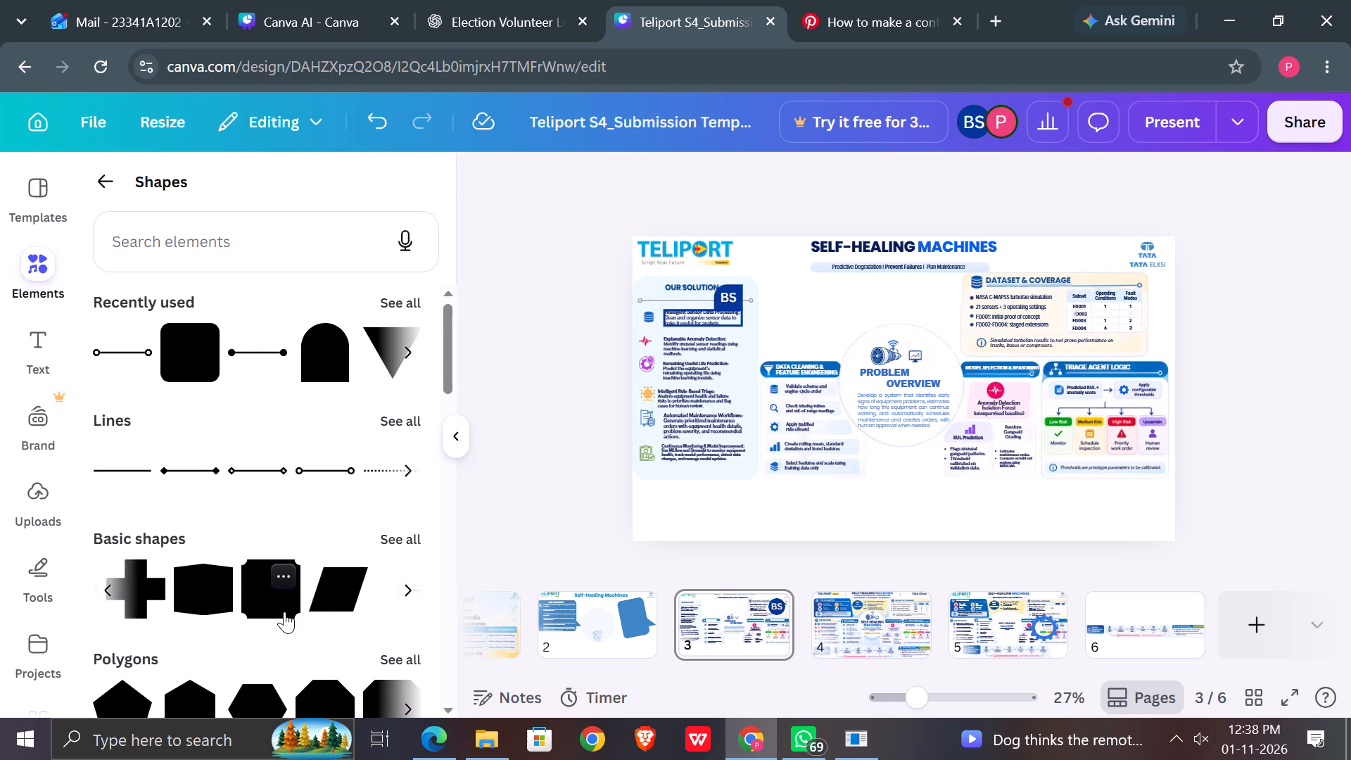
scroll(284, 612, "left", 1)
scroll(284, 612, "right", 4)
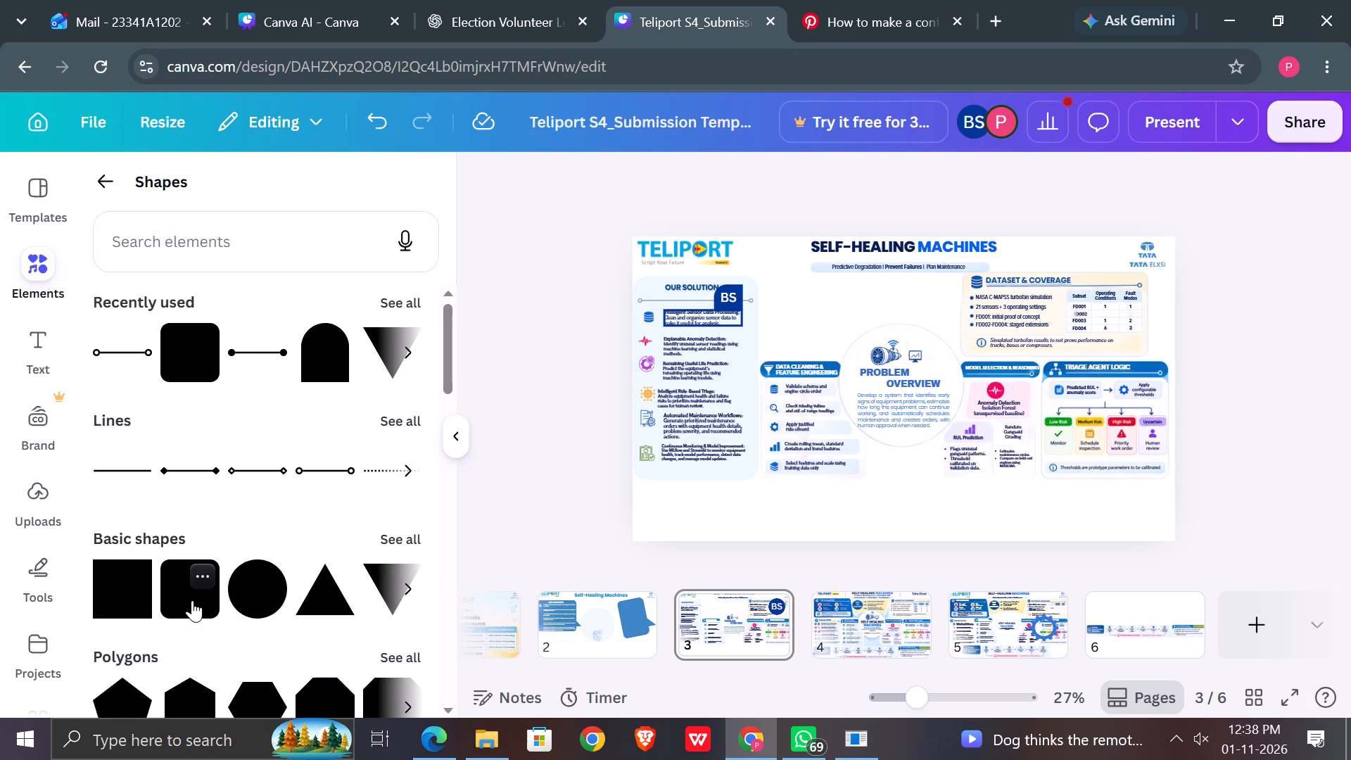
left_click(192, 600)
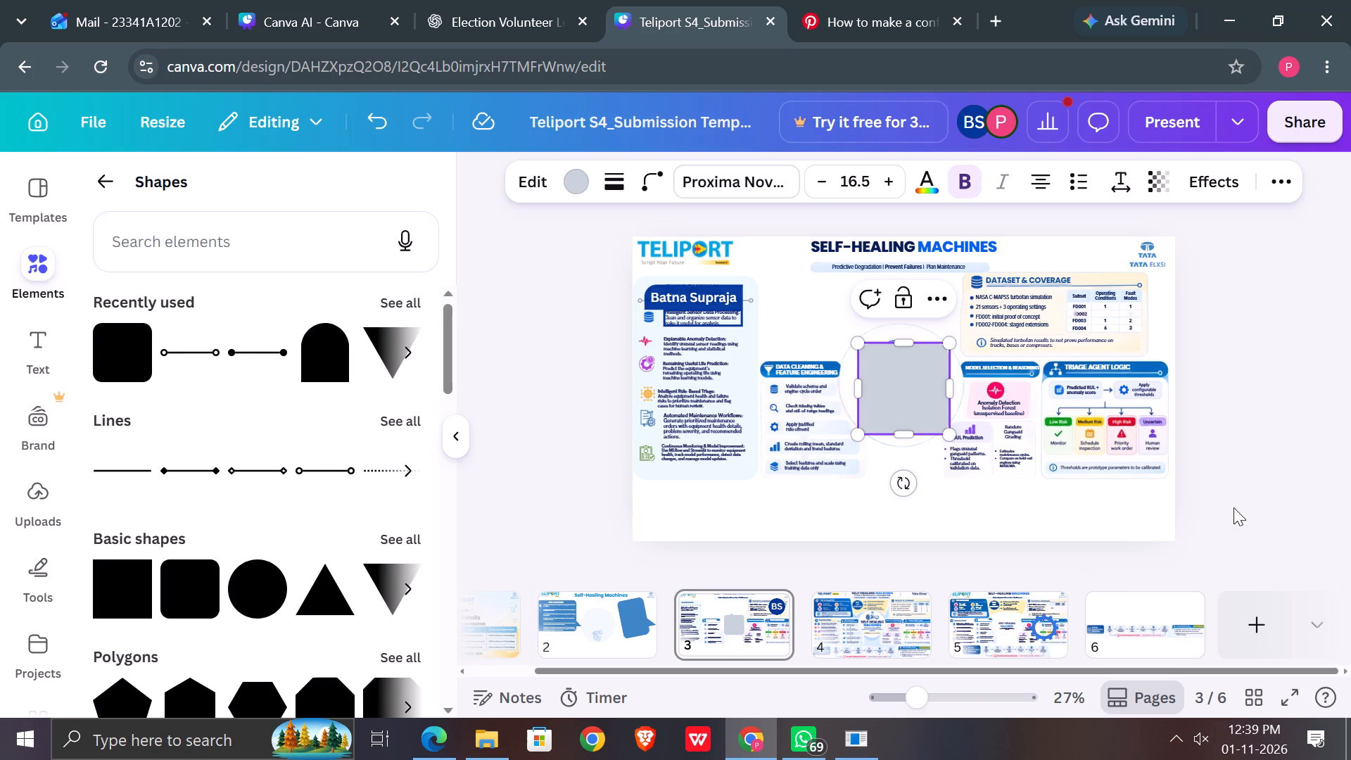
left_click(1250, 501)
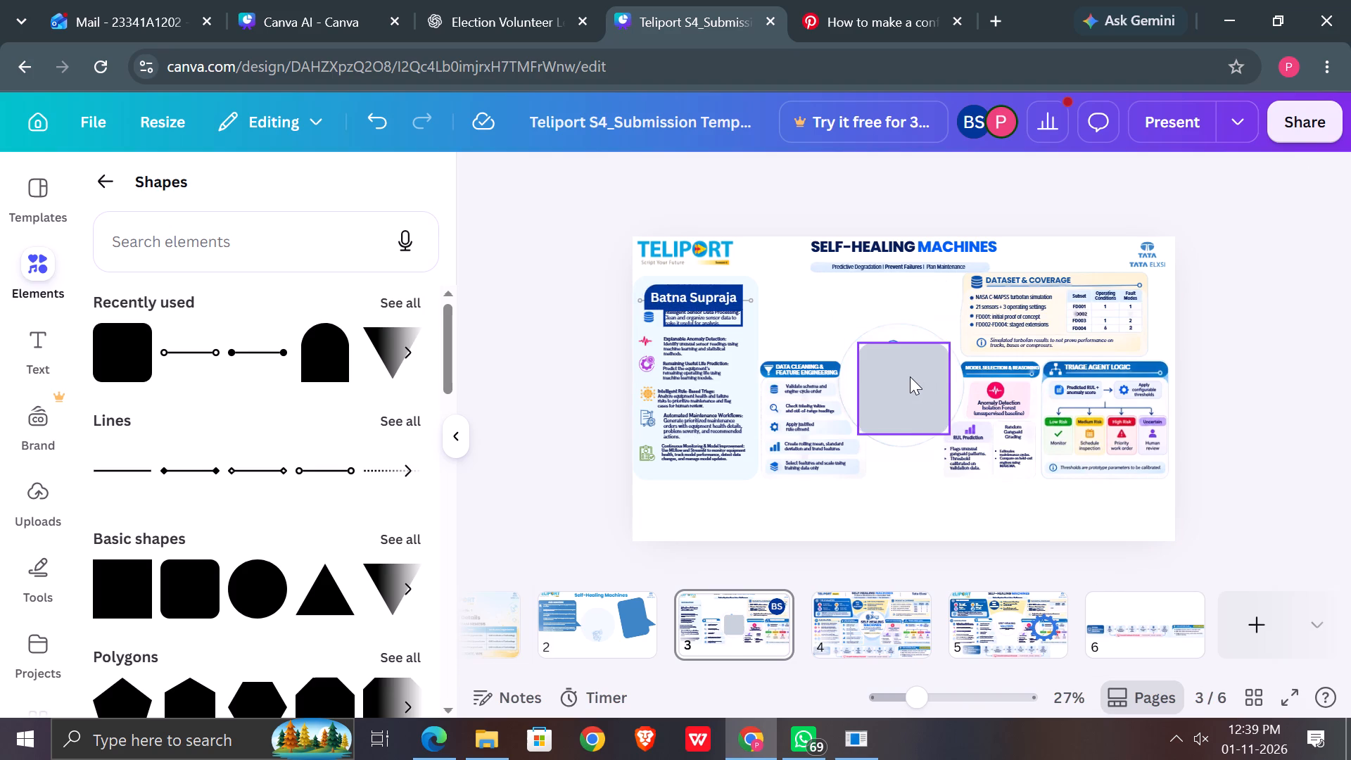
Reshape the grey rounded square to about 516 by 179 and place it below the Our Solution section, near the page's bottom-left corner.
left_click(910, 376)
left_click_drag(910, 376, 775, 494)
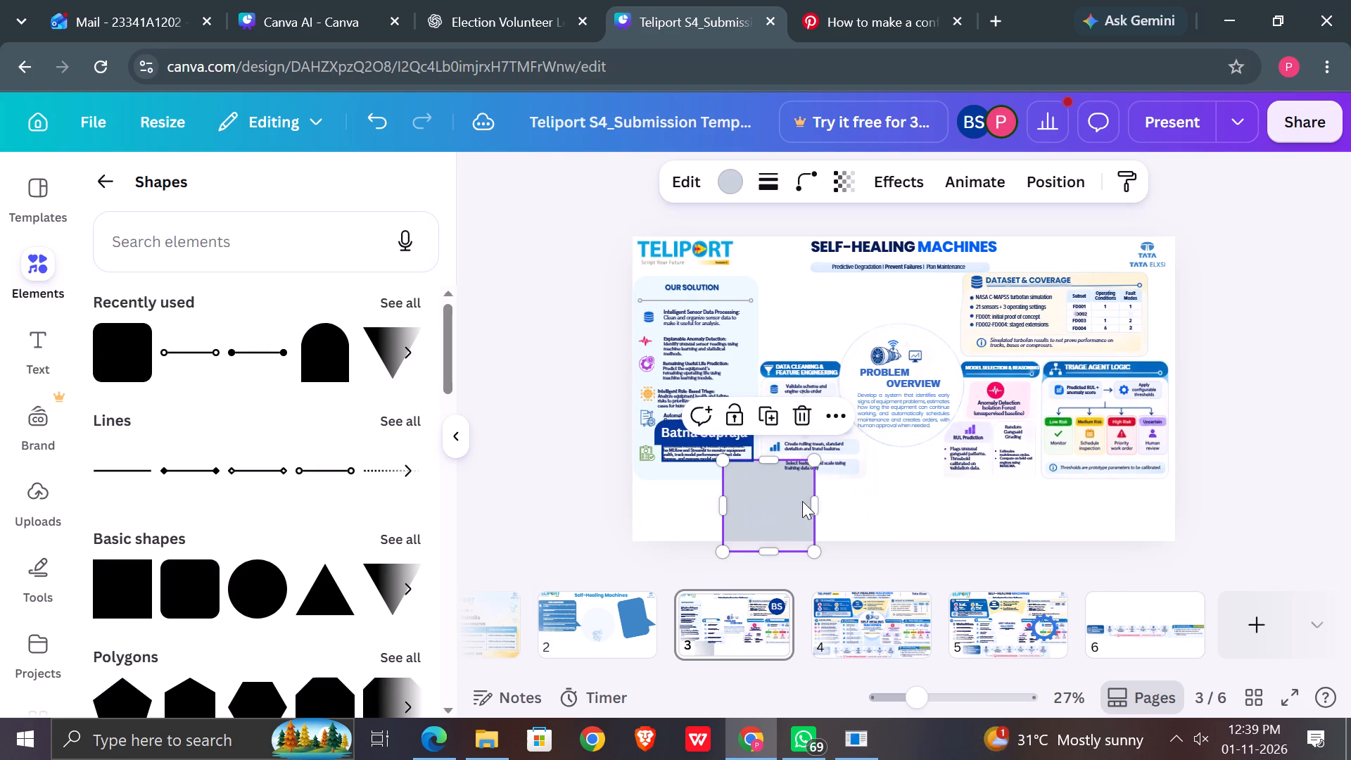
left_click_drag(816, 508, 869, 509)
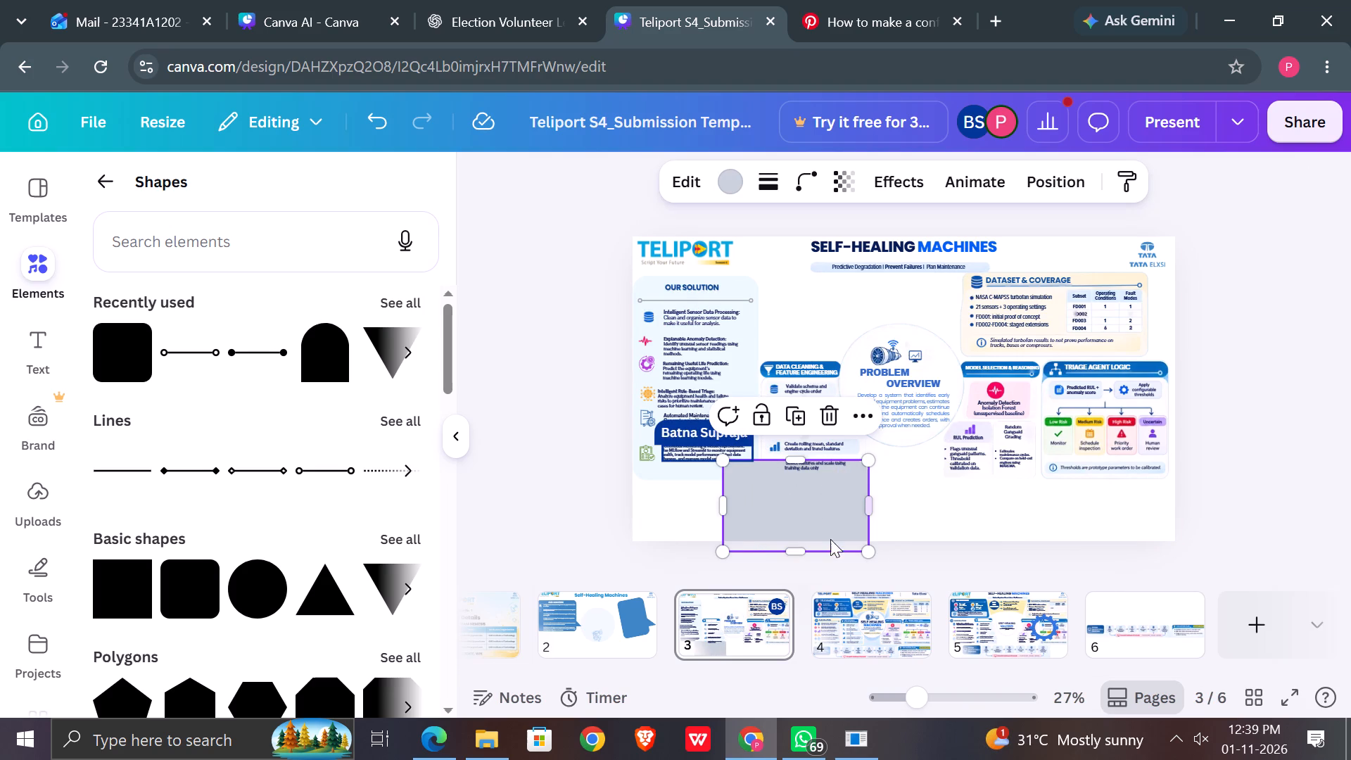
left_click_drag(799, 547, 802, 507)
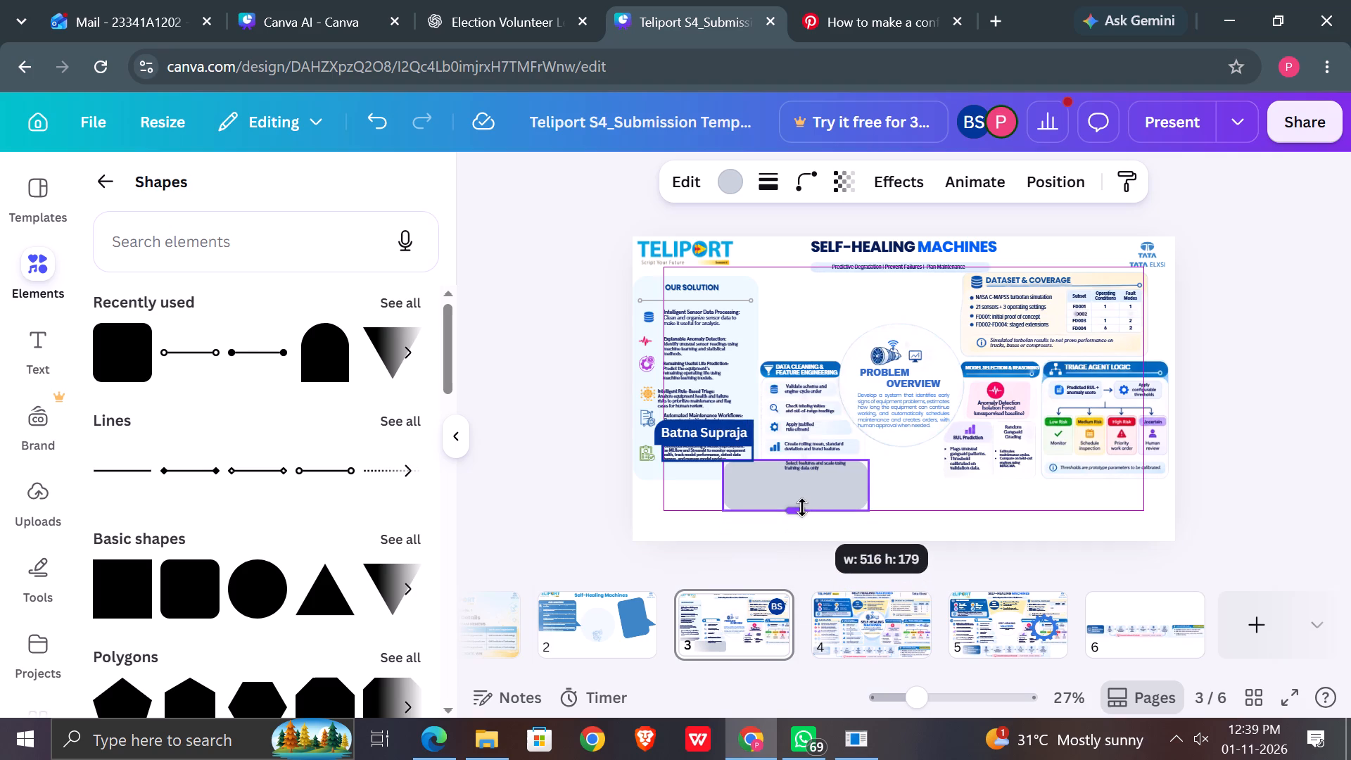
left_click_drag(817, 563, 745, 589)
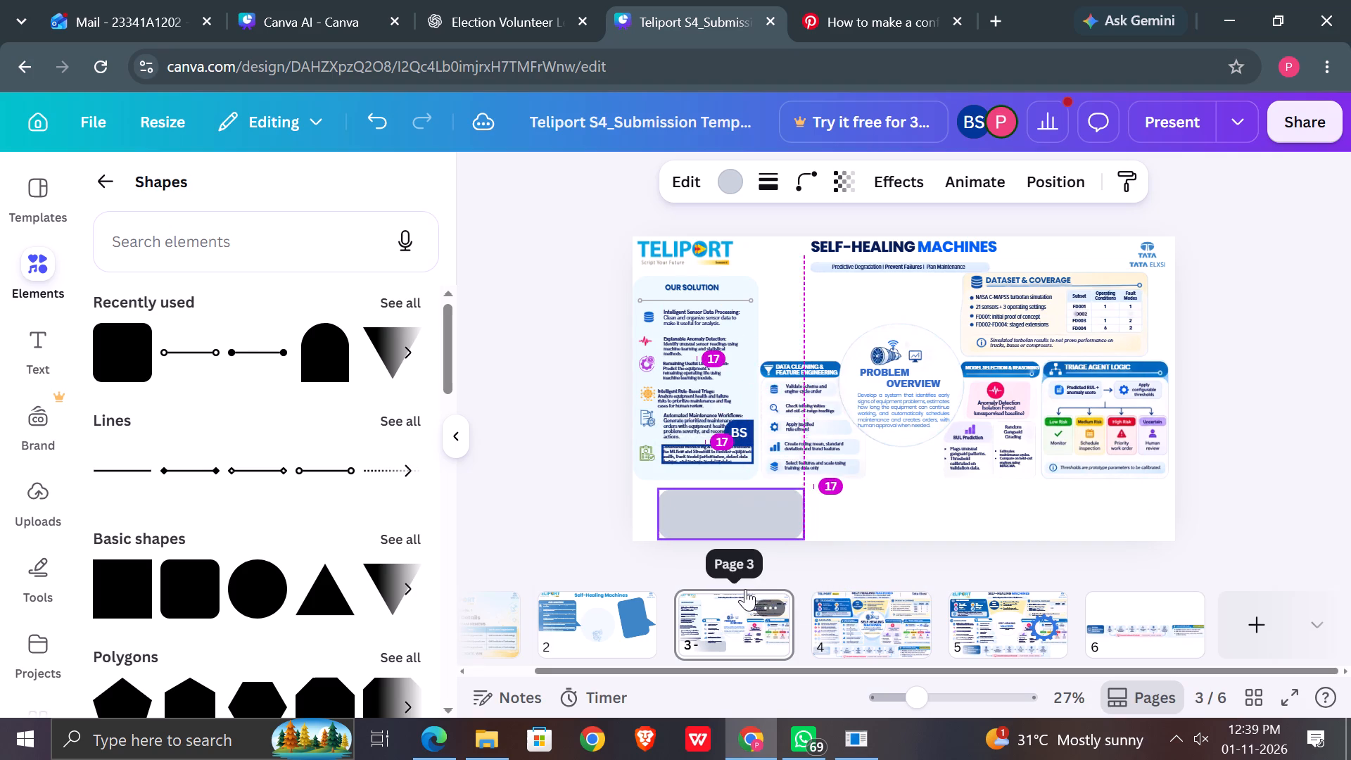
left_click_drag(745, 589, 740, 590)
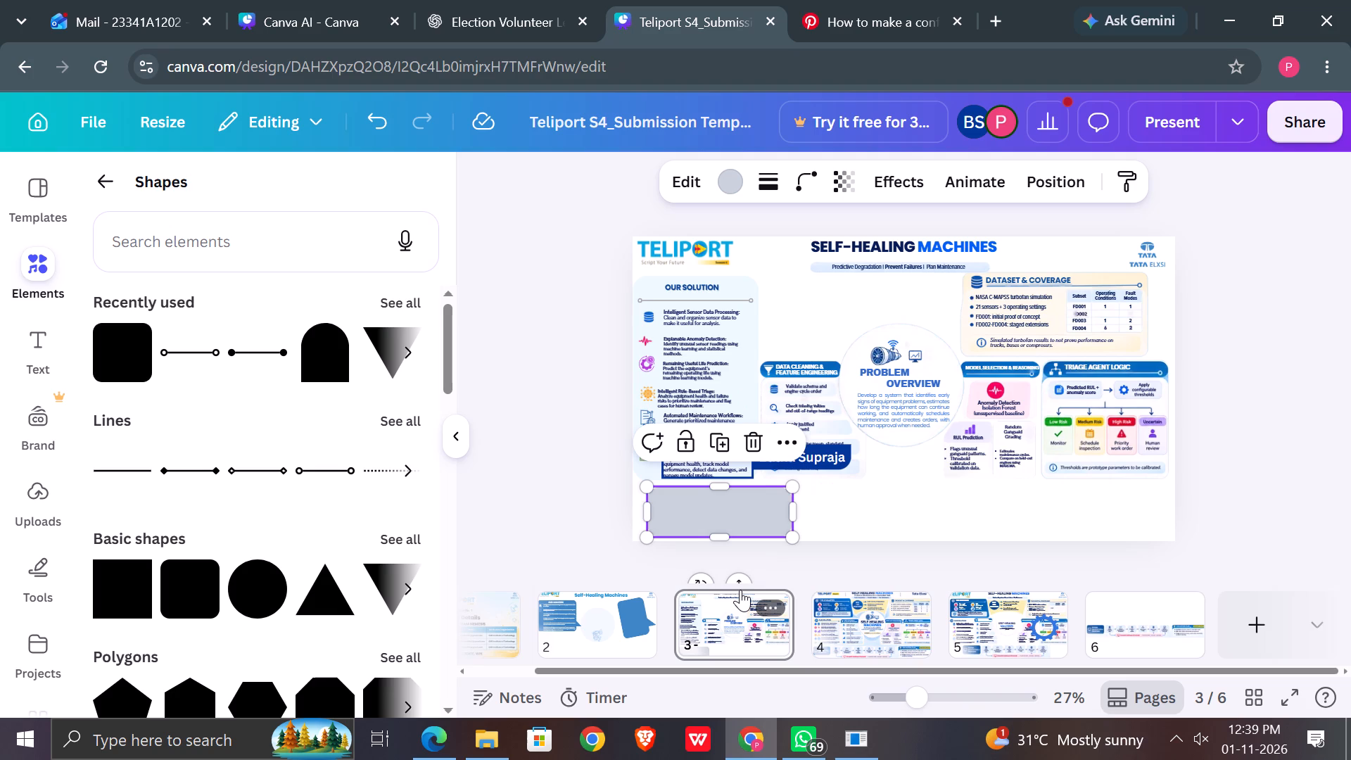
Fill the rounded rectangle below Our Solution with Bright blue #0081cc.
left_click(727, 183)
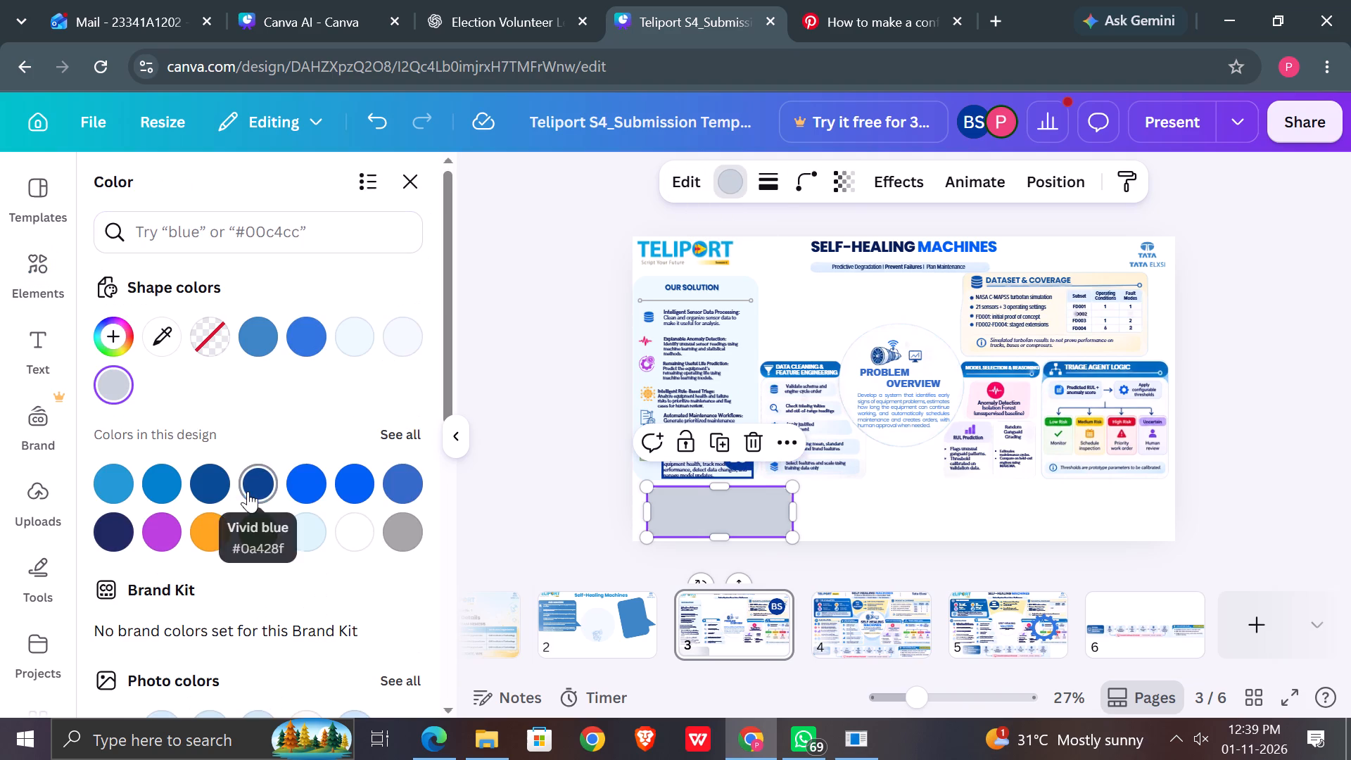
left_click(176, 480)
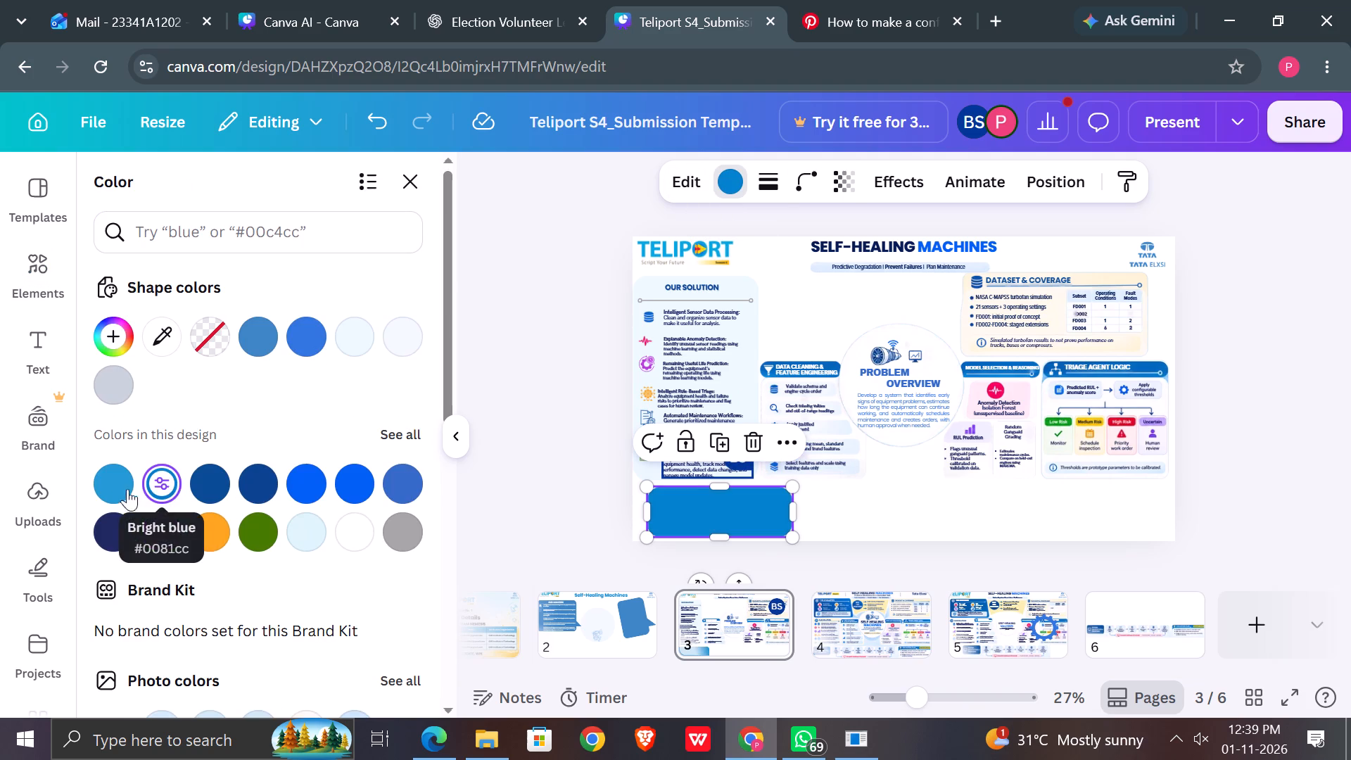
Change the fill of the rounded rectangle below Our Solution to the lighter blue among the design's colors.
left_click(101, 488)
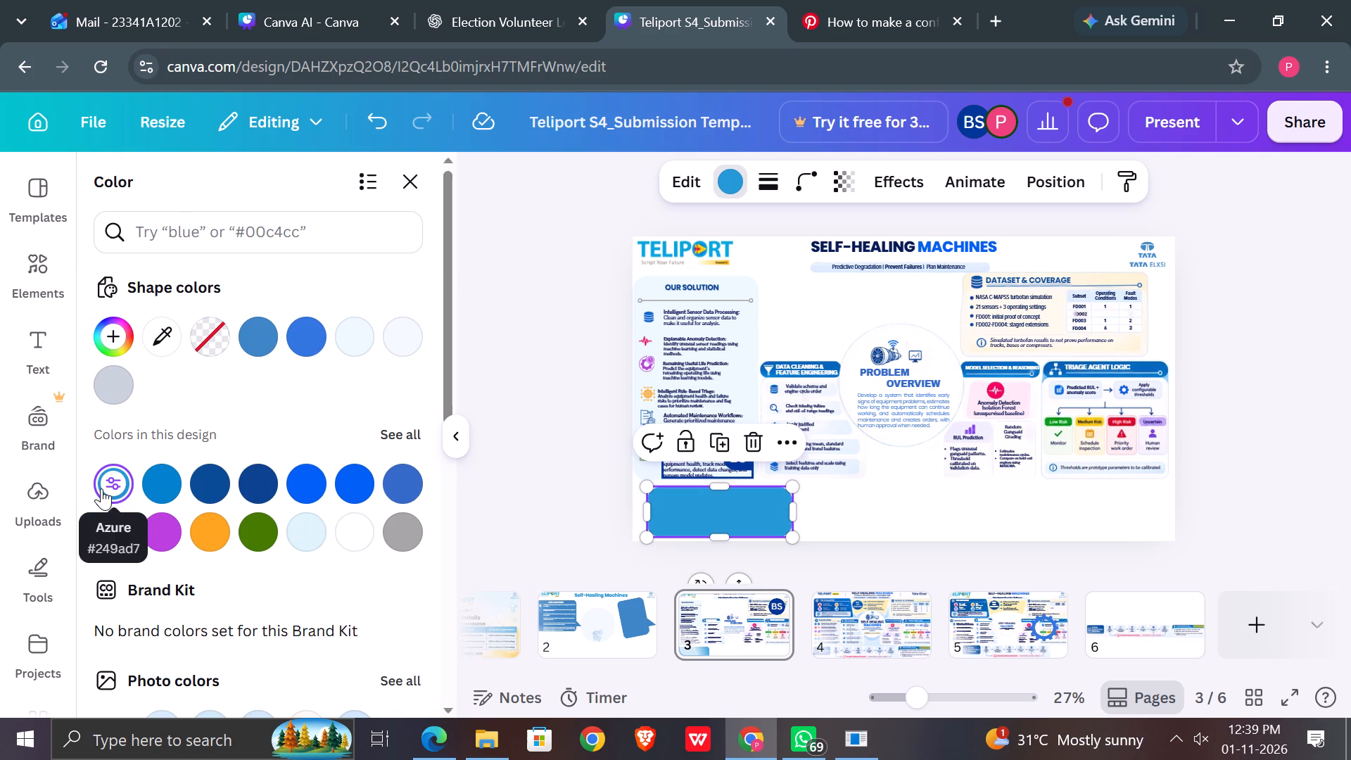
Label the blue rounded rectangle "System Architecture" on two lines, consulting the architecture strip on page 5 for the wording.
double_click(687, 497)
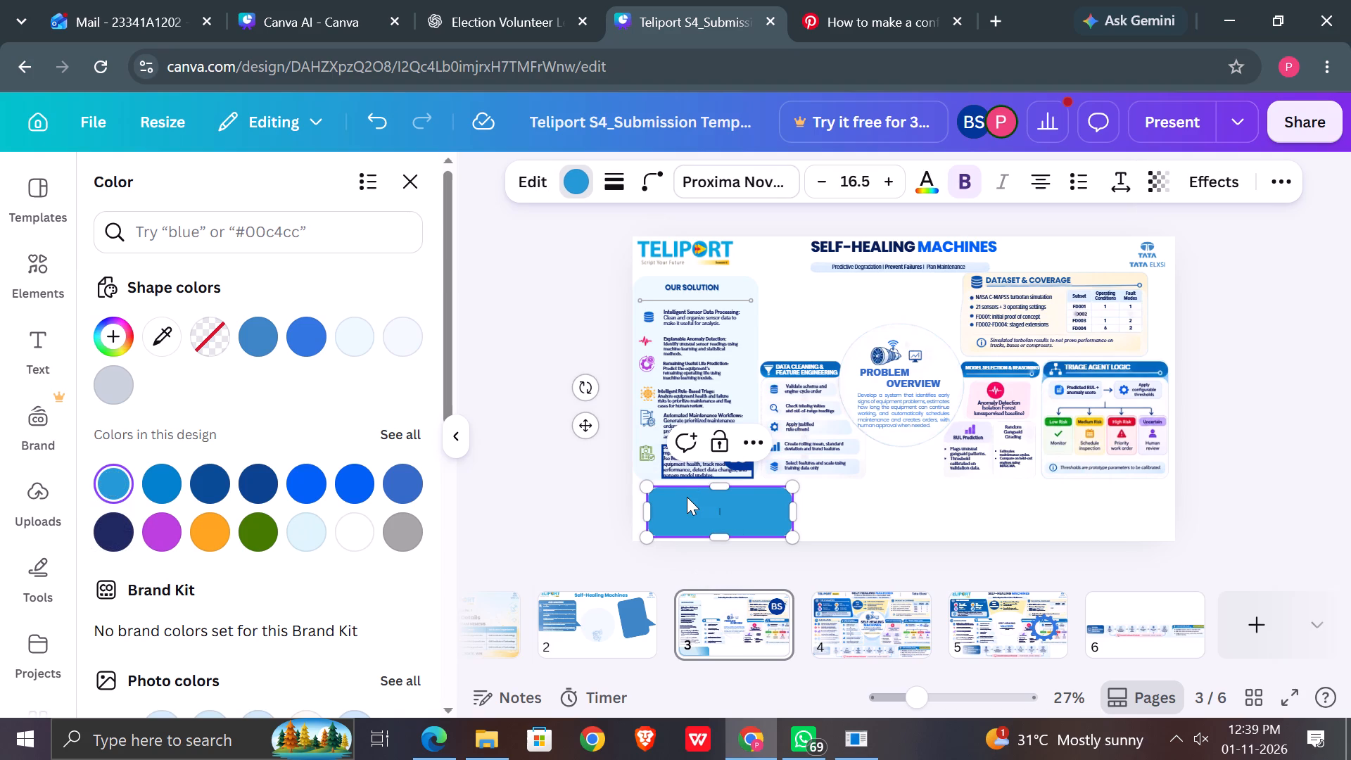
key("shift+s")
key("y")
type("stem")
key("space")
key("shift+a")
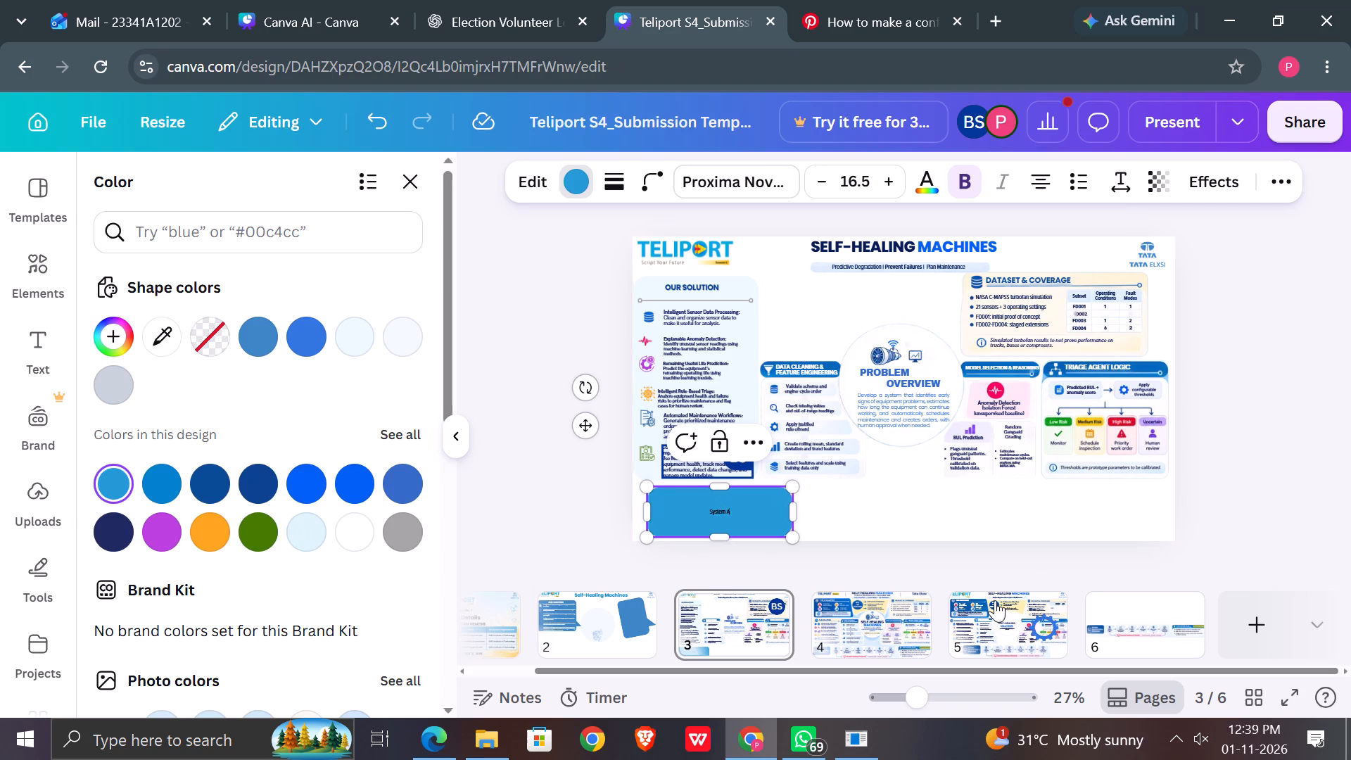
left_click(995, 599)
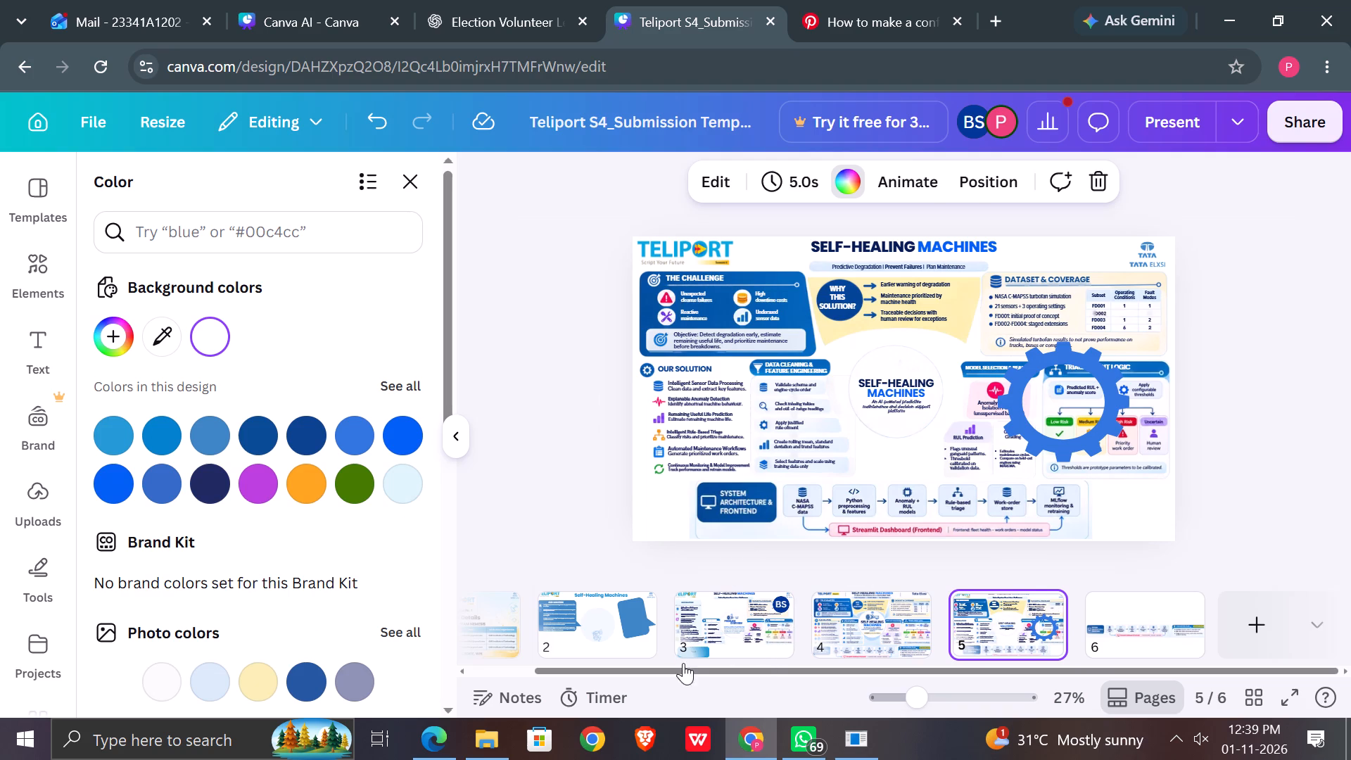
left_click(720, 631)
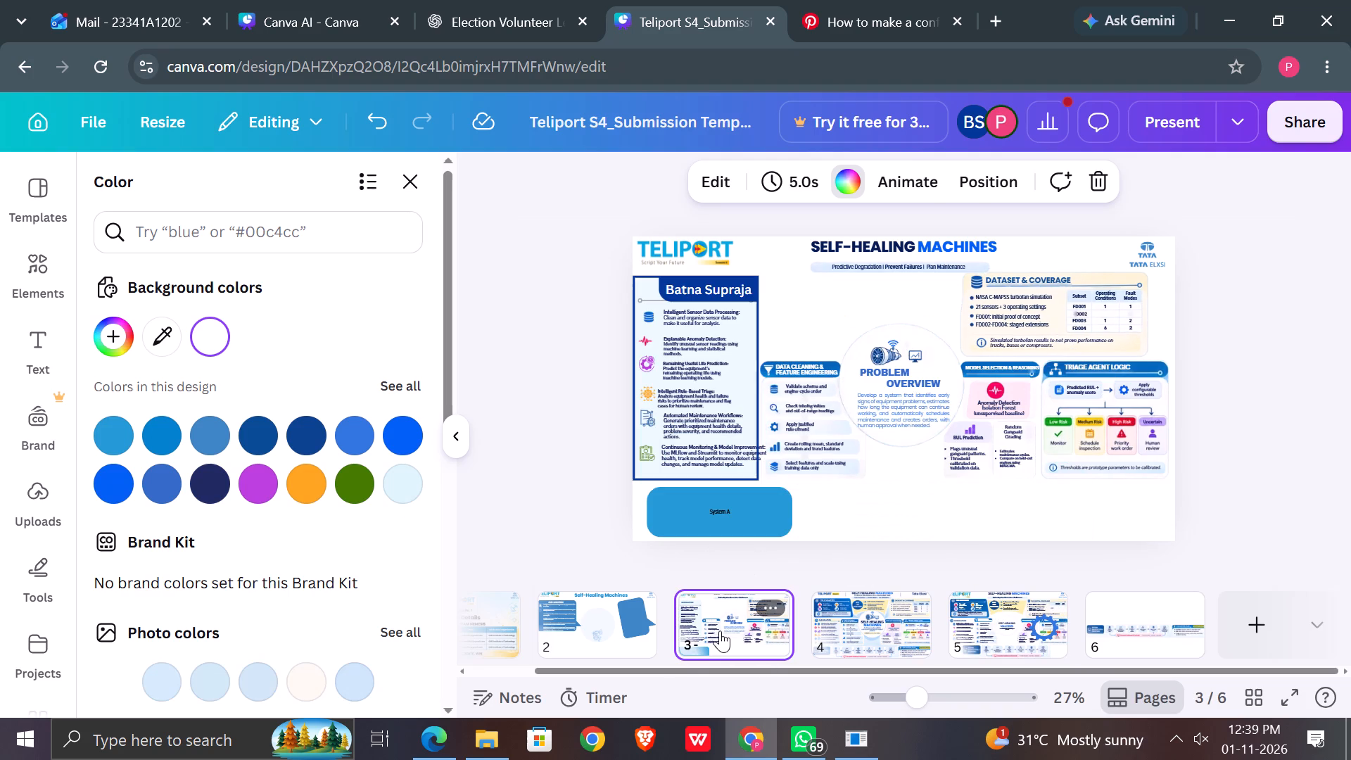
left_click(744, 505)
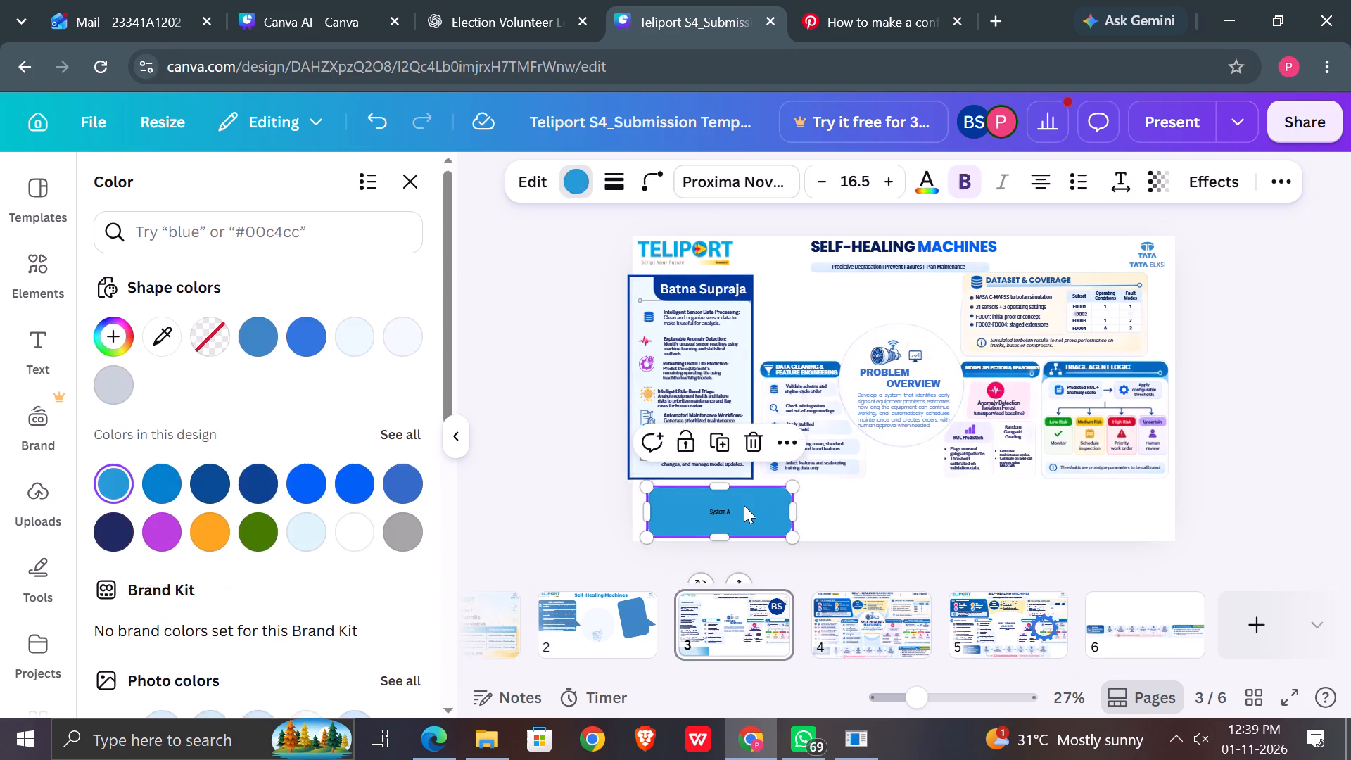
scroll(744, 505, "right", 1)
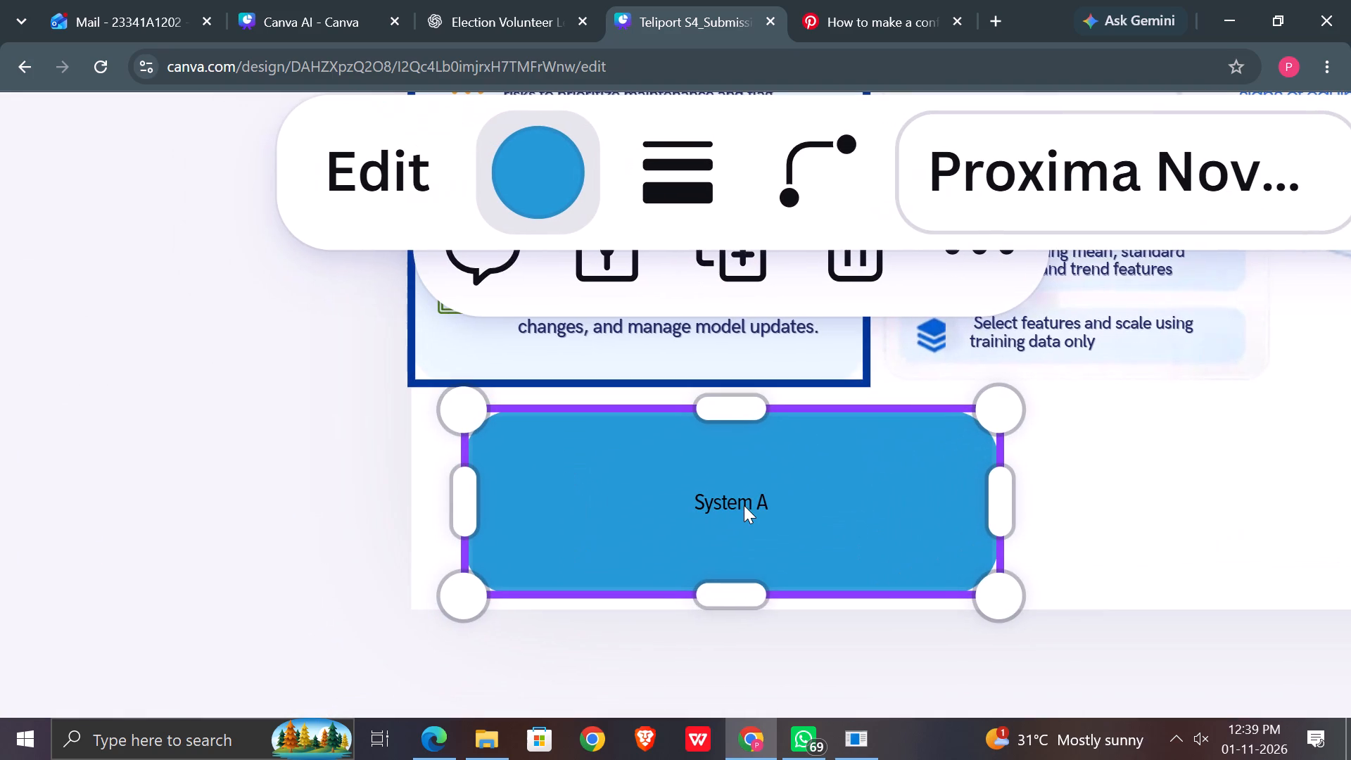
left_click(751, 500)
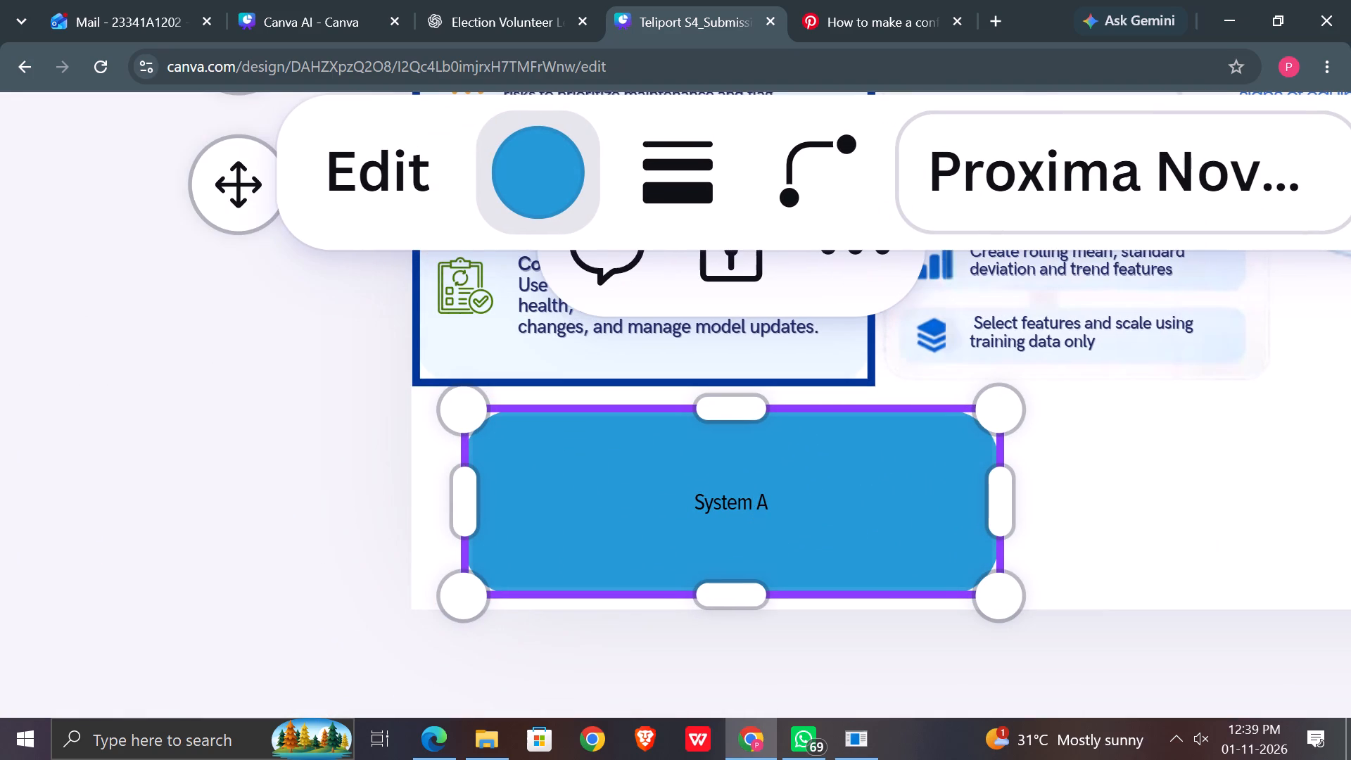
key("Return")
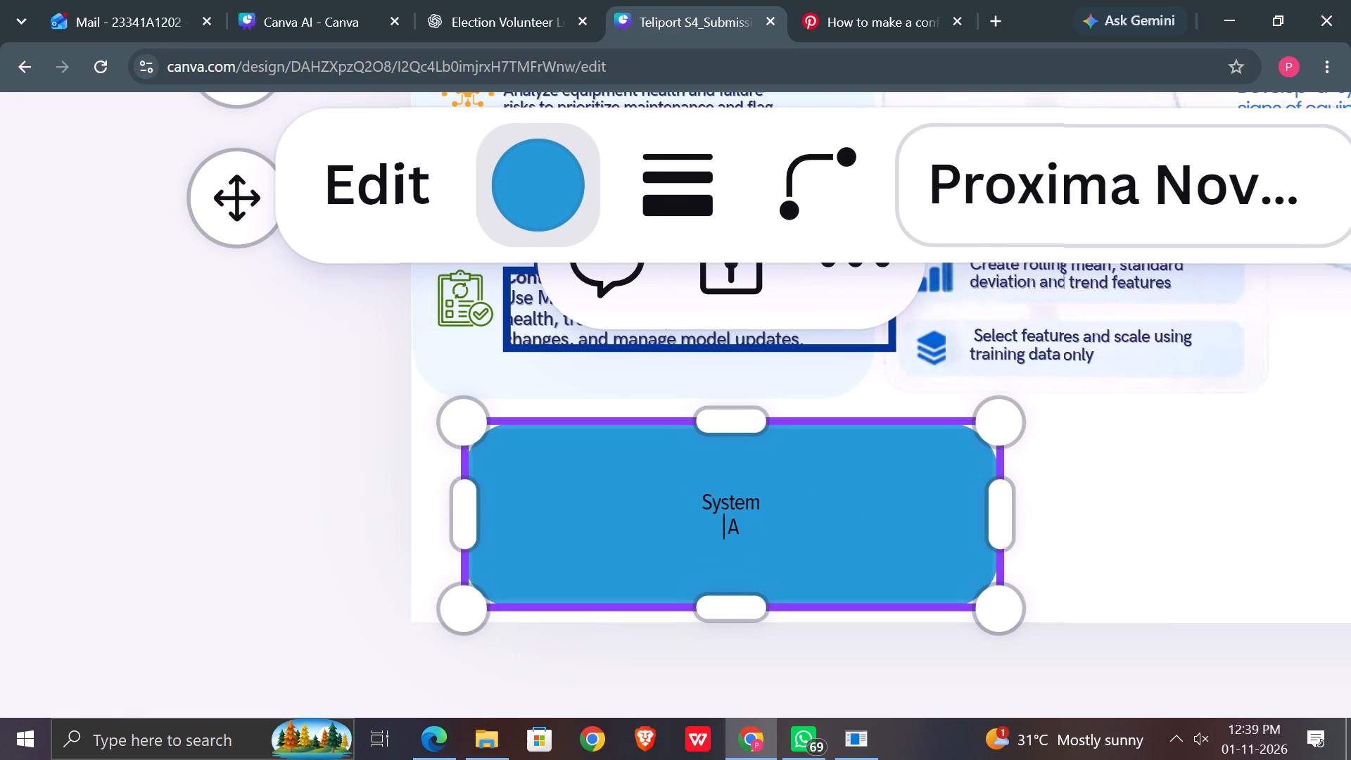
left_click(740, 521)
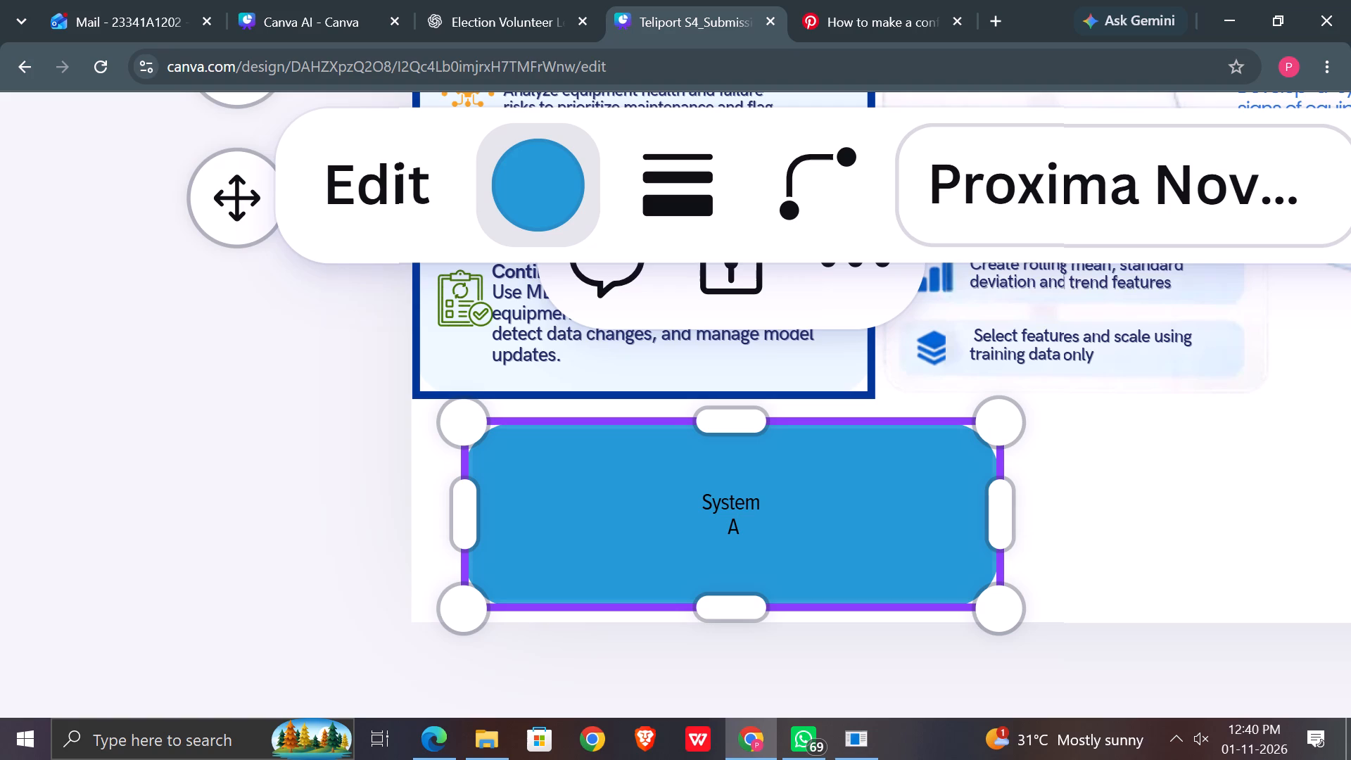
type("rch")
type("ite")
type("cture")
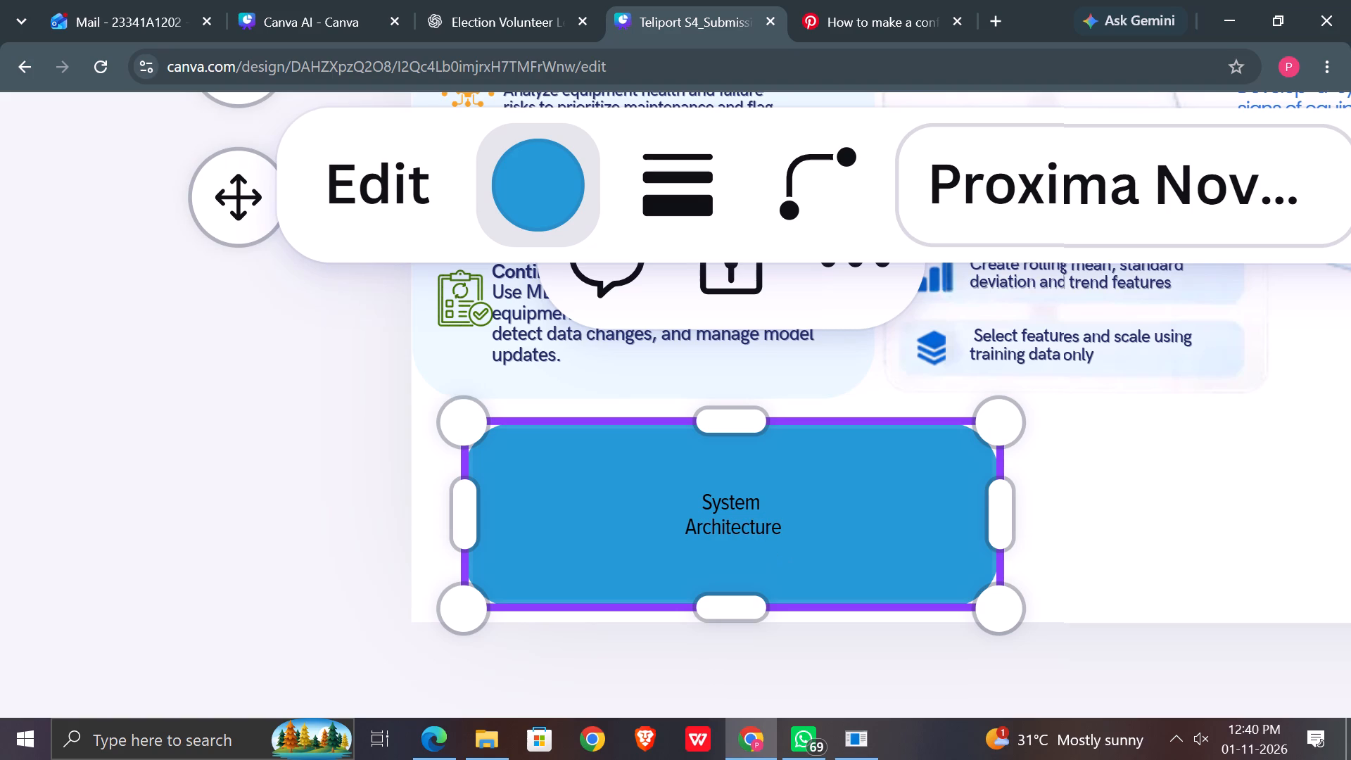
Select the whole "System Architecture" label in the blue rectangle and open its font choices.
left_click_drag(784, 531, 697, 498)
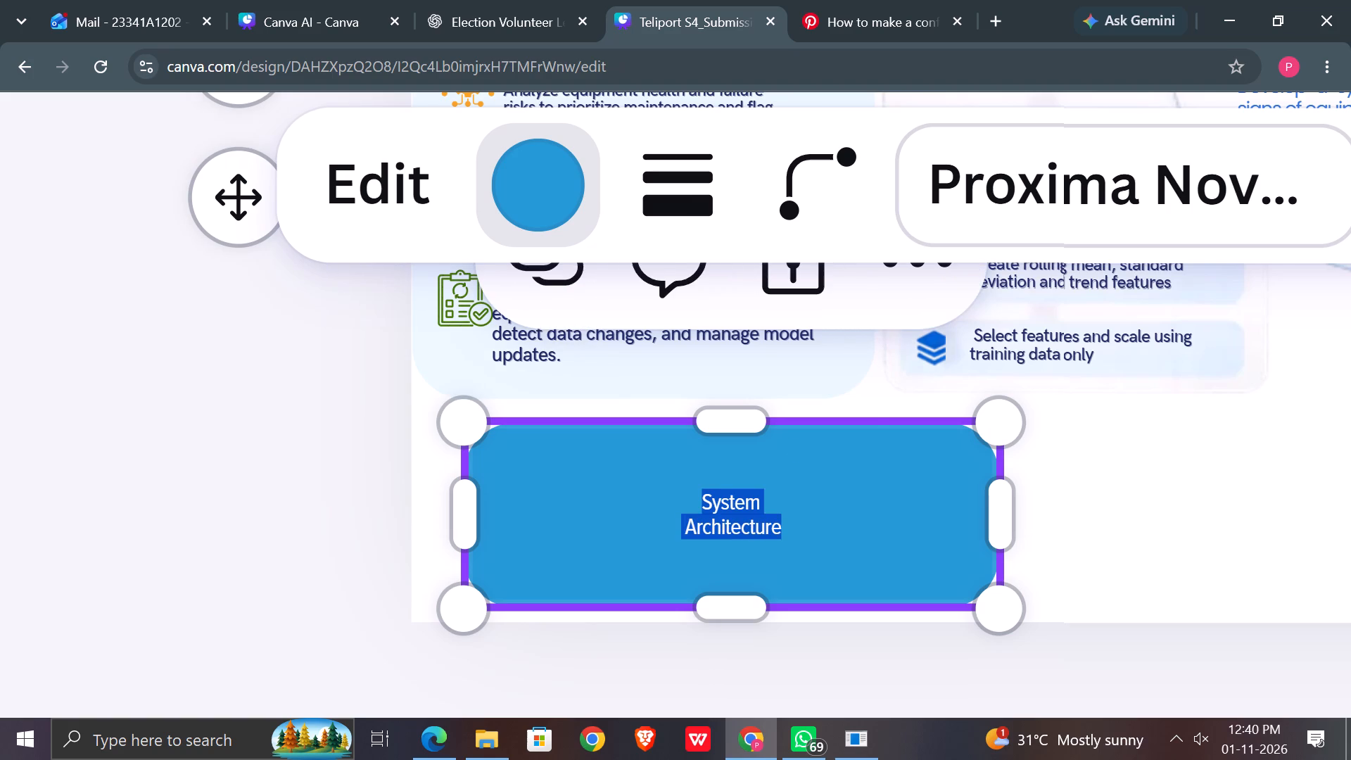
left_click(1270, 162)
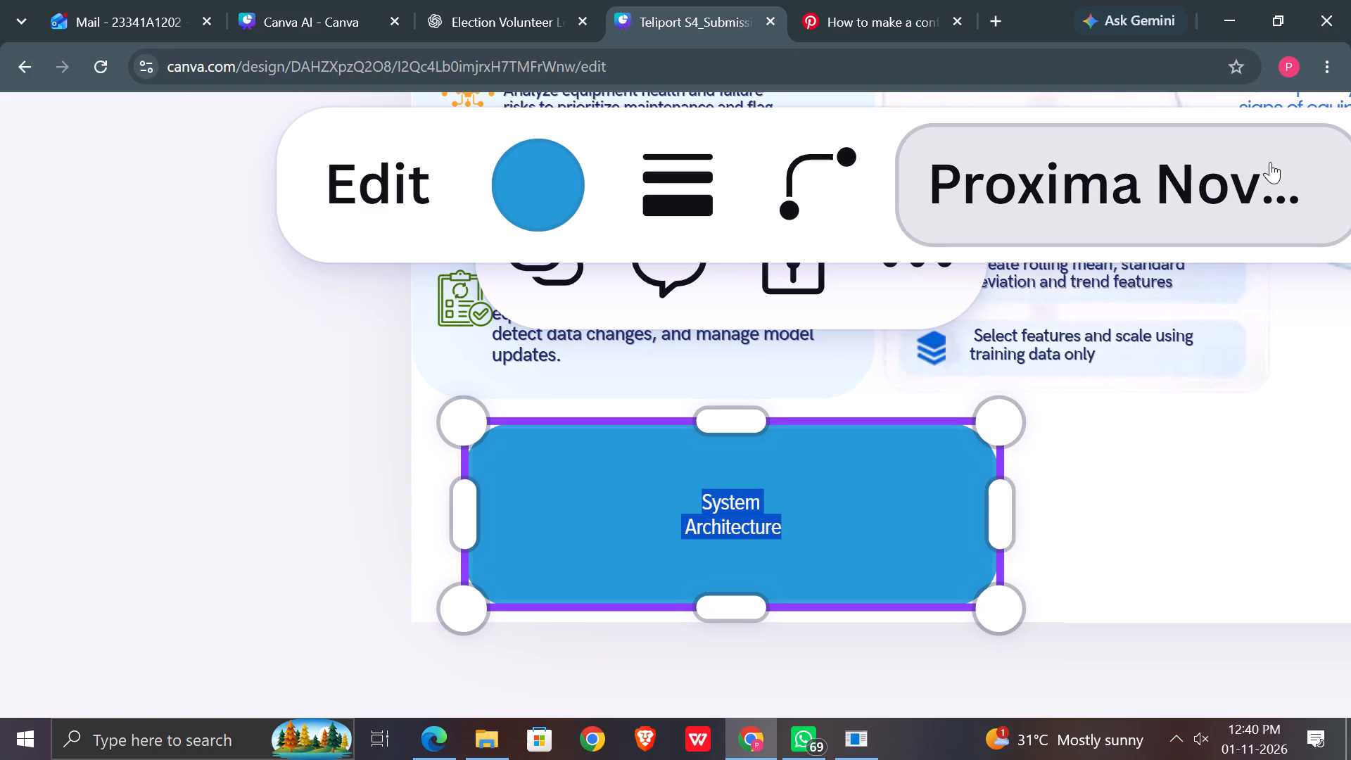
left_click(1244, 186)
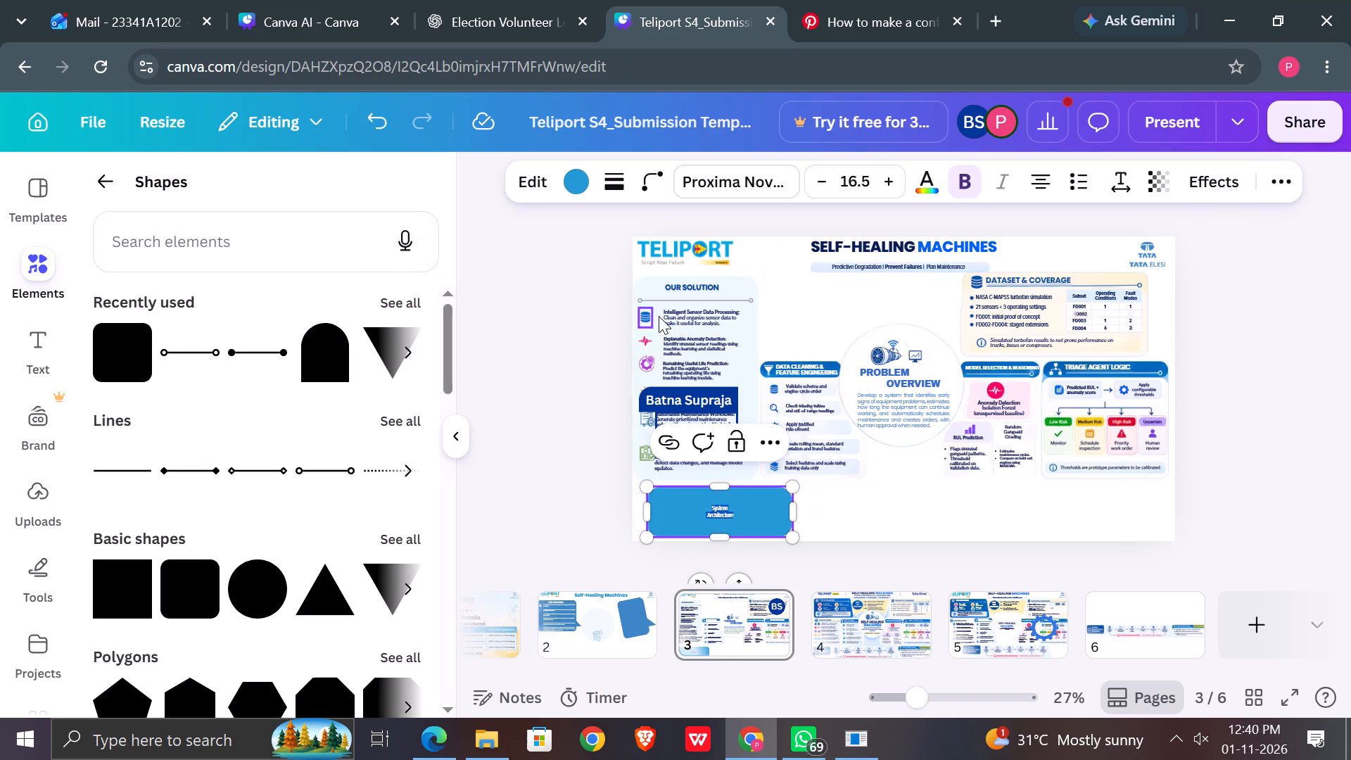
Enlarge the "System Architecture" label in the blue rectangle to font size 33.5 and left-align its text.
triple_click(884, 182)
triple_click(884, 182)
triple_click(884, 182)
triple_click(884, 182)
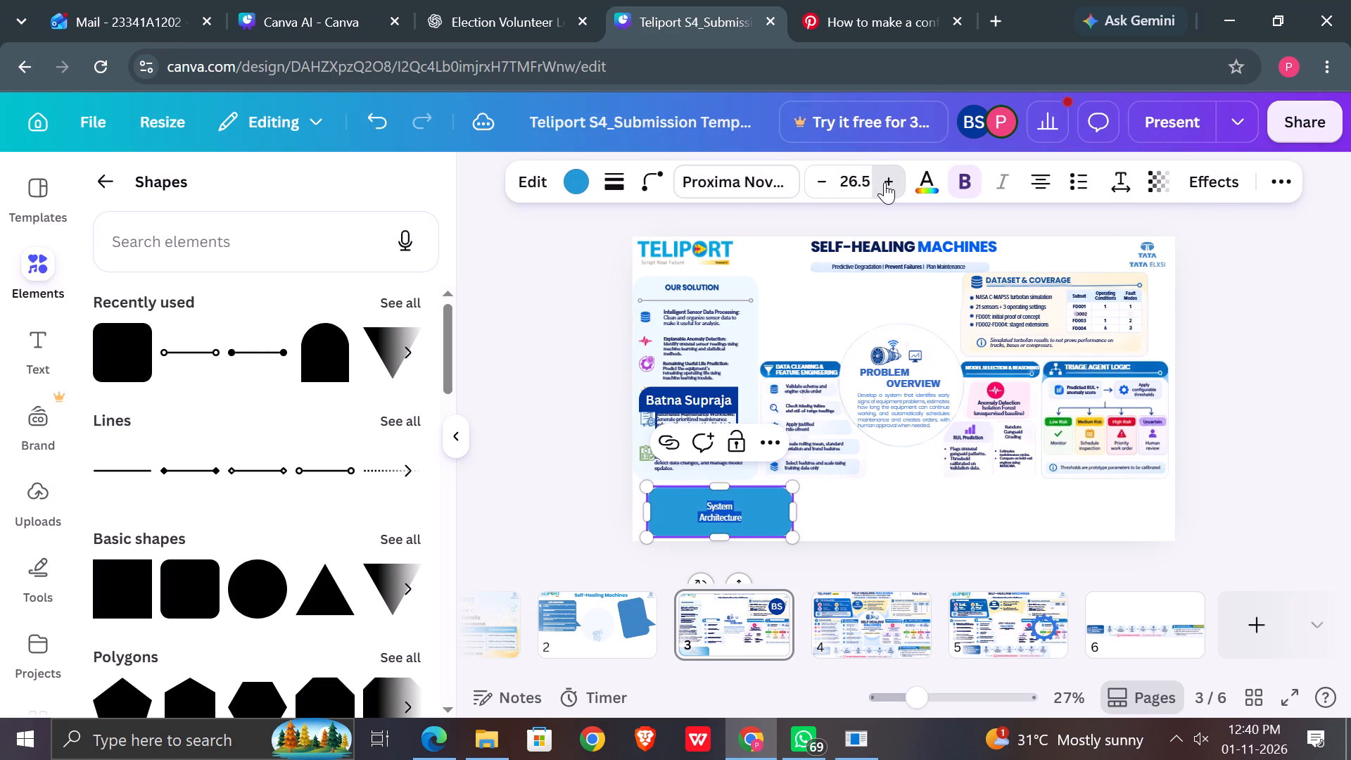
triple_click(884, 182)
double_click(884, 182)
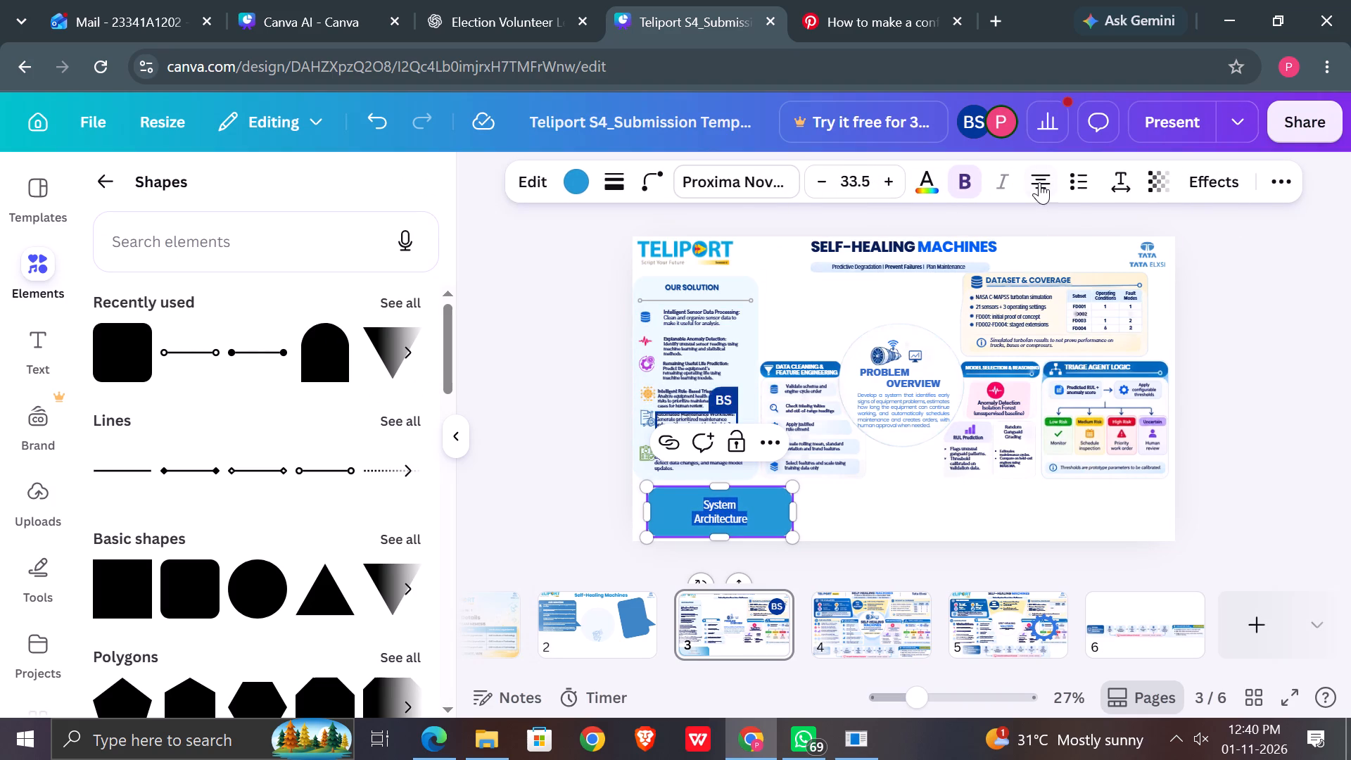
left_click(1039, 183)
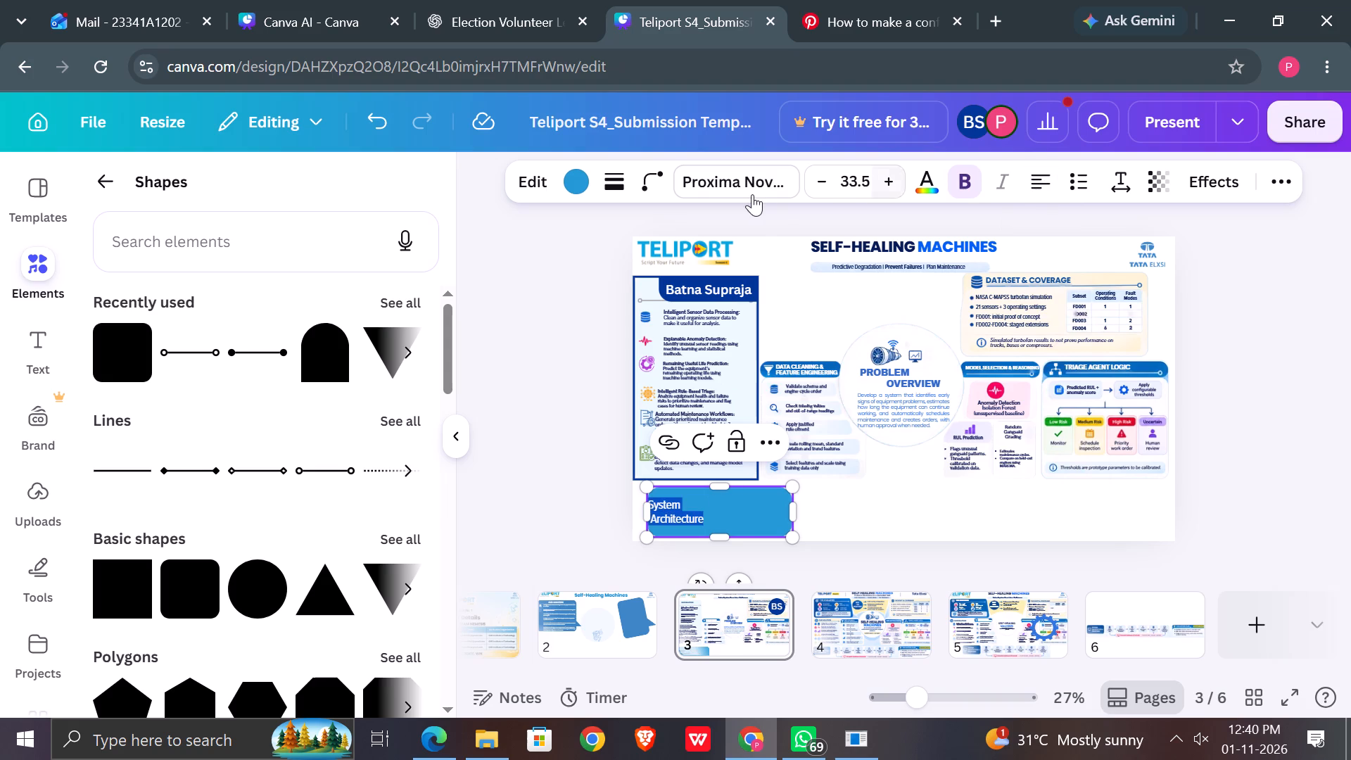
Look up the Poppins font for the "System Architecture" label in the blue rectangle.
left_click(784, 182)
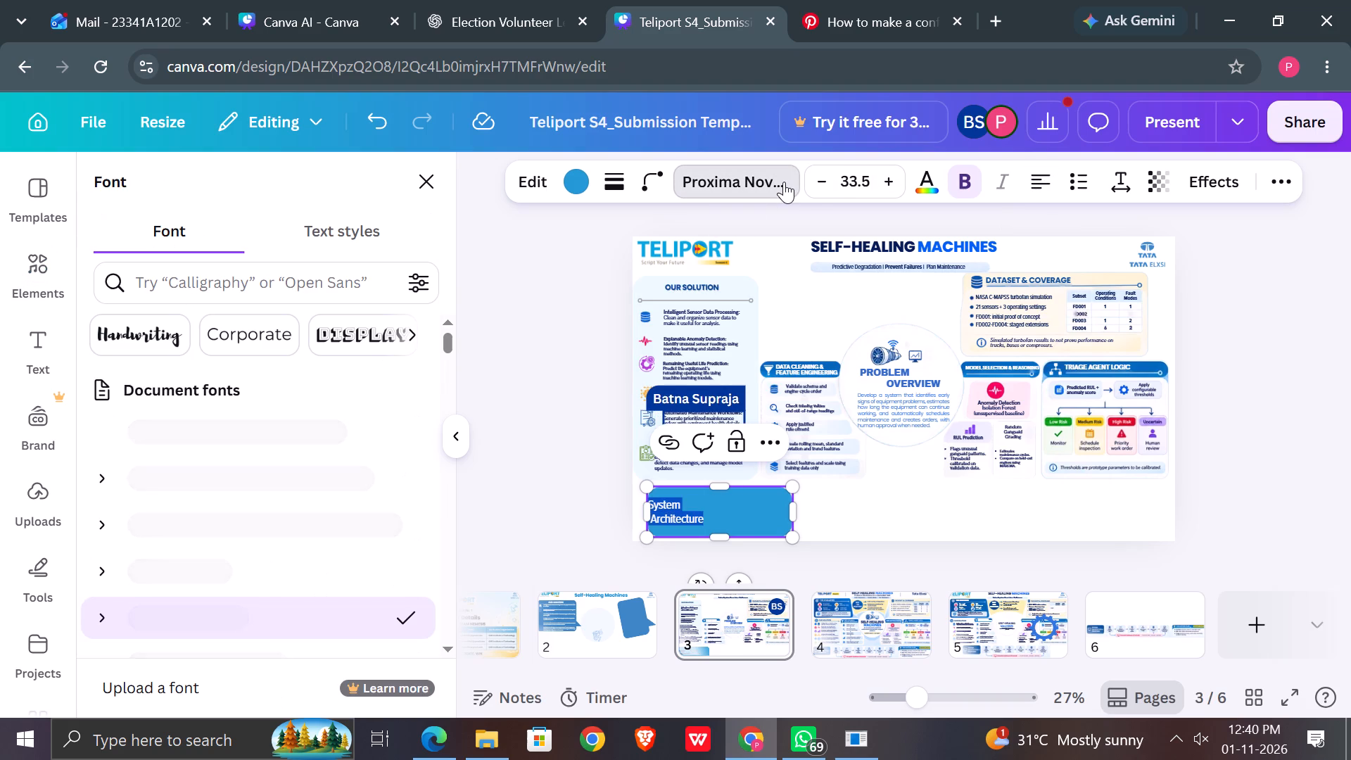
left_click(267, 291)
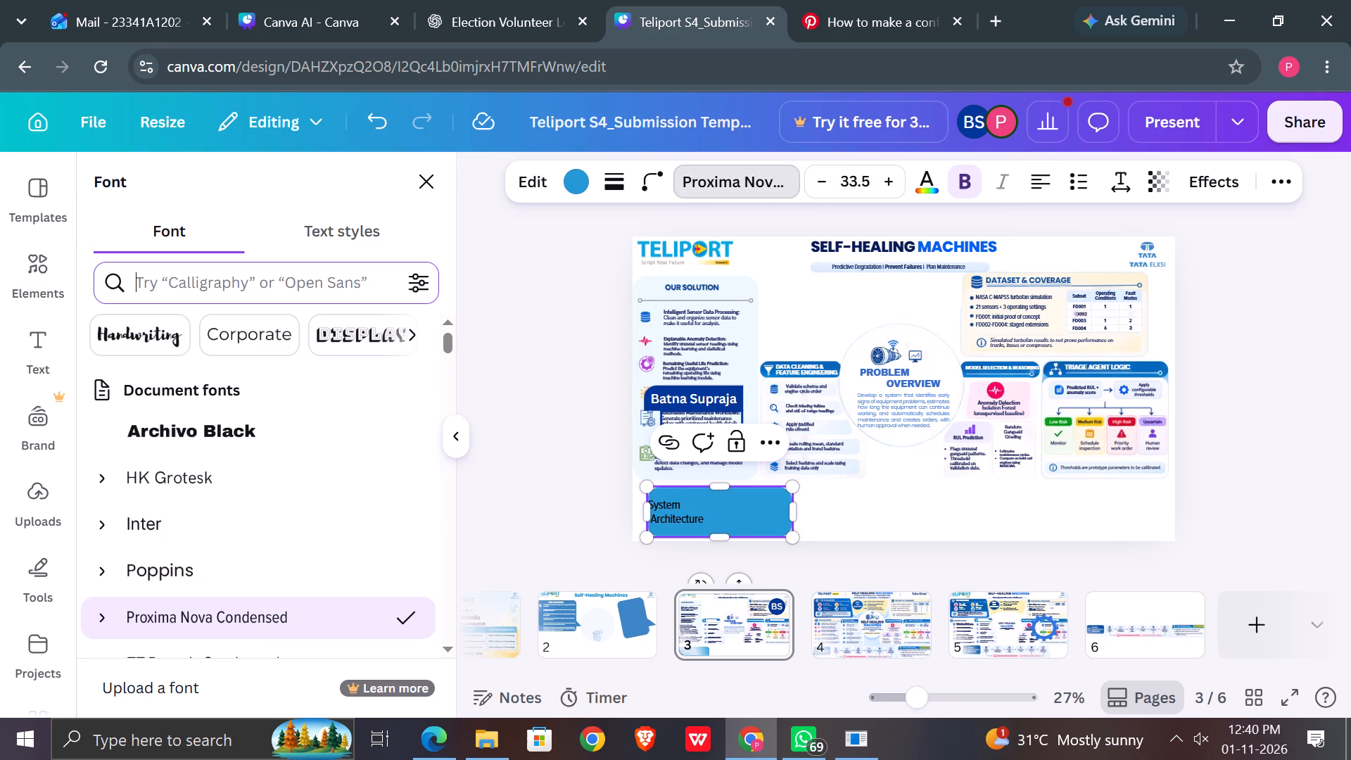
left_click(188, 559)
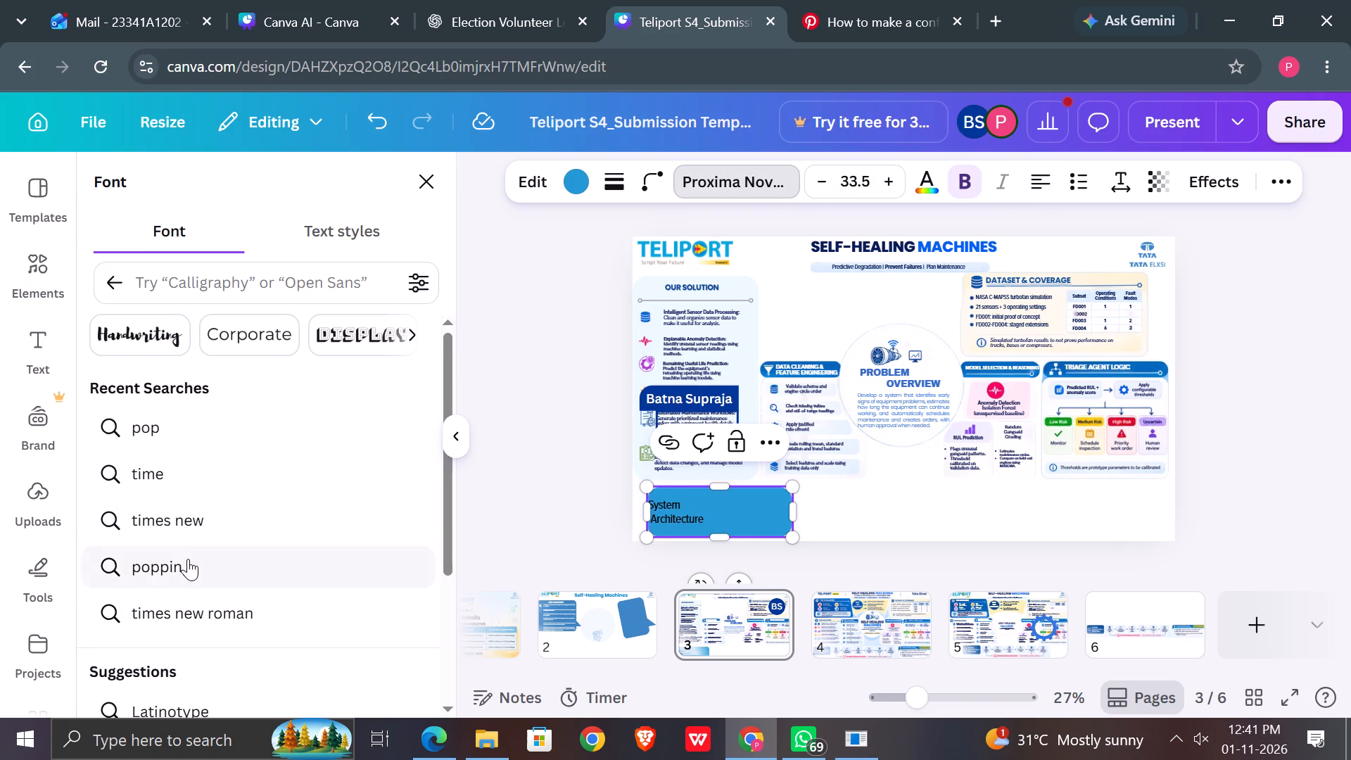
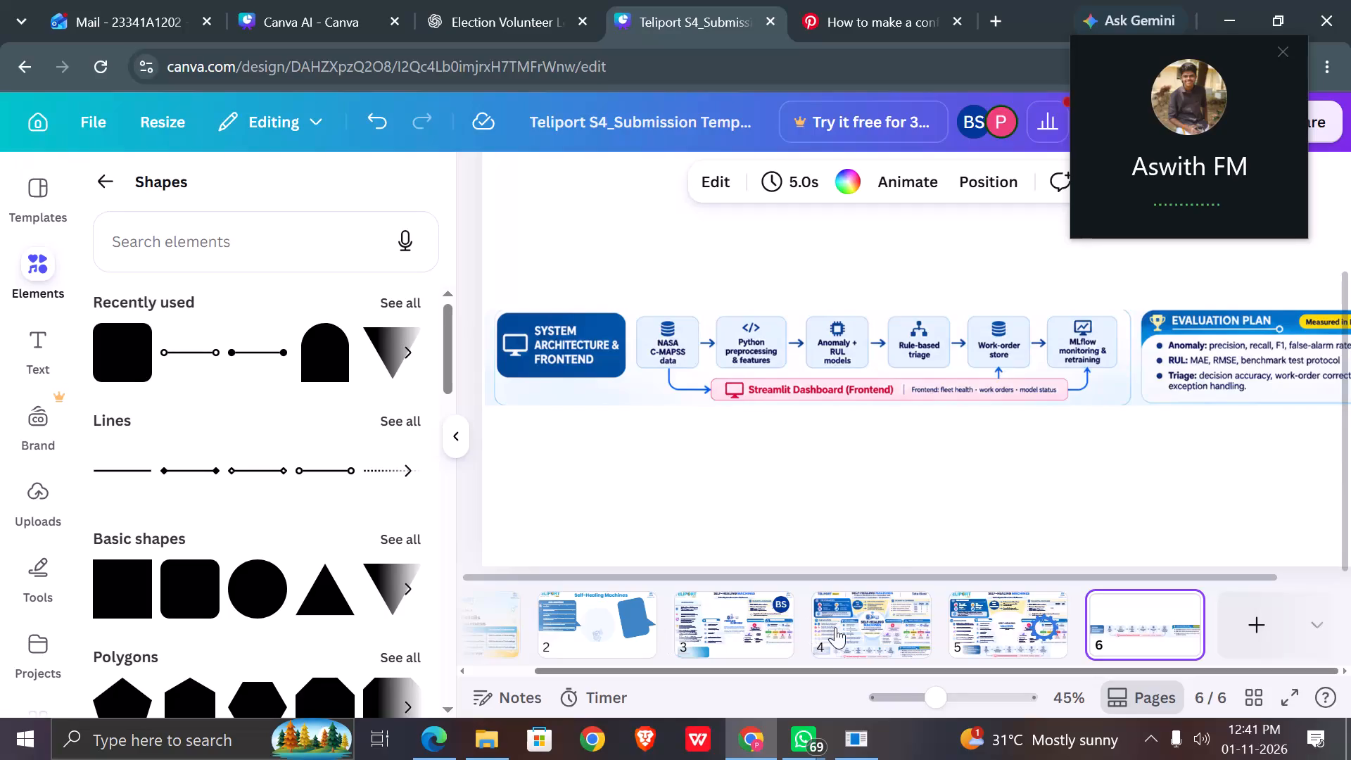
Return to page 3 and make the whole "System Architecture" label in the blue rounded rectangle bold.
left_click(735, 636)
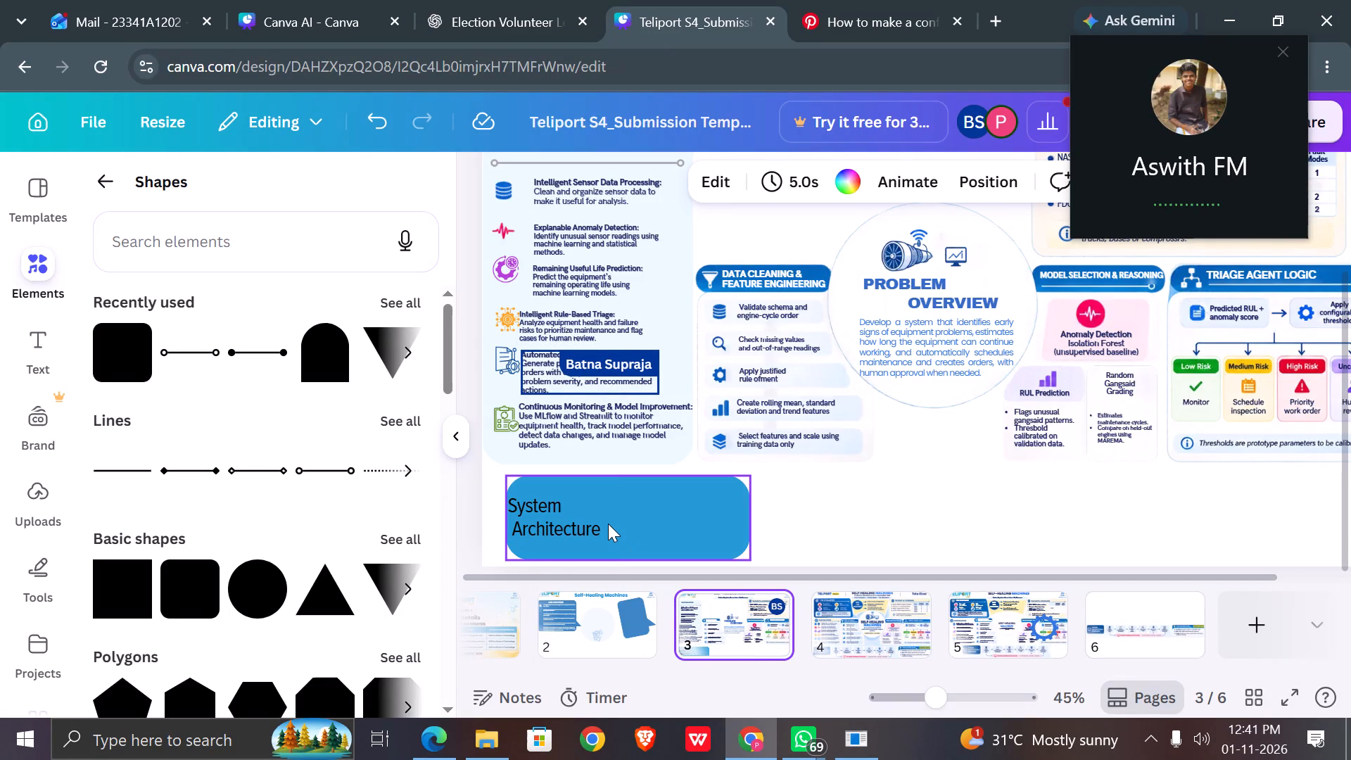
left_click(608, 524)
left_click(600, 527)
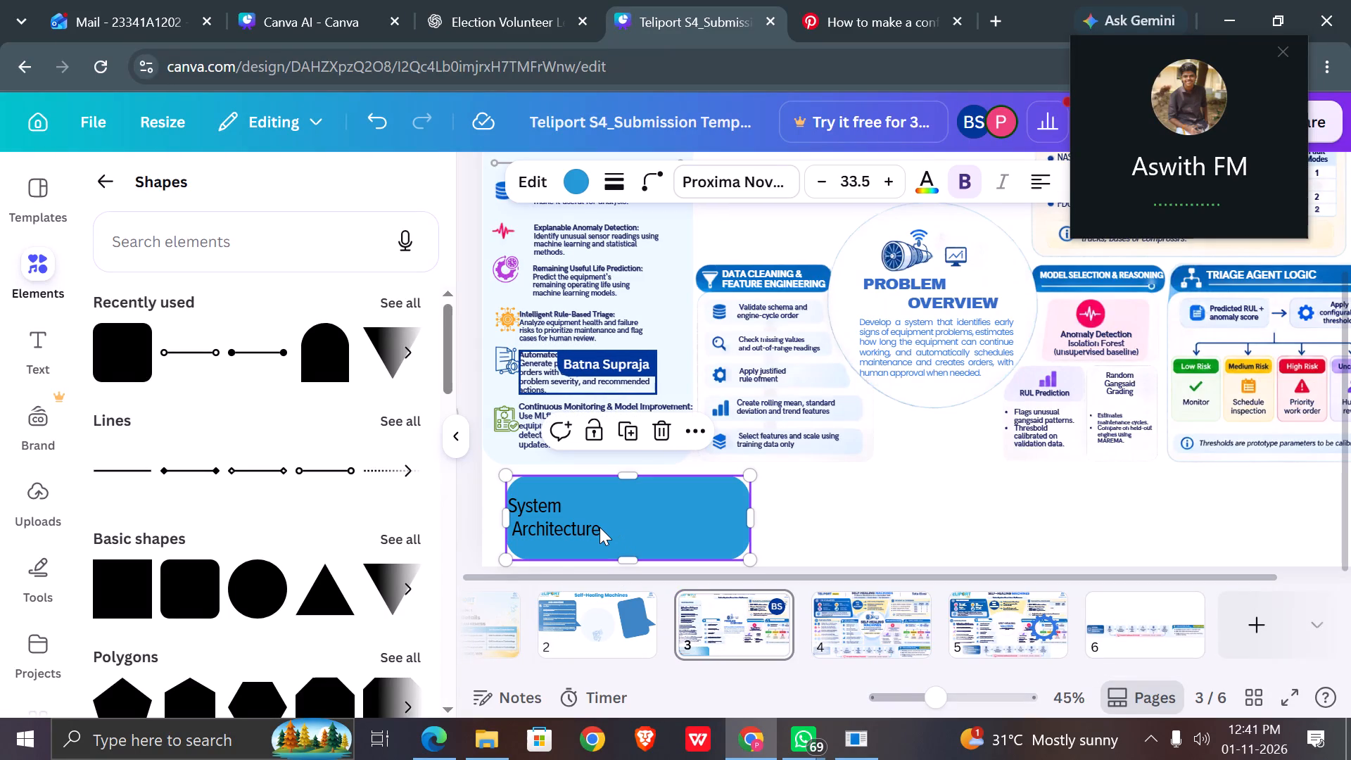
left_click(600, 527)
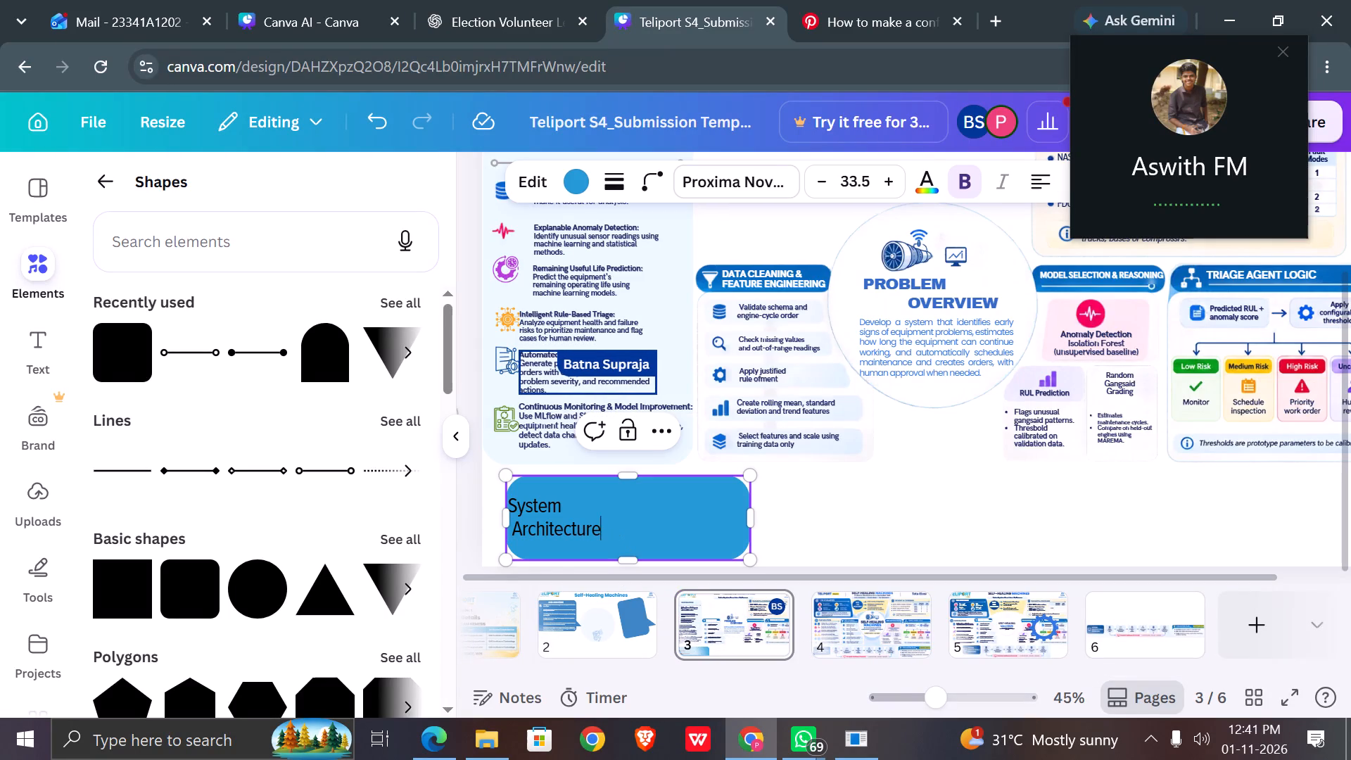
left_click_drag(600, 527, 511, 508)
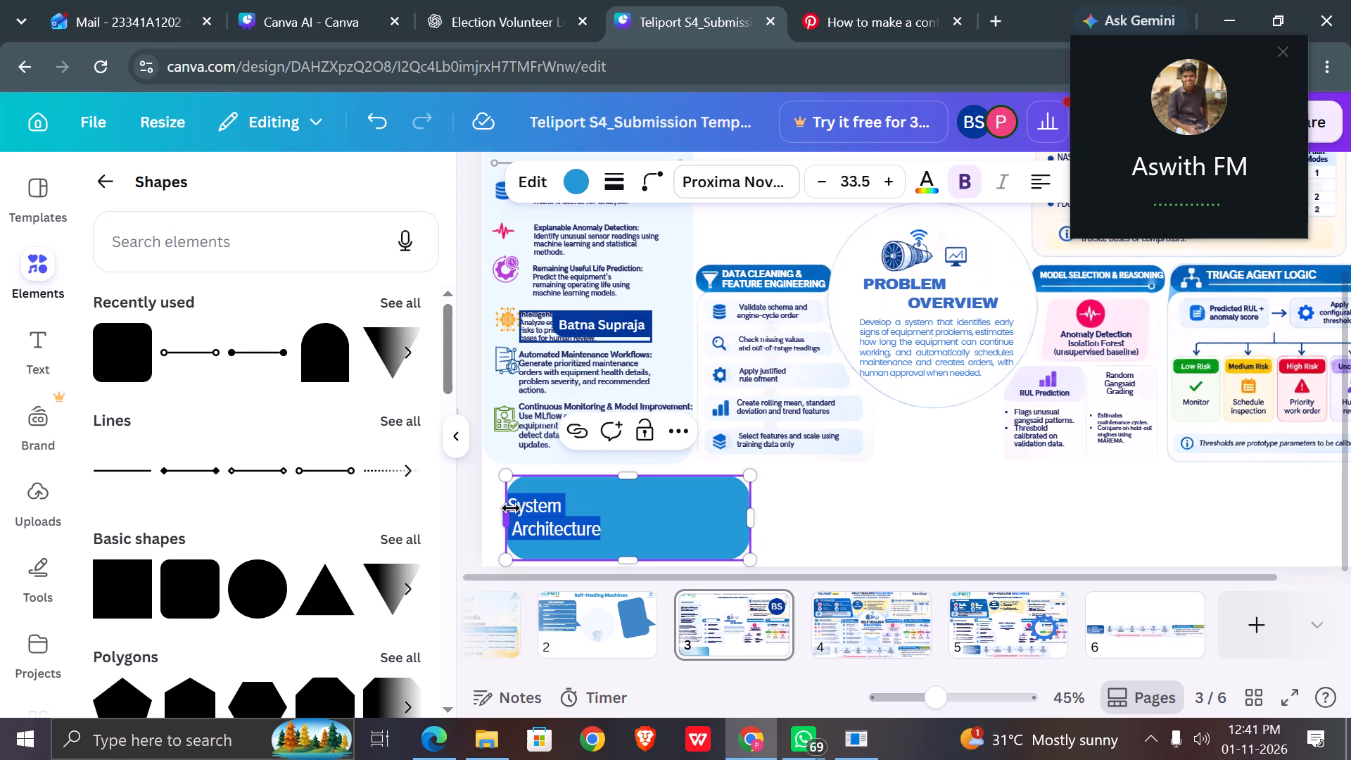
key("ctrl+b")
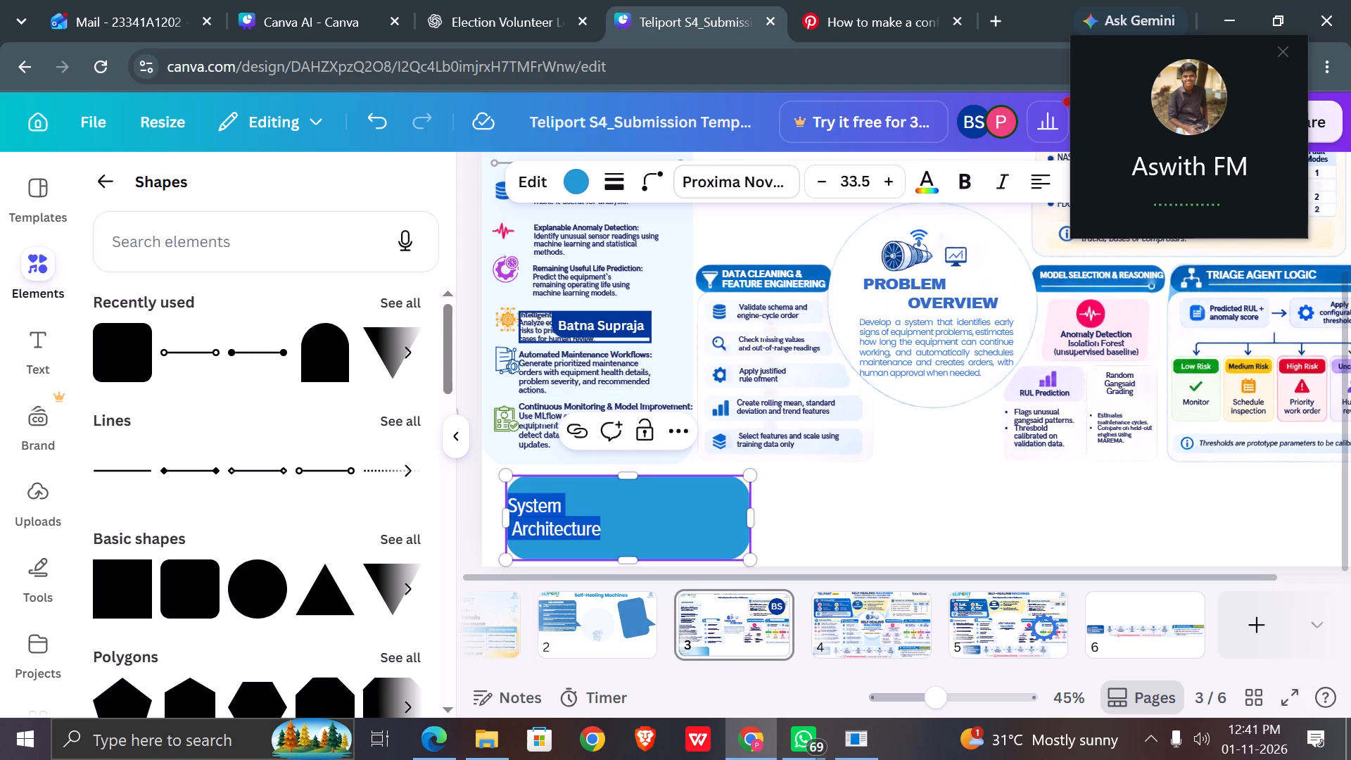
key("ctrl+b")
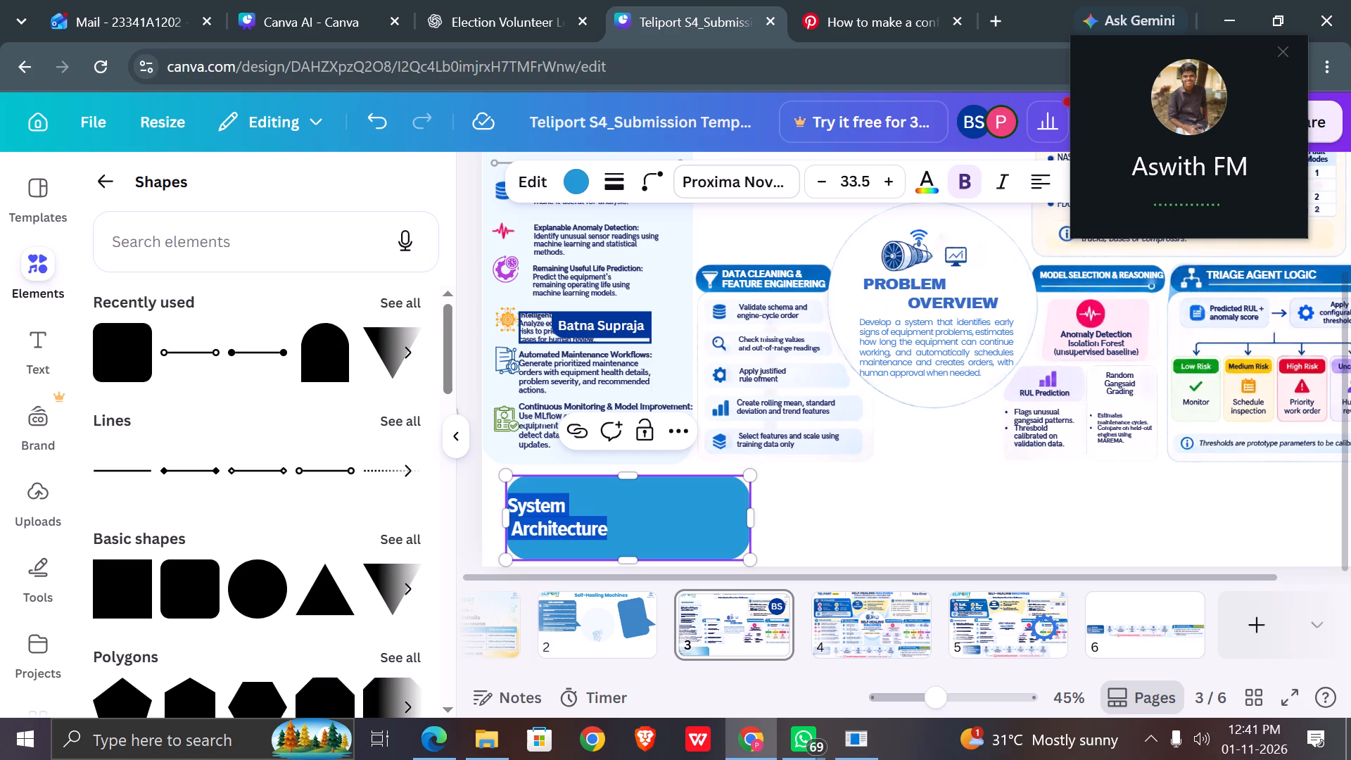
left_click(831, 506)
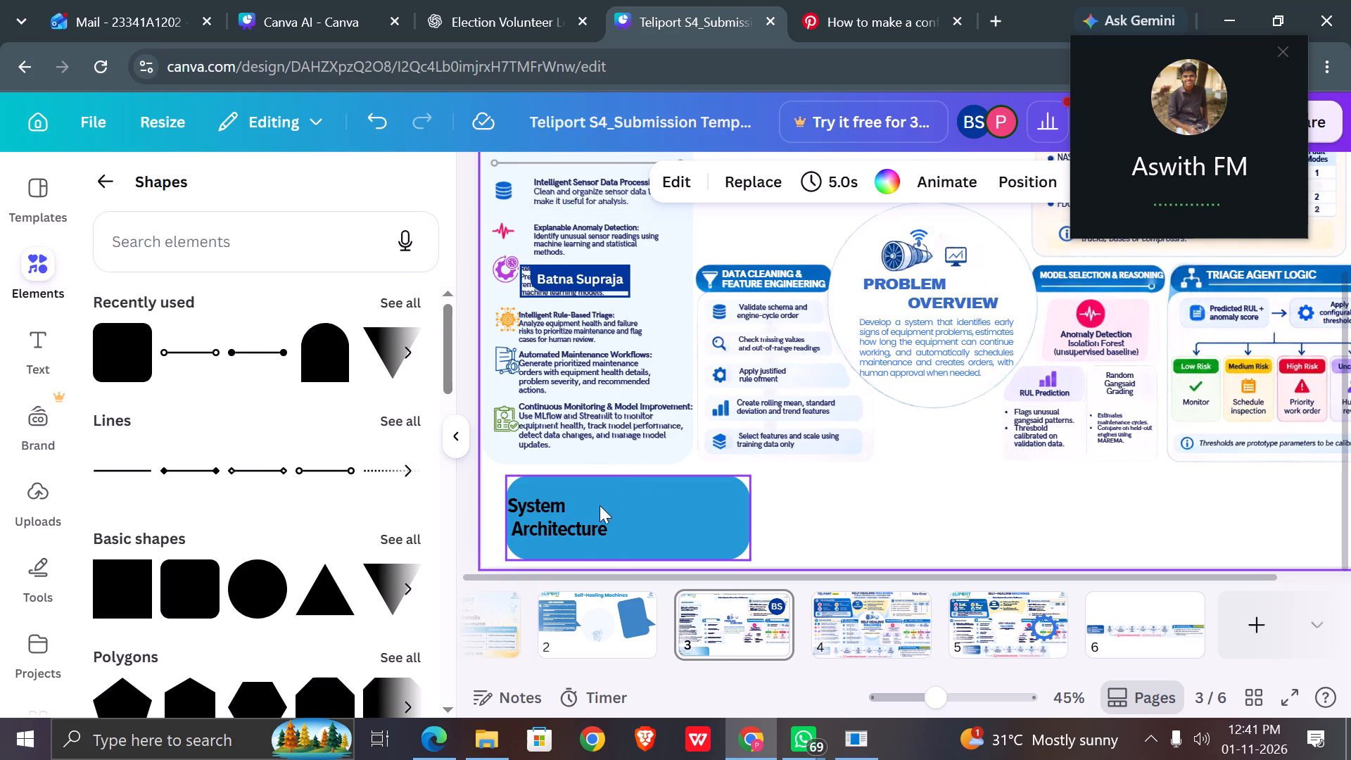
Change the text color of the whole "System Architecture" label in the blue rounded rectangle to White.
left_click(582, 534)
double_click(588, 528)
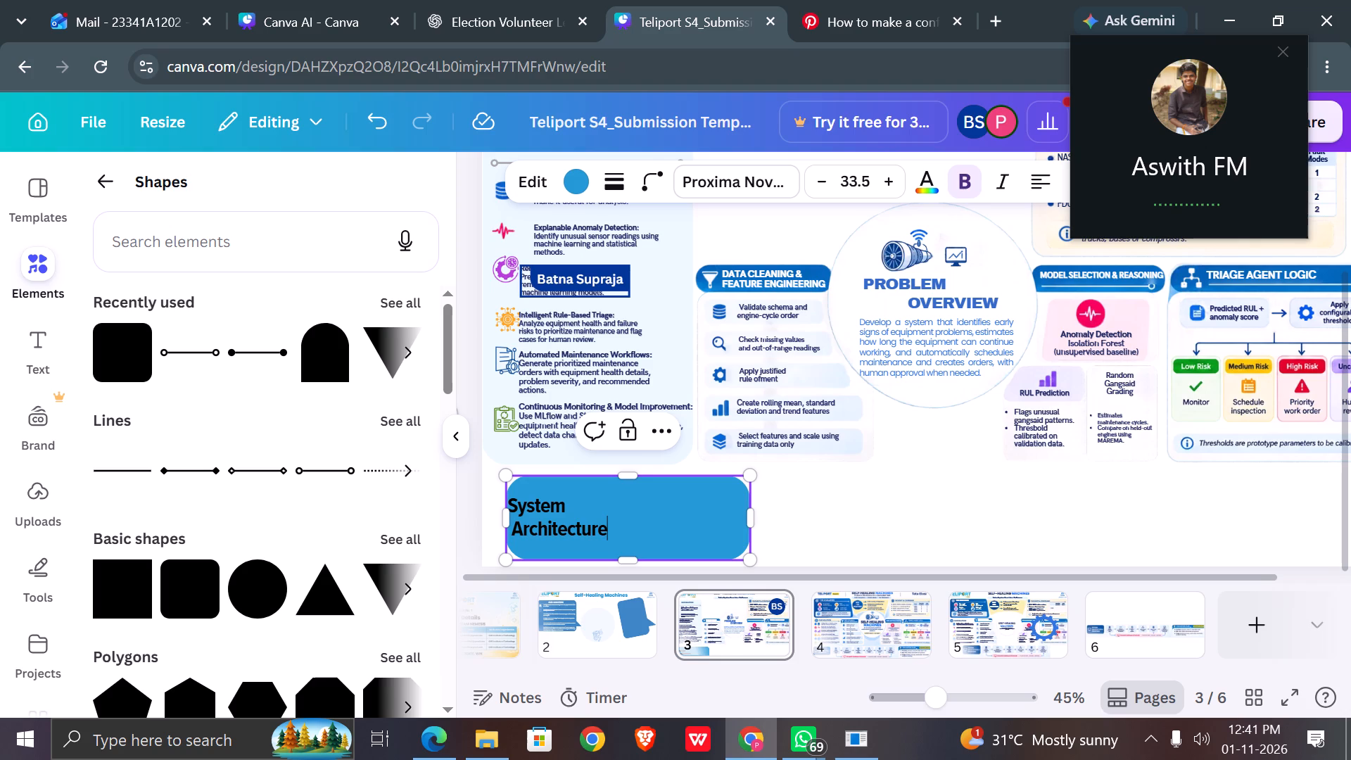
left_click_drag(610, 531, 514, 509)
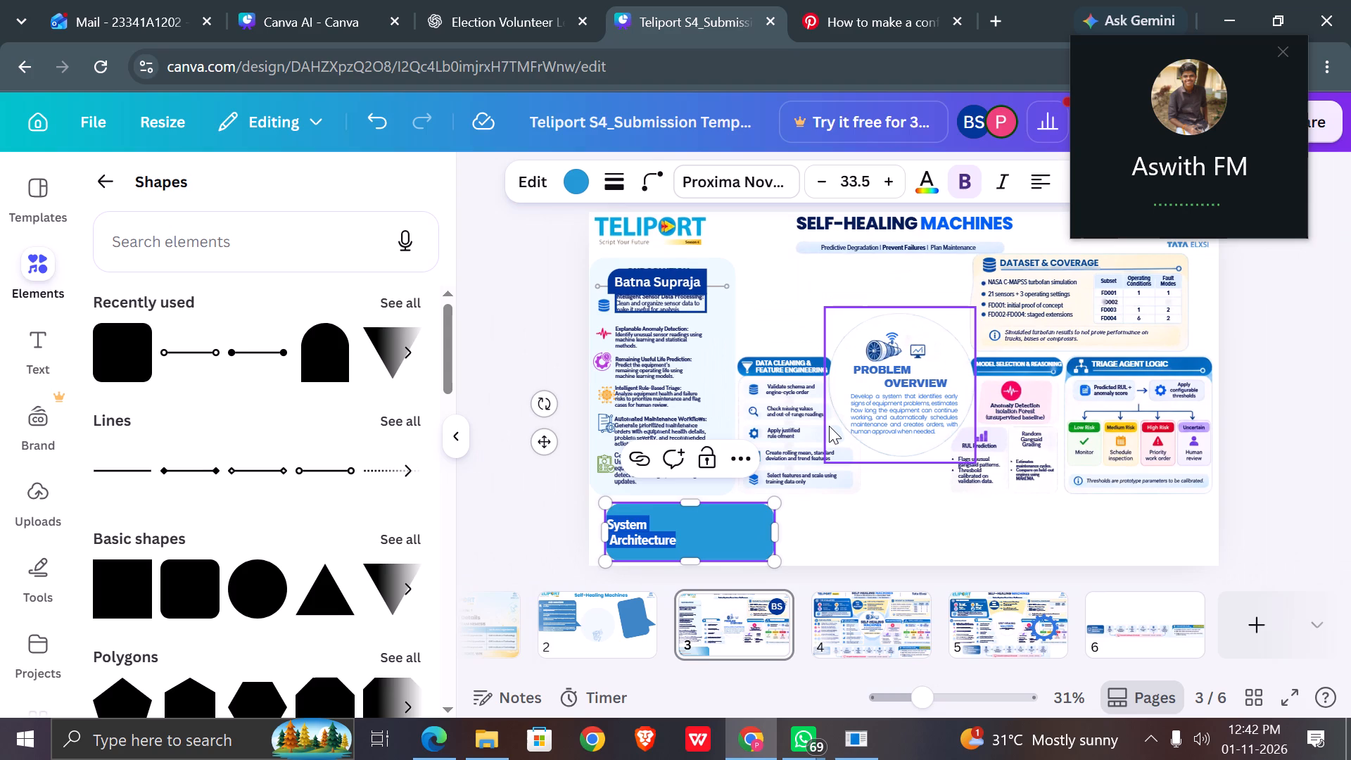
scroll(829, 426, "down", 1)
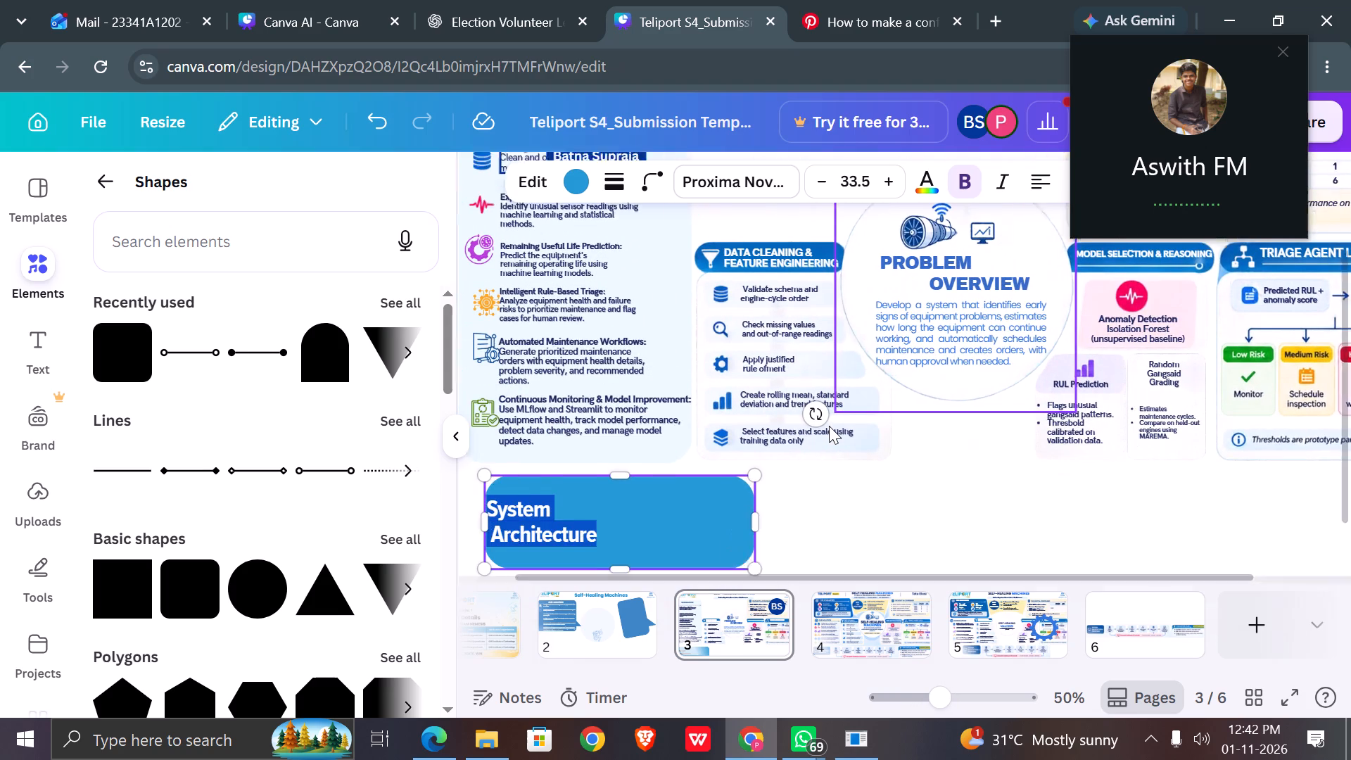
scroll(829, 426, "down", 1)
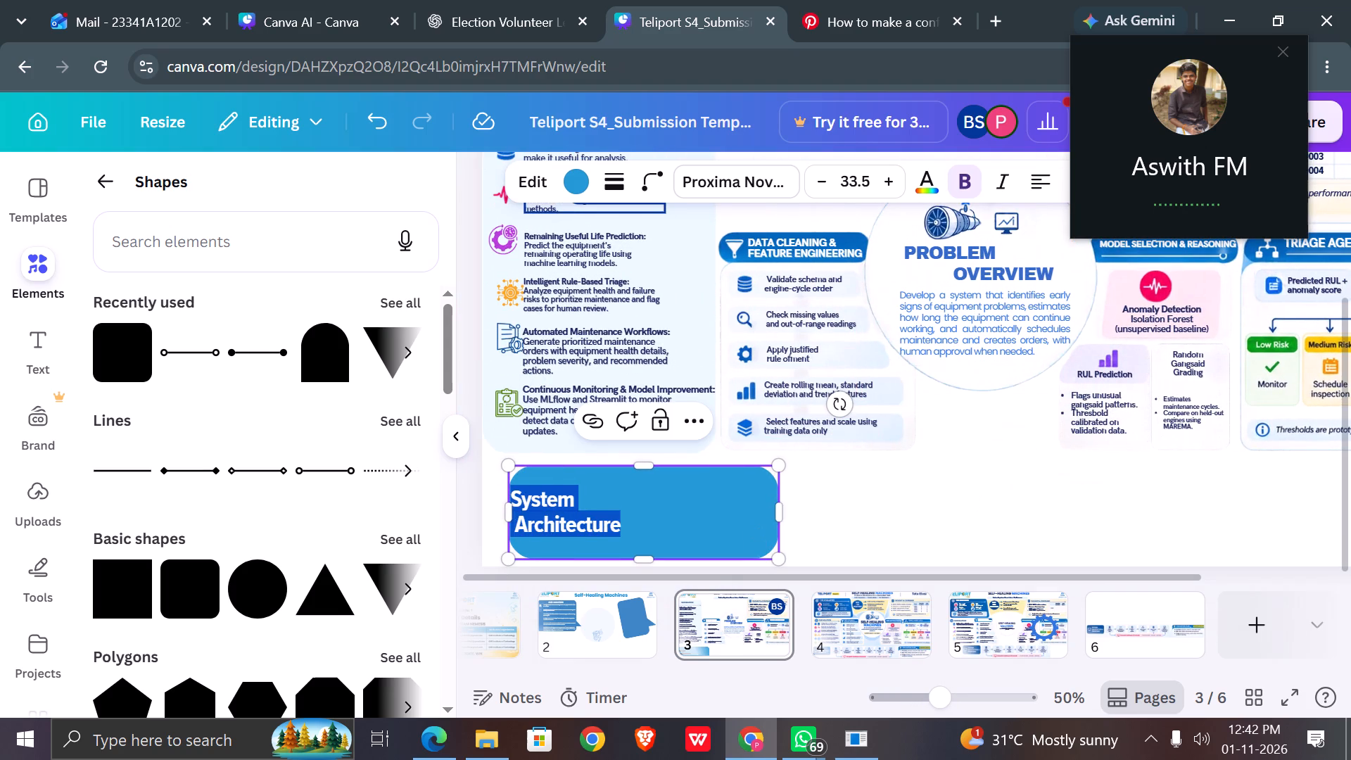
left_click(927, 186)
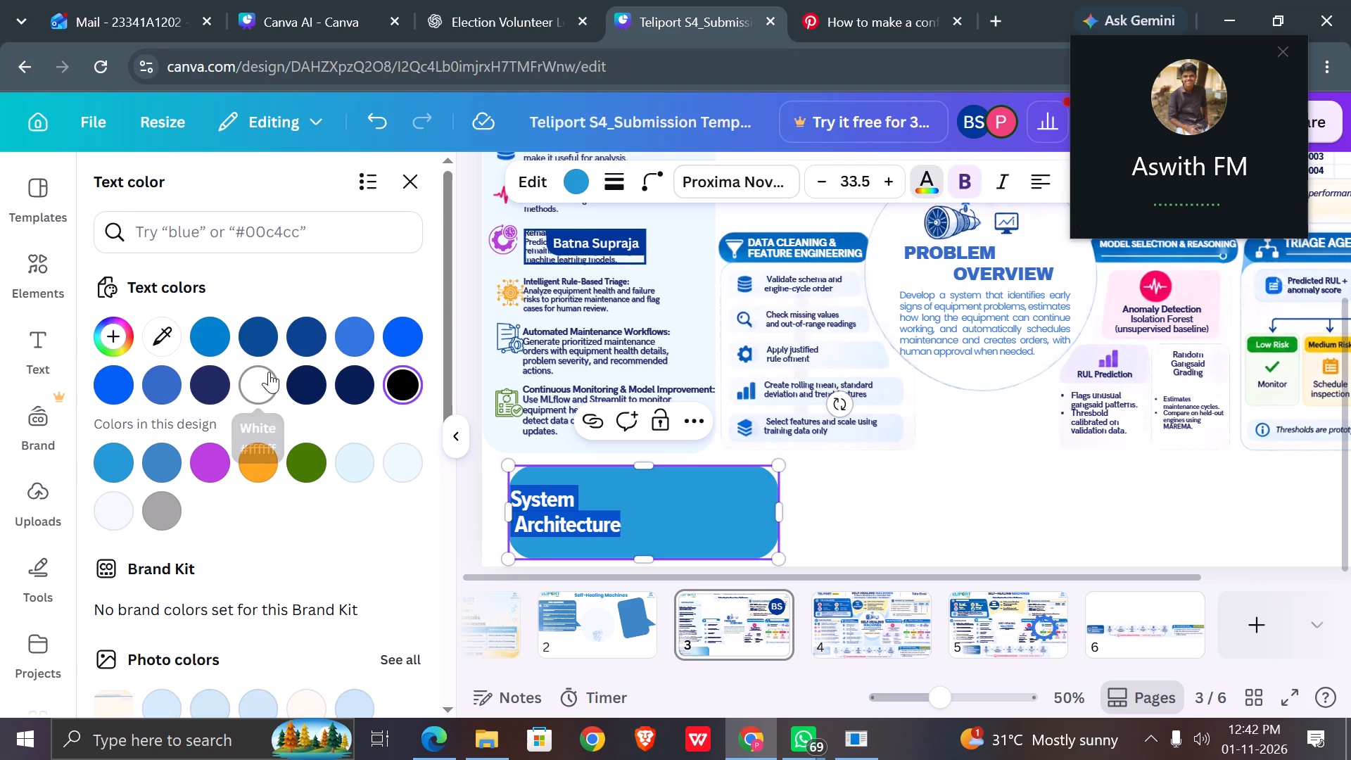
left_click(267, 372)
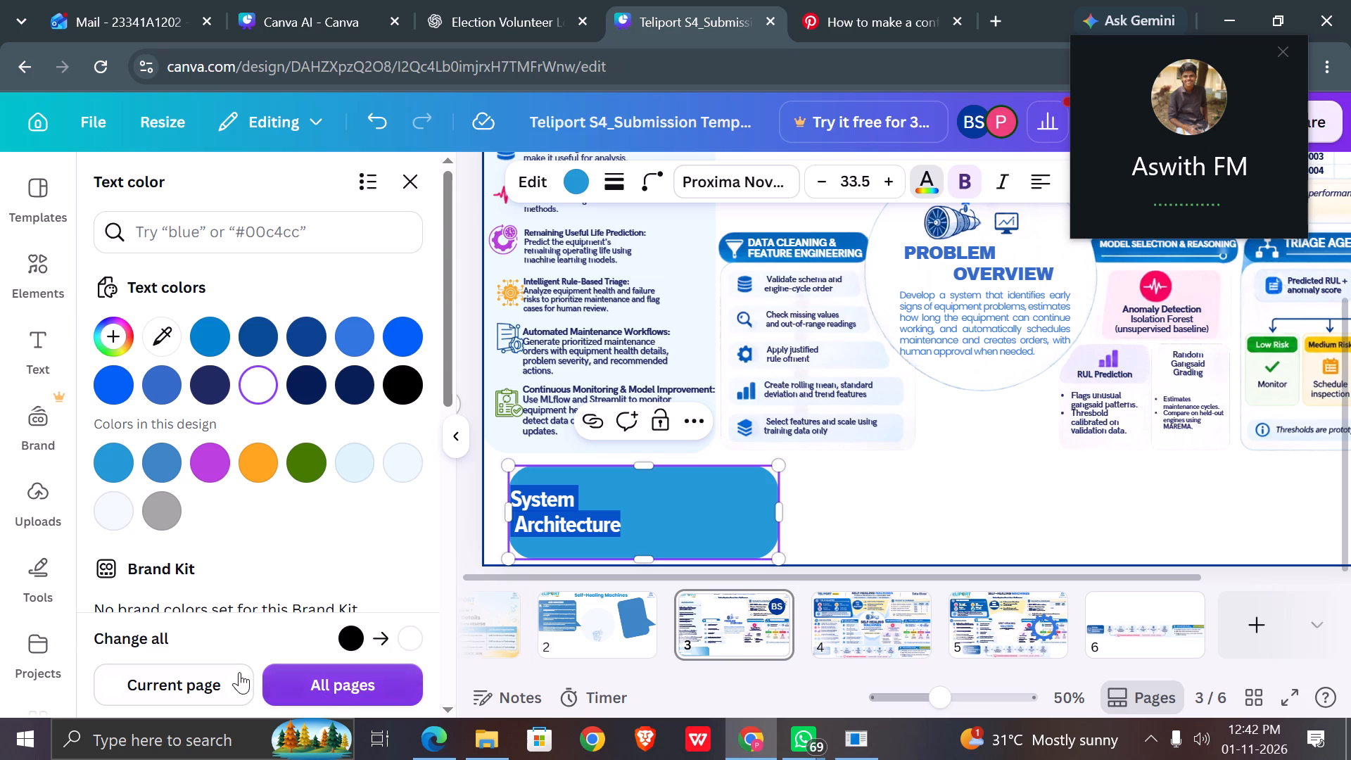
left_click(851, 486)
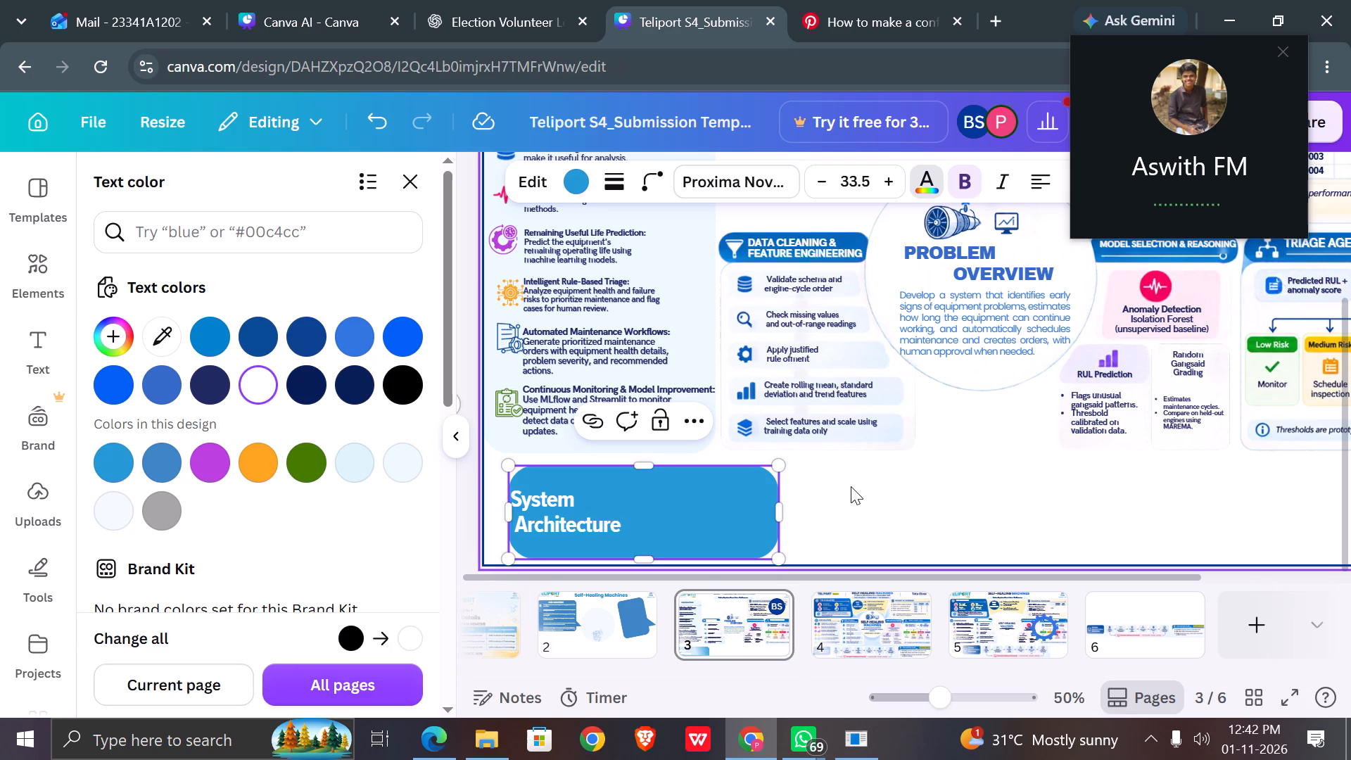
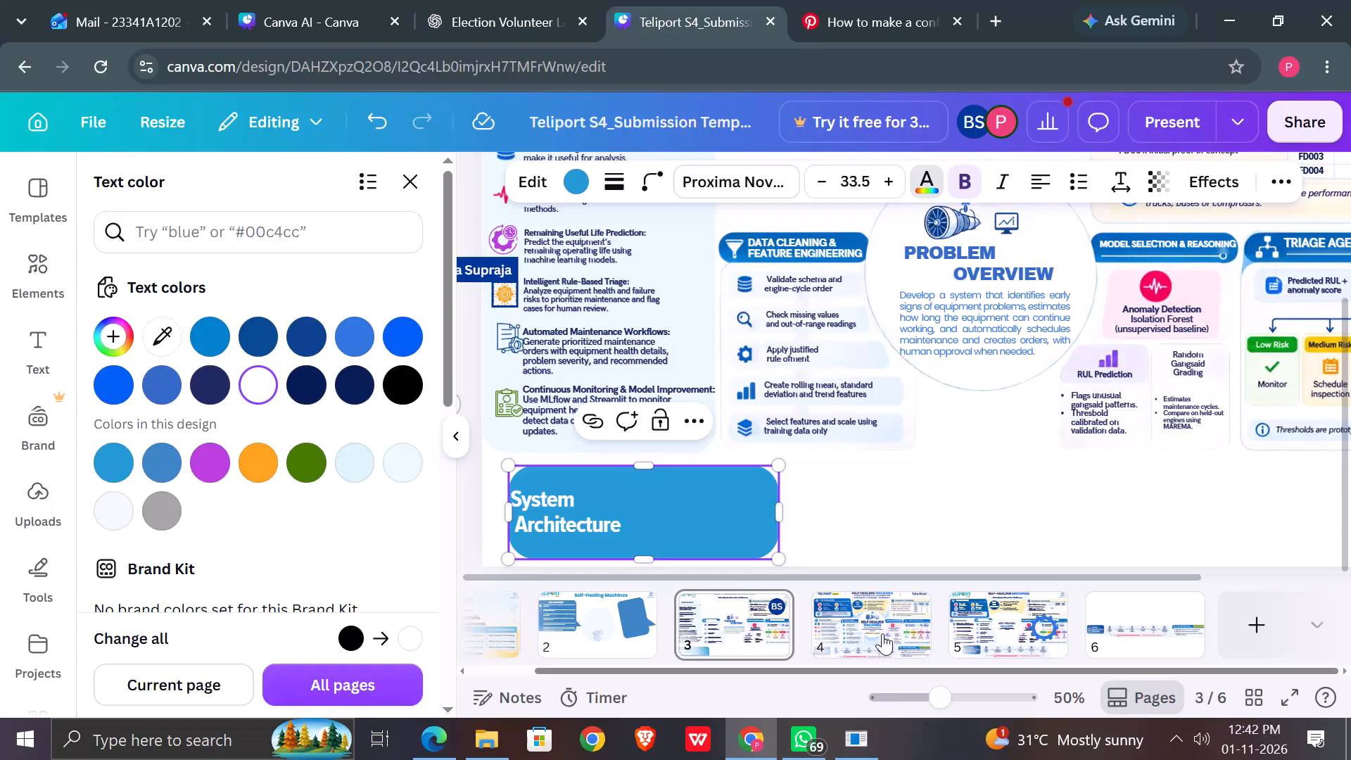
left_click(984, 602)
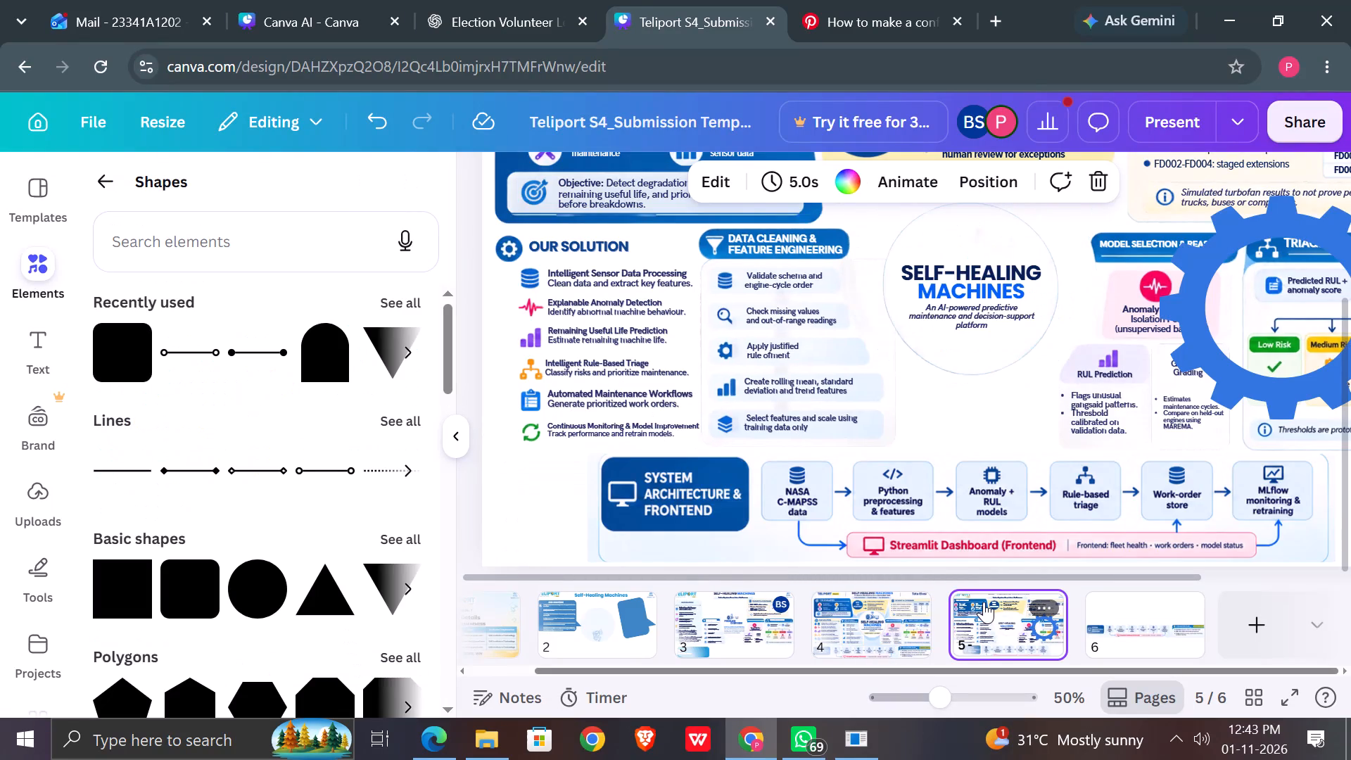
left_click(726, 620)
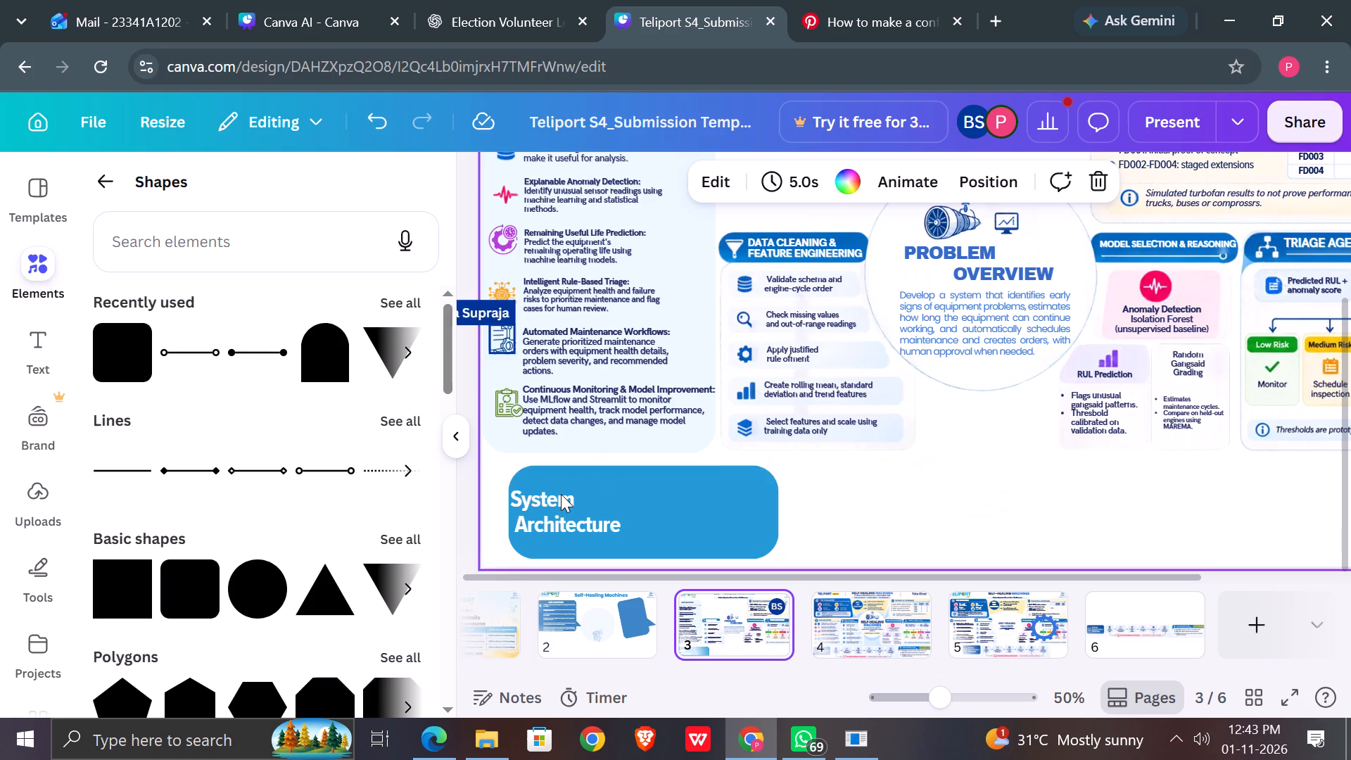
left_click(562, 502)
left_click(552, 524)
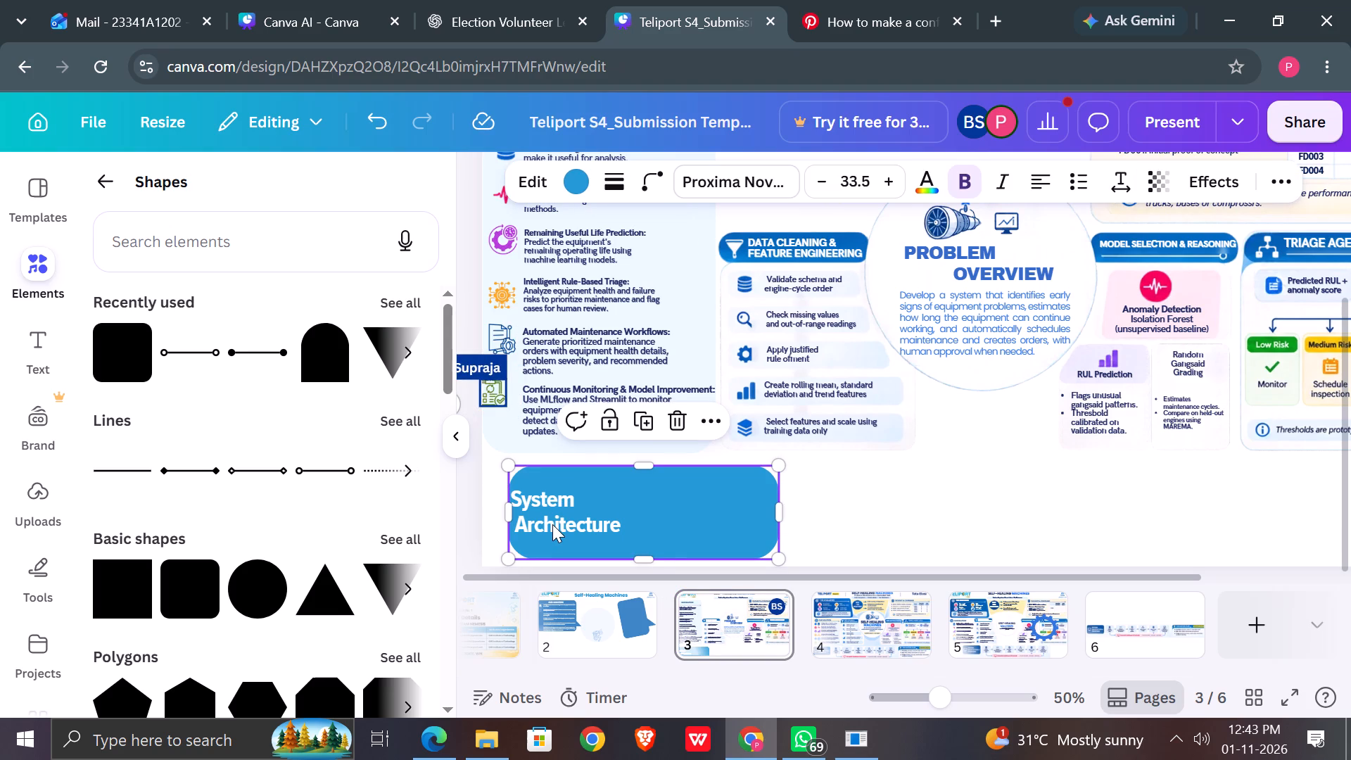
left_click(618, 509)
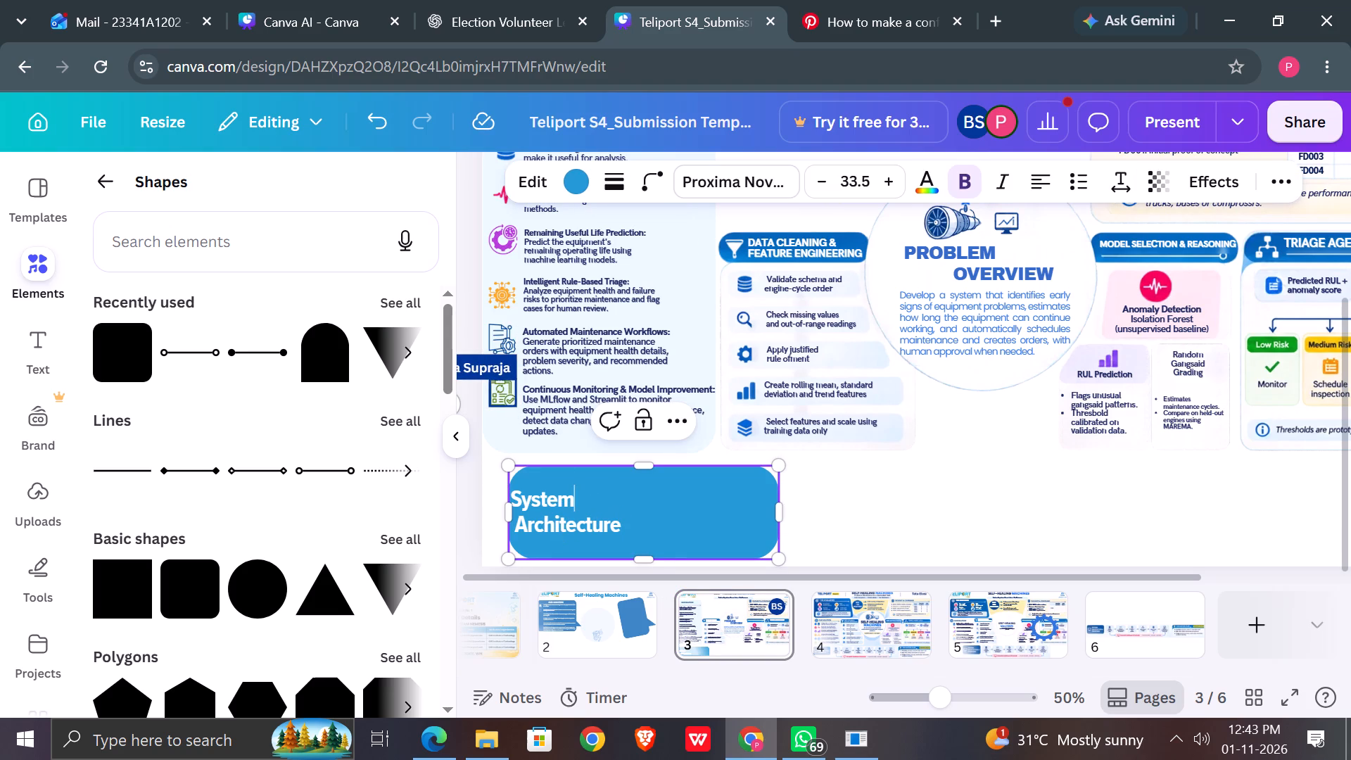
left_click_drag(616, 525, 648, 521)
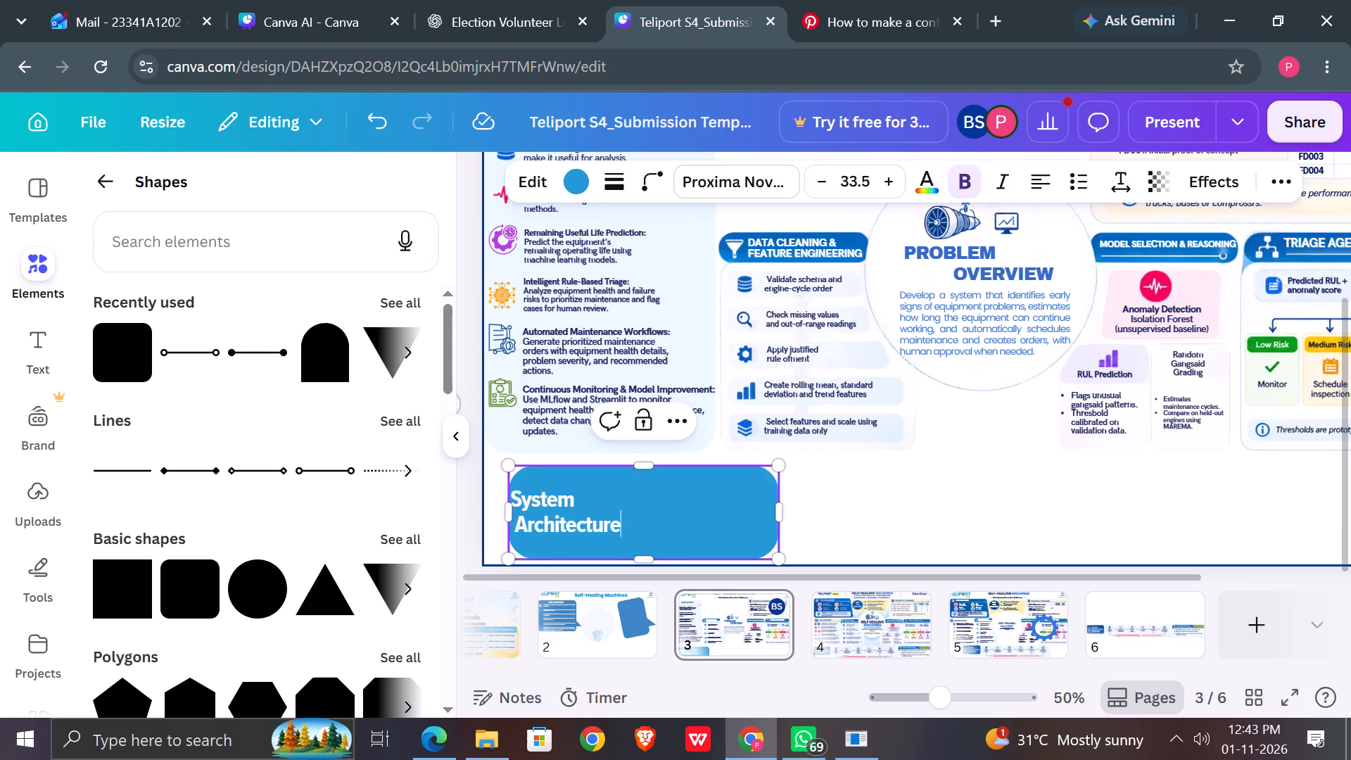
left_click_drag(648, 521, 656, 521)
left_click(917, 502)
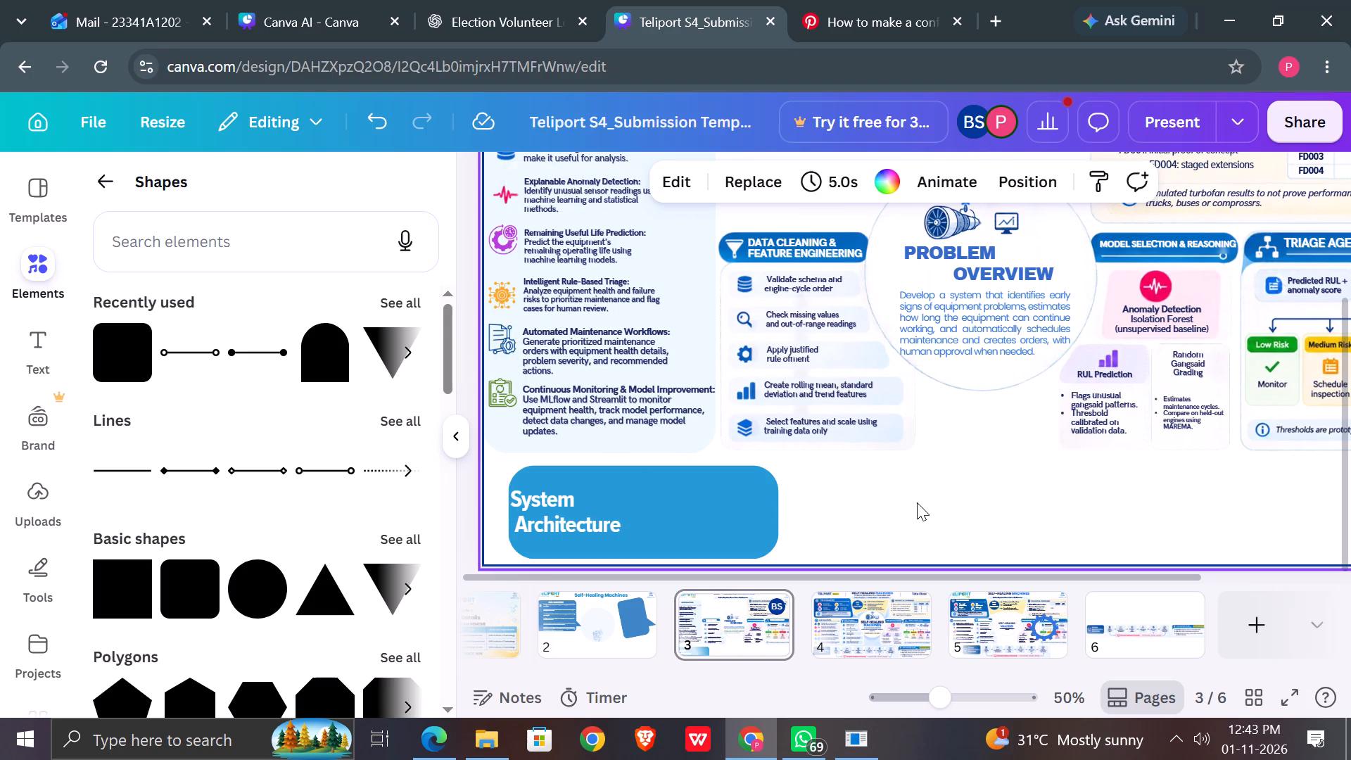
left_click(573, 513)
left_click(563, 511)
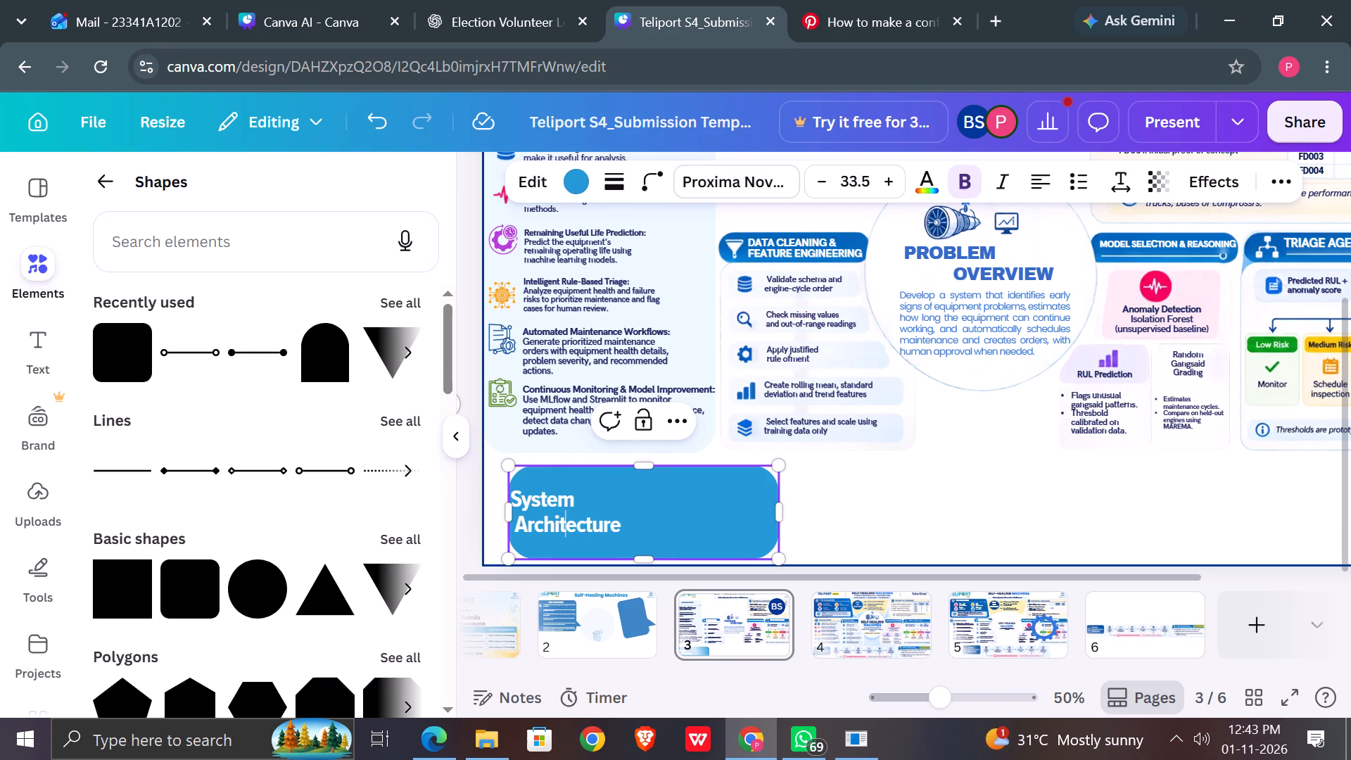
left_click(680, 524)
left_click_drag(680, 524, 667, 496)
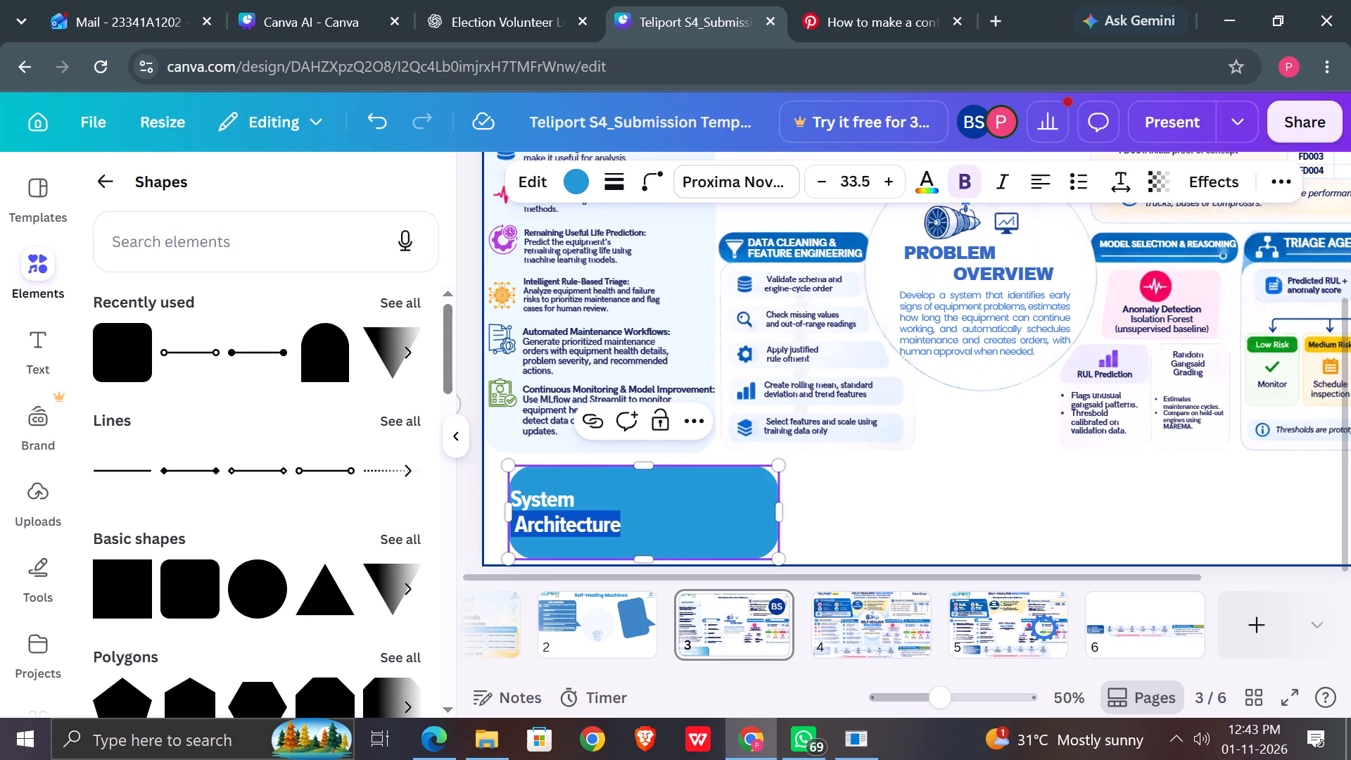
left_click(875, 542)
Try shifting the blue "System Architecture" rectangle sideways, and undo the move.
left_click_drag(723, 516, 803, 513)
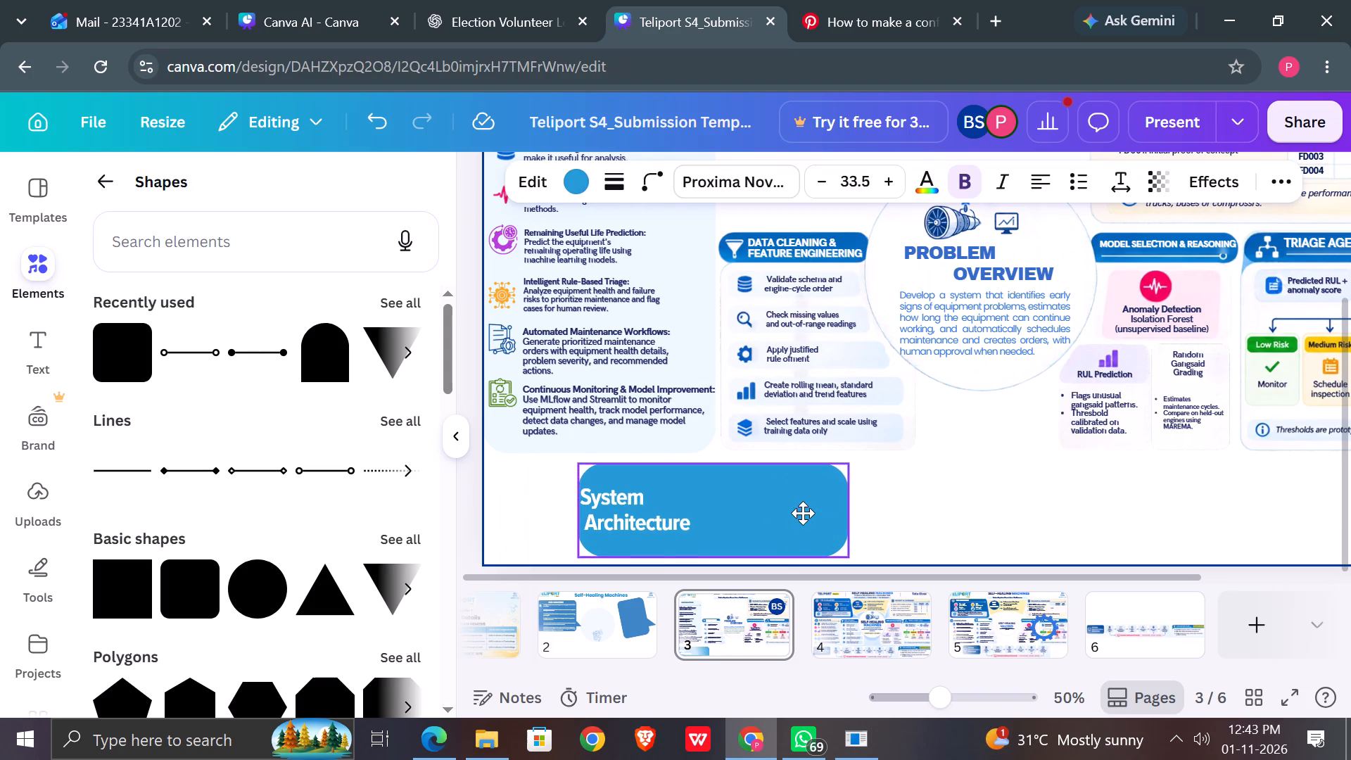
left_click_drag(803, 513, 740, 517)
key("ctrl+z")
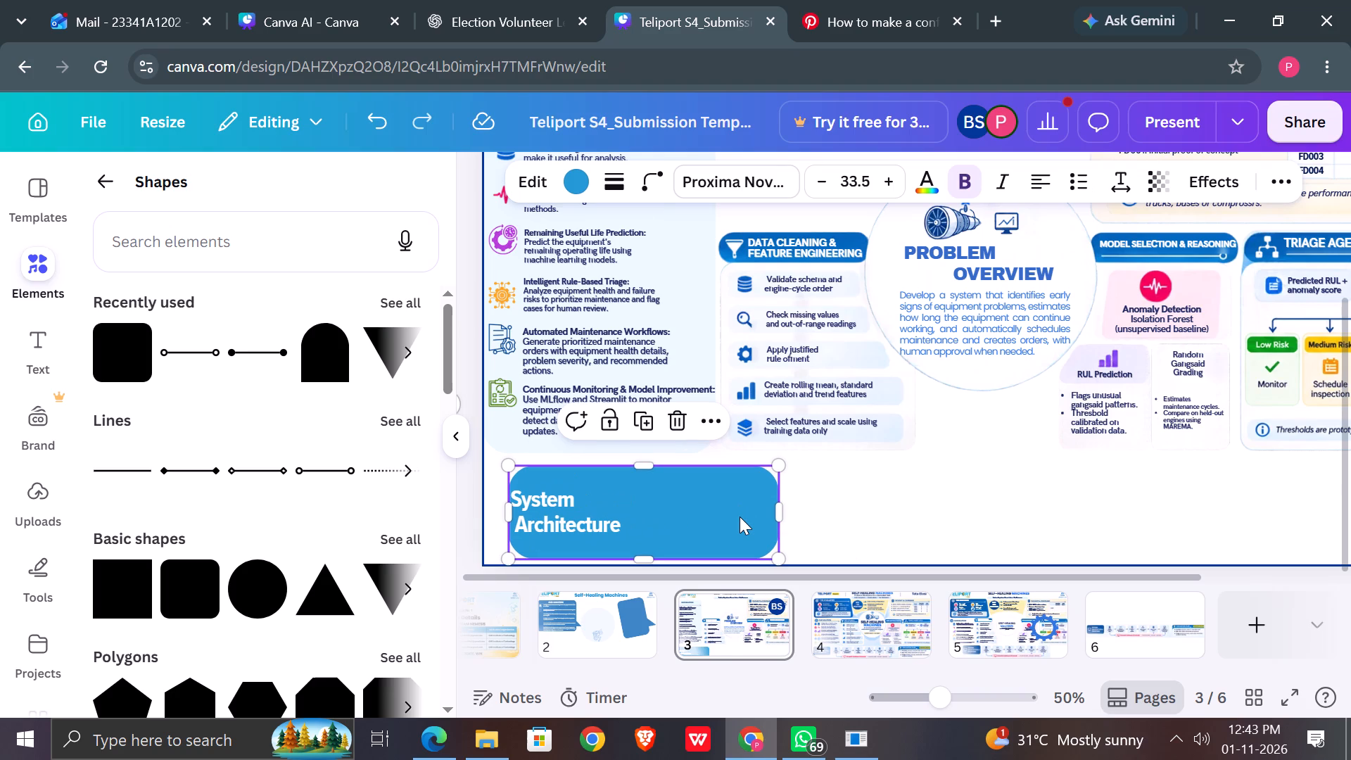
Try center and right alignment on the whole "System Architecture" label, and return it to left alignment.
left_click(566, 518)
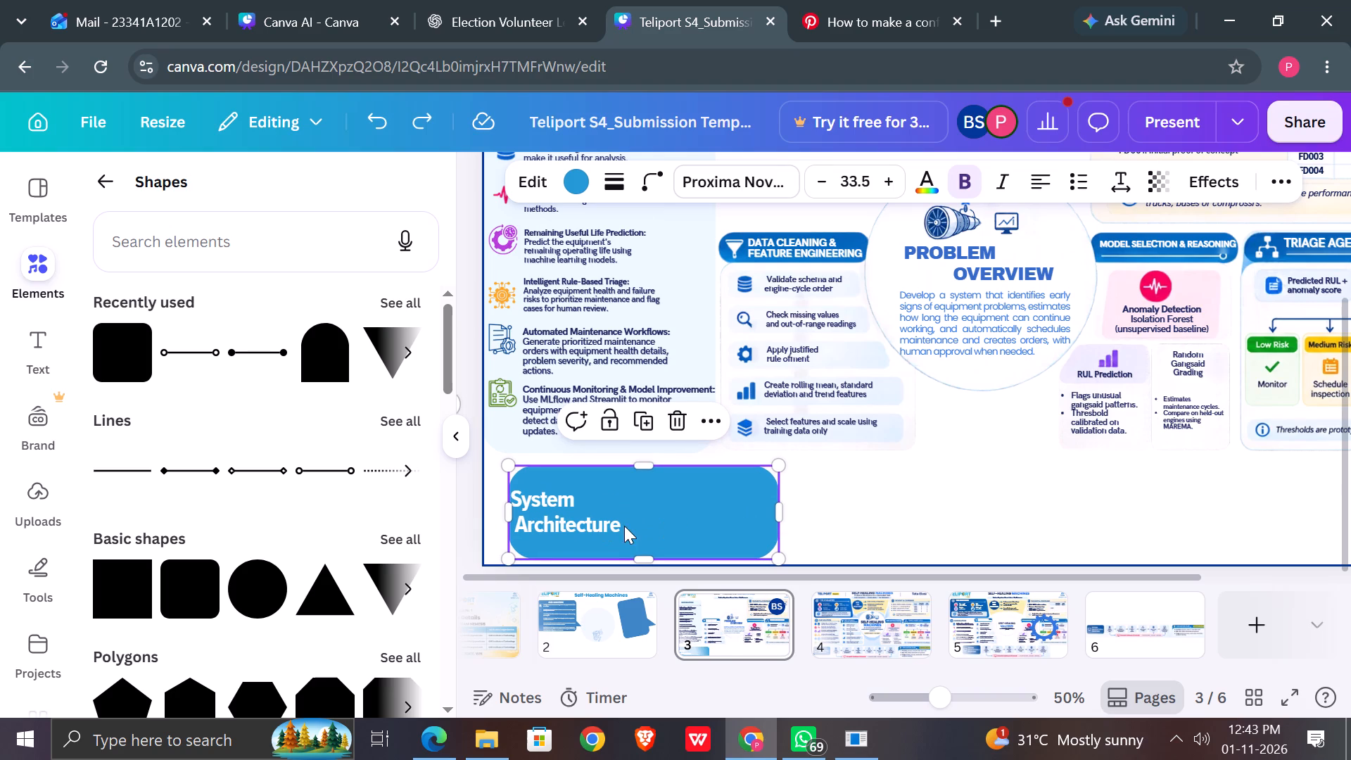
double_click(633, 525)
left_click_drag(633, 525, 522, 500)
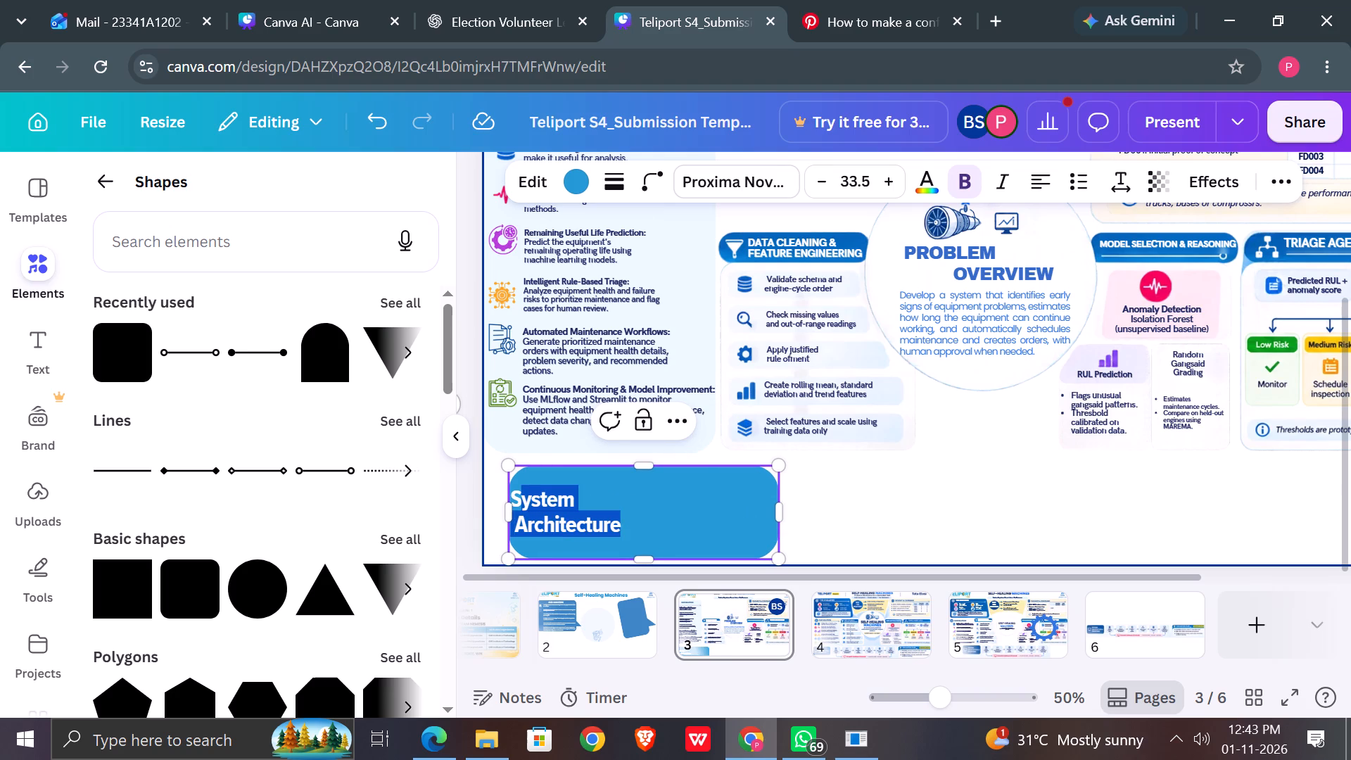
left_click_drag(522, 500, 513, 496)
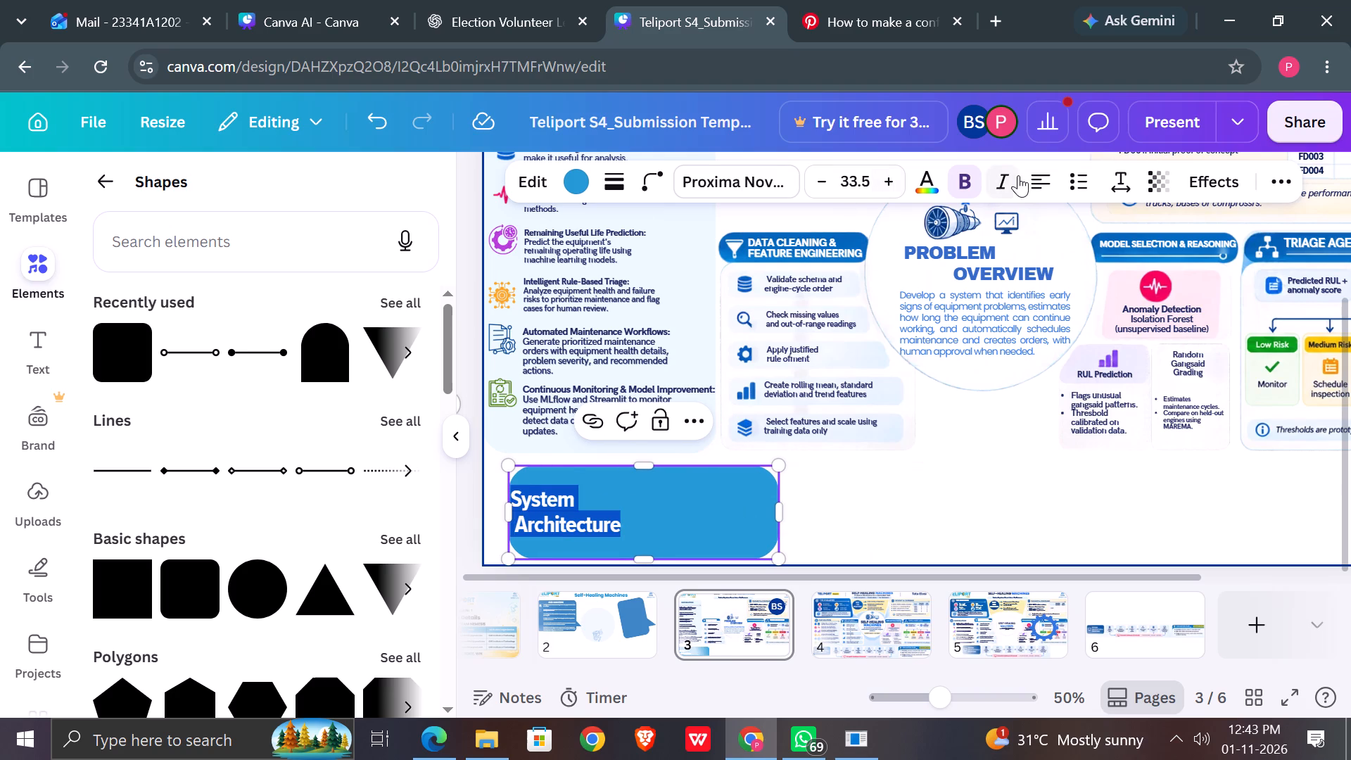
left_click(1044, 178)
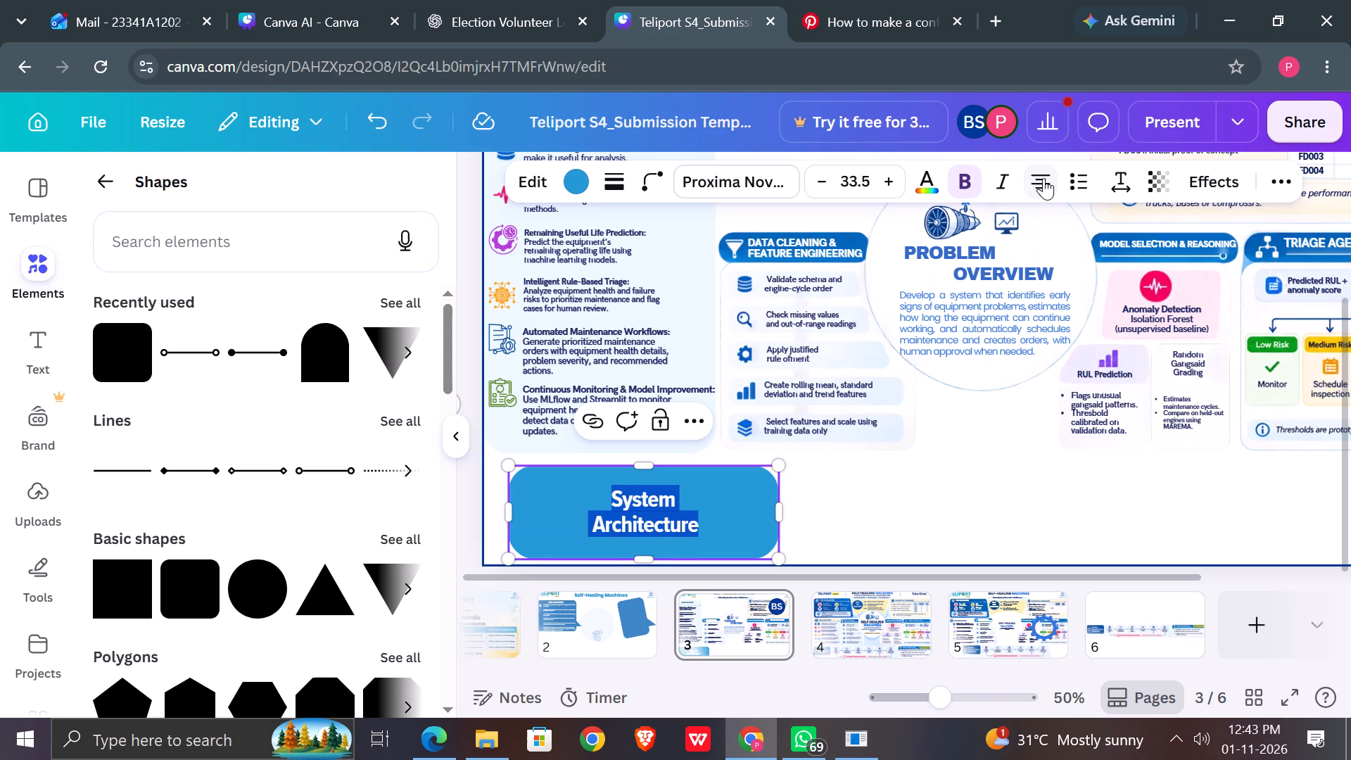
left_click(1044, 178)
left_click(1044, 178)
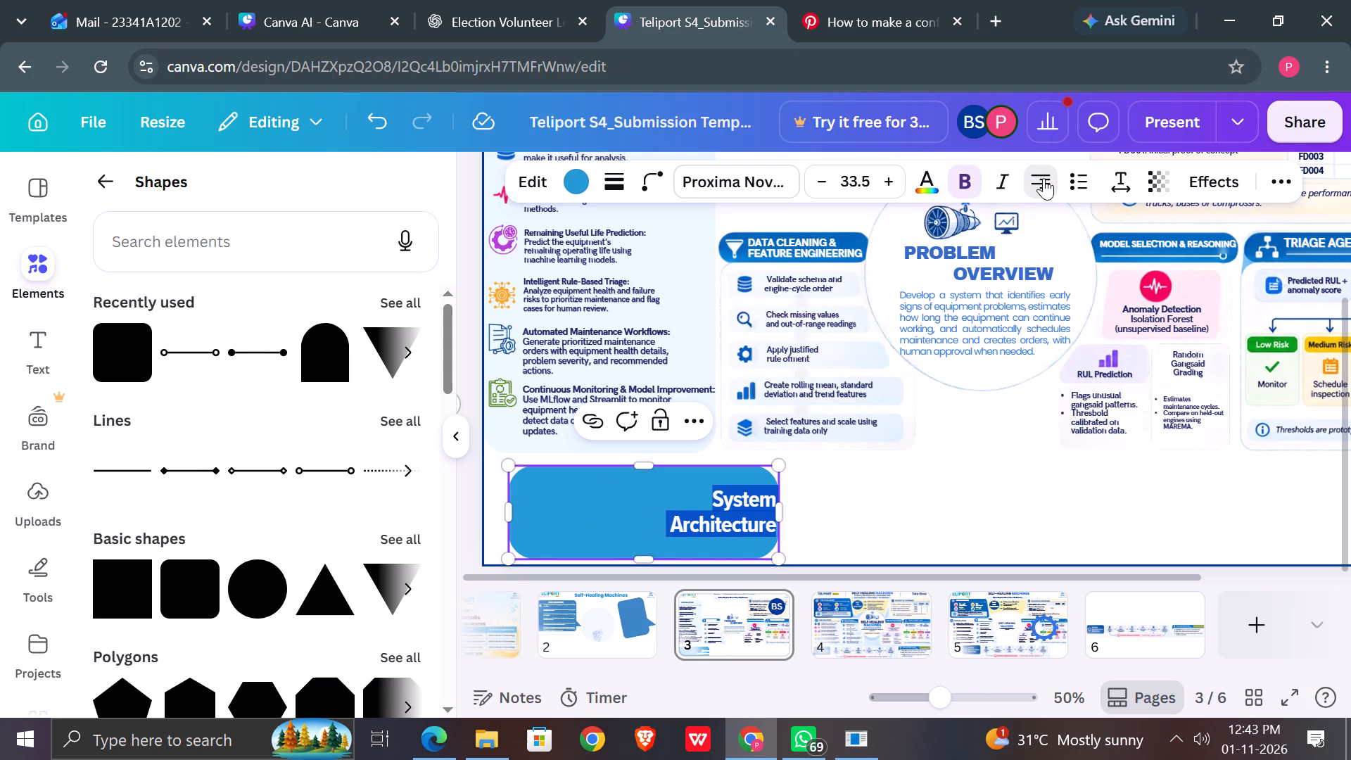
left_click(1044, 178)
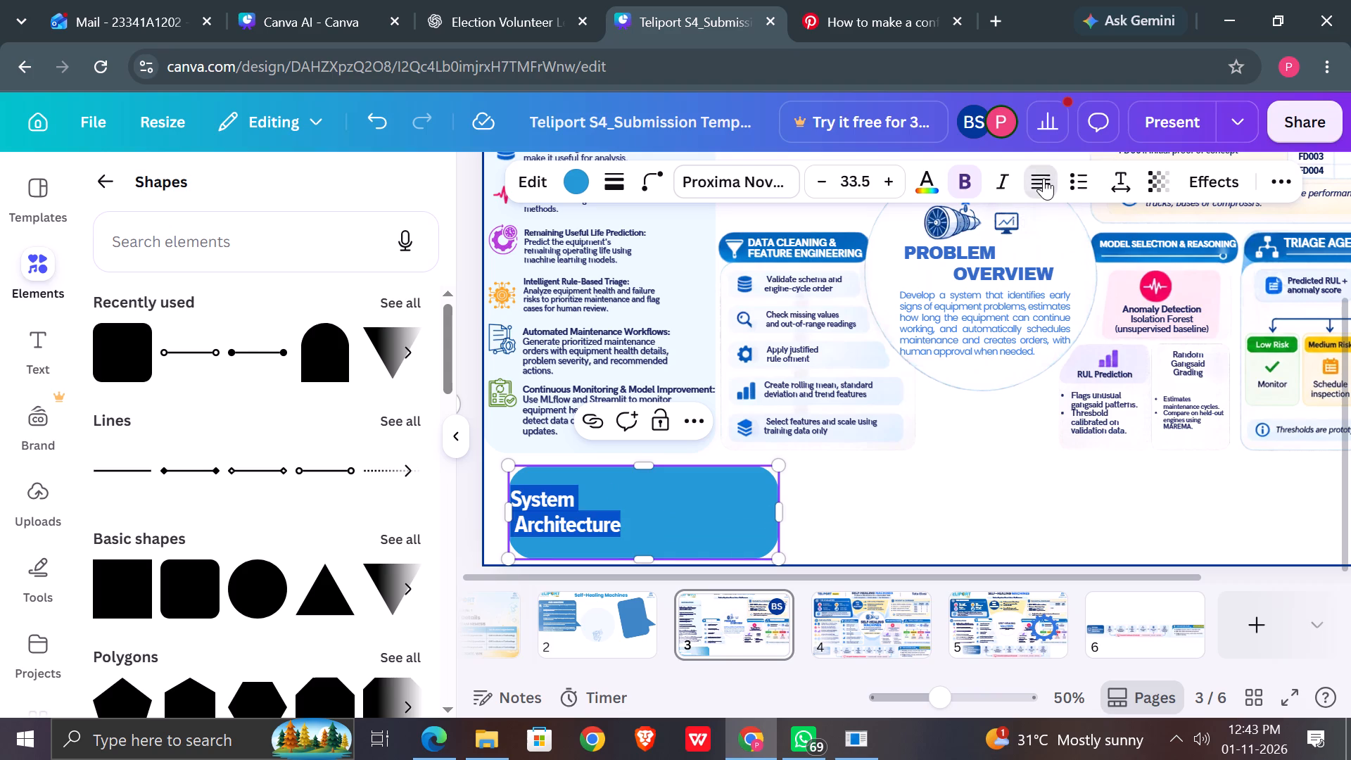
Narrow the blue "System Architecture" rectangle from its right edge, leaving a small blank area beside the label.
left_click_drag(780, 513, 728, 512)
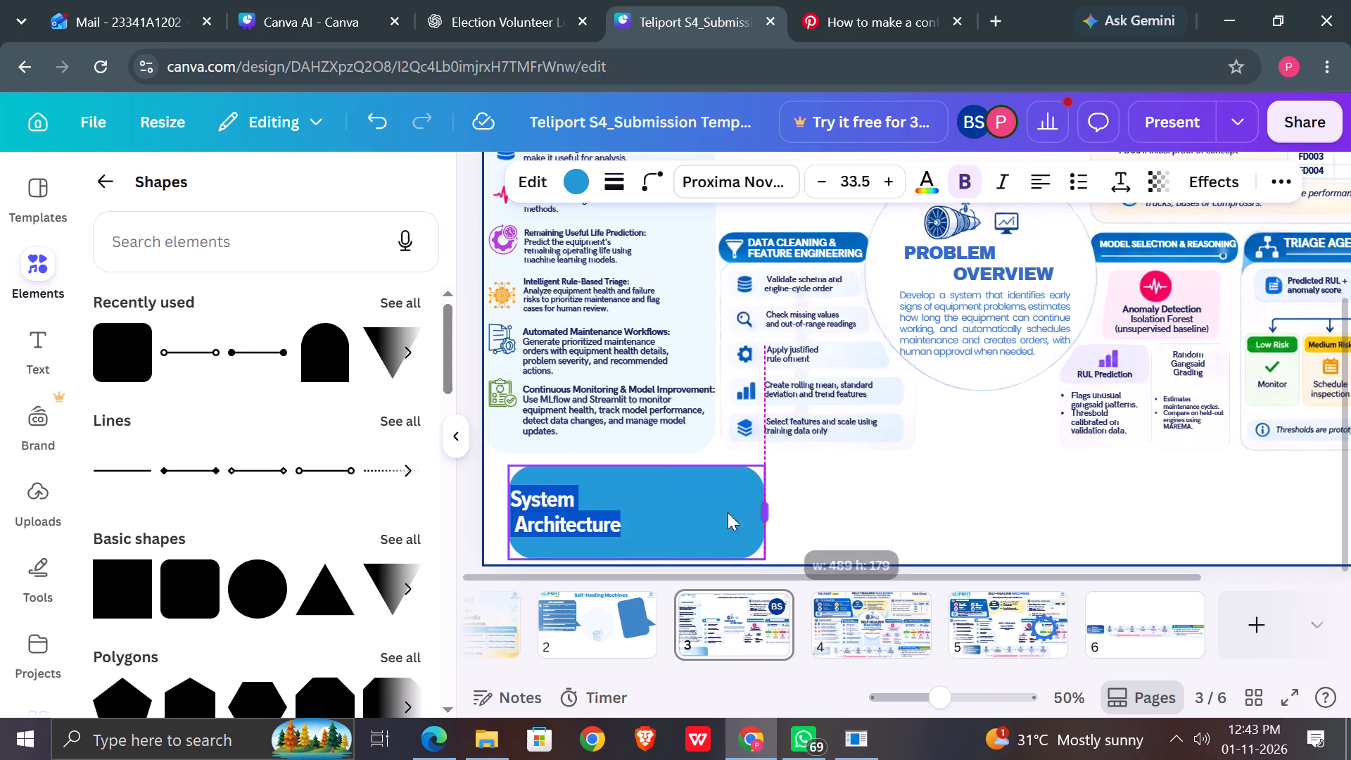
left_click_drag(728, 512, 718, 518)
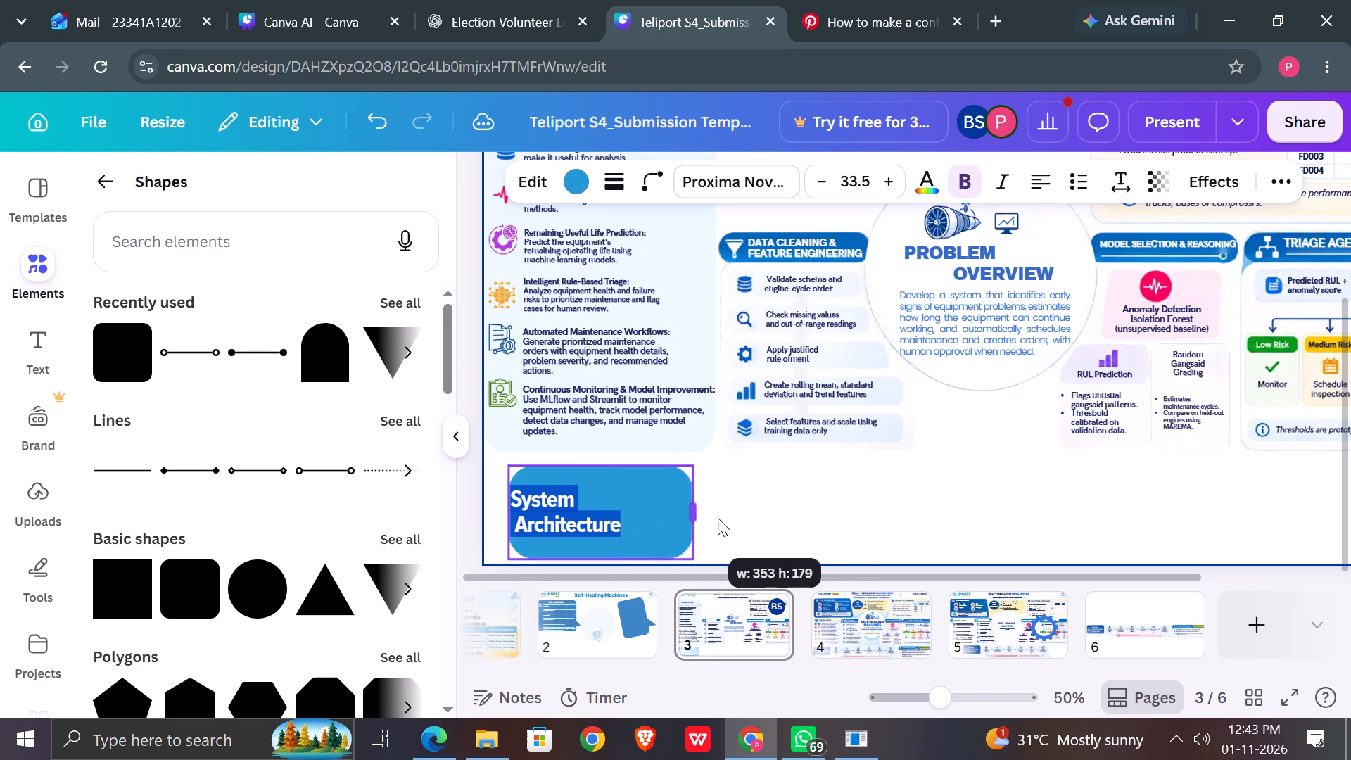
left_click_drag(718, 518, 718, 514)
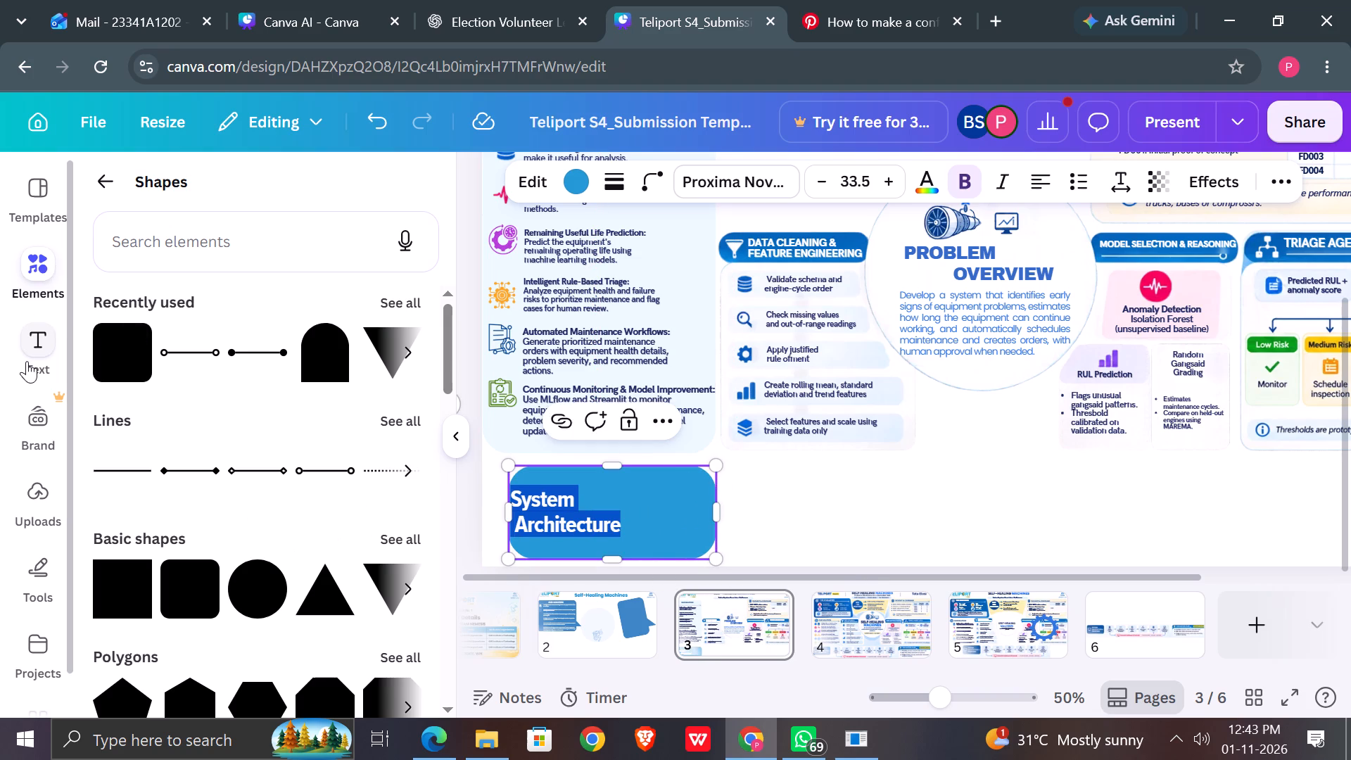
Search the Shapes category for "system".
left_click(151, 235)
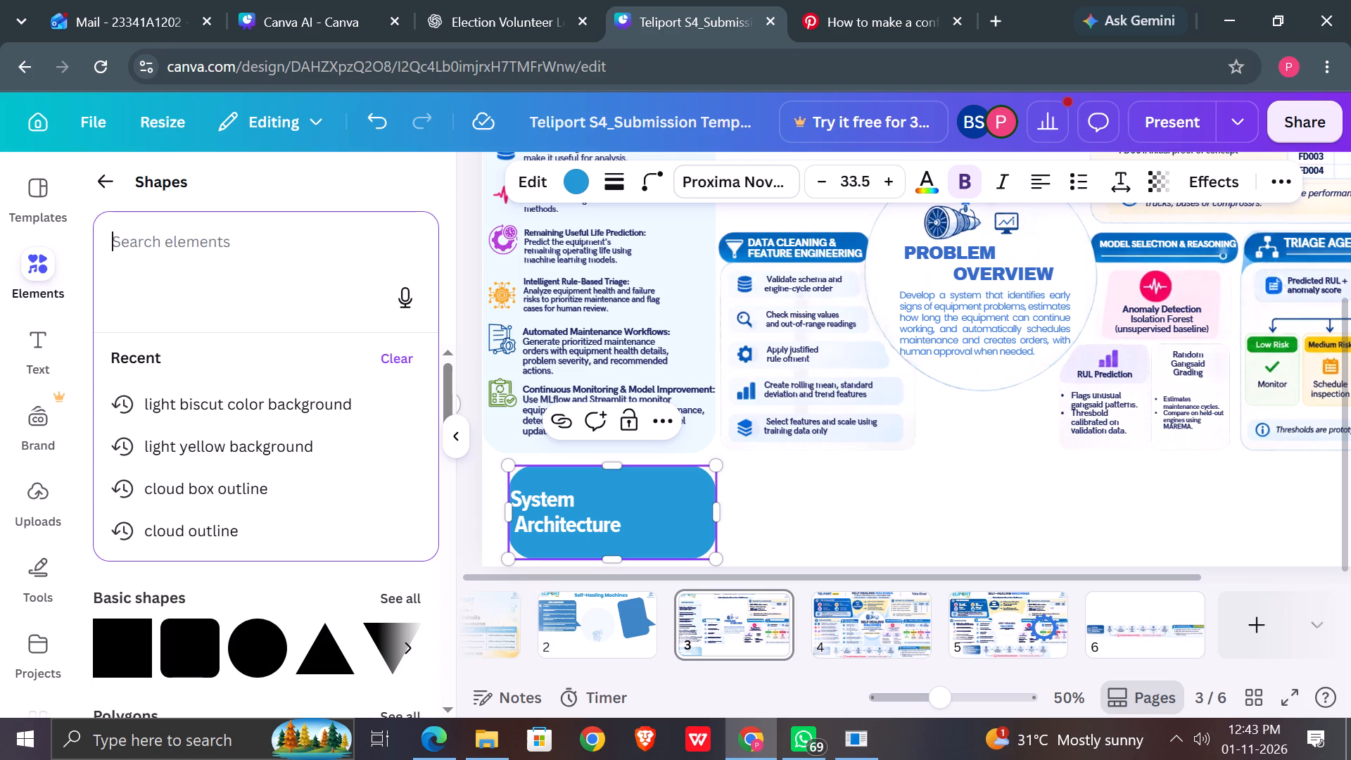
left_click(225, 232)
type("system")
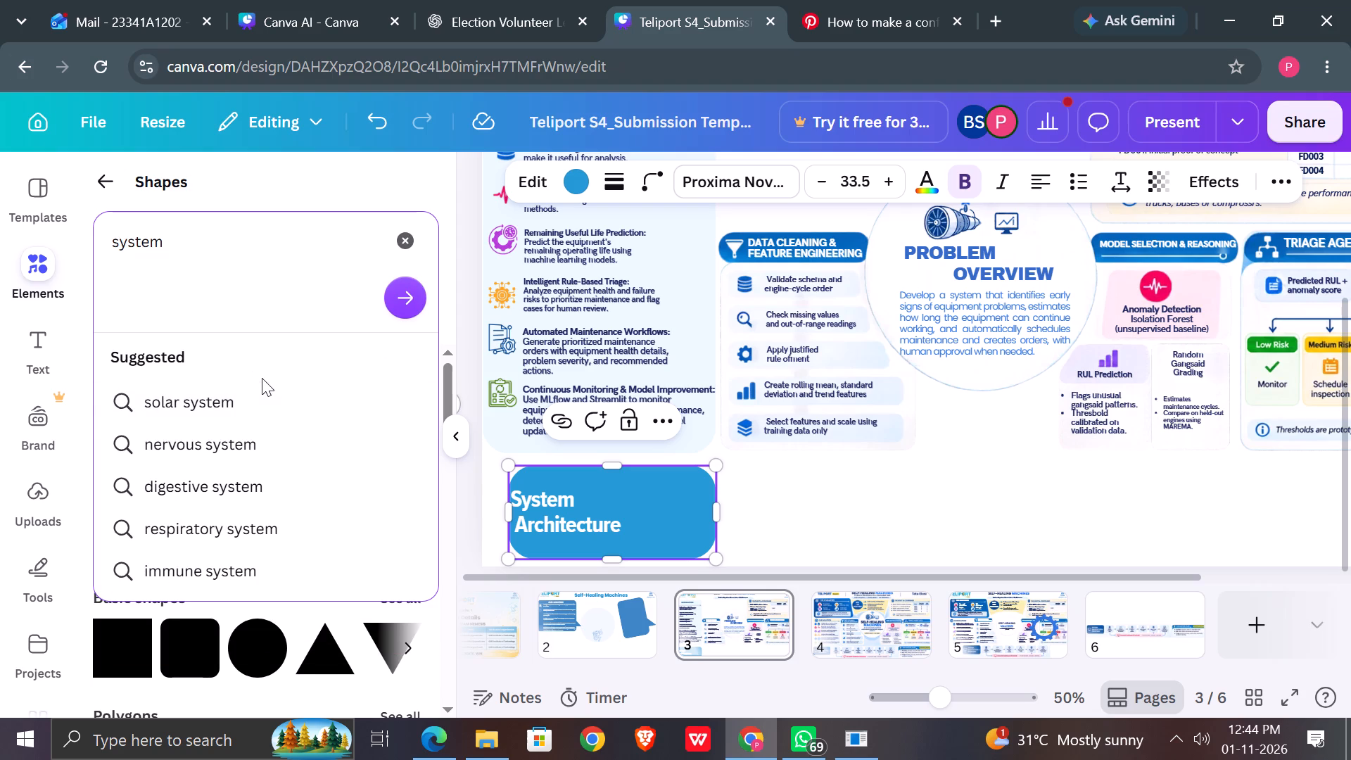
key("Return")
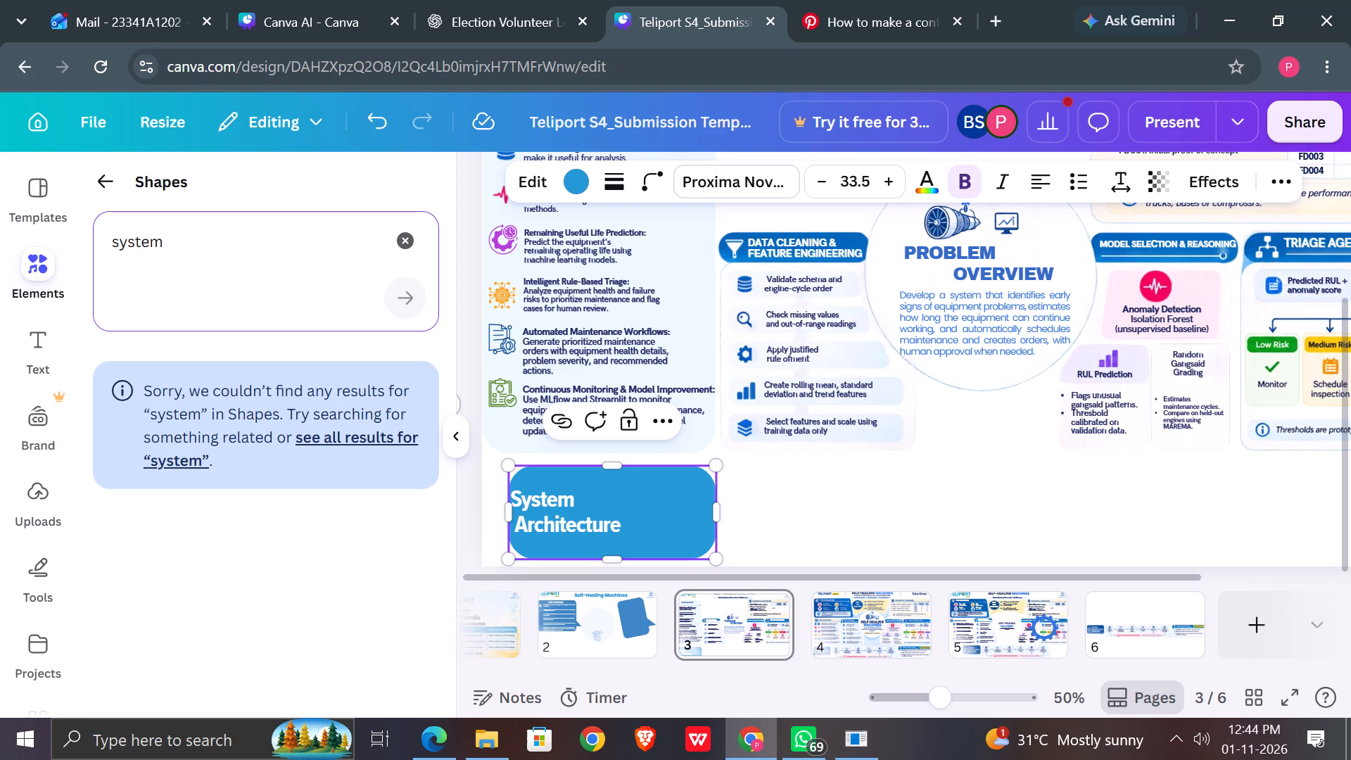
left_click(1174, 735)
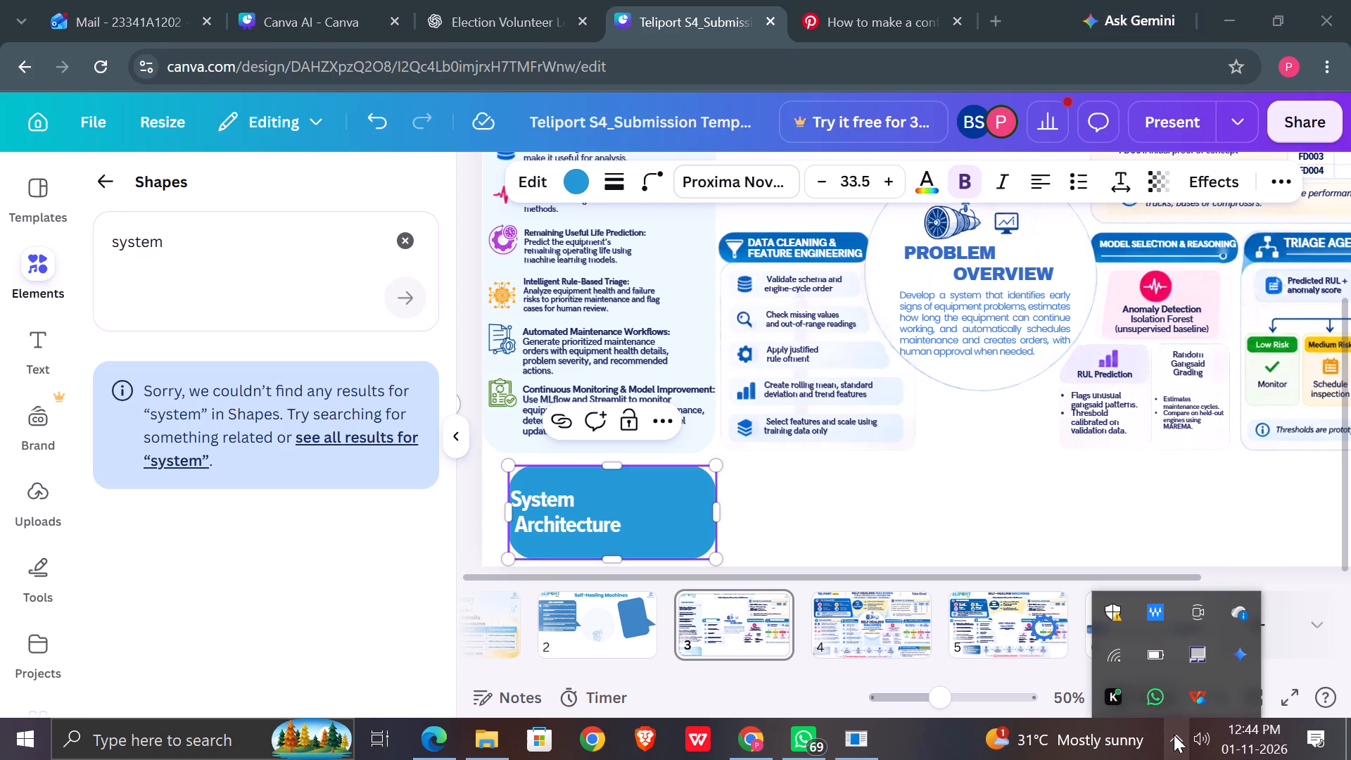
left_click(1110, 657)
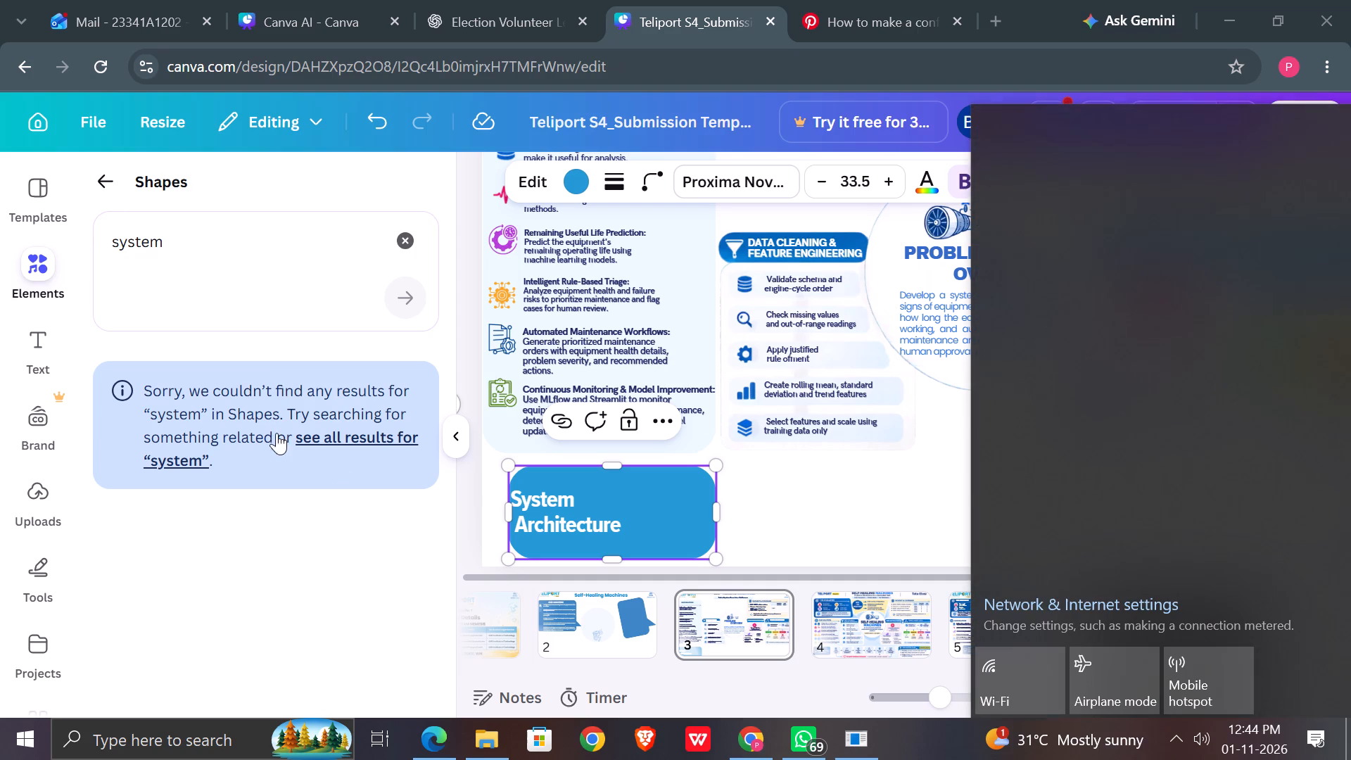
Replace the search term in the Shapes category with "computer" and run the search.
left_click(210, 248)
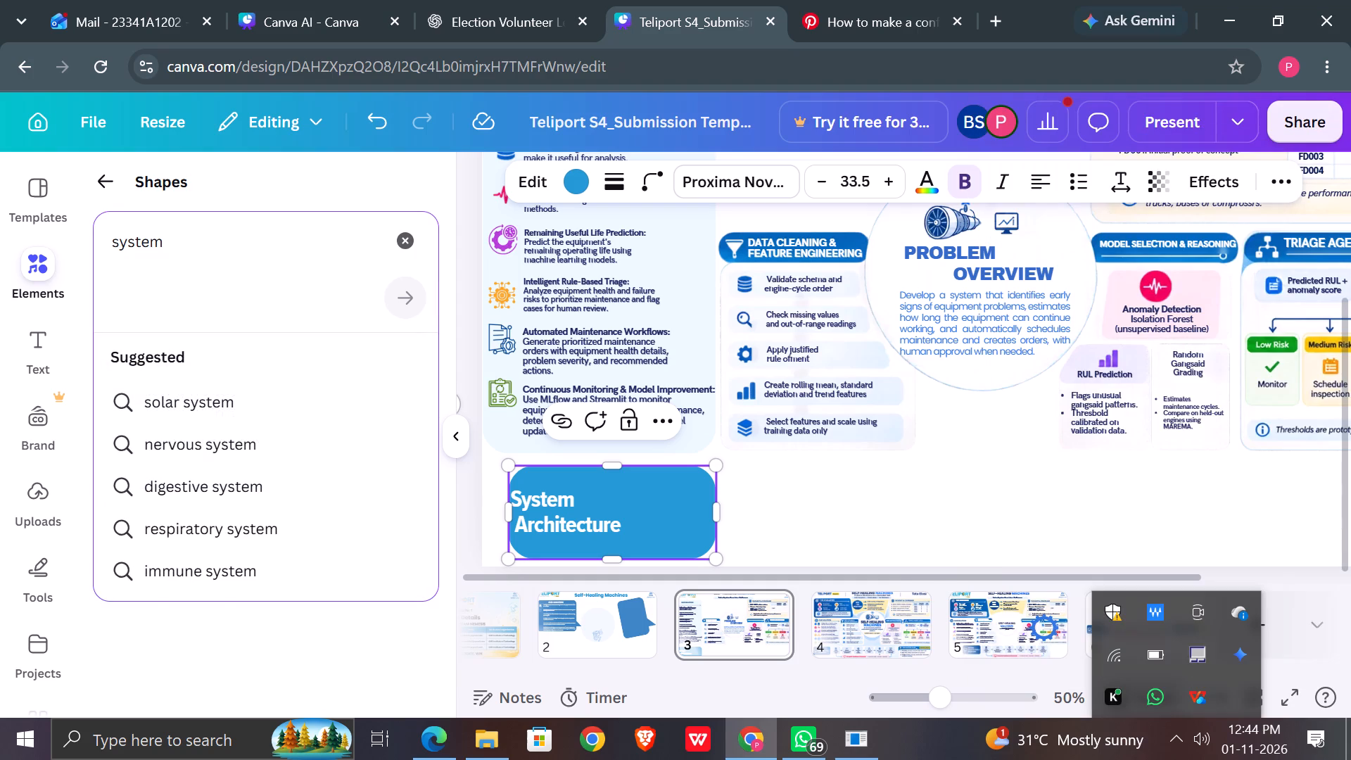
key("BackSpace")
key("BackSpace")
key("BackSpace")
key("BackSpace")
key("BackSpace")
key("BackSpace")
key("BackSpace")
key("BackSpace")
key("BackSpace")
key("BackSpace")
key("BackSpace")
key("BackSpace")
key("BackSpace")
key("BackSpace")
key("BackSpace")
key("BackSpace")
key("BackSpace")
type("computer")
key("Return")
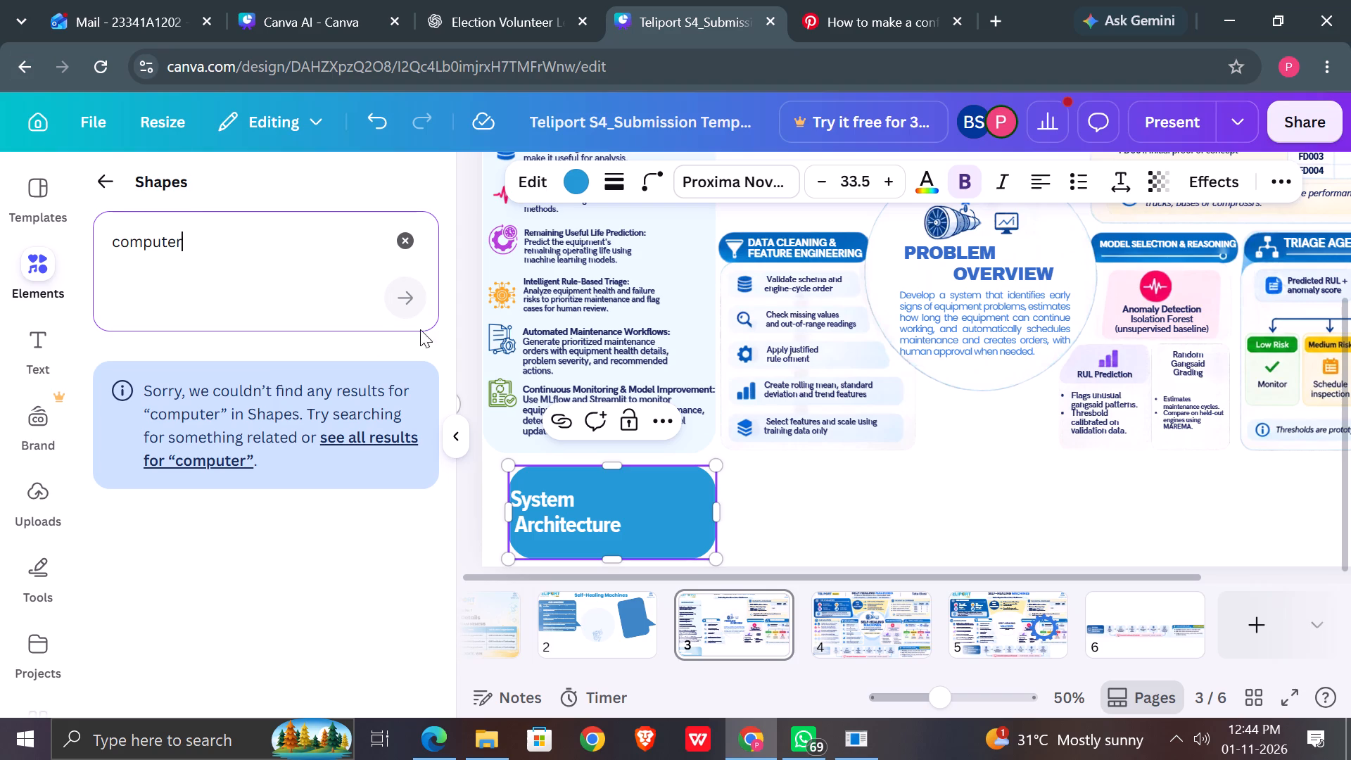
Leave the Shapes category, search all elements for "computer", and browse the graphics for a plain monitor.
left_click(404, 250)
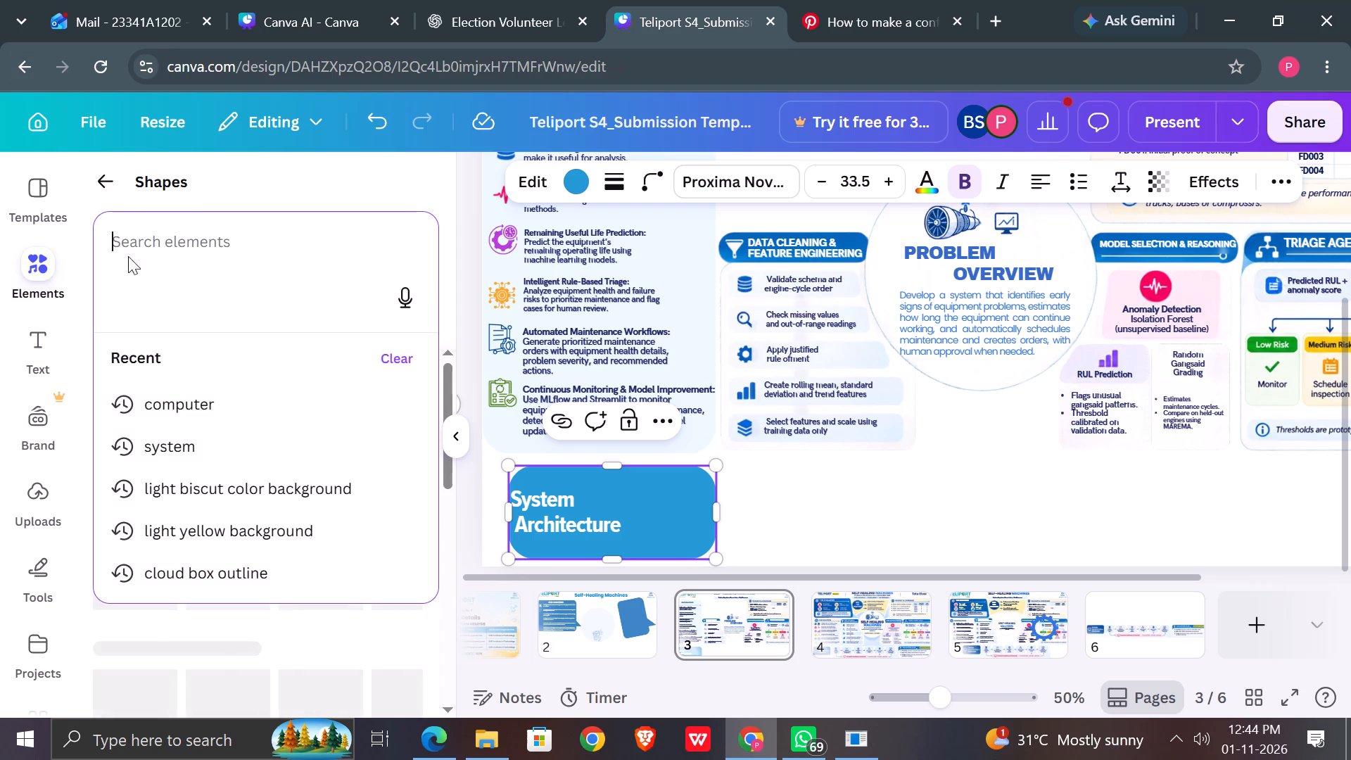
left_click(113, 176)
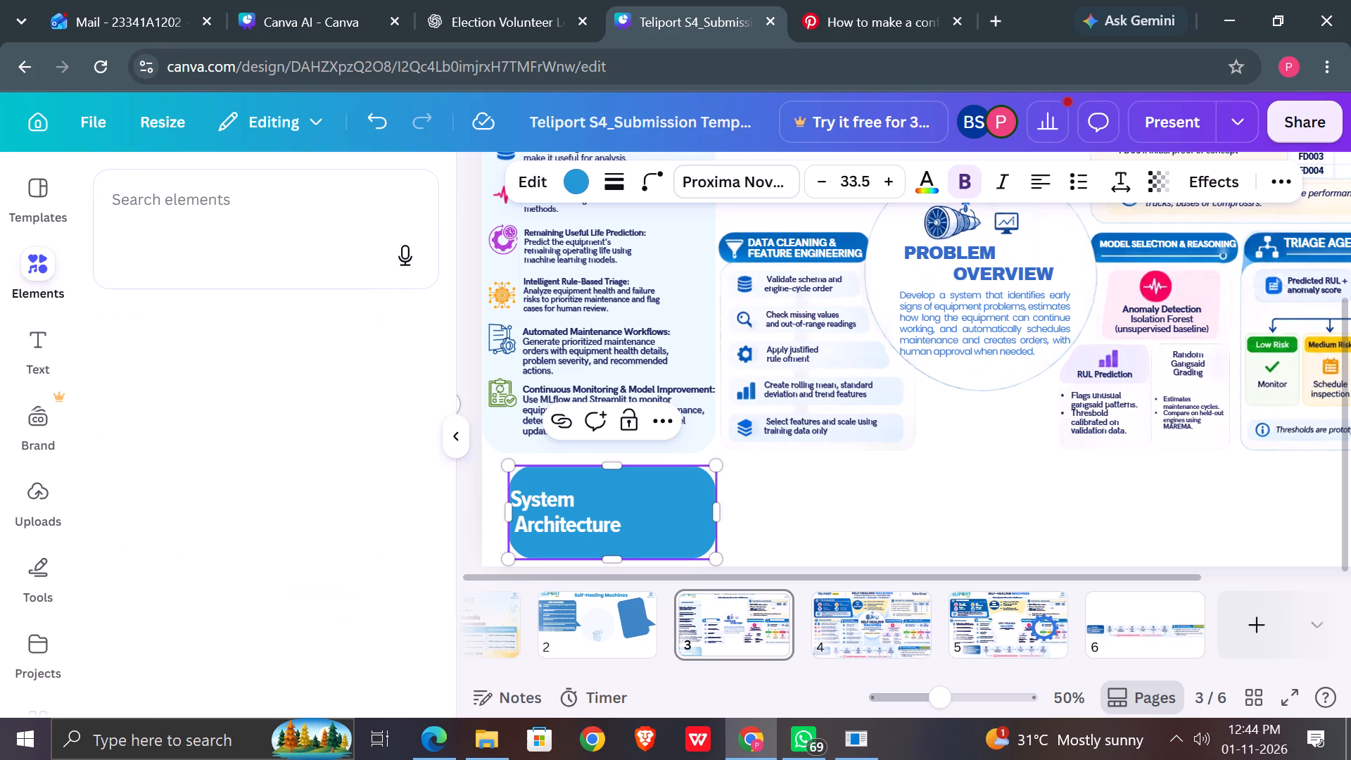
left_click(163, 200)
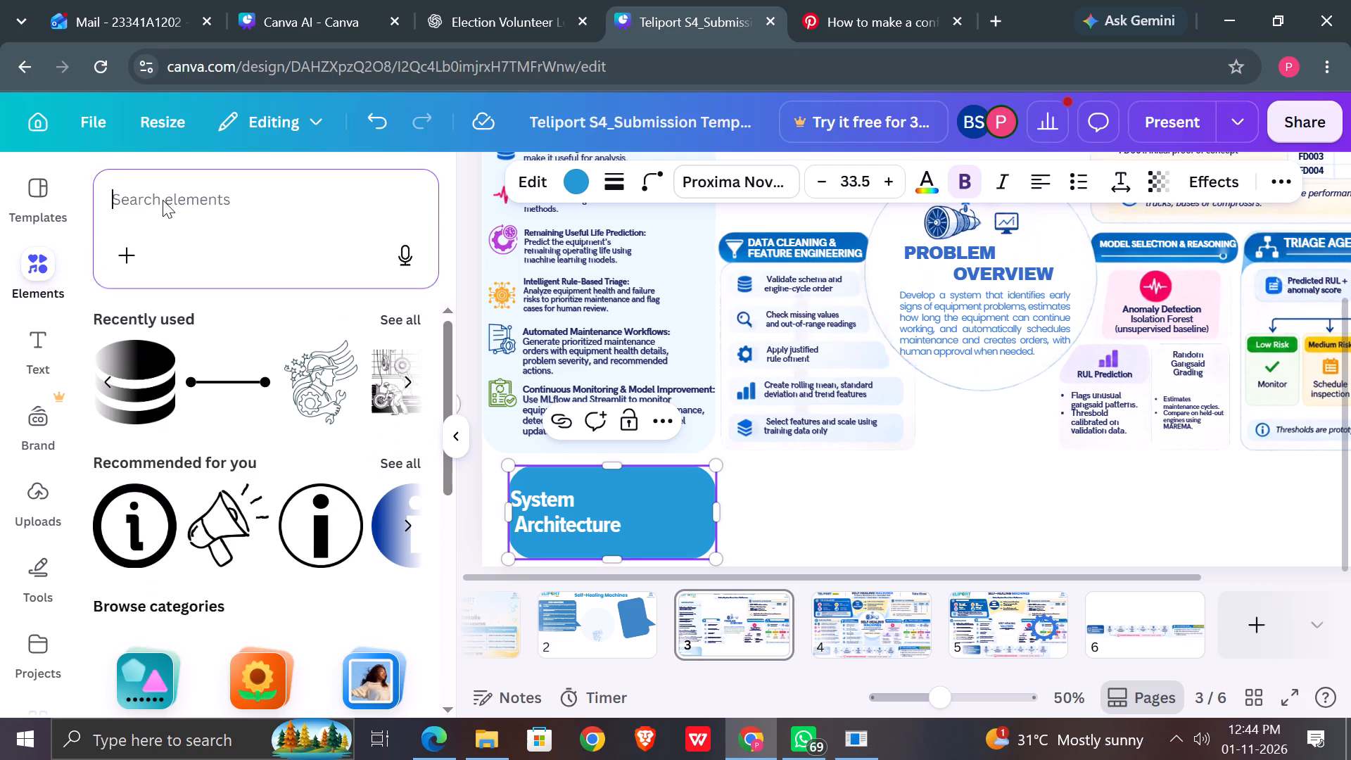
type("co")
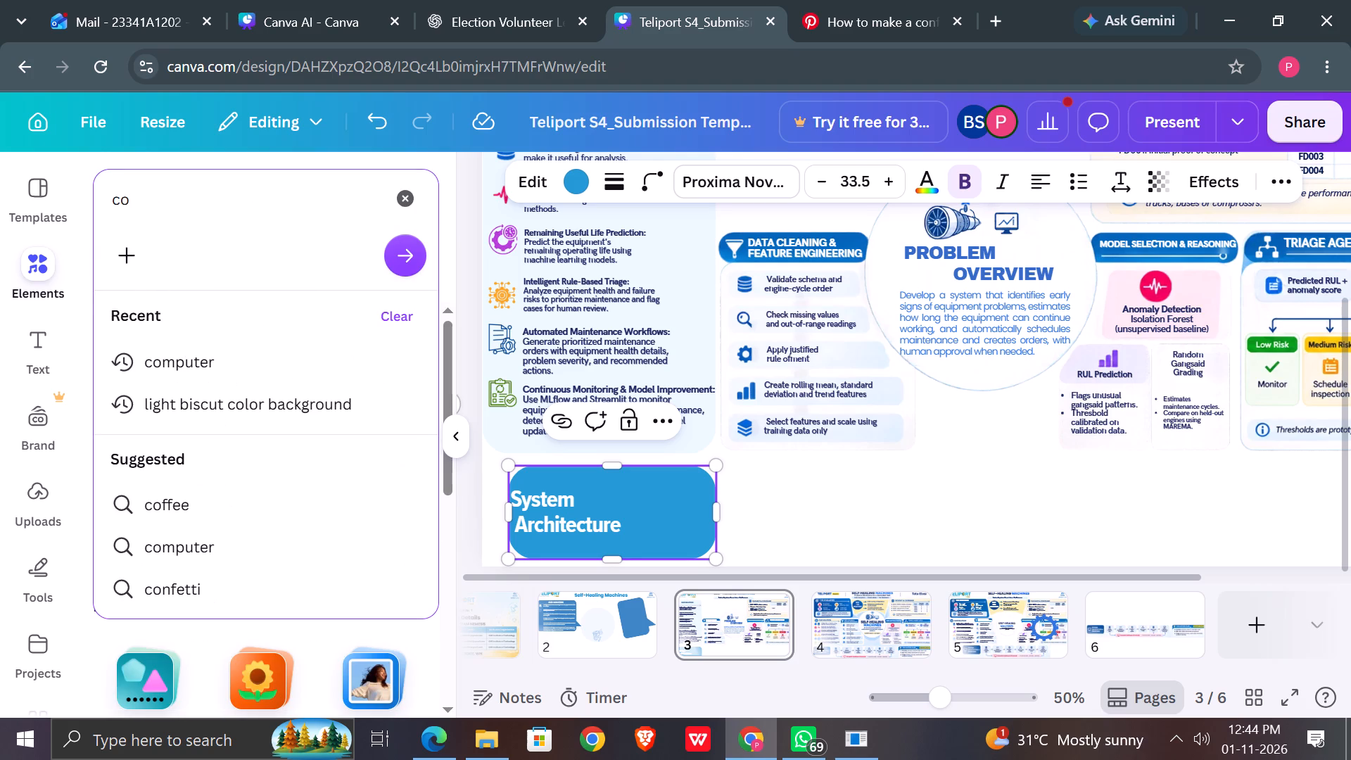
left_click(206, 362)
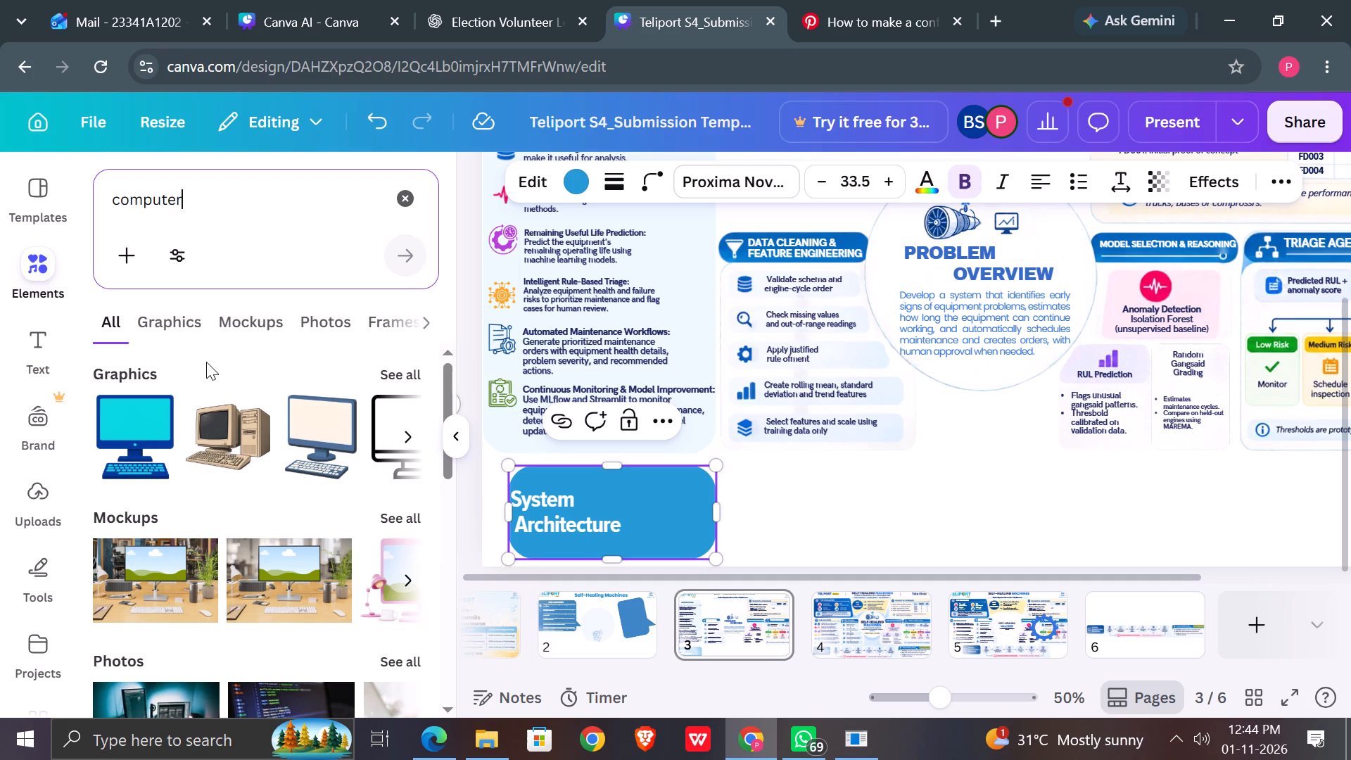
scroll(360, 442, "left", 1)
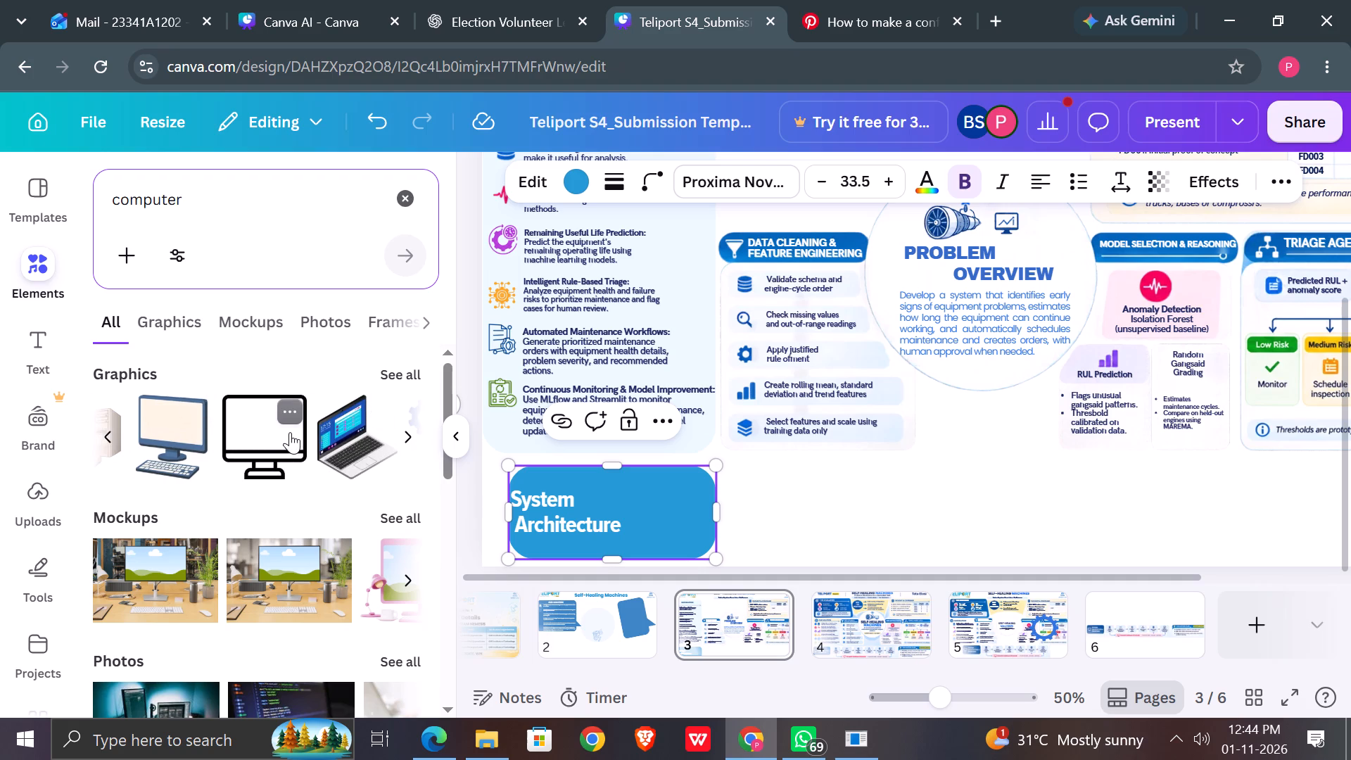
scroll(290, 432, "left", 1)
Check the System Architecture block's monitor icon on page 5, and add the black outline desktop monitor graphic to page 3.
left_click(1032, 645)
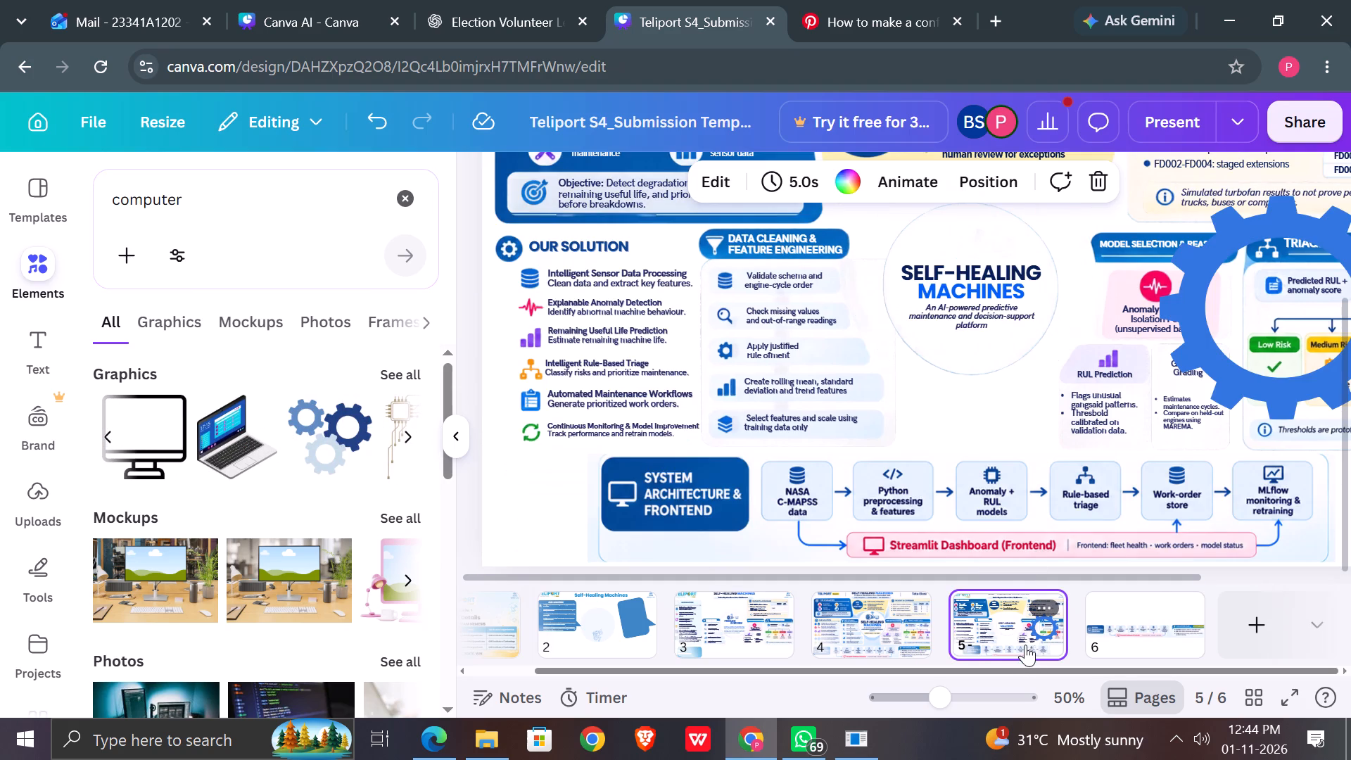
left_click(756, 626)
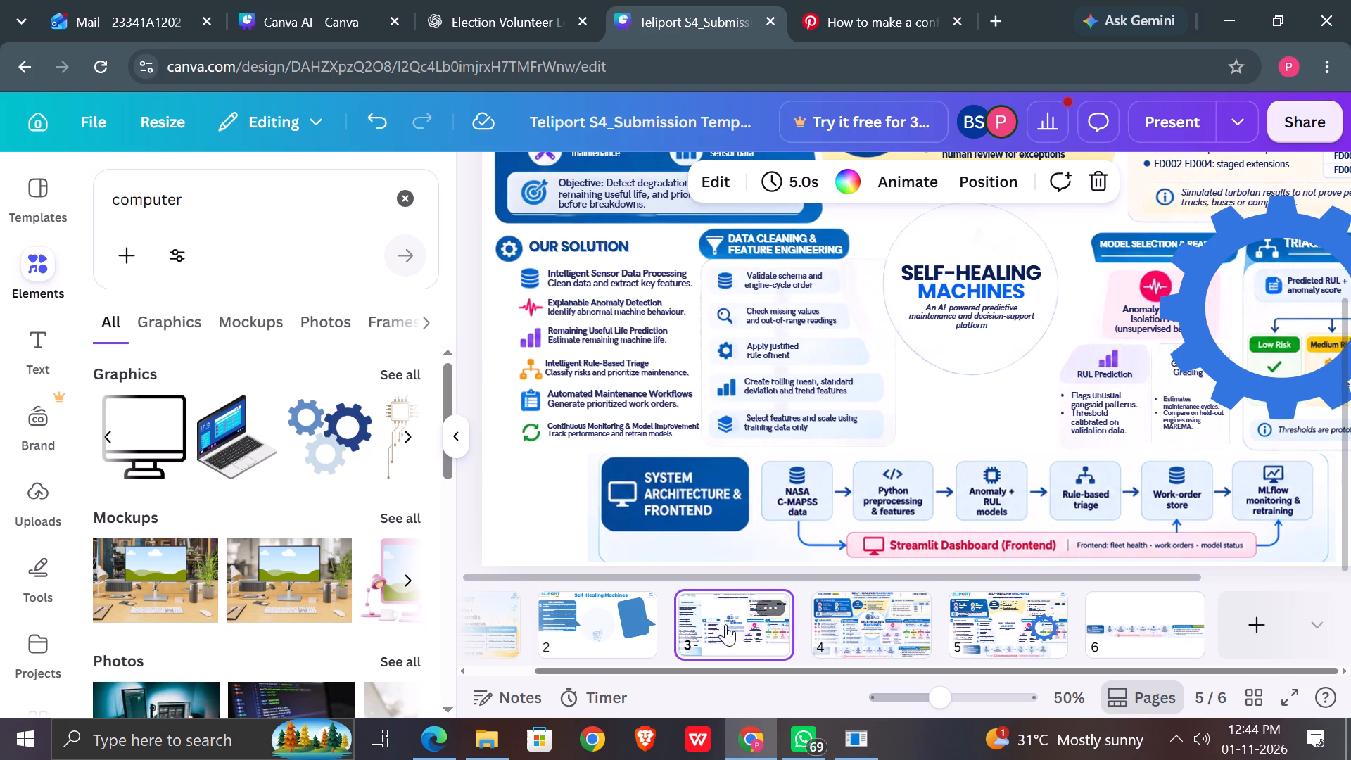
left_click(168, 436)
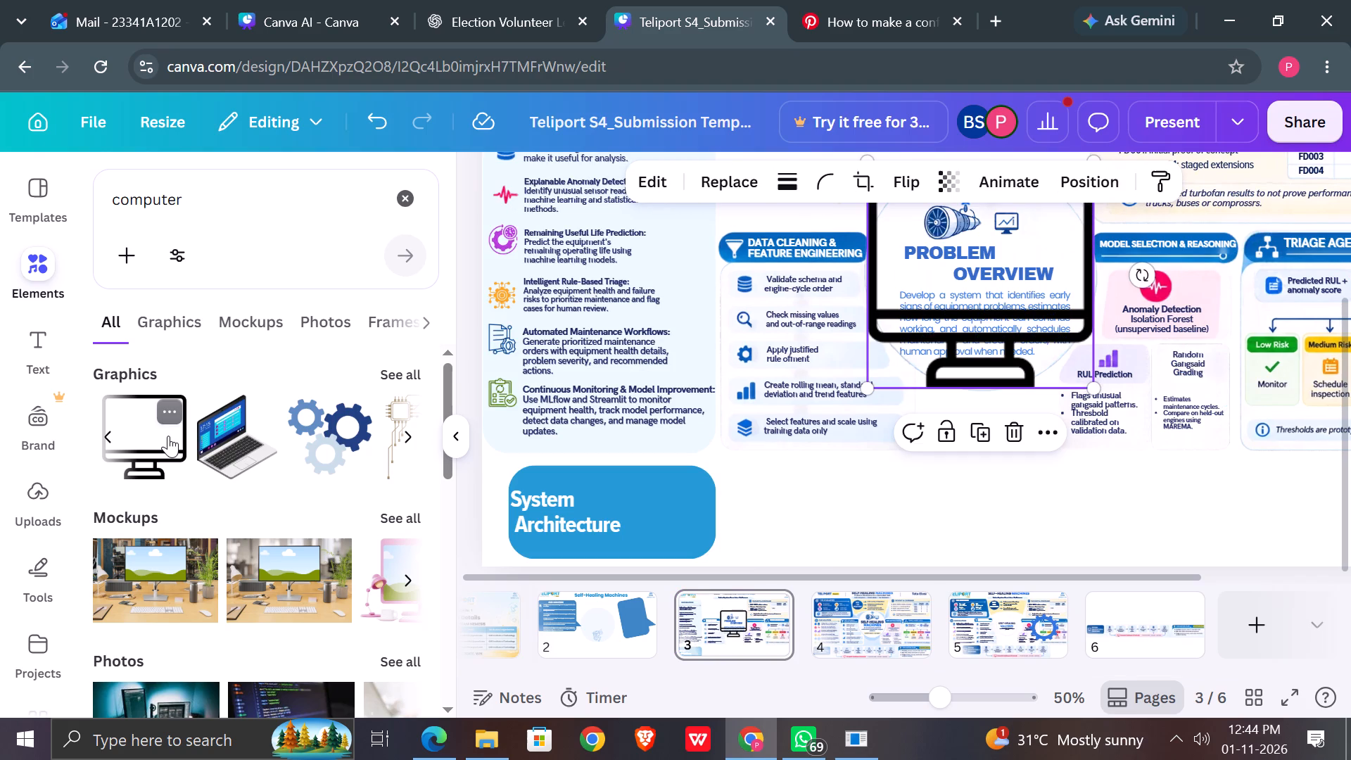
Shrink the monitor graphic to about 108 × 108 and place it inside the blue rectangle, just right of the "System Architecture" label.
left_click_drag(916, 337, 856, 475)
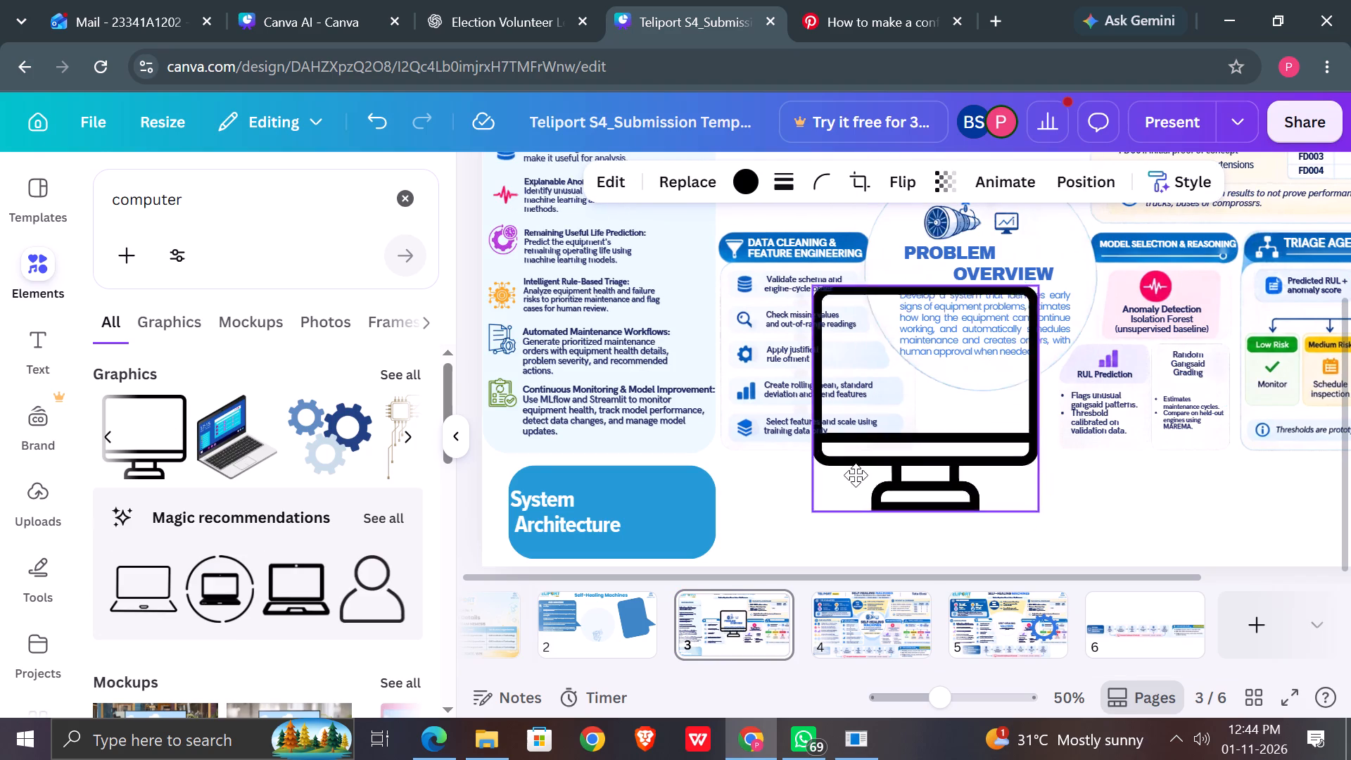
left_click_drag(856, 475, 829, 495)
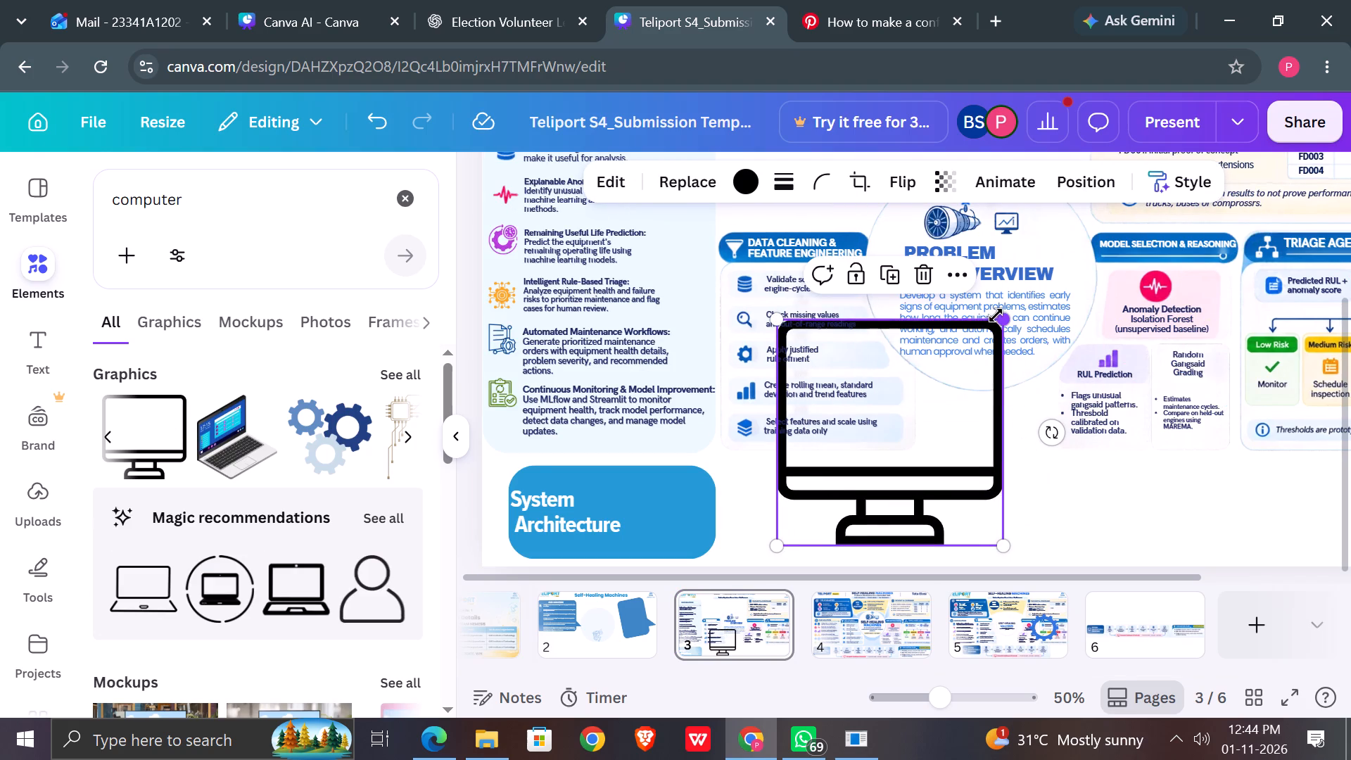
left_click_drag(1001, 315, 843, 497)
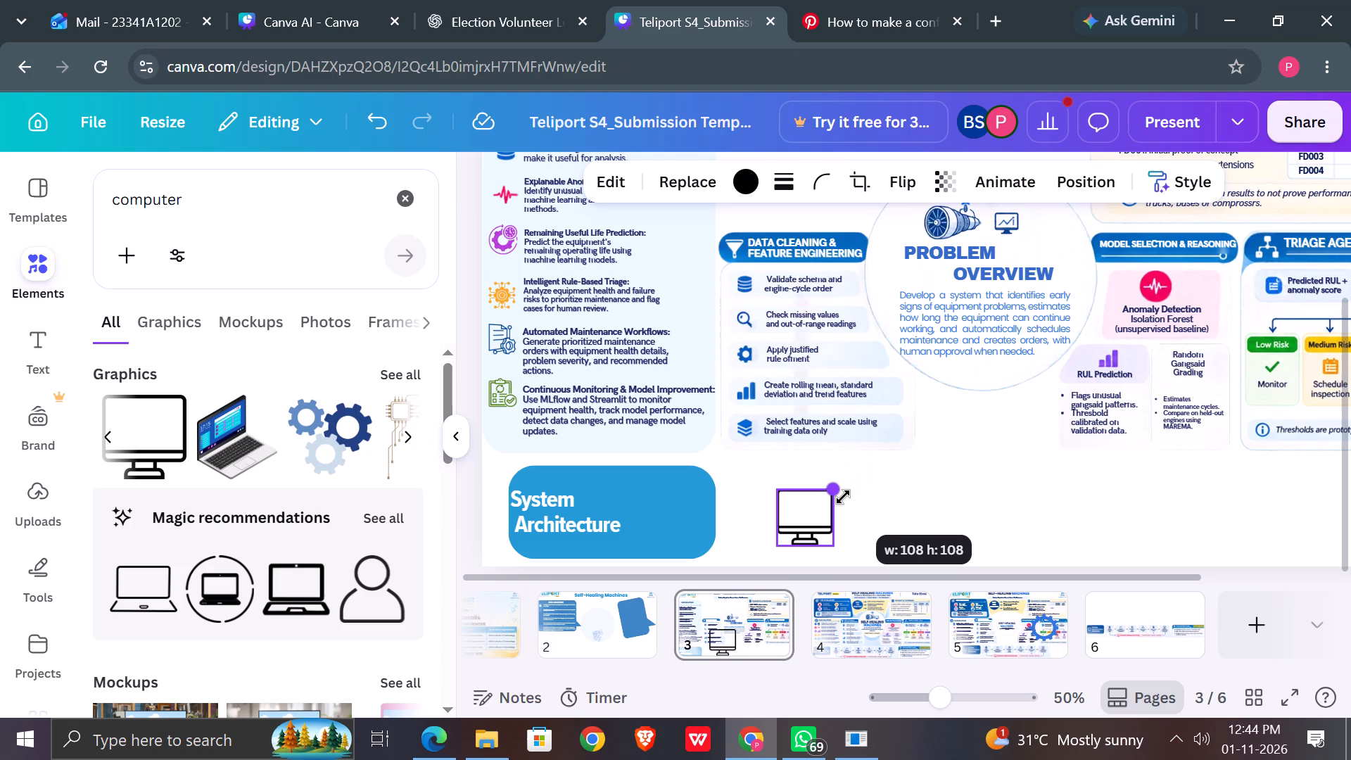
left_click_drag(843, 497, 842, 497)
left_click_drag(804, 521, 640, 517)
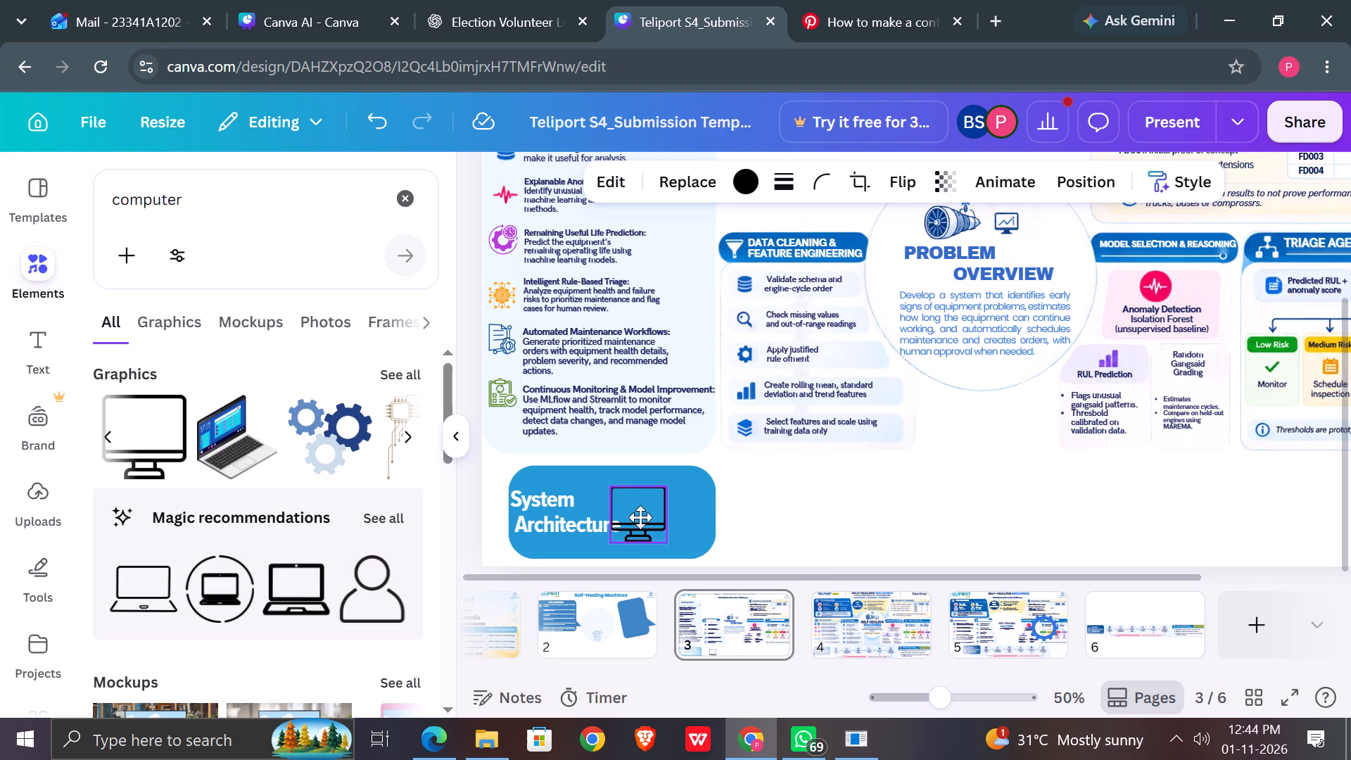
left_click_drag(640, 517, 659, 519)
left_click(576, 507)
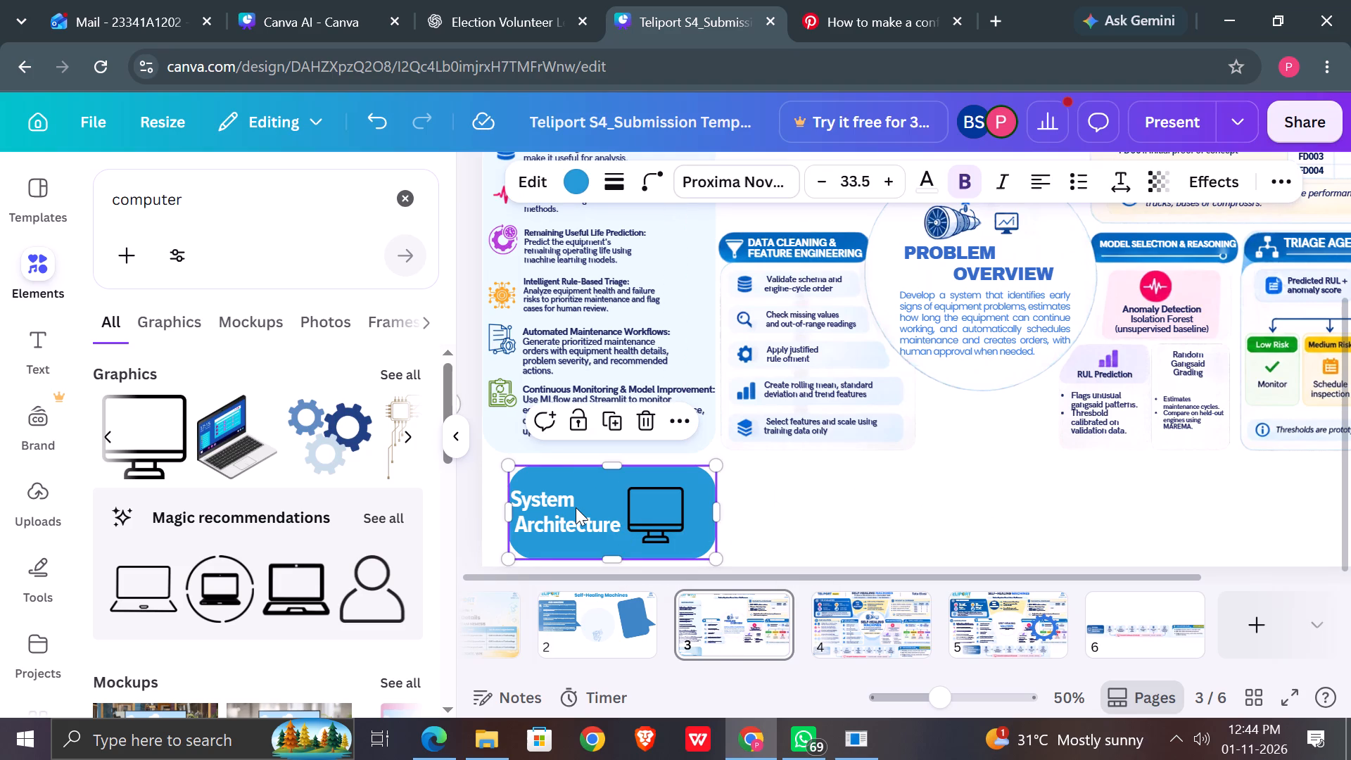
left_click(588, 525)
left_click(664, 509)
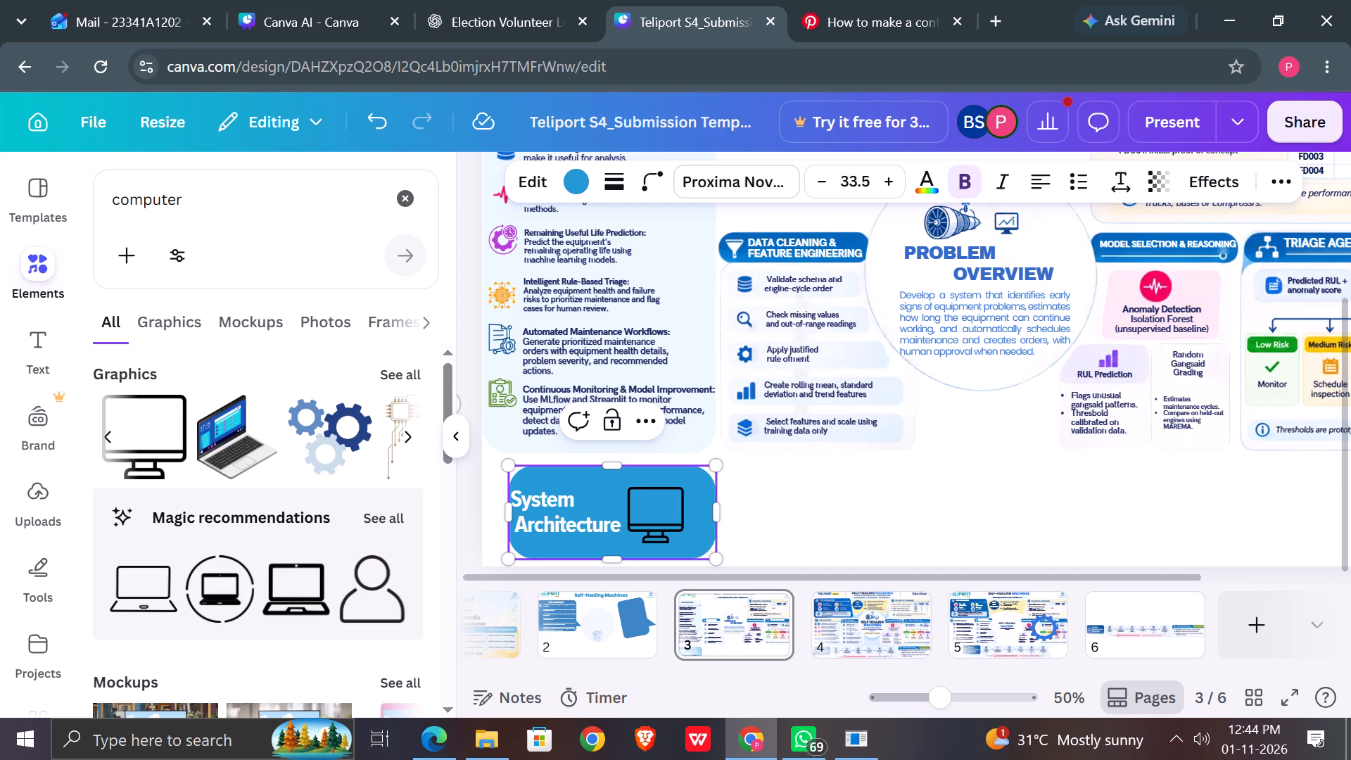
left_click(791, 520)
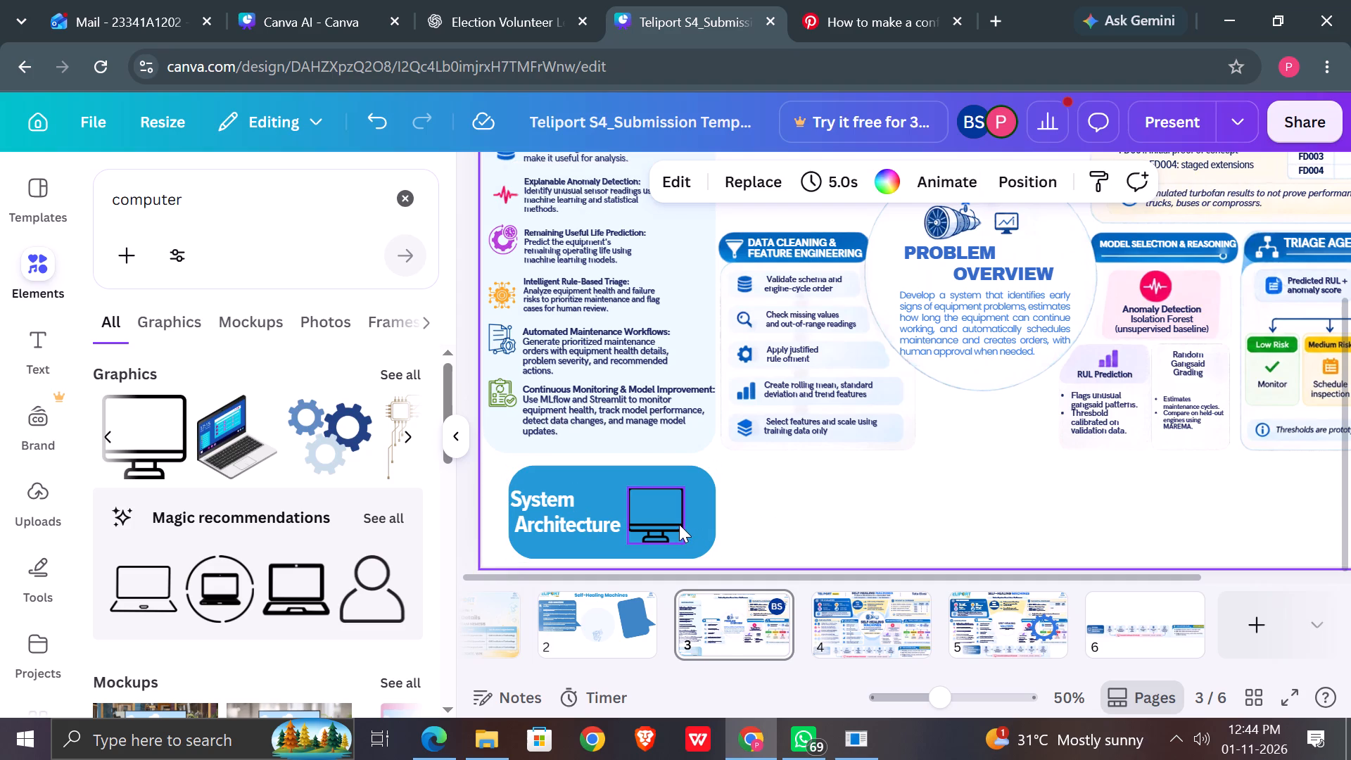
Delete the "System Architecture" text from the blue rounded rectangle on page 3.
left_click(564, 523)
double_click(564, 523)
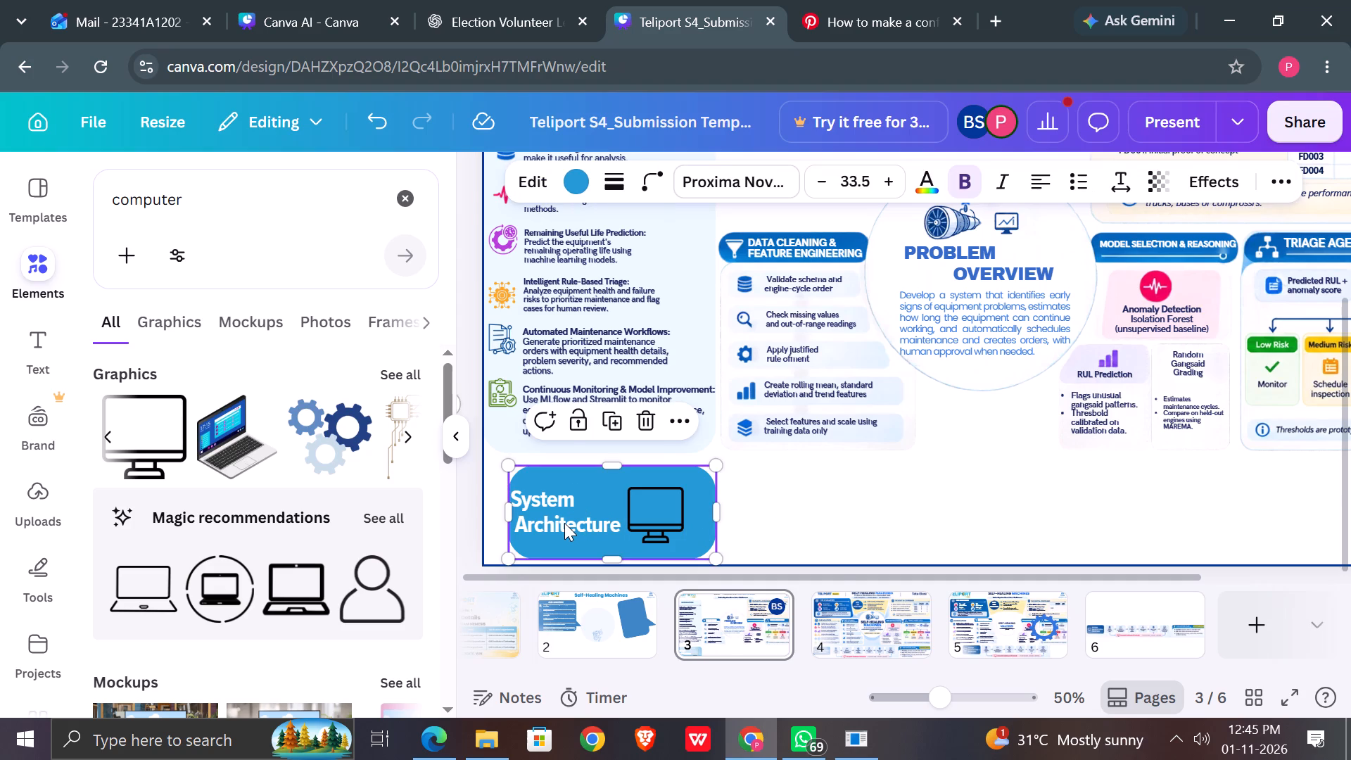
key("ctrl+a")
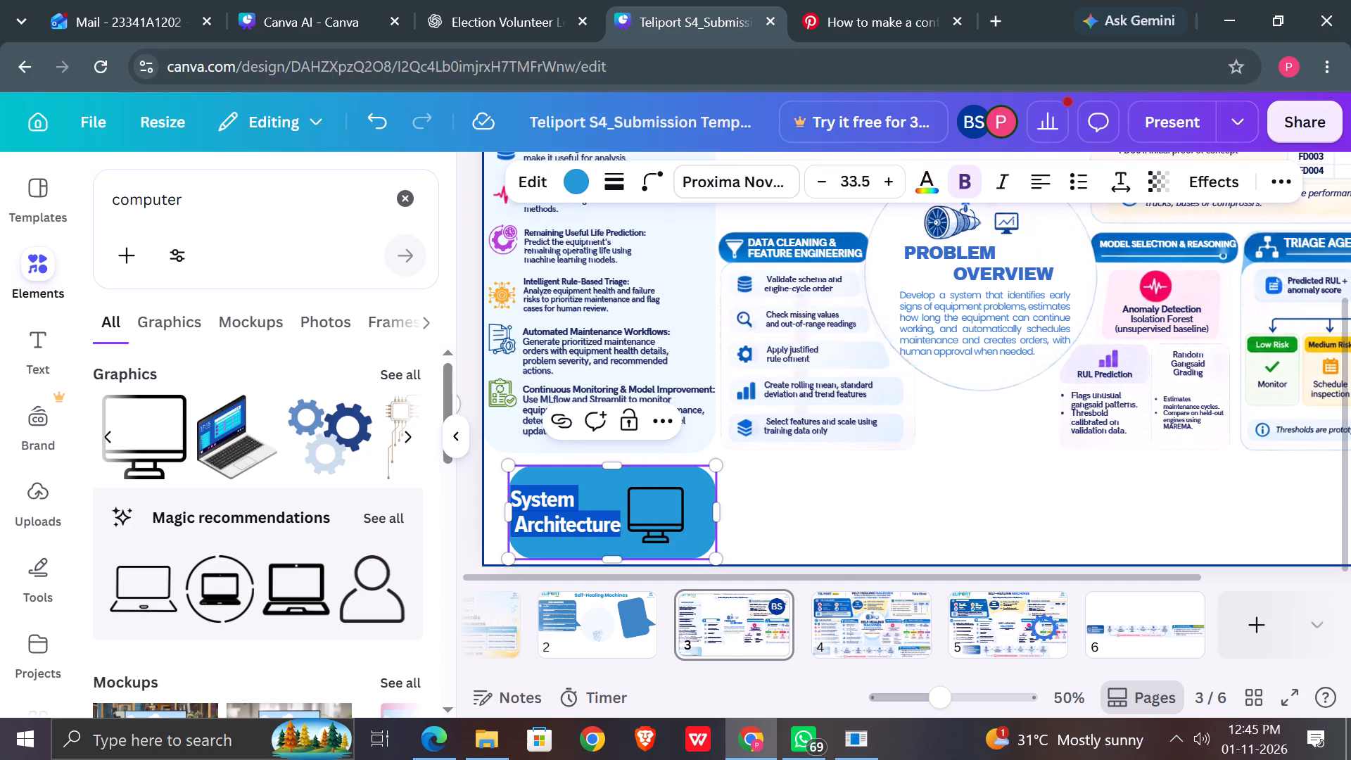
key("BackSpace")
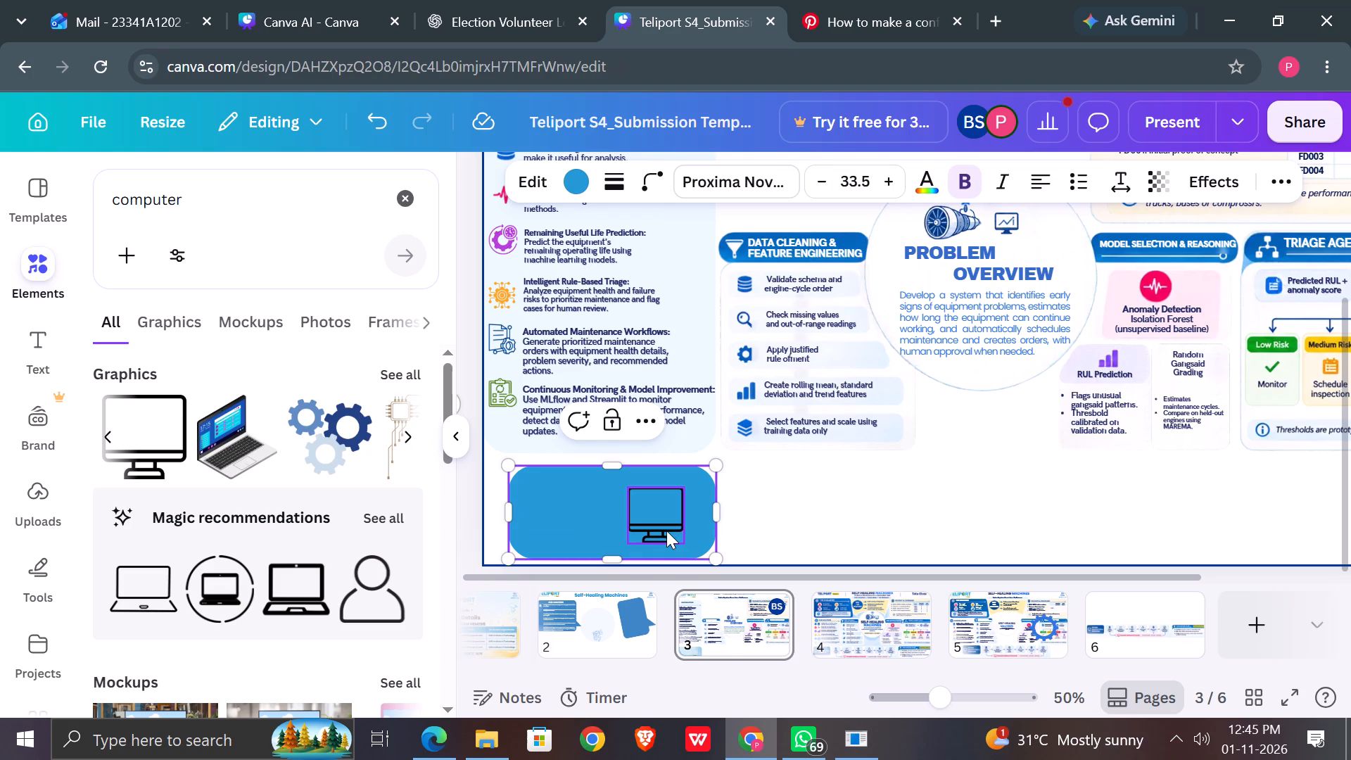
Move the monitor graphic to the left end of the blue rectangle, keeping it inside the shape.
left_click(666, 531)
left_click_drag(666, 531, 562, 524)
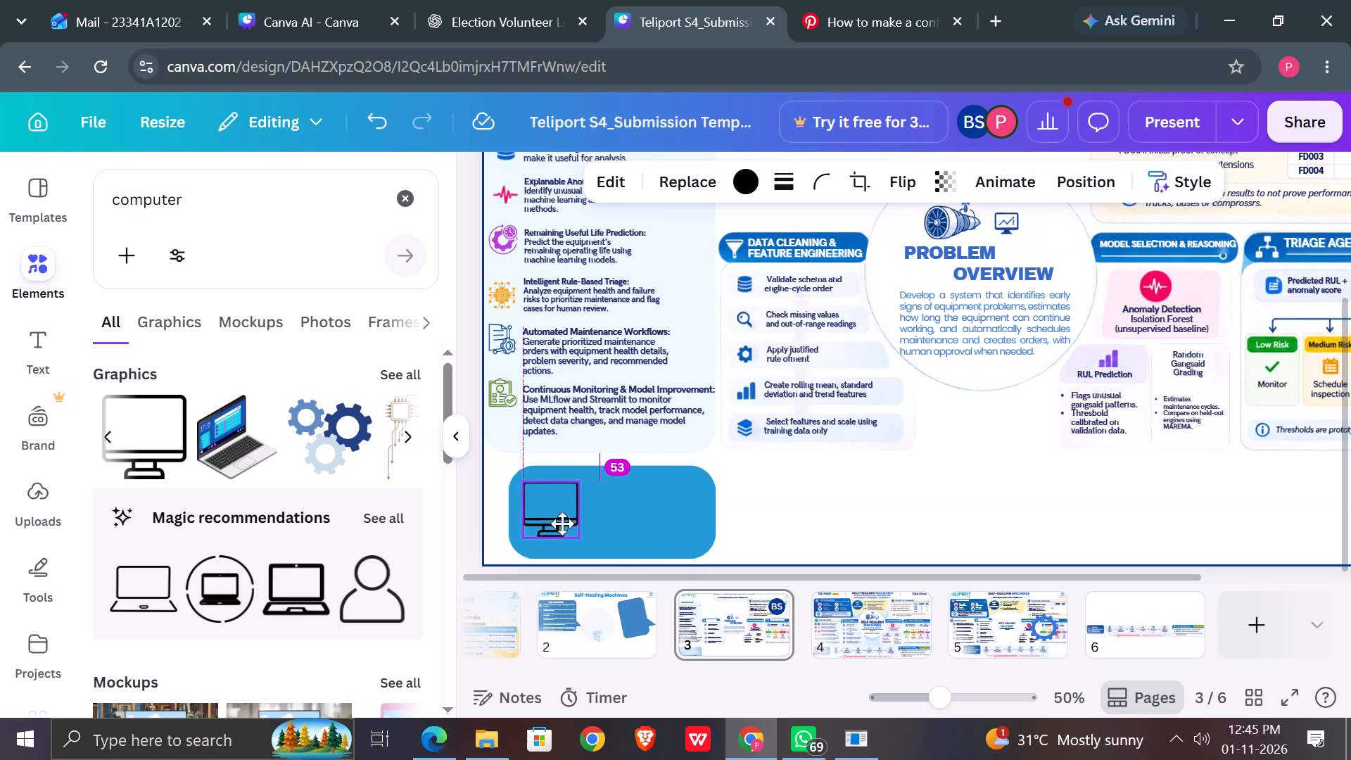
left_click_drag(562, 524, 561, 524)
Recolour the monitor graphic from black to white.
left_click(751, 193)
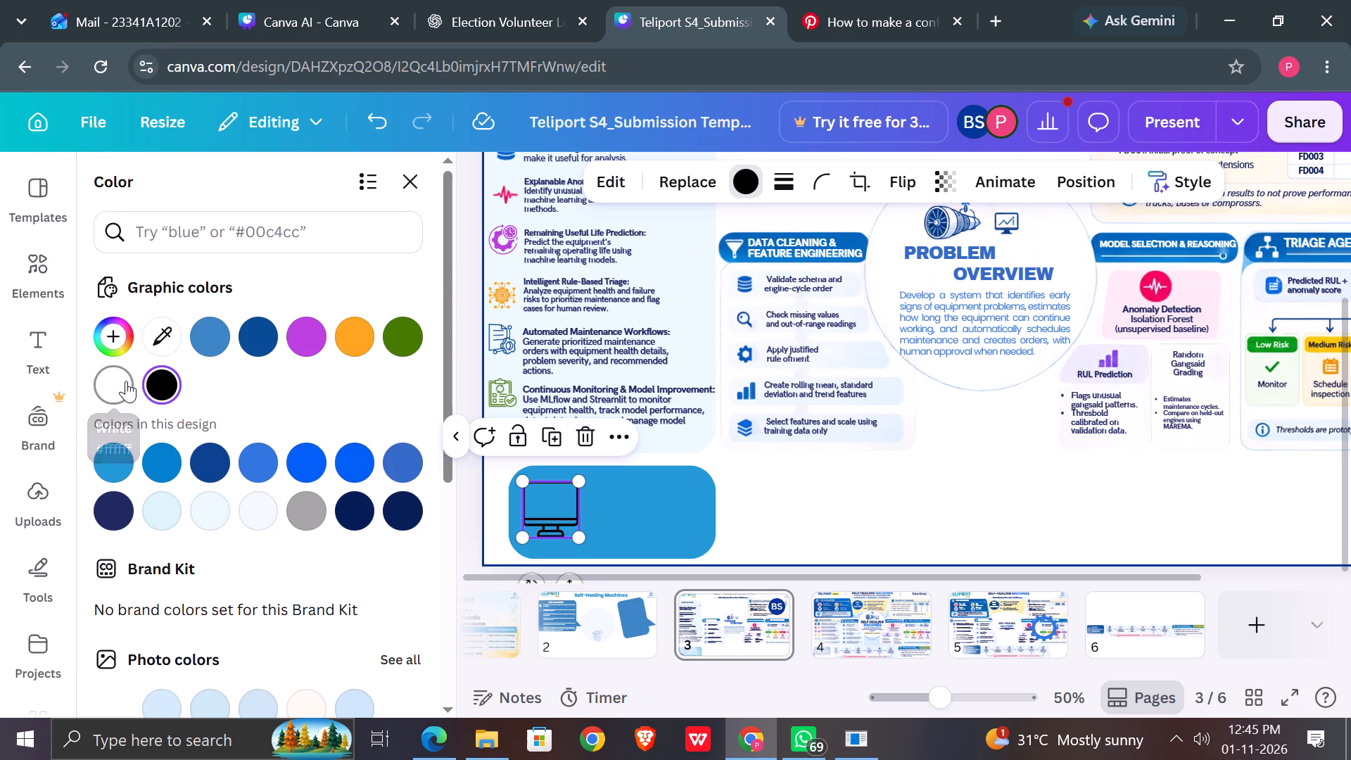
left_click(126, 381)
left_click(790, 527)
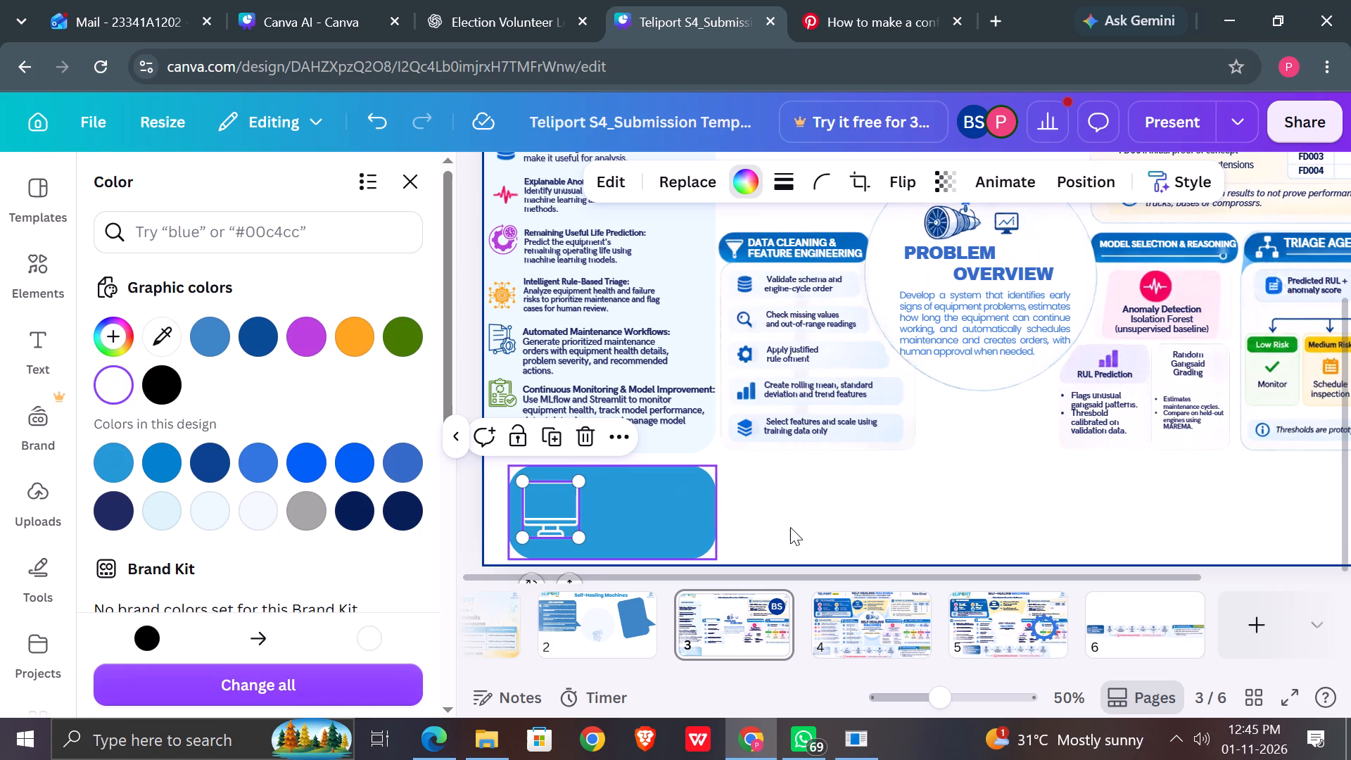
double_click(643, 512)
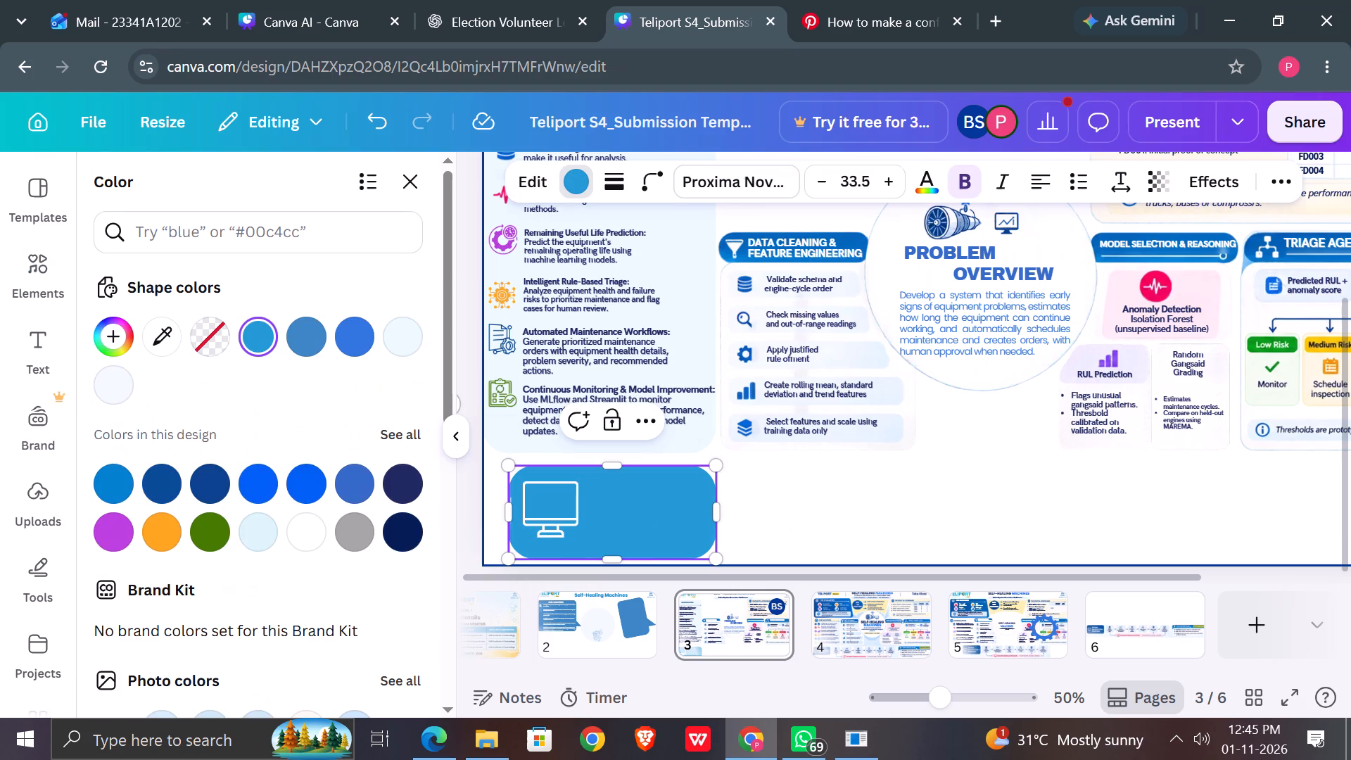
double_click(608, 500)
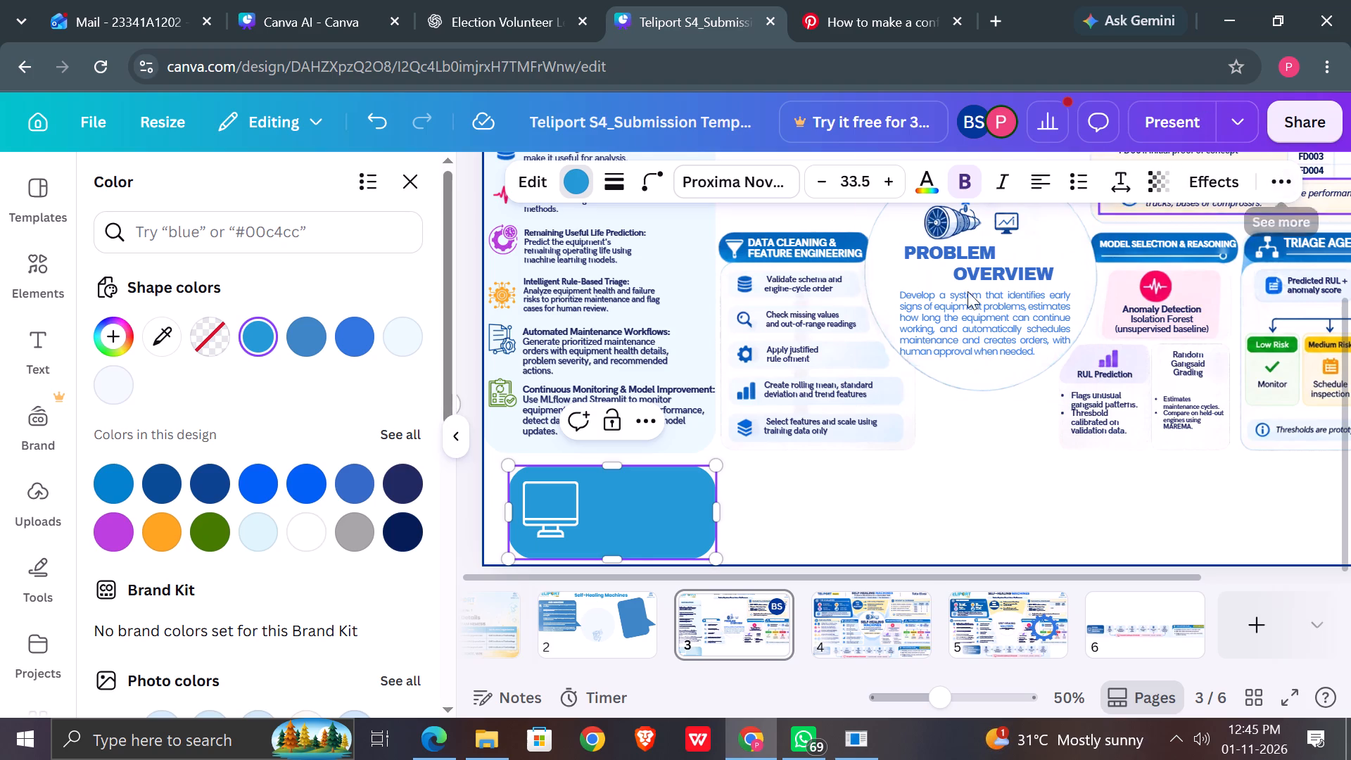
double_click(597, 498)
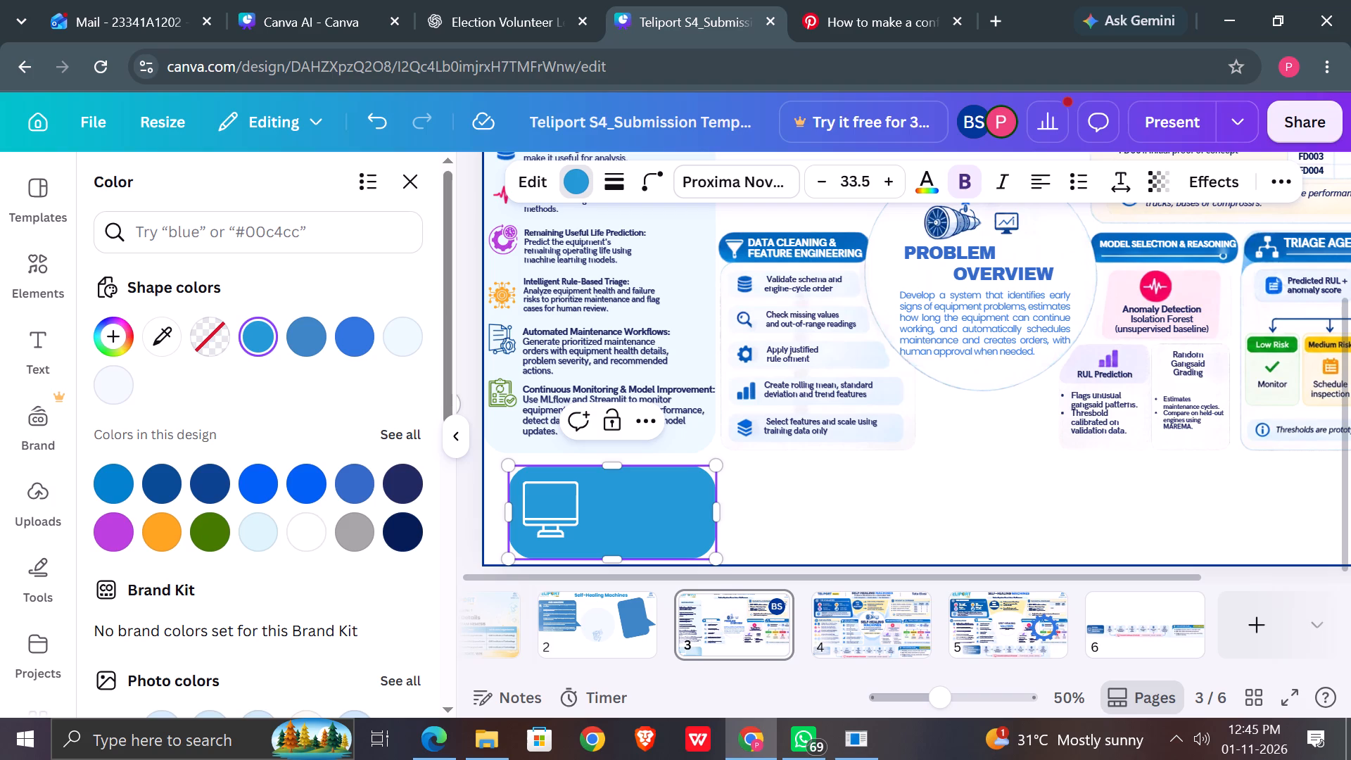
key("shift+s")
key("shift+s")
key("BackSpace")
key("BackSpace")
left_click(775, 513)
scroll(775, 513, "up", 1)
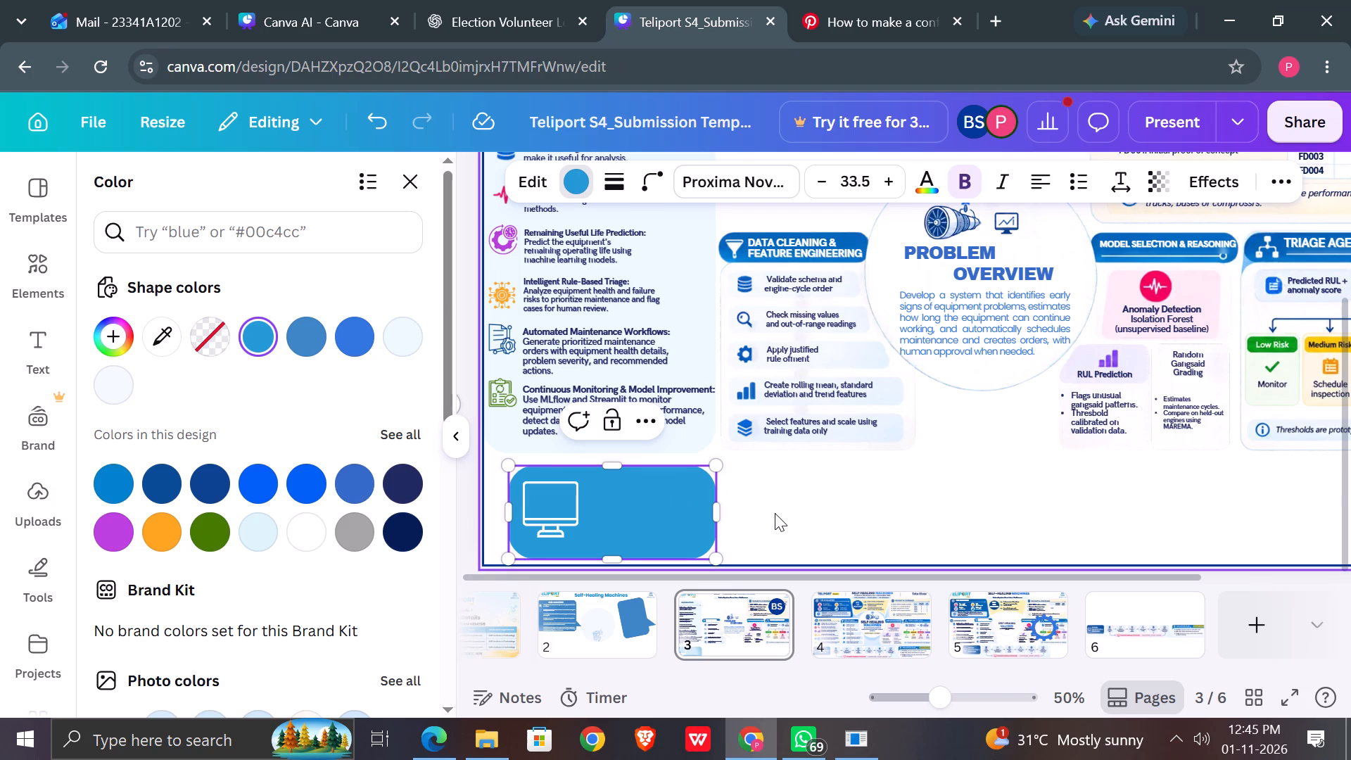
scroll(775, 513, "up", 1)
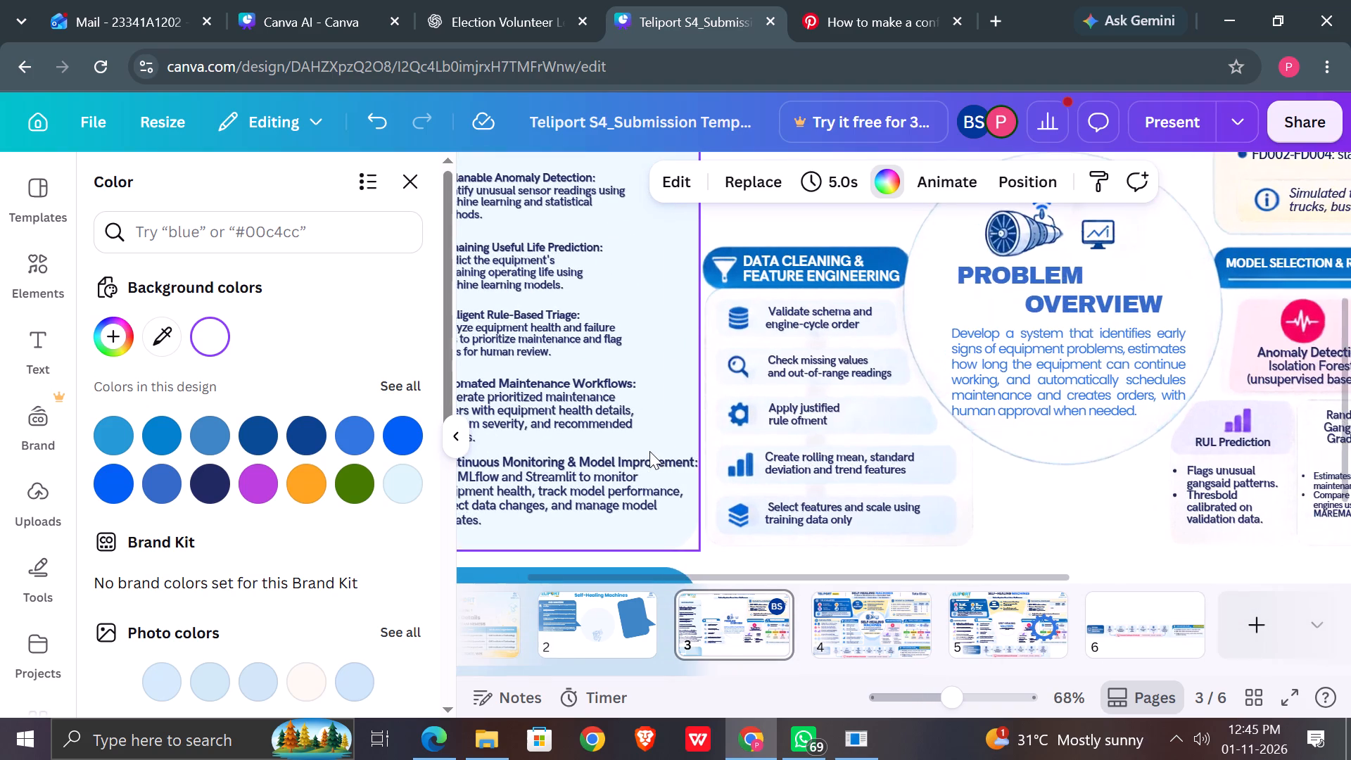
scroll(649, 451, "right", 1)
scroll(649, 451, "up", 1)
scroll(649, 451, "down", 1)
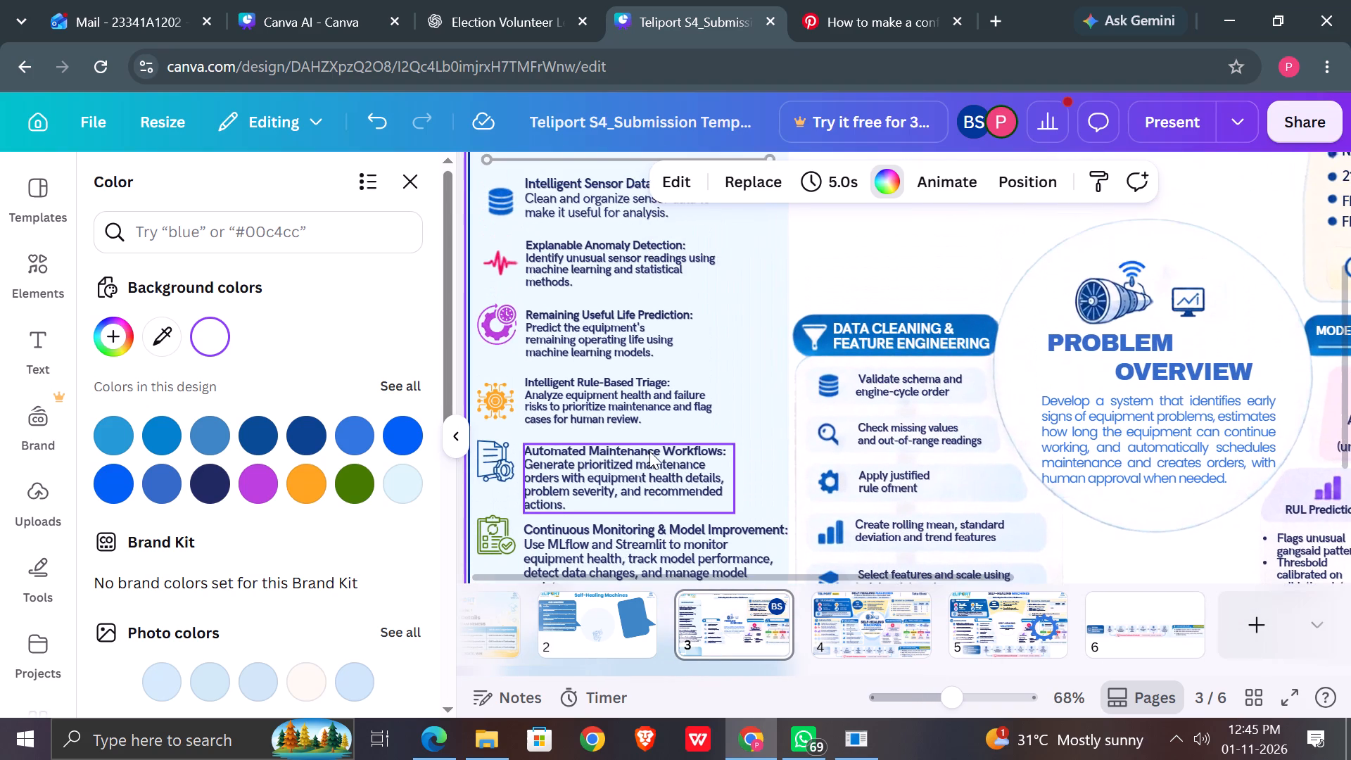
scroll(649, 451, "down", 1)
scroll(666, 431, "up", 1)
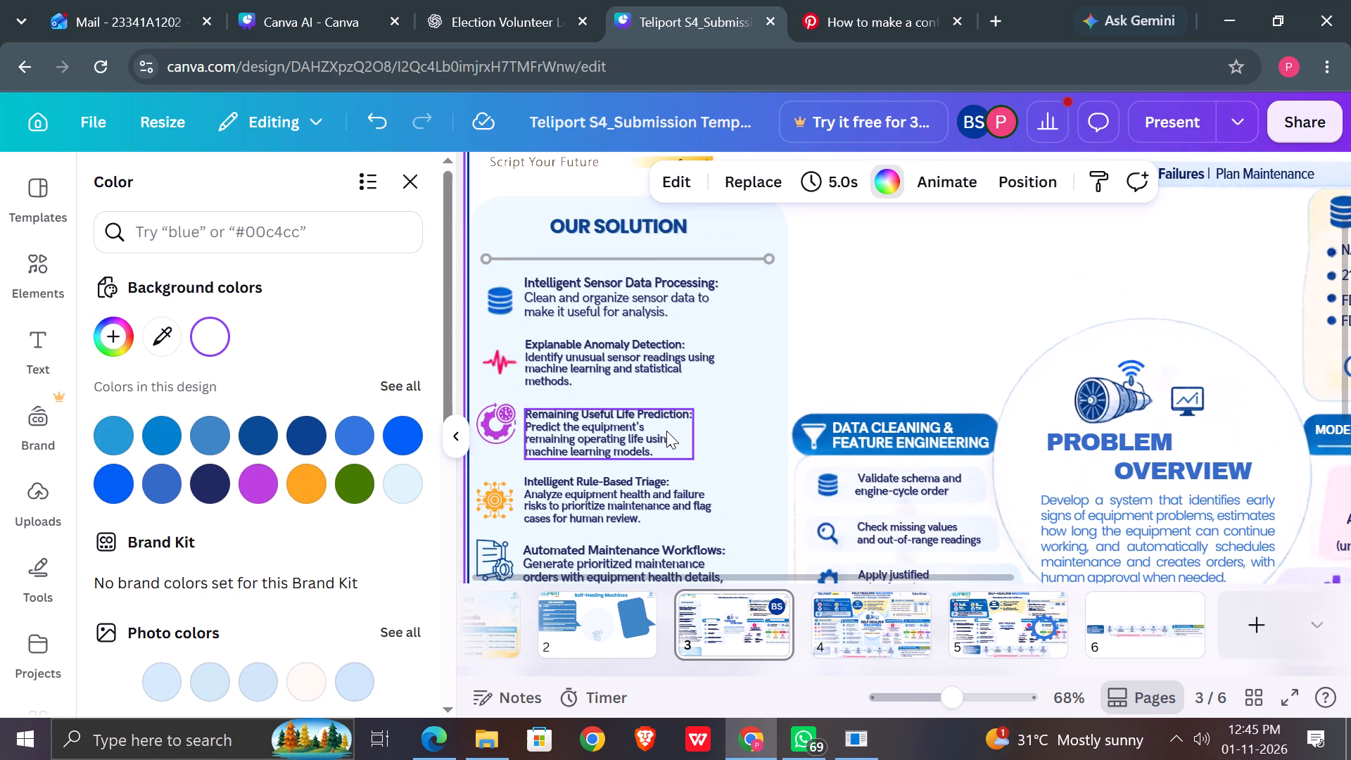
left_click(649, 300)
scroll(711, 391, "down", 4)
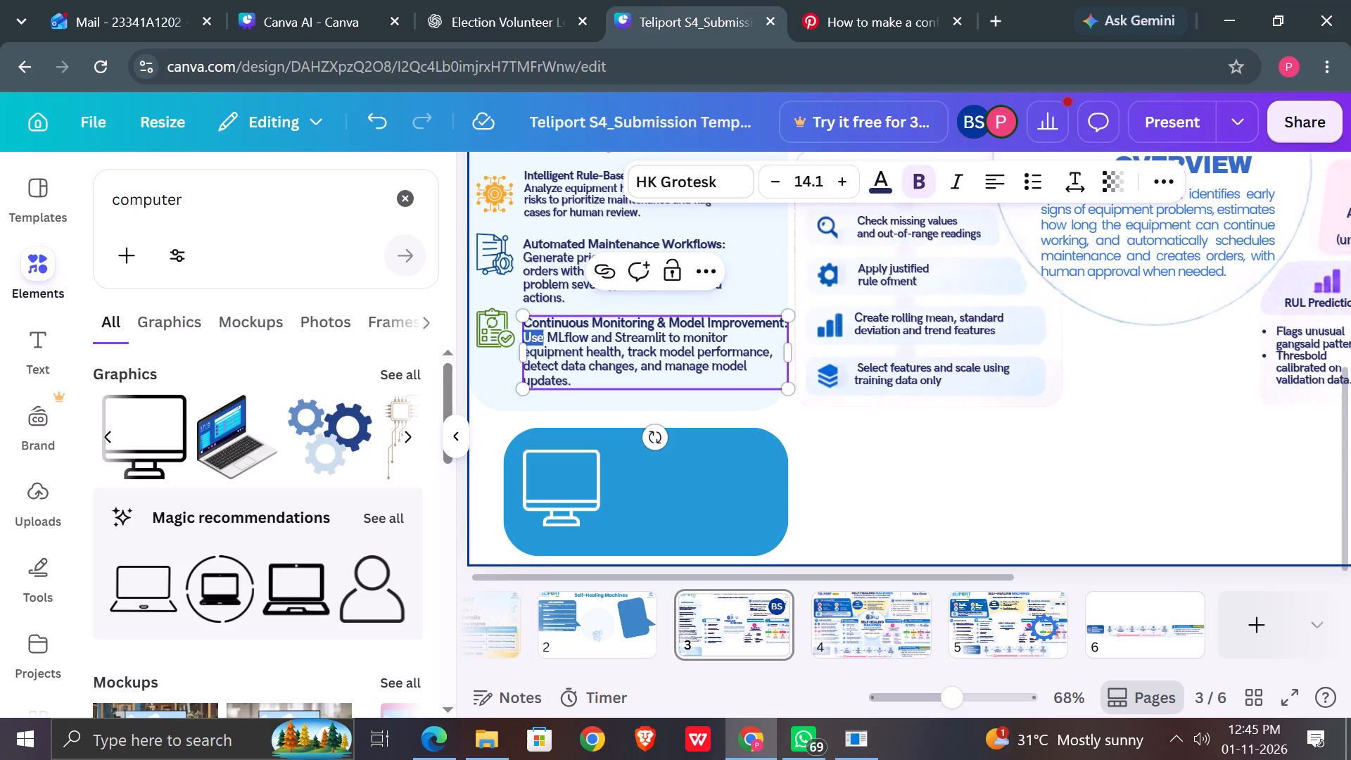
left_click(531, 337)
left_click_drag(525, 336, 543, 349)
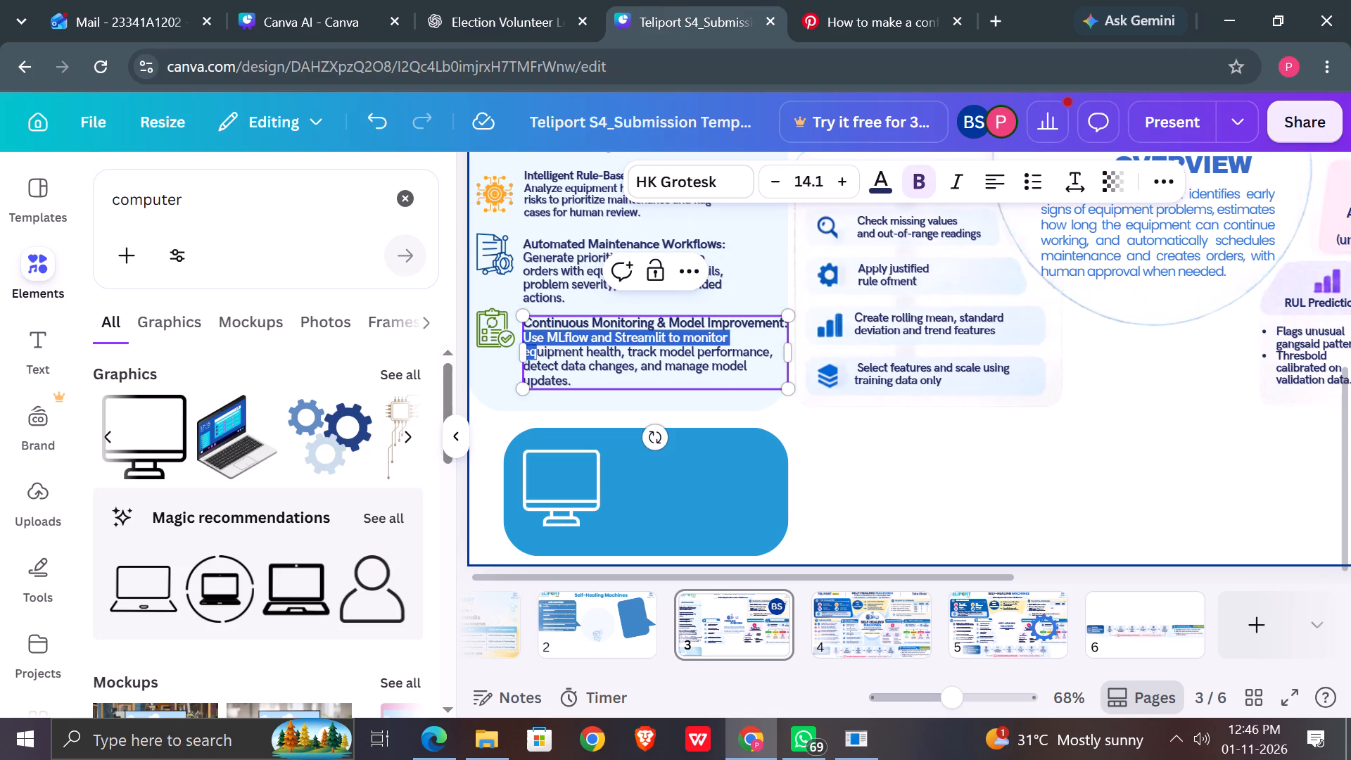
left_click_drag(543, 349, 574, 384)
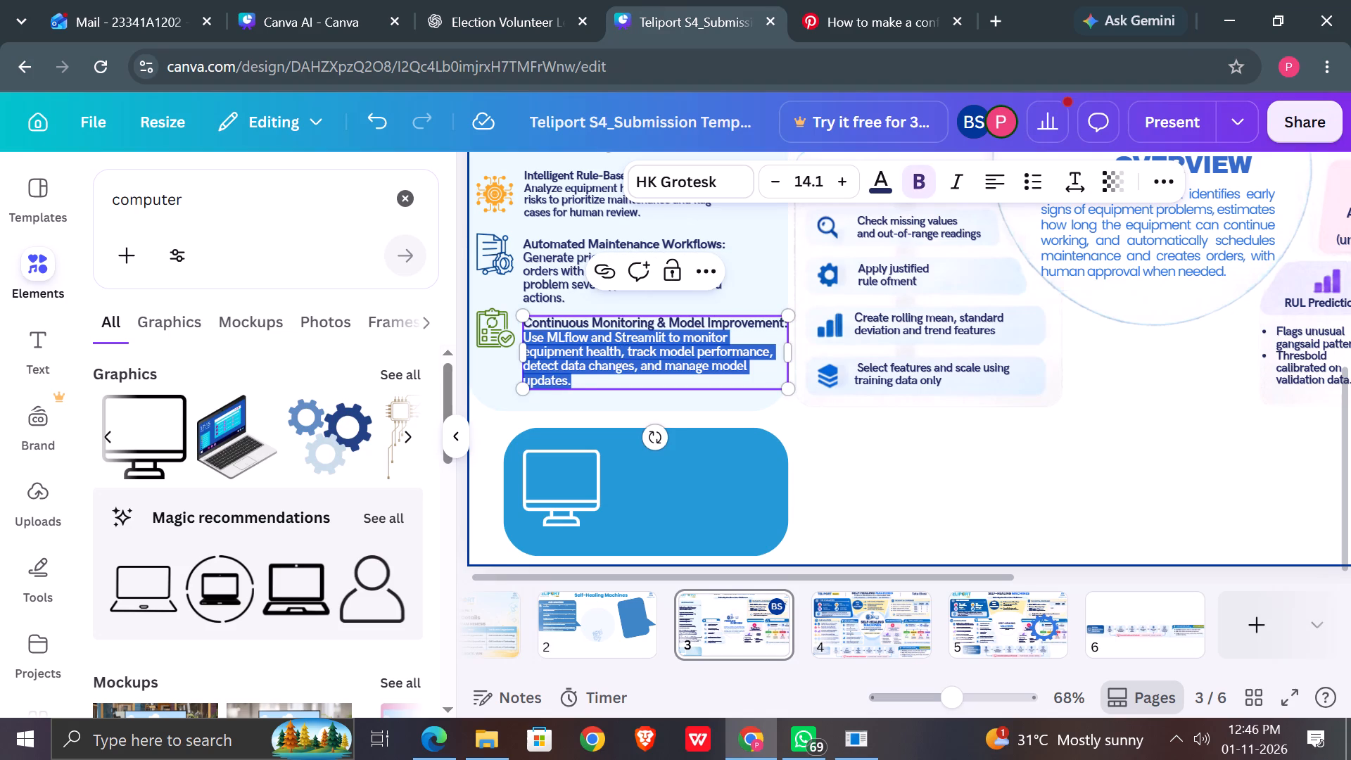
key("ctrl+v")
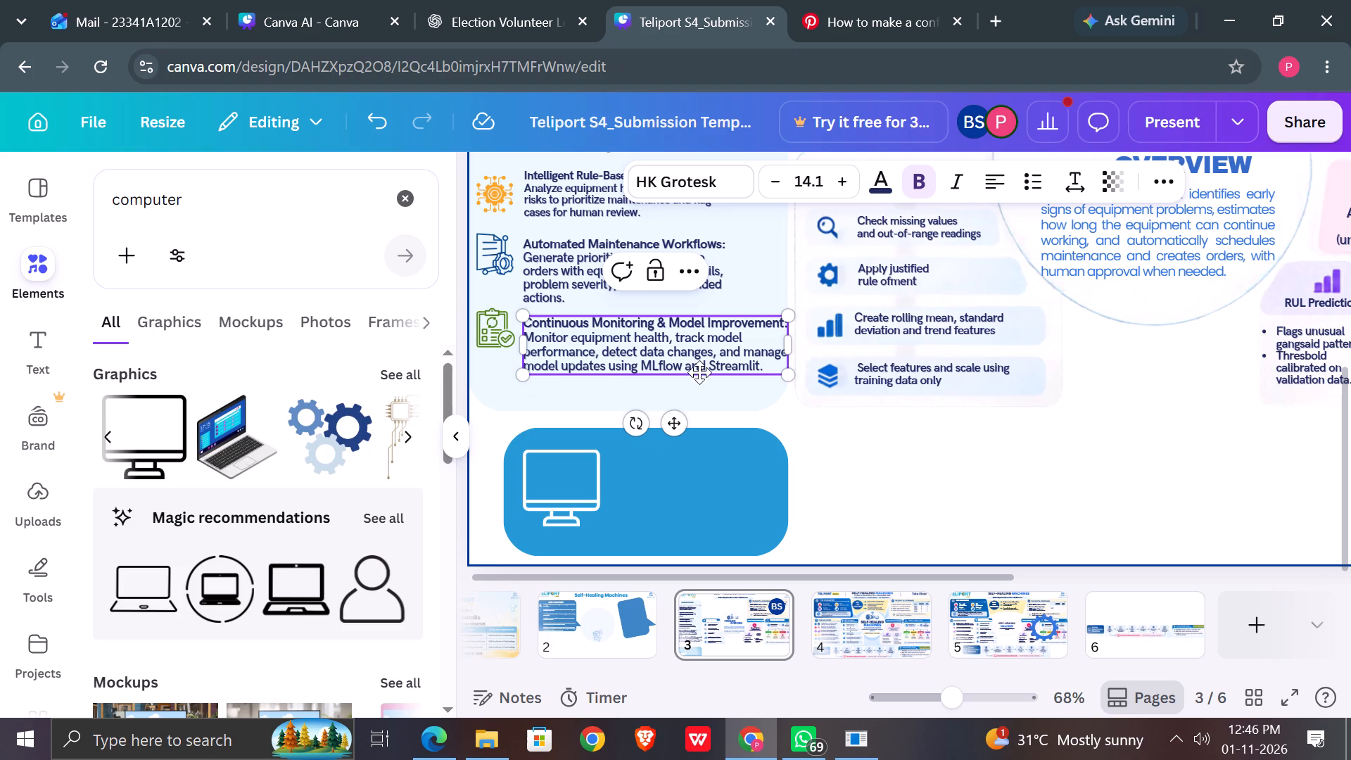
Narrow the "Continuous Monitoring & Model Improvement" text box from its right edge to about 295 wide, matching the paragraph above.
left_click_drag(789, 348, 758, 345)
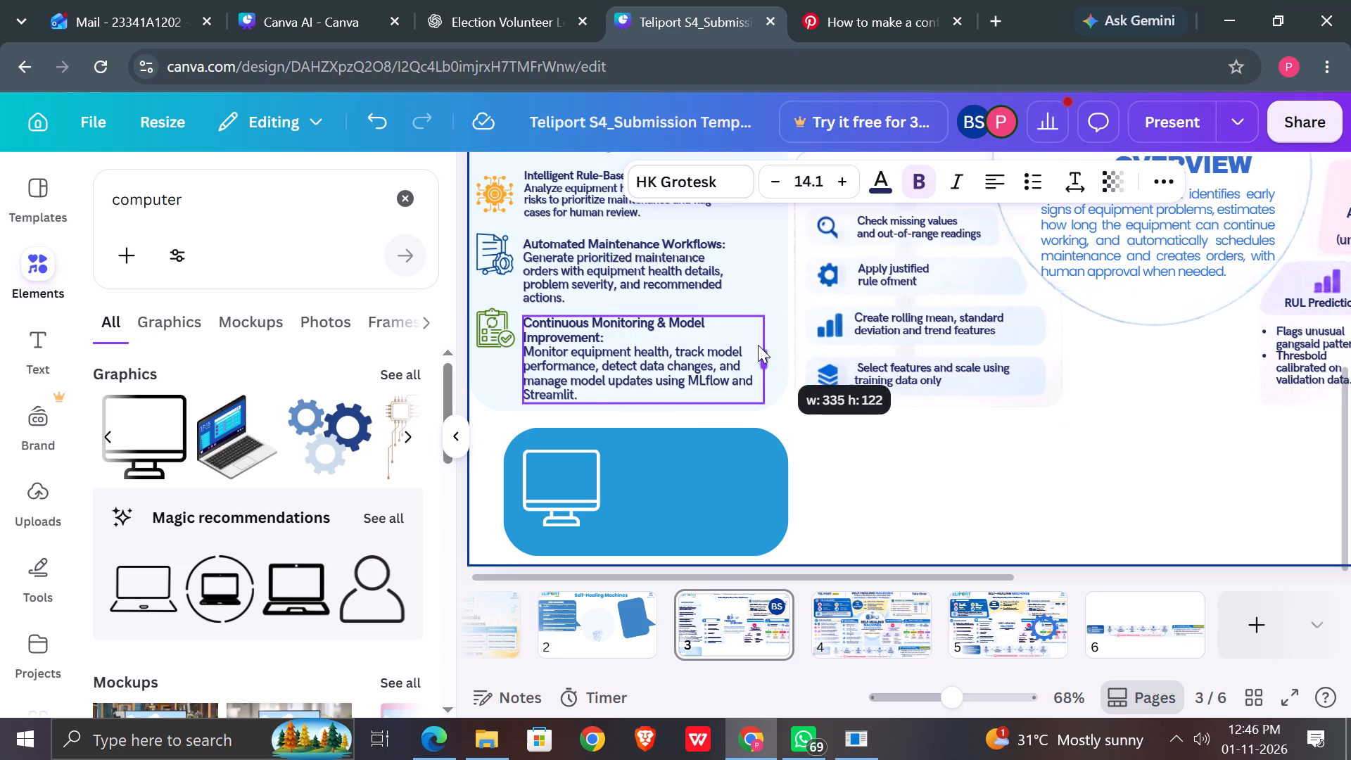
left_click_drag(758, 345, 740, 340)
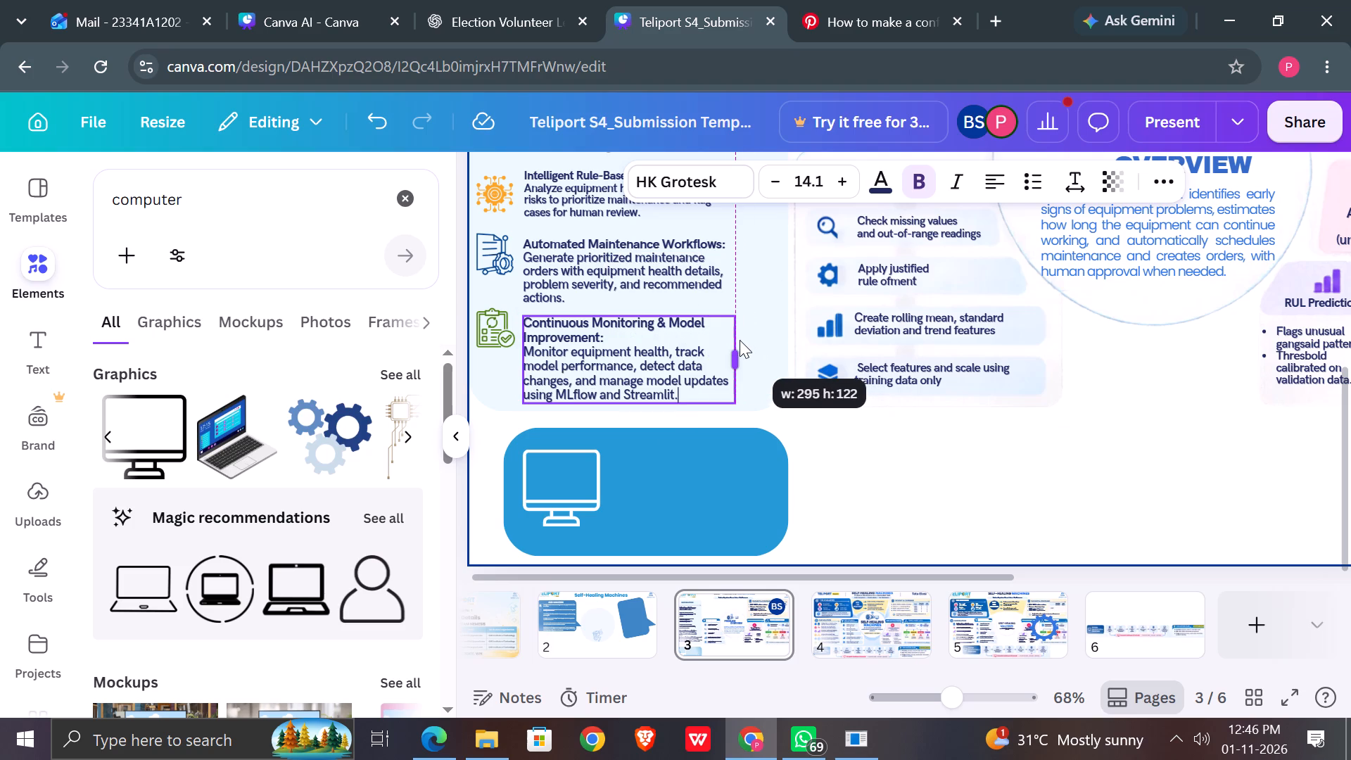
left_click_drag(740, 340, 732, 340)
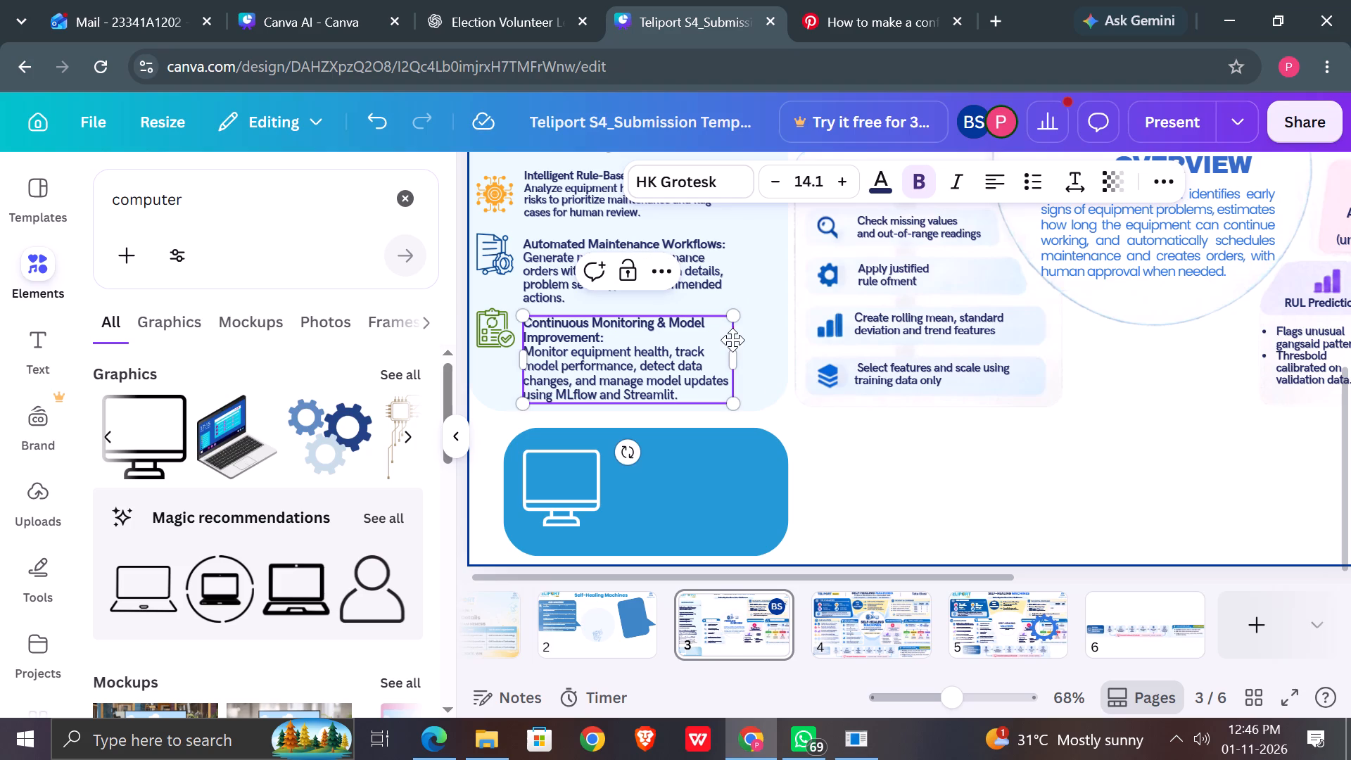
left_click(868, 437)
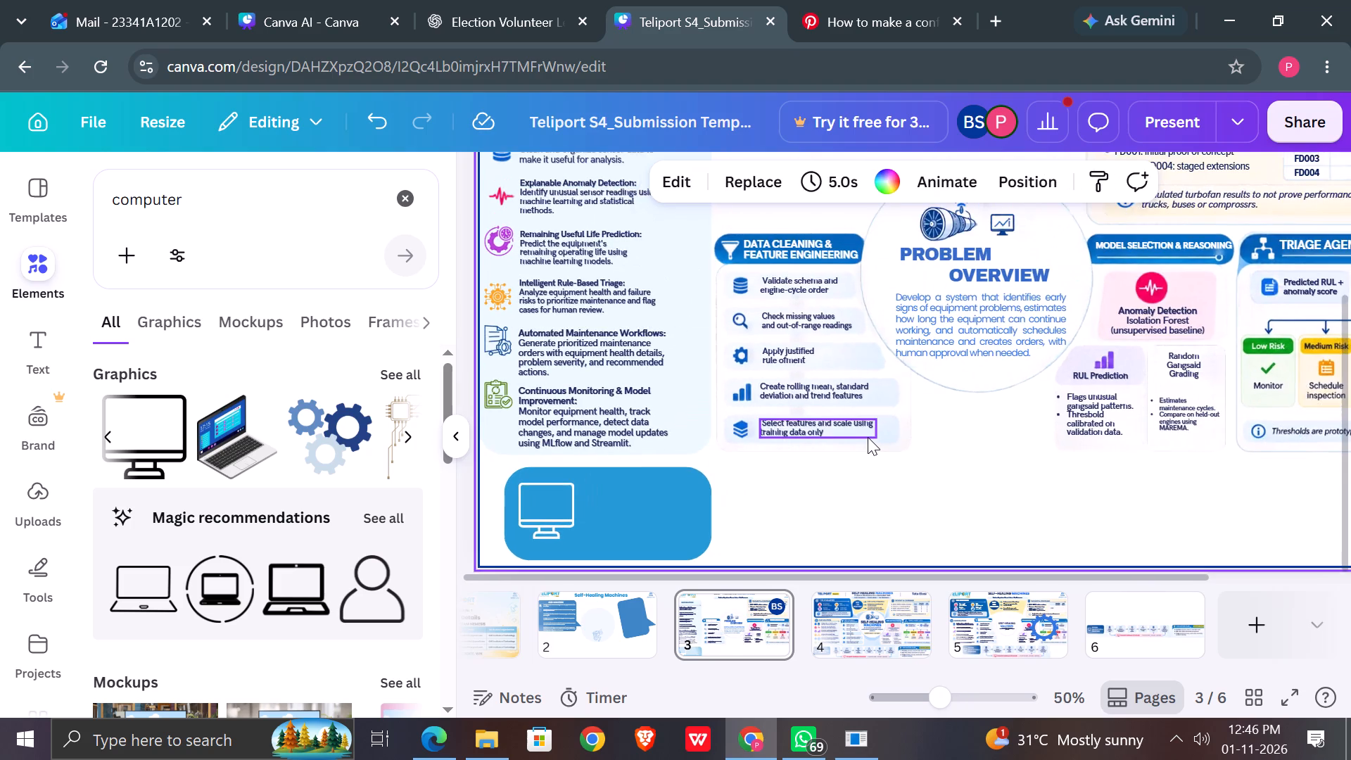
Add a new text box and place it on the blue rounded box, beside the white monitor graphic.
scroll(868, 437, "up", 1)
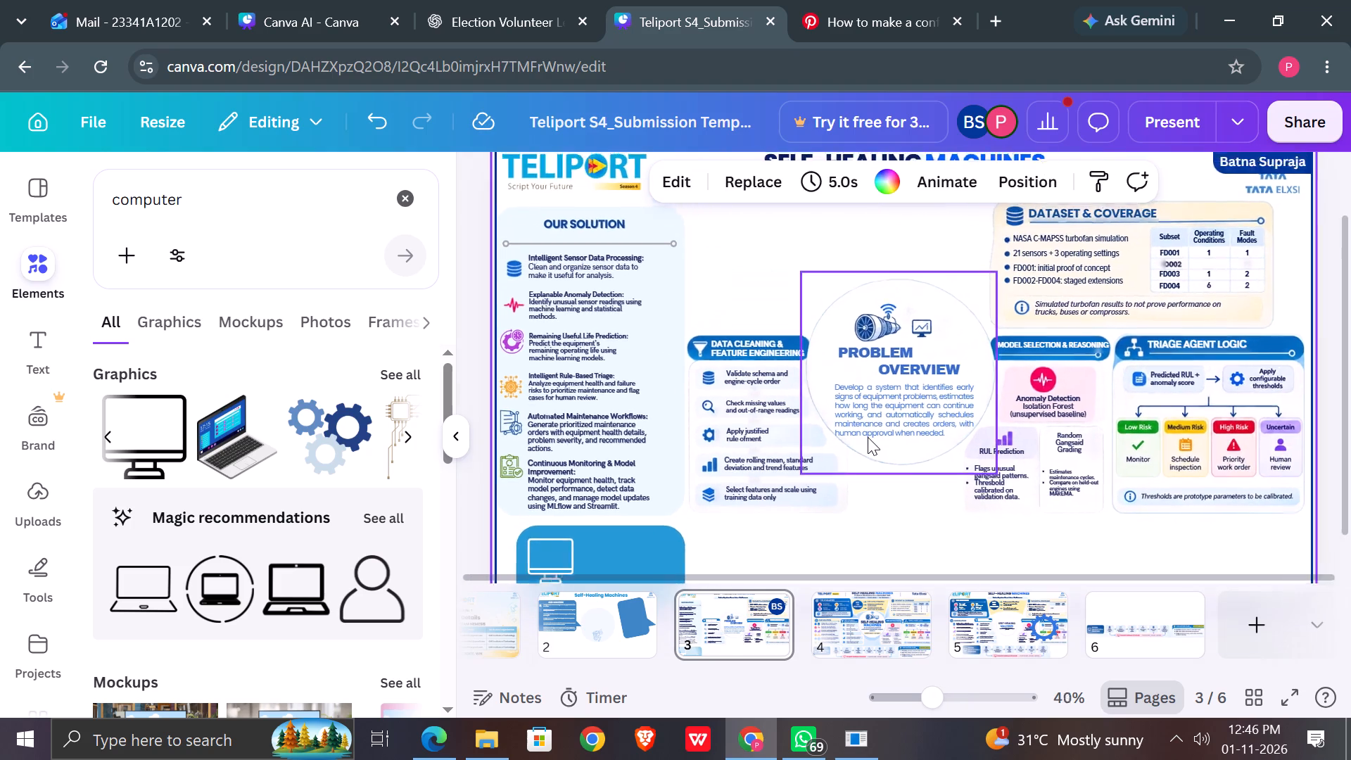
scroll(868, 437, "down", 1)
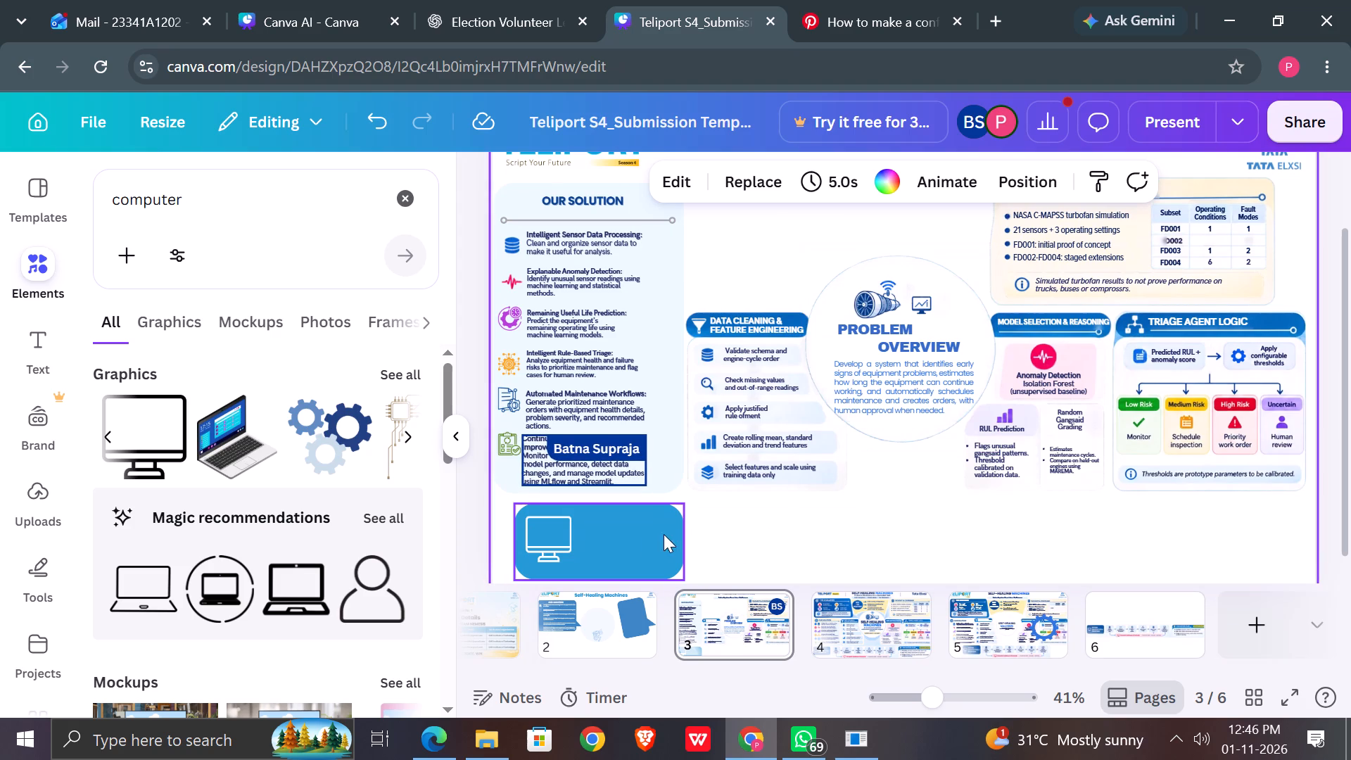
left_click(639, 538)
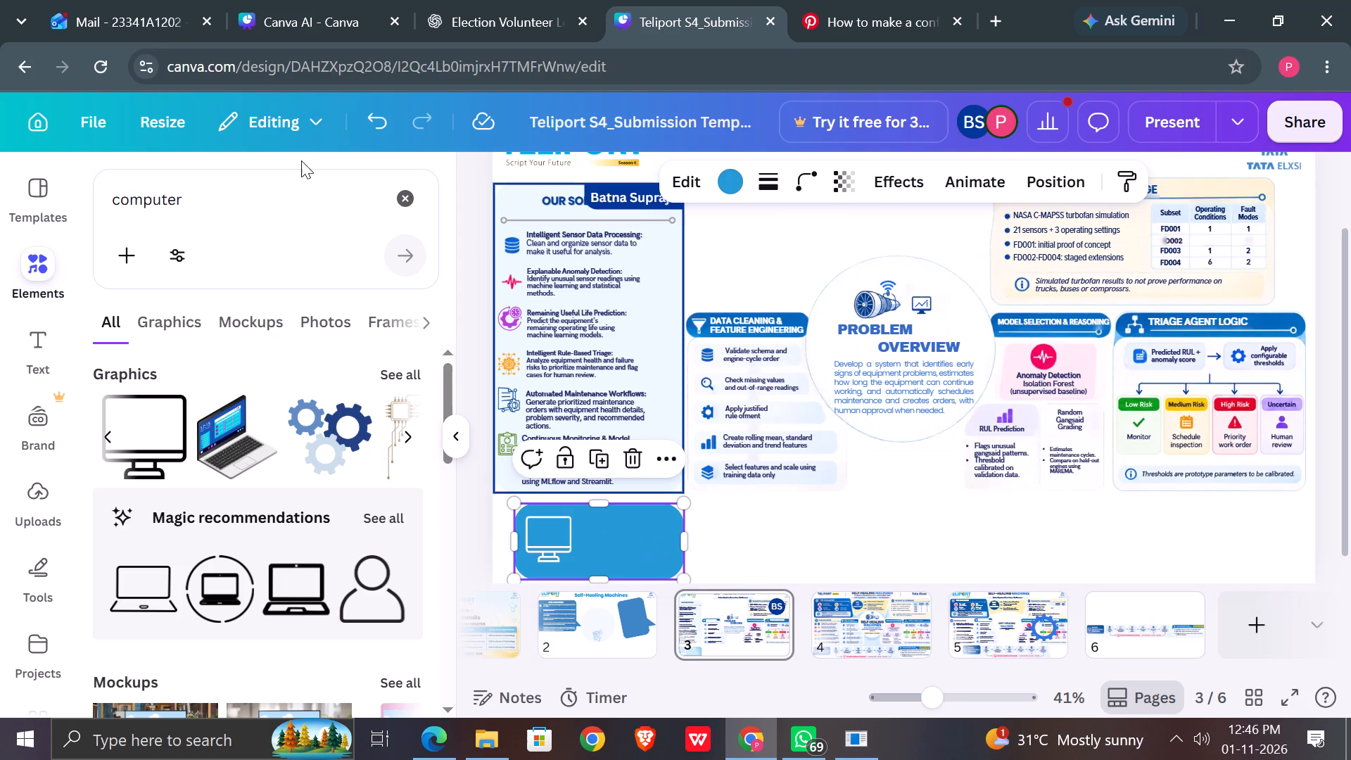
left_click(407, 205)
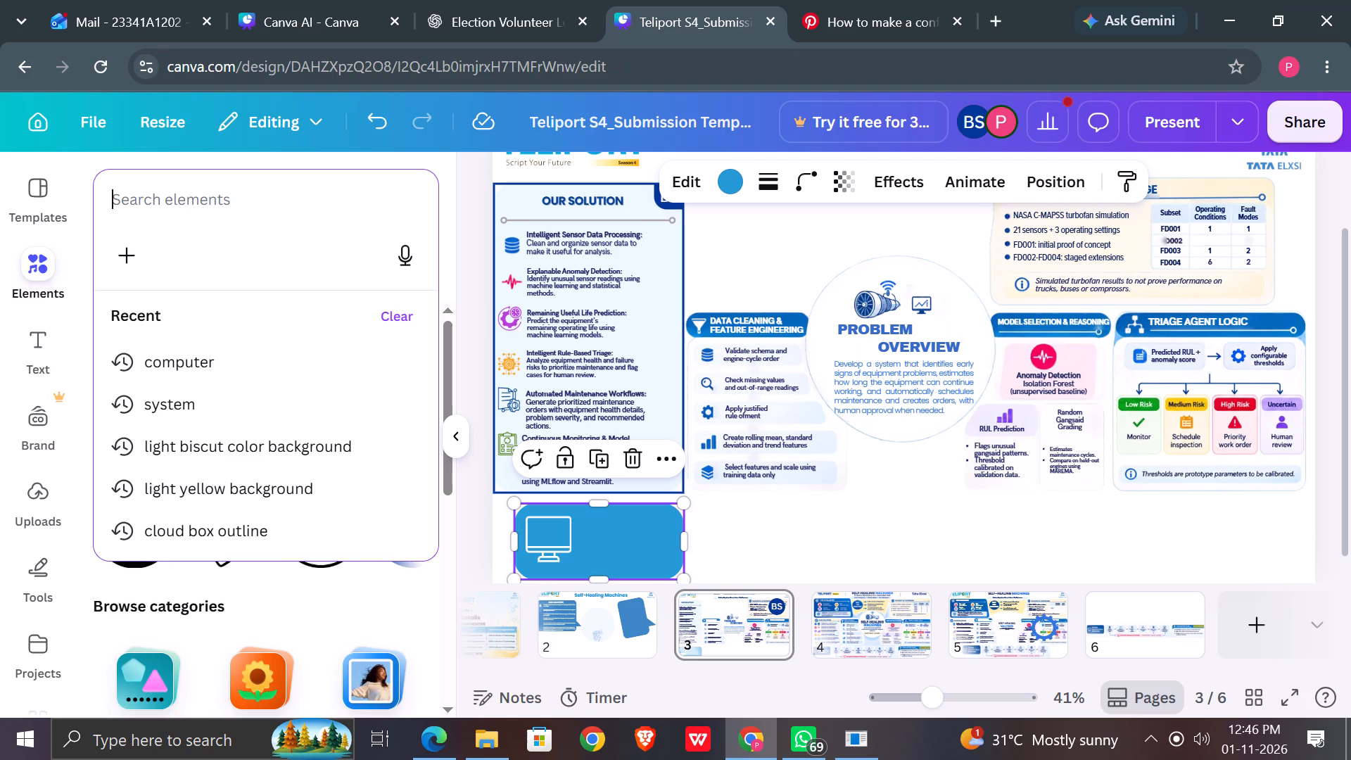
left_click(30, 350)
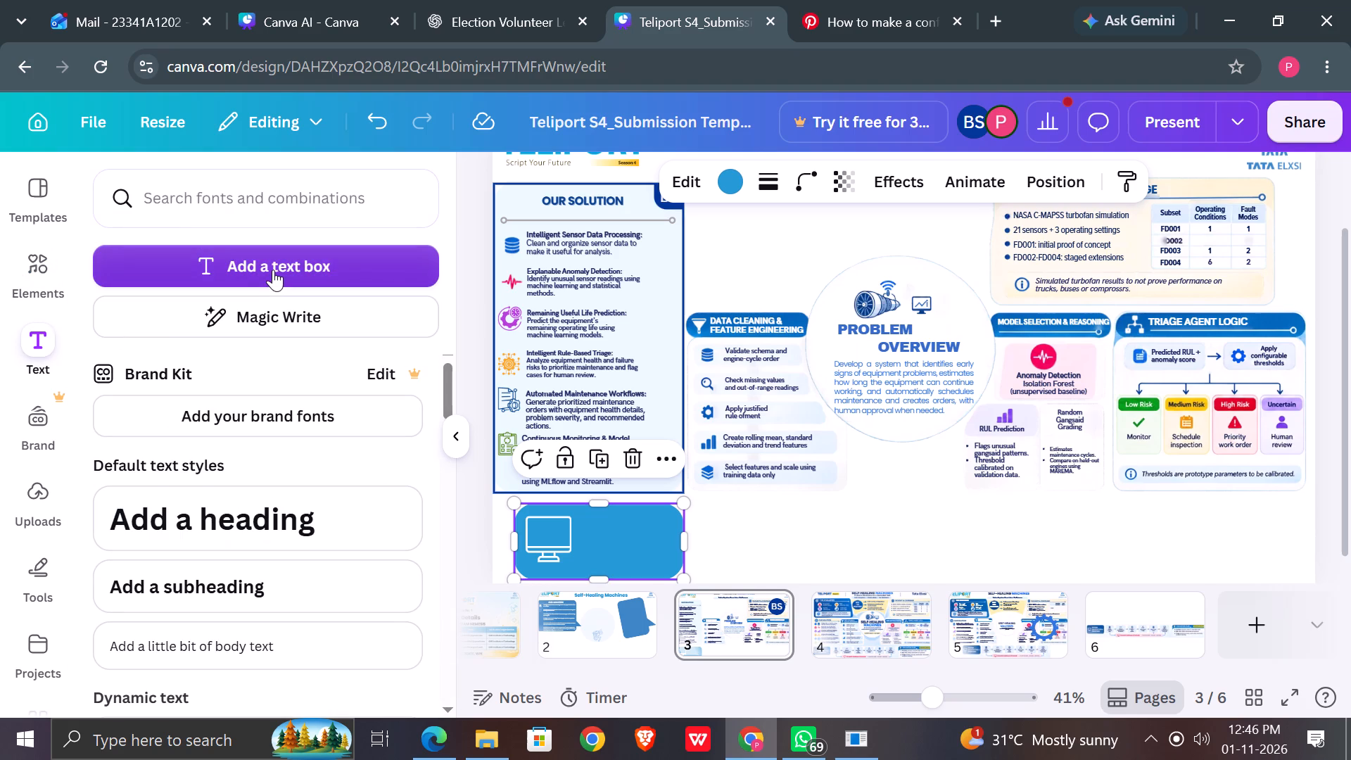
left_click(273, 270)
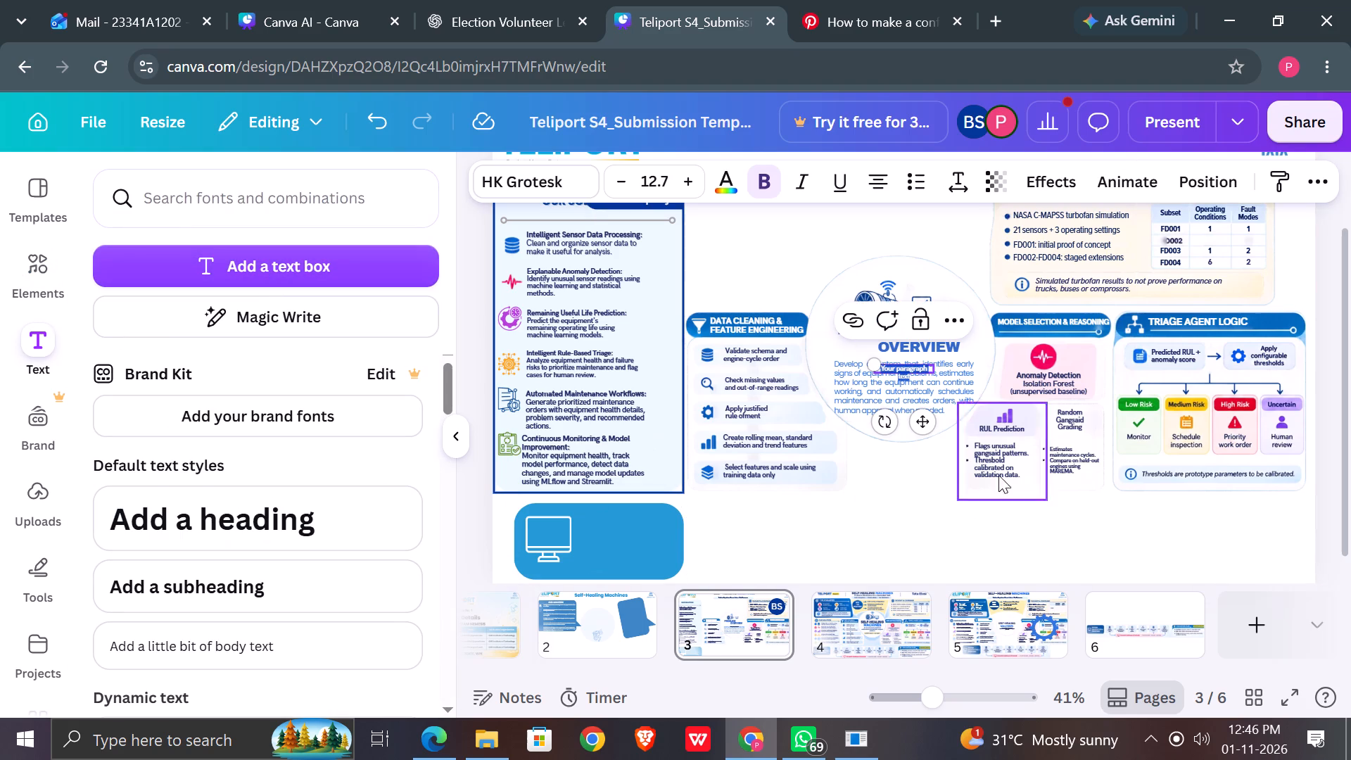
left_click_drag(921, 419, 669, 557)
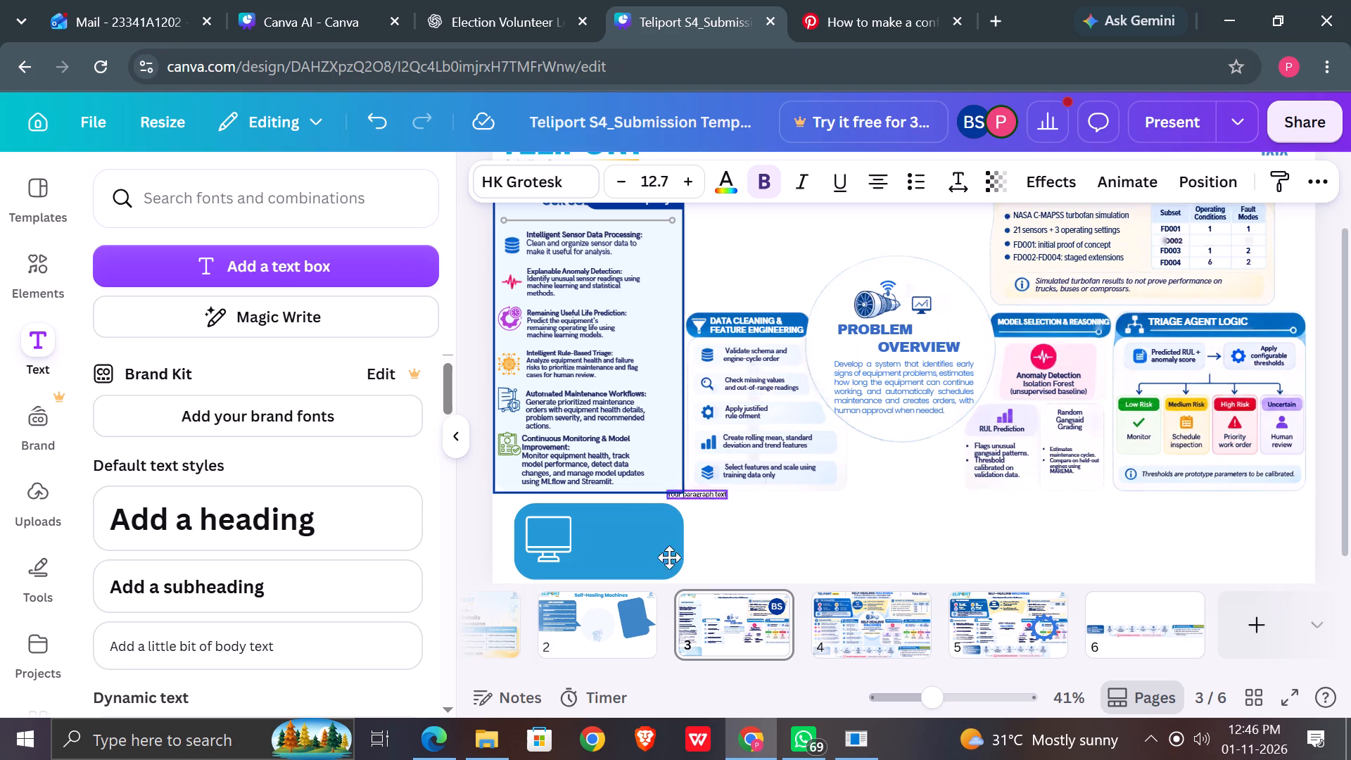
left_click_drag(669, 557, 627, 576)
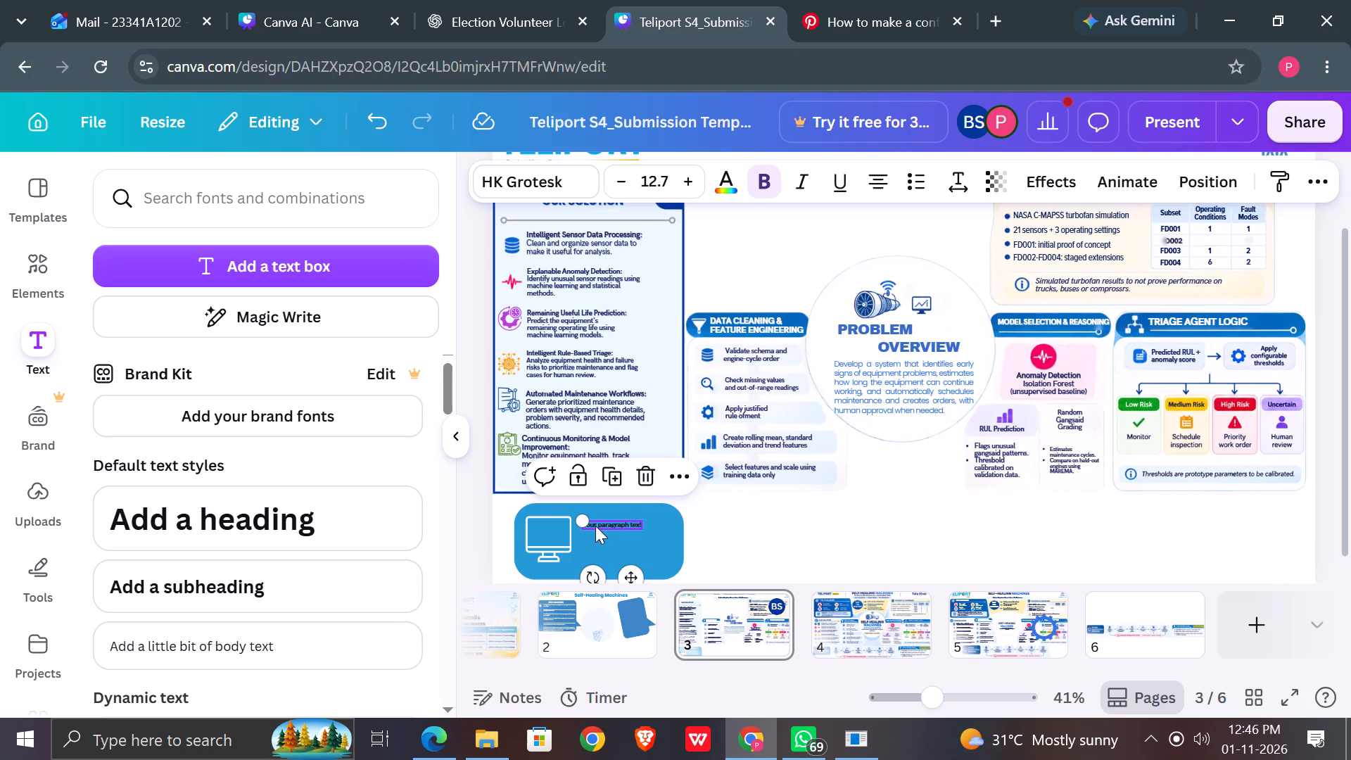
Replace the placeholder text with "System Architecture" on two lines and widen the box so "Architecture" fits on one line.
double_click(605, 522)
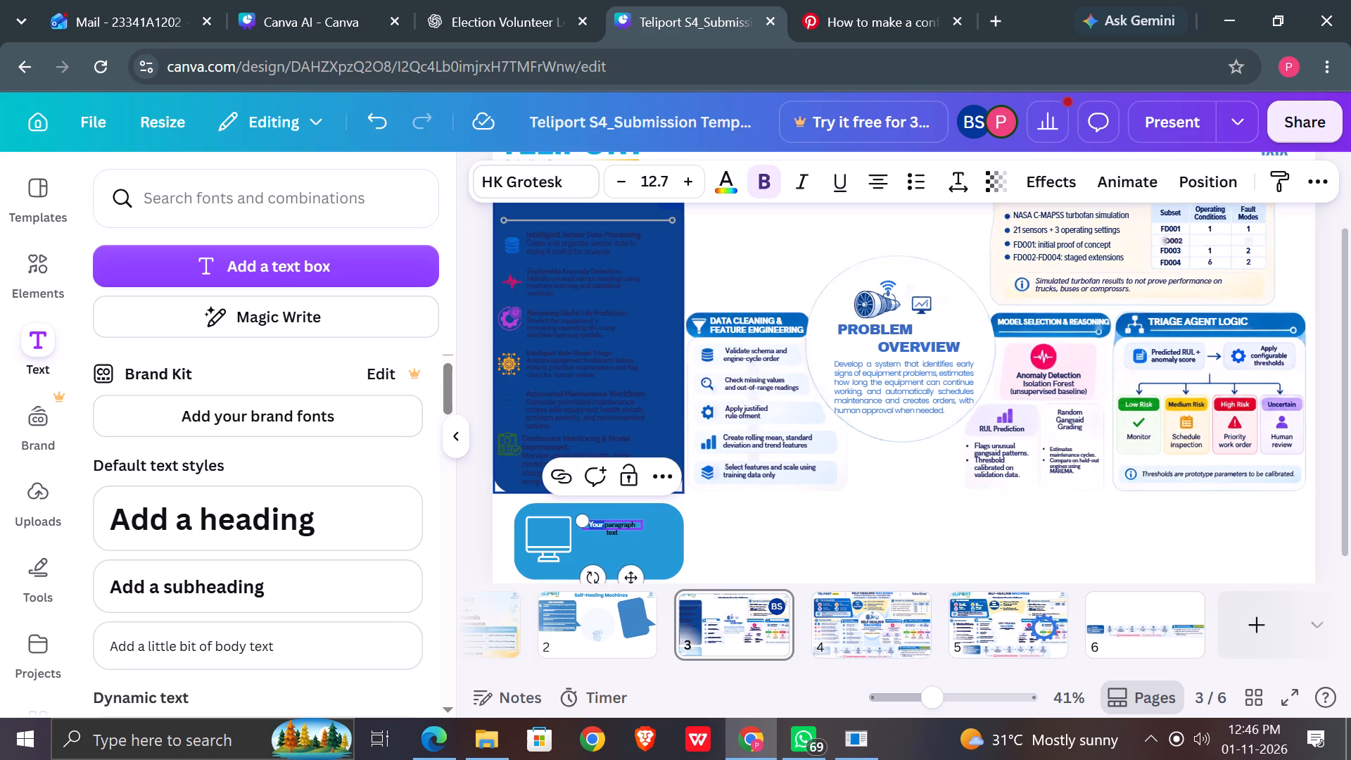
key("BackSpace")
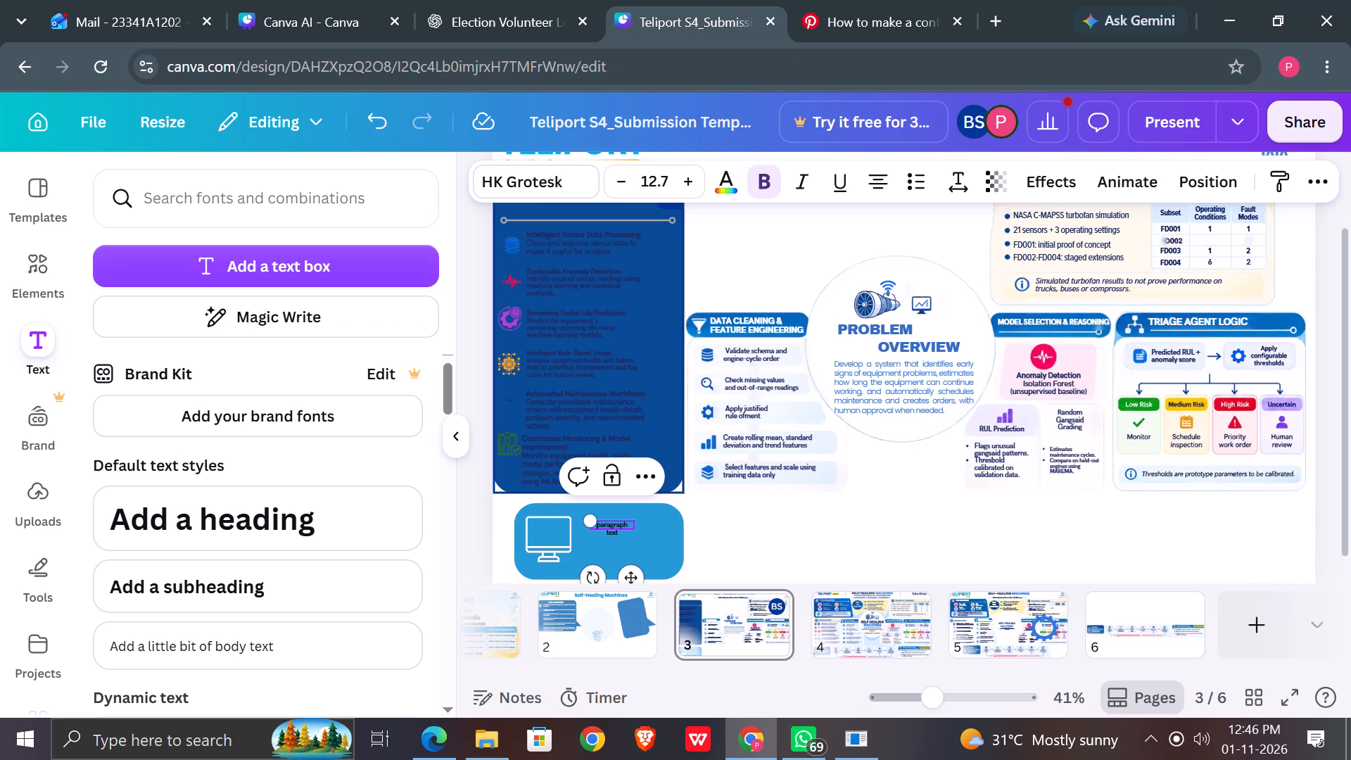
key("ctrl+a")
key("BackSpace")
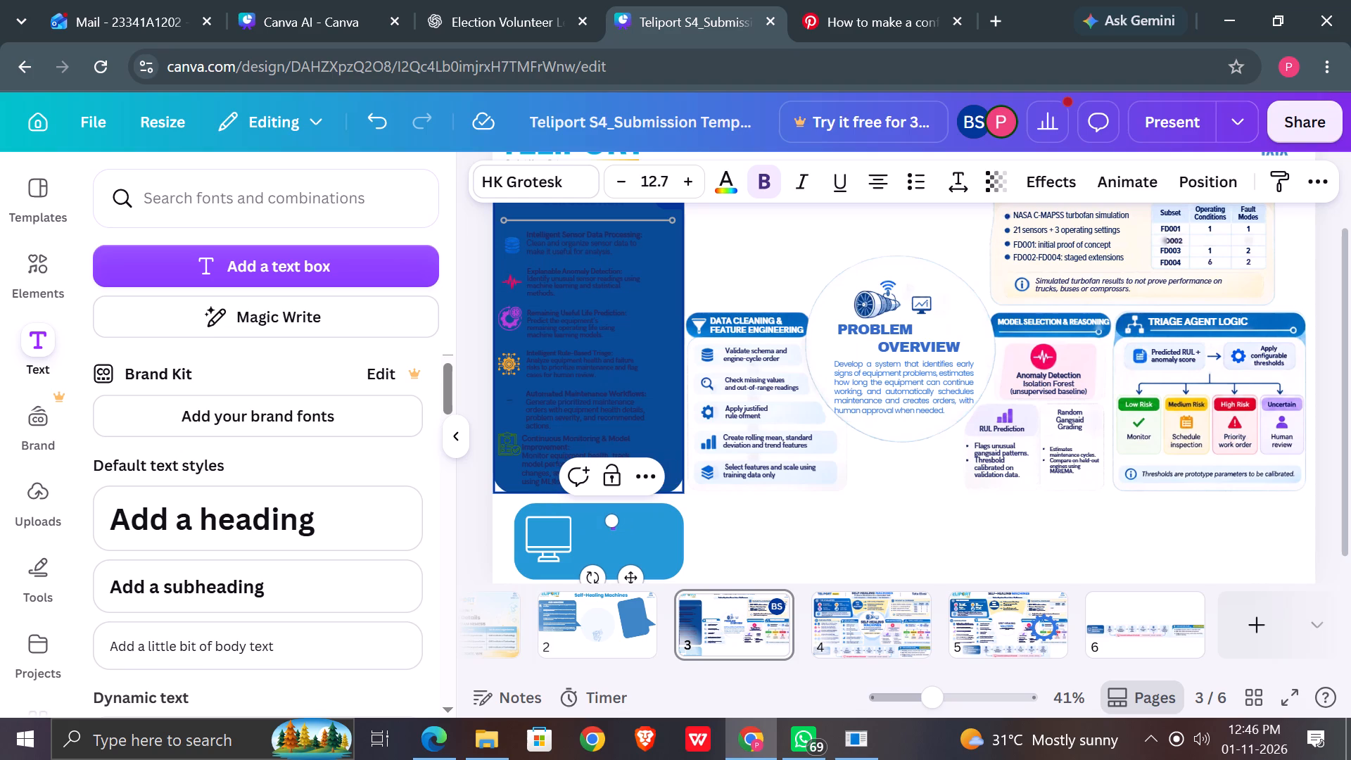
type("System")
key("space")
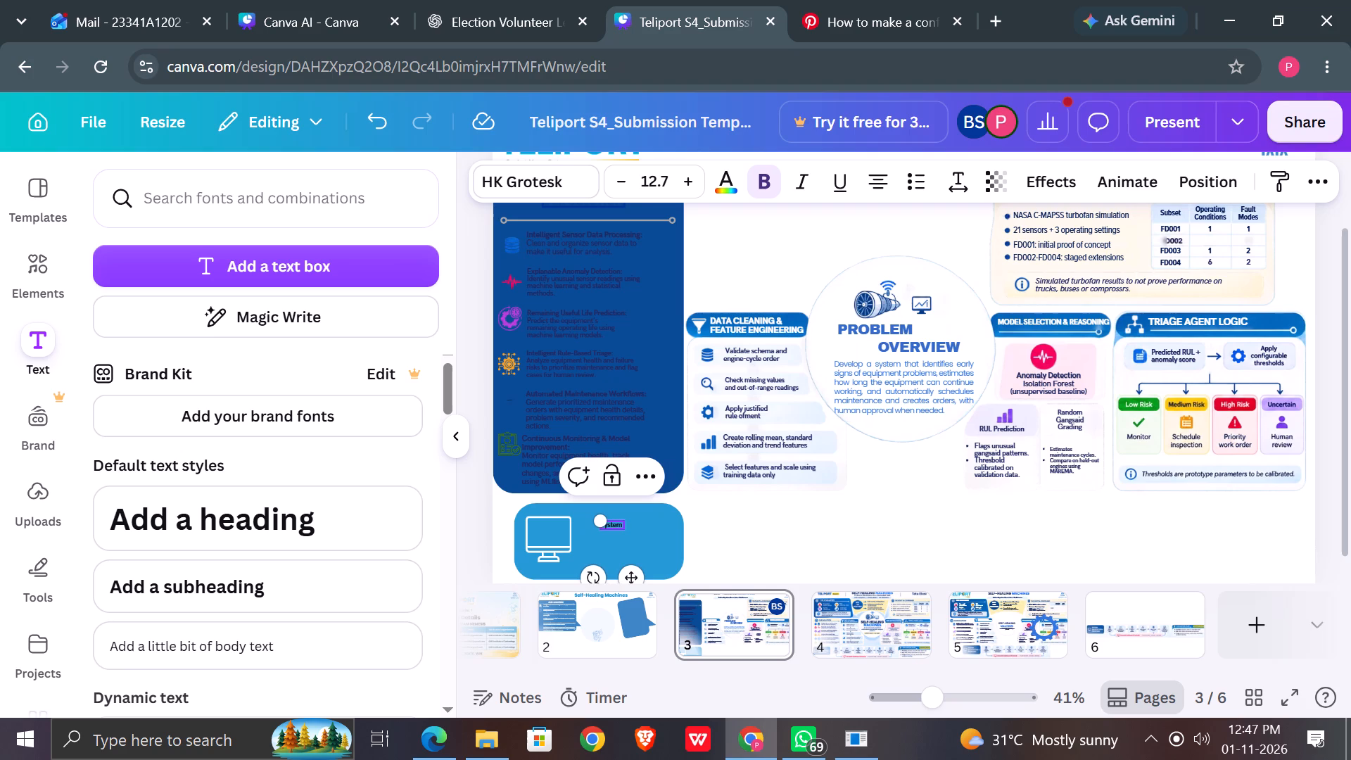
key("Return")
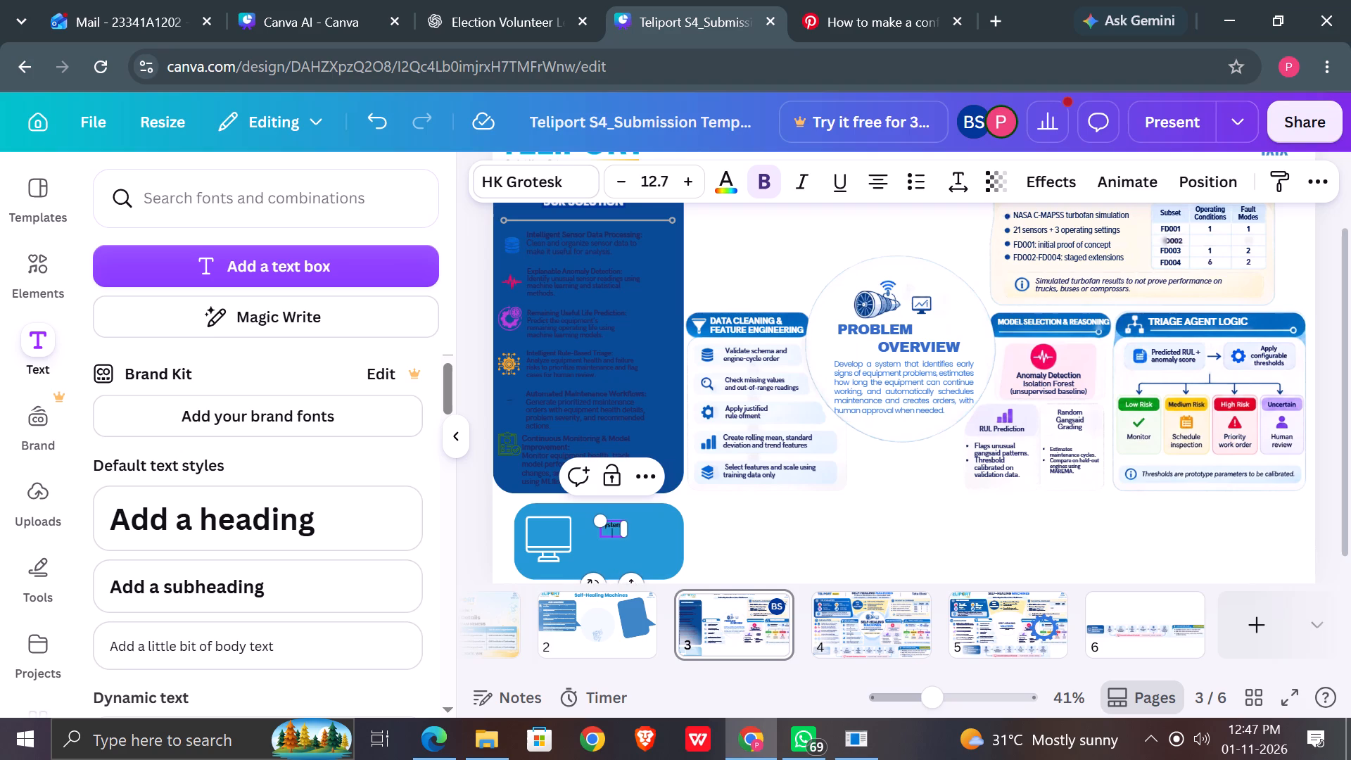
type("Ar")
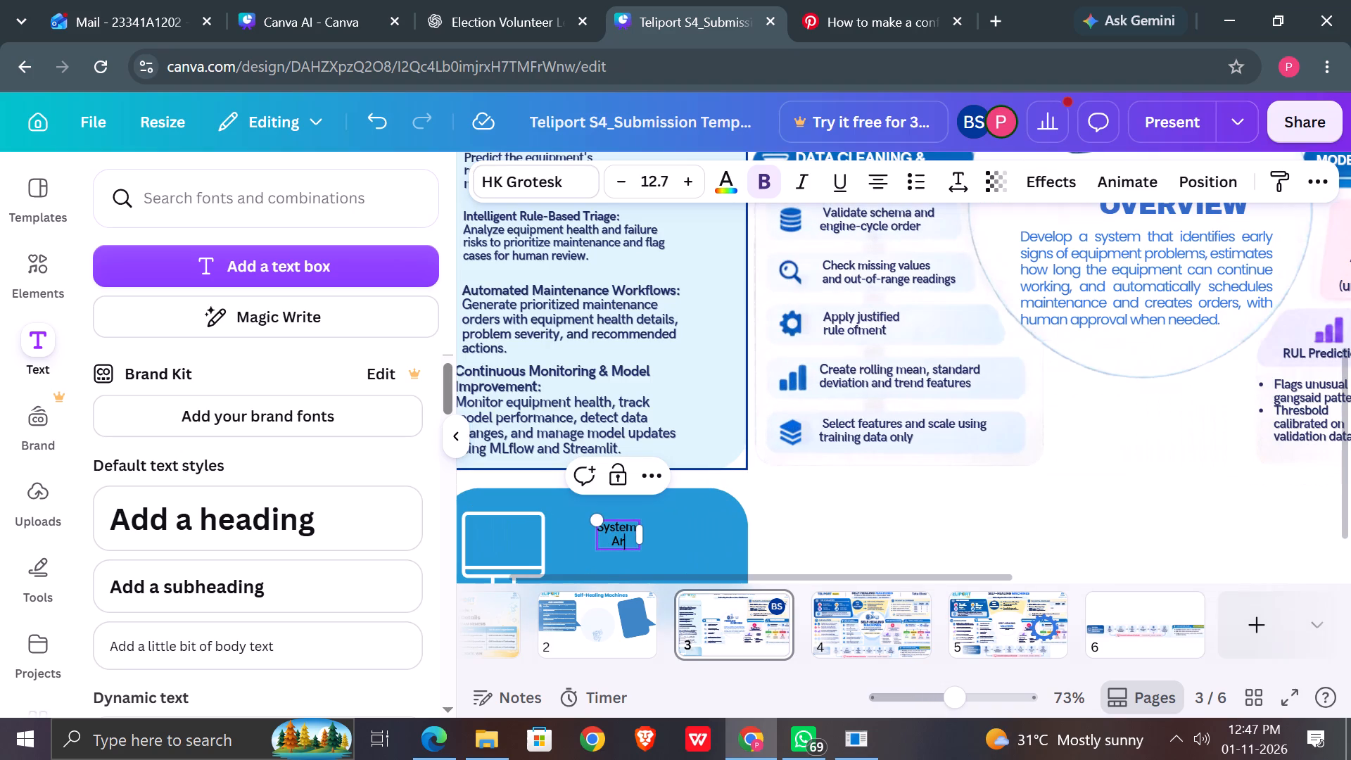
type("chi")
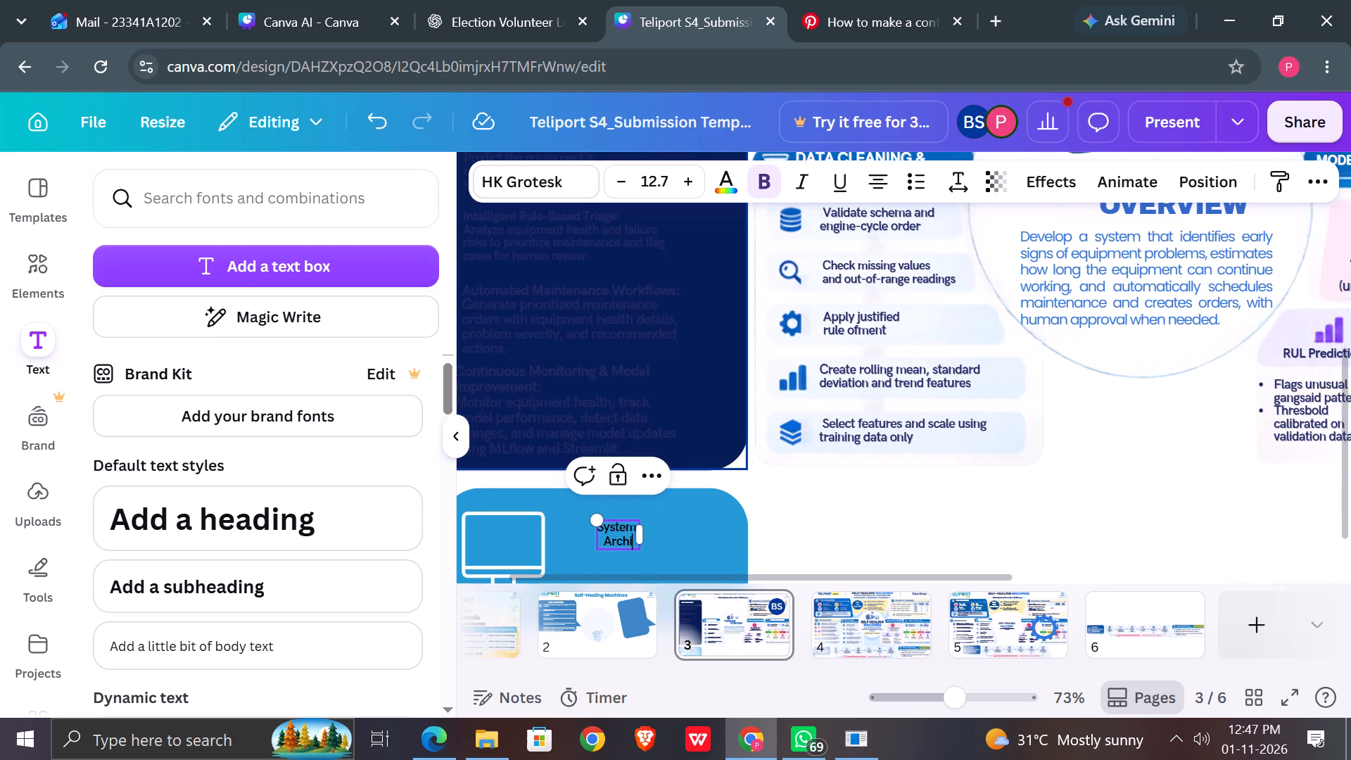
type("tecture")
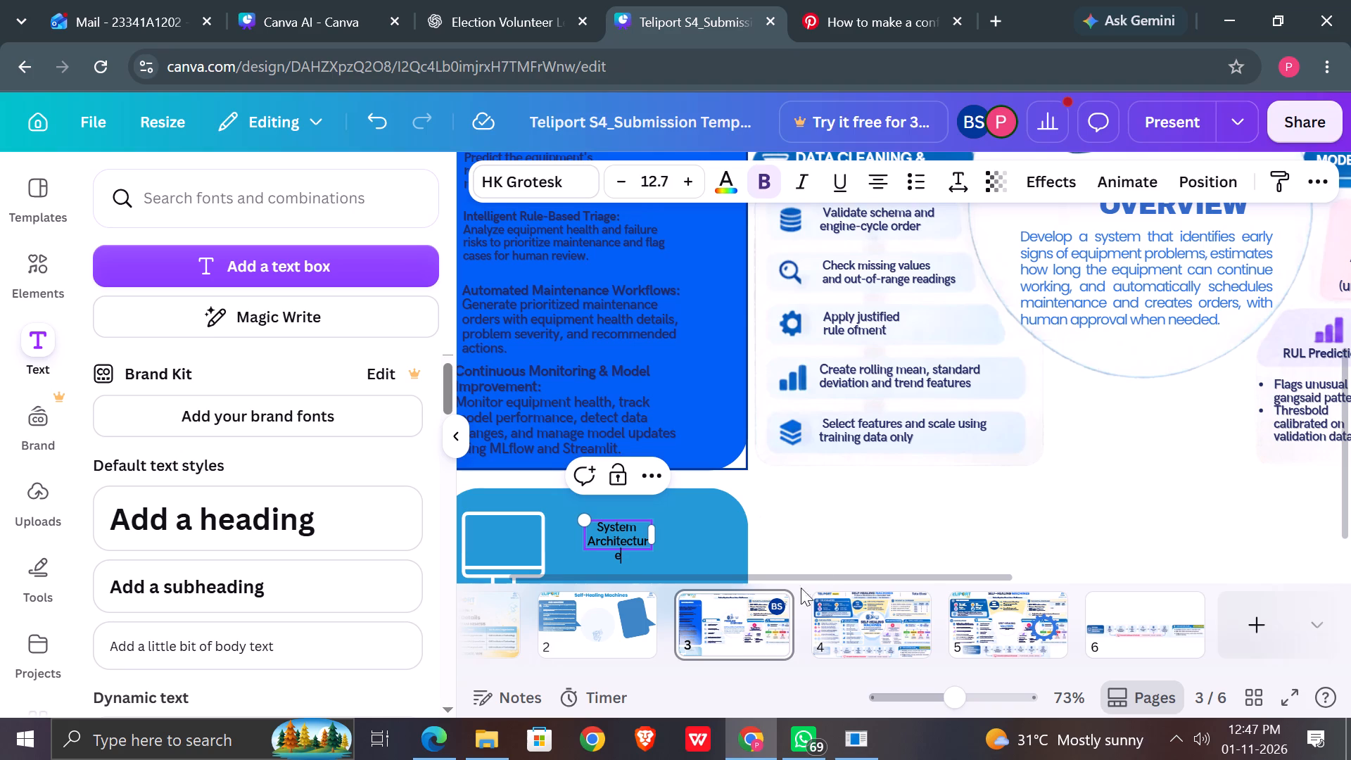
left_click_drag(653, 534, 683, 539)
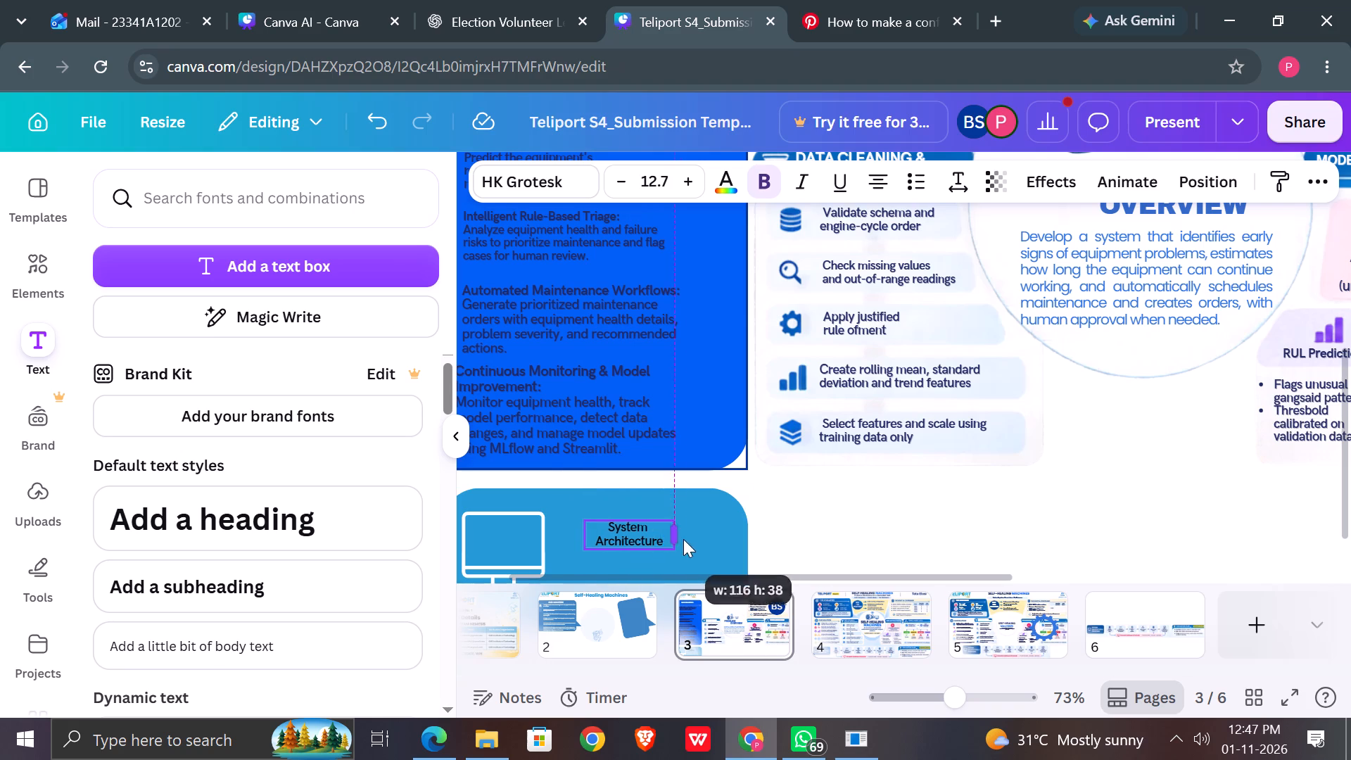
left_click_drag(683, 539, 691, 540)
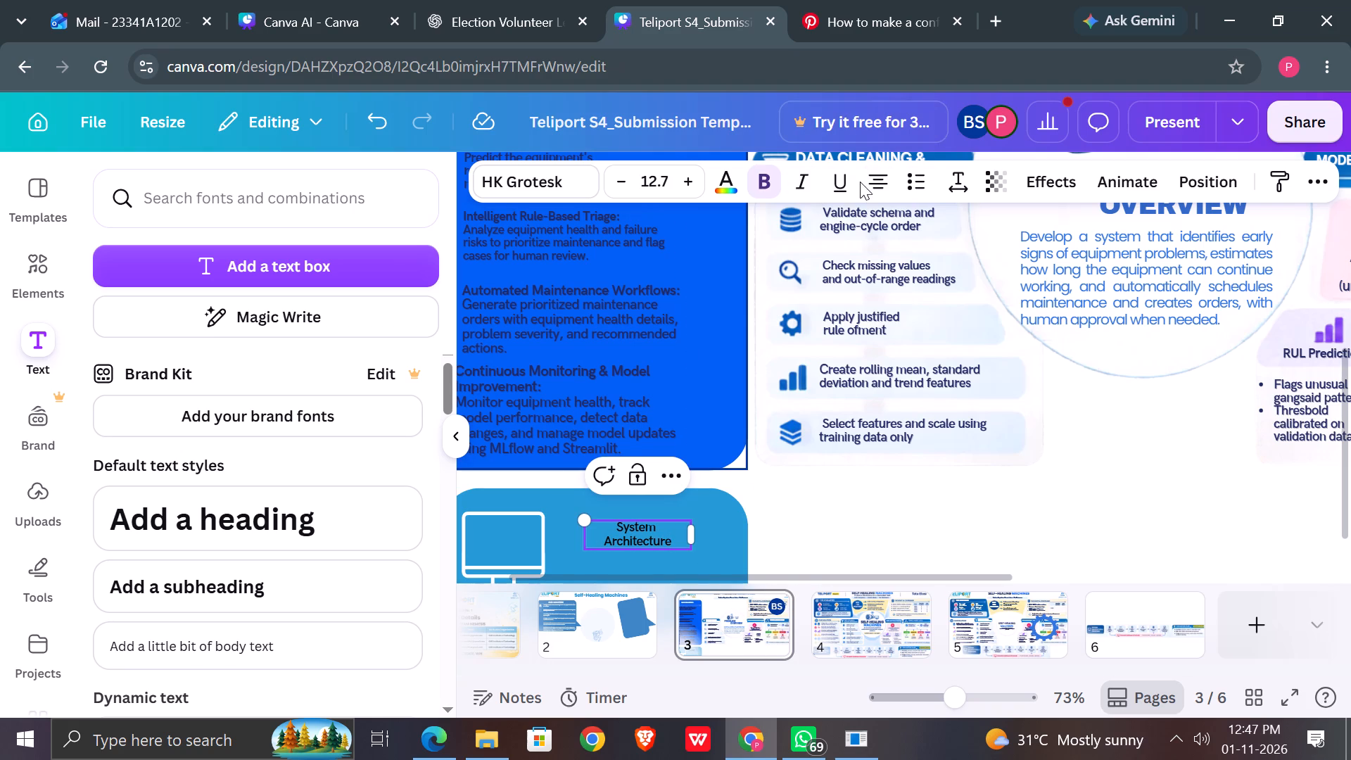
Left-align both lines of the "System Architecture" text.
left_click(868, 181)
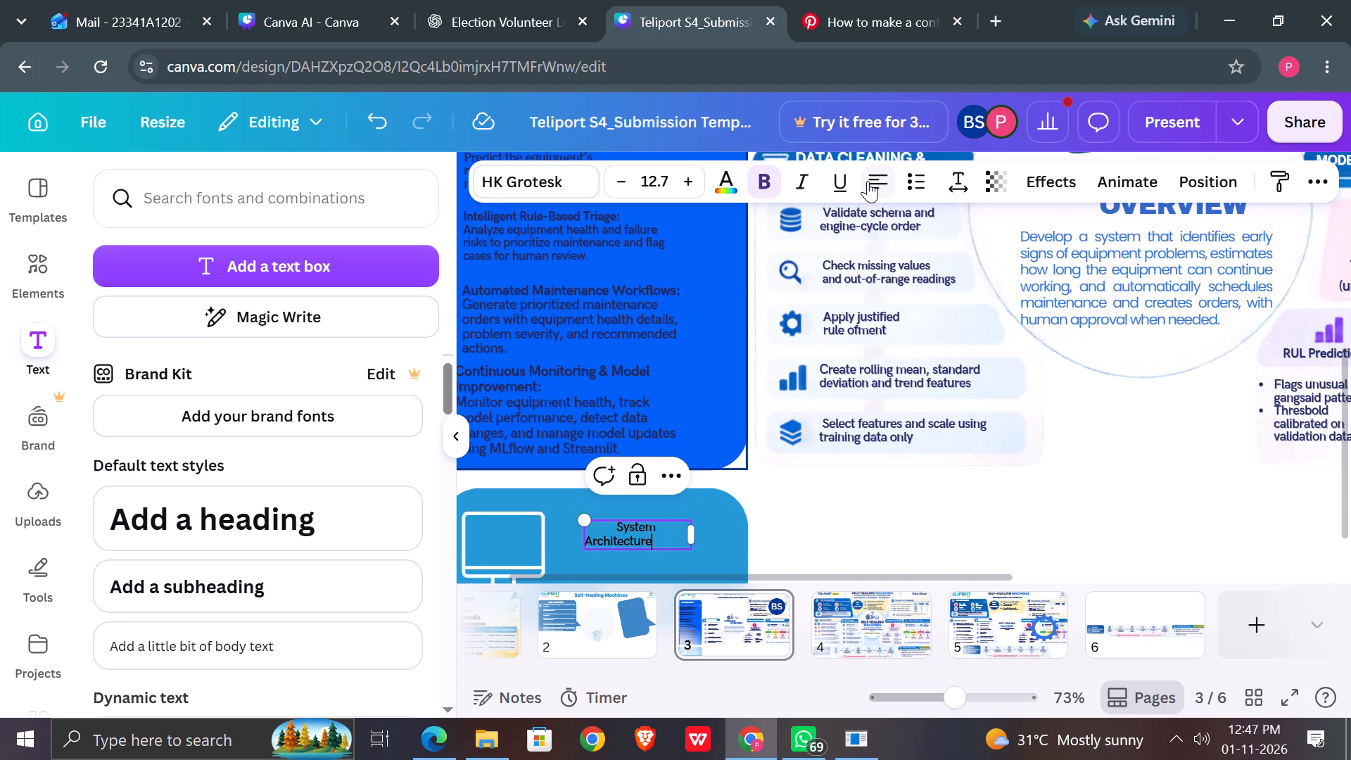
key("ctrl+a")
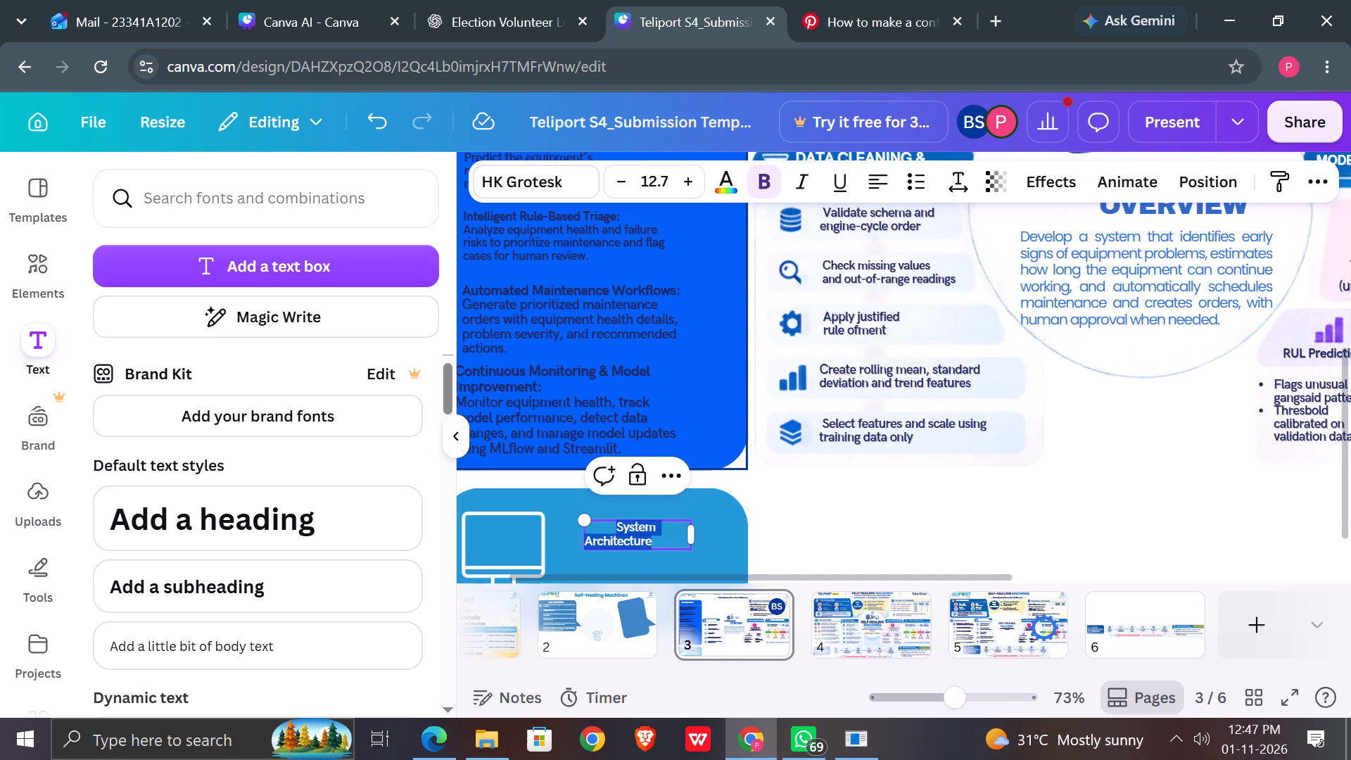
left_click(877, 173)
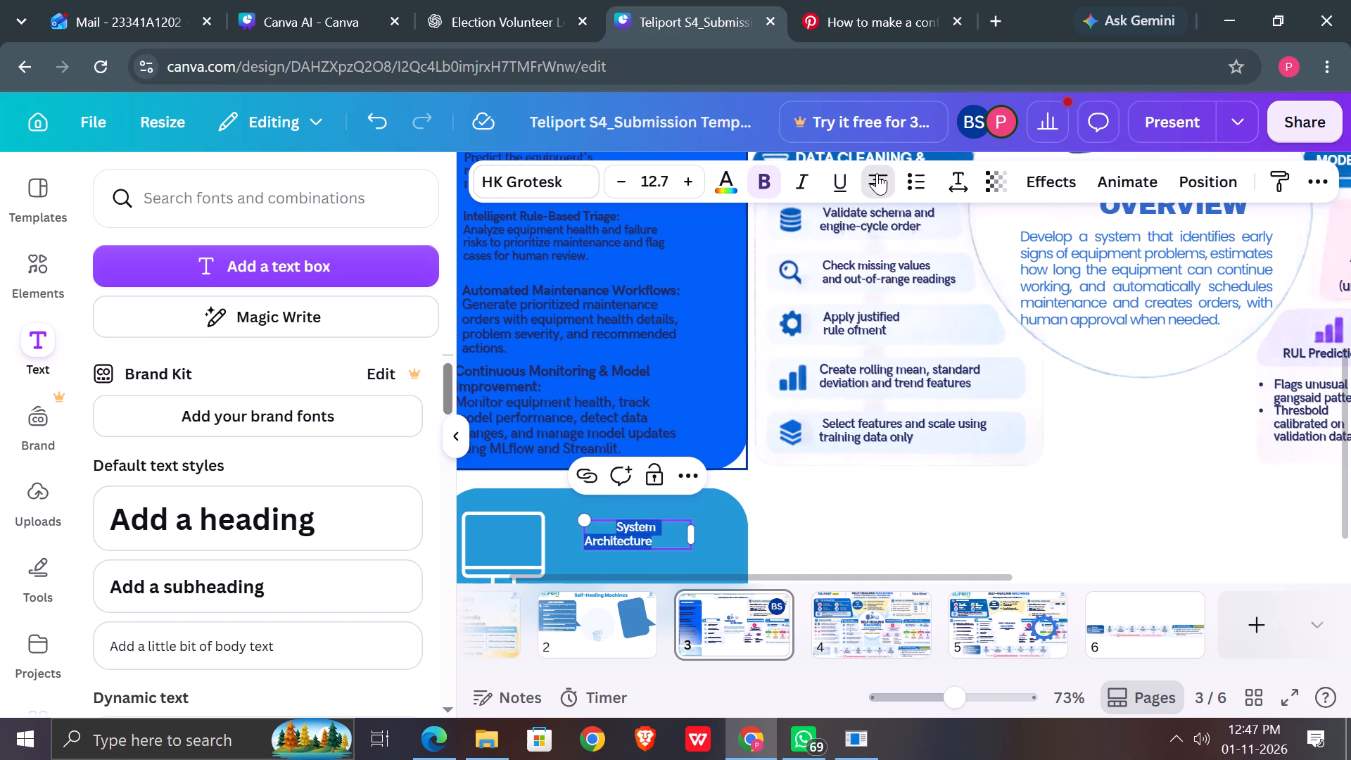
left_click(877, 173)
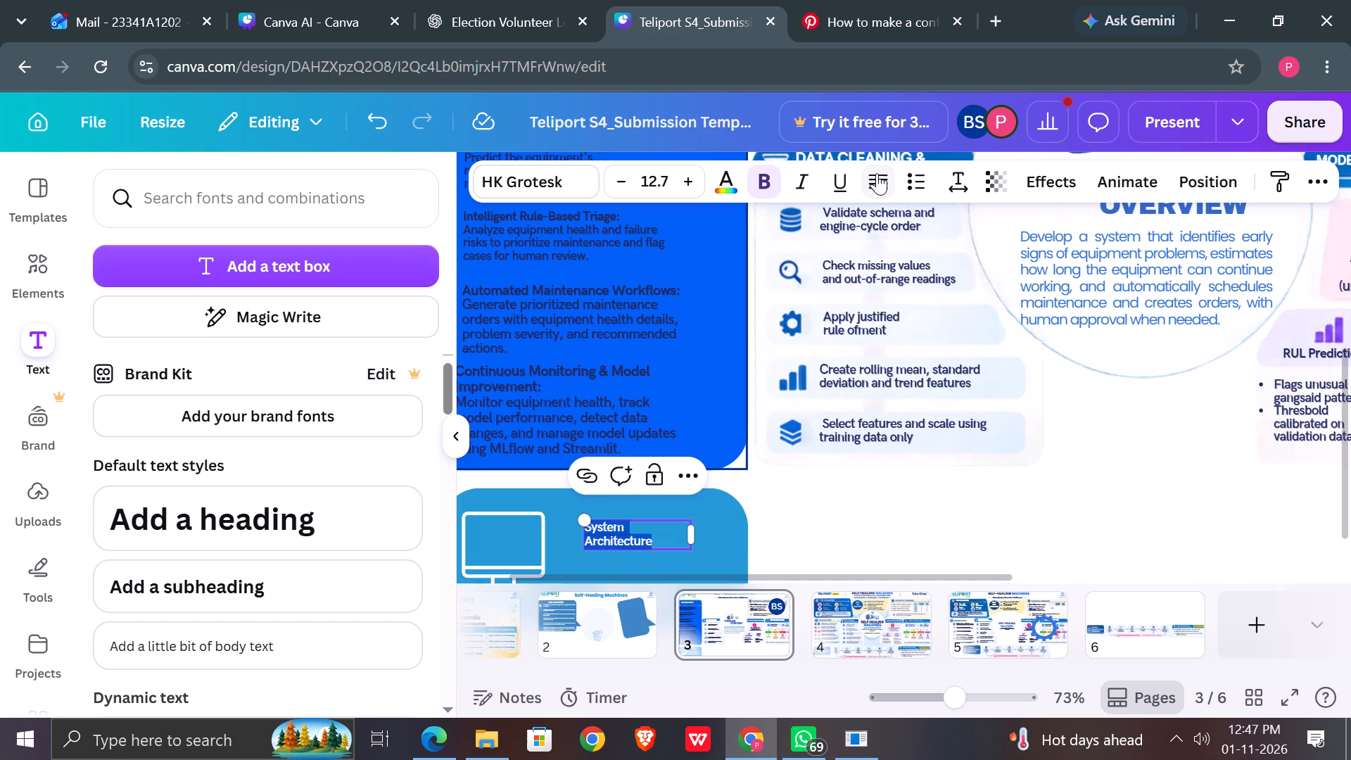
left_click(877, 173)
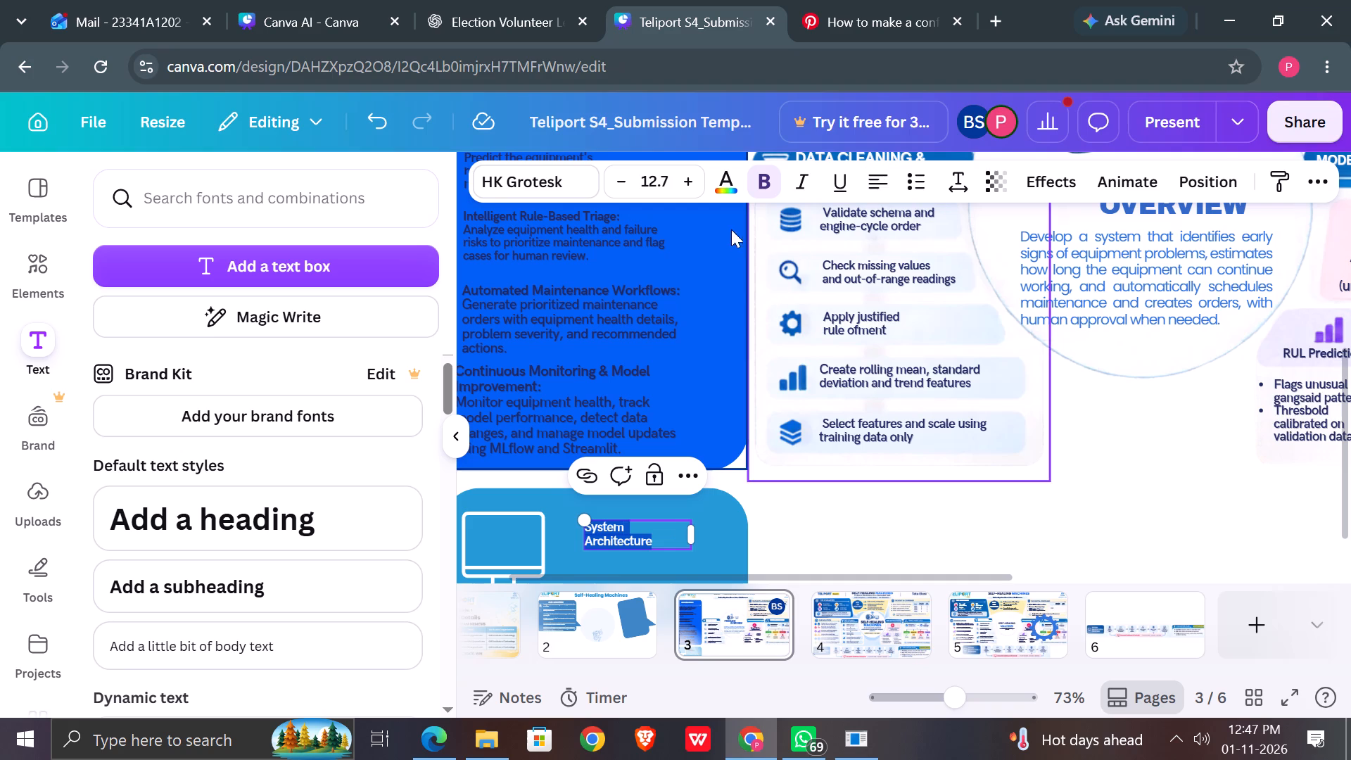
Increase the "System Architecture" font size to 24.7 and widen its text box to keep "Architecture" on one line.
left_click(673, 182)
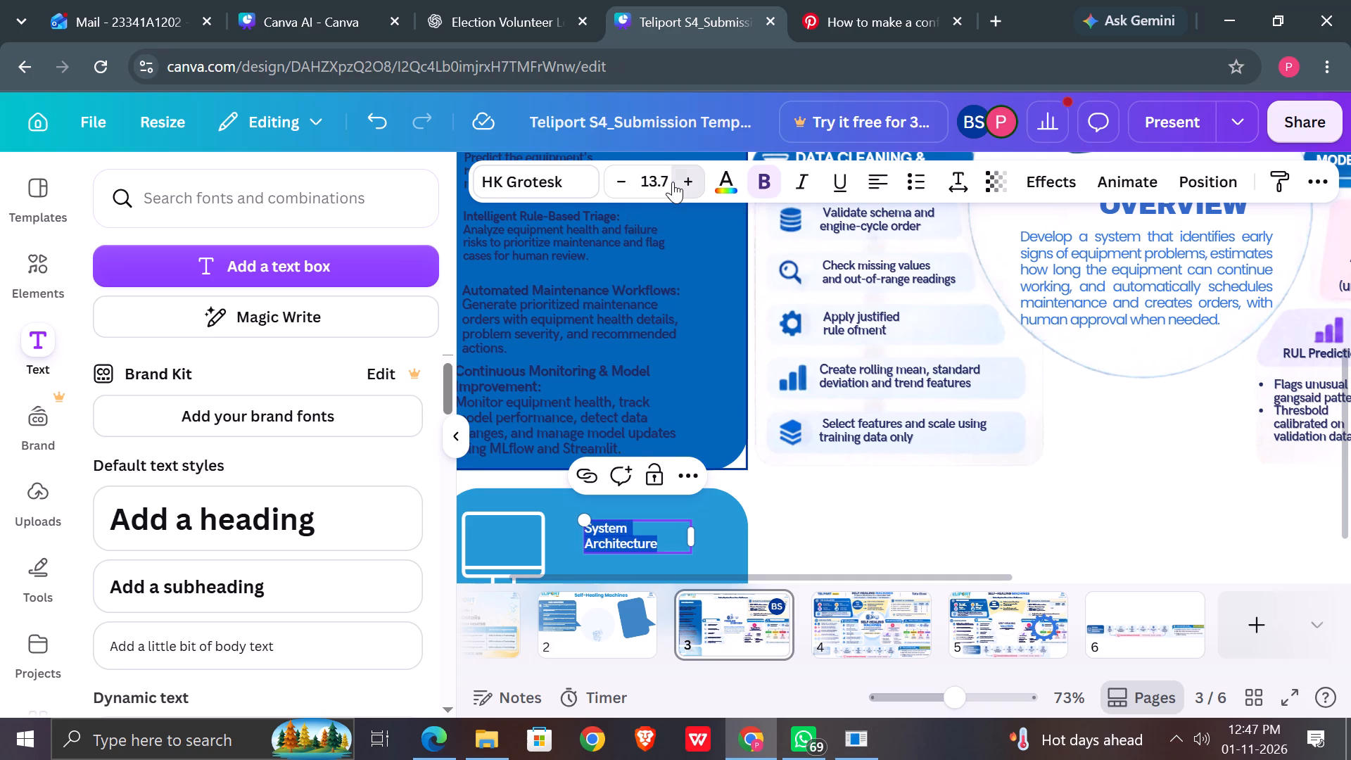
triple_click(673, 182)
double_click(673, 182)
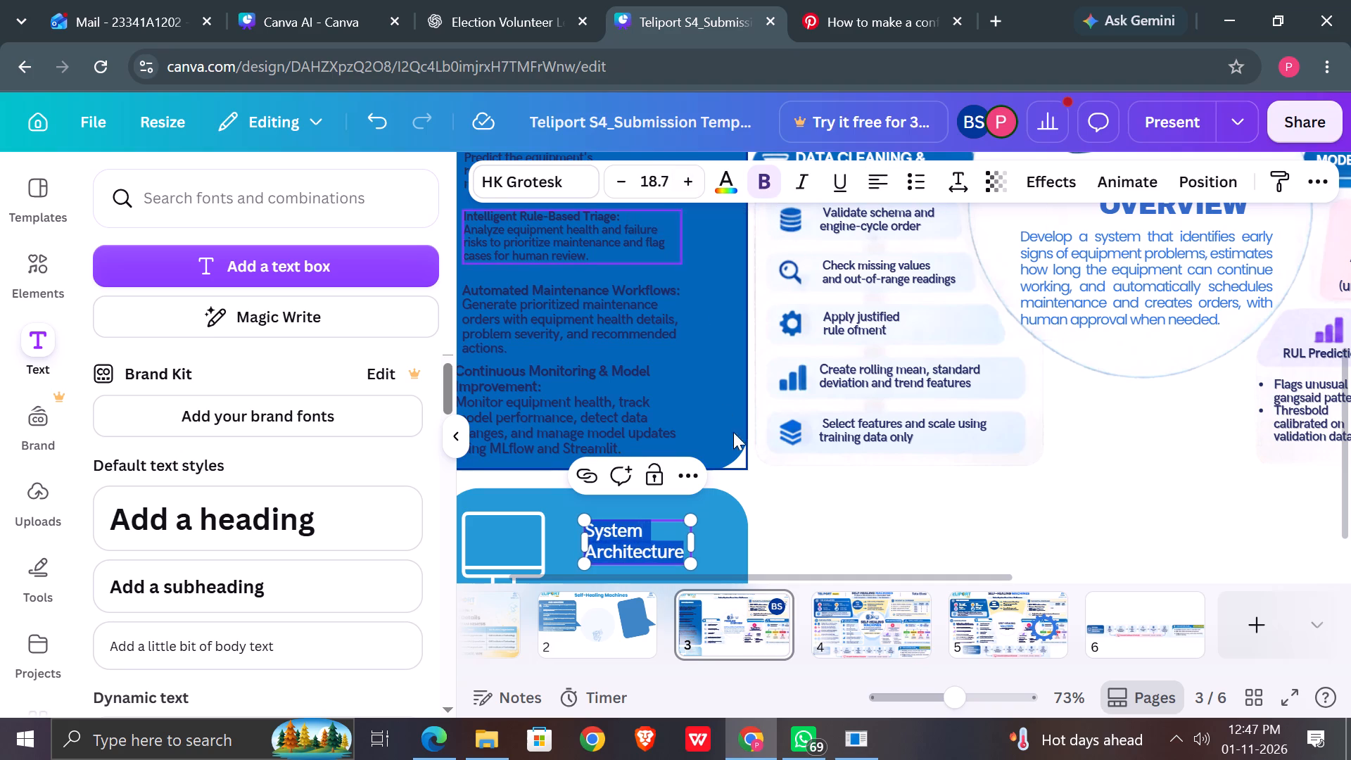
scroll(763, 509, "down", 1)
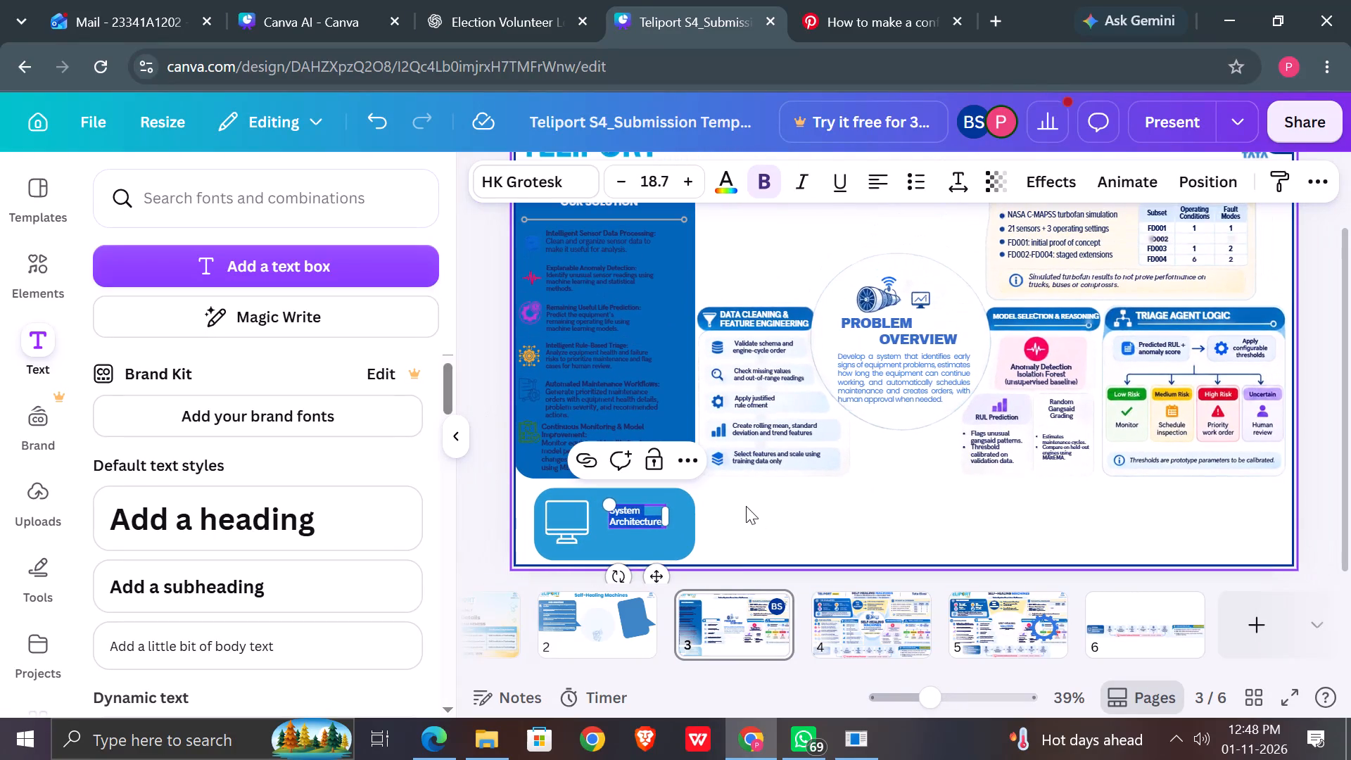
triple_click(694, 182)
triple_click(694, 182)
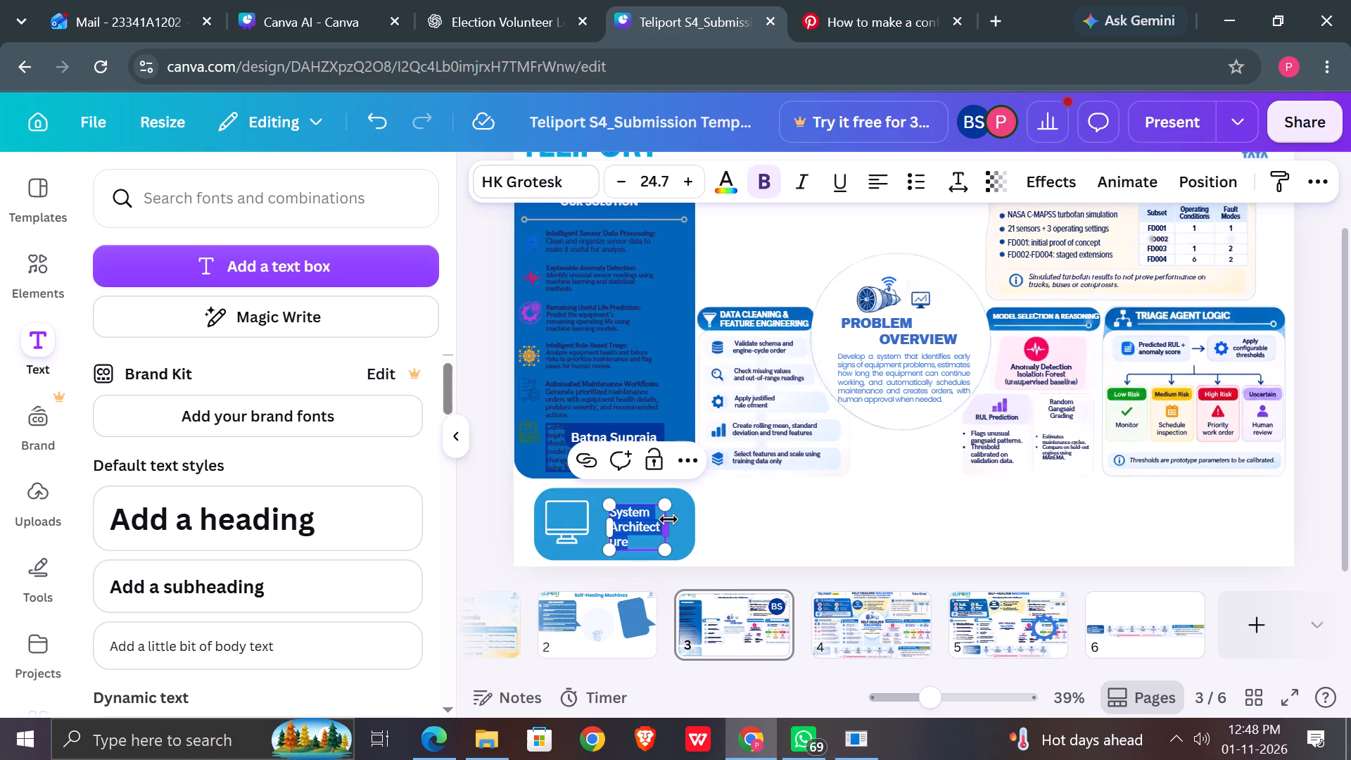
left_click_drag(669, 526, 690, 526)
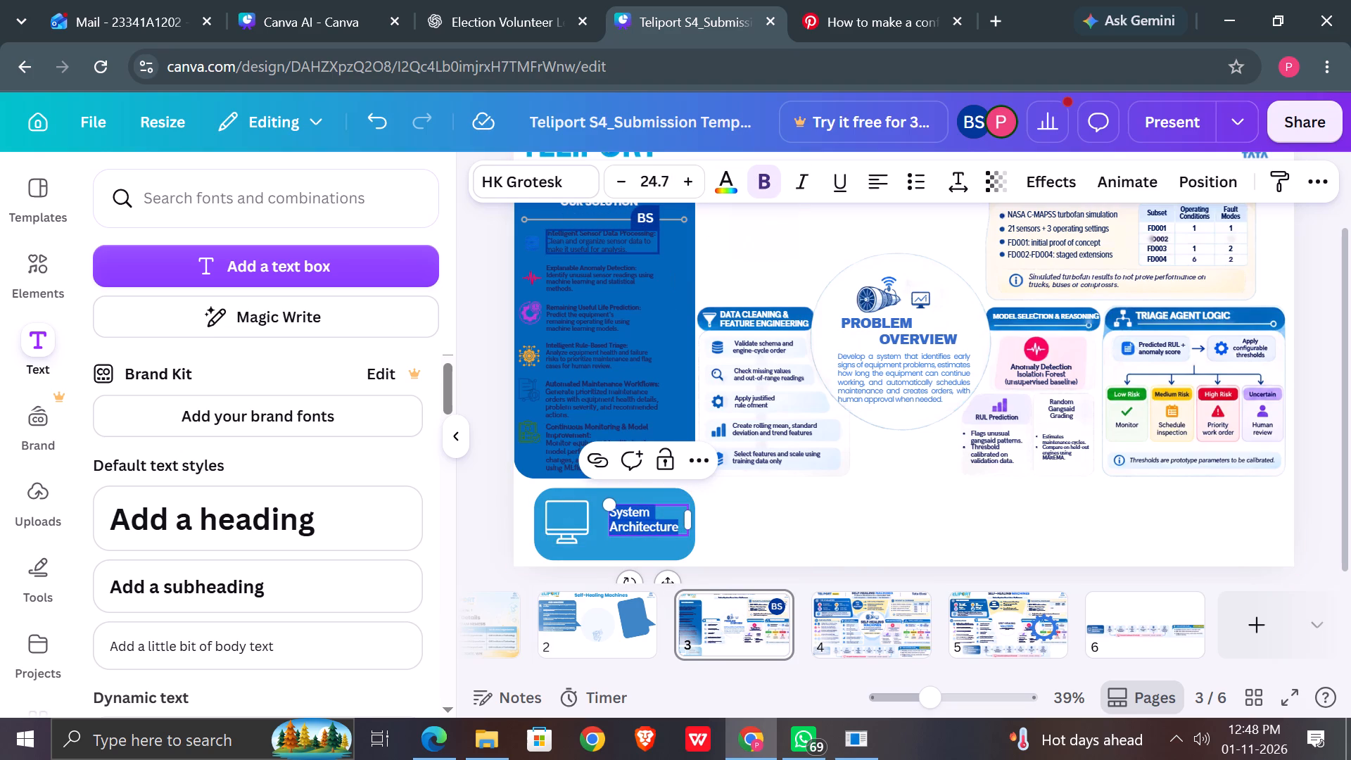
Recolour the "System Architecture" text white, keeping it bold.
left_click(719, 175)
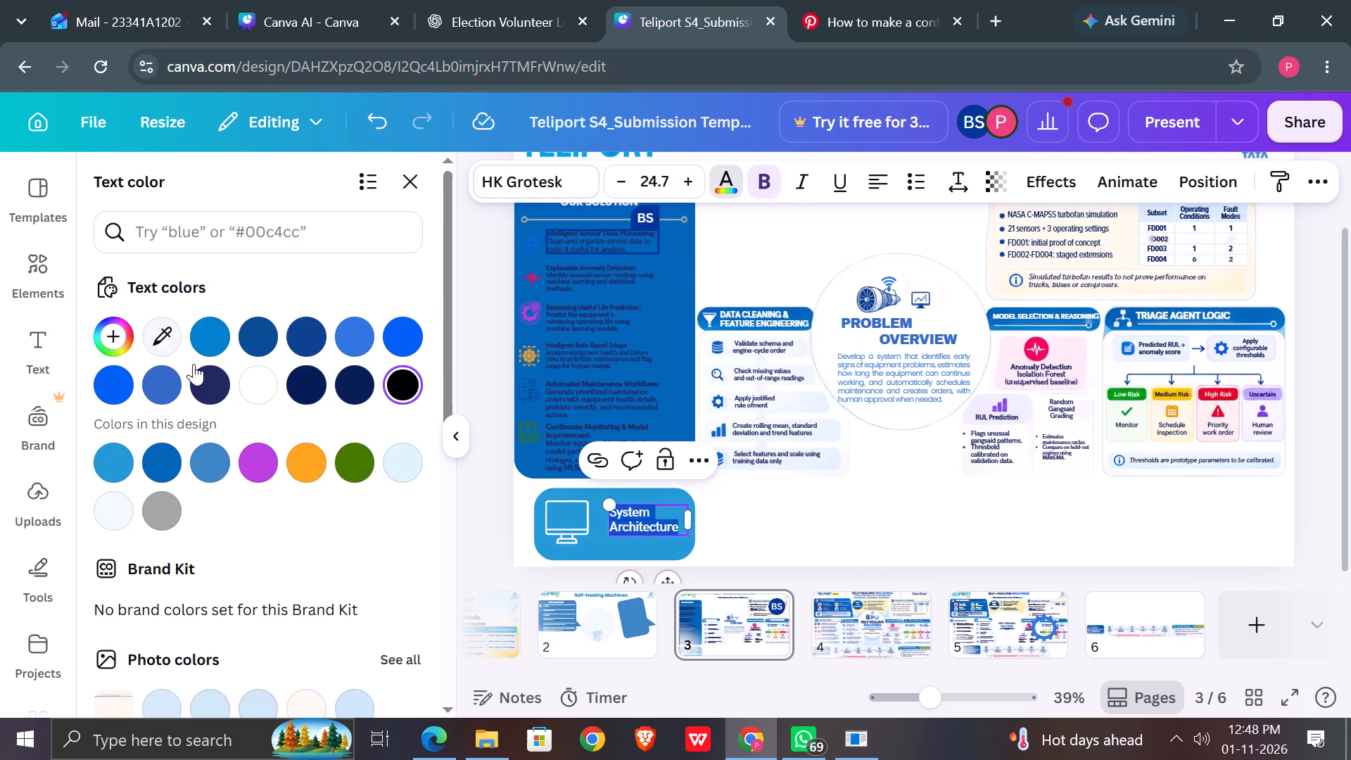
left_click(256, 387)
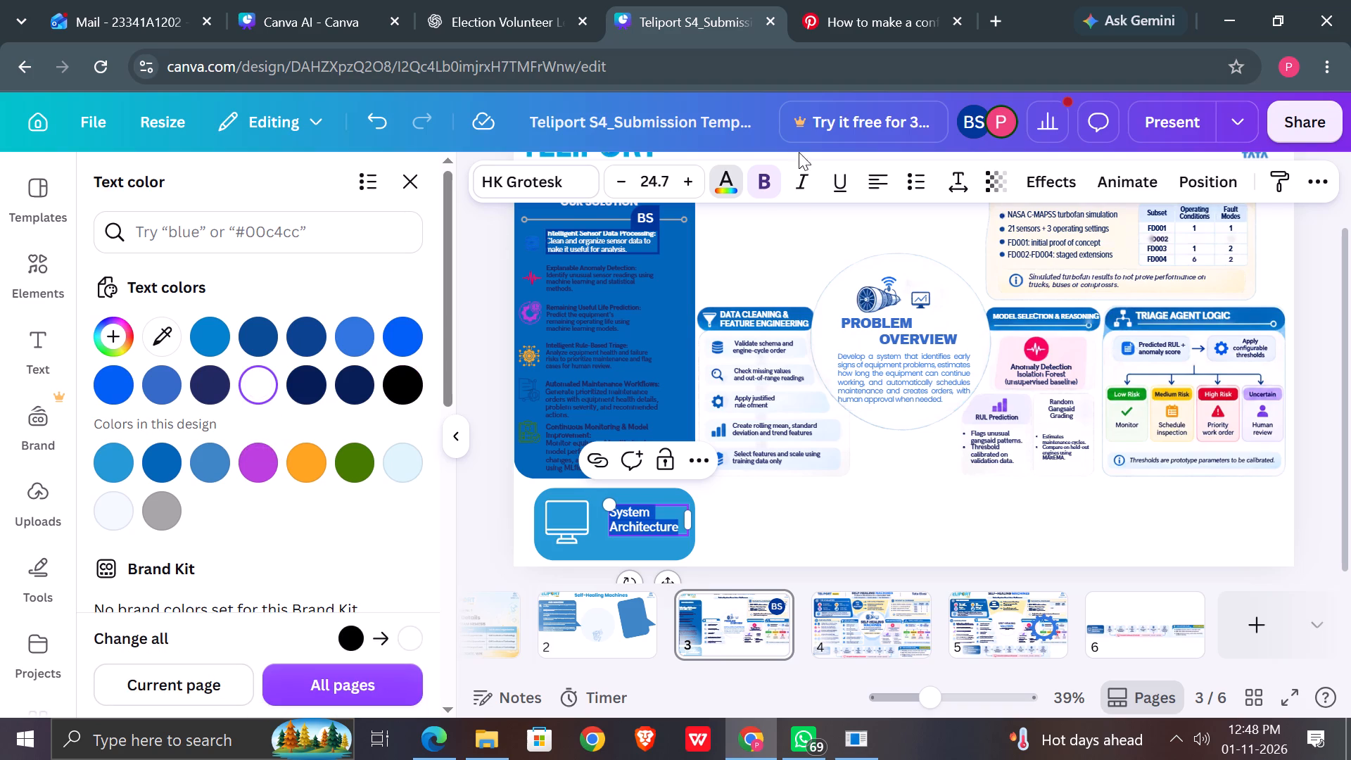
left_click(755, 184)
left_click(755, 184)
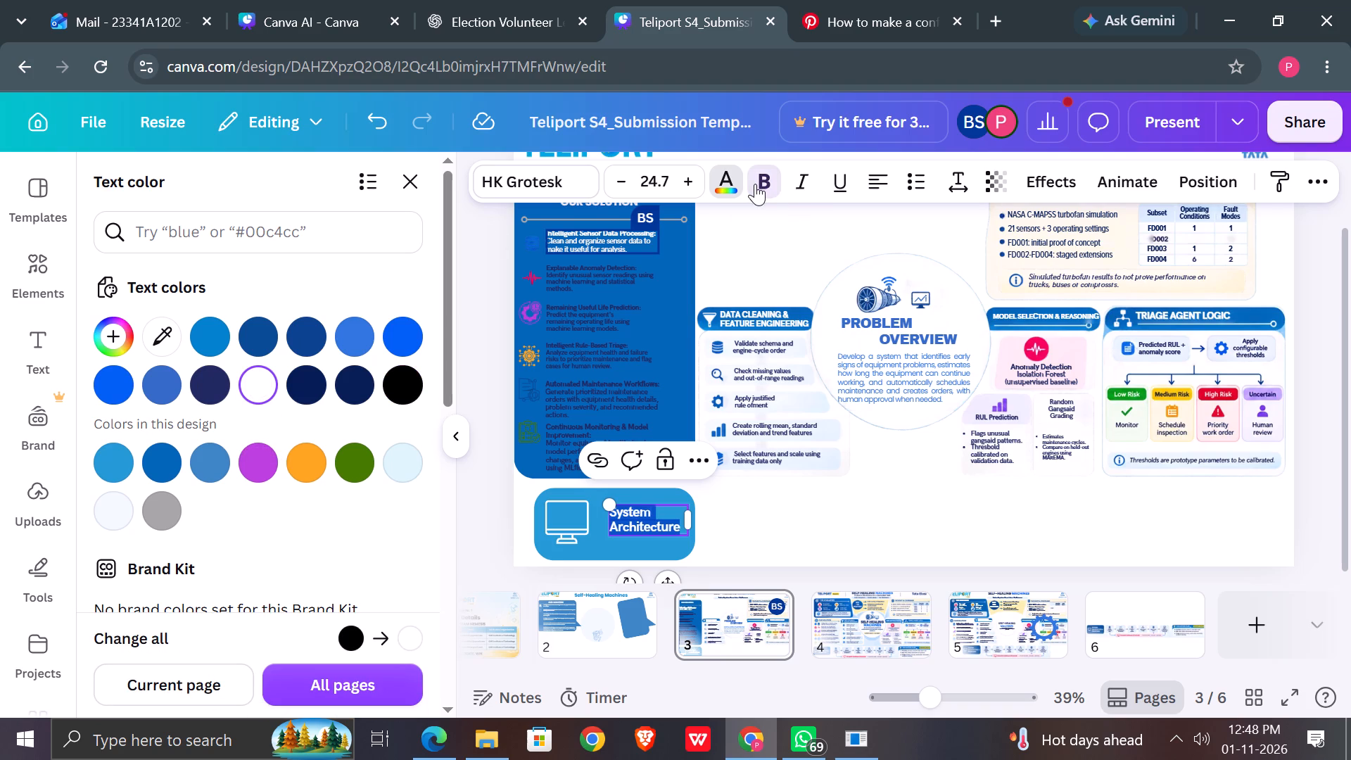
Set the "System Architecture" font to Poppins and extend the text box towards the monitor graphic so it fits on two lines.
left_click(556, 177)
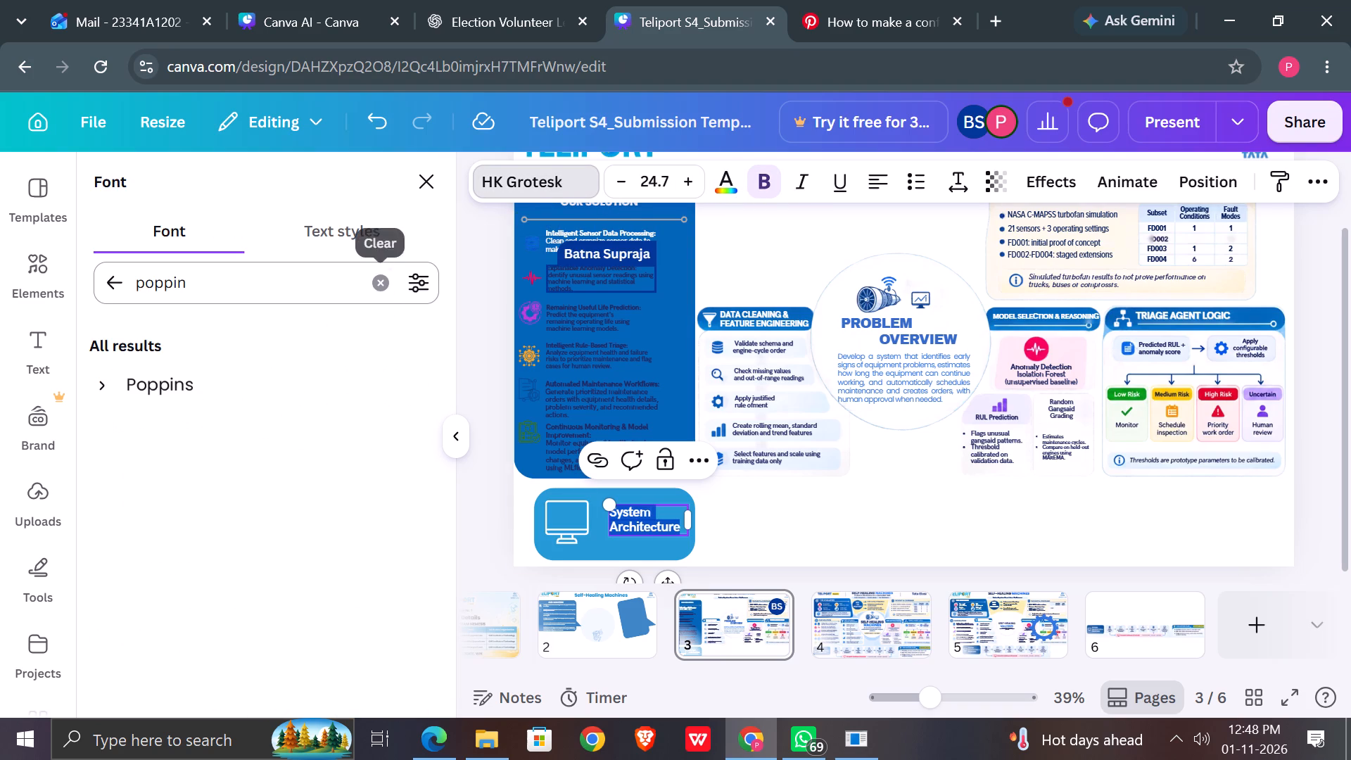
left_click(195, 380)
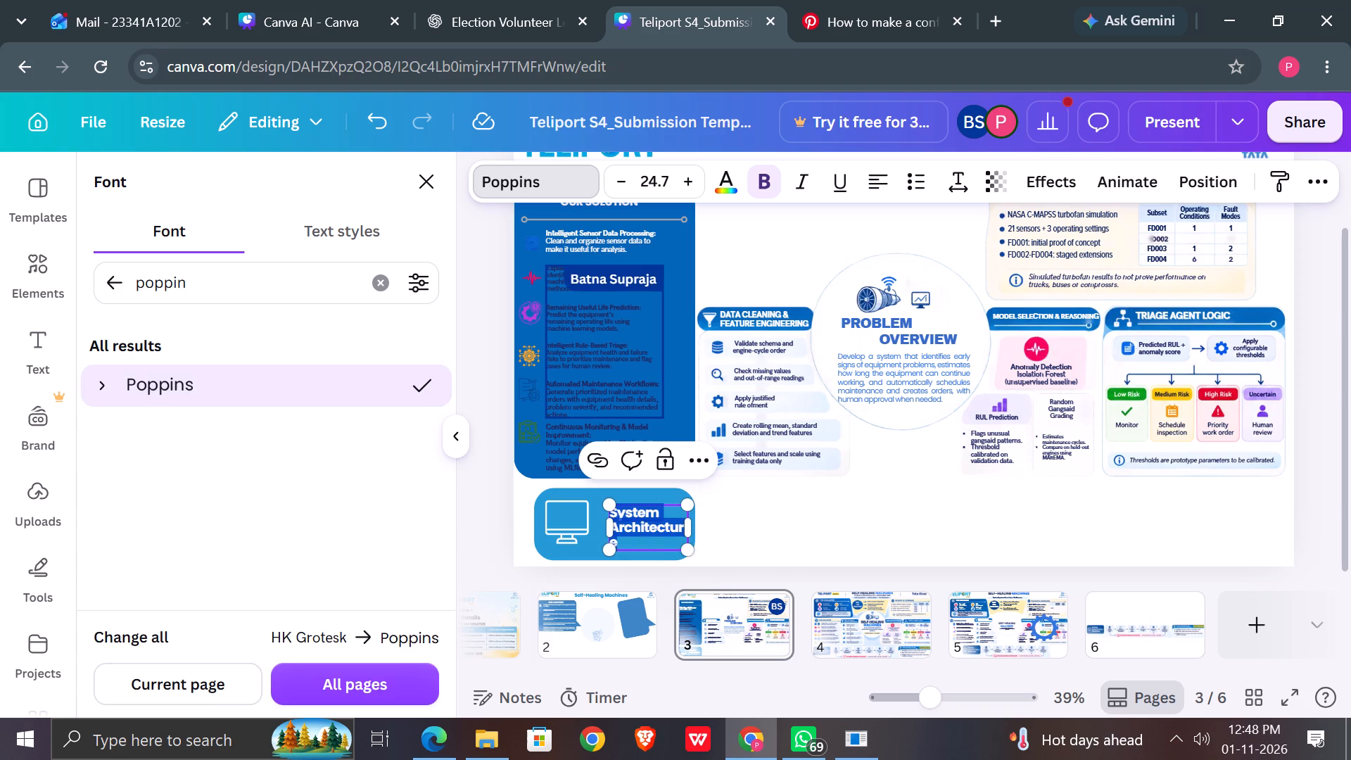
left_click_drag(608, 531, 588, 531)
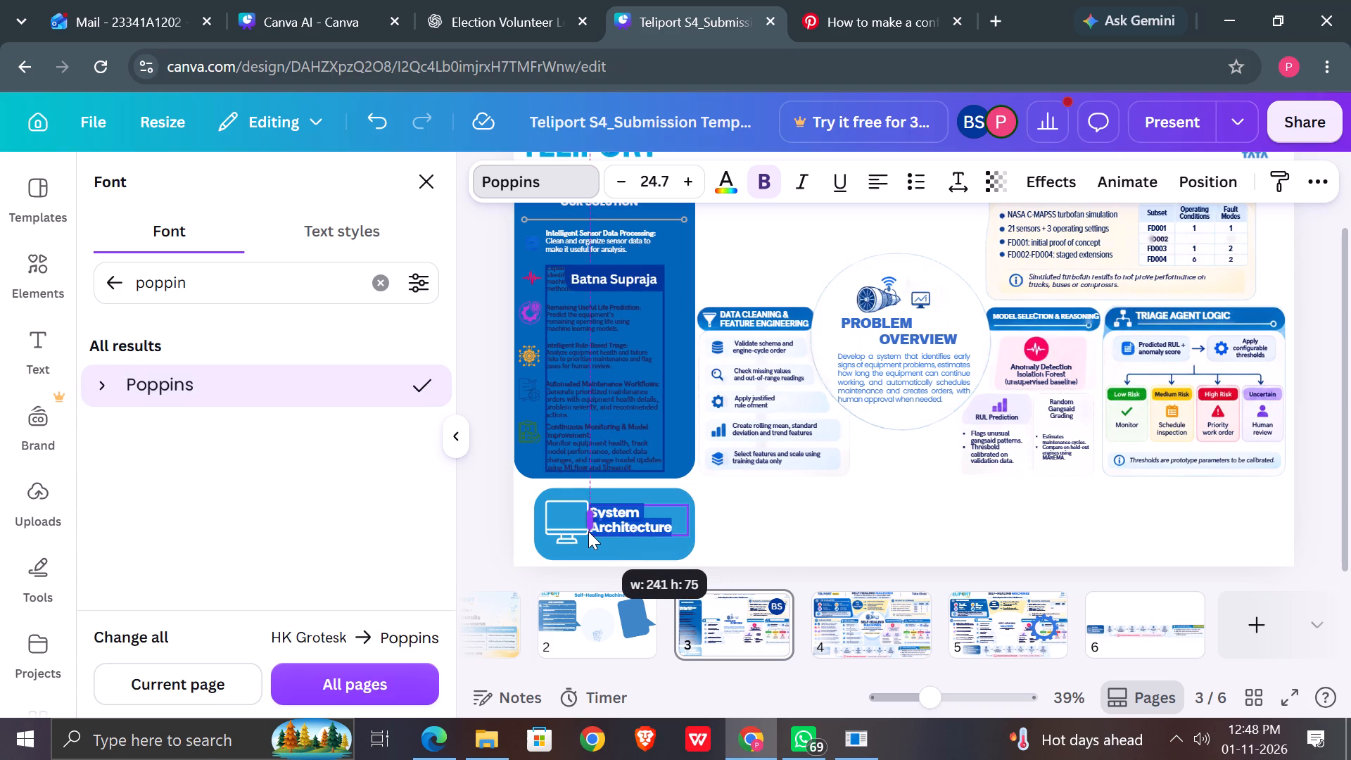
left_click_drag(588, 531, 595, 534)
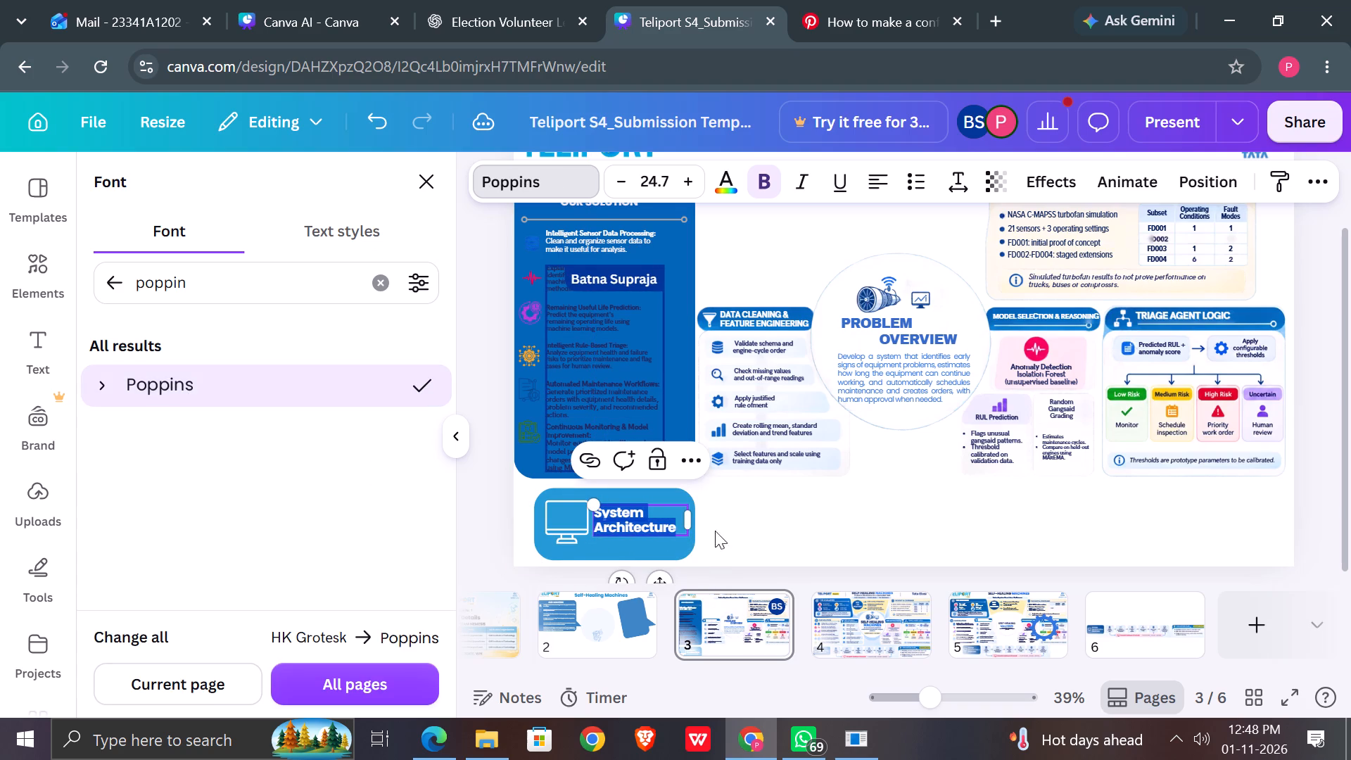
Check page 5's architecture banner and set the letter spacing of page 3's "System Architecture" text to 40.
left_click(785, 523)
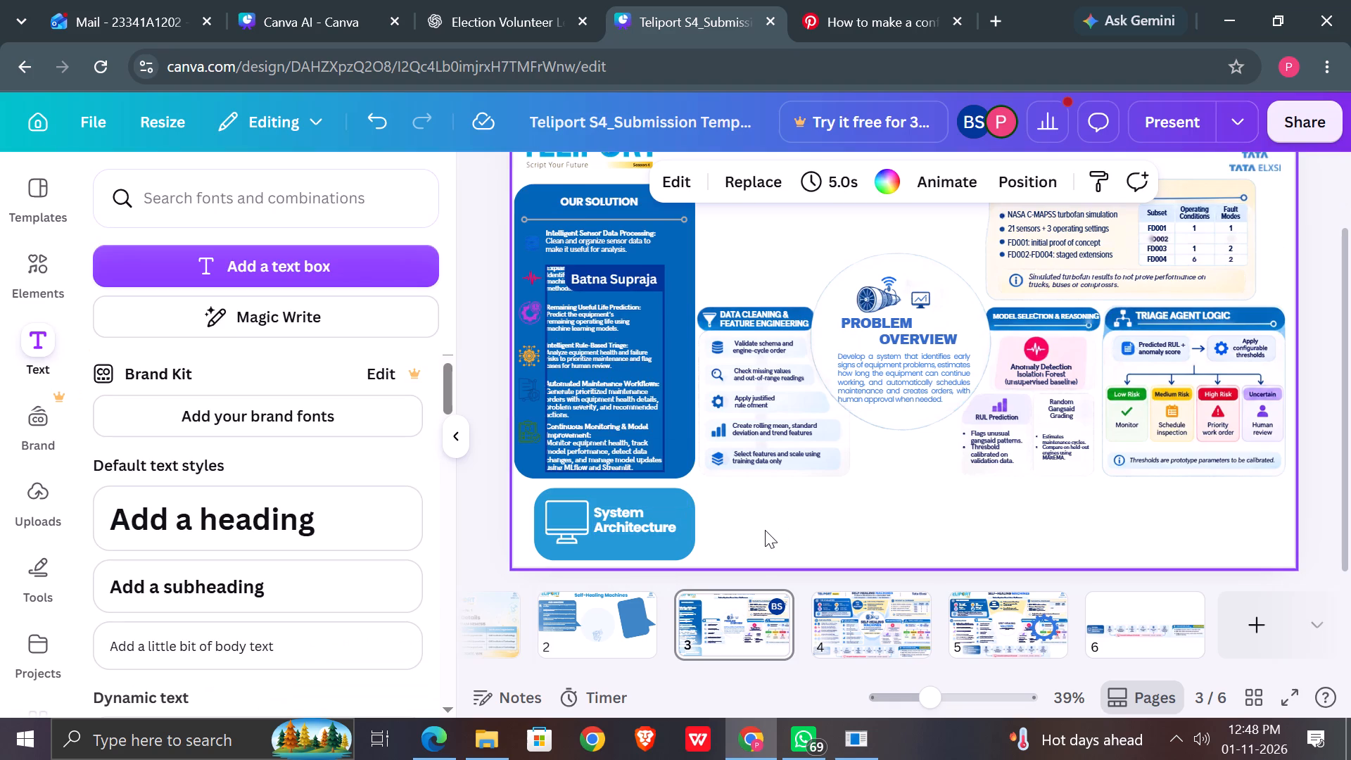
scroll(765, 530, "down", 1)
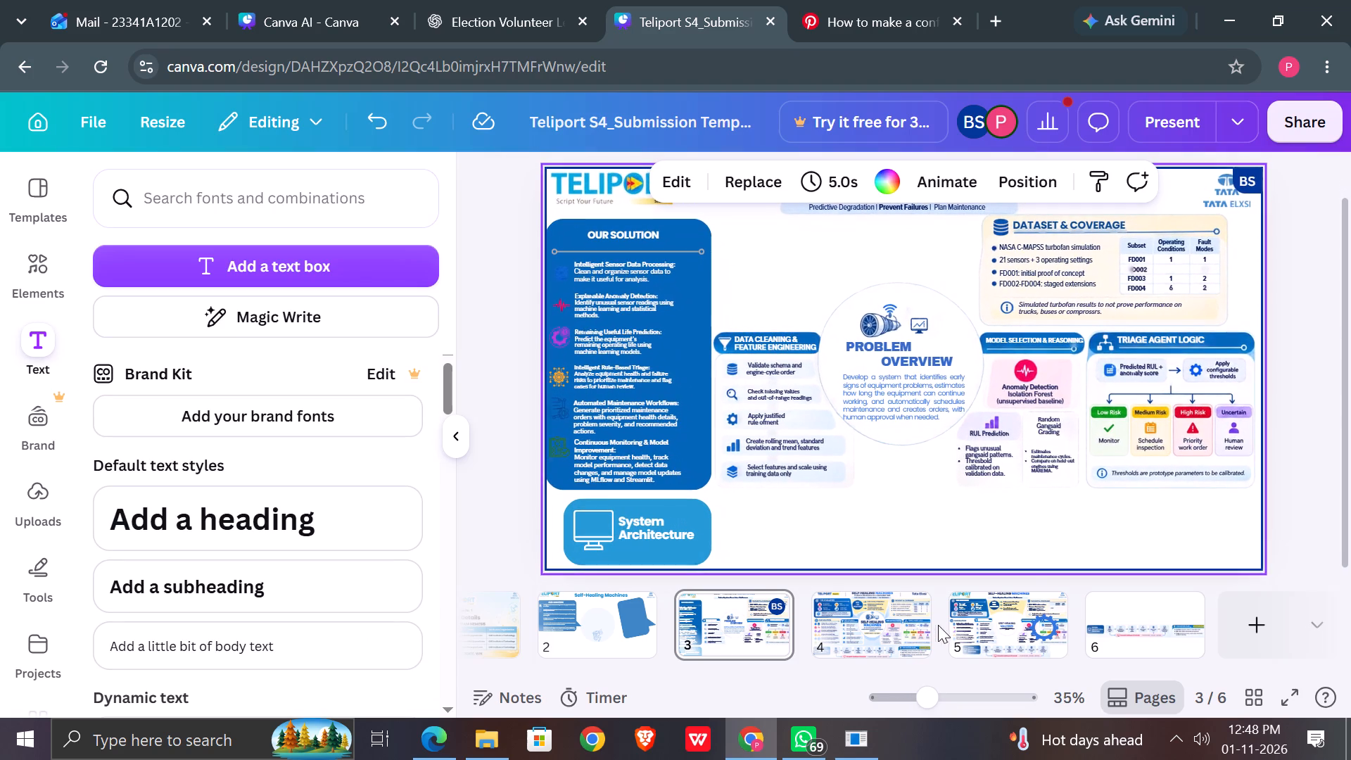
left_click(979, 608)
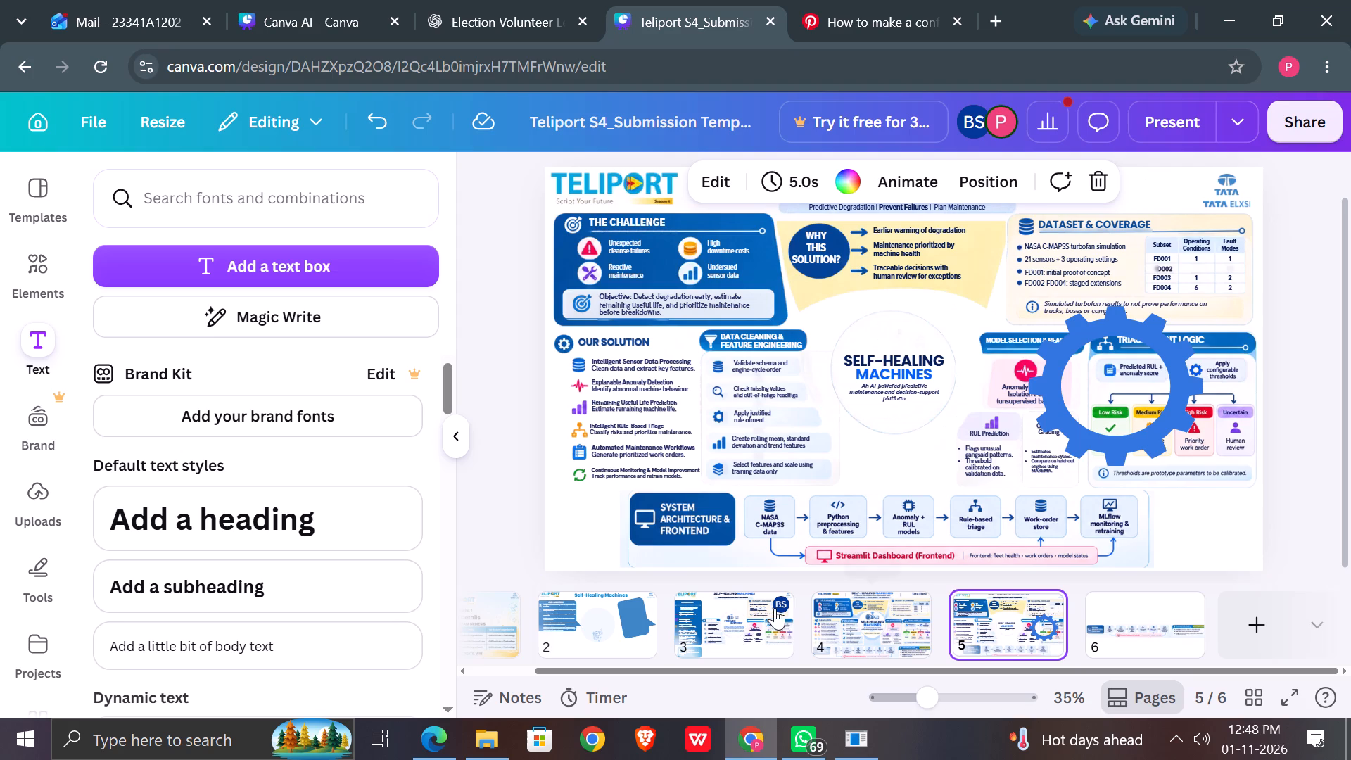
left_click(735, 607)
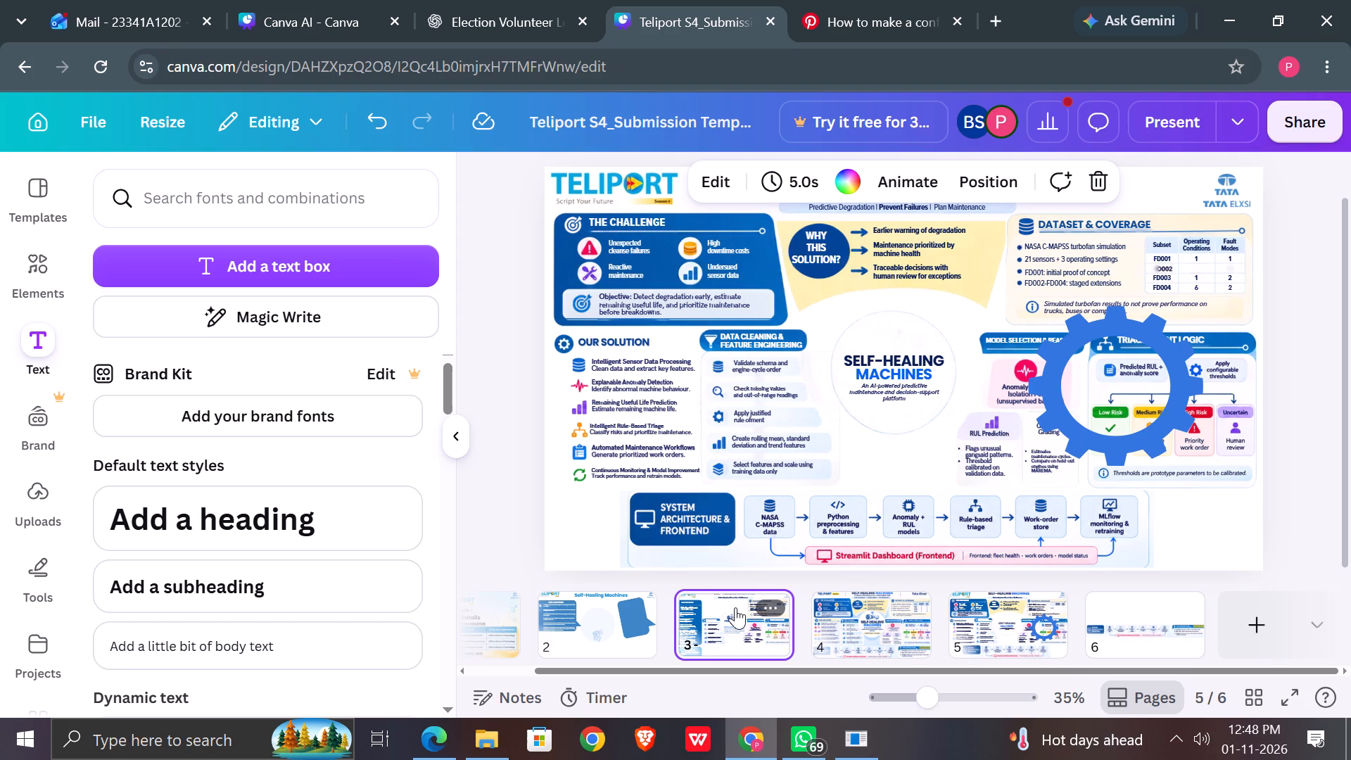
left_click(685, 528)
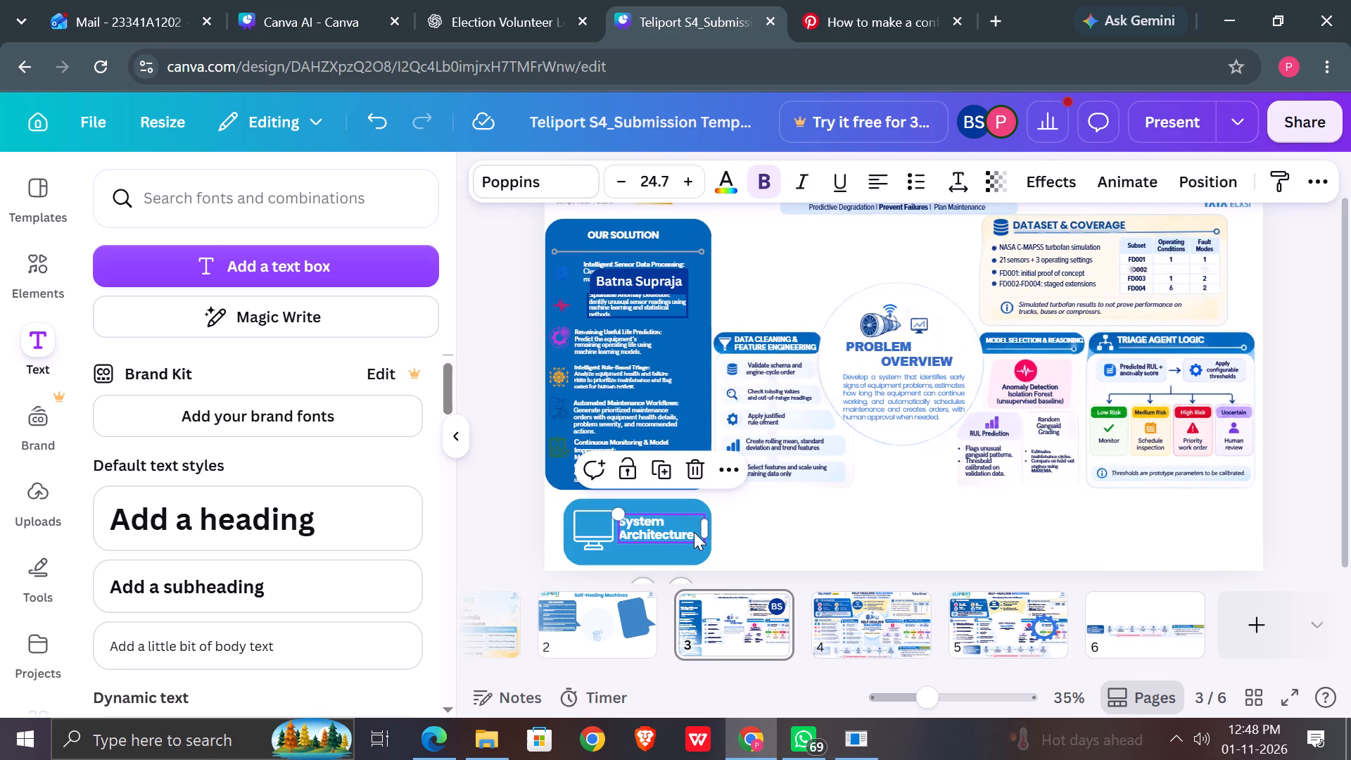
double_click(694, 532)
left_click(694, 532)
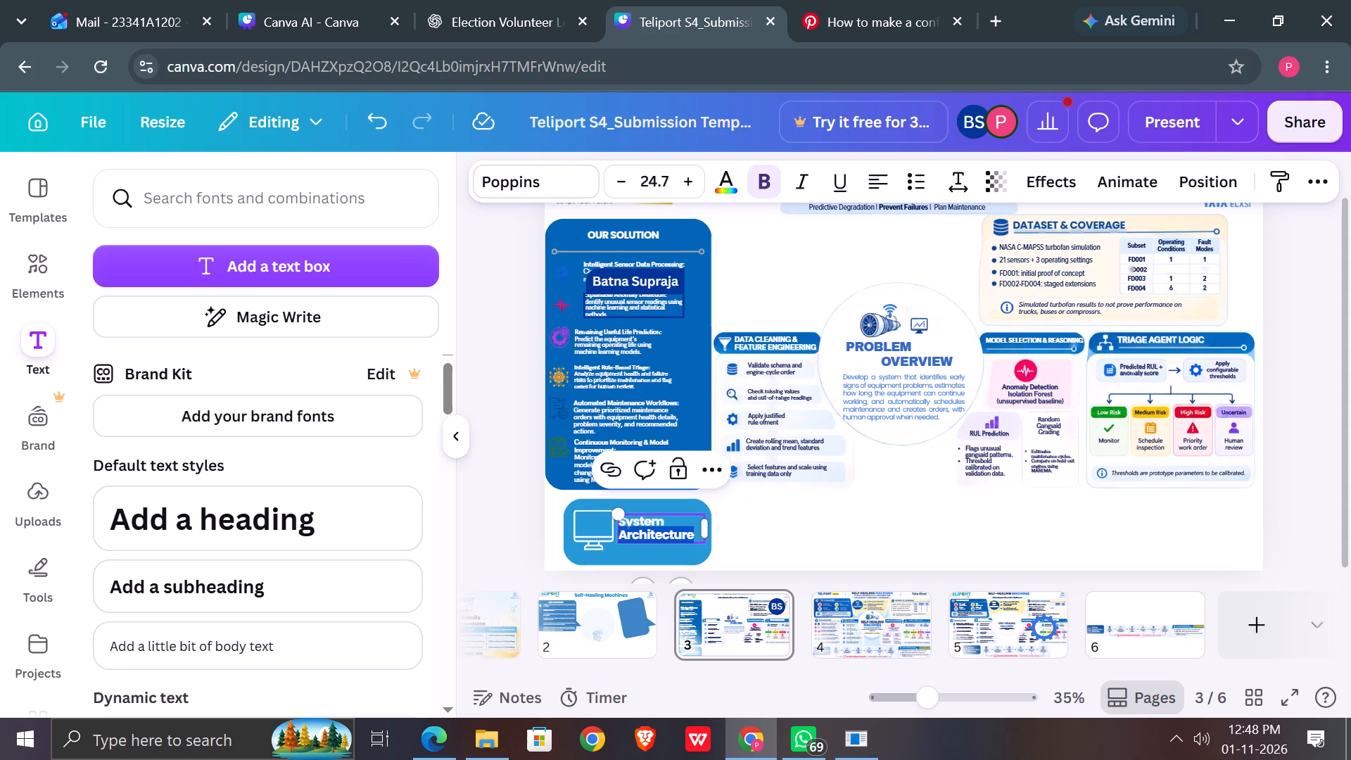
key("ctrl+a")
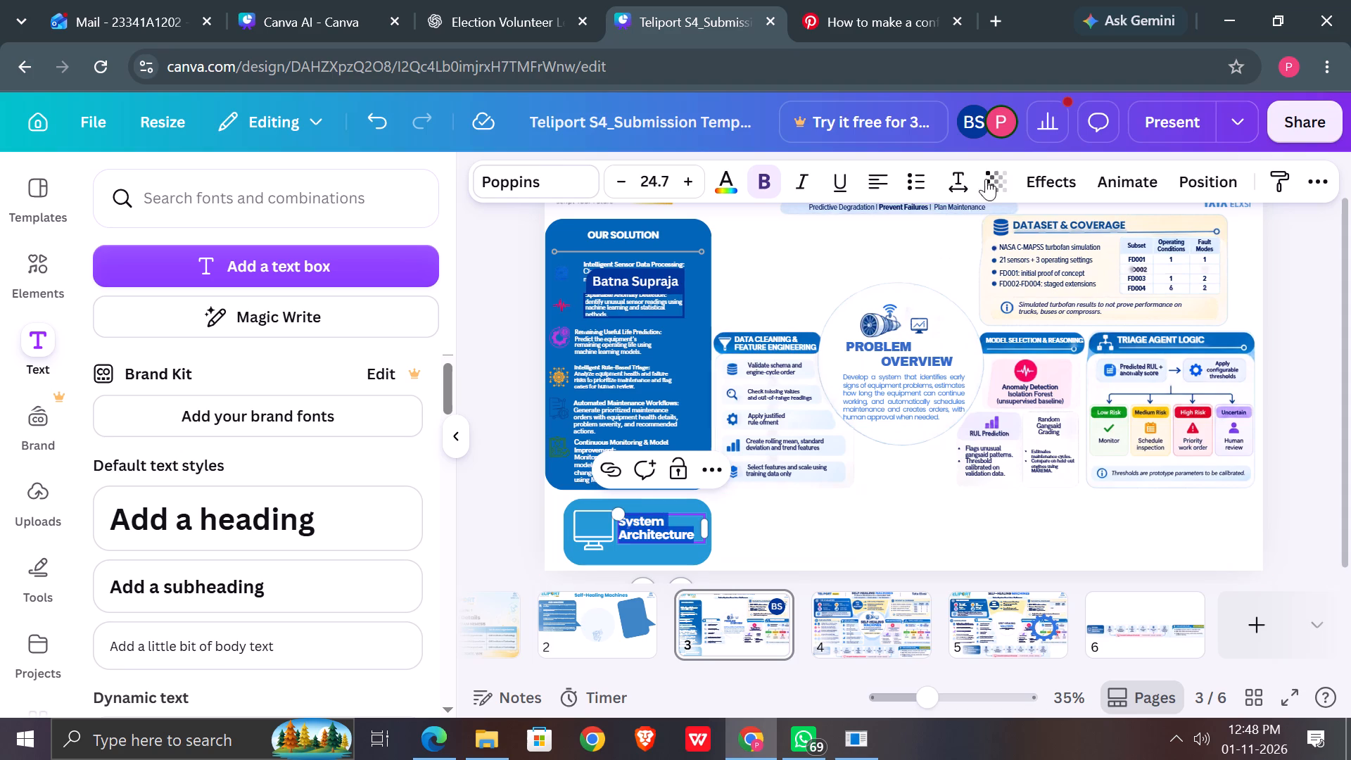
left_click(963, 186)
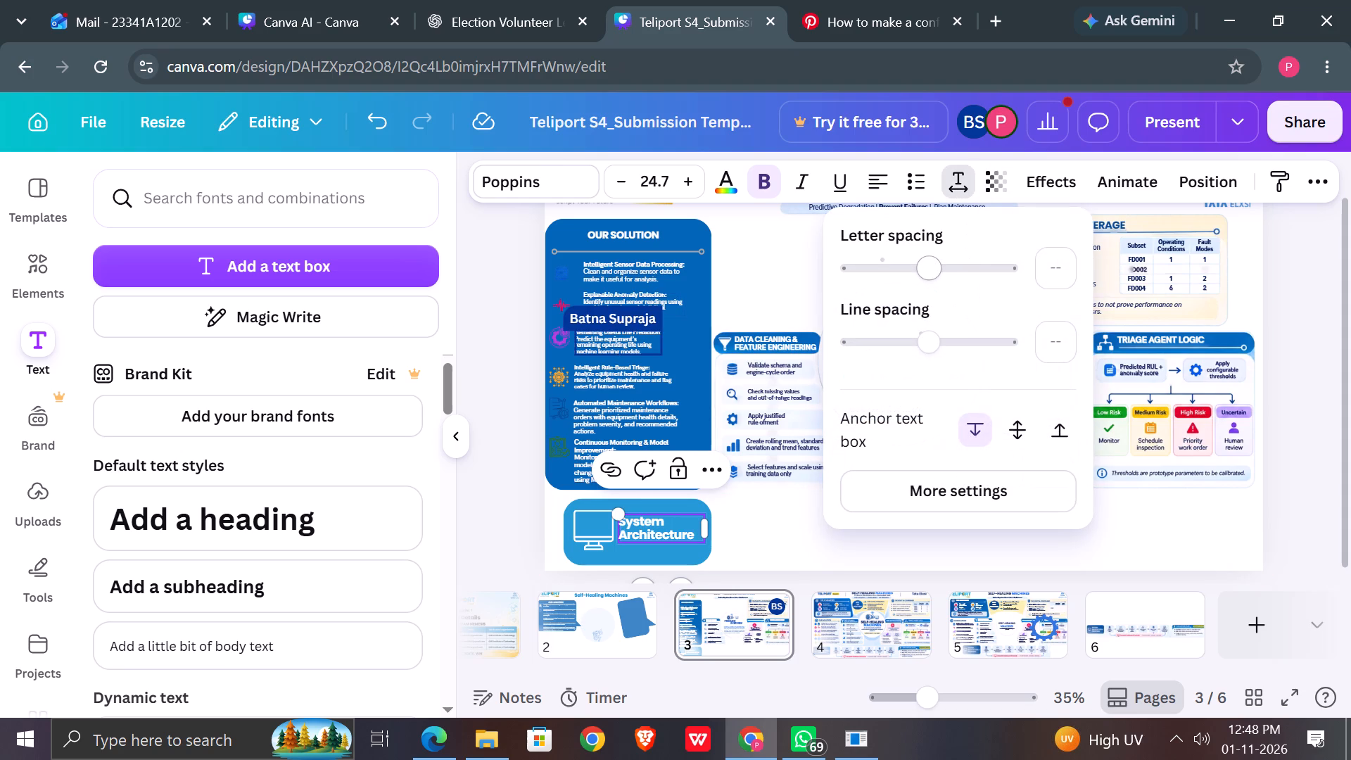
left_click_drag(928, 278, 908, 274)
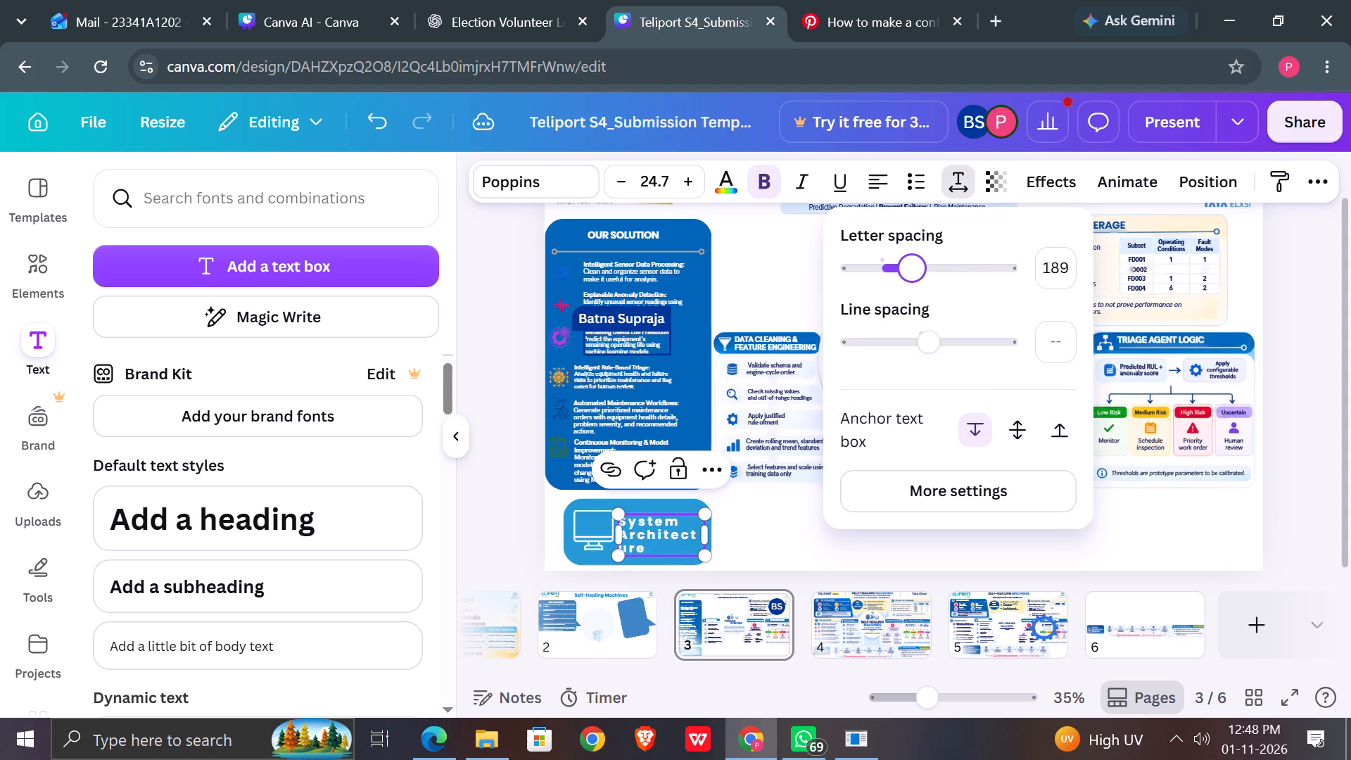
left_click_drag(908, 274, 889, 277)
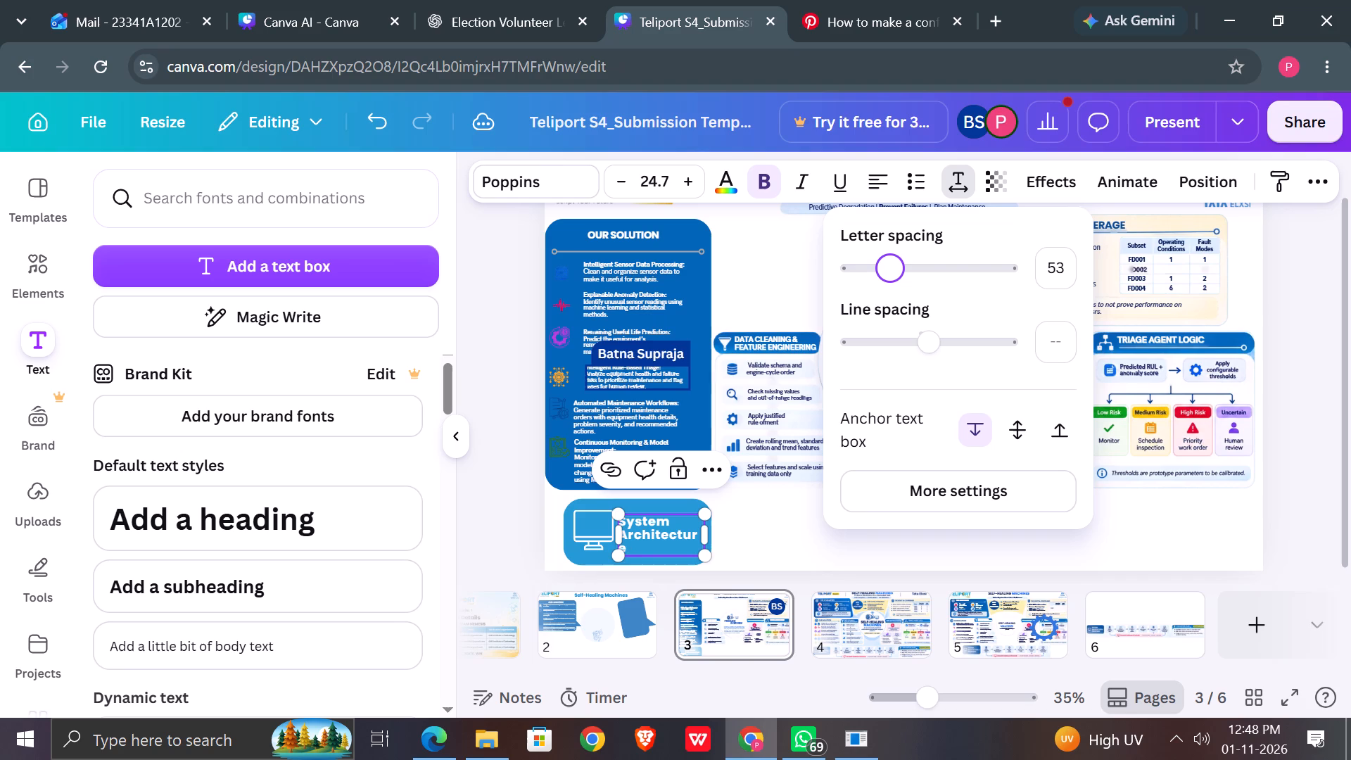
left_click_drag(889, 277, 894, 277)
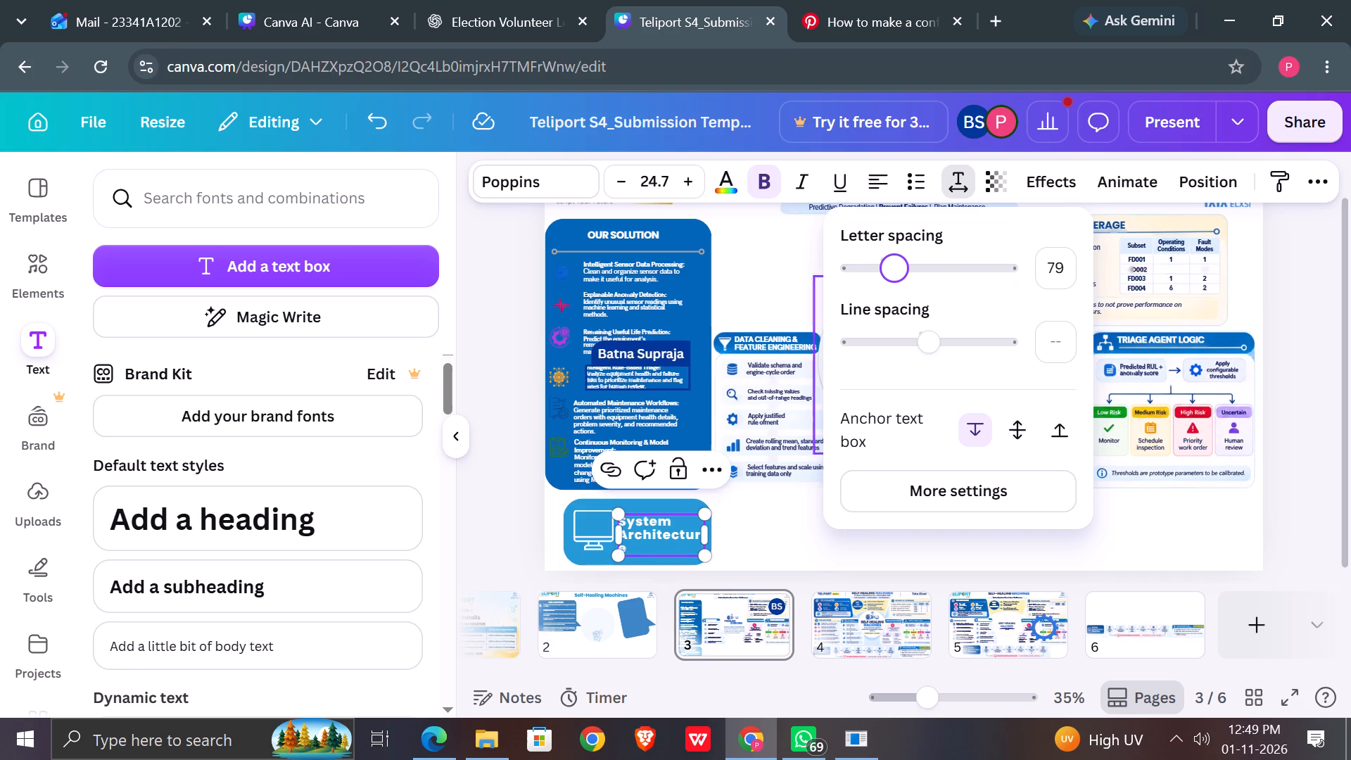
left_click(891, 272)
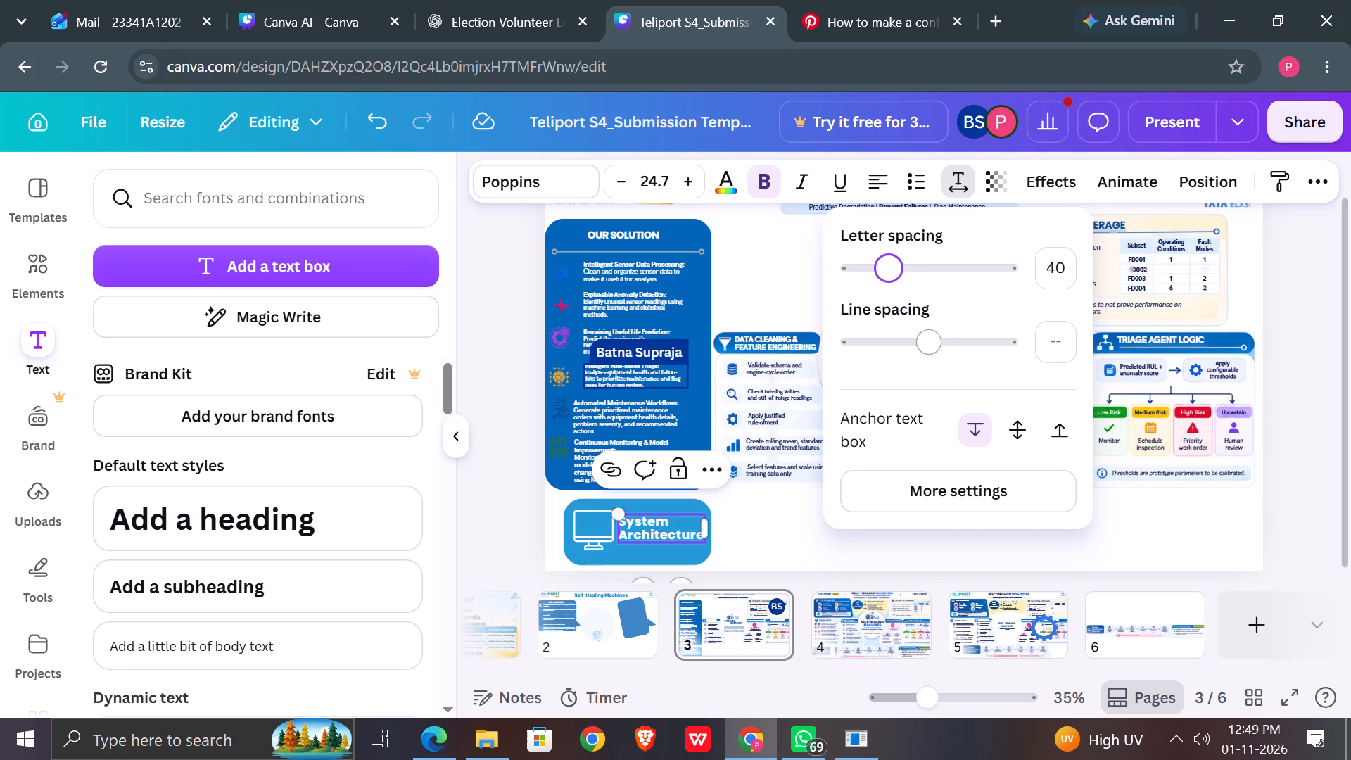
Set the line spacing of the "System Architecture" text to 1.59.
left_click_drag(930, 337, 936, 337)
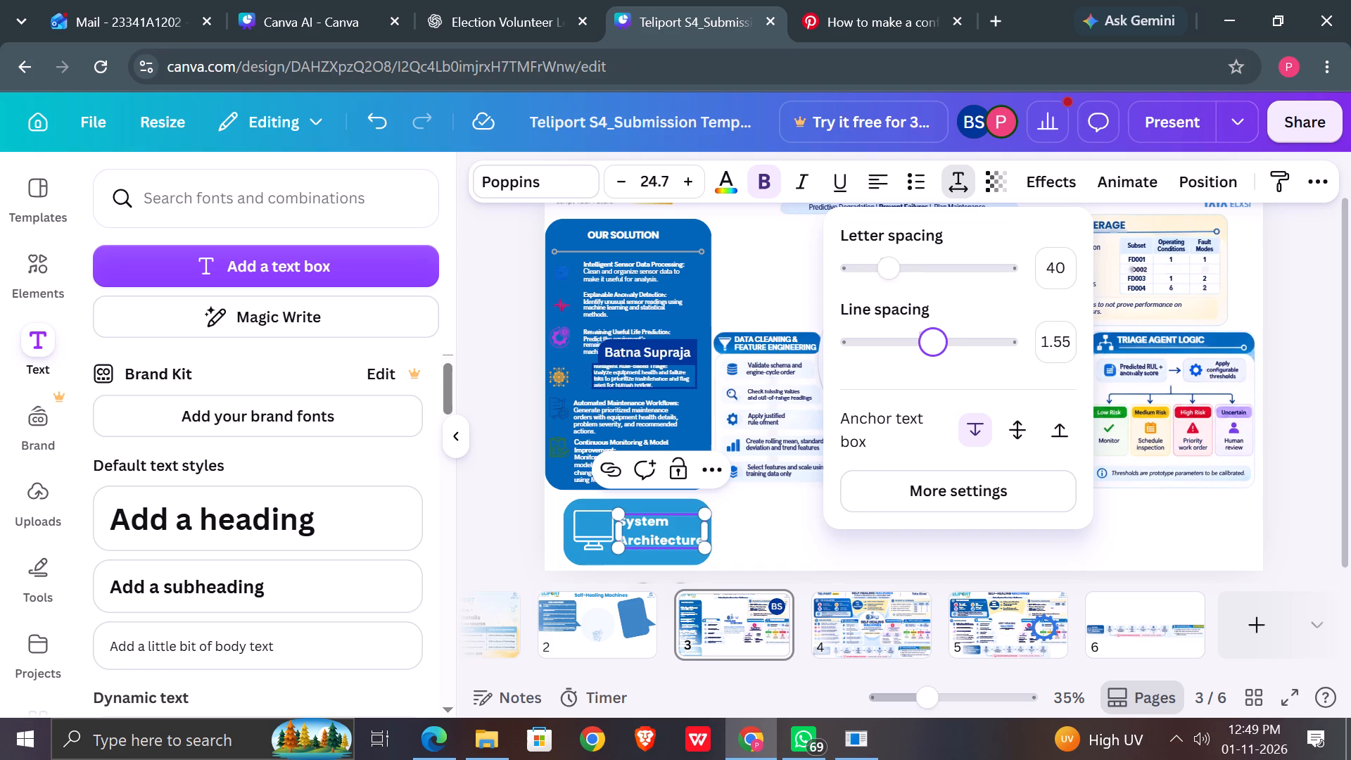
left_click_drag(936, 337, 937, 337)
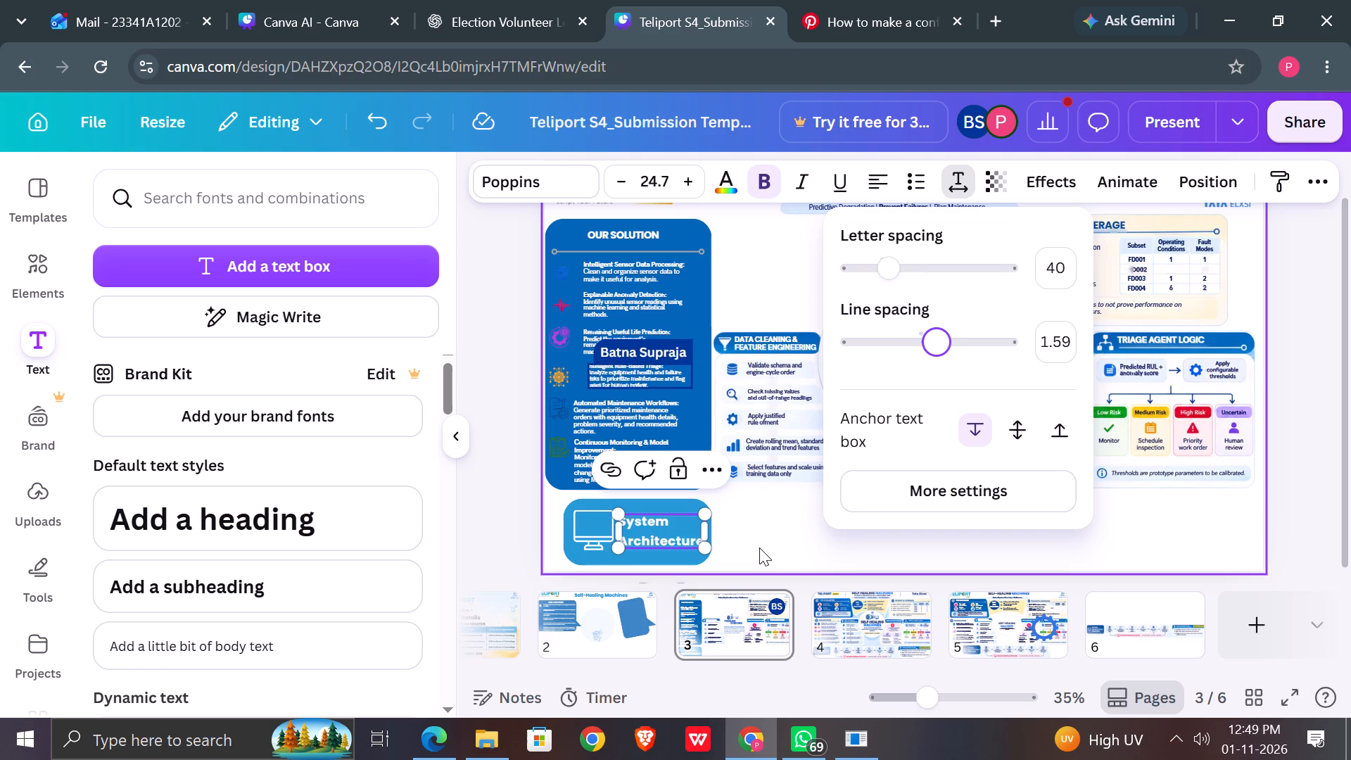
left_click(758, 541)
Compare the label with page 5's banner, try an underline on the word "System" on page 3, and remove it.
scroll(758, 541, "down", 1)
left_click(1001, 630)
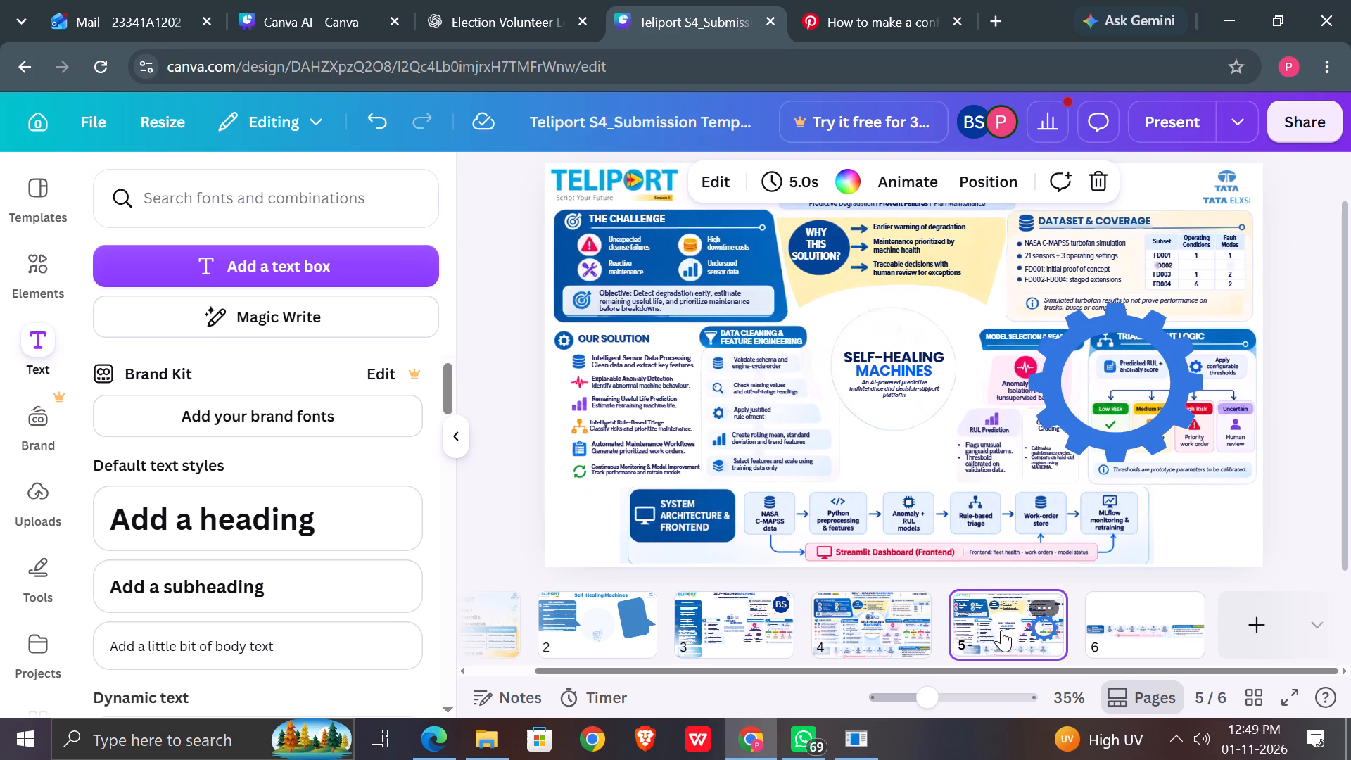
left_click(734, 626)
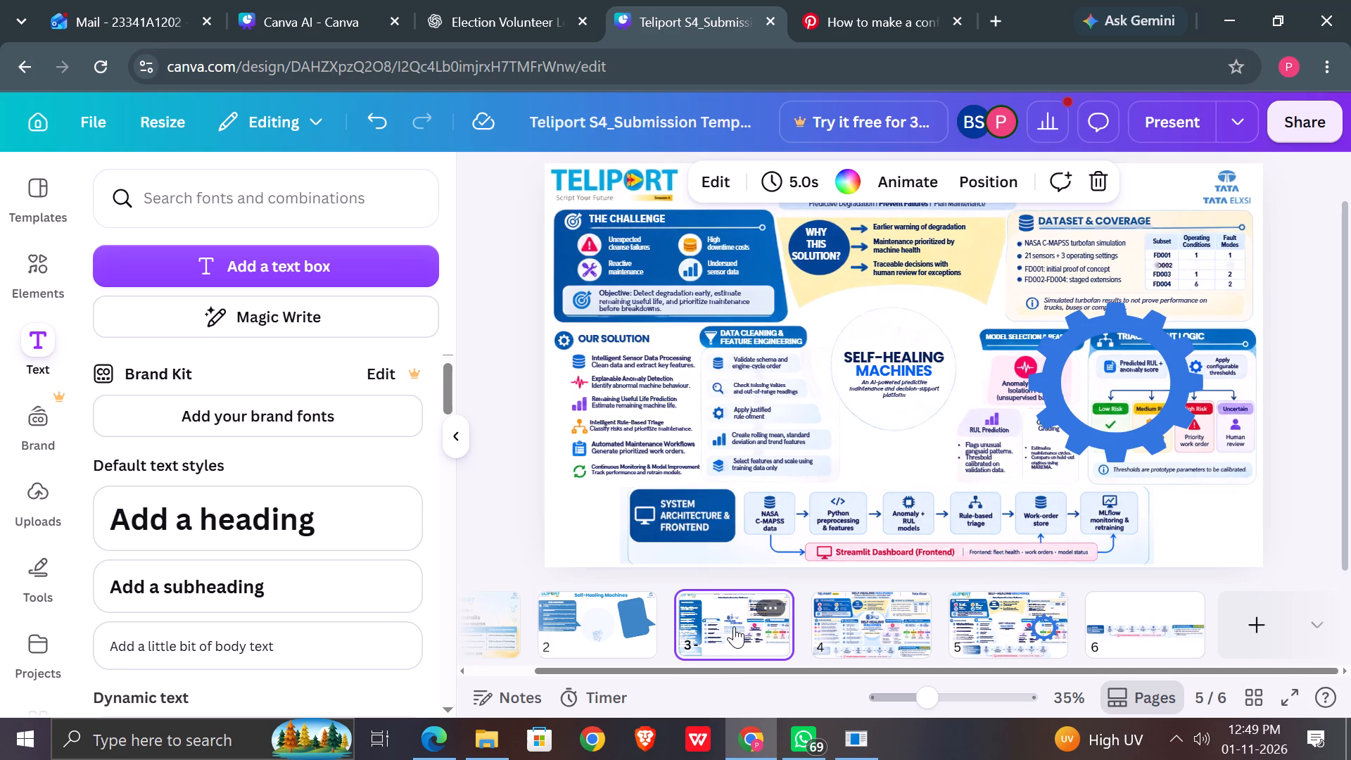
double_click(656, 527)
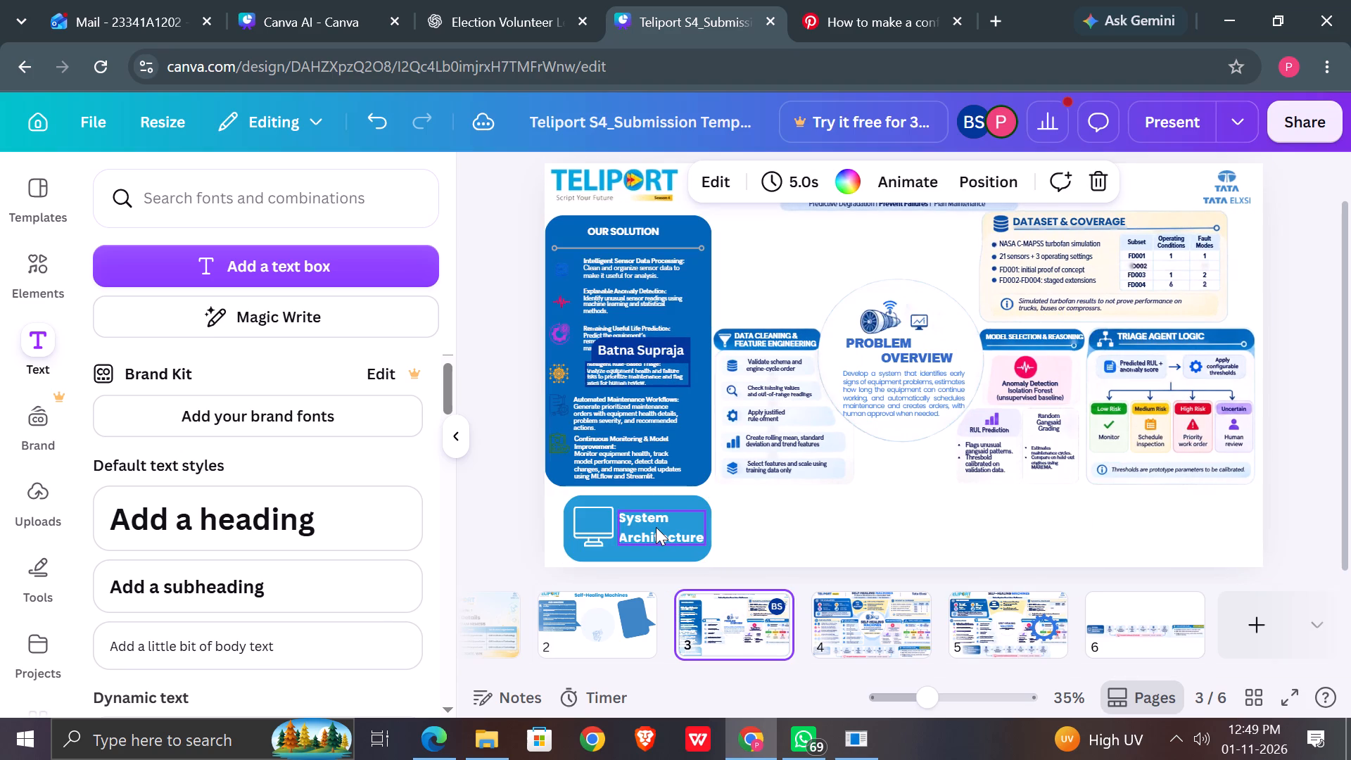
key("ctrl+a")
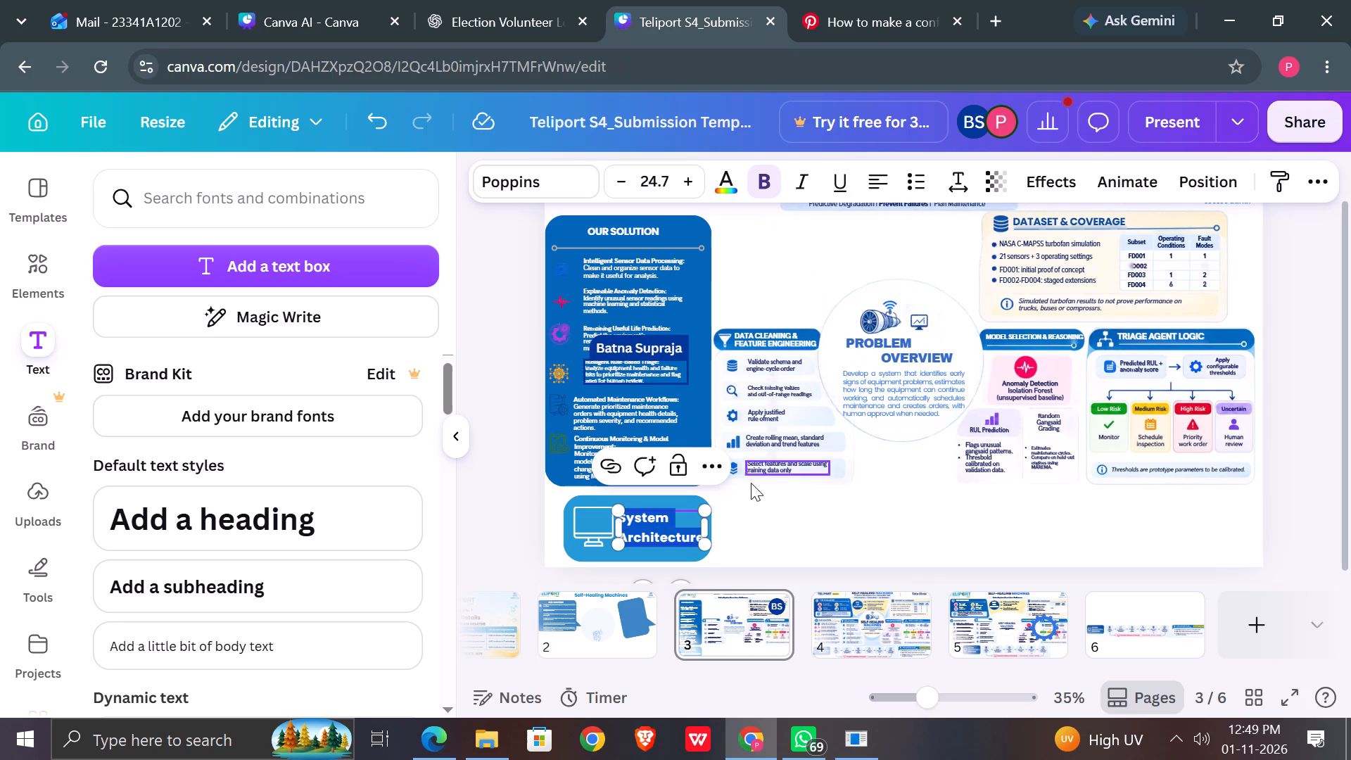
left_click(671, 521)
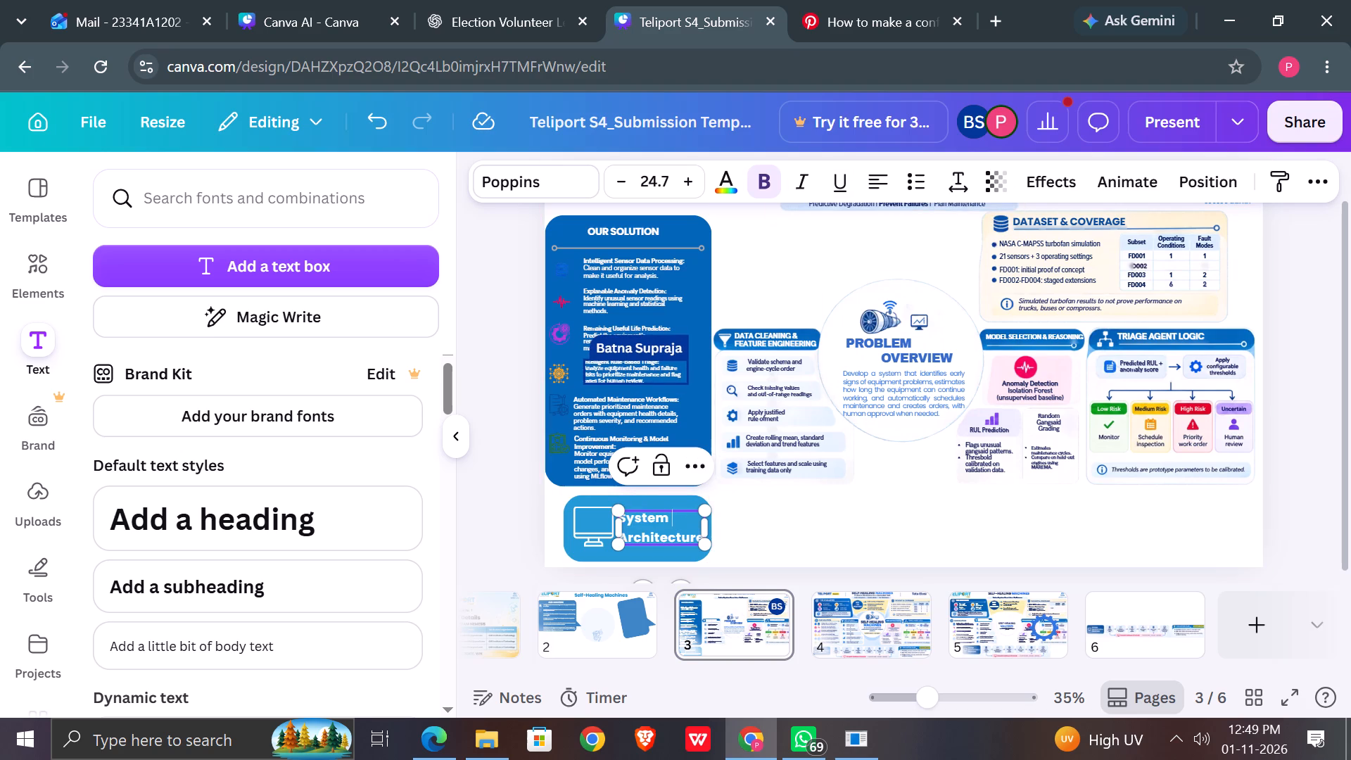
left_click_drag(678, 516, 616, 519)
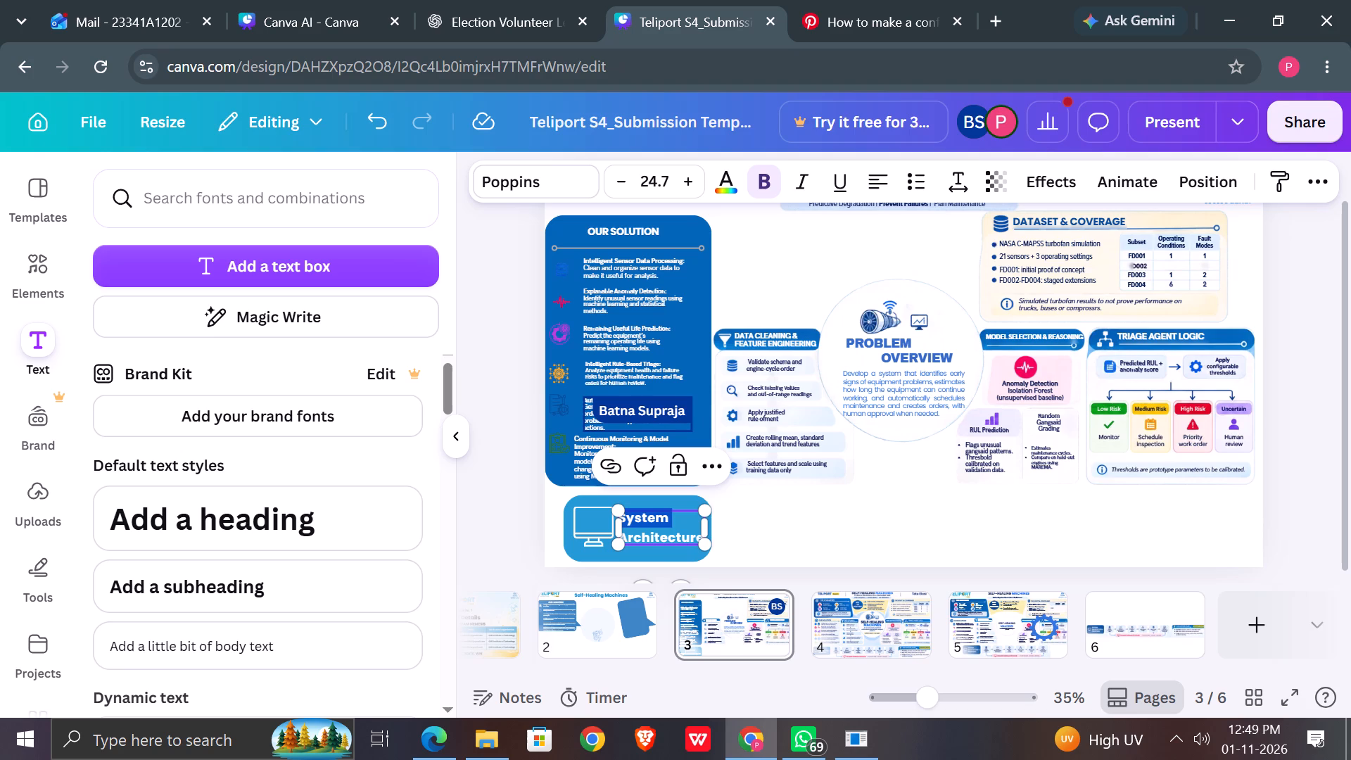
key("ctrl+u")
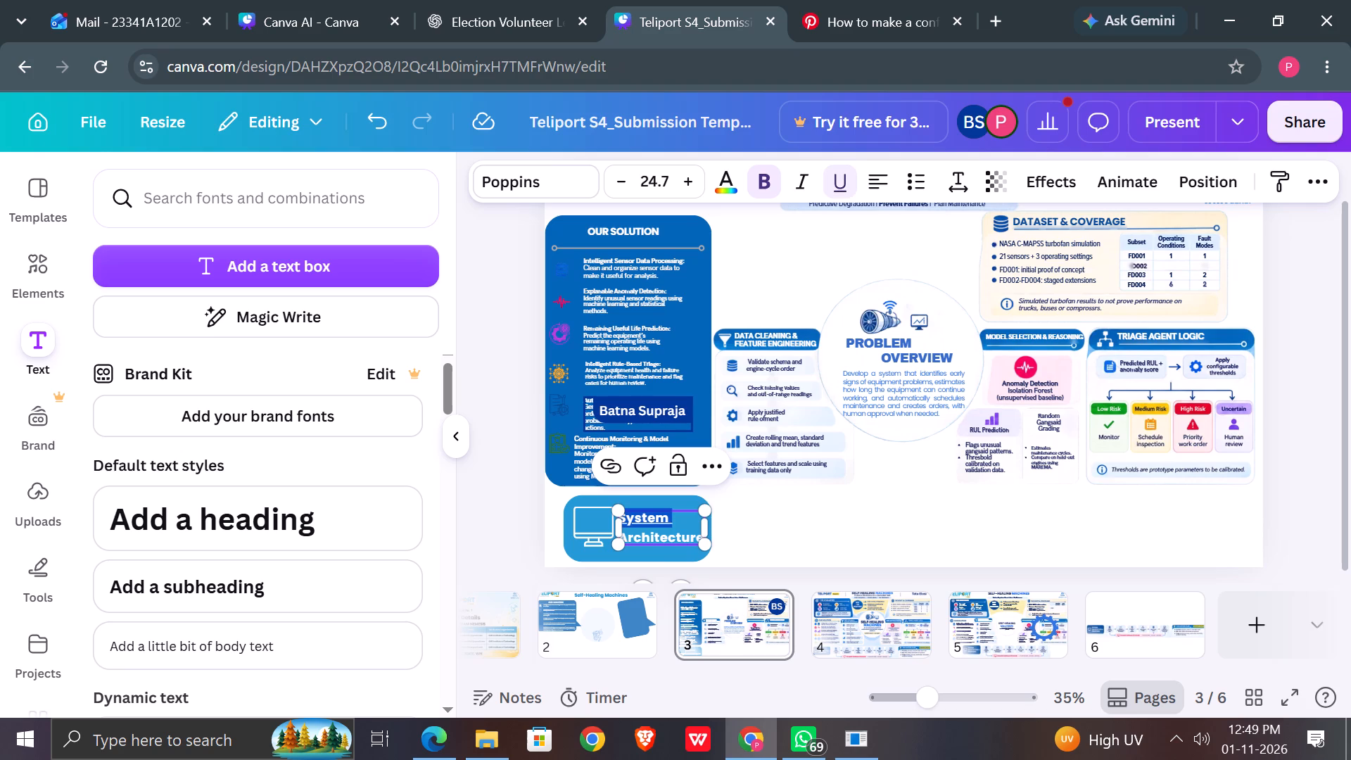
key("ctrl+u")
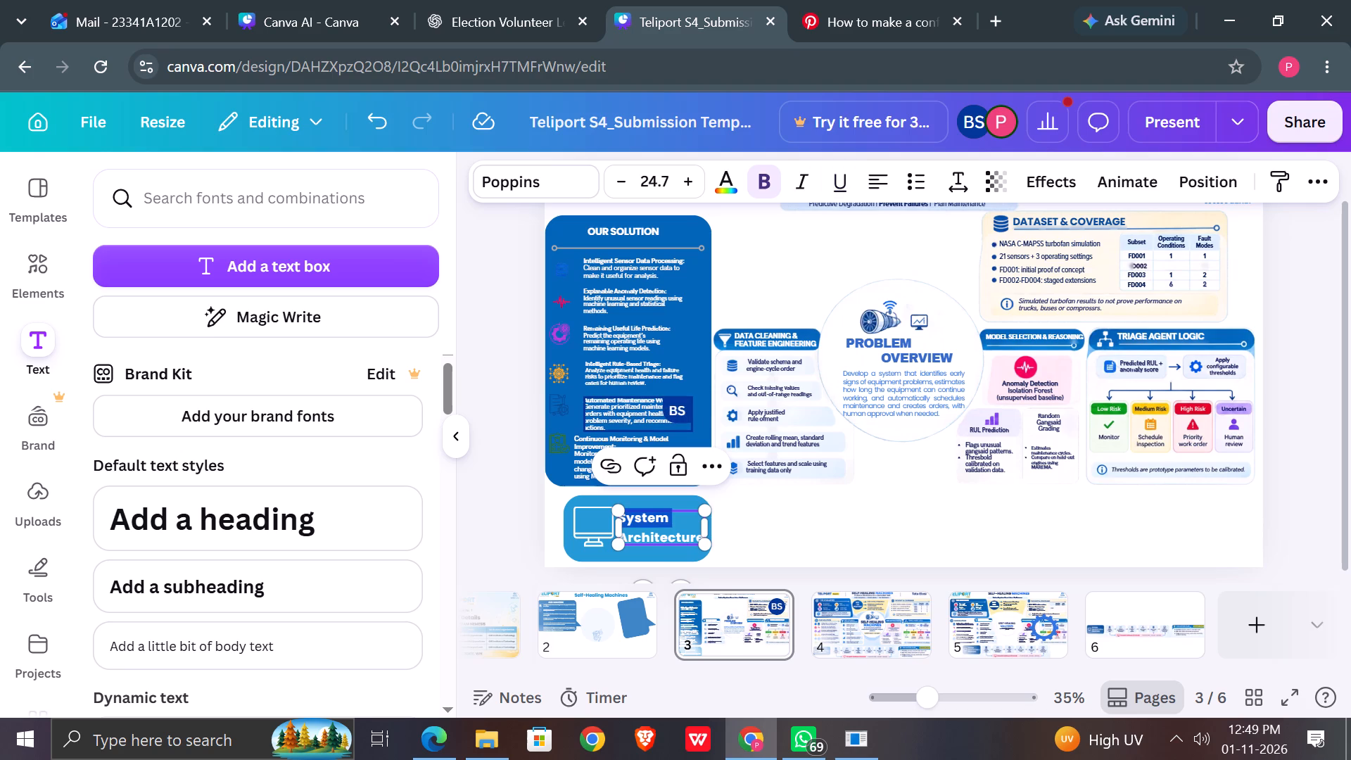
Retype the word "System" in page 3's architecture label in capitals as "SYSTEM".
double_click(675, 538)
key("ctrl+a")
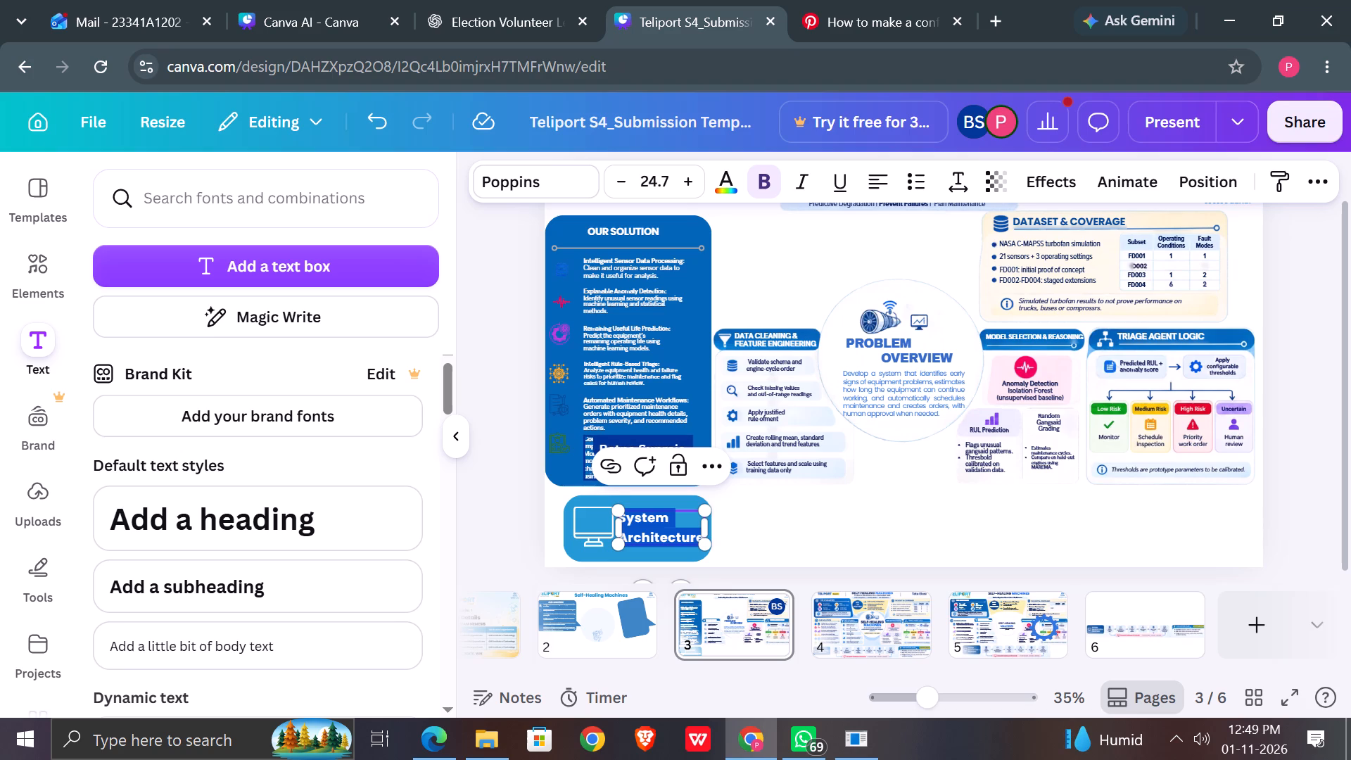
left_click(672, 522)
left_click(672, 522)
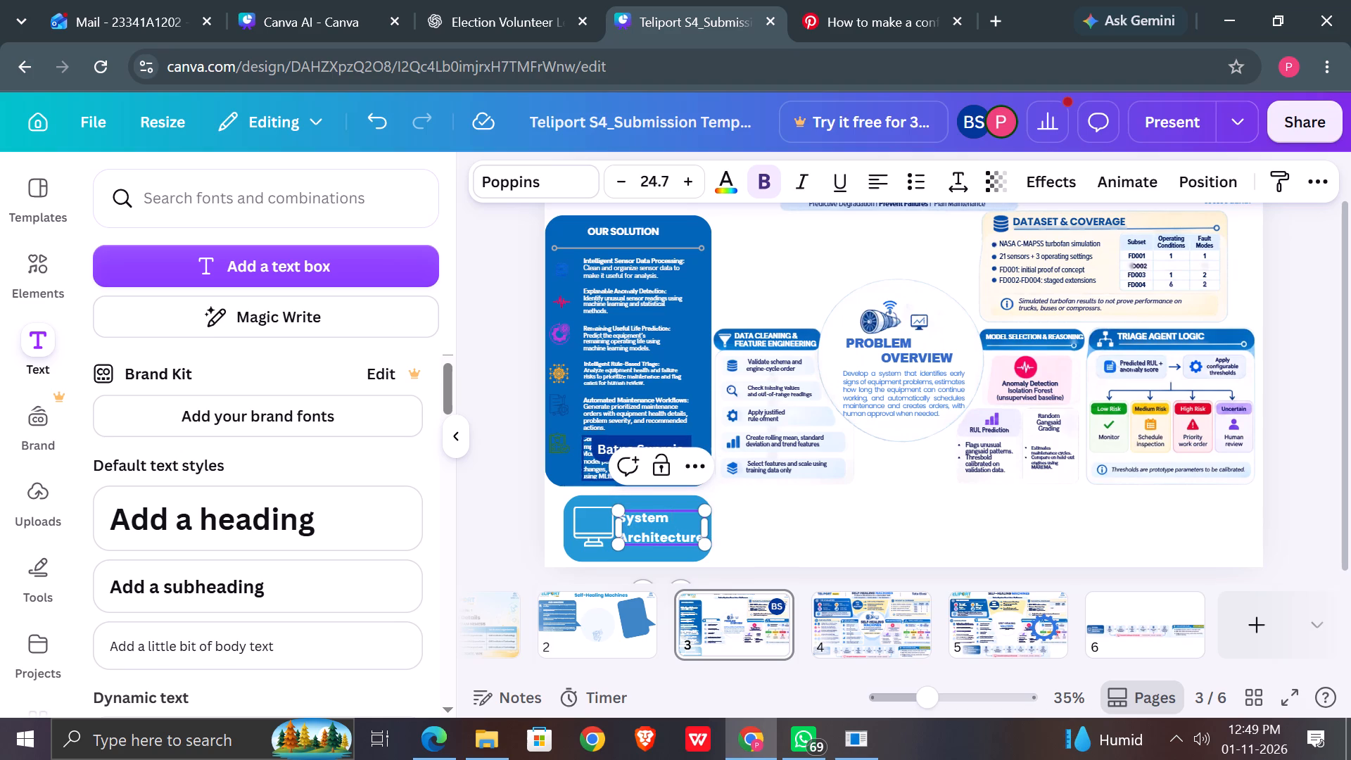
key("Left")
key("BackSpace")
key("BackSpace")
key("BackSpace")
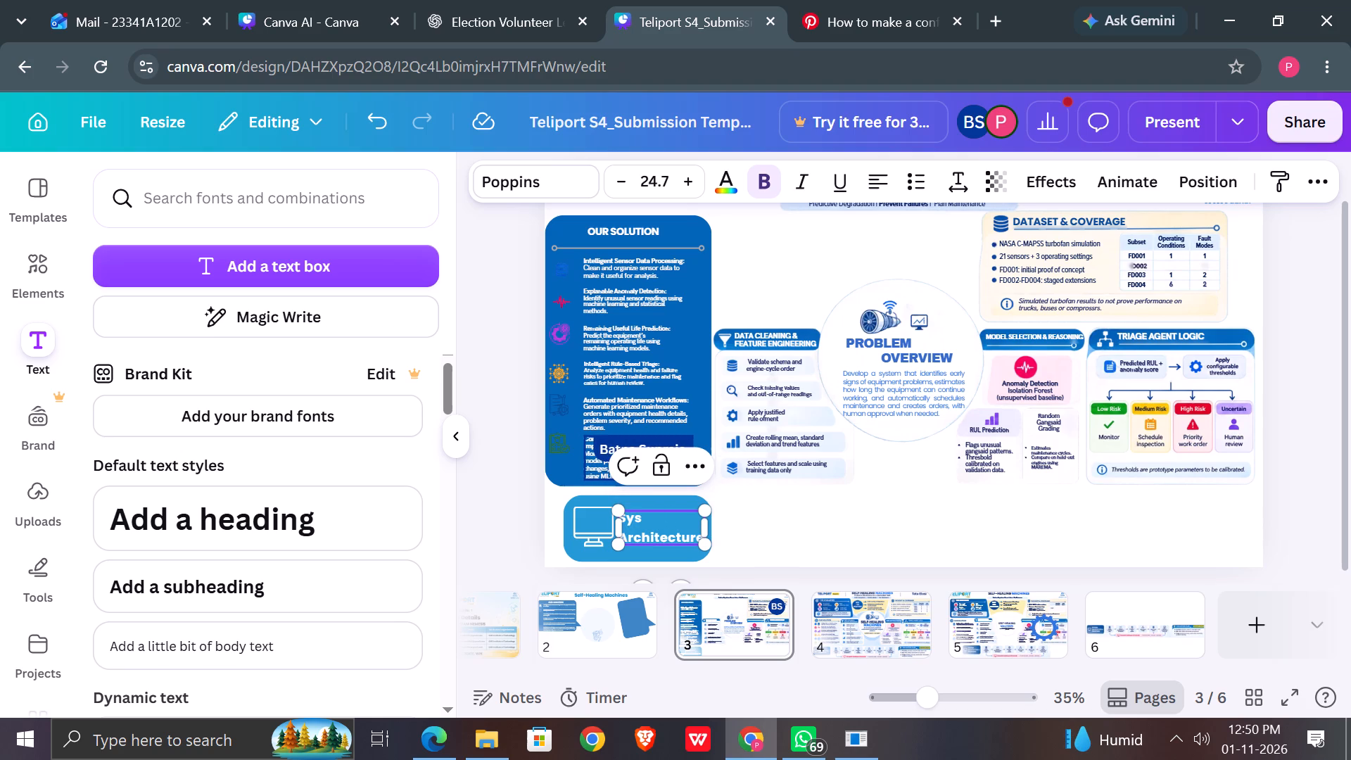
key("BackSpace")
key("BackSpace")
type("YATEM")
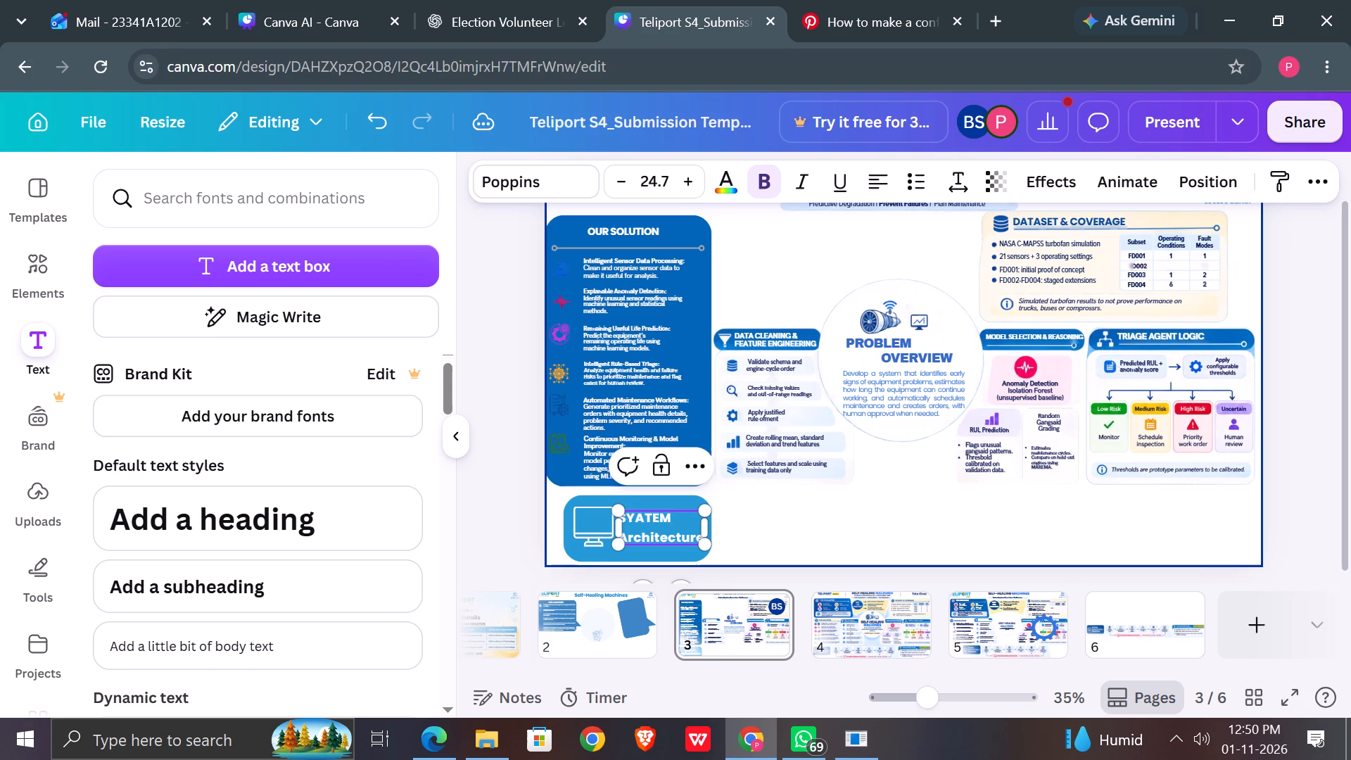
left_click(631, 519)
key("s")
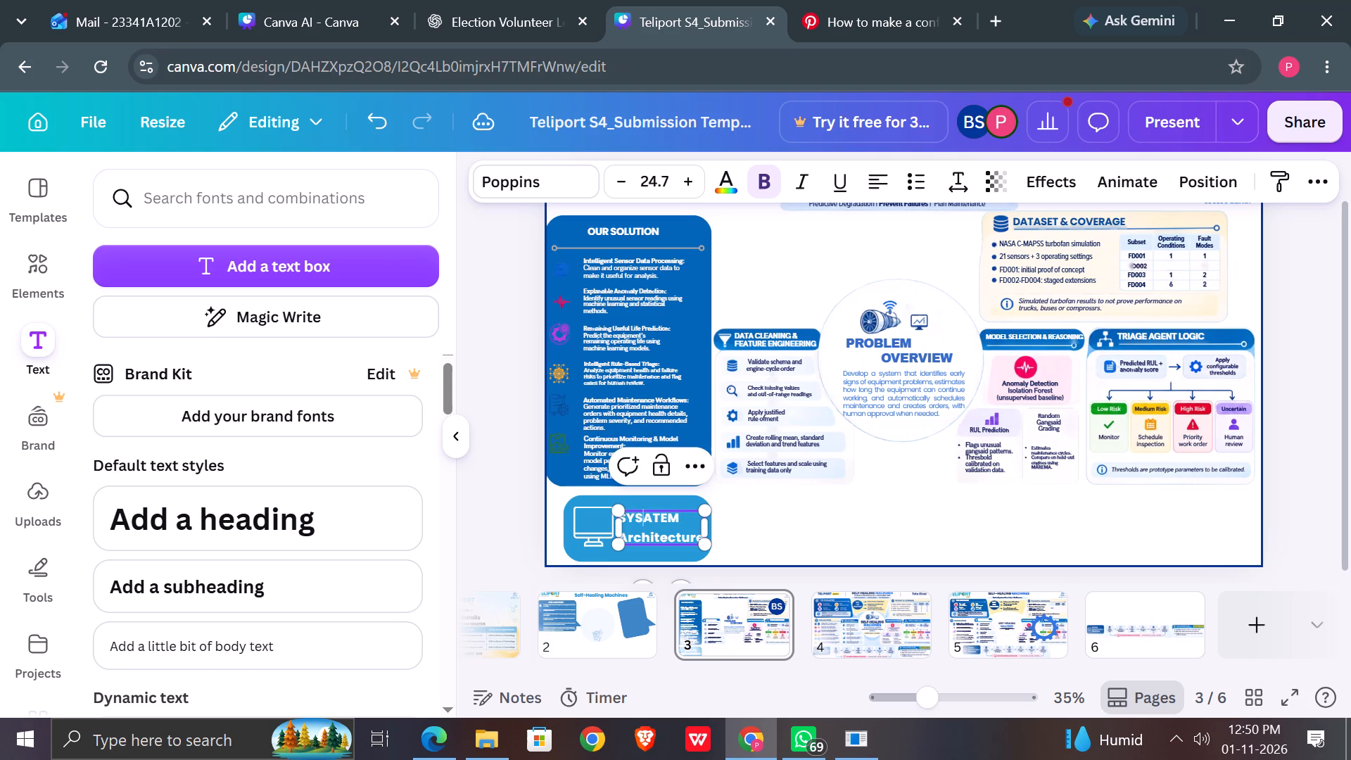
left_click(651, 519)
key("BackSpace")
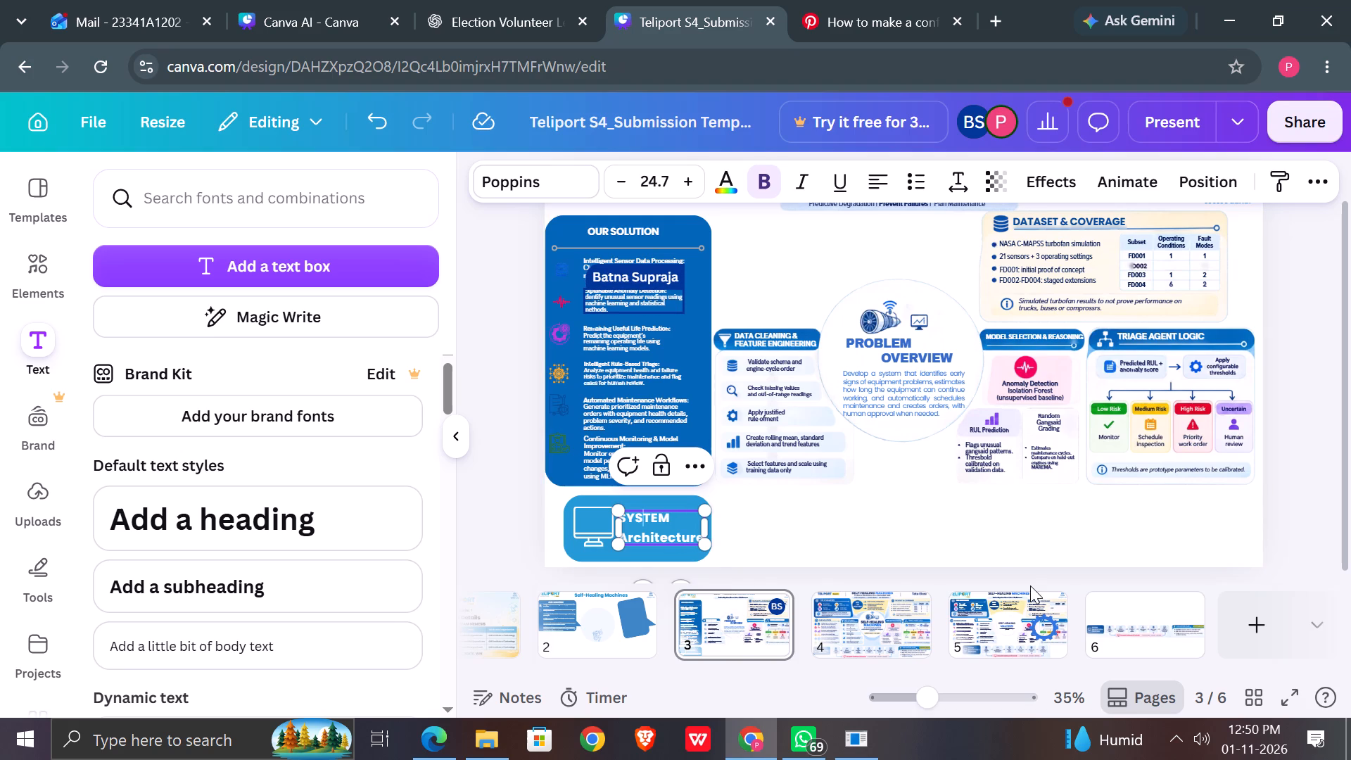
Compare with page 5's banner and retype "Architecture" in page 3's label in capitals as "ARCHITECTURE".
left_click(984, 652)
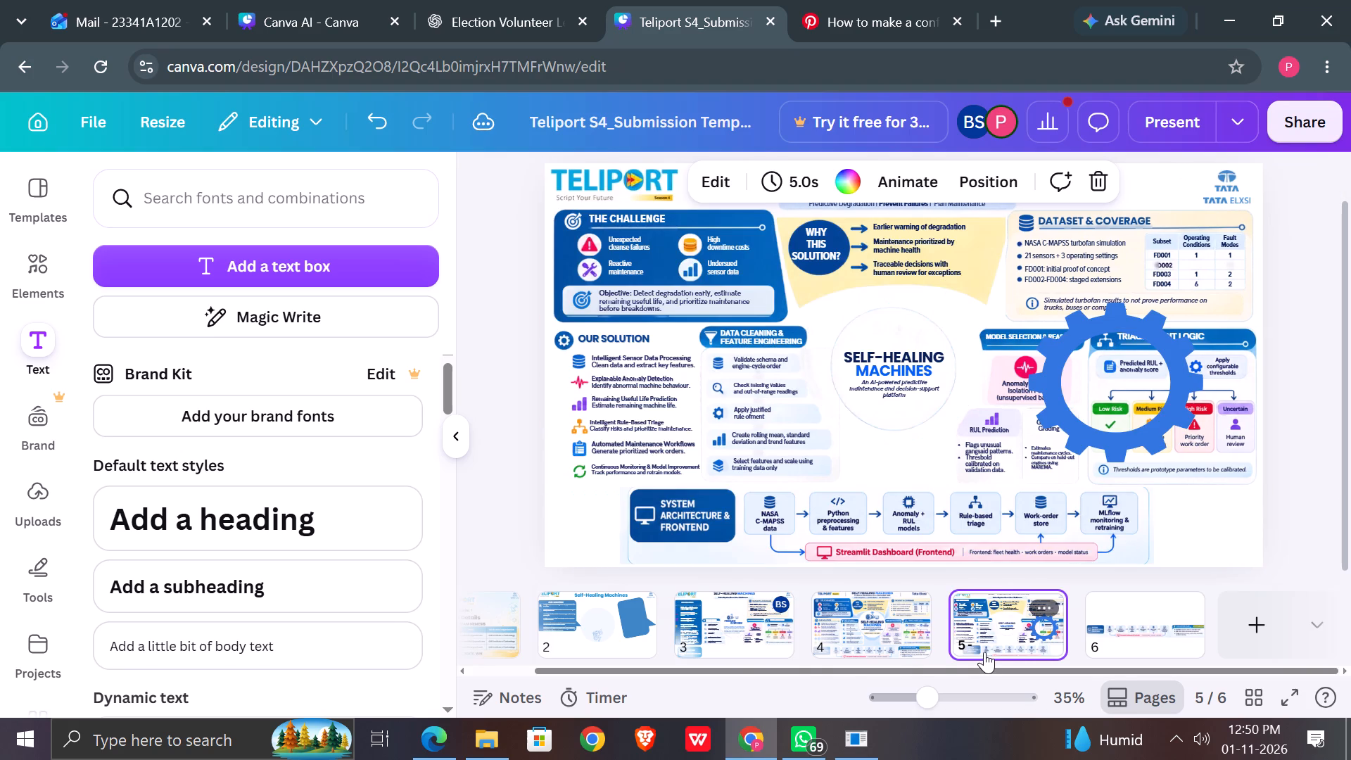
left_click(700, 607)
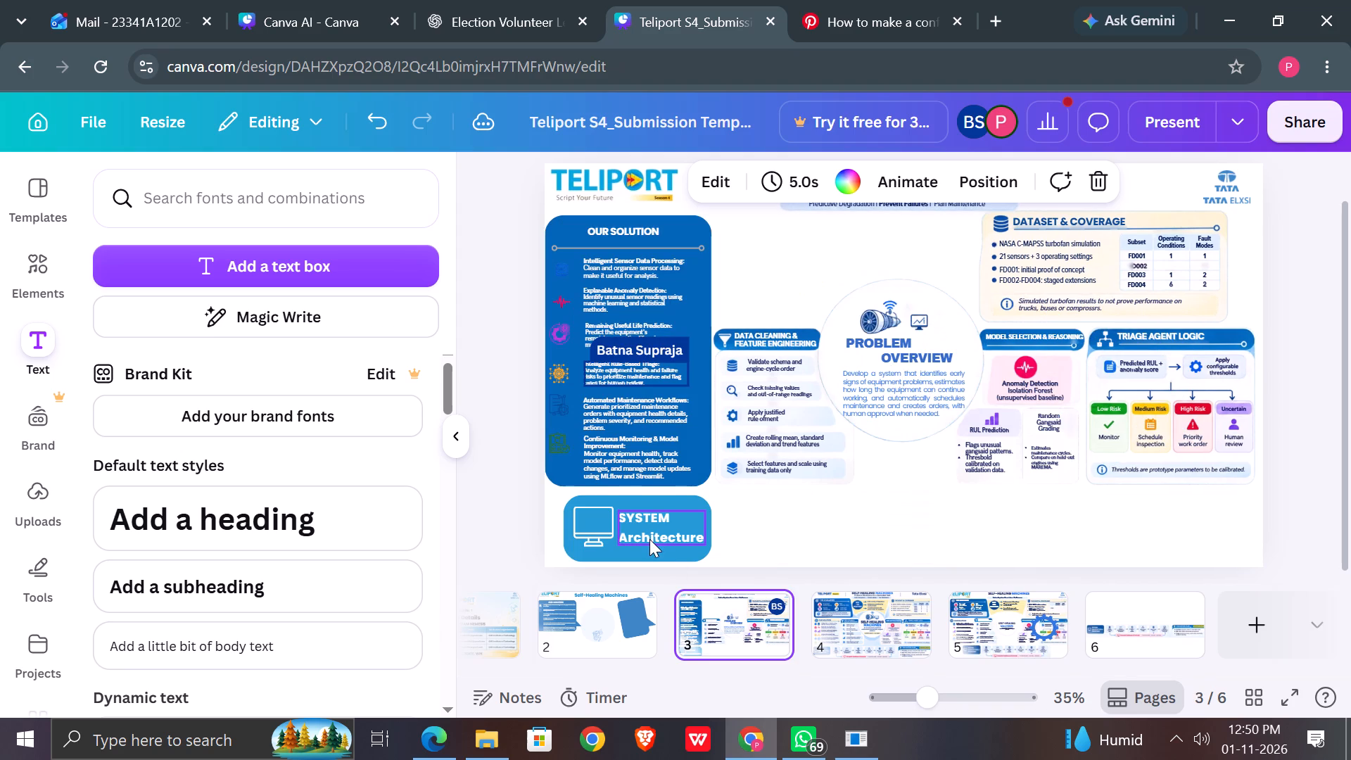
double_click(649, 539)
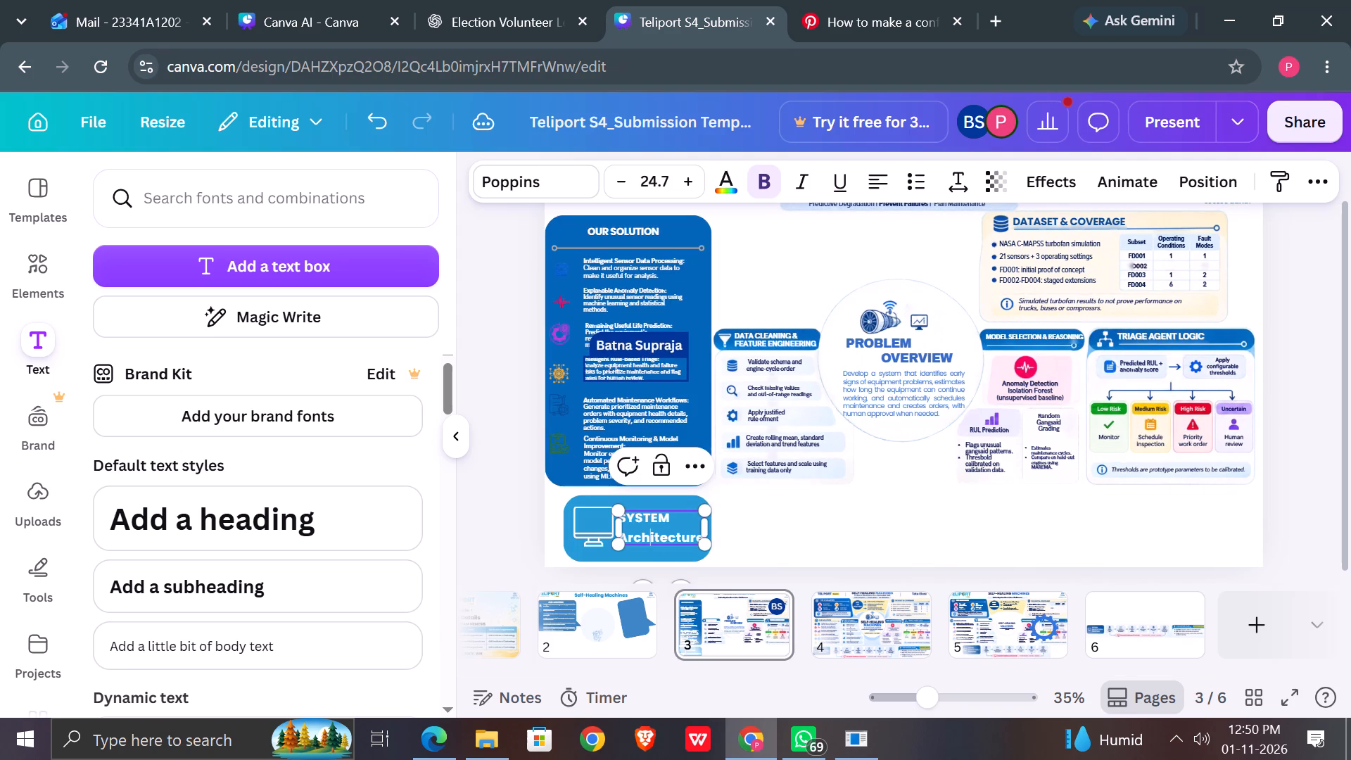
key("ctrl+a")
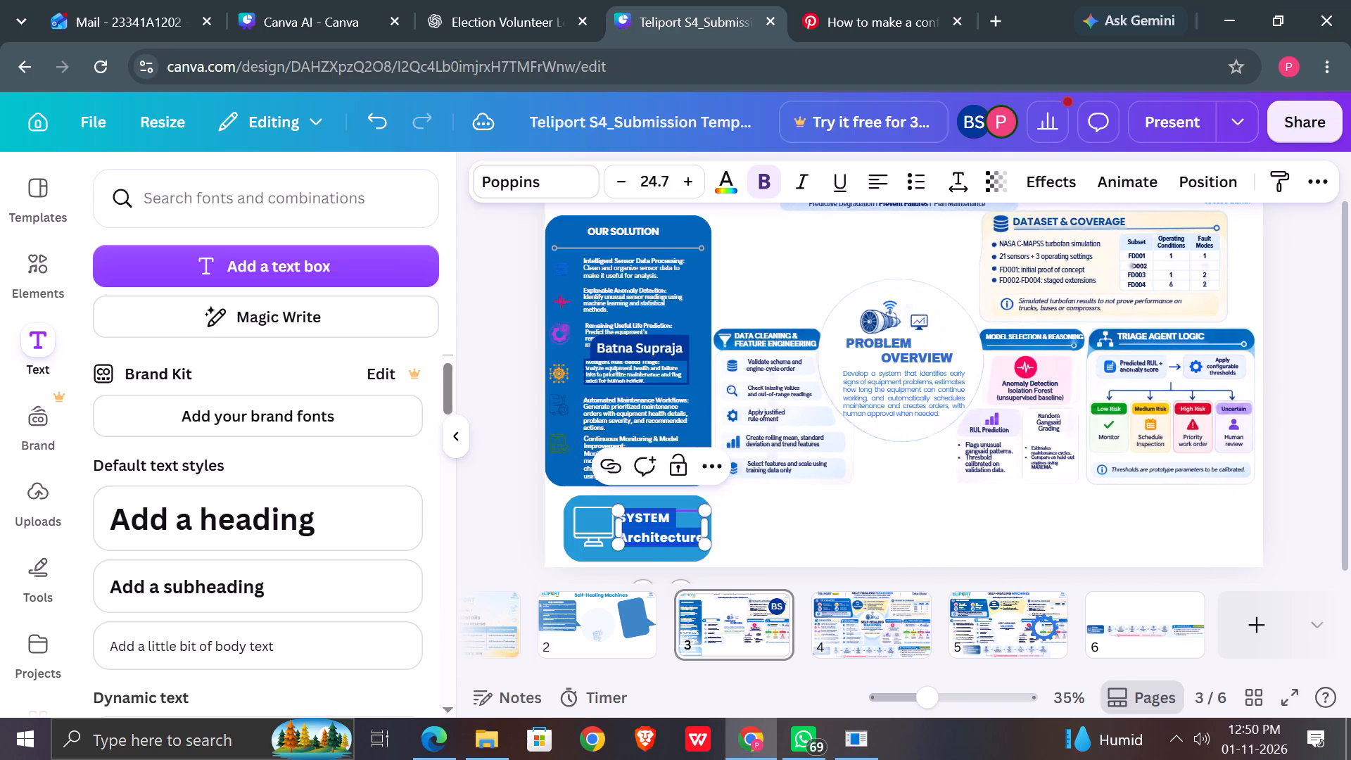
left_click(649, 539)
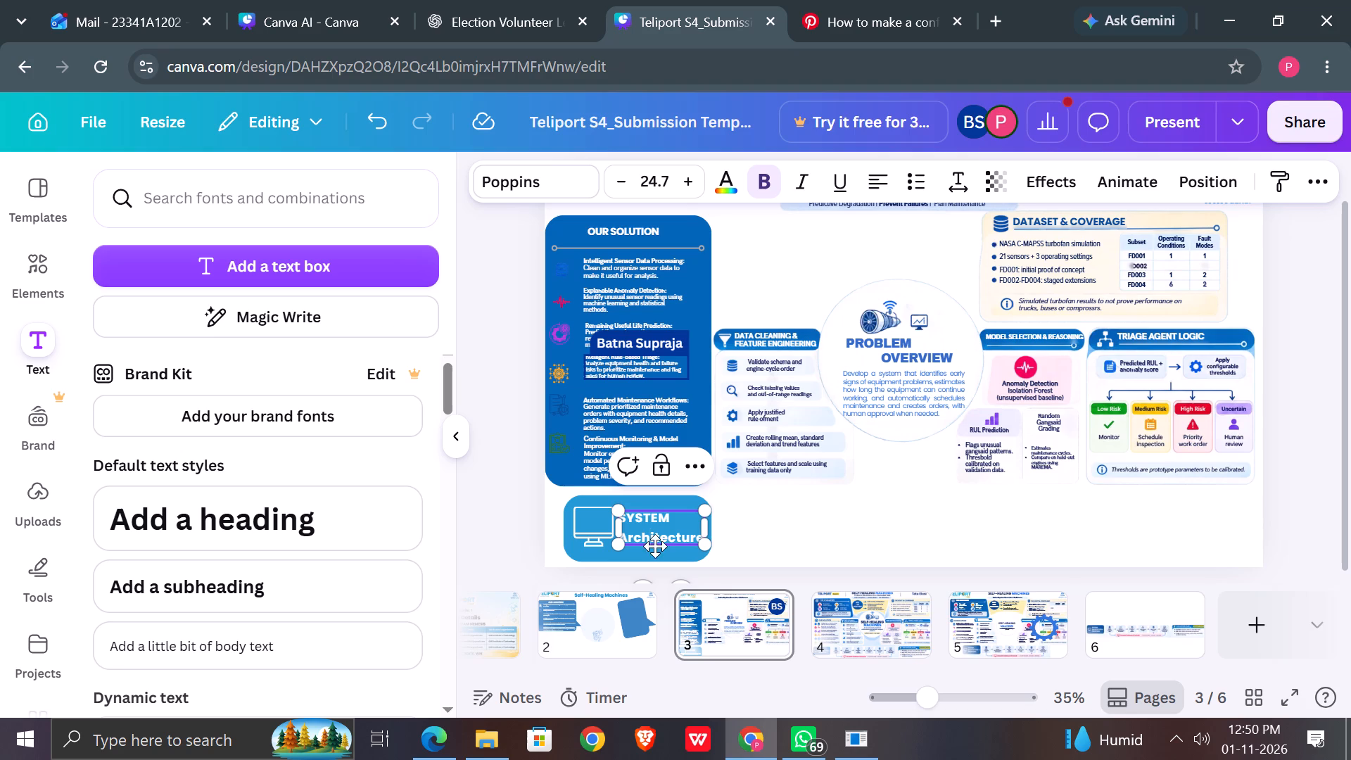
left_click(634, 540)
key("BackSpace")
key("r")
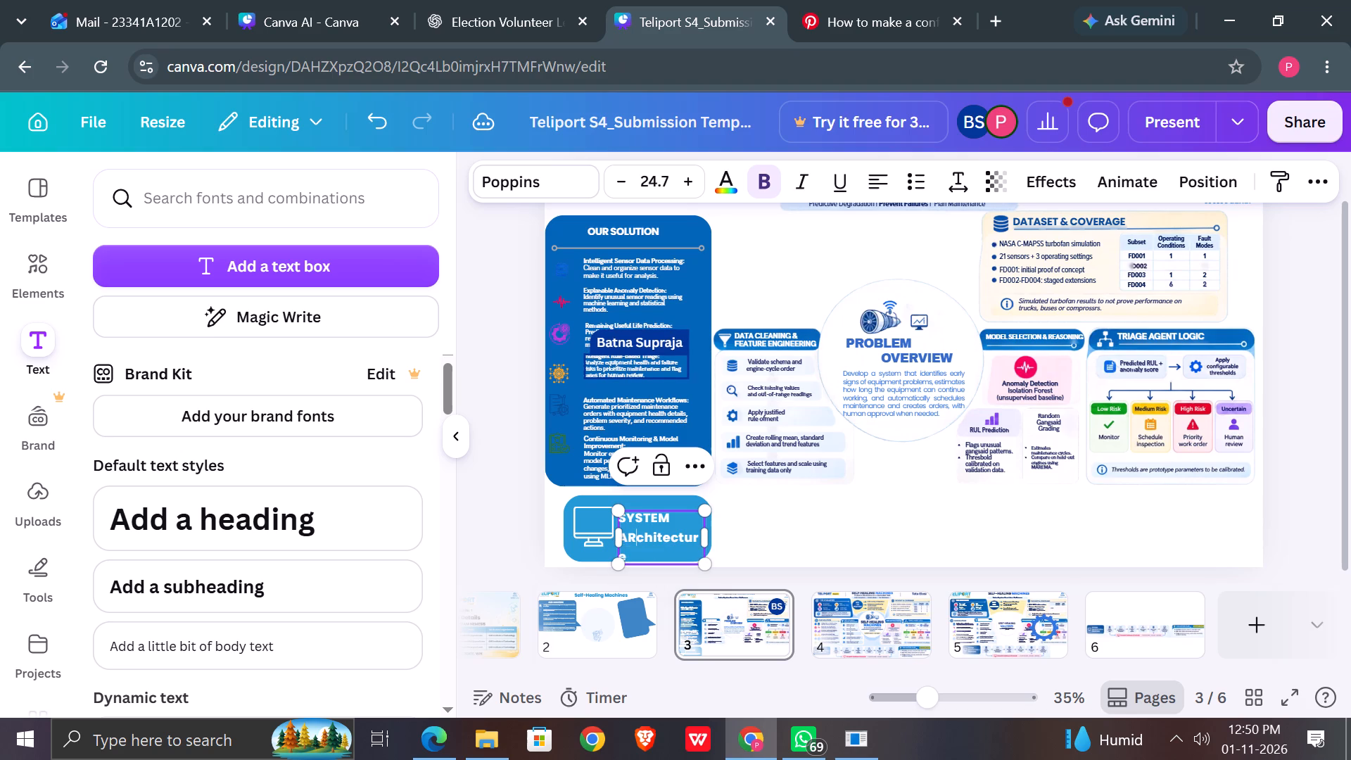
key("Delete")
key("c")
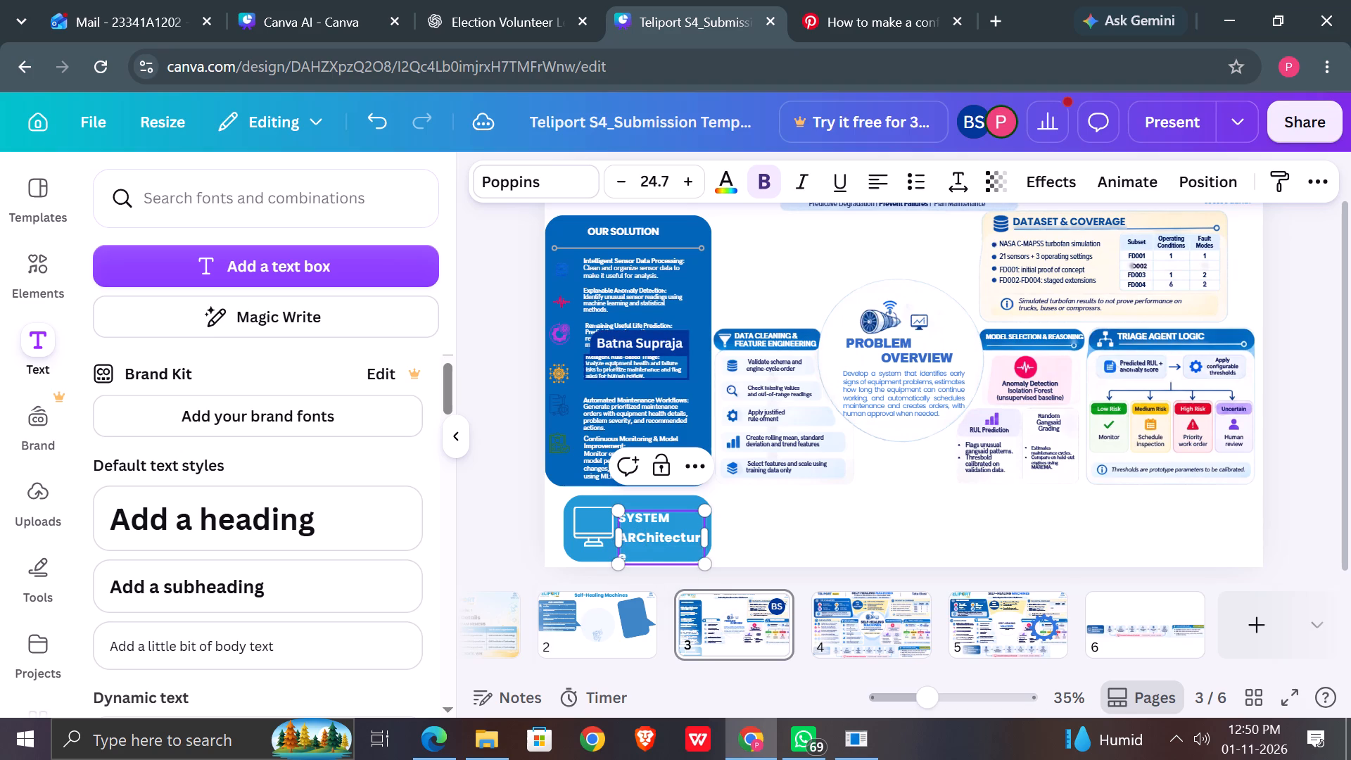
key("Delete")
key("h")
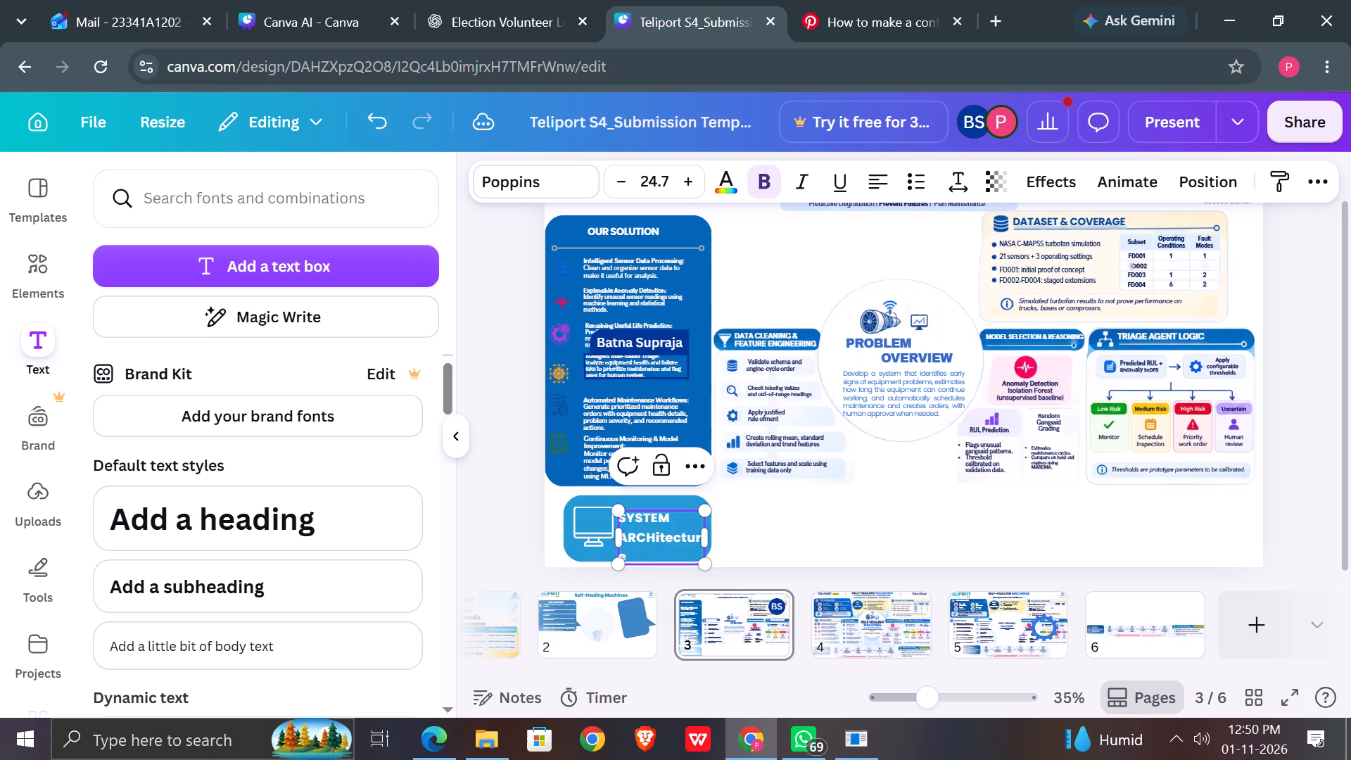
key("Delete")
key("i")
key("Delete")
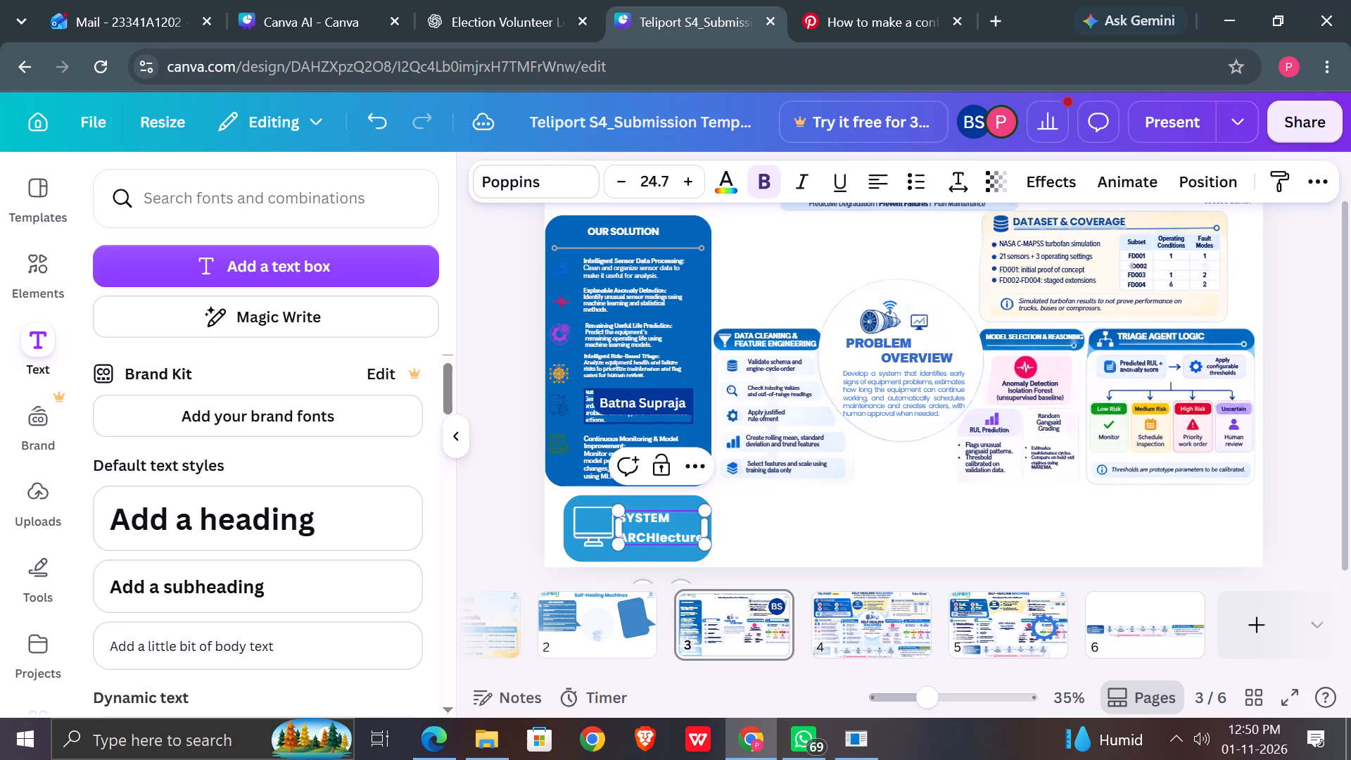
key("t")
key("Delete")
key("e")
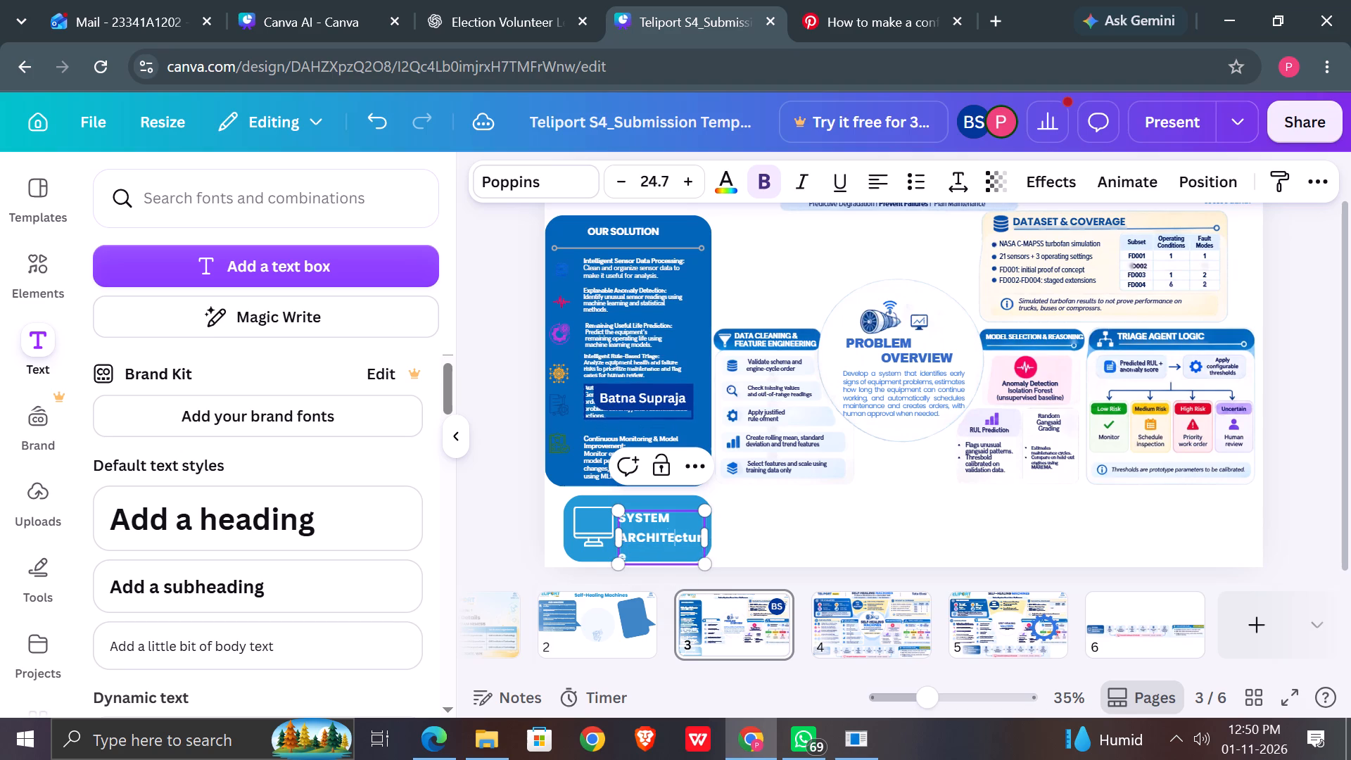
key("Delete")
key("c")
key("Delete")
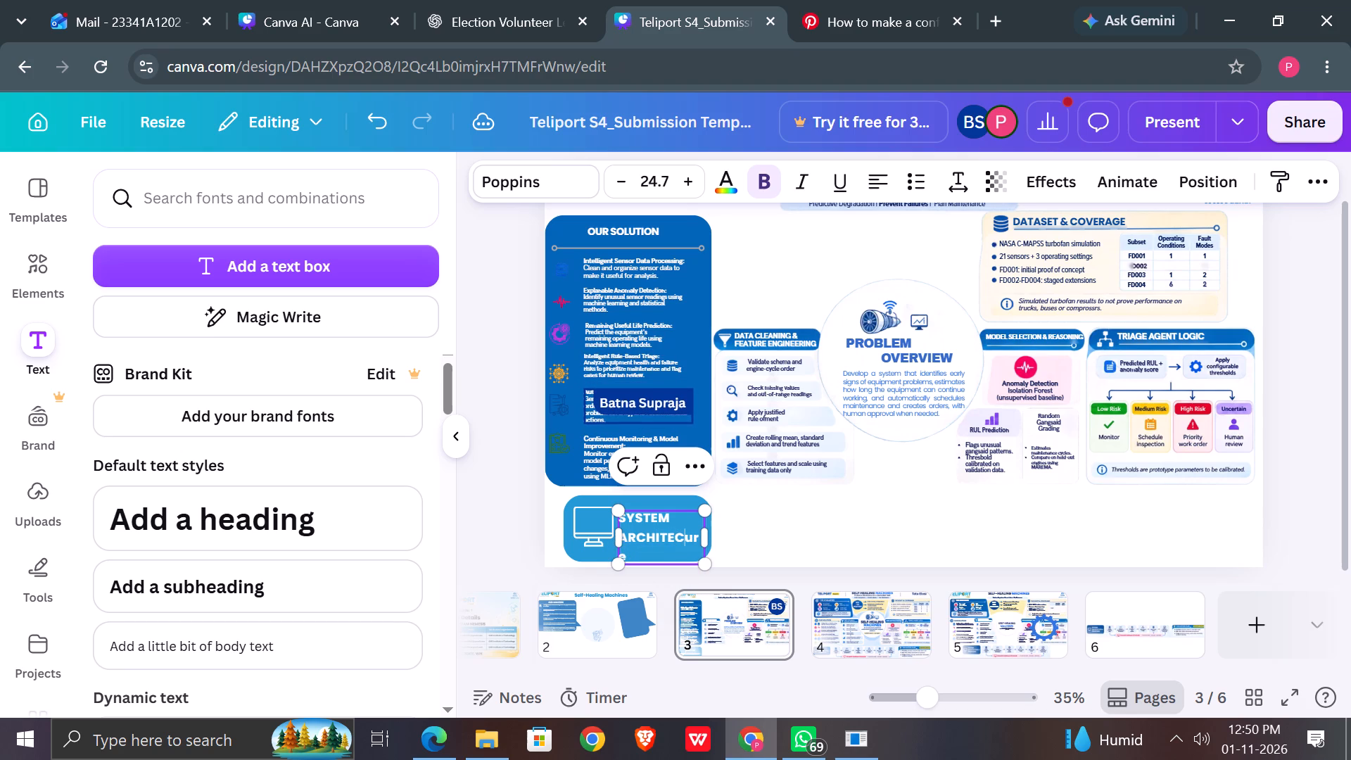
key("t")
key("Delete")
key("u")
key("Delete")
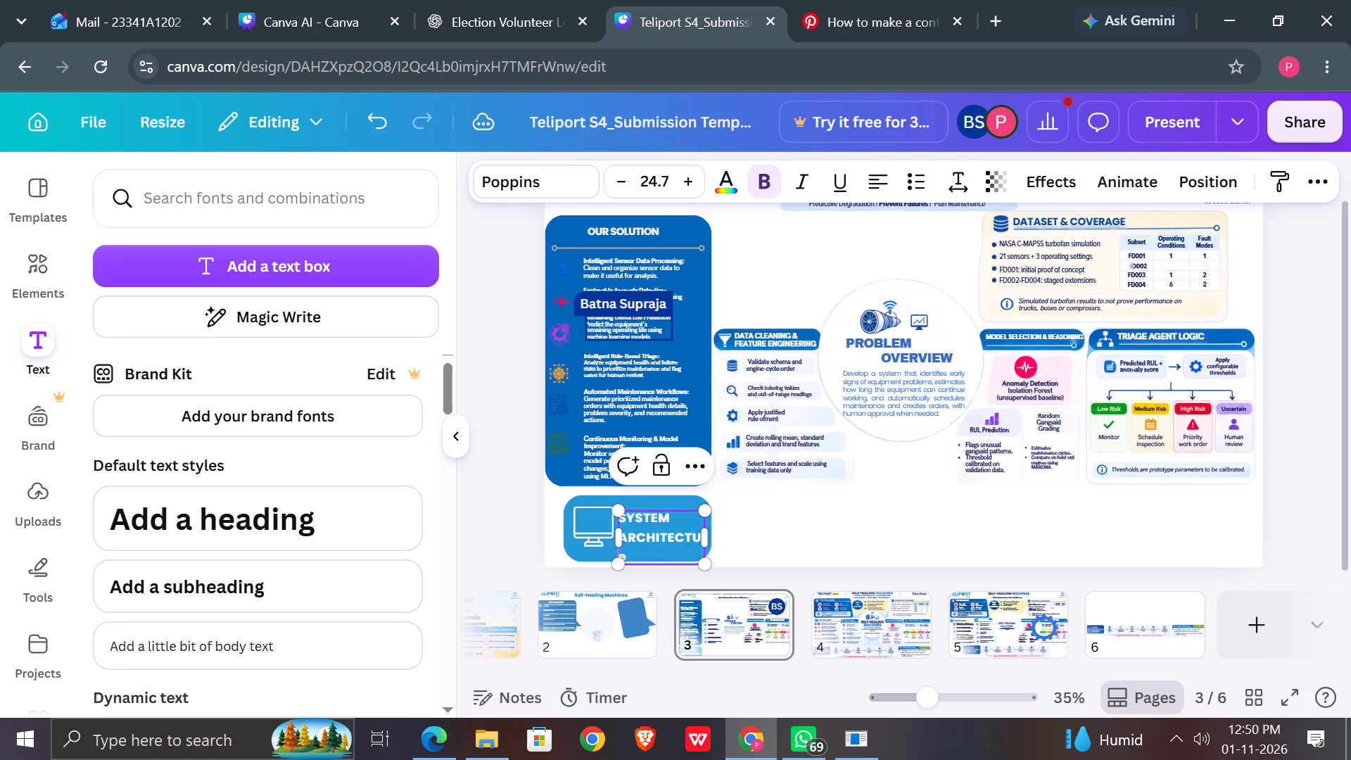
key("r")
key("Delete")
key("e")
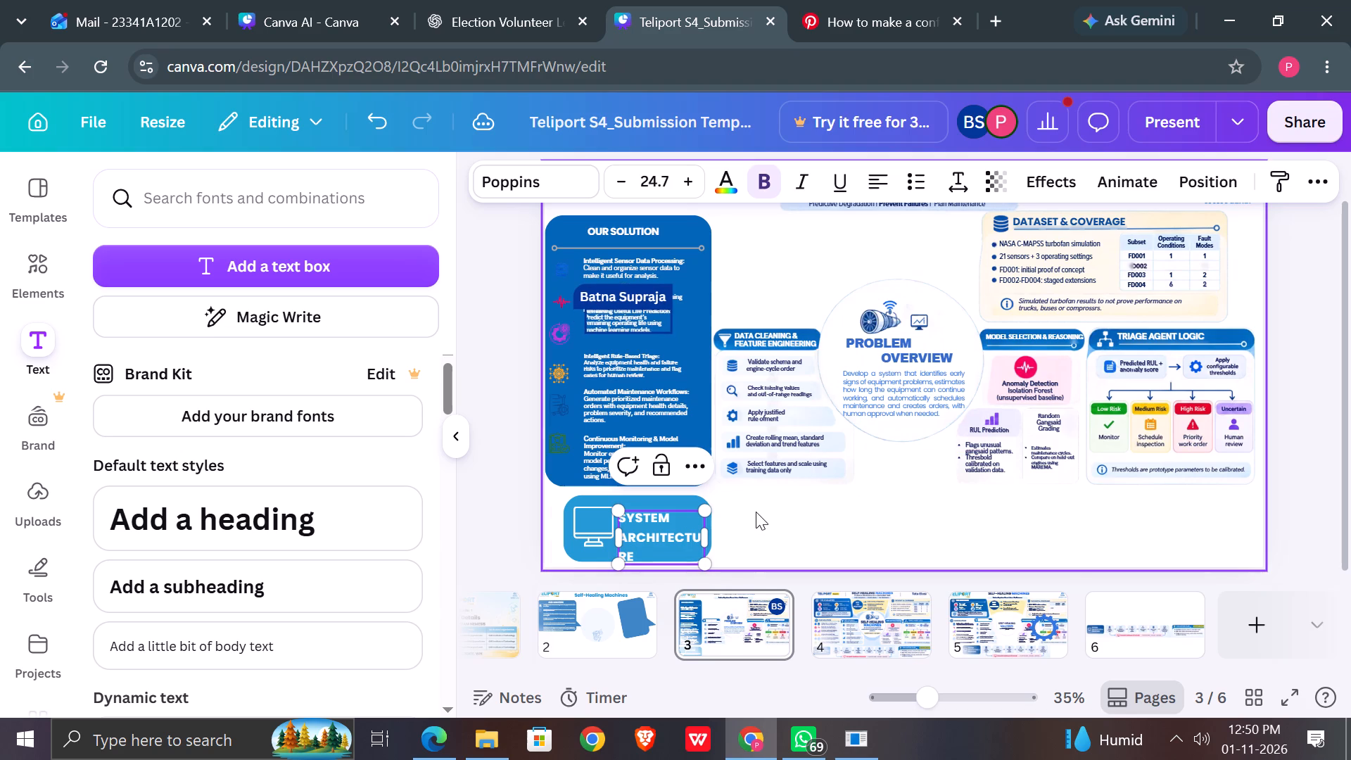
Widen the blue rounded label shape and its text box so that "ARCHITECTURE" fits on one line.
left_click(664, 500)
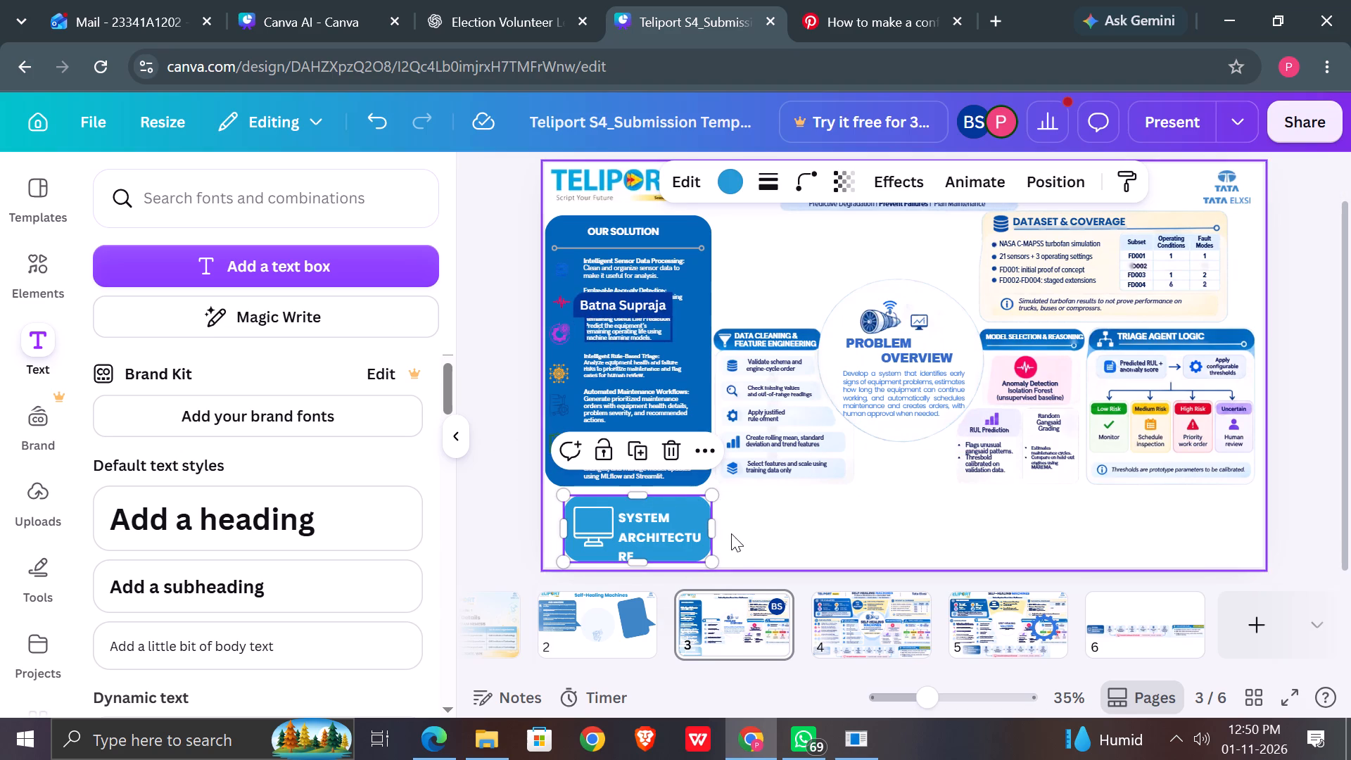
left_click_drag(712, 531, 730, 530)
left_click(665, 536)
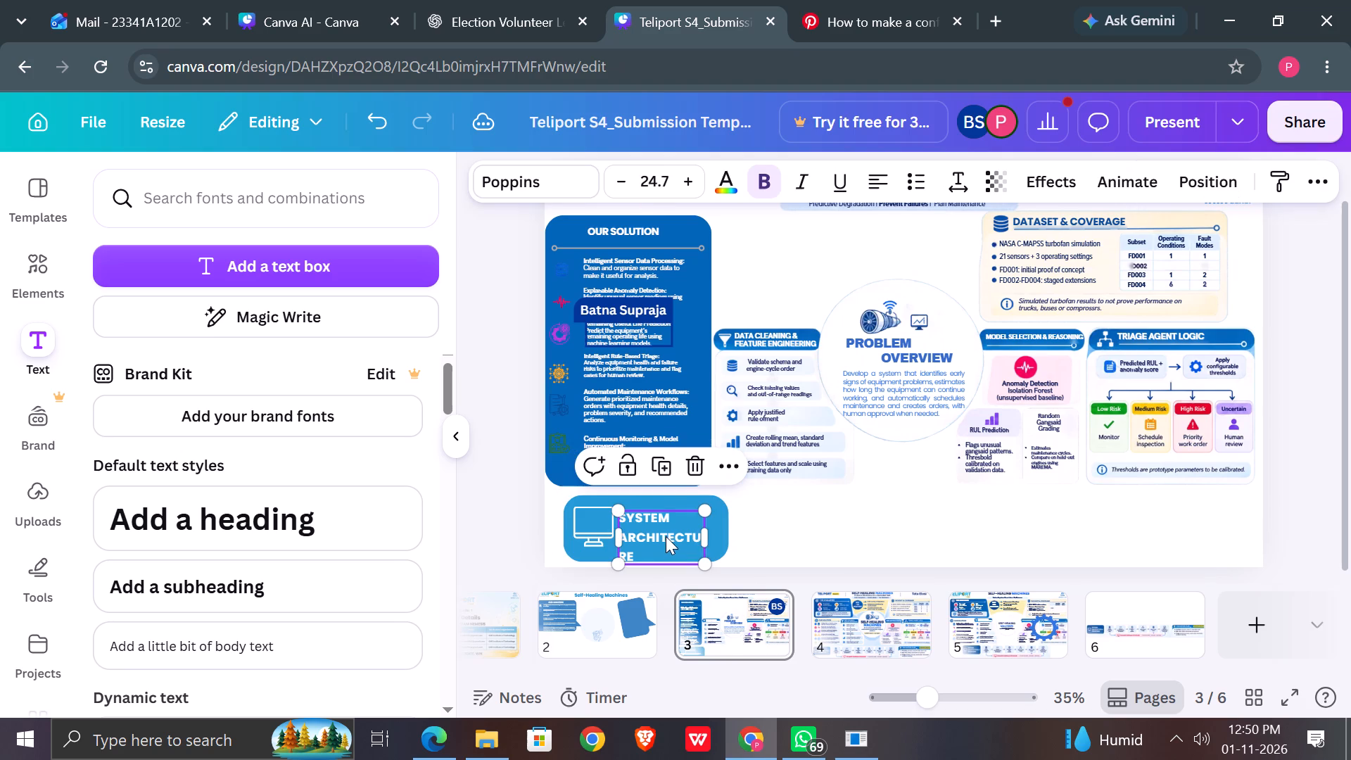
left_click_drag(706, 535, 716, 535)
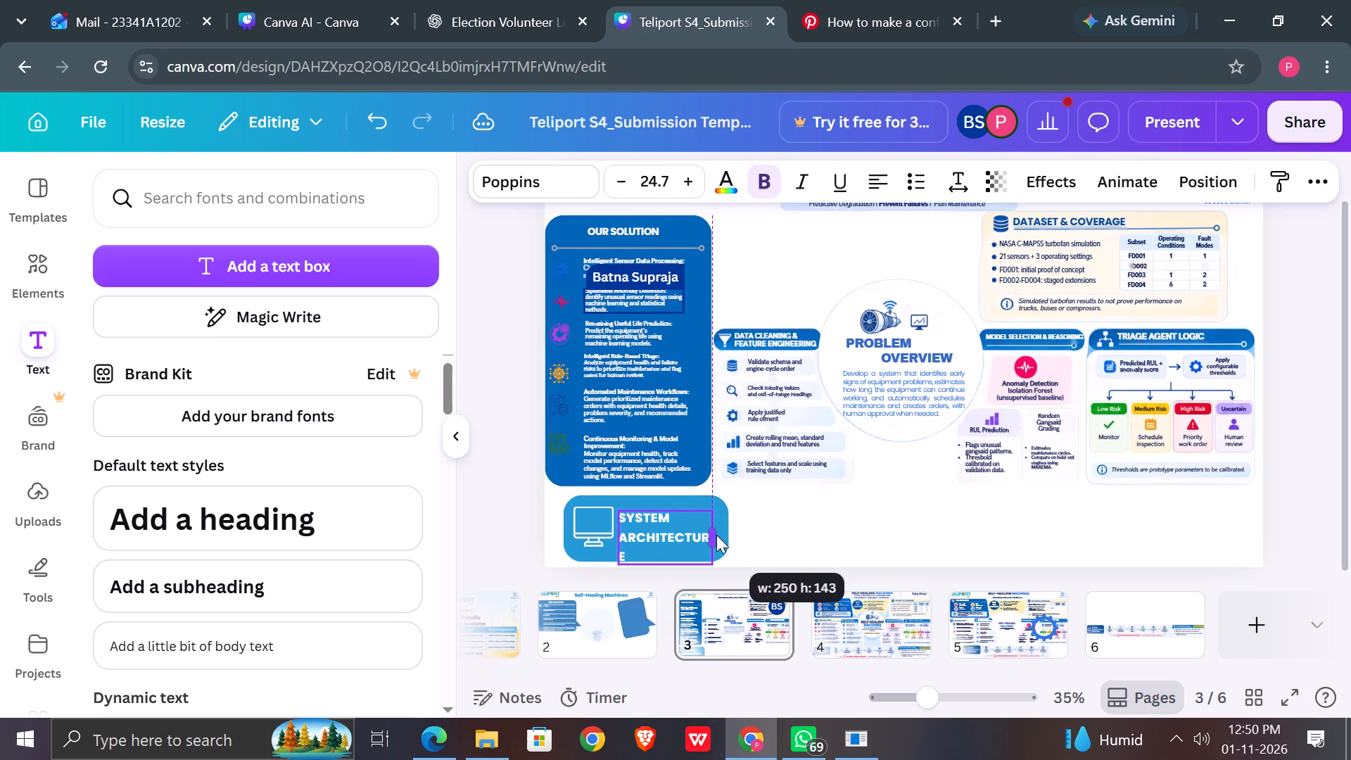
left_click_drag(716, 535, 725, 537)
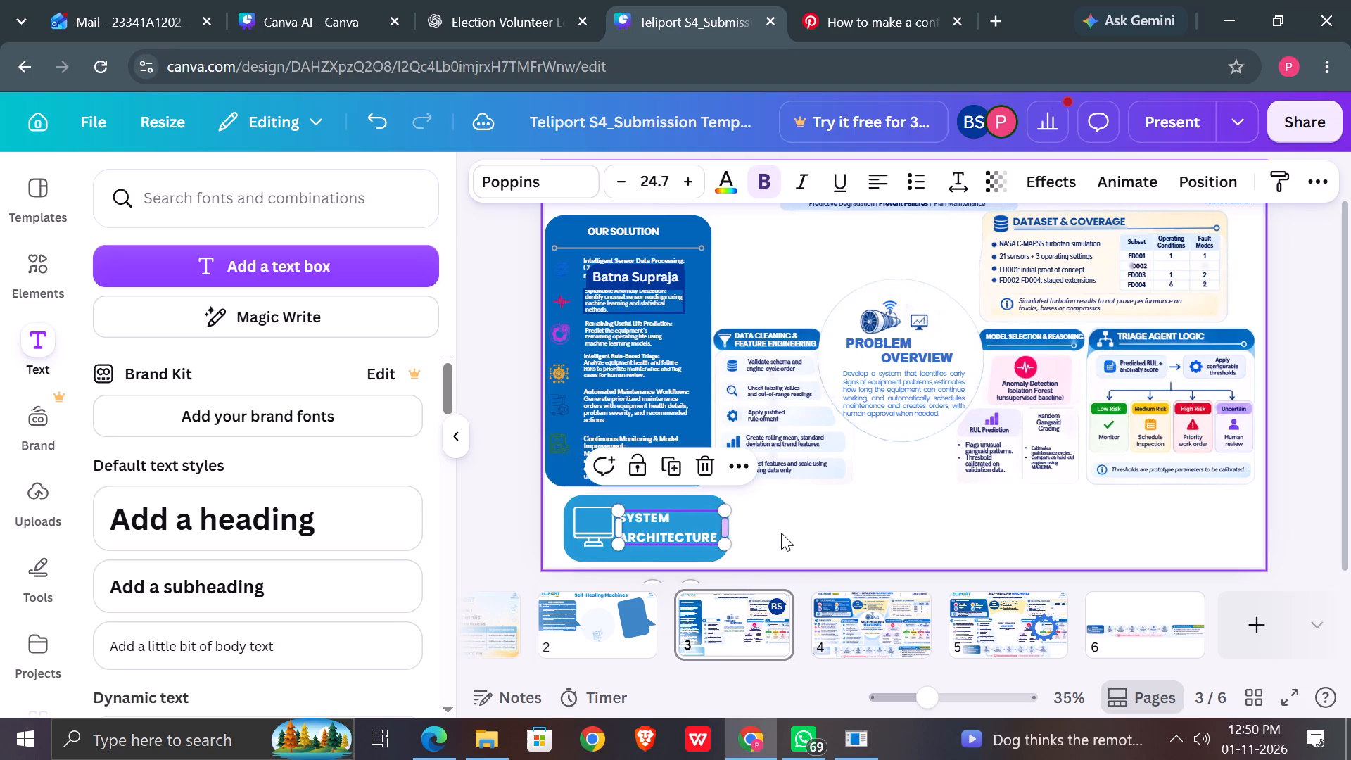
left_click(781, 533)
Recolour the rounded shape behind "SYSTEM ARCHITECTURE" to Vivid blue #094b95.
scroll(781, 533, "left", 1)
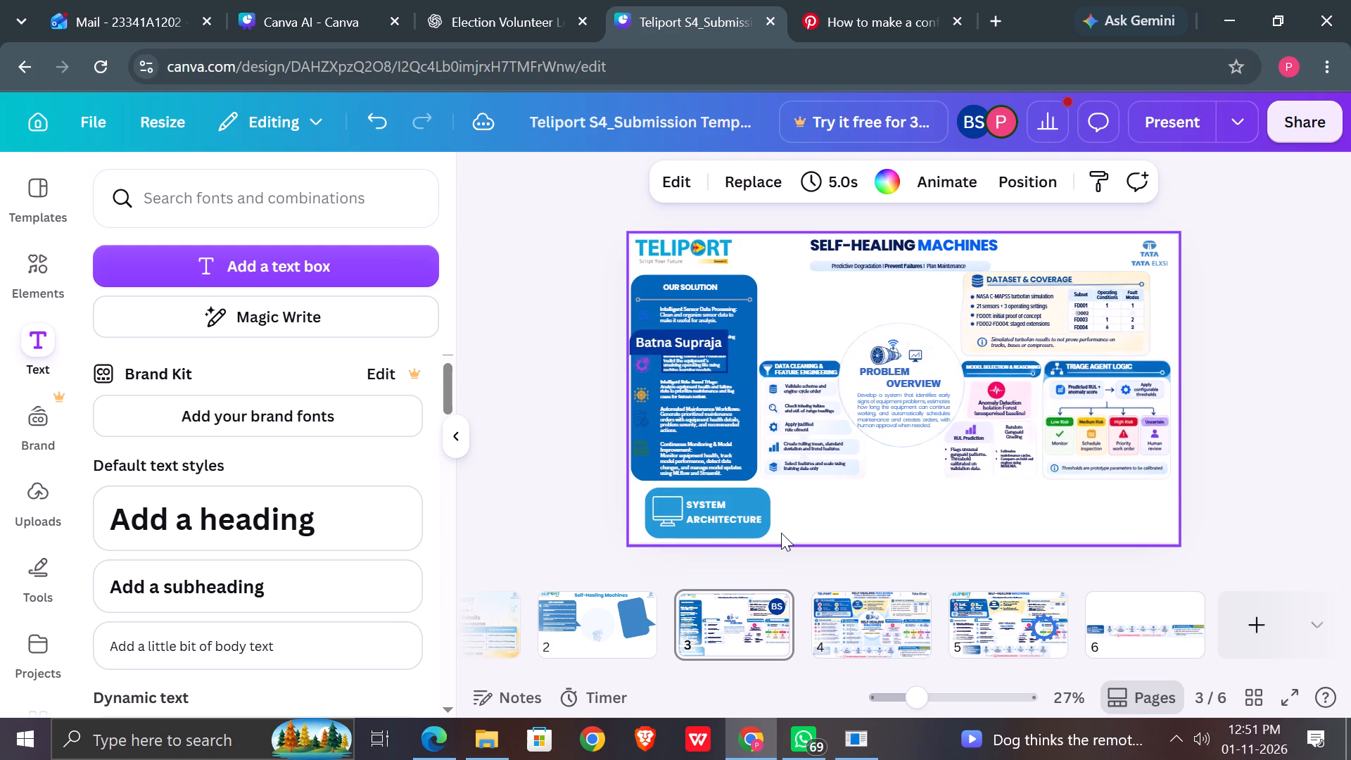
scroll(781, 533, "left", 1)
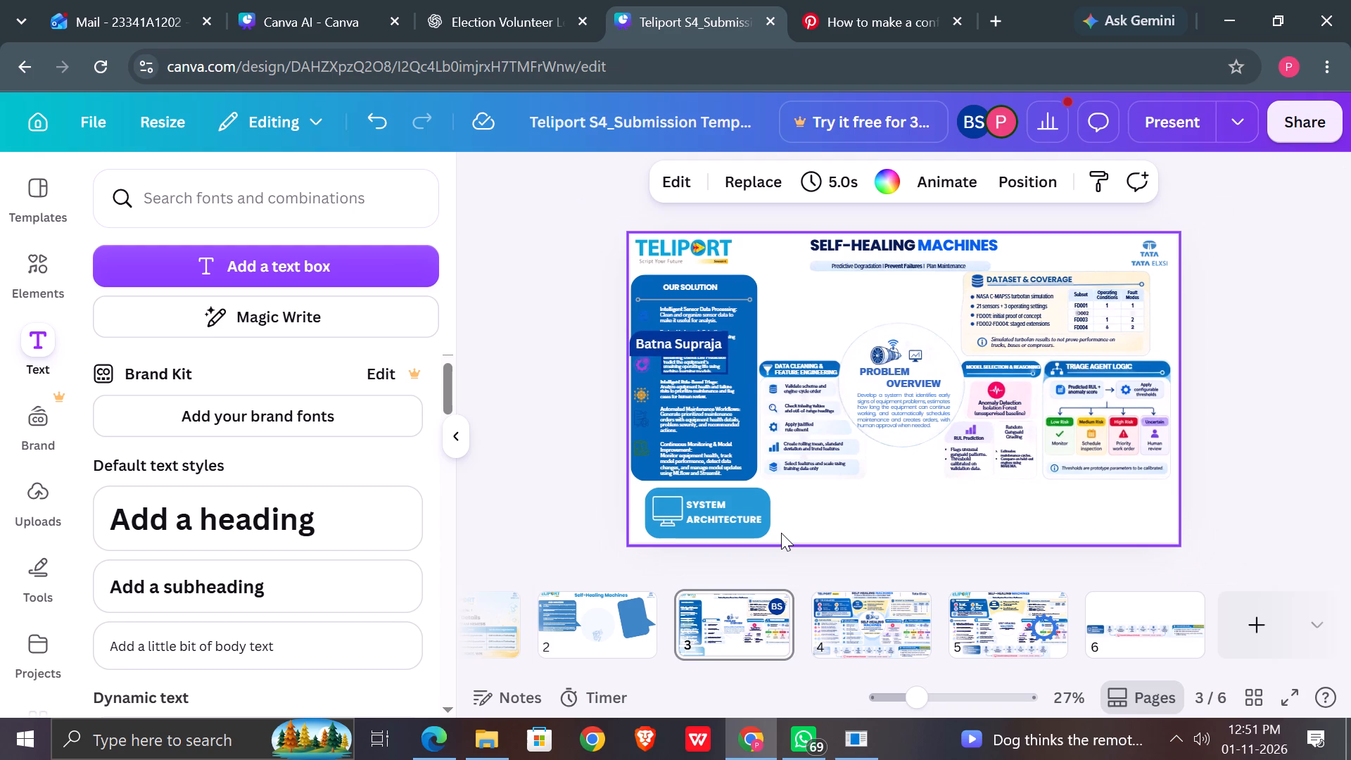
left_click(709, 531)
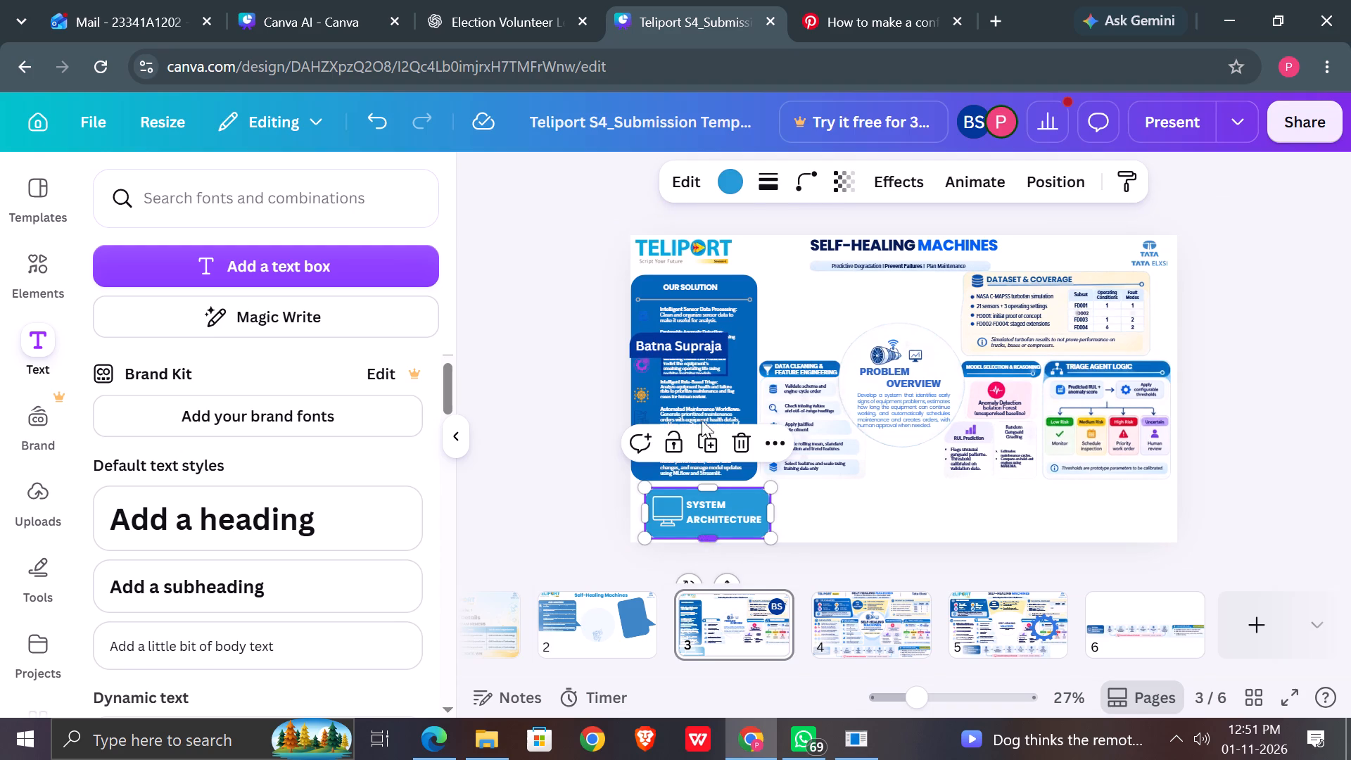
left_click(732, 180)
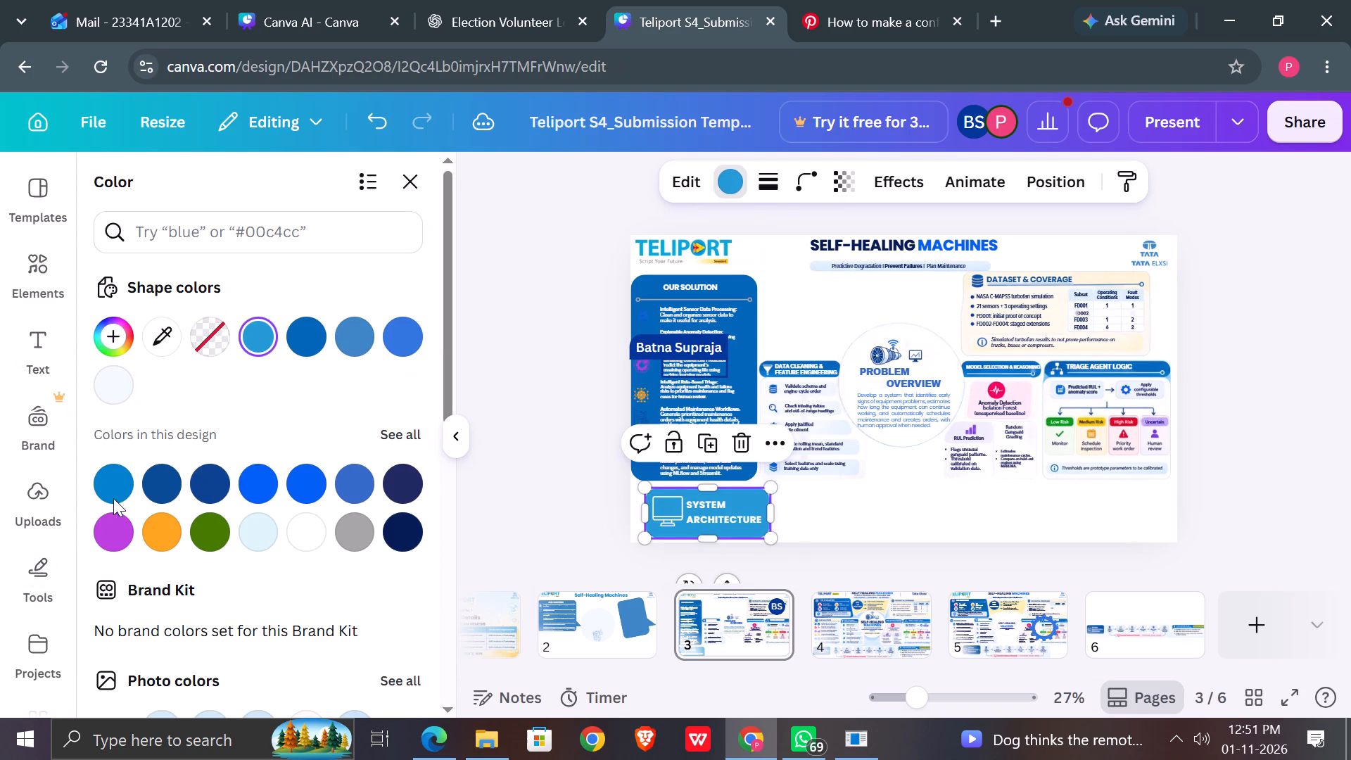
left_click(153, 480)
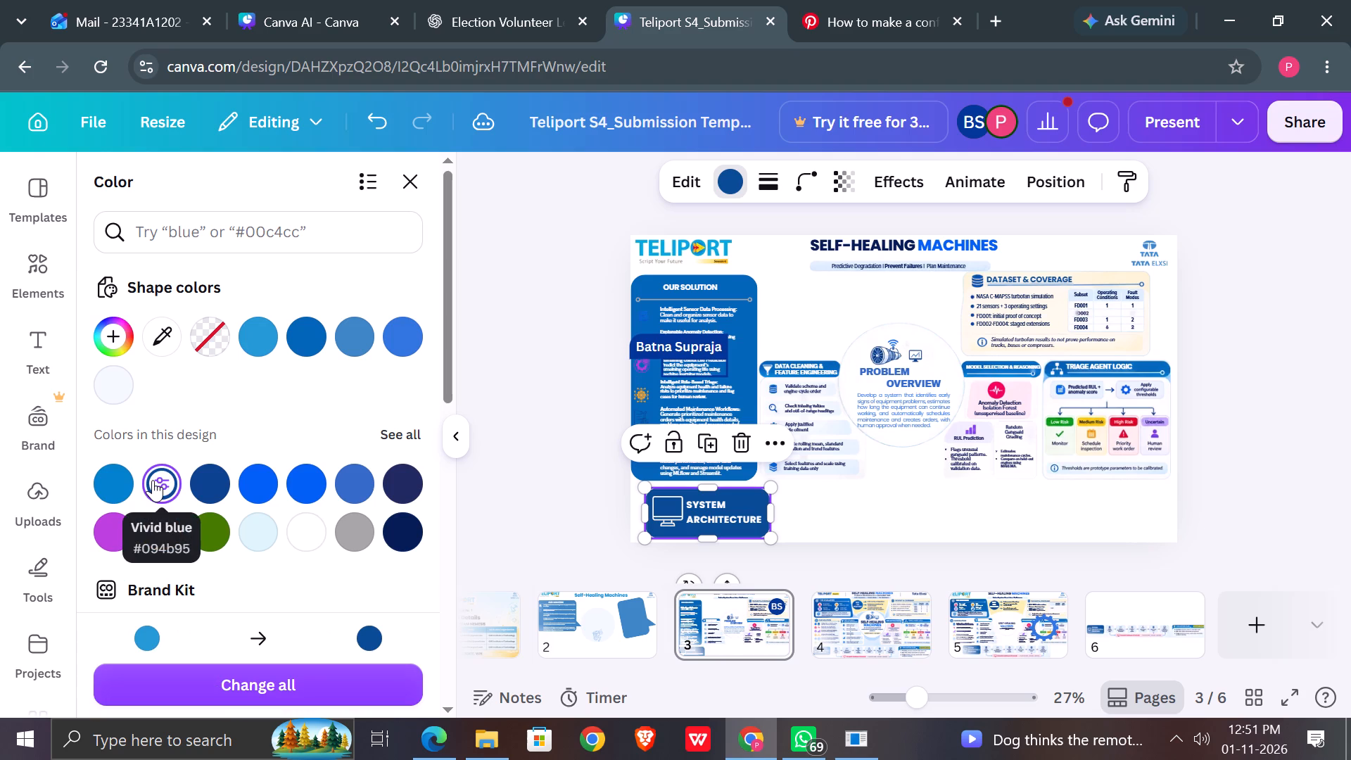
left_click(549, 496)
left_click(549, 496)
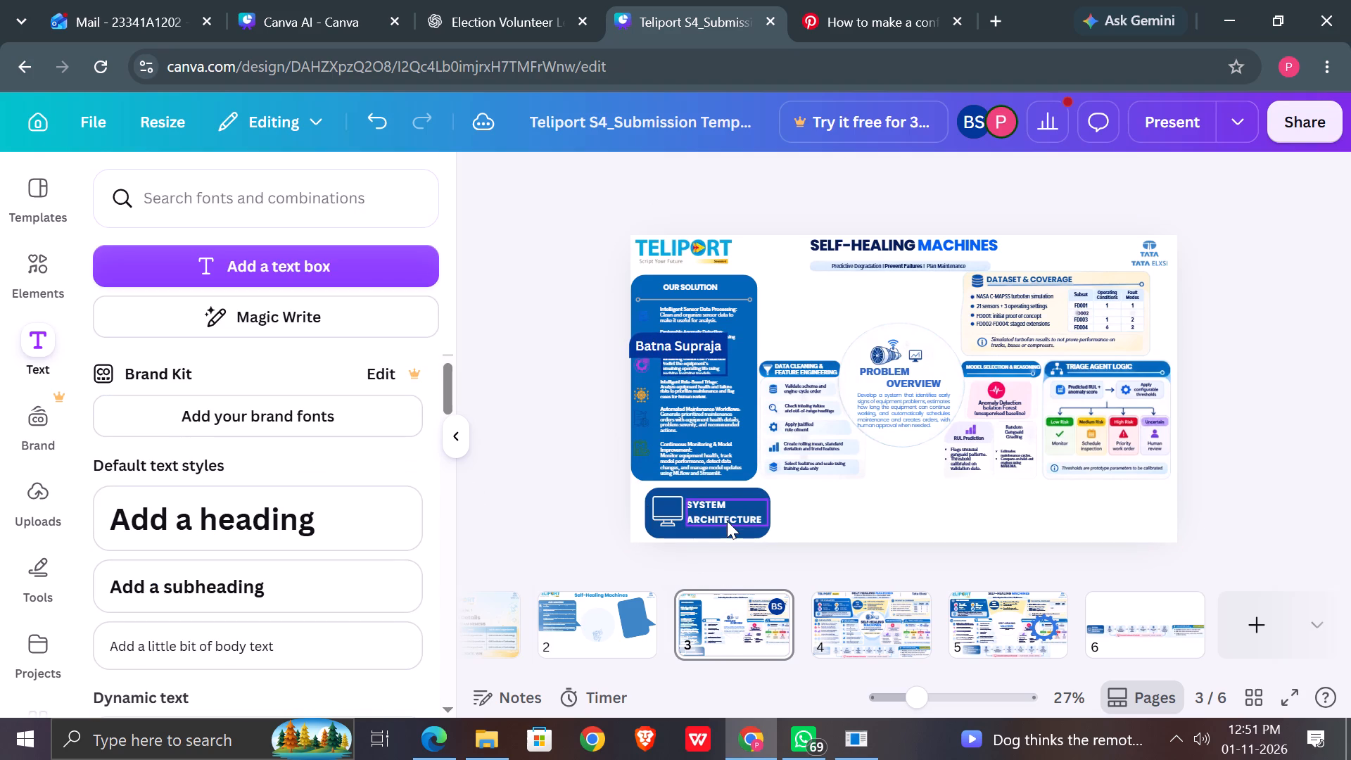
After checking page 5's strip, duplicate page 3's dark blue label shape and place the copy beside the label with a small gap.
left_click(1022, 640)
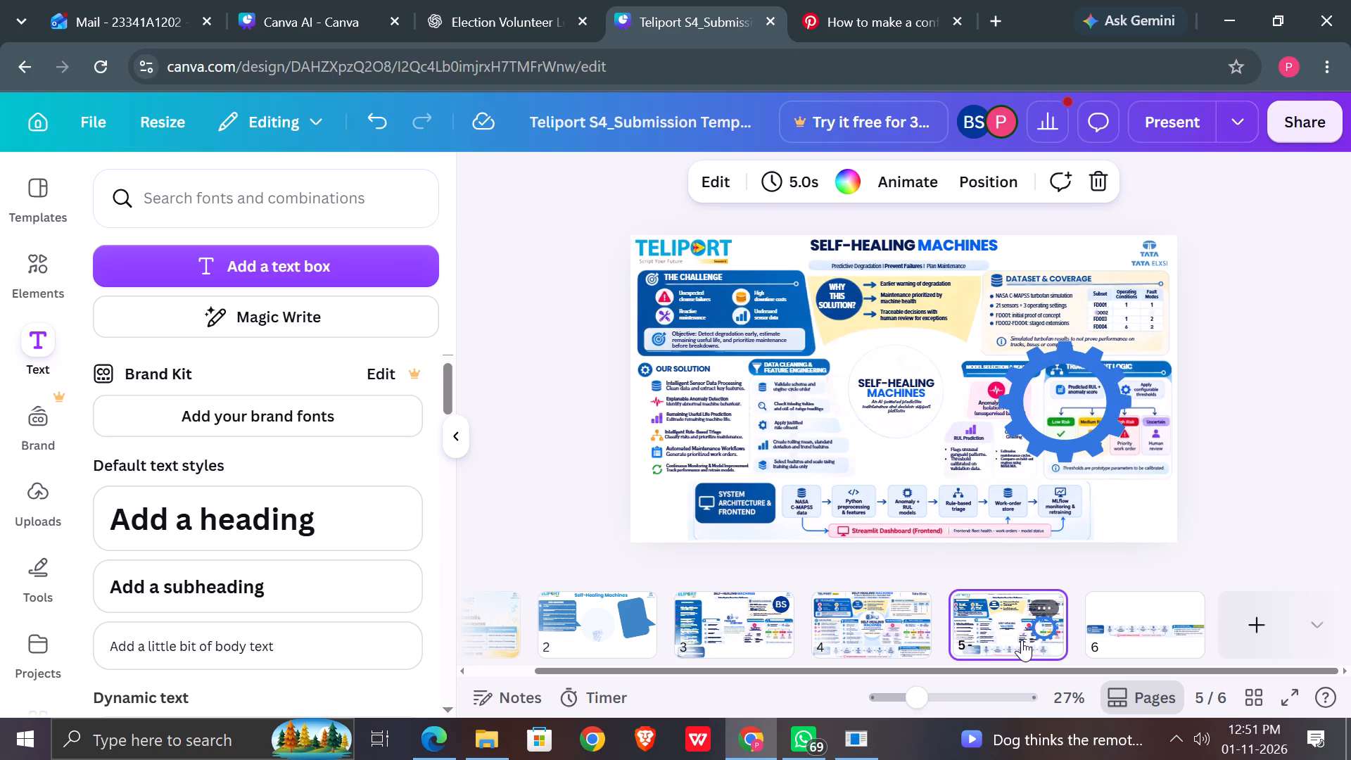
left_click(711, 634)
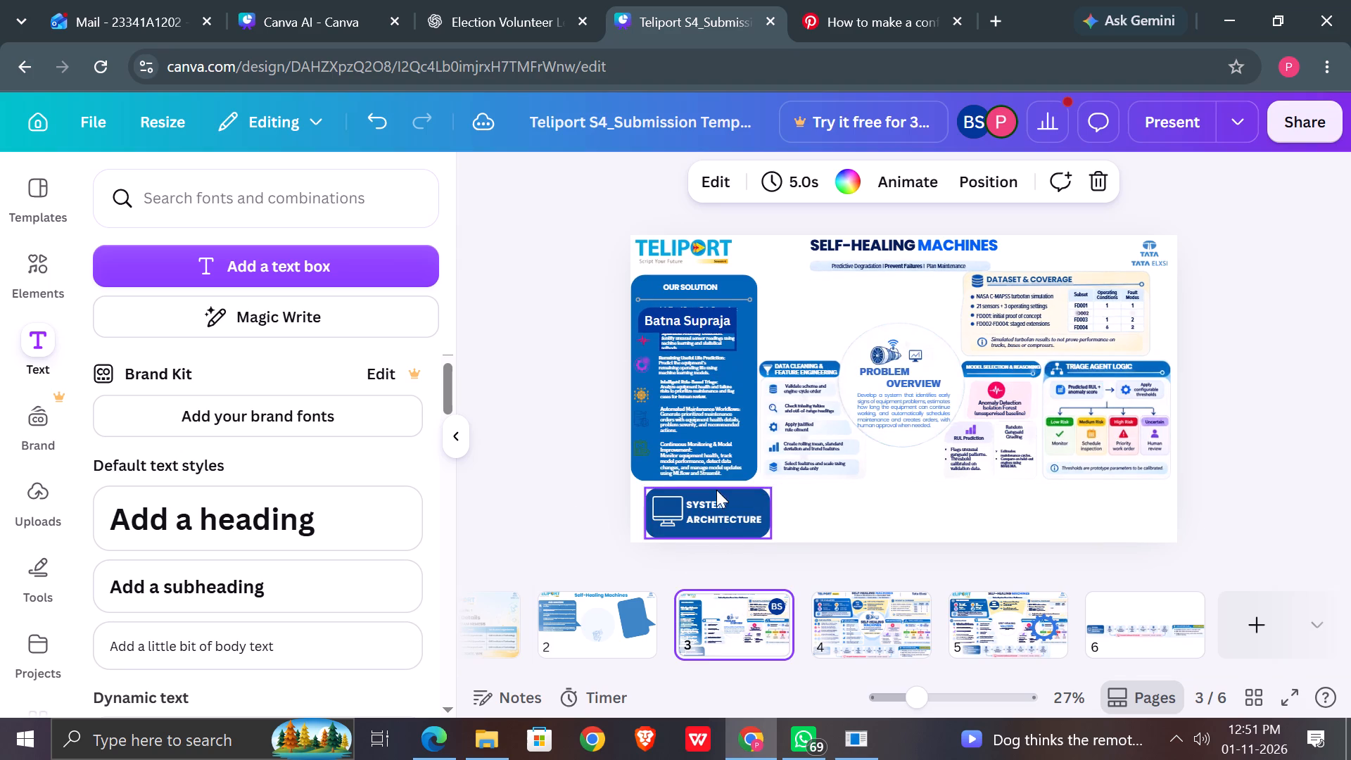
left_click(756, 489)
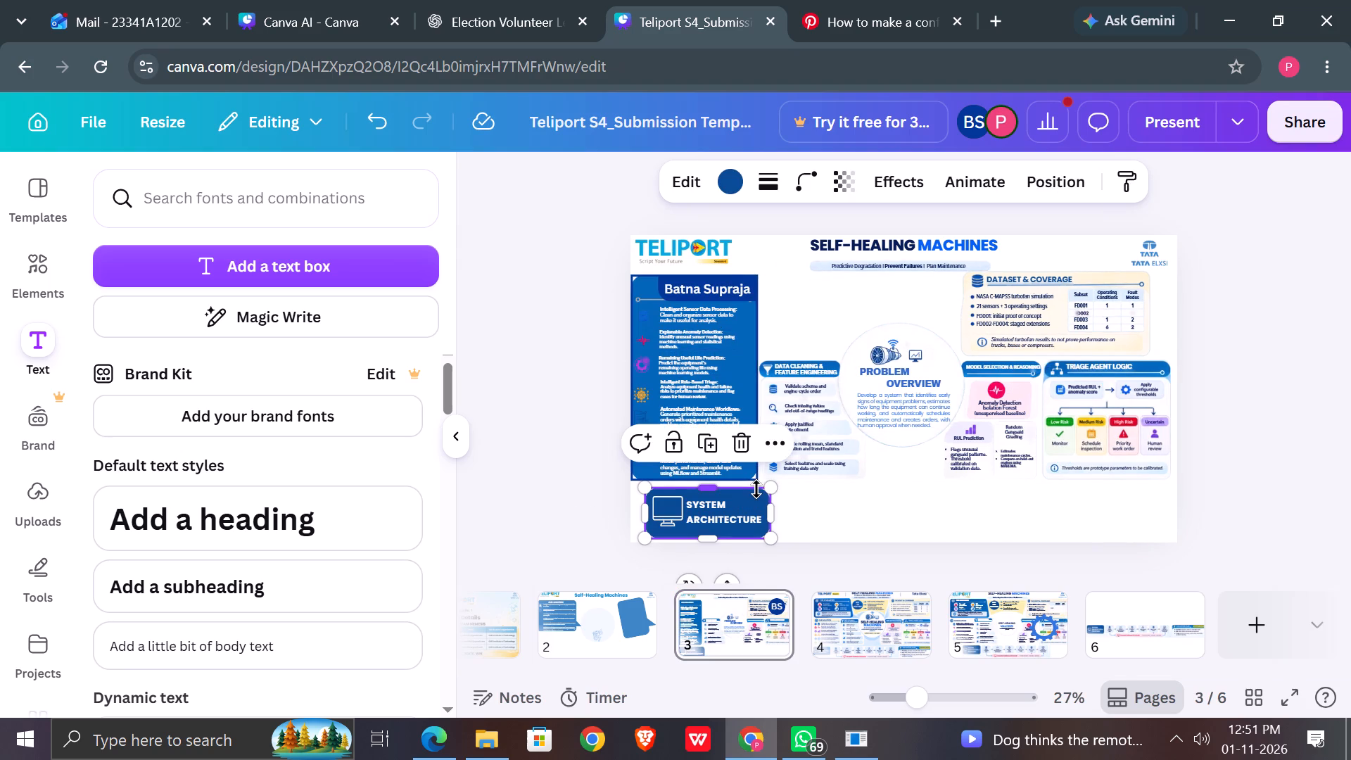
left_click(713, 434)
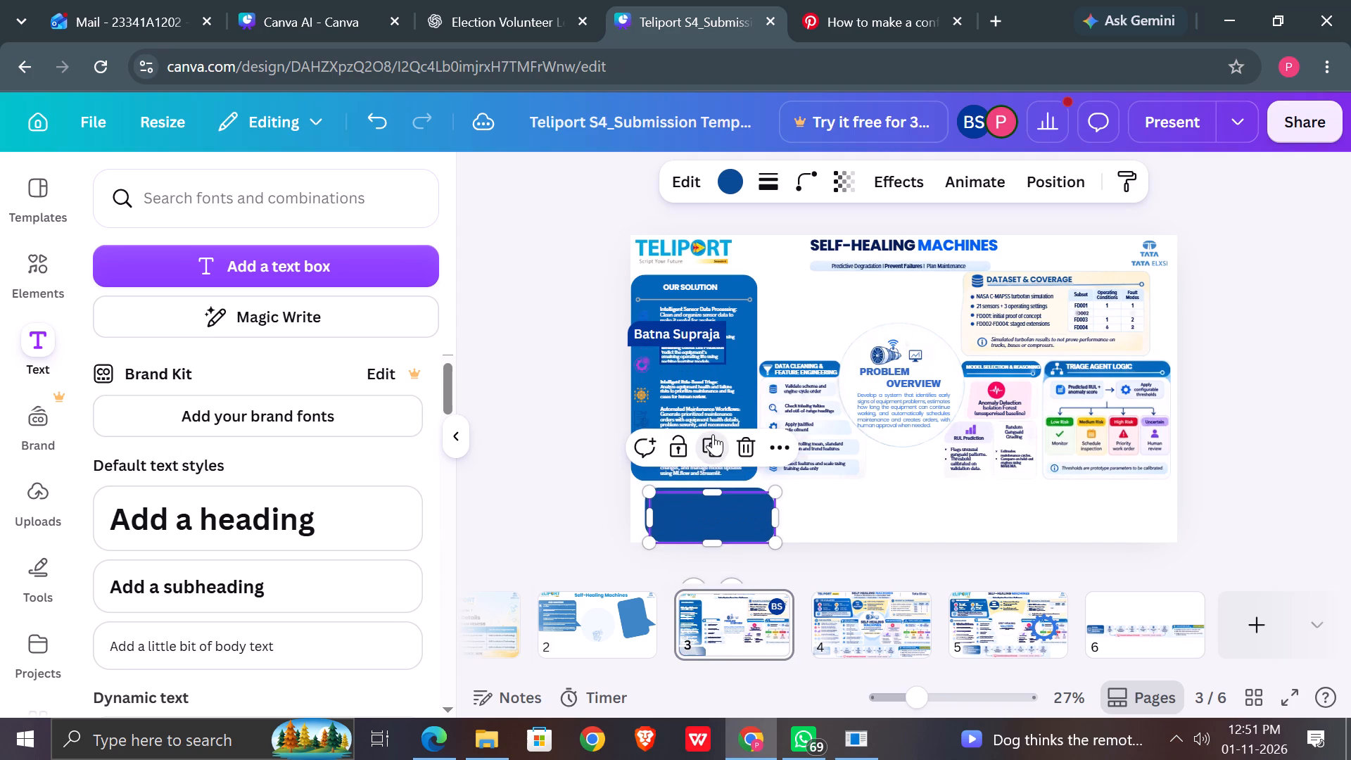
left_click_drag(721, 525, 886, 519)
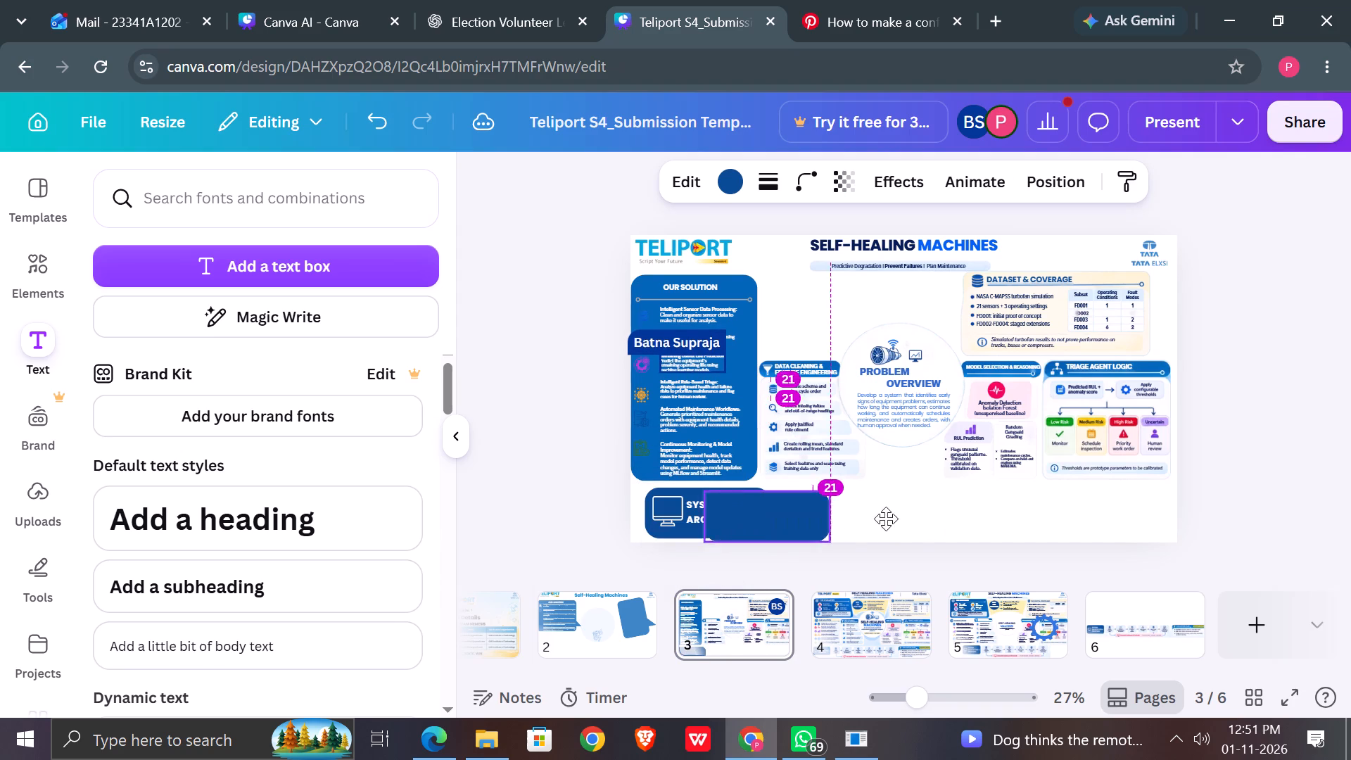
left_click_drag(886, 519, 861, 519)
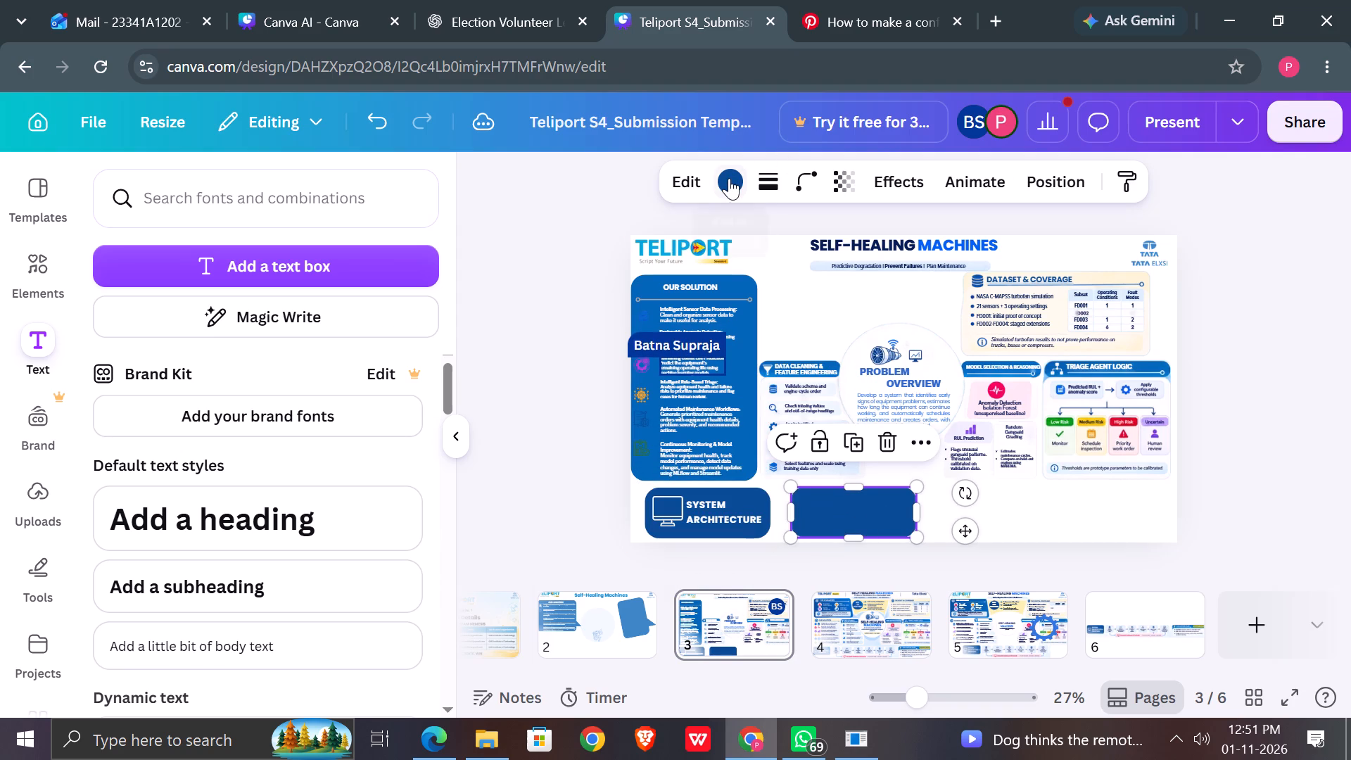
Try Light azure #f1f9ff on the duplicated rounded shape, and fill it with the slightly deeper pale blue from the design's colours.
left_click(729, 178)
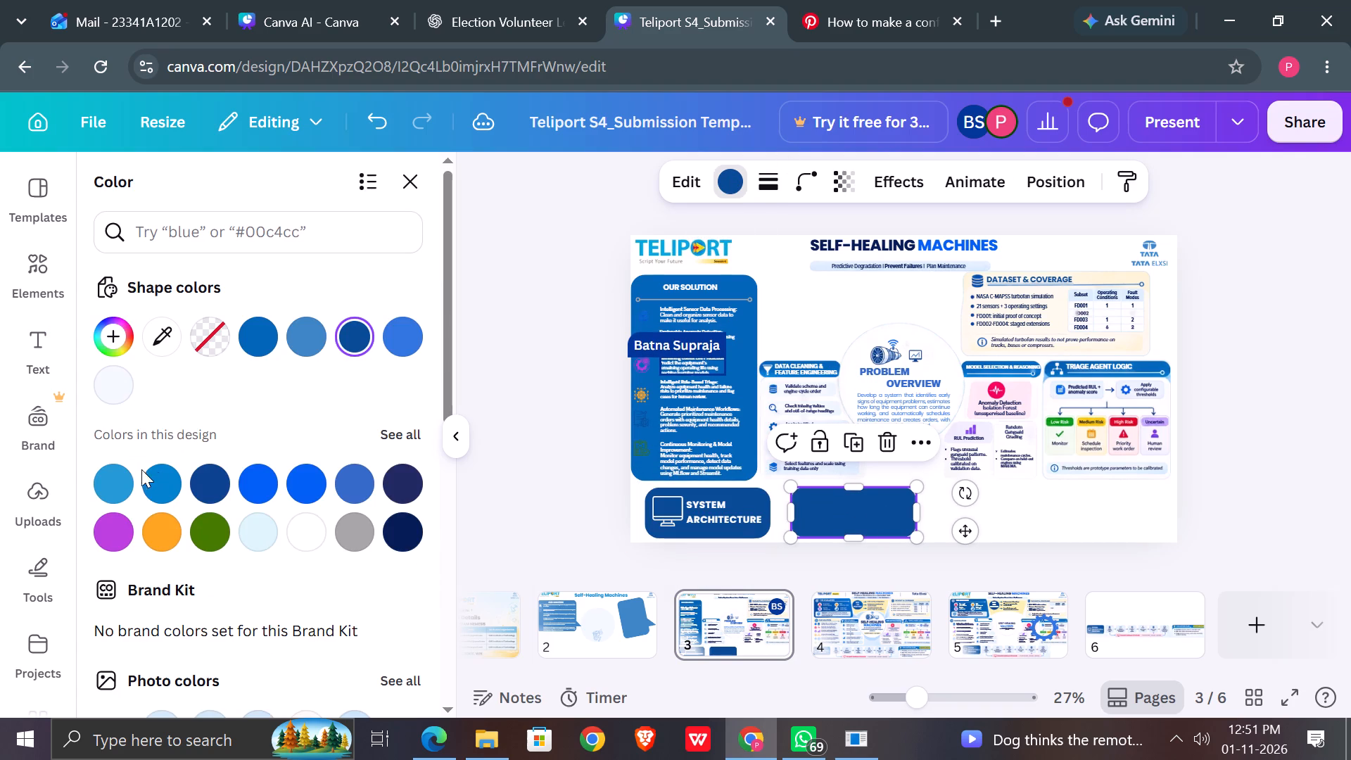
left_click(115, 391)
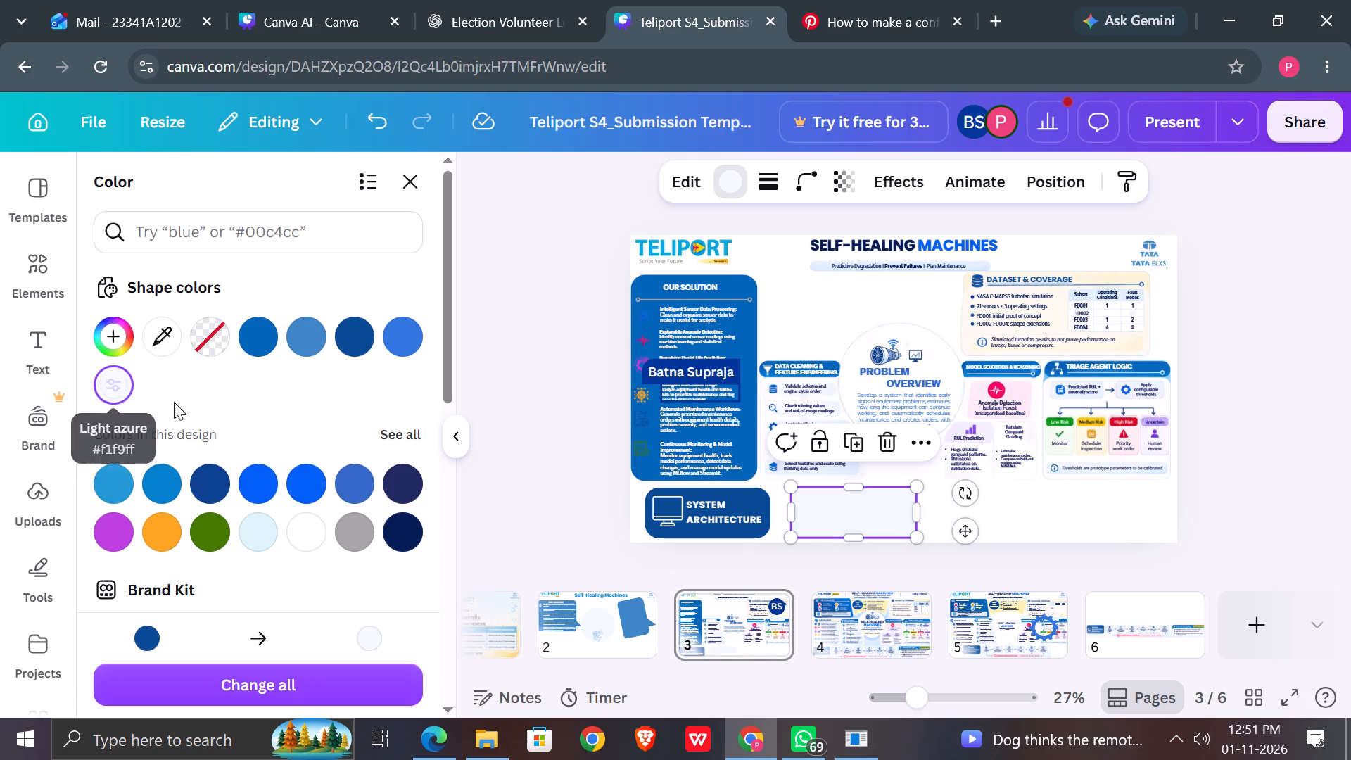
left_click(261, 517)
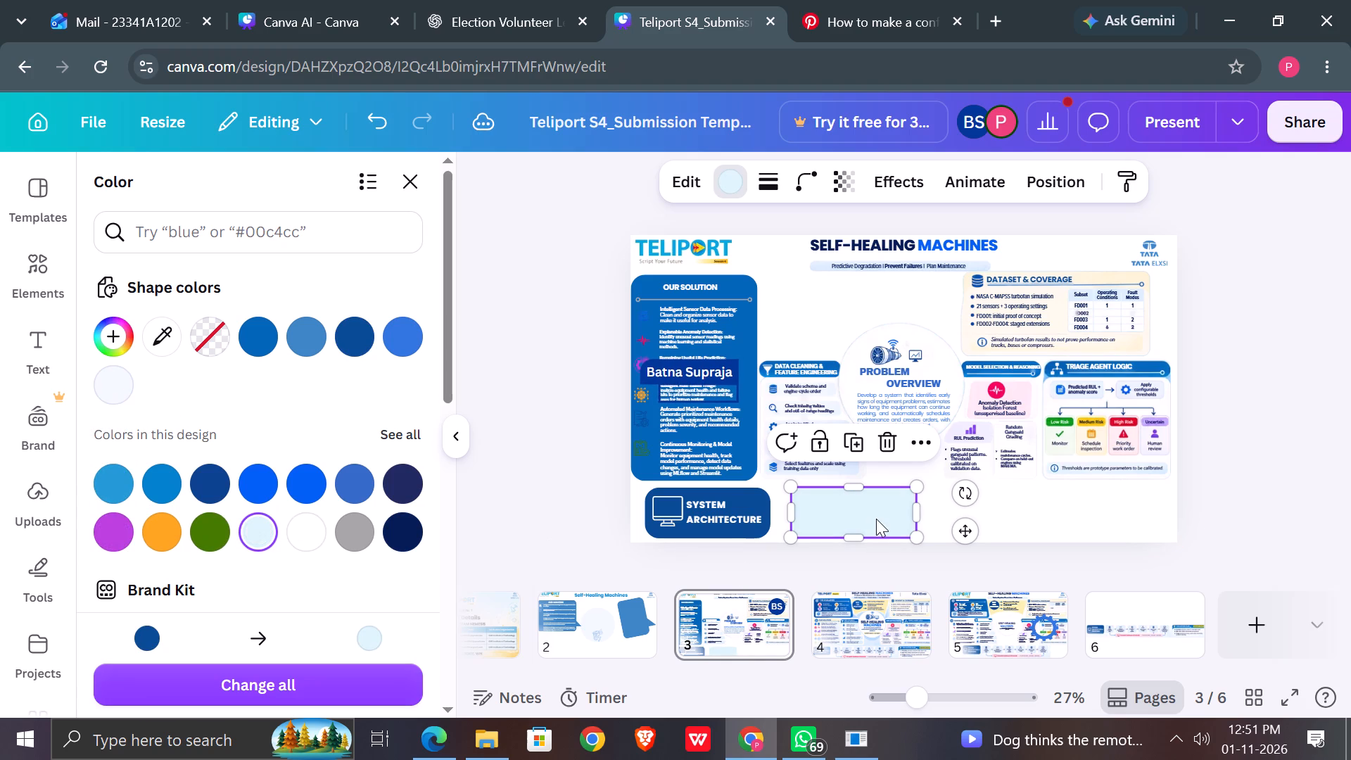
After checking page 5's architecture strip, narrow page 3's pale blue rounded box to a nearly square flow box.
left_click(984, 636)
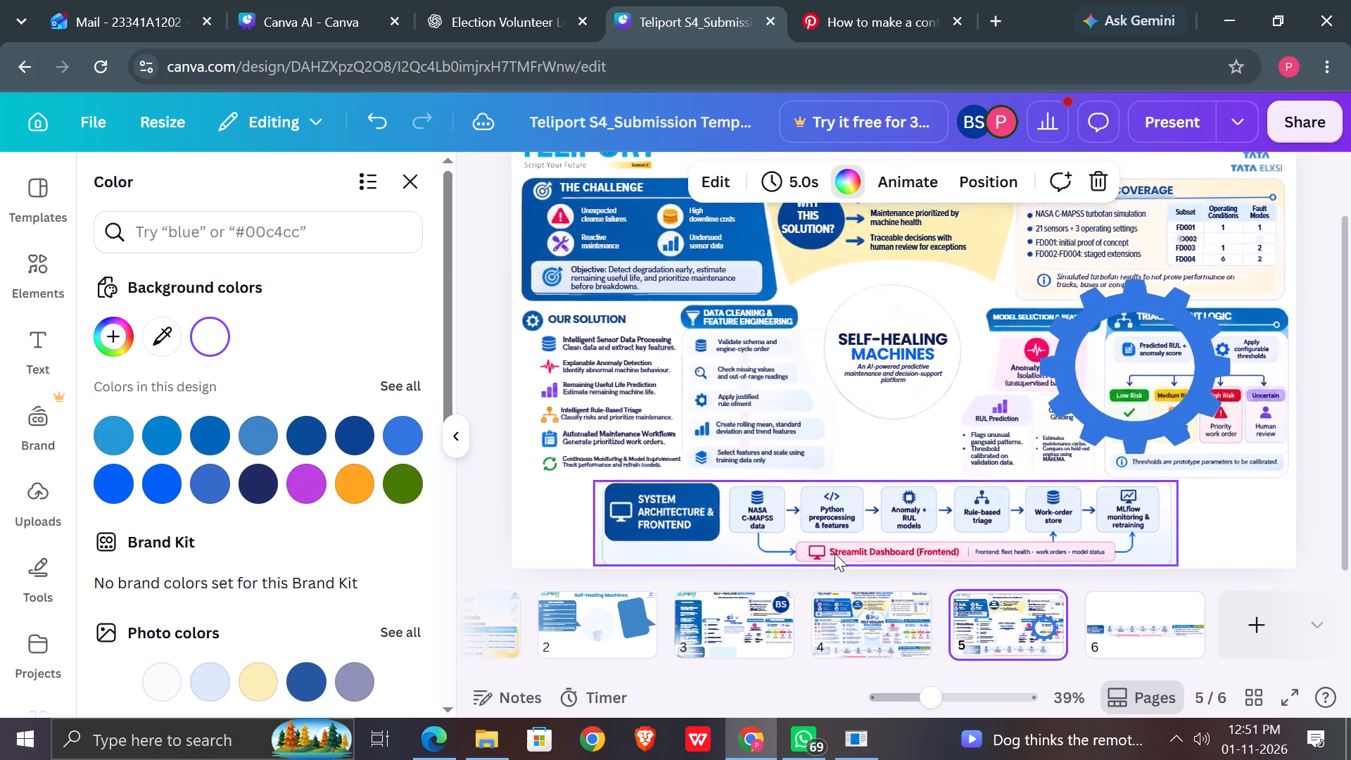
scroll(835, 553, "down", 1)
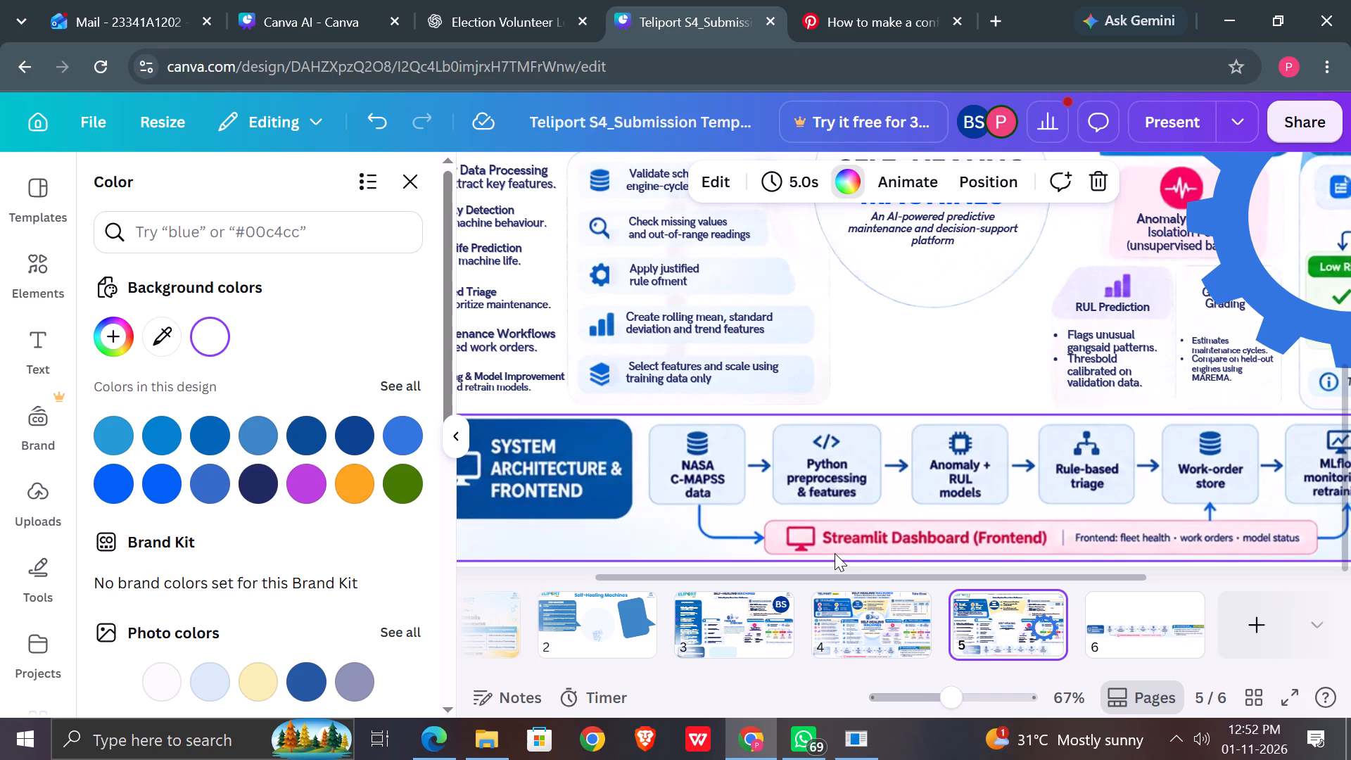
scroll(835, 553, "down", 1)
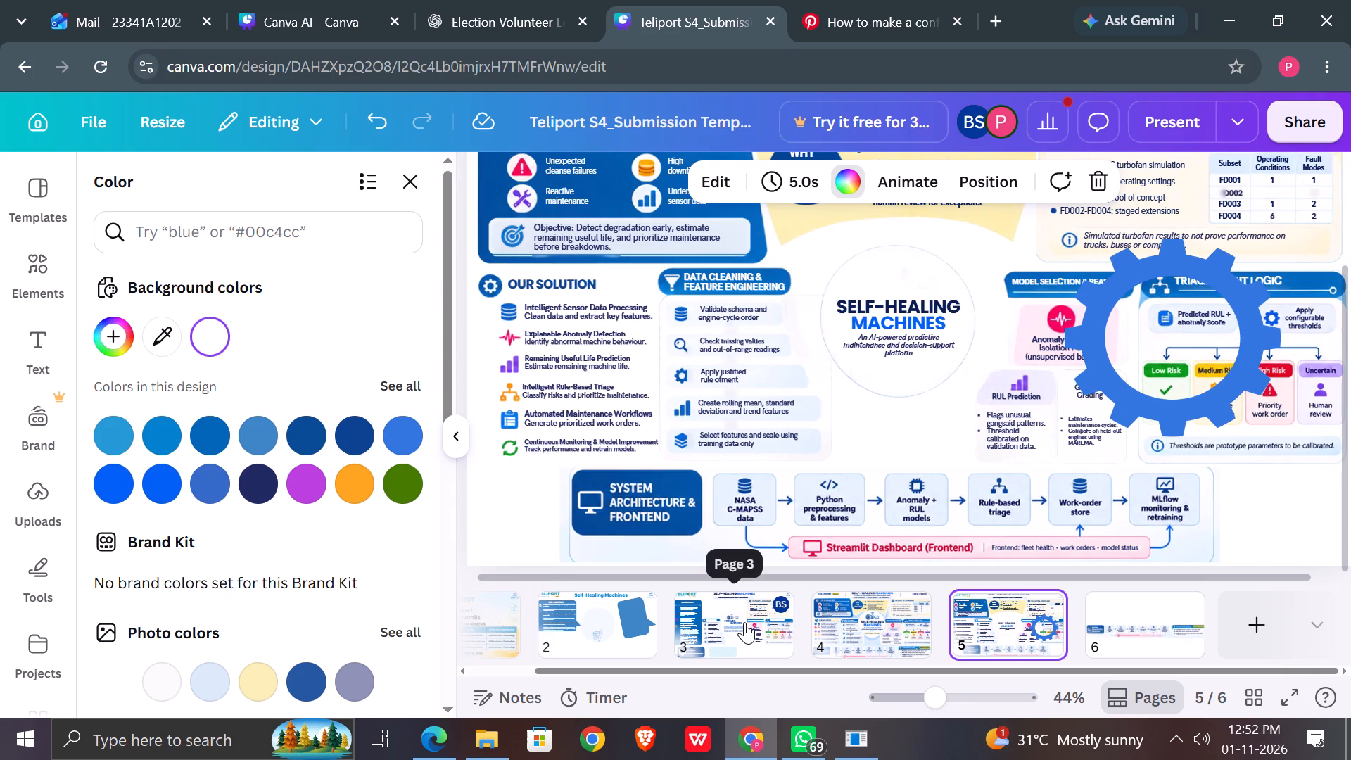
left_click(744, 622)
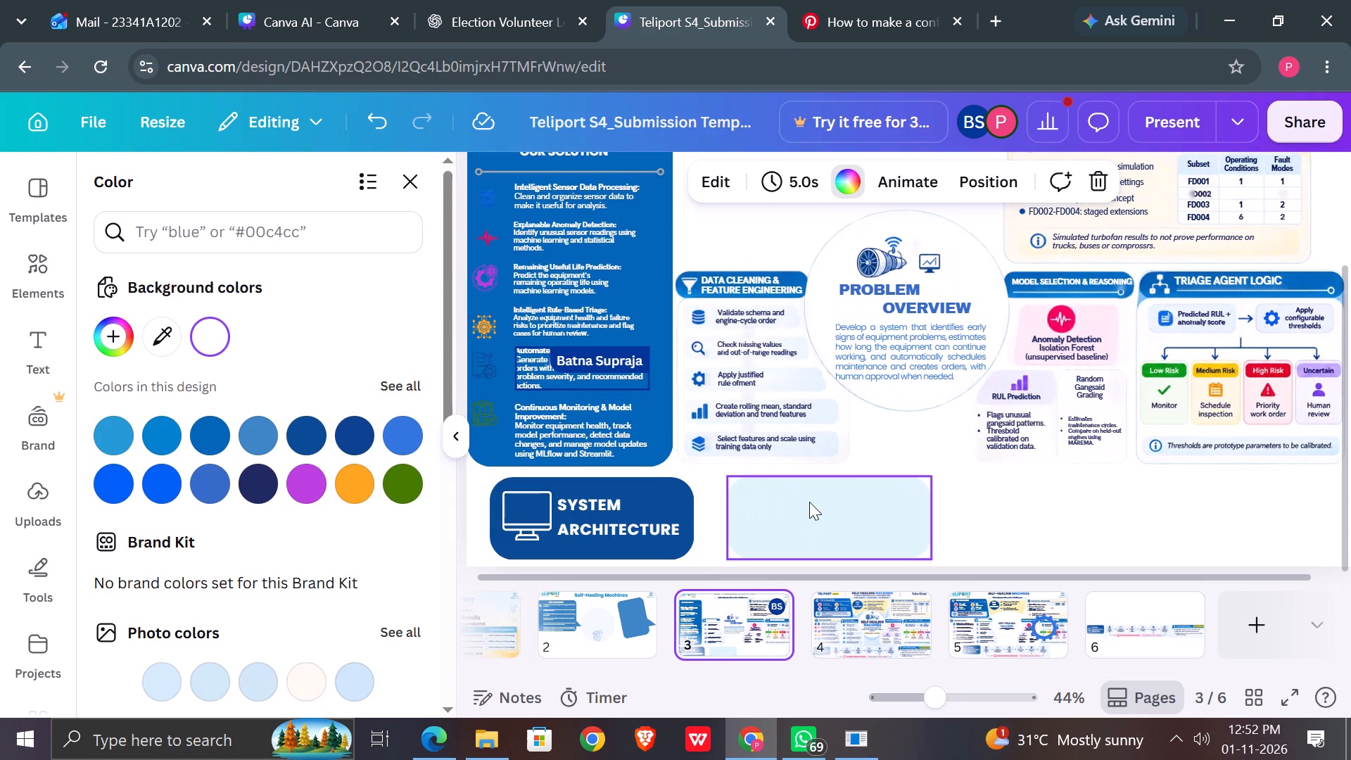
left_click(809, 502)
left_click_drag(930, 508, 816, 517)
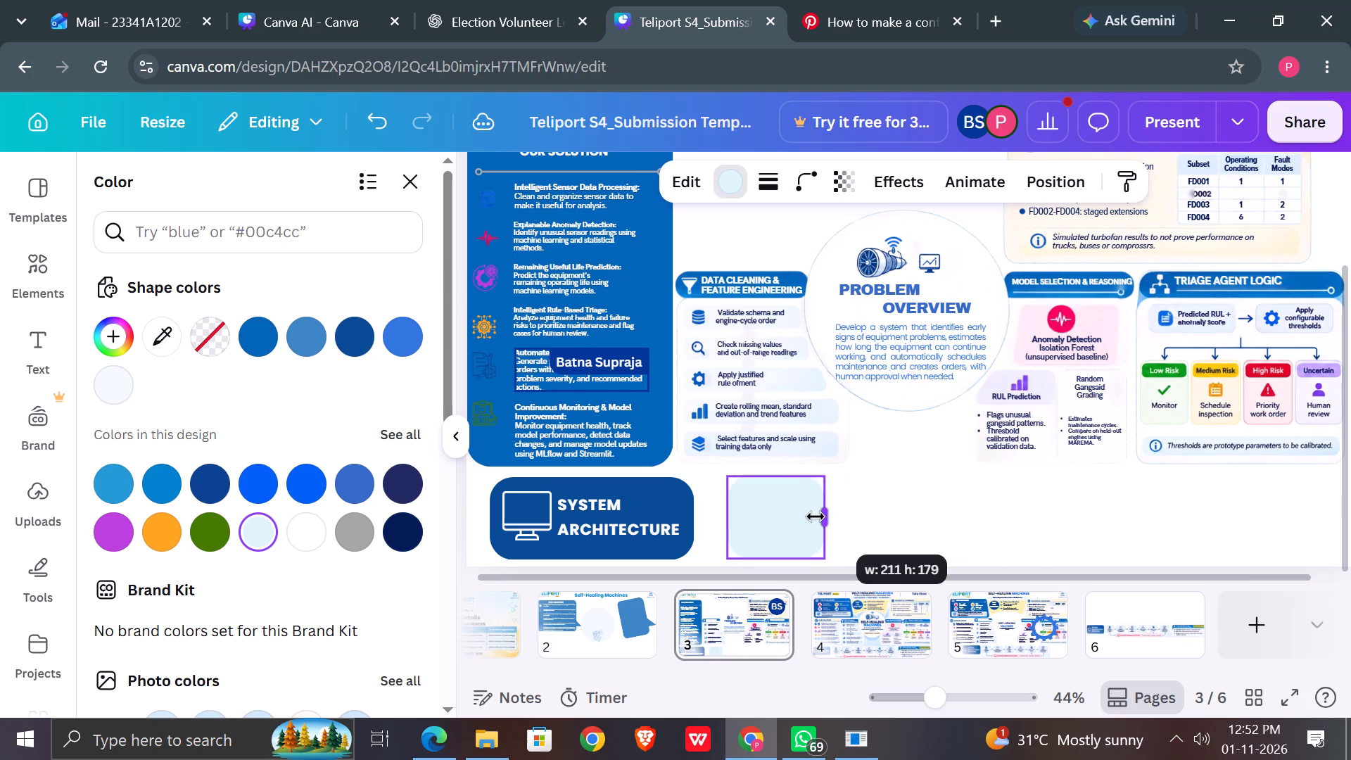
left_click_drag(816, 517, 816, 517)
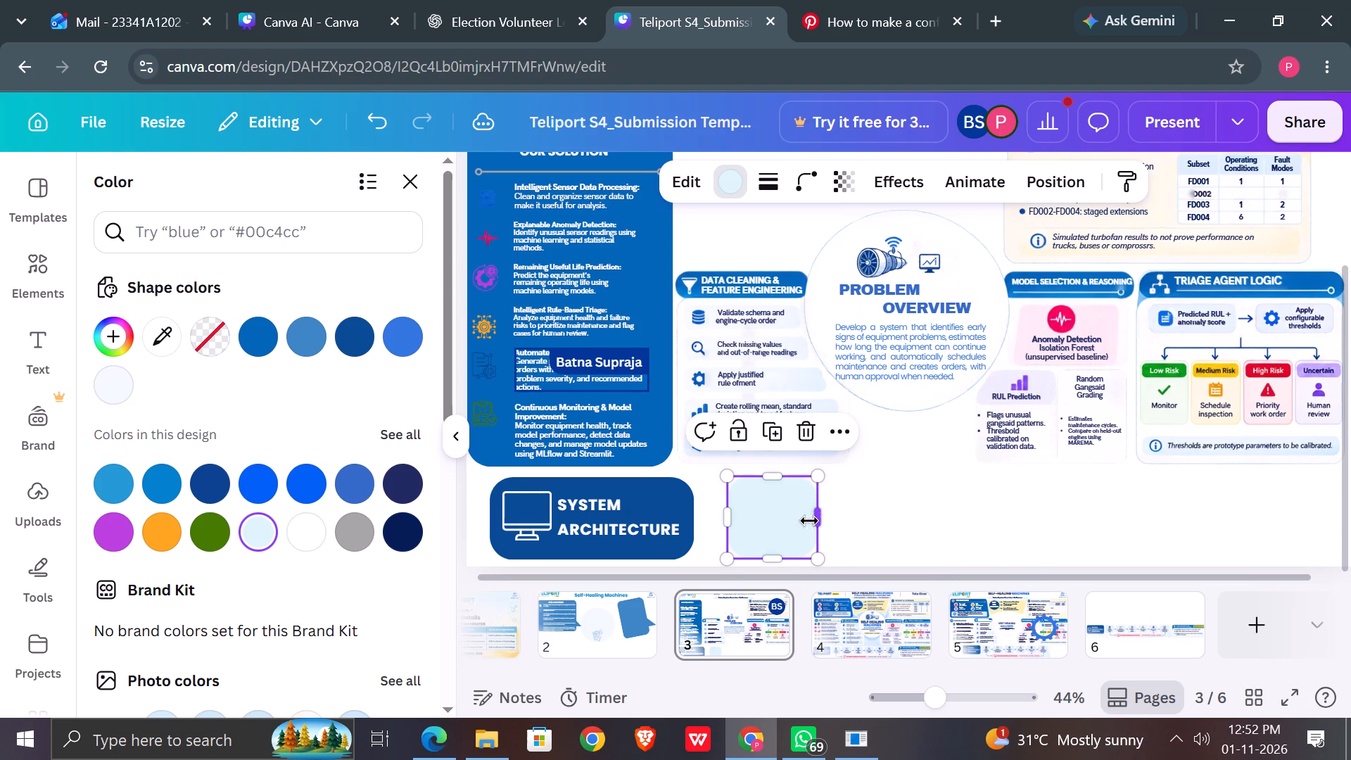
Enter "NASA" as the first line of text inside the pale blue box and start a new line.
left_click(784, 521)
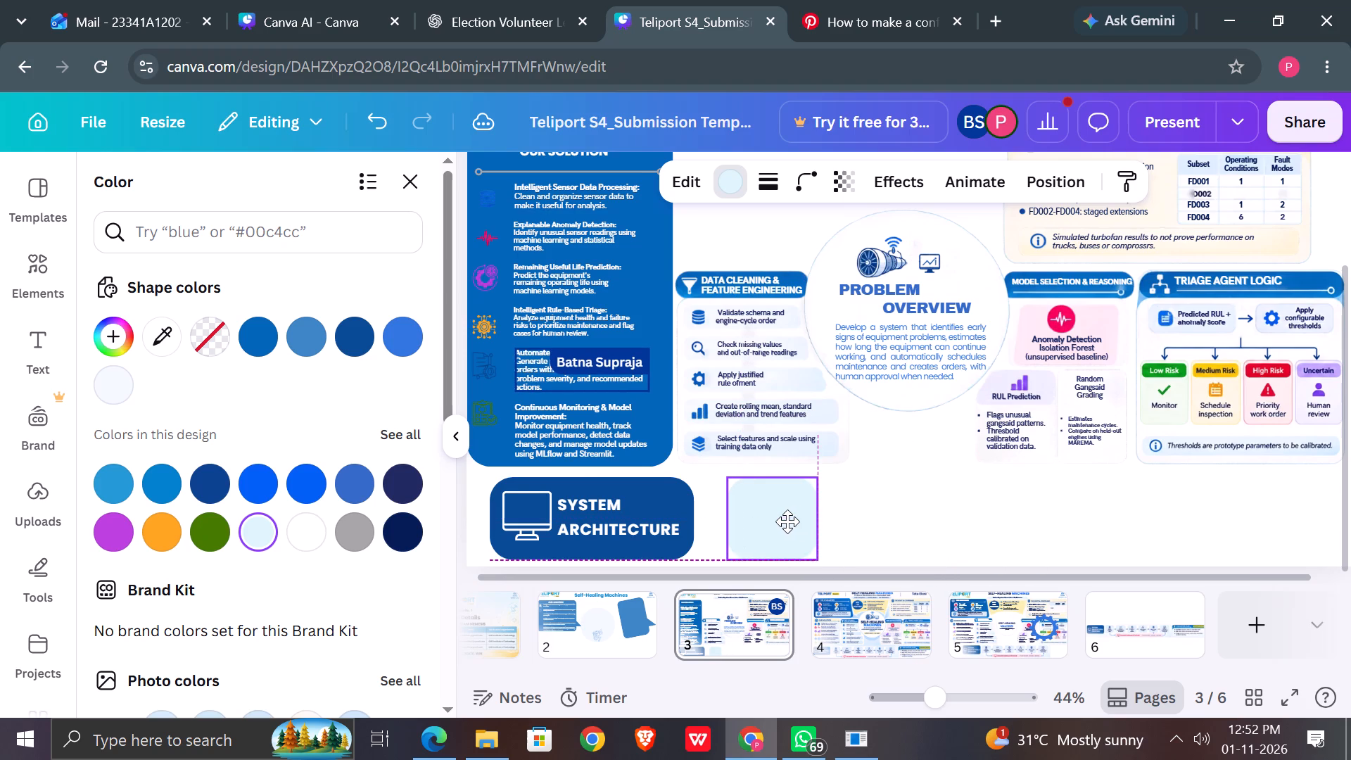
double_click(787, 521)
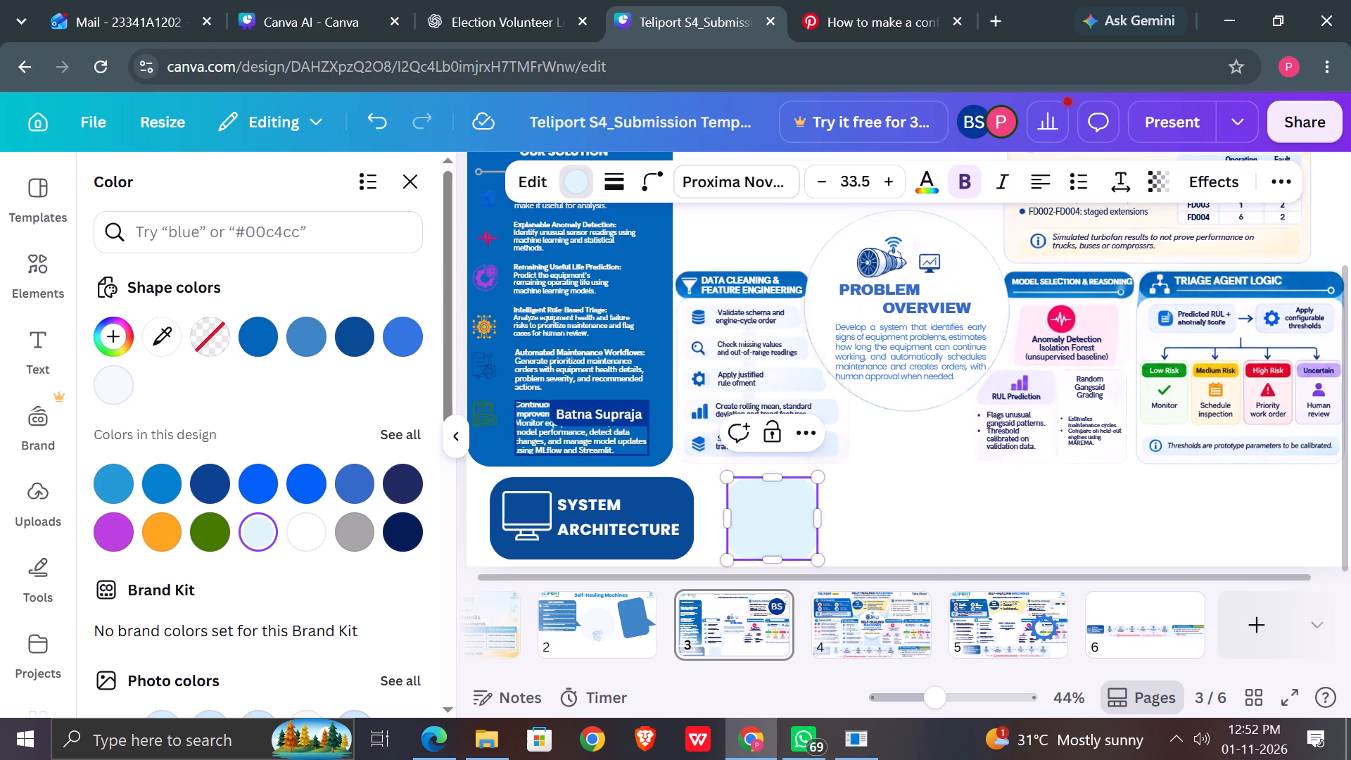
double_click(787, 521)
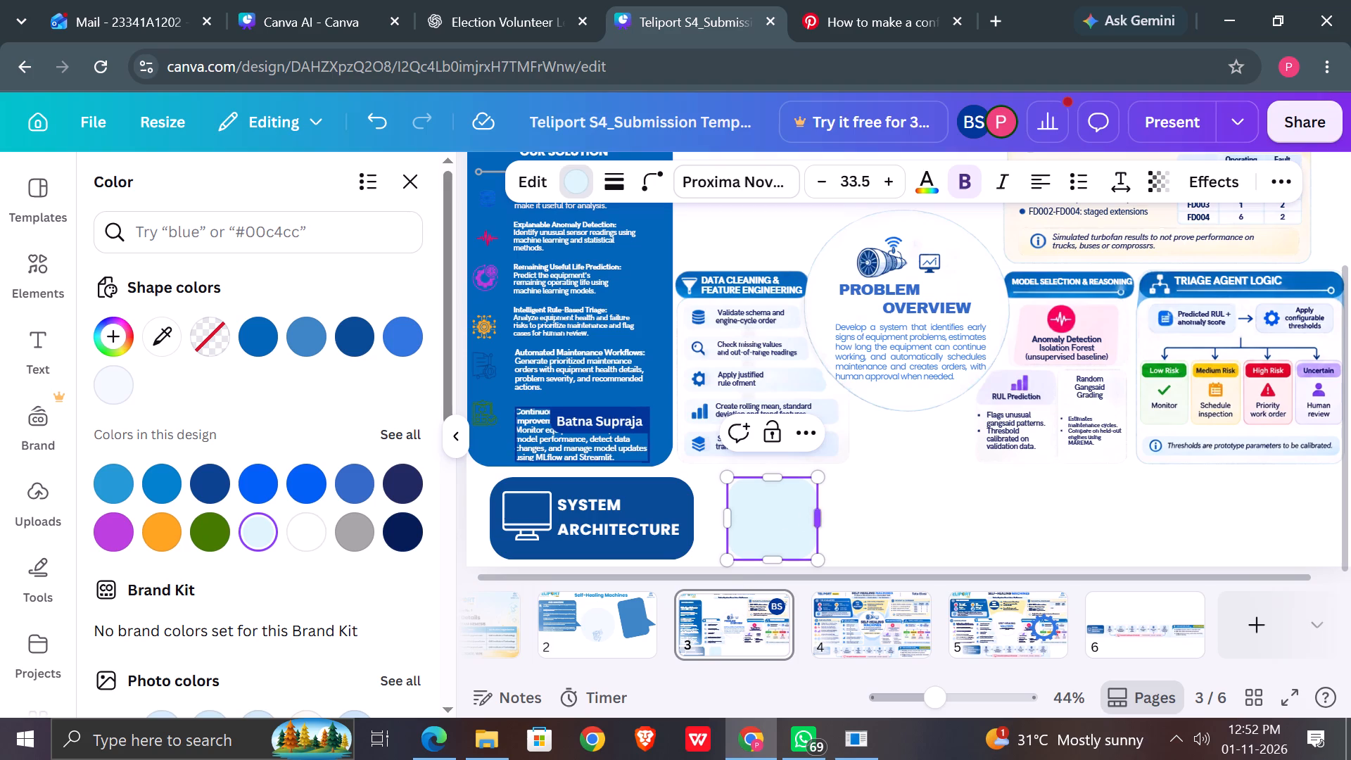
double_click(775, 516)
type("NASA")
key("space")
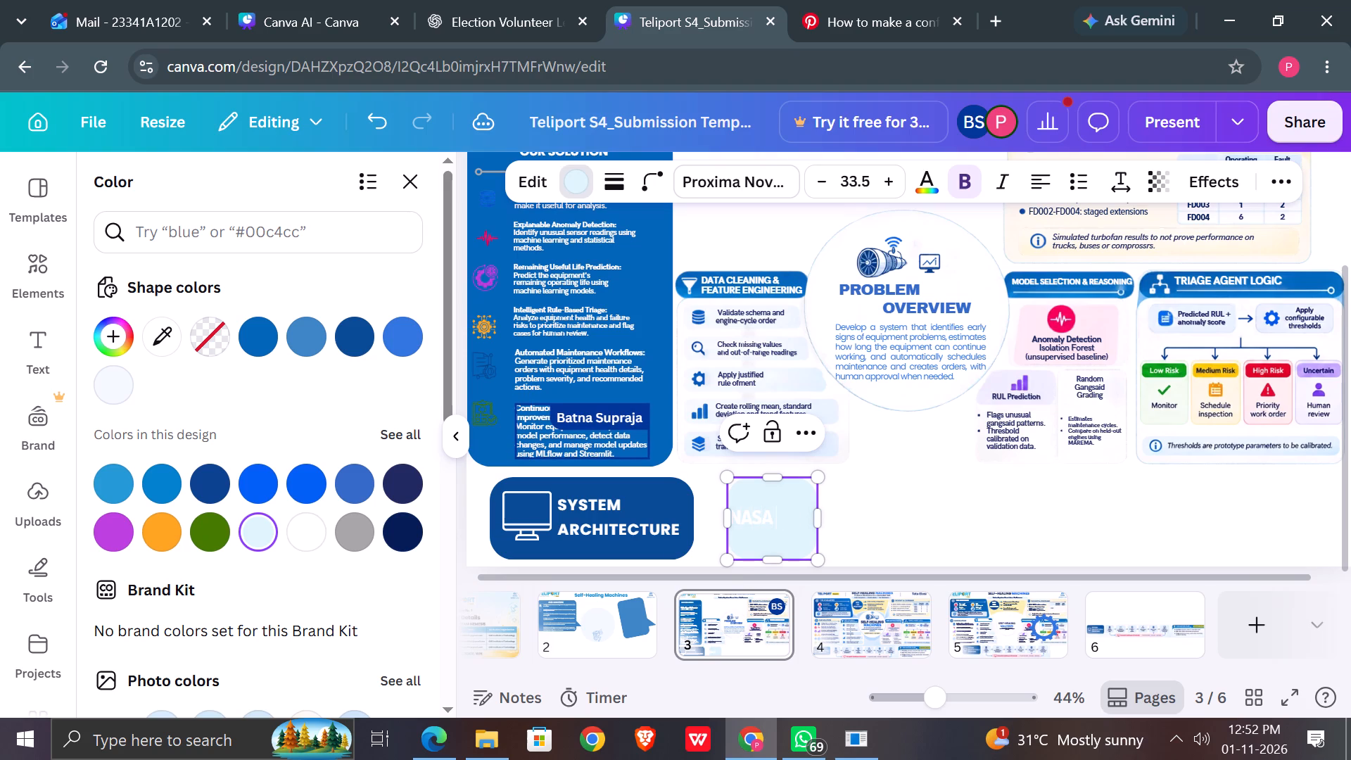
key("Return")
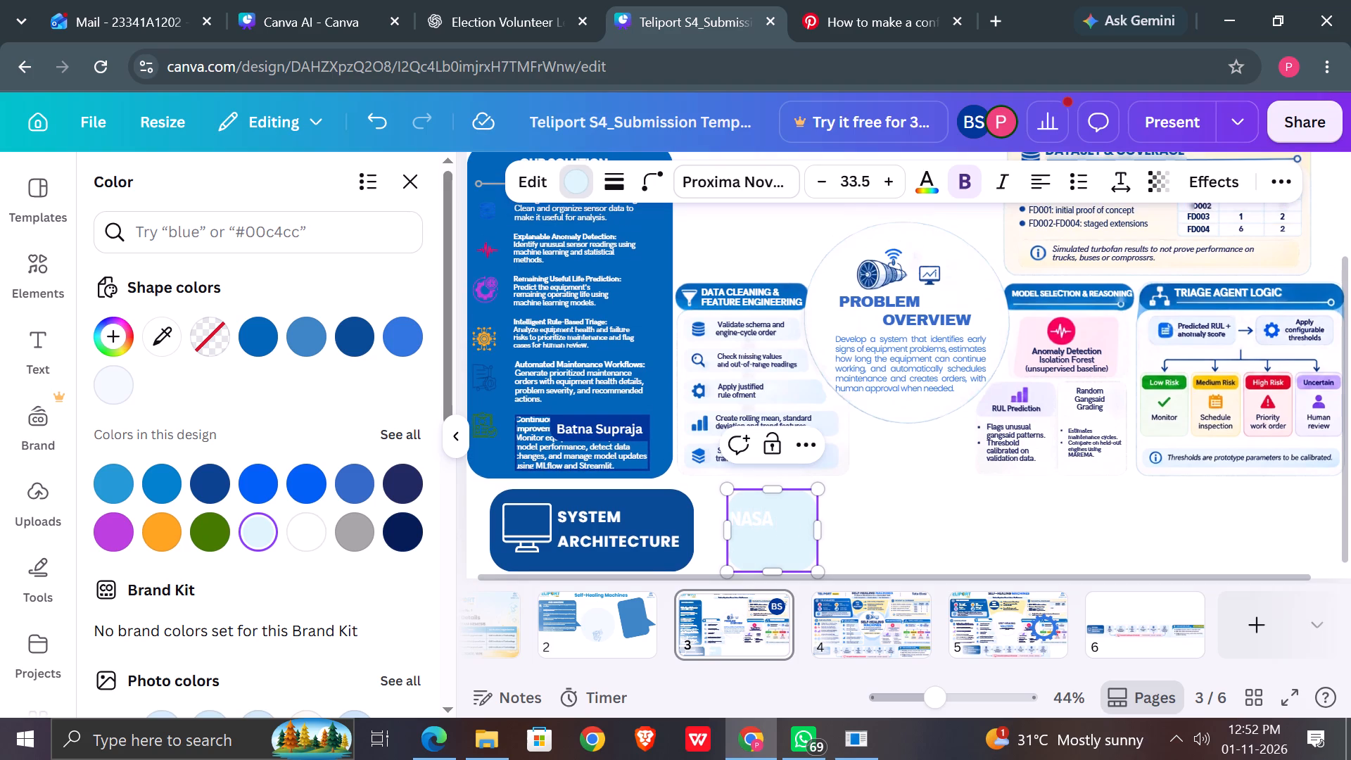
After checking page 4's architecture strip, add "C - Map" as the second line in page 3's pale blue box.
left_click(864, 628)
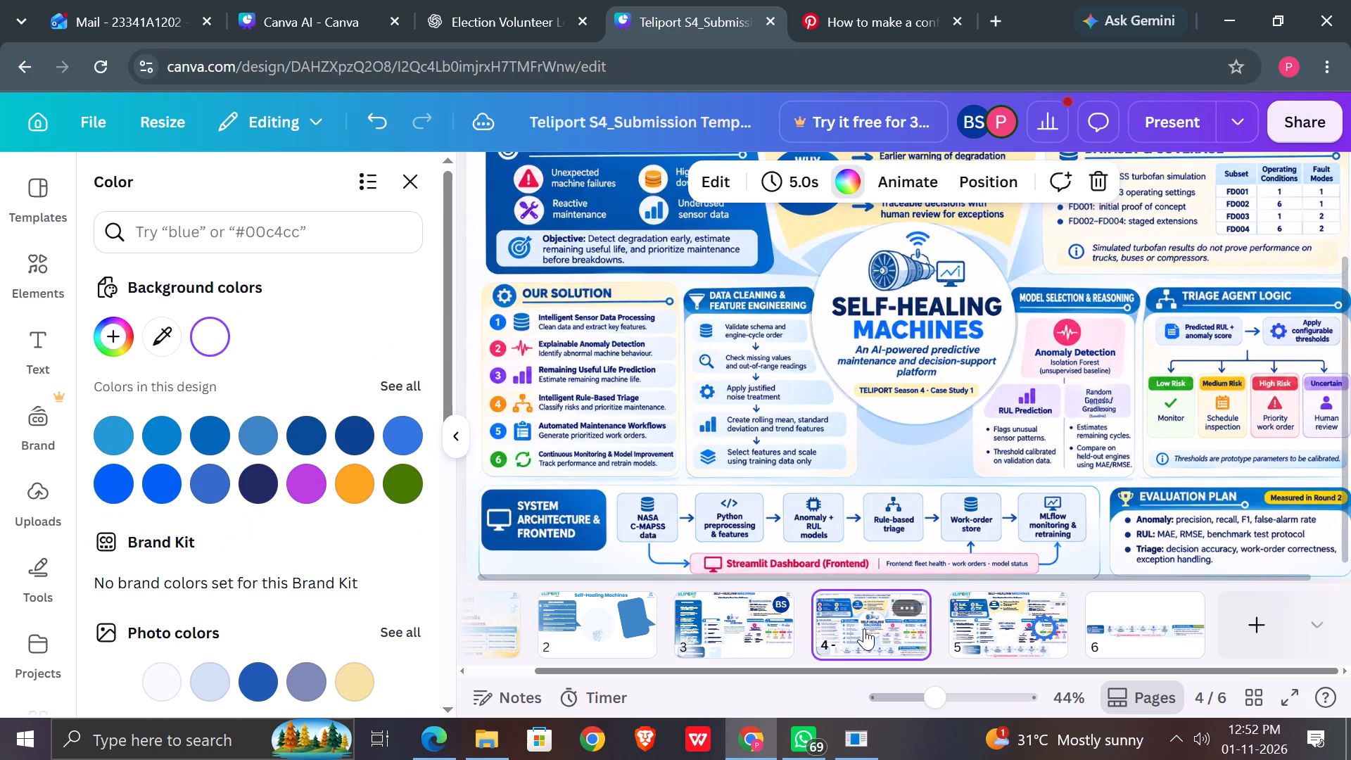
left_click(732, 627)
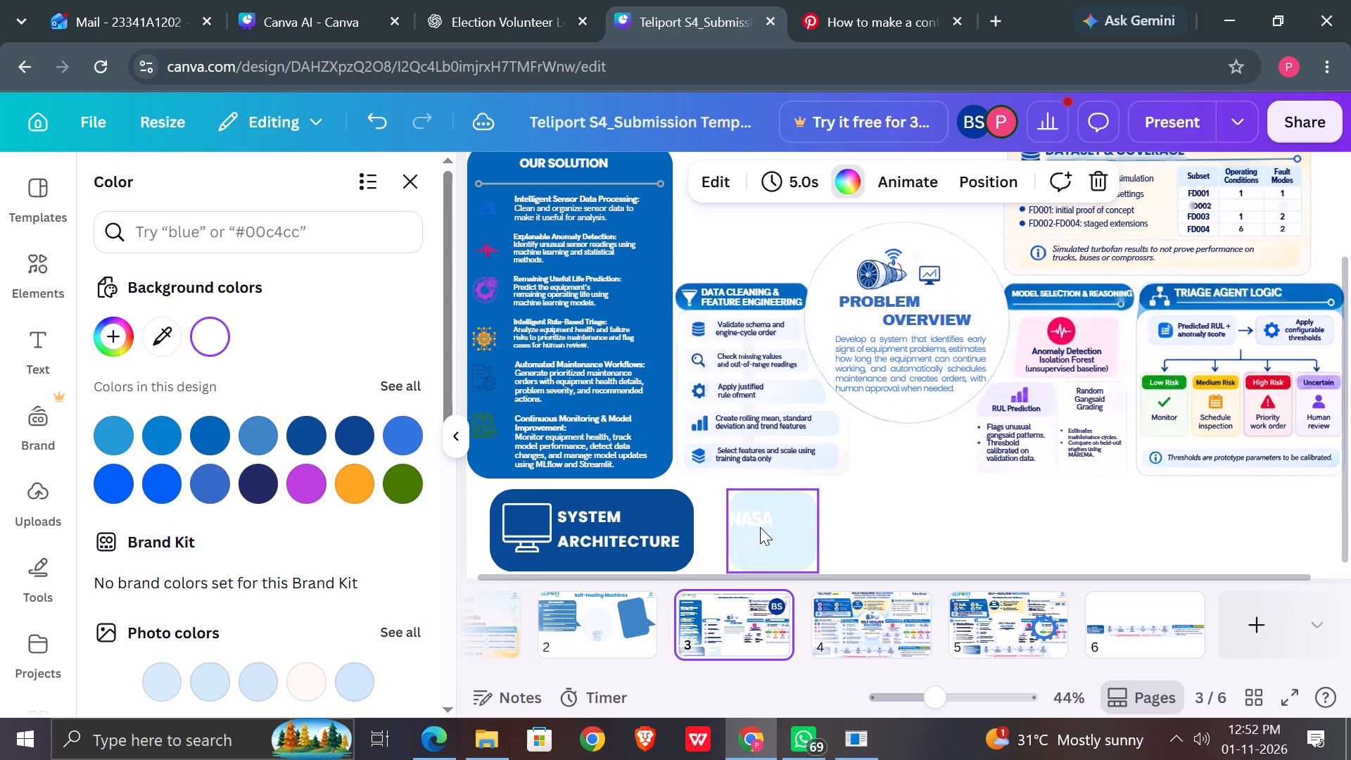
left_click(760, 527)
double_click(760, 527)
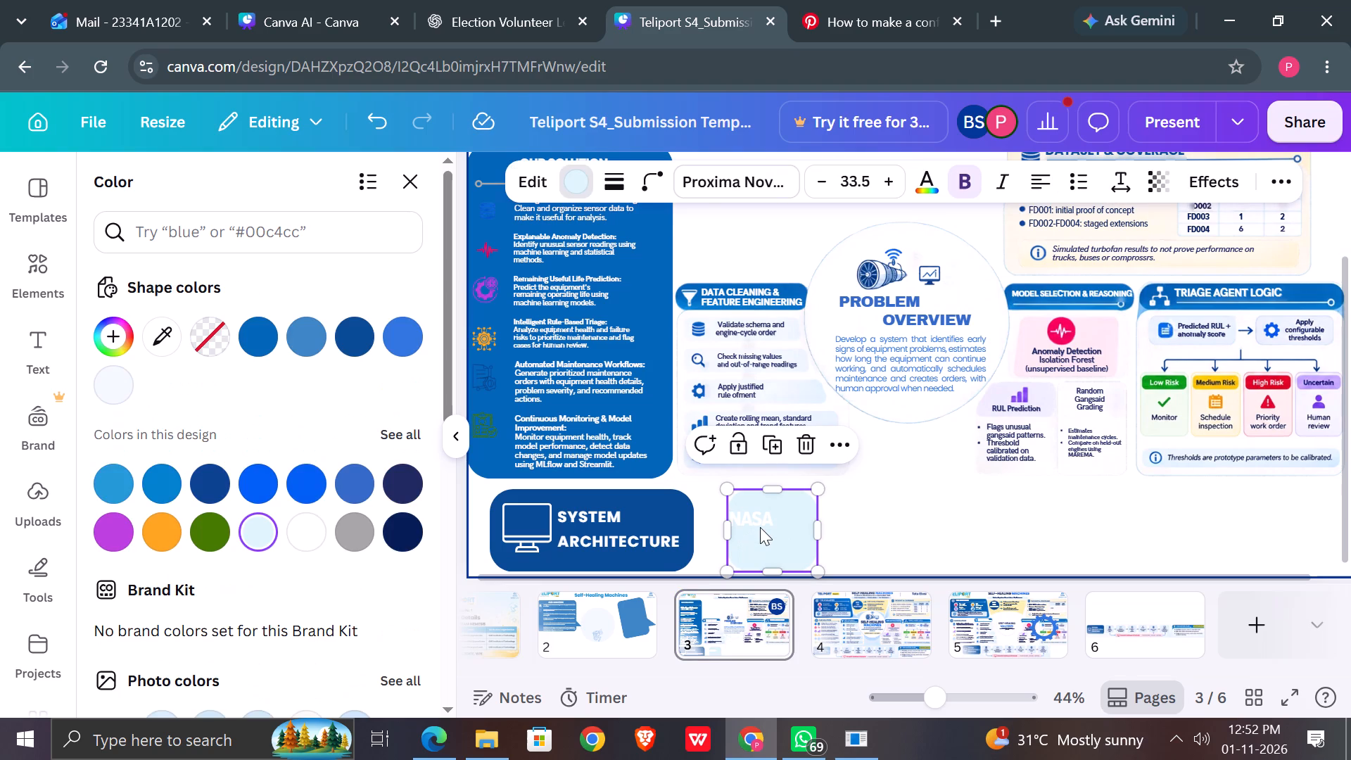
left_click(738, 548)
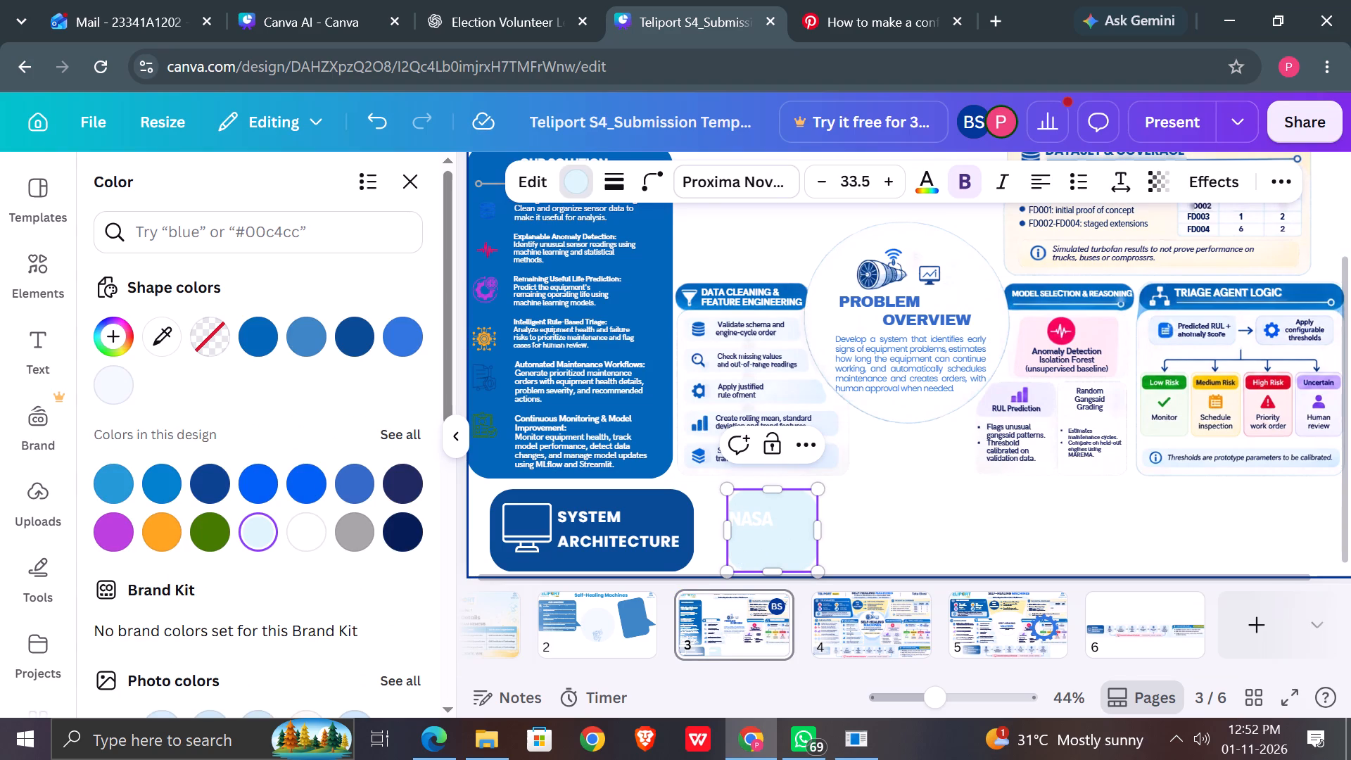
type("C-")
key("BackSpace")
key("space")
key("shift+underscore")
key("BackSpace")
type("-")
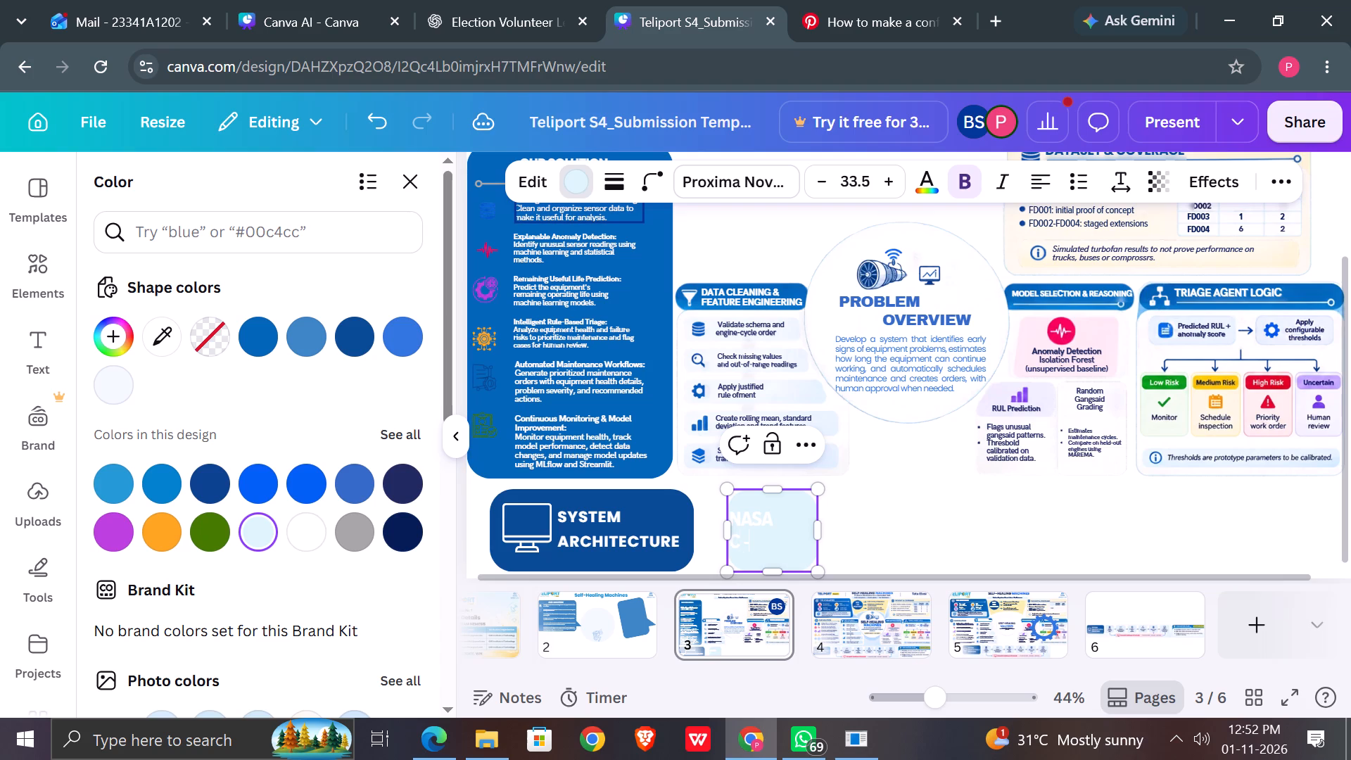
key("space")
type("Map")
Add "Data" as the third line of the pale blue box's text.
key("Return")
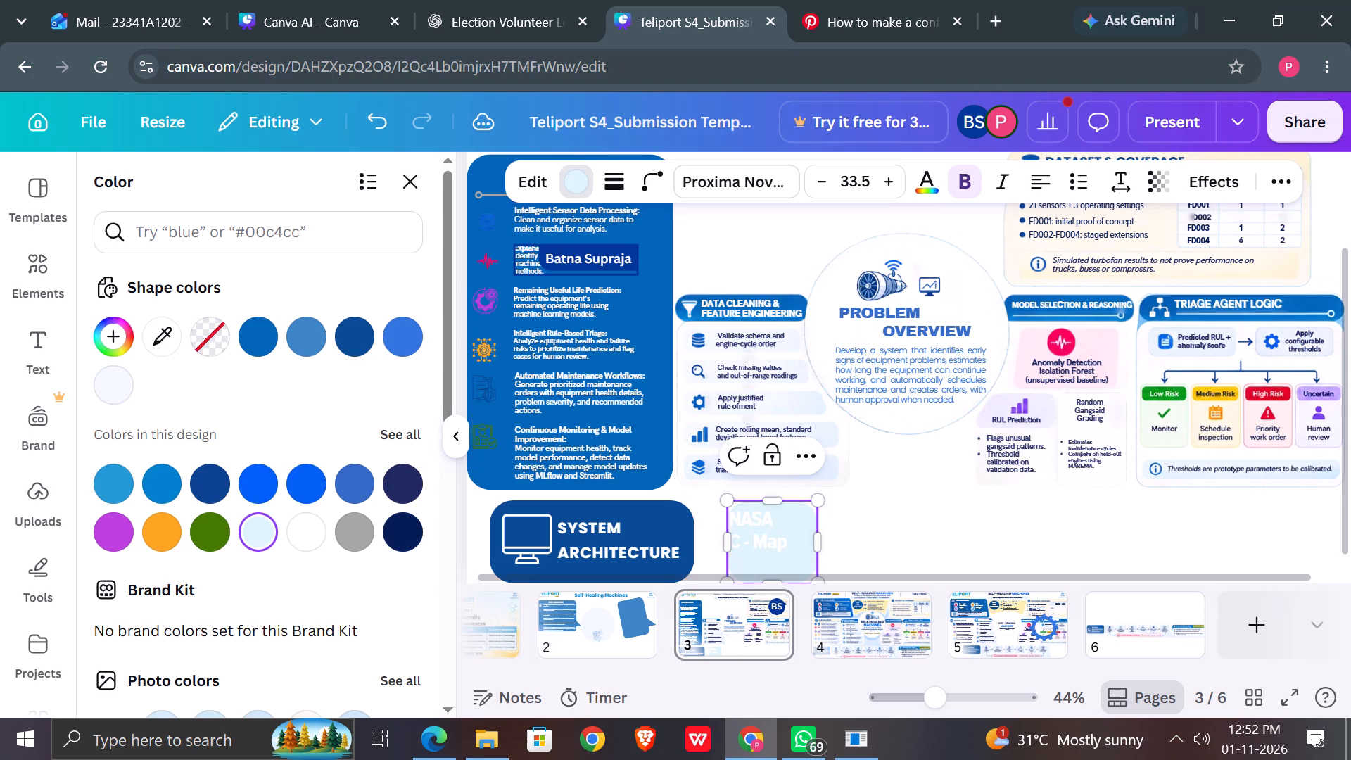
type("Daya")
key("BackSpace")
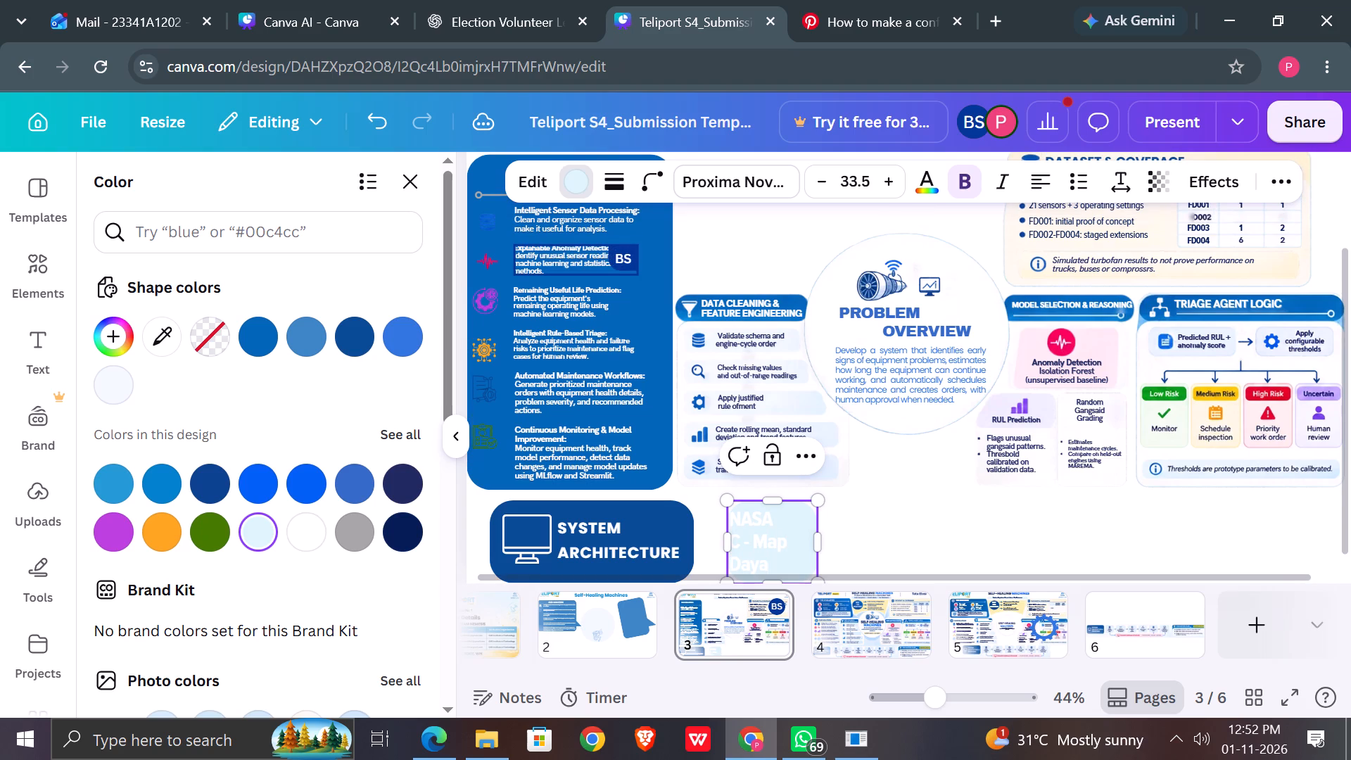
key("BackSpace")
type("ta")
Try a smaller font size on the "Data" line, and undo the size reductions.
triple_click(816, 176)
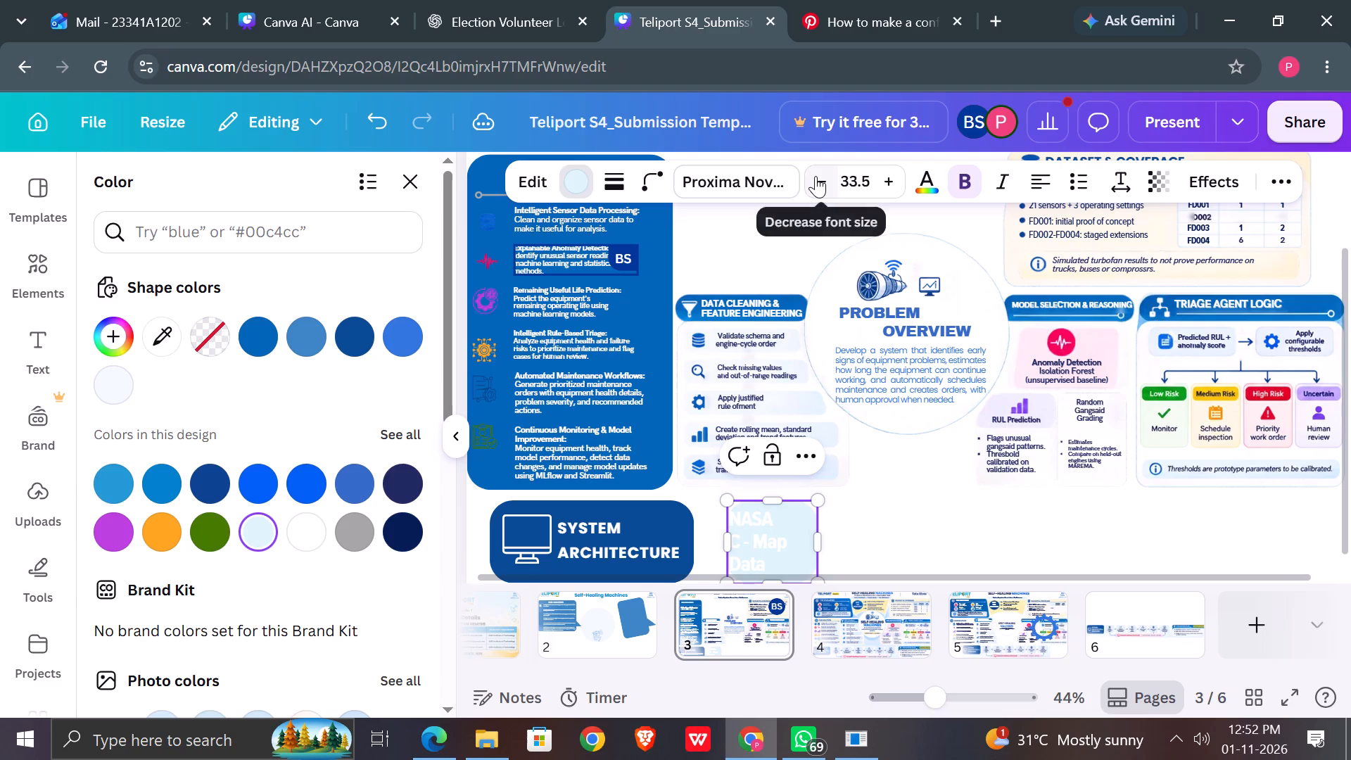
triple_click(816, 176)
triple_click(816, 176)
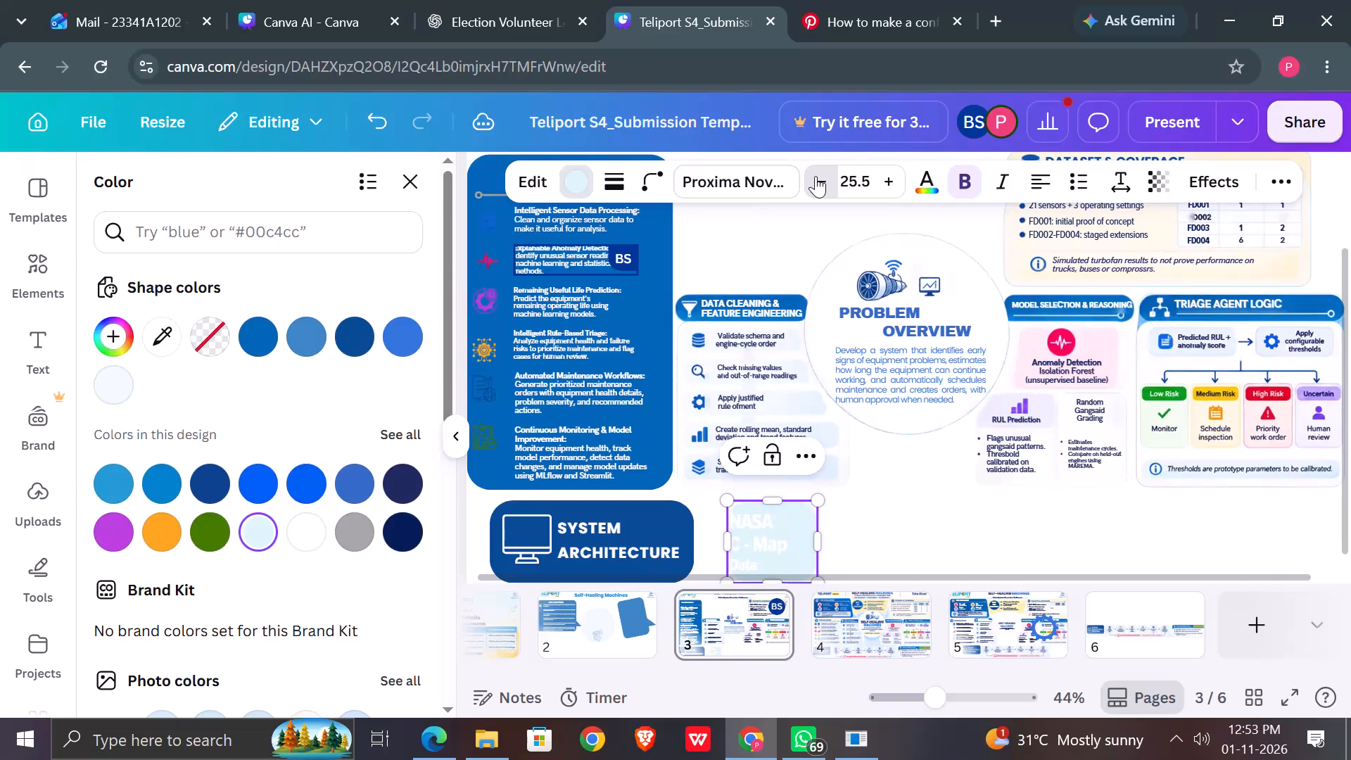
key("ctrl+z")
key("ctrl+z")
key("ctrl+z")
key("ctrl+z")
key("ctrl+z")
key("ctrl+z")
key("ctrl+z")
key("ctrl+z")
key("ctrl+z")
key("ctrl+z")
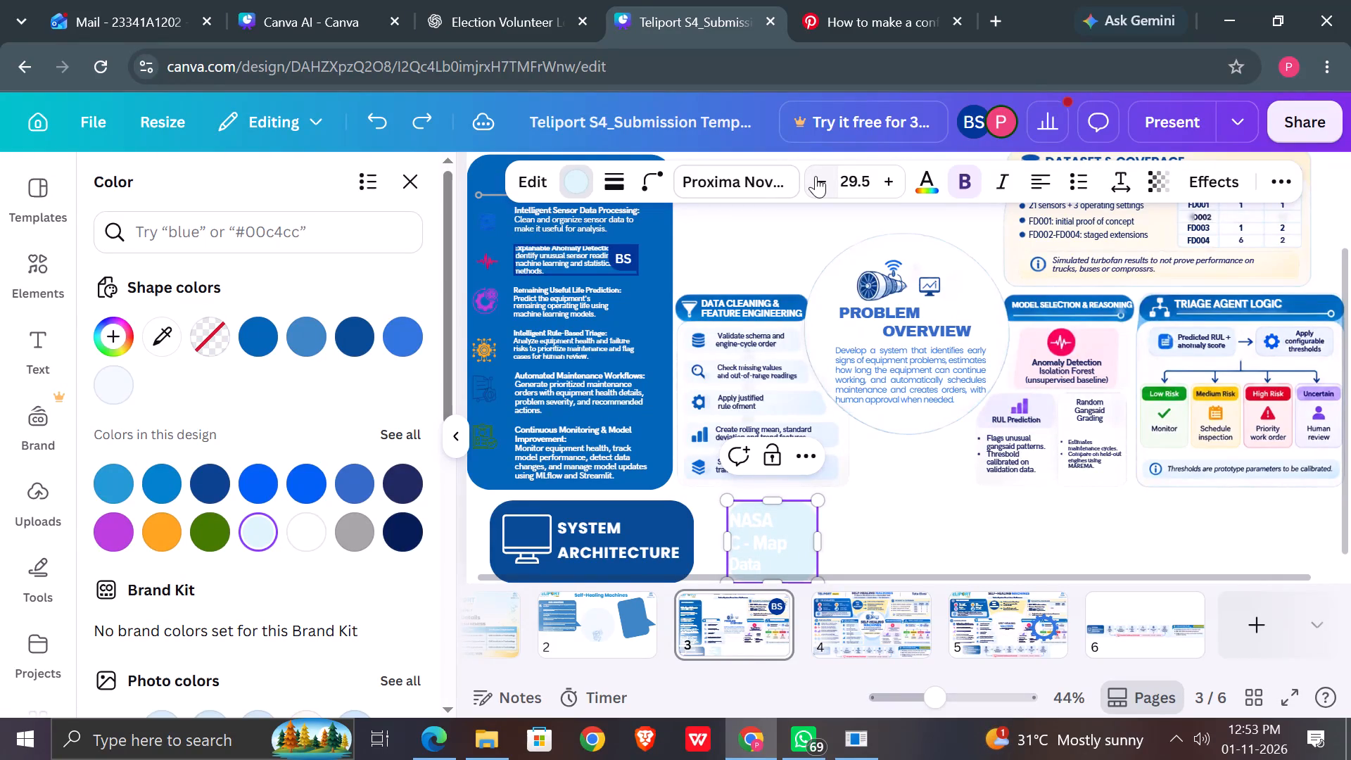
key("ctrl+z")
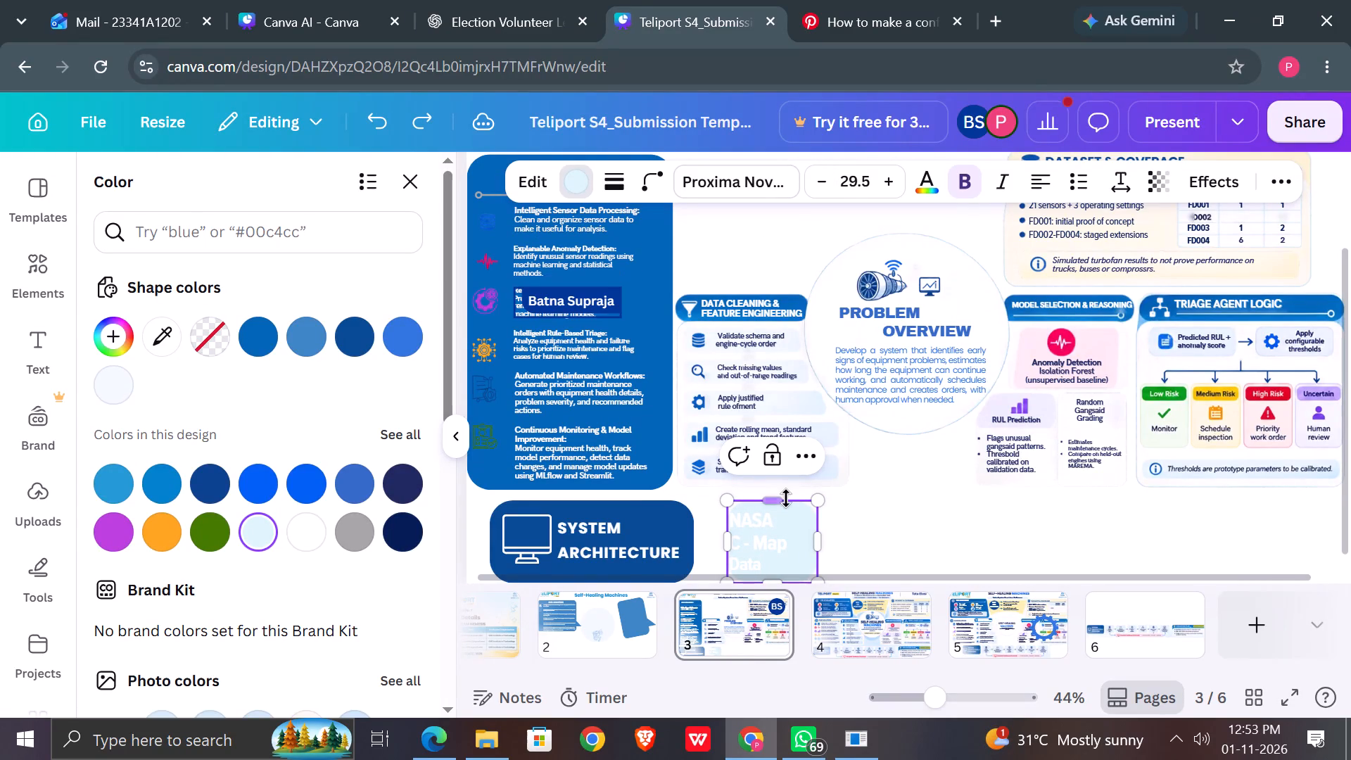
Set all three lines of the pale blue box's "NASA C - Map Data" text to font size 20.
left_click_drag(776, 566, 731, 519)
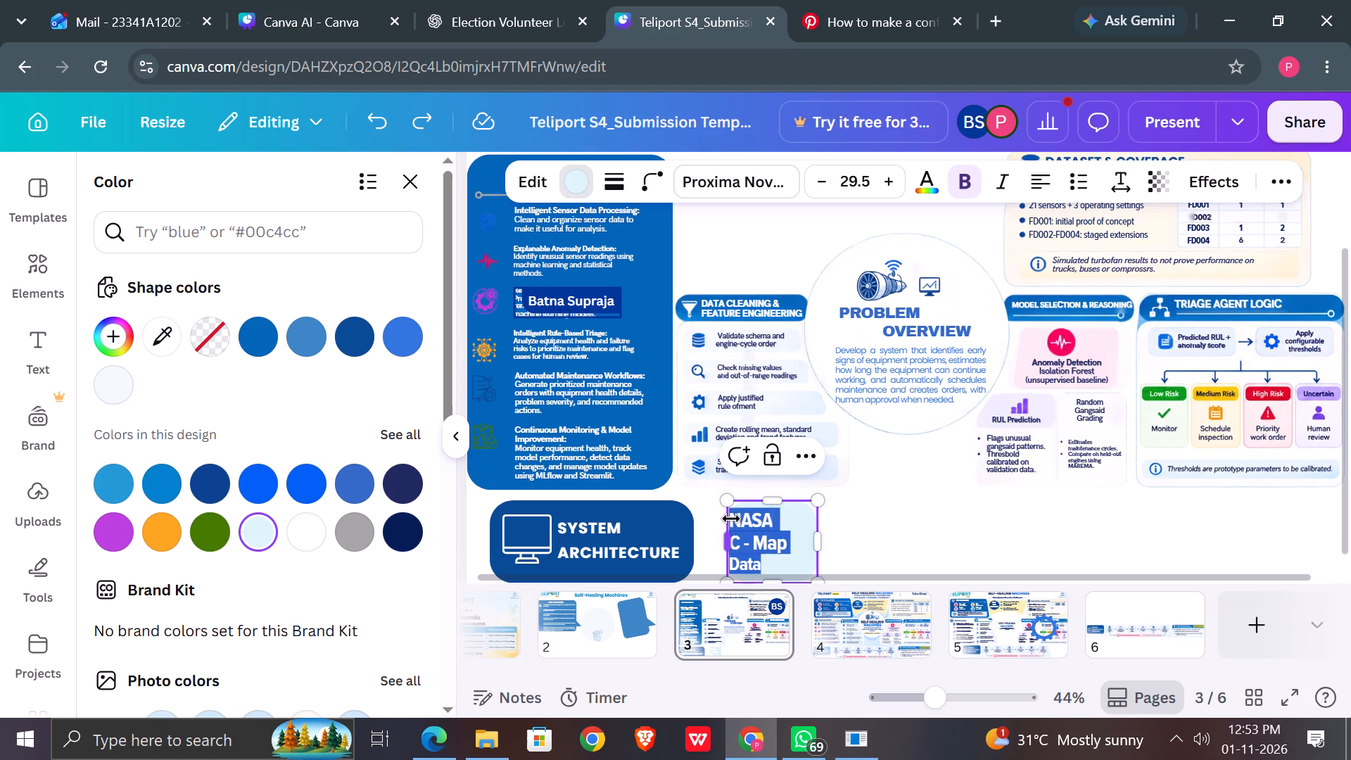
left_click_drag(731, 519, 730, 519)
left_click(813, 184)
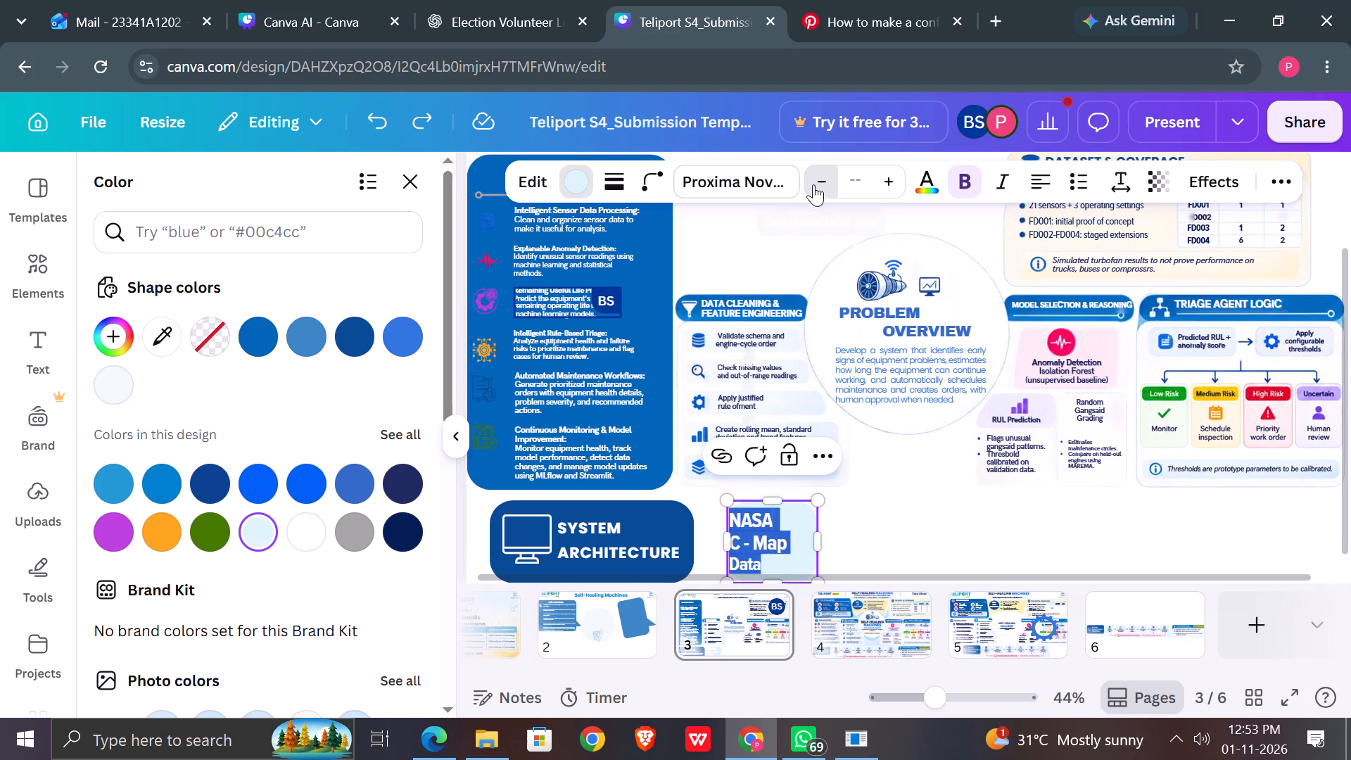
triple_click(813, 184)
triple_click(813, 184)
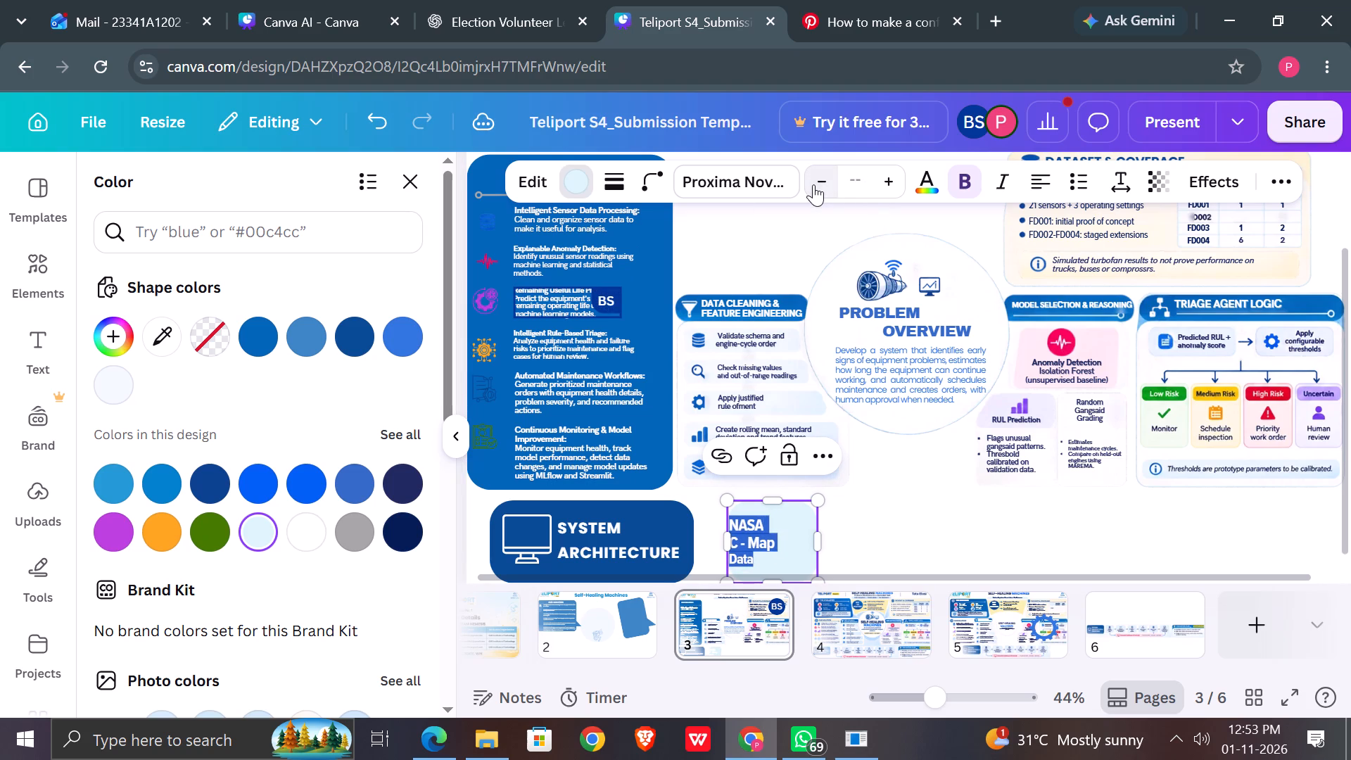
left_click(865, 171)
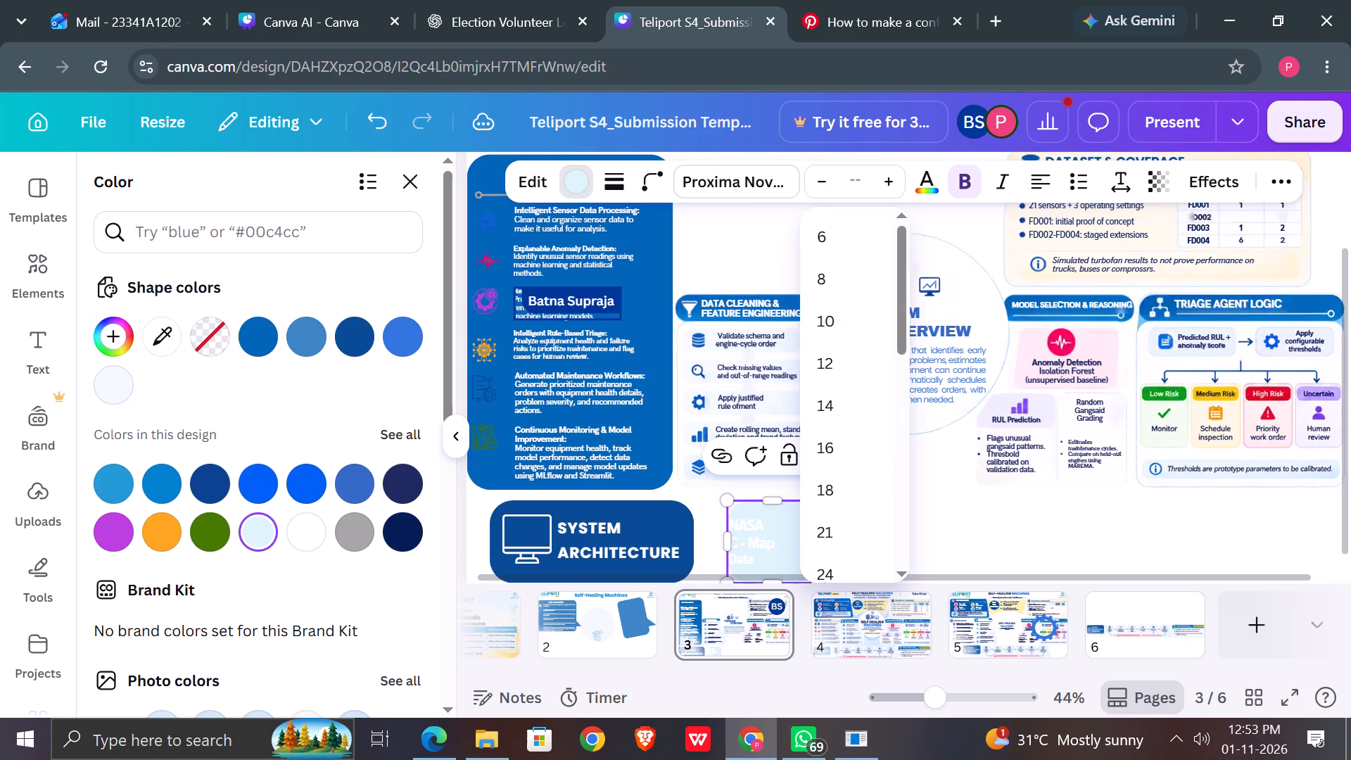
type("20")
key("Return")
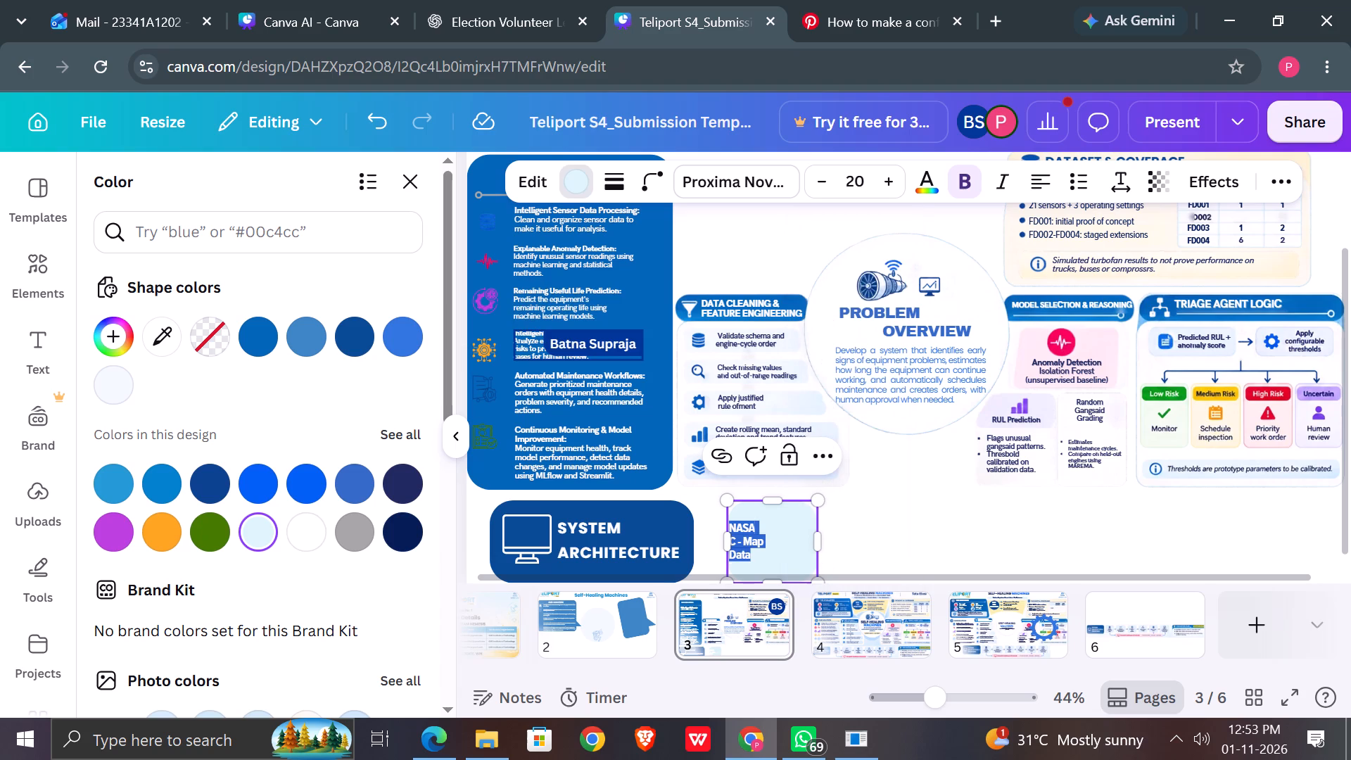
left_click(858, 516)
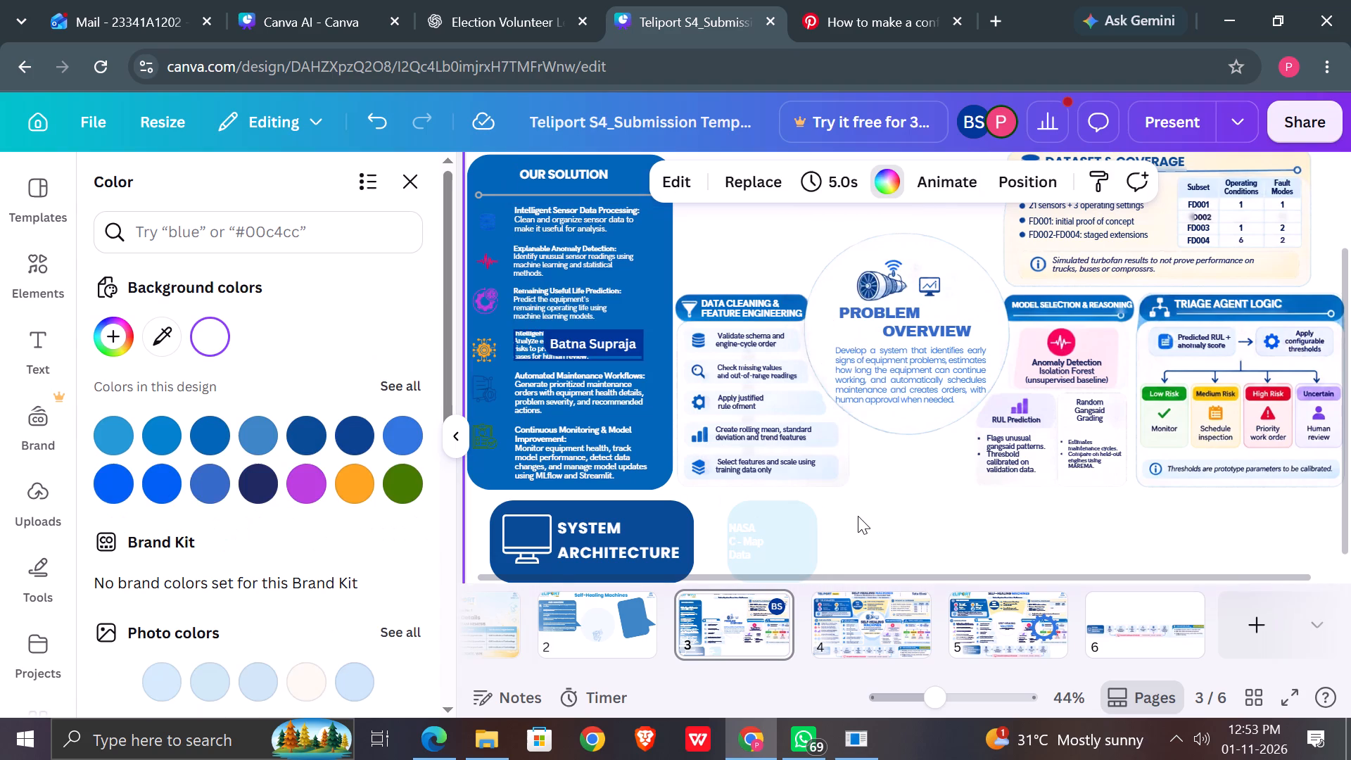
Set the color of the pale blue box's "NASA C - Map Data" text to black.
double_click(768, 540)
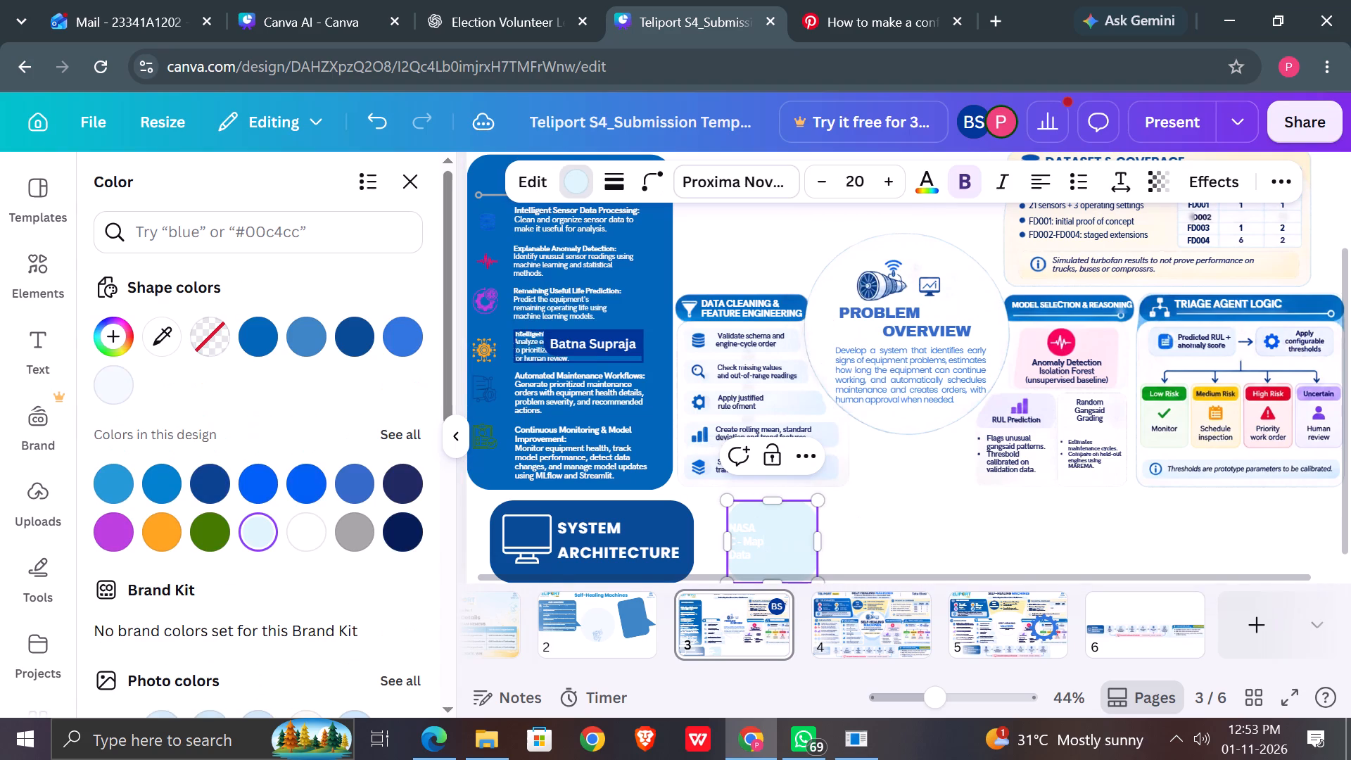
left_click(761, 549)
key("ctrl+a")
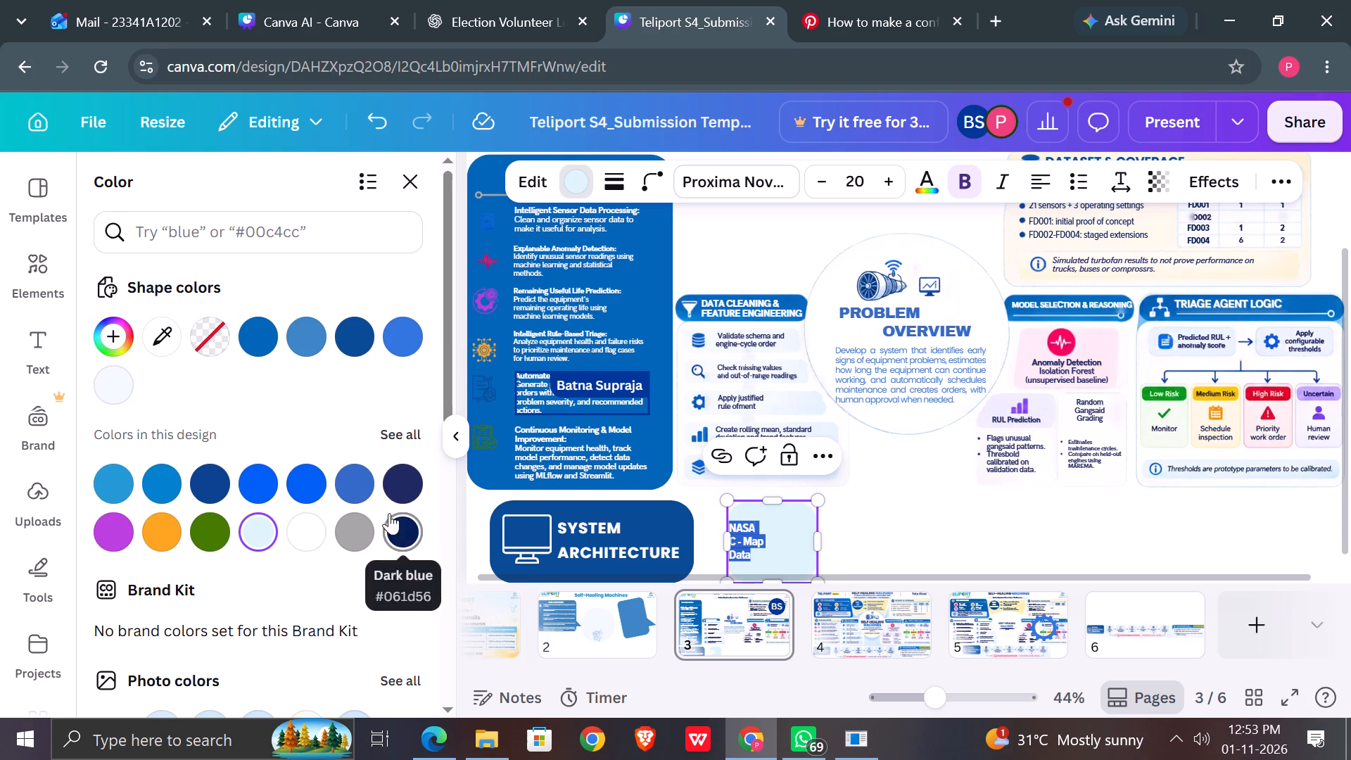
scroll(281, 416, "down", 4)
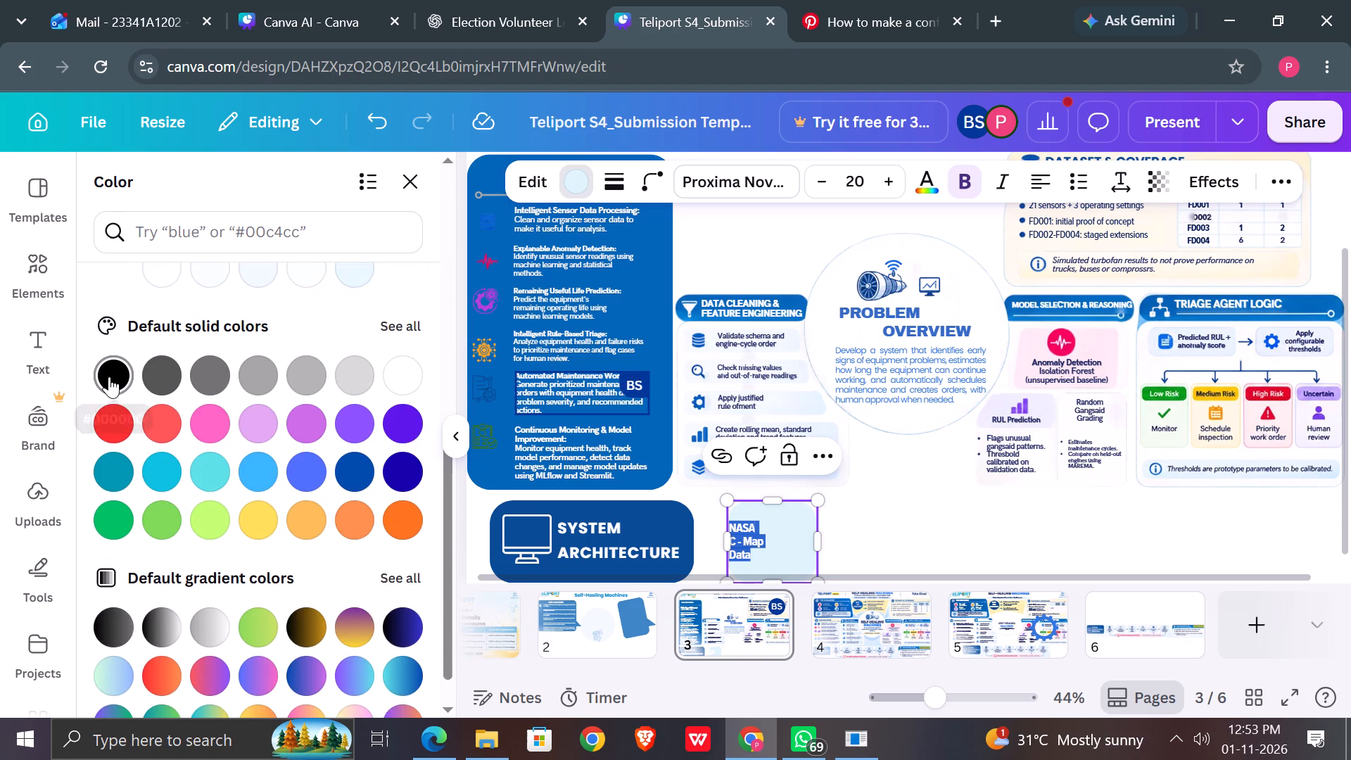
left_click(109, 376)
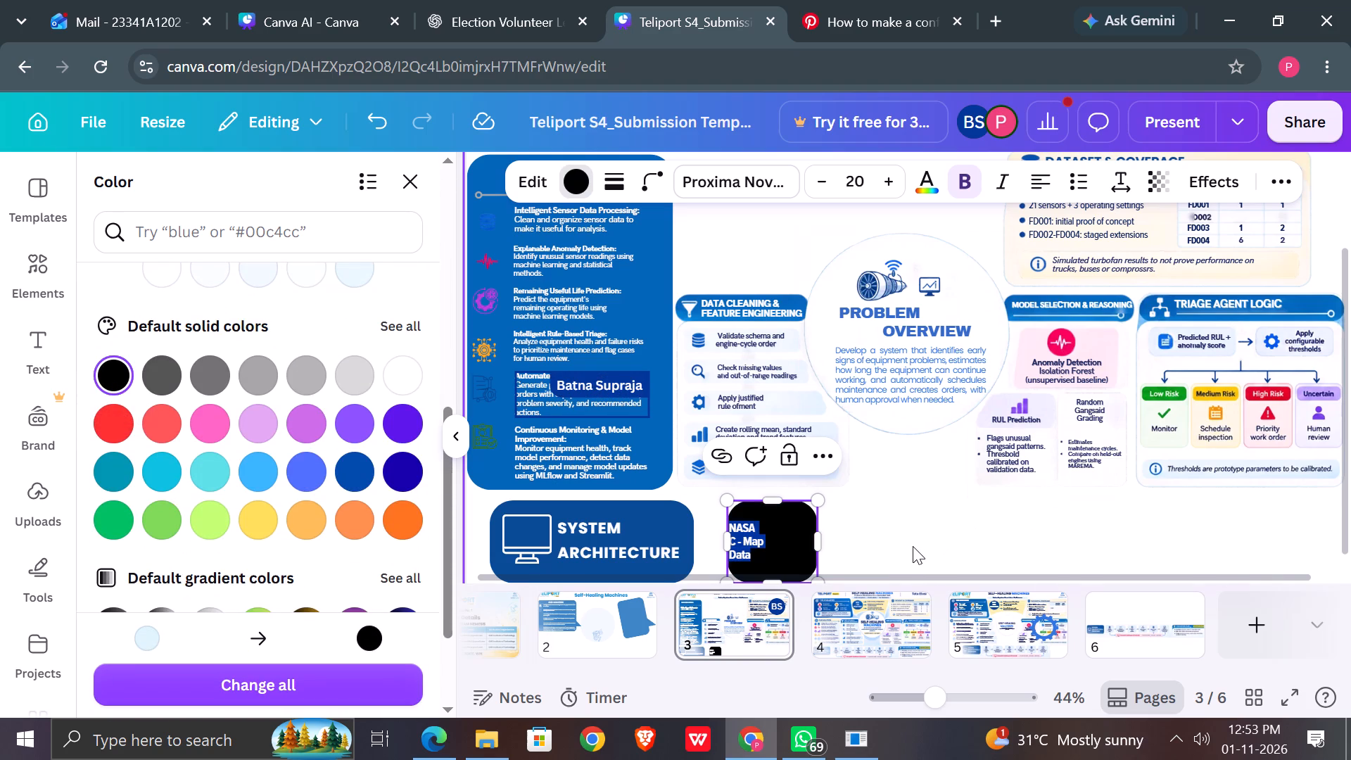
key("ctrl+z")
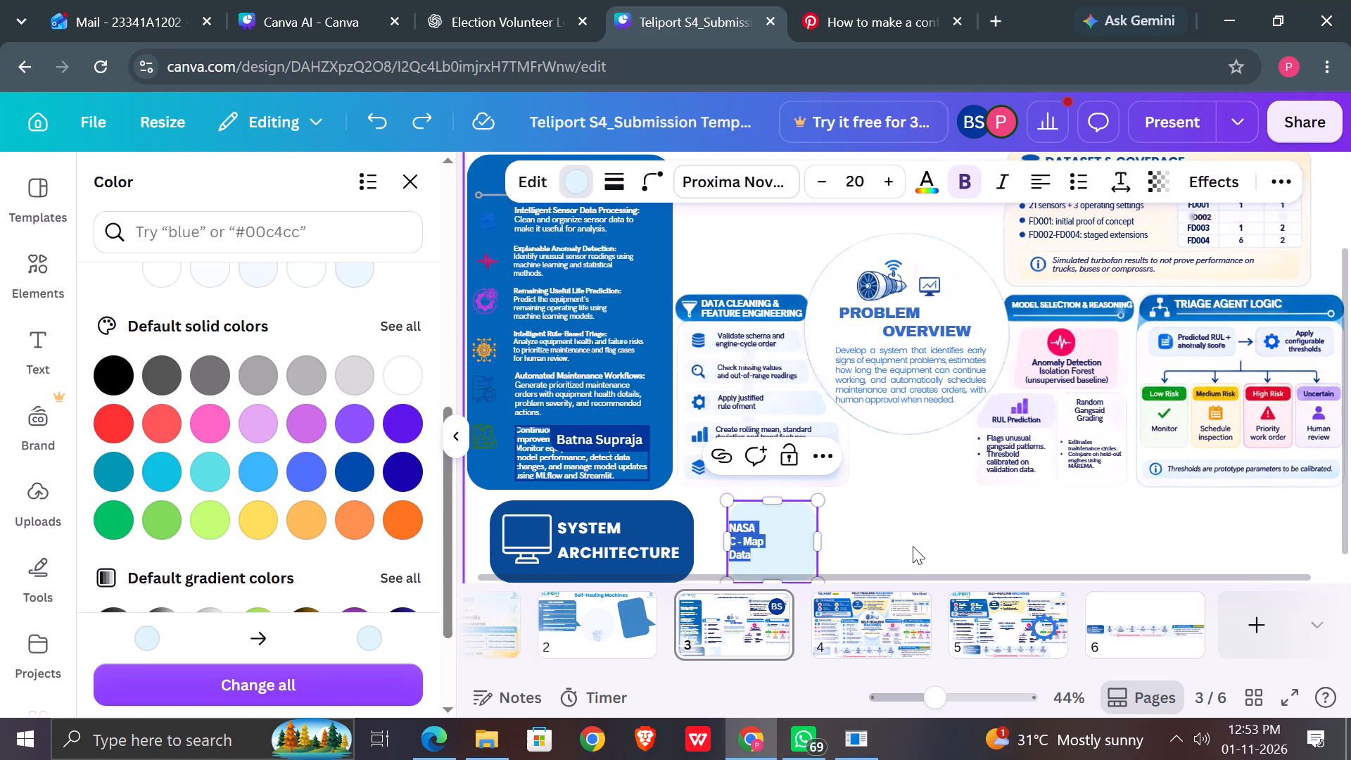
left_click(935, 179)
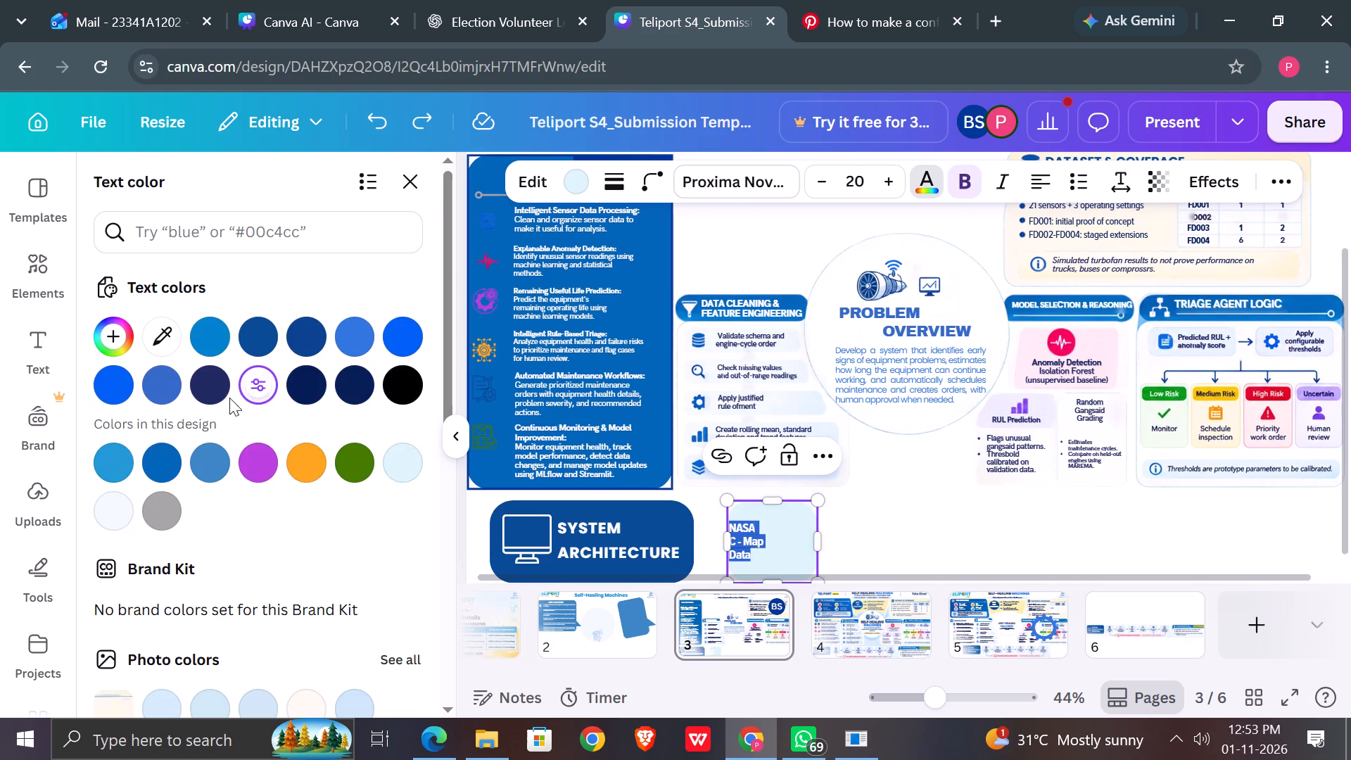
left_click(402, 381)
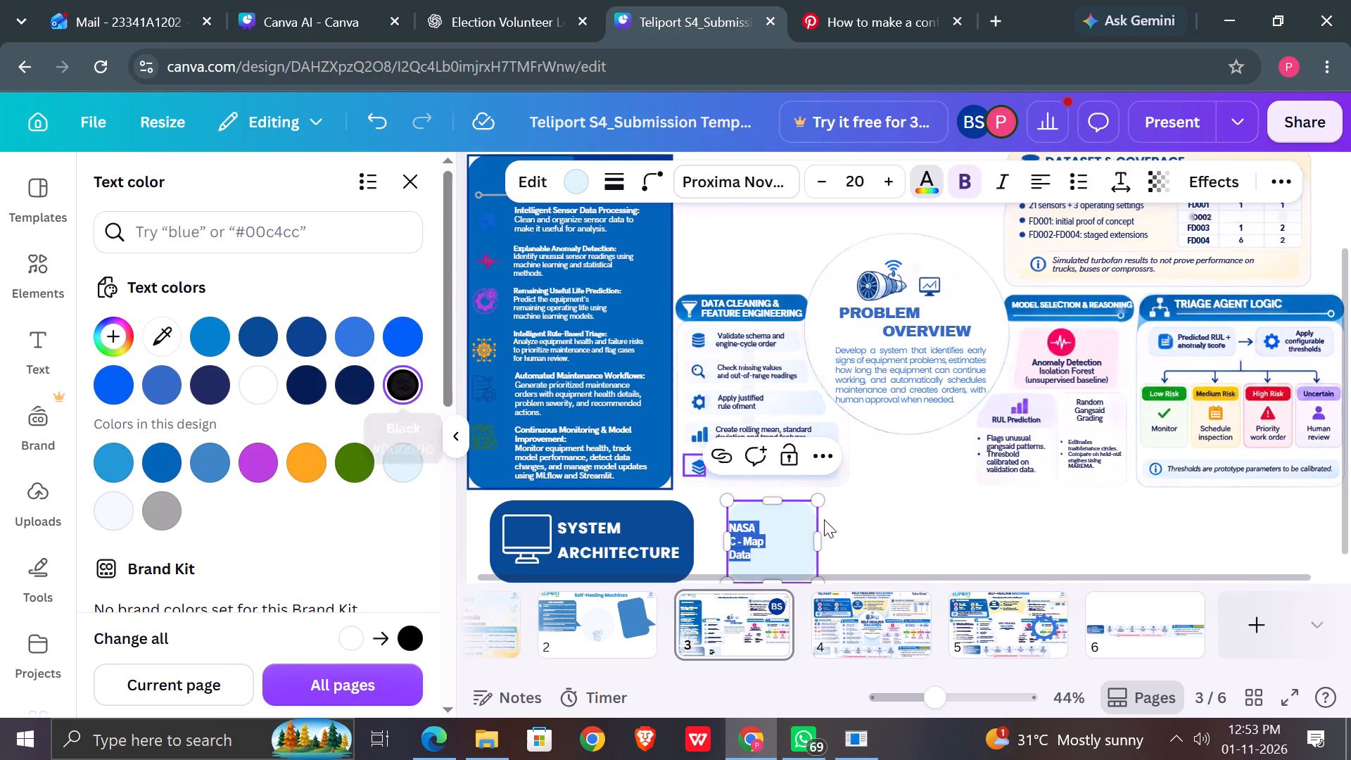
left_click(895, 538)
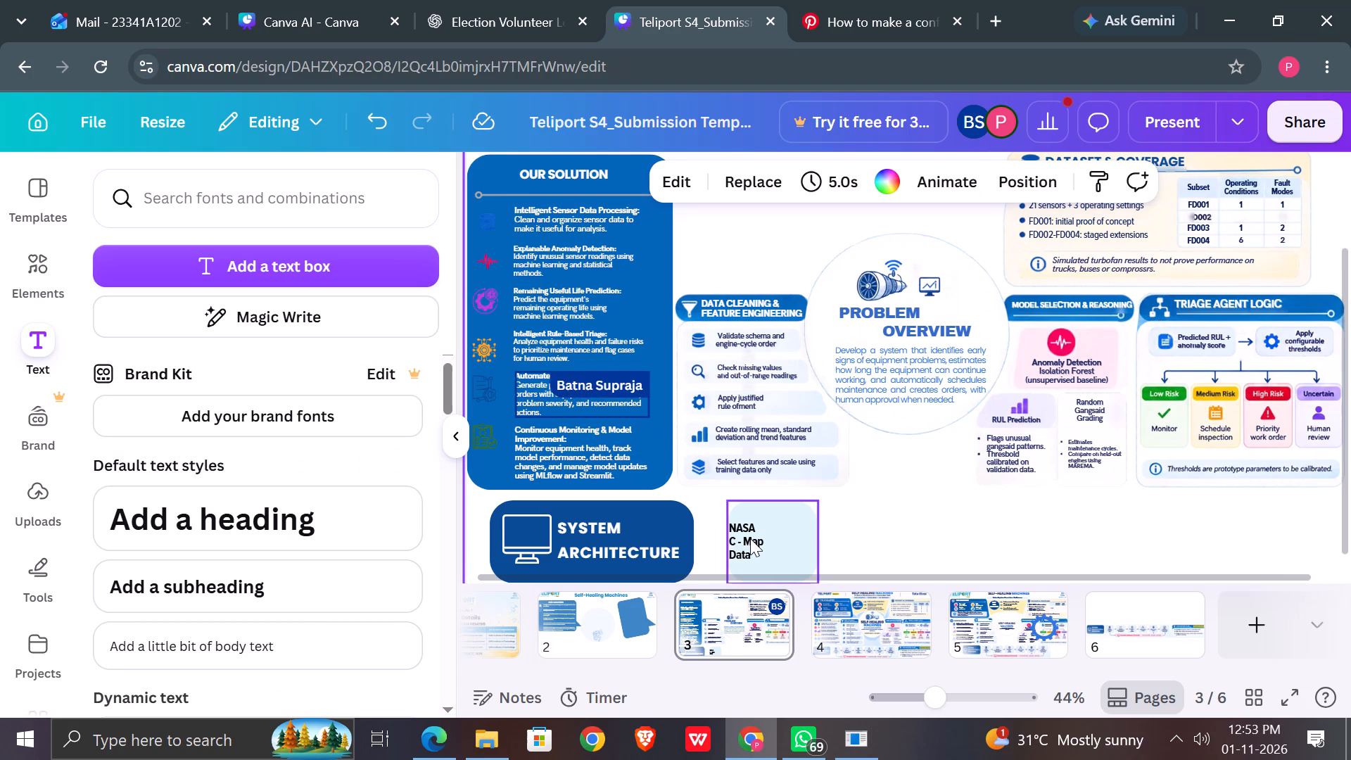
Center-align the "NASA C - Map Data" text in the pale blue box.
left_click(744, 510)
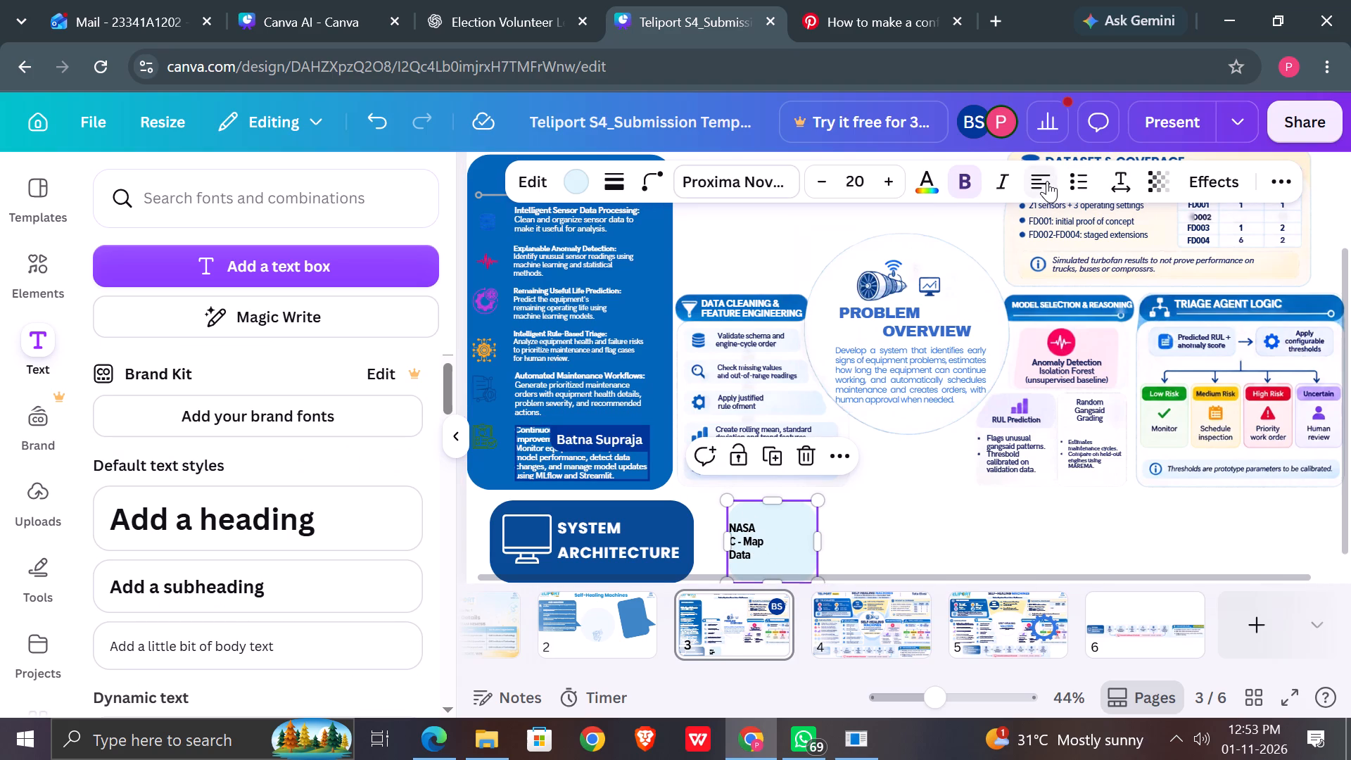
left_click(1047, 181)
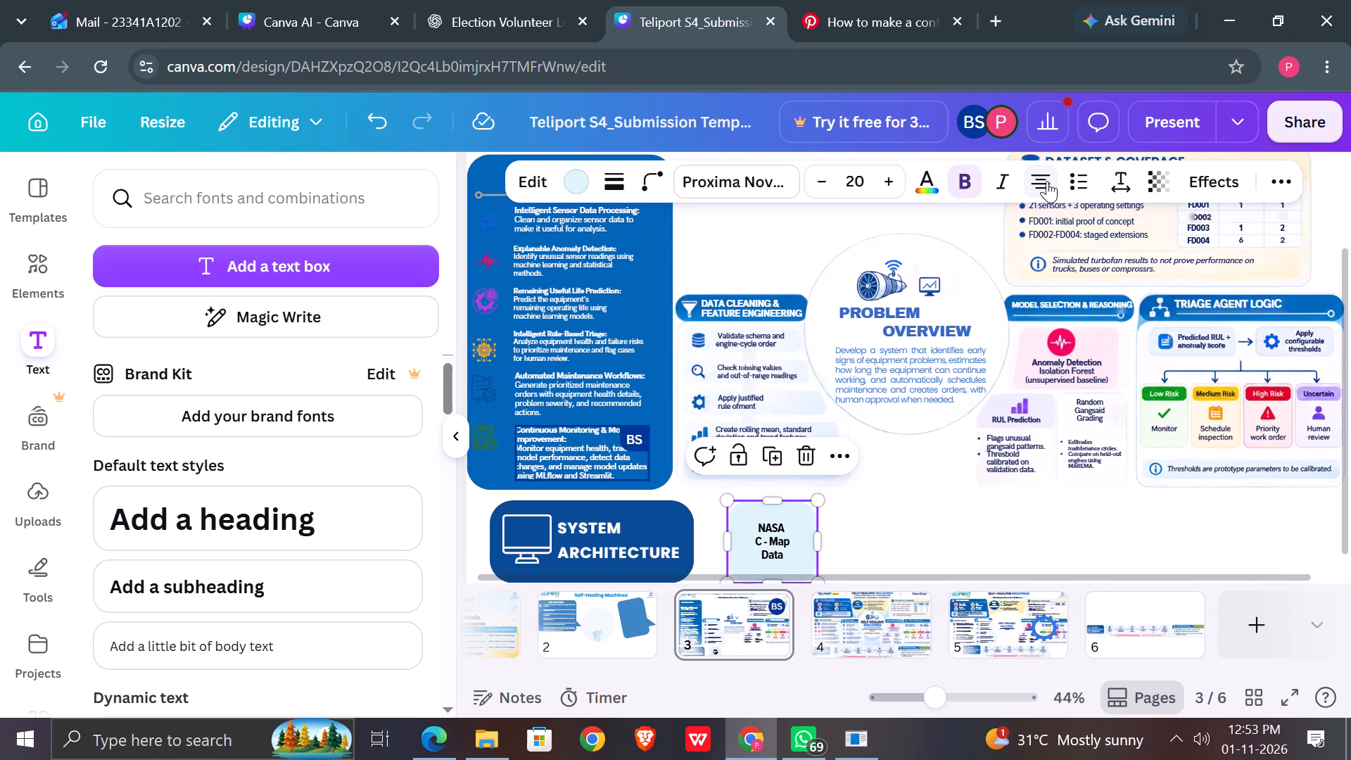
Insert three blank lines above "NASA" to push the text down to the base of the pale blue box.
double_click(766, 514)
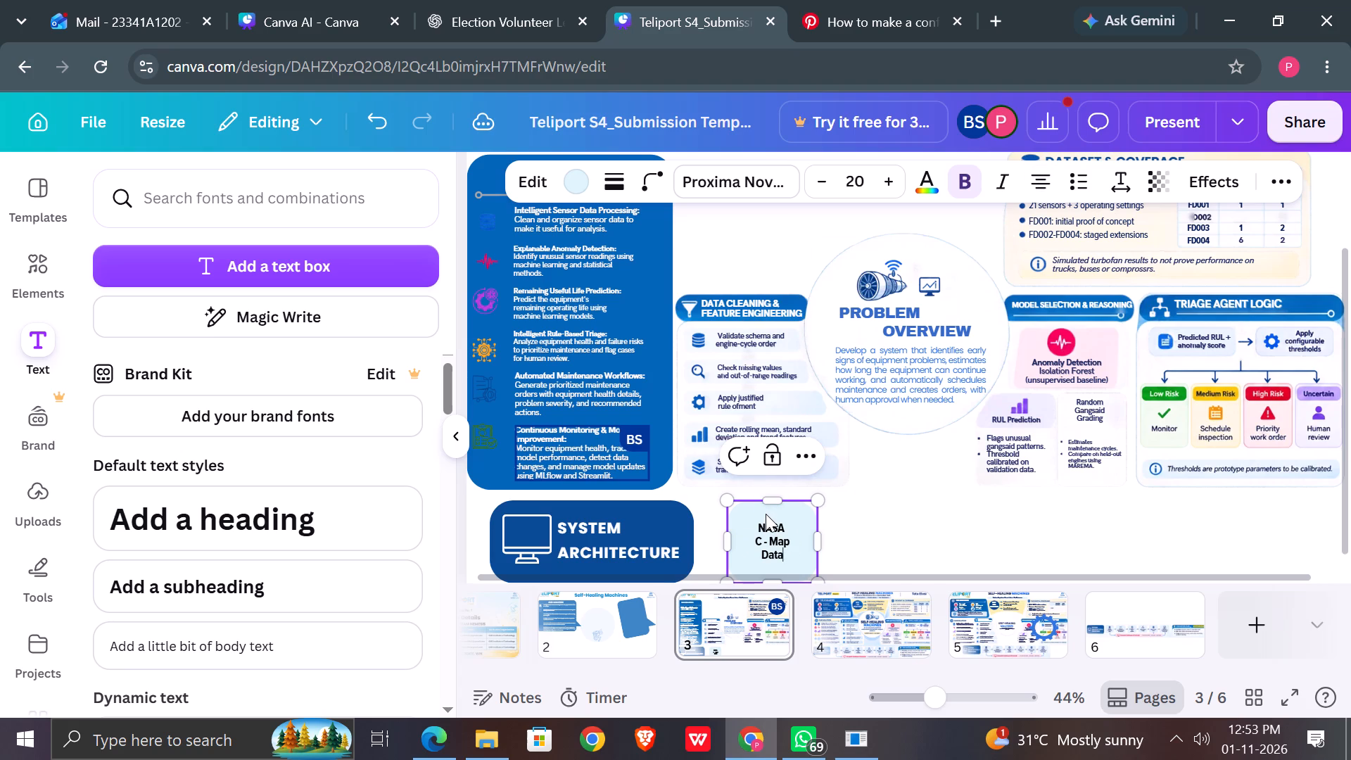
key("Up")
key("Up")
key("Up")
key("Return")
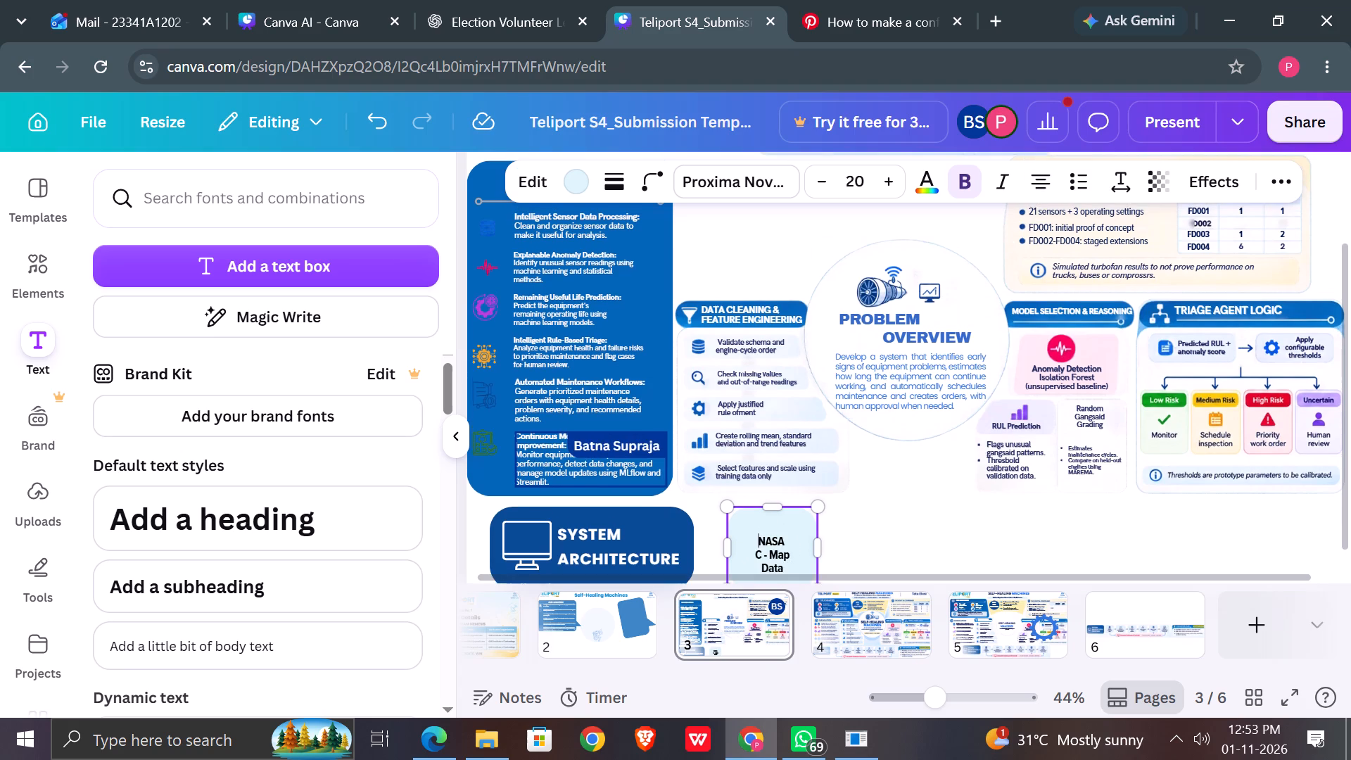
key("Return")
scroll(766, 514, "down", 1)
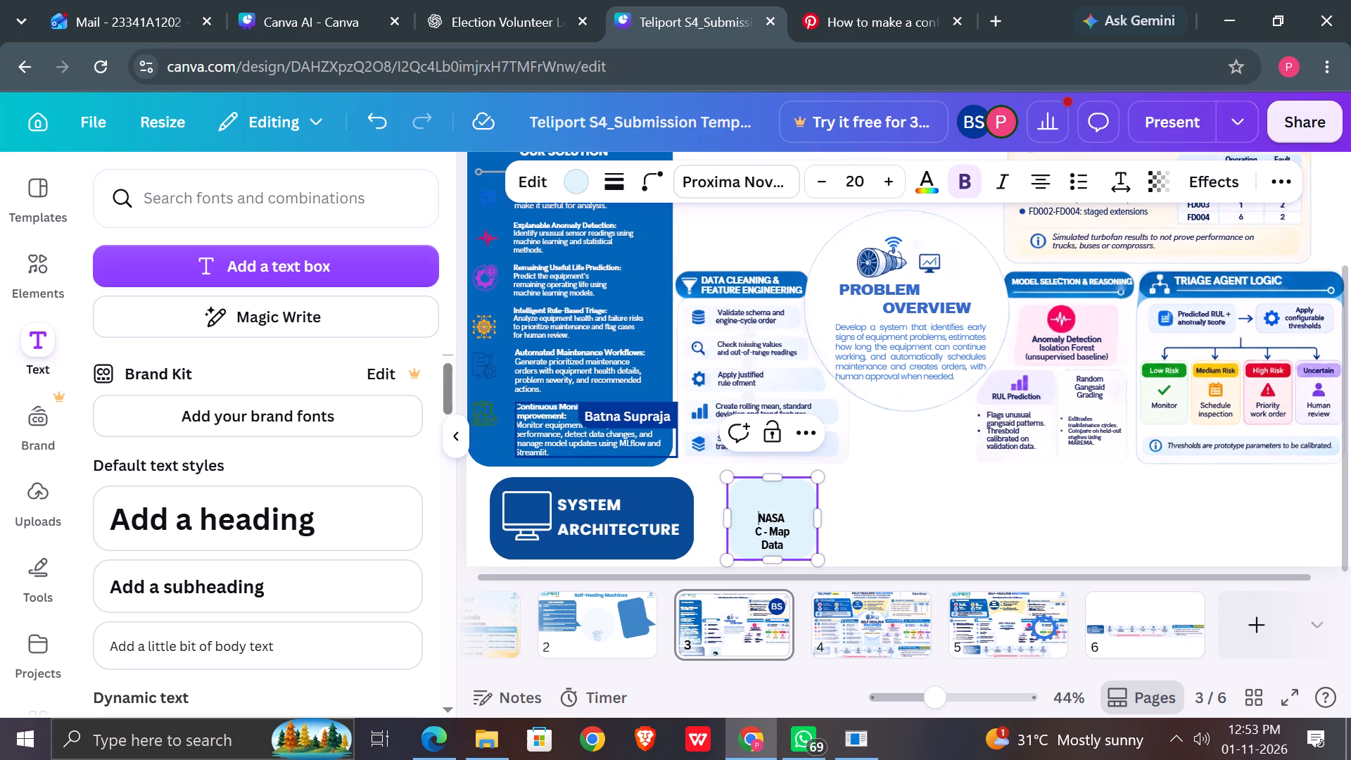
scroll(766, 514, "down", 1)
key("Return")
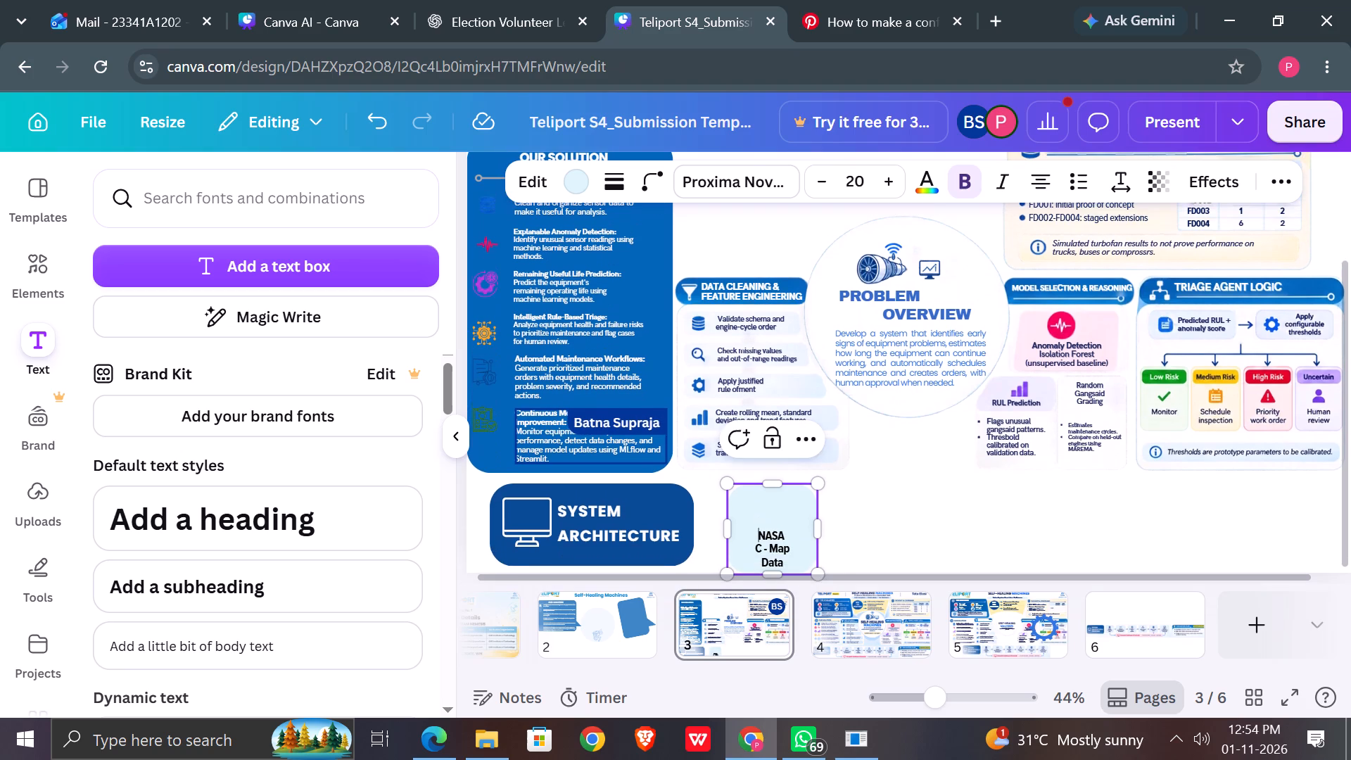
scroll(766, 514, "down", 1)
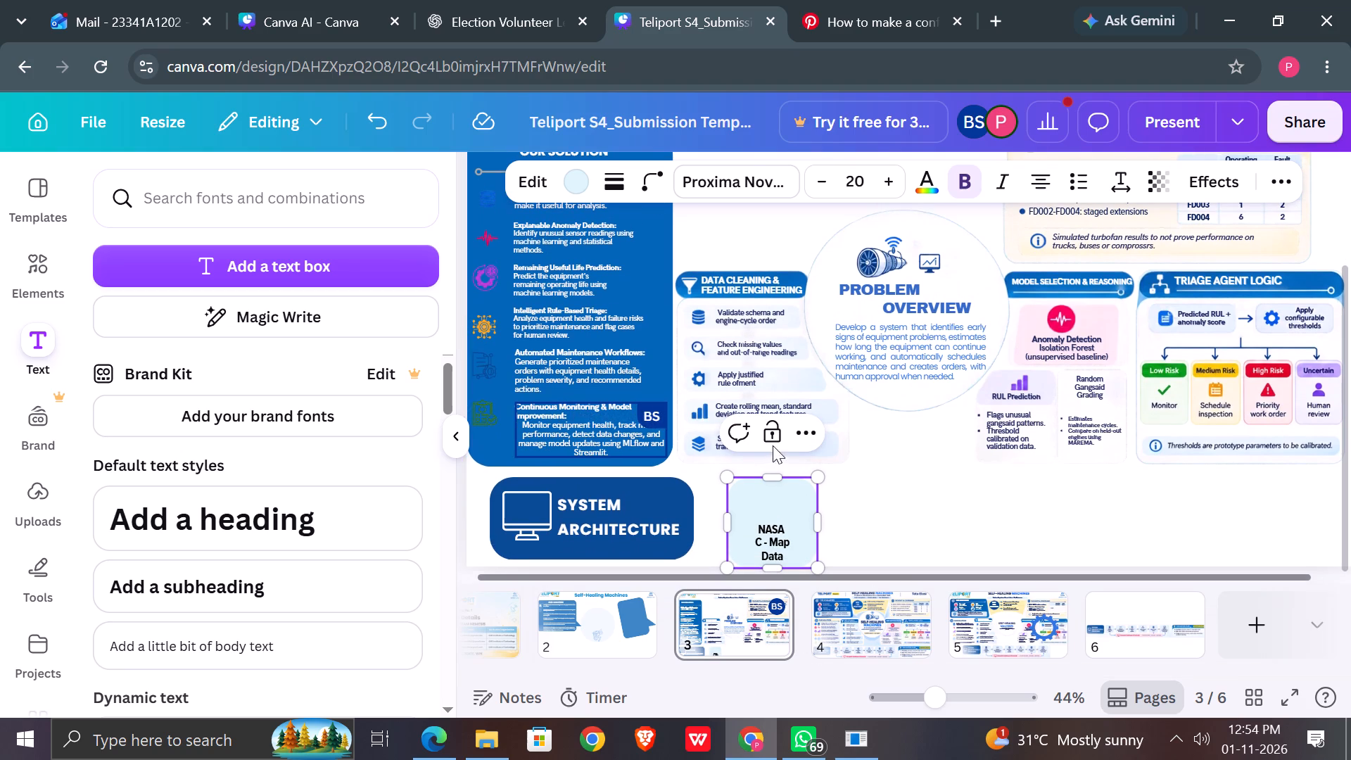
left_click(782, 507)
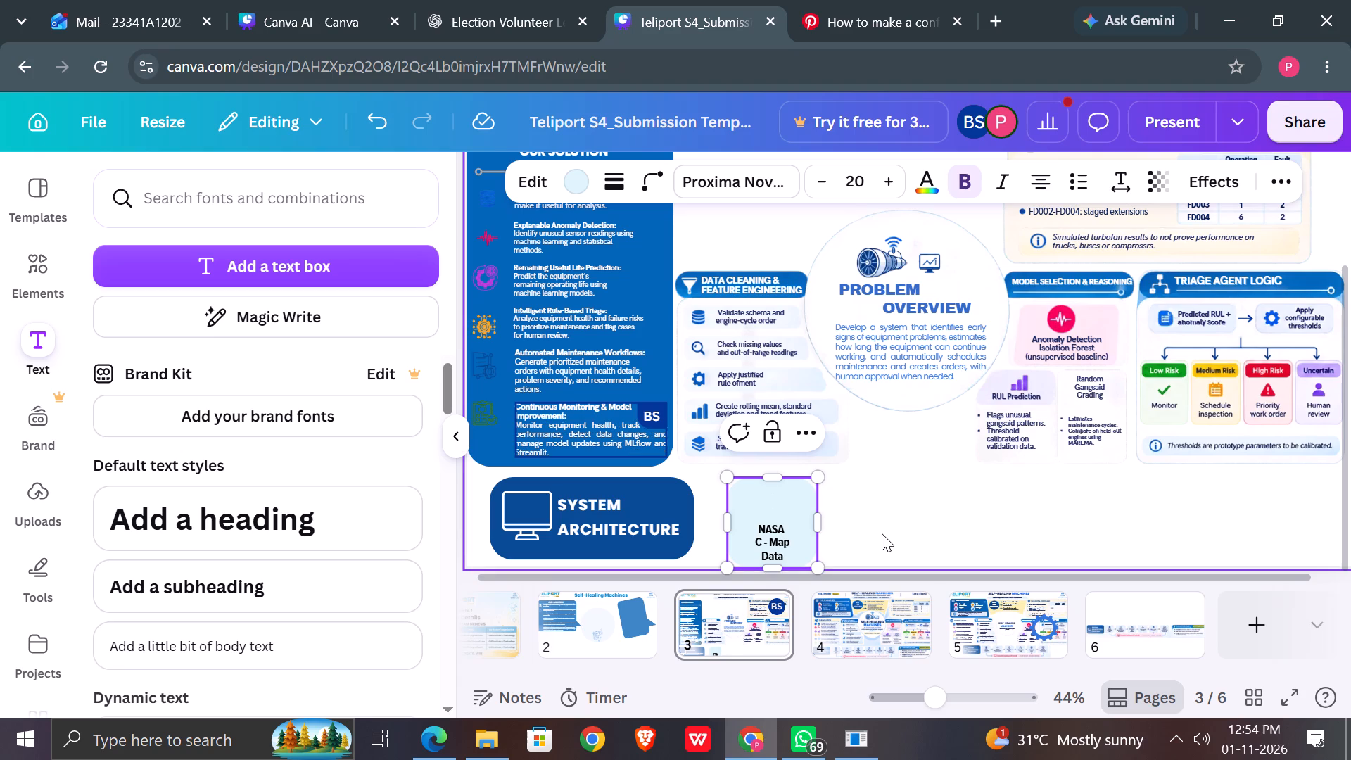
left_click(882, 533)
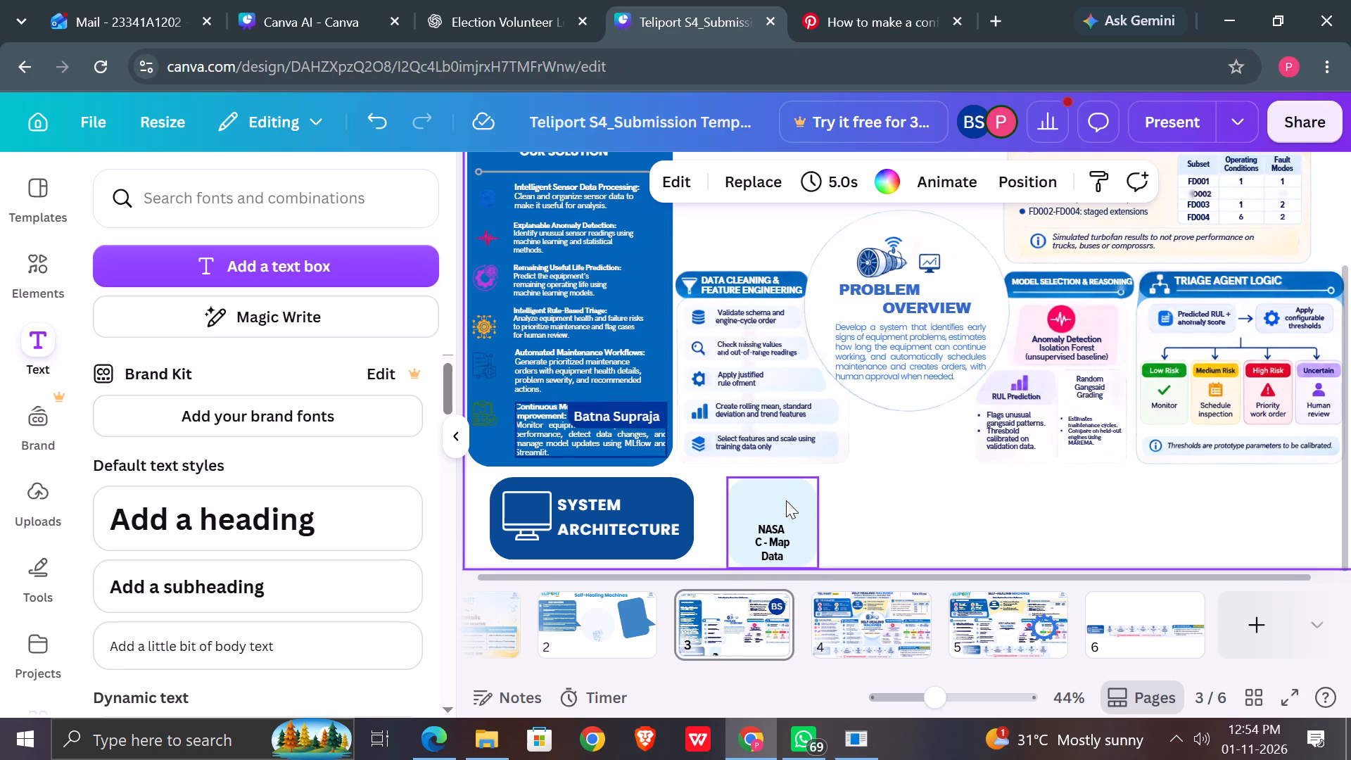
Duplicate the pale blue "NASA C - Map Data" box and place the copy just right of the original, leaving a small gap.
left_click(786, 500)
left_click(775, 437)
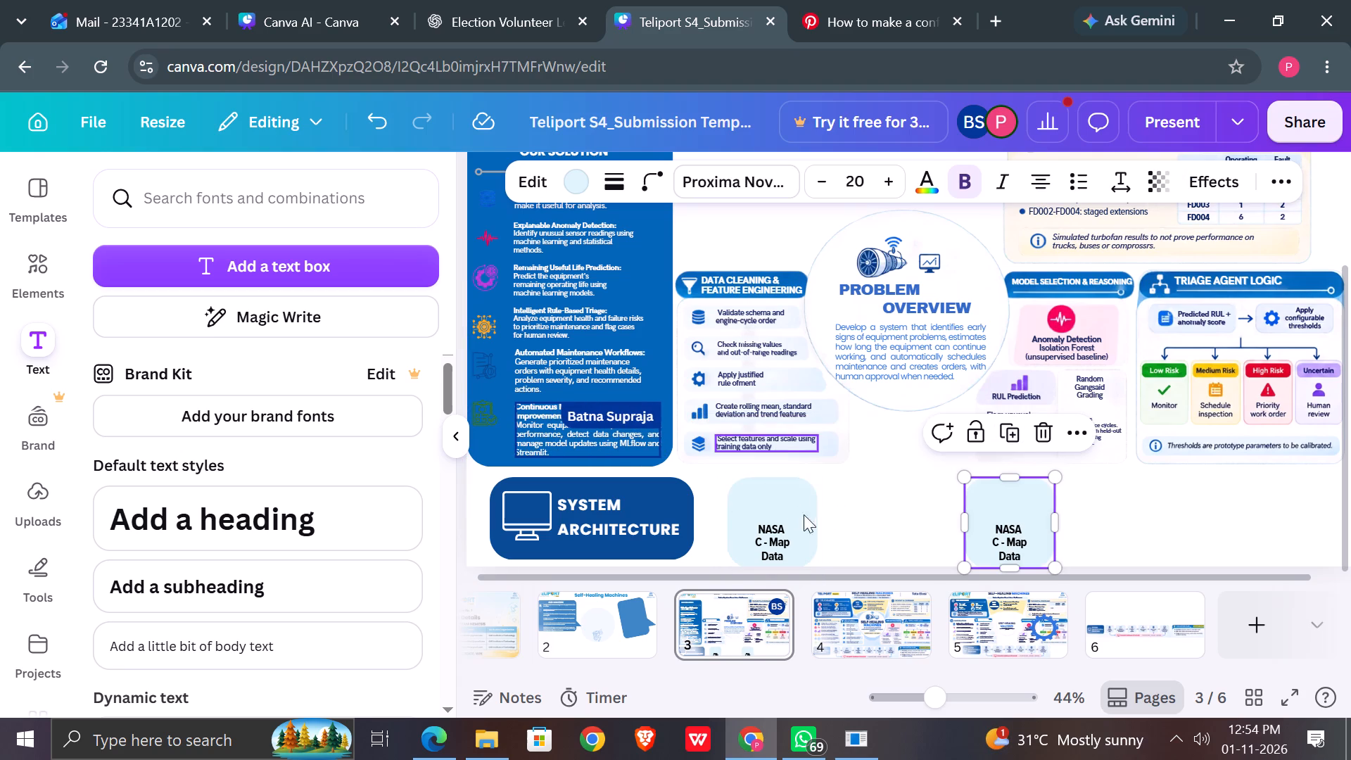
left_click_drag(1011, 507, 881, 507)
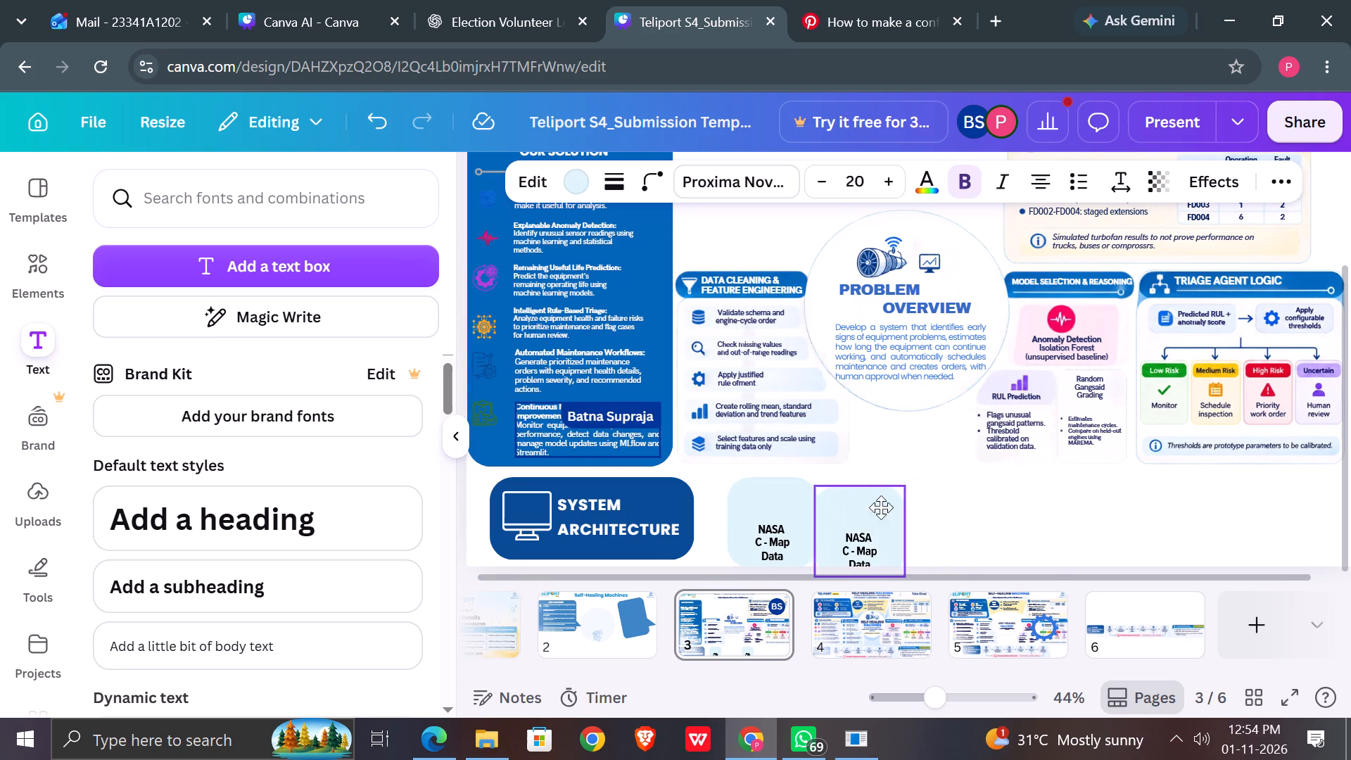
left_click_drag(881, 507, 903, 504)
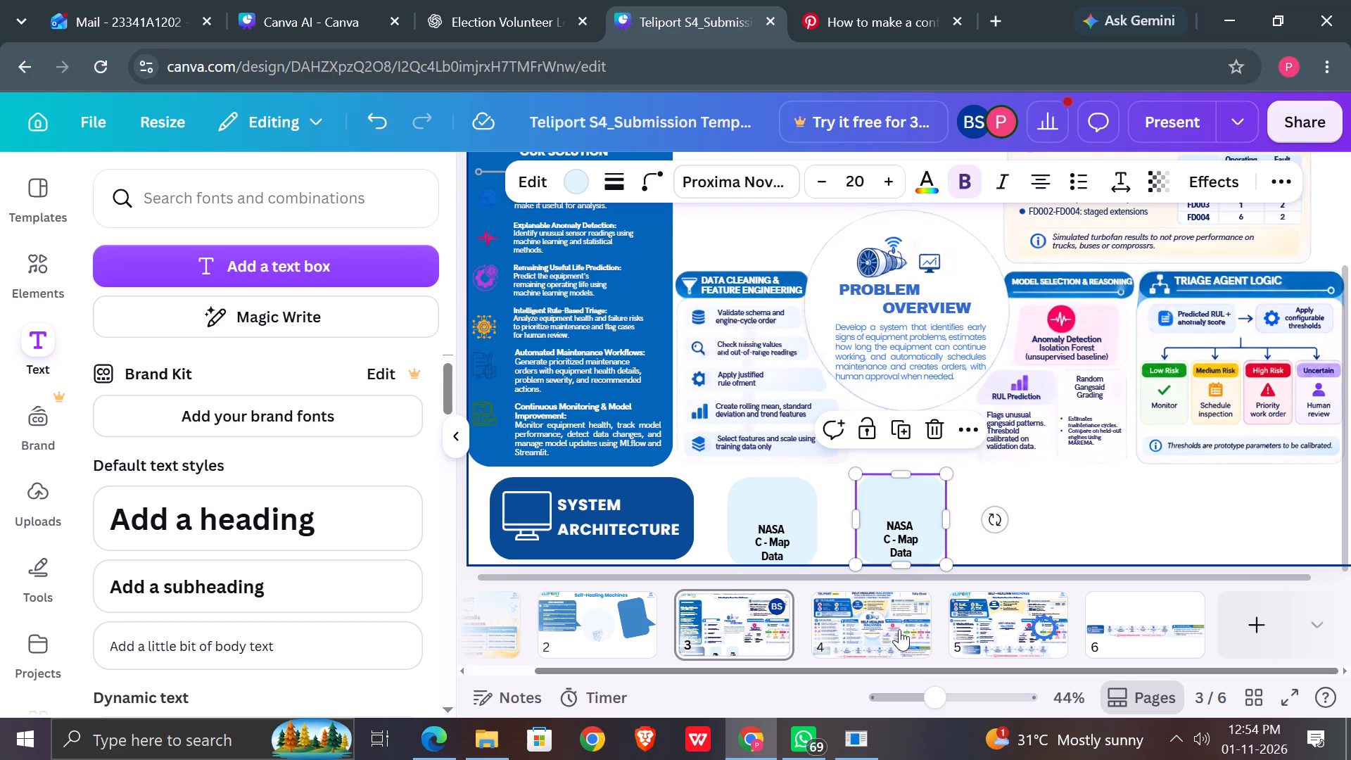
After checking page 4's architecture strip, replace "NASA" in page 3's copied box with "Python PreProcessing".
left_click(886, 637)
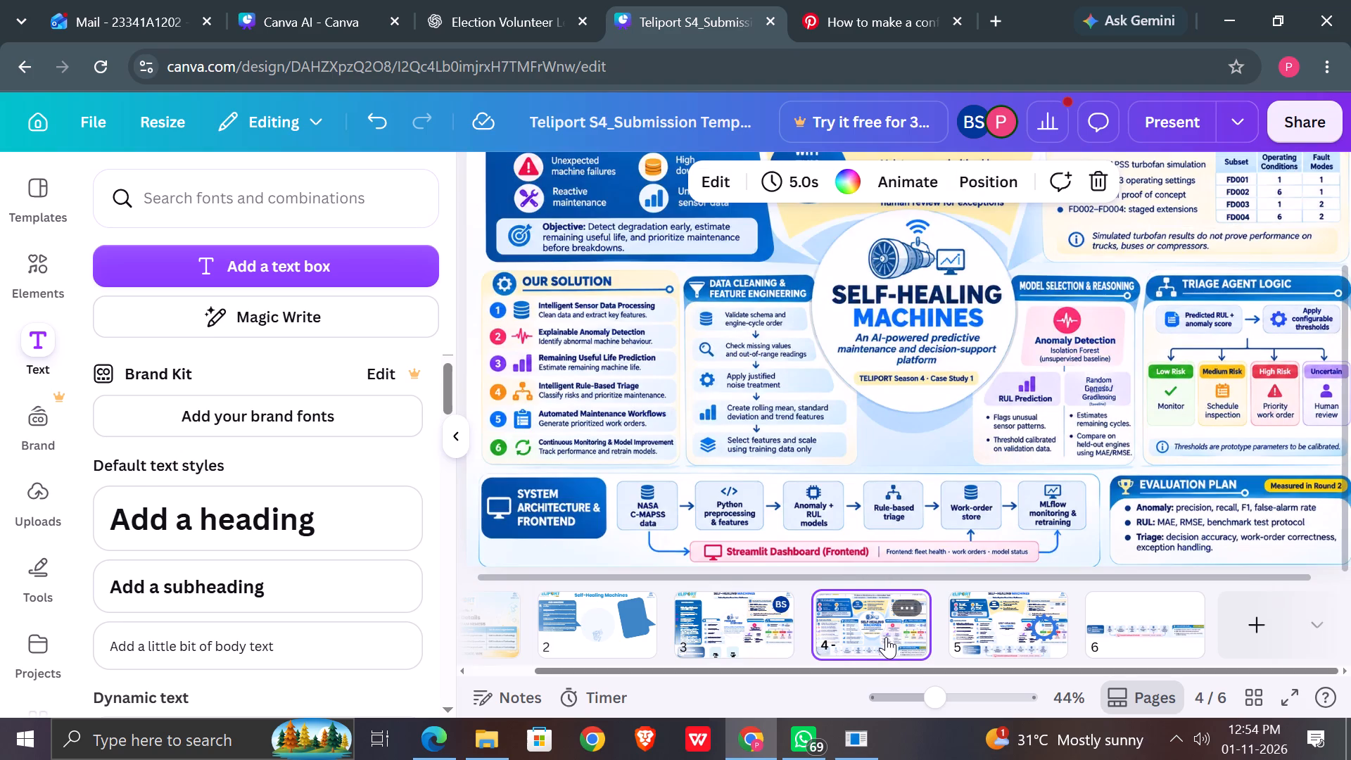
left_click(744, 621)
double_click(905, 528)
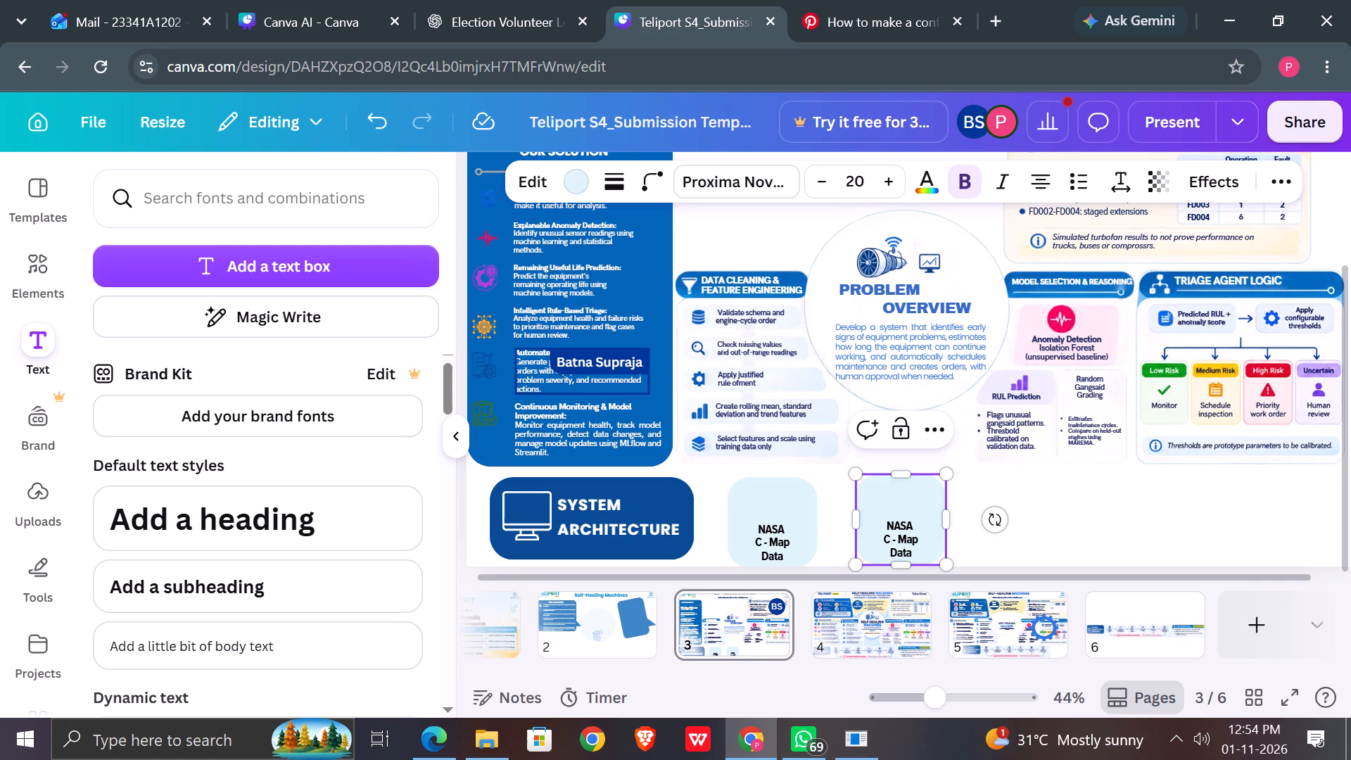
left_click(912, 550)
key("ctrl+a")
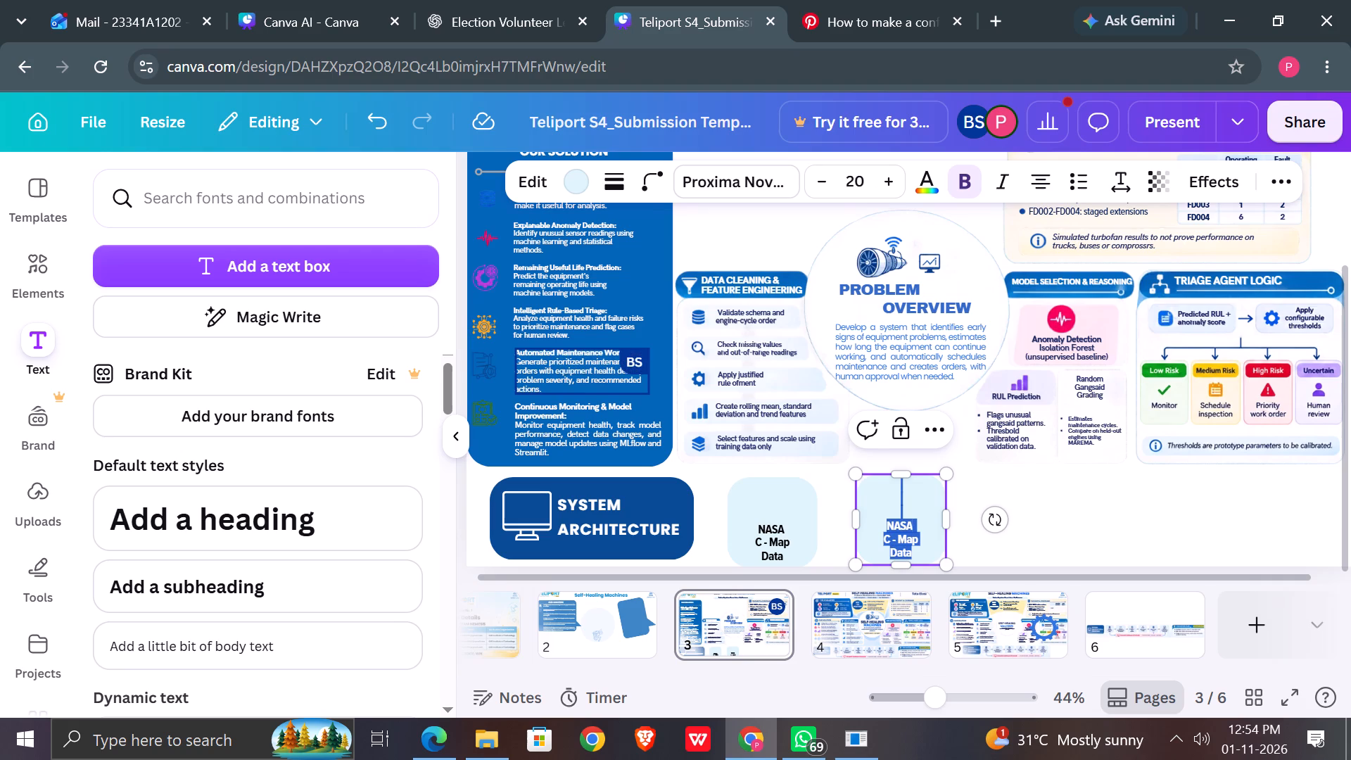
left_click(912, 550)
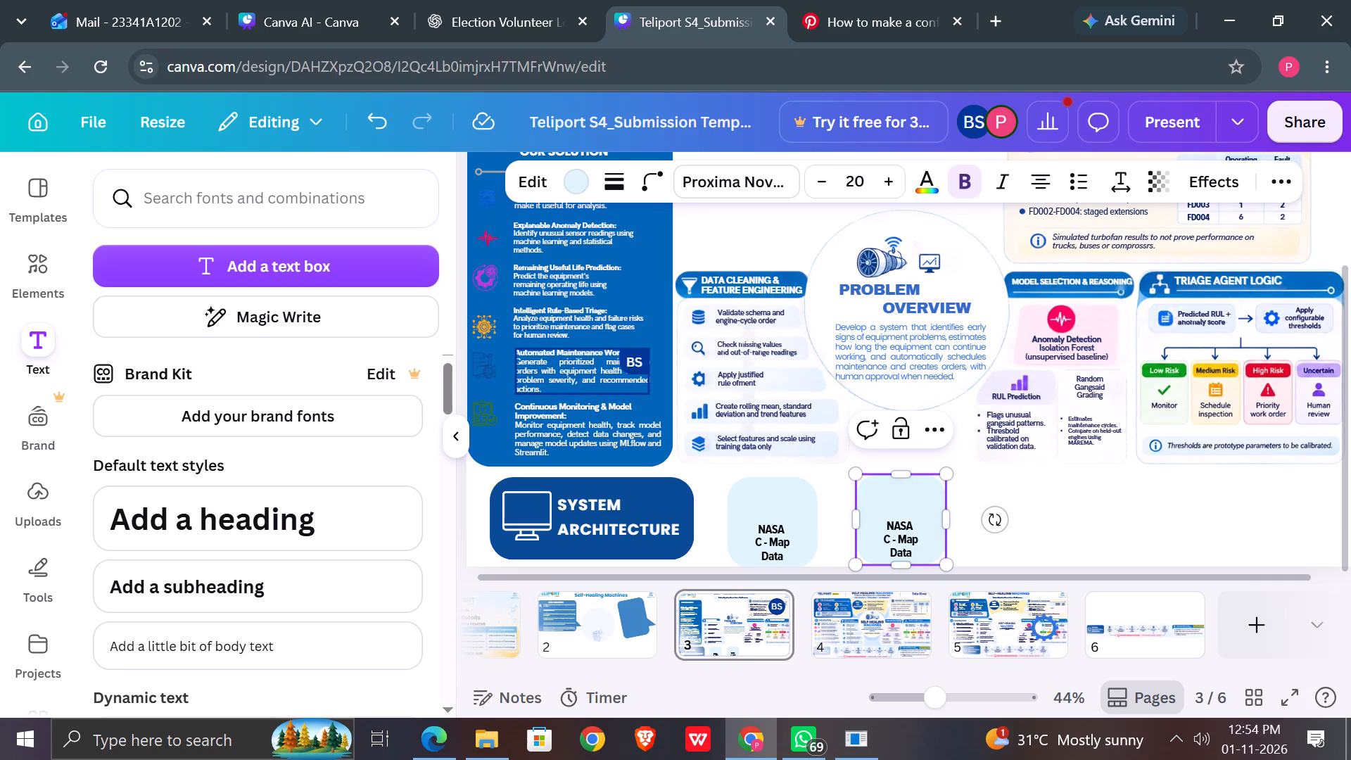
left_click(914, 524)
key("BackSpace")
key("BackSpace")
key("BackSpace")
key("BackSpace")
key("BackSpace")
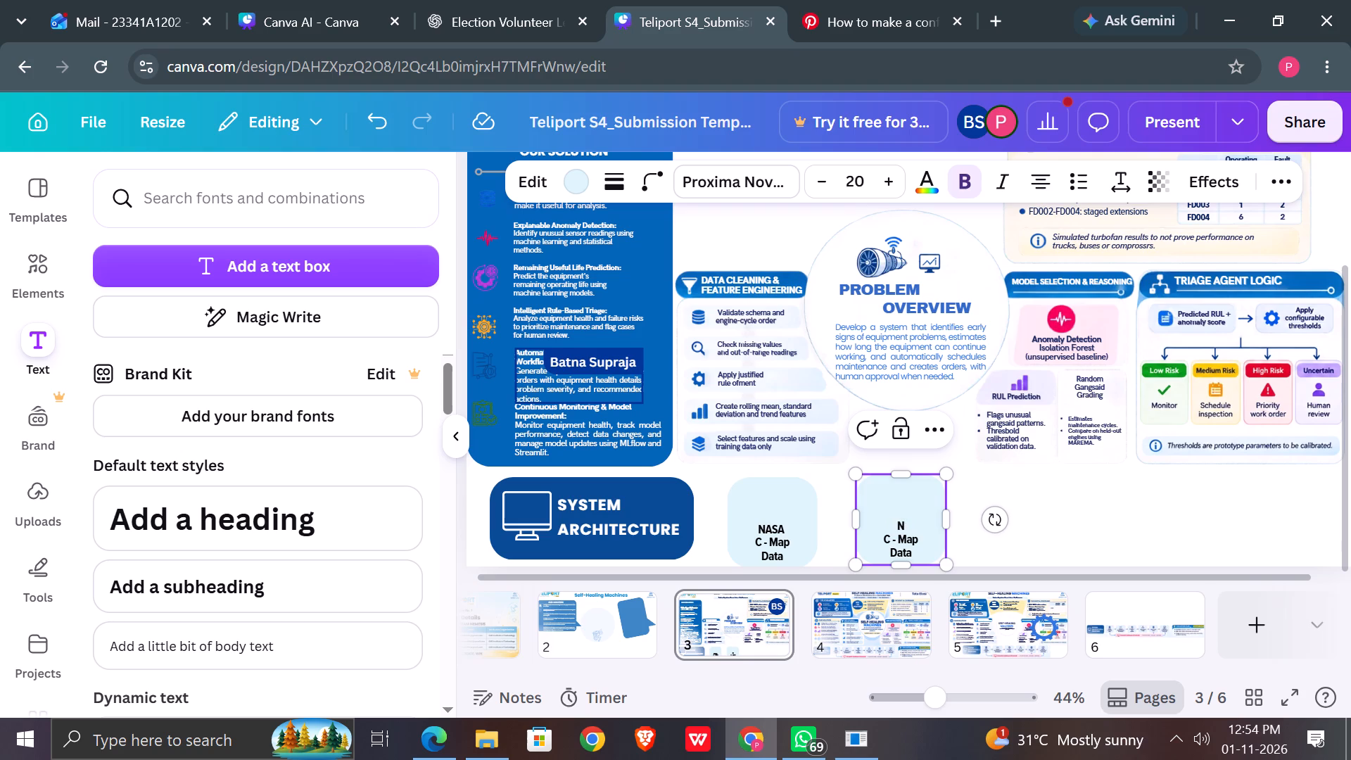
key("BackSpace")
key("Return")
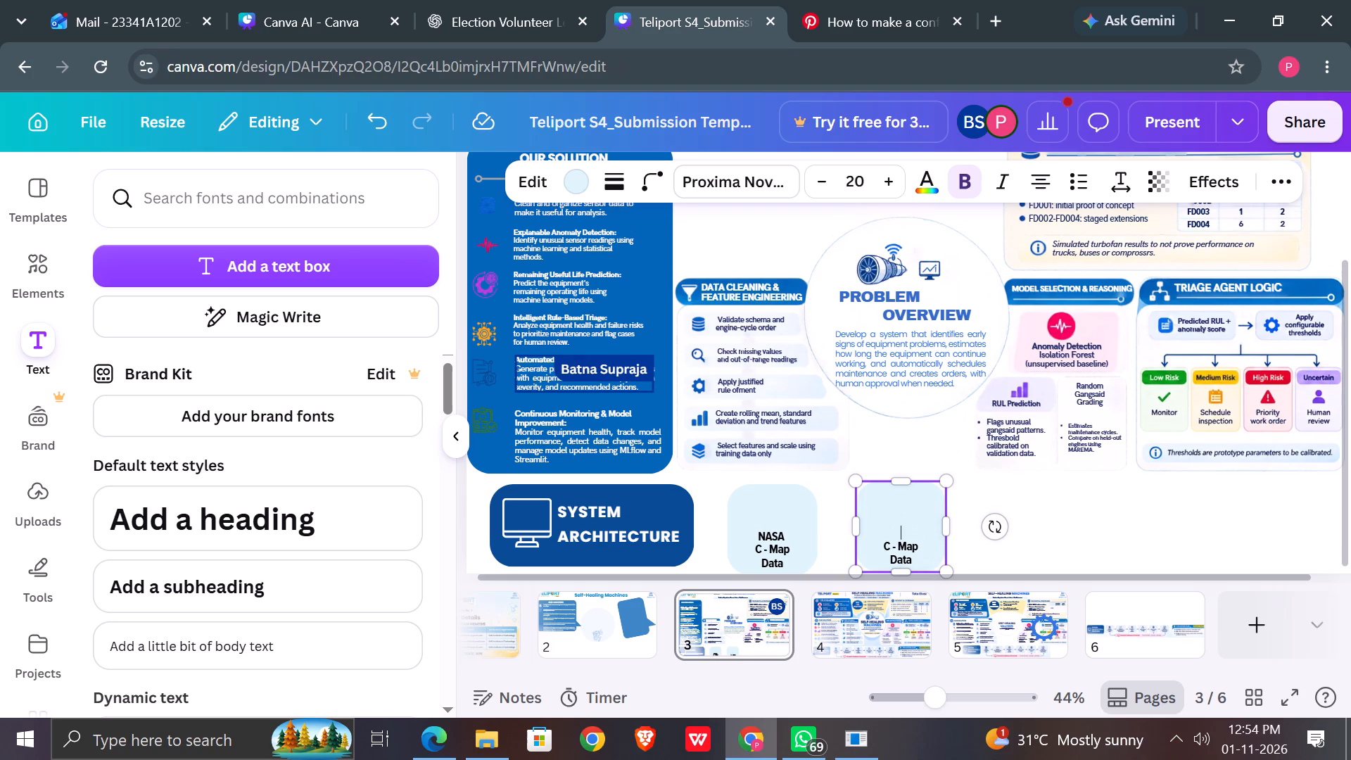
type("Python")
key("space")
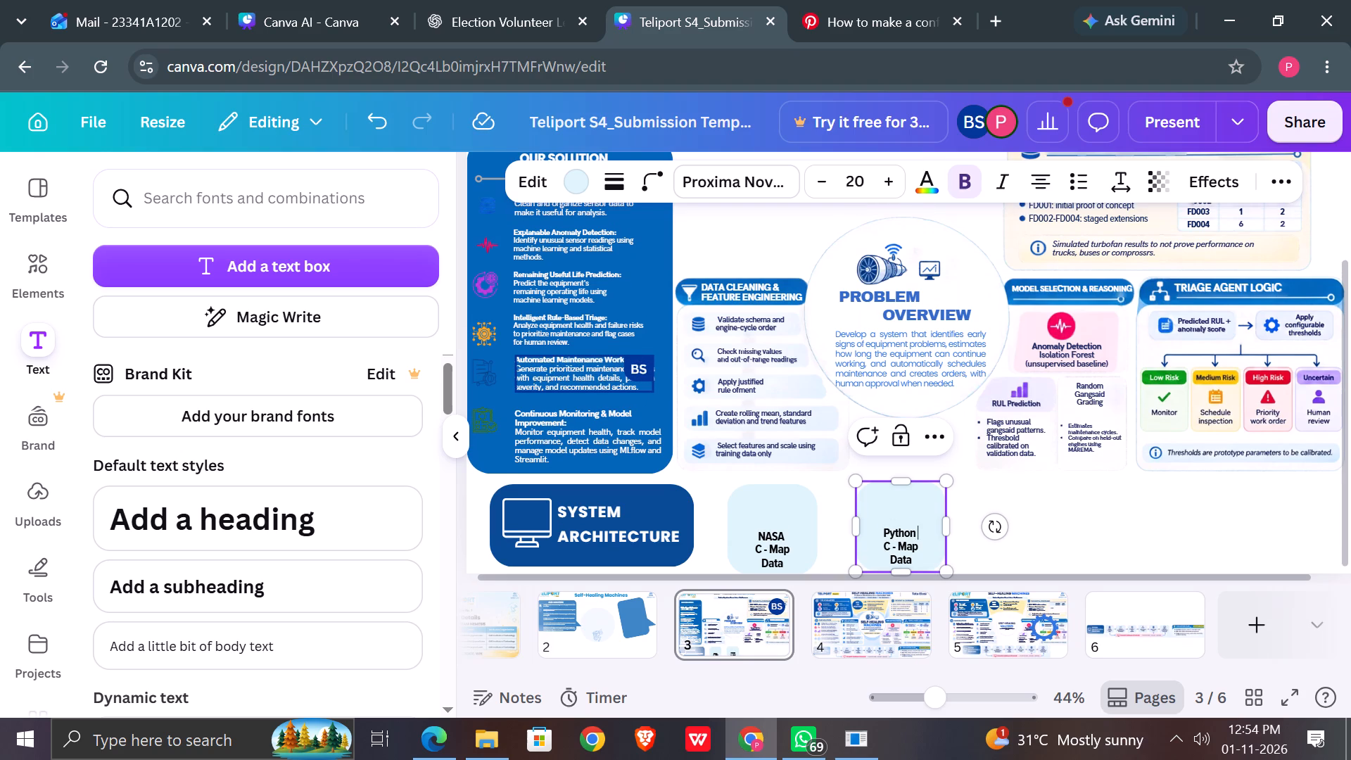
type("Pre")
type("Processing")
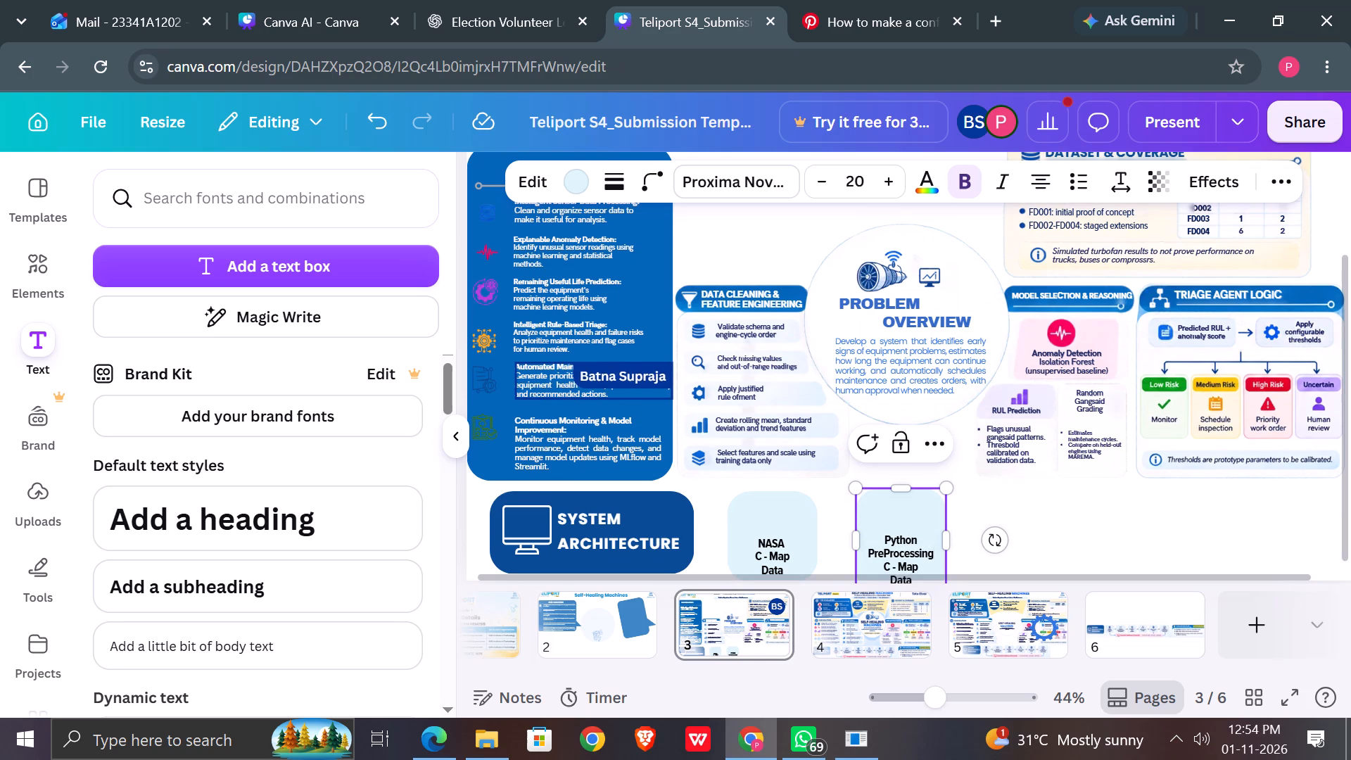
Delete the "C - Map" line from the copied box's text.
key("Down")
key("BackSpace")
key("BackSpace")
key("BackSpace")
key("BackSpace")
key("BackSpace")
key("BackSpace")
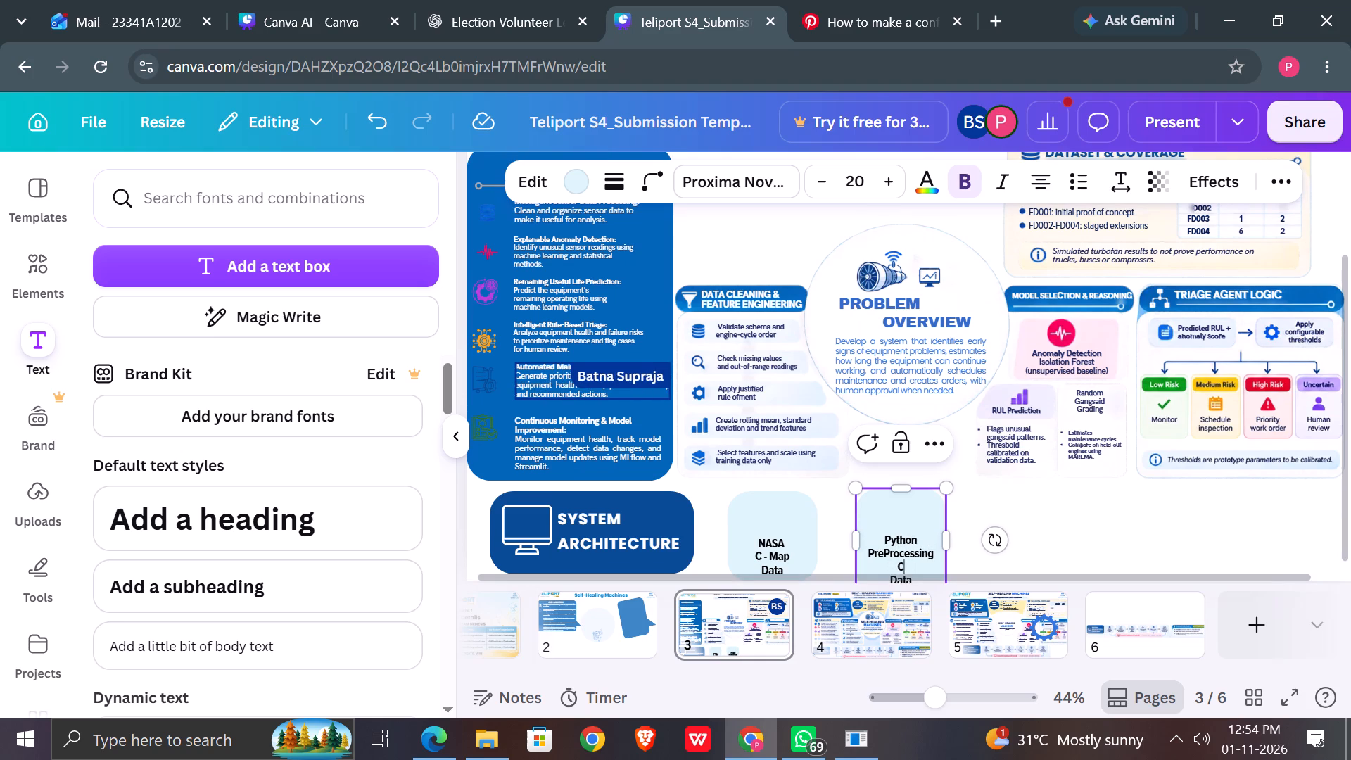
key("BackSpace")
key("BackSpace")
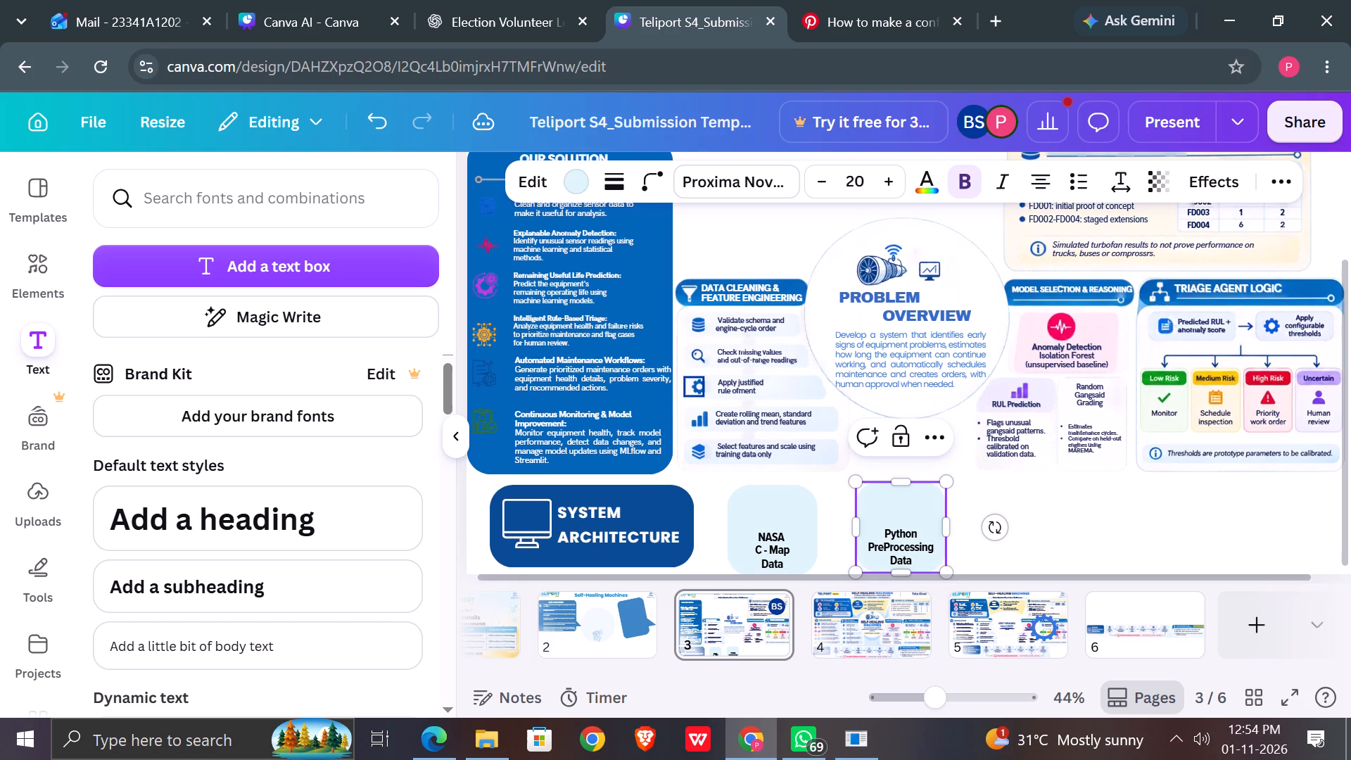
Replace the copied box's last line, "Data", with "Features".
key("Down")
key("BackSpace")
key("BackSpace")
key("BackSpace")
key("BackSpace")
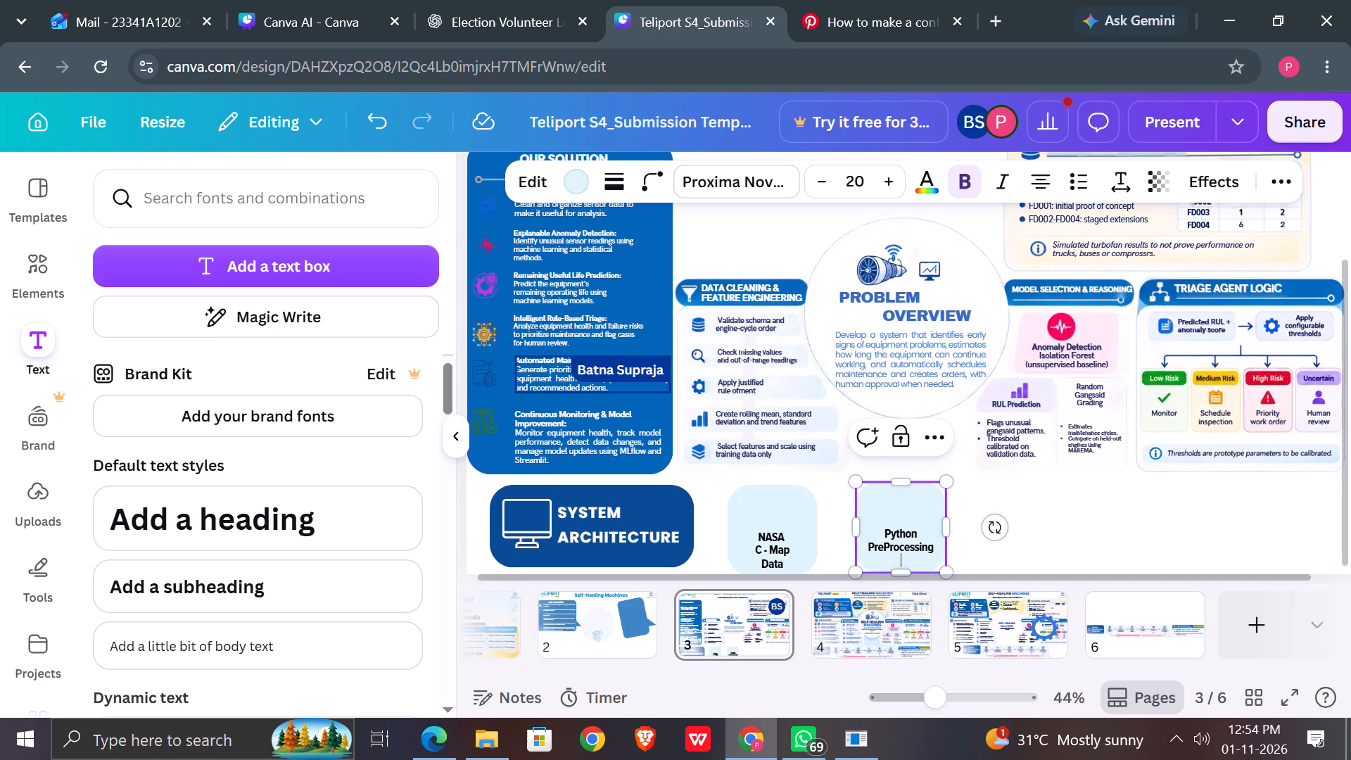
type("Fea")
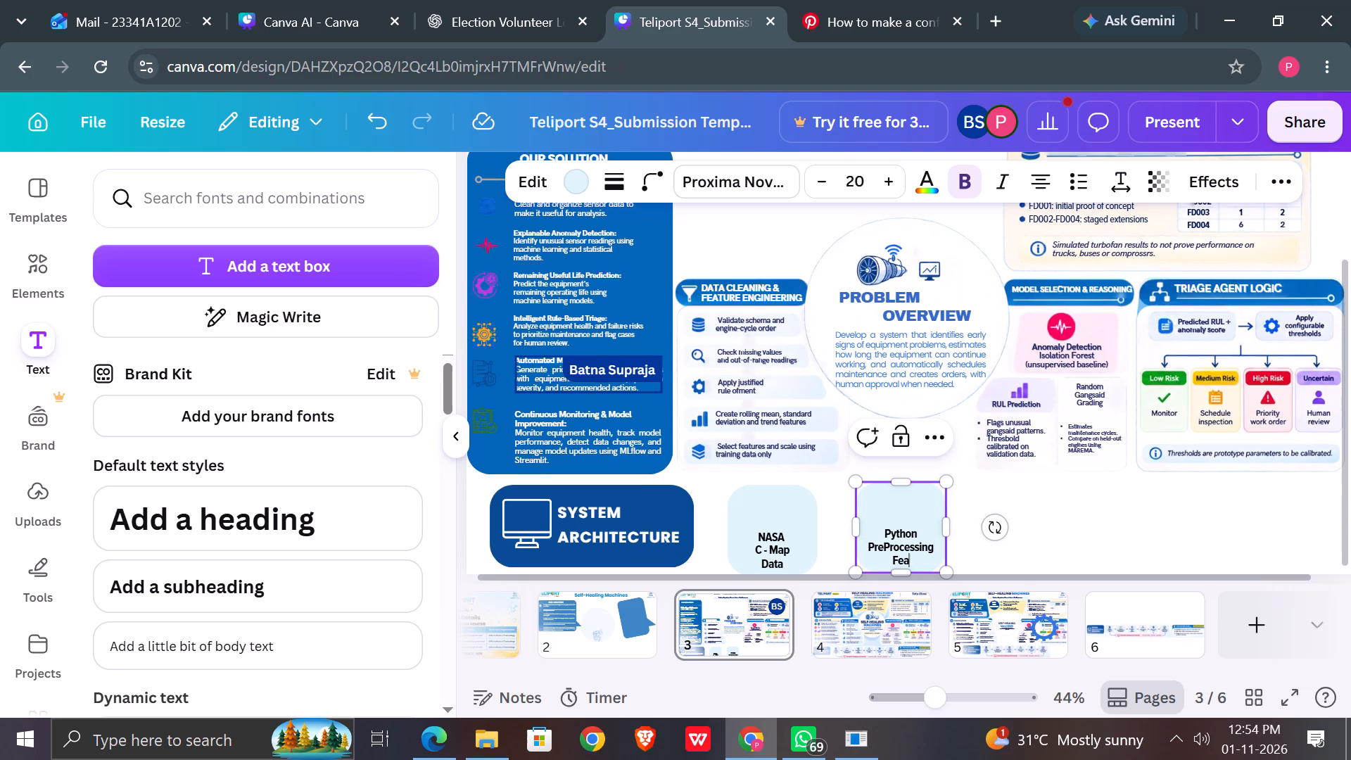
type("tures")
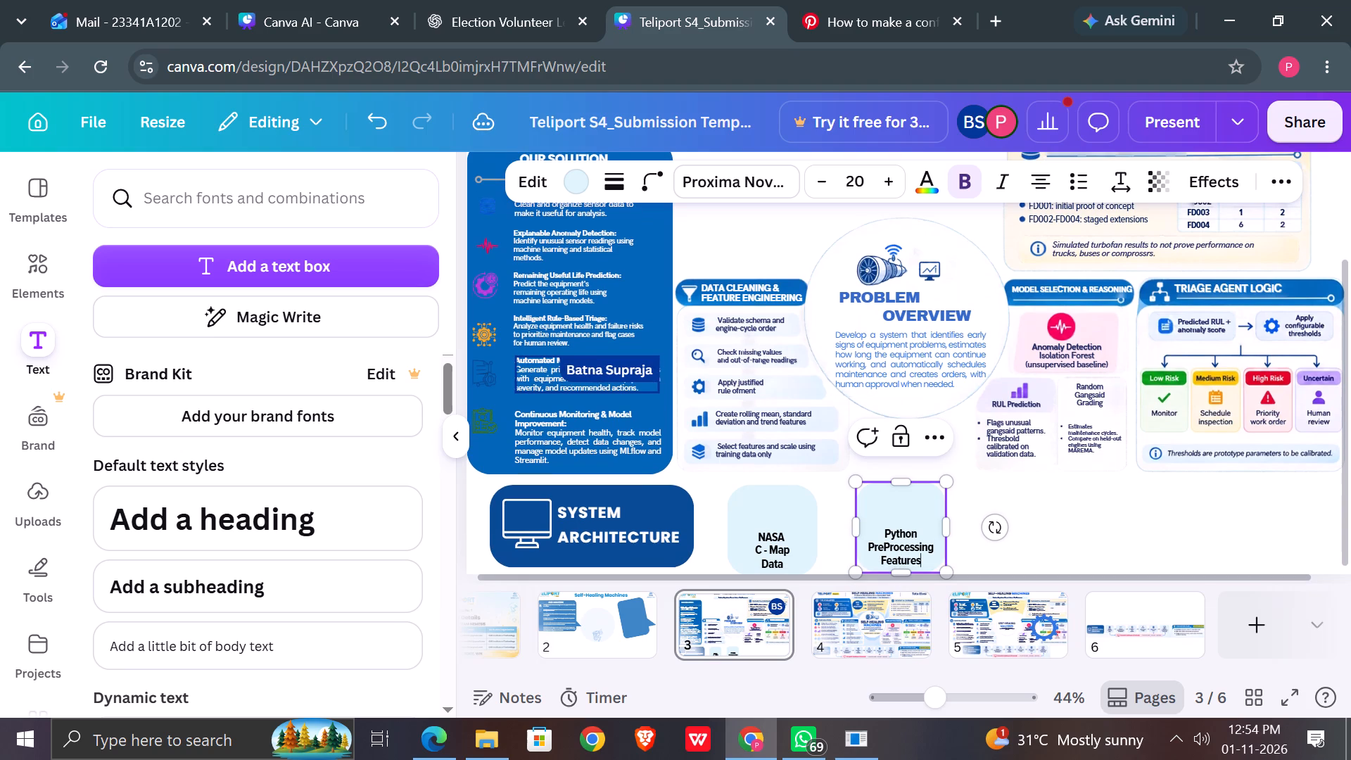
After checking page 4, duplicate page 3's "Python PreProcessing Features" box, with the copy just right of the original.
left_click(897, 623)
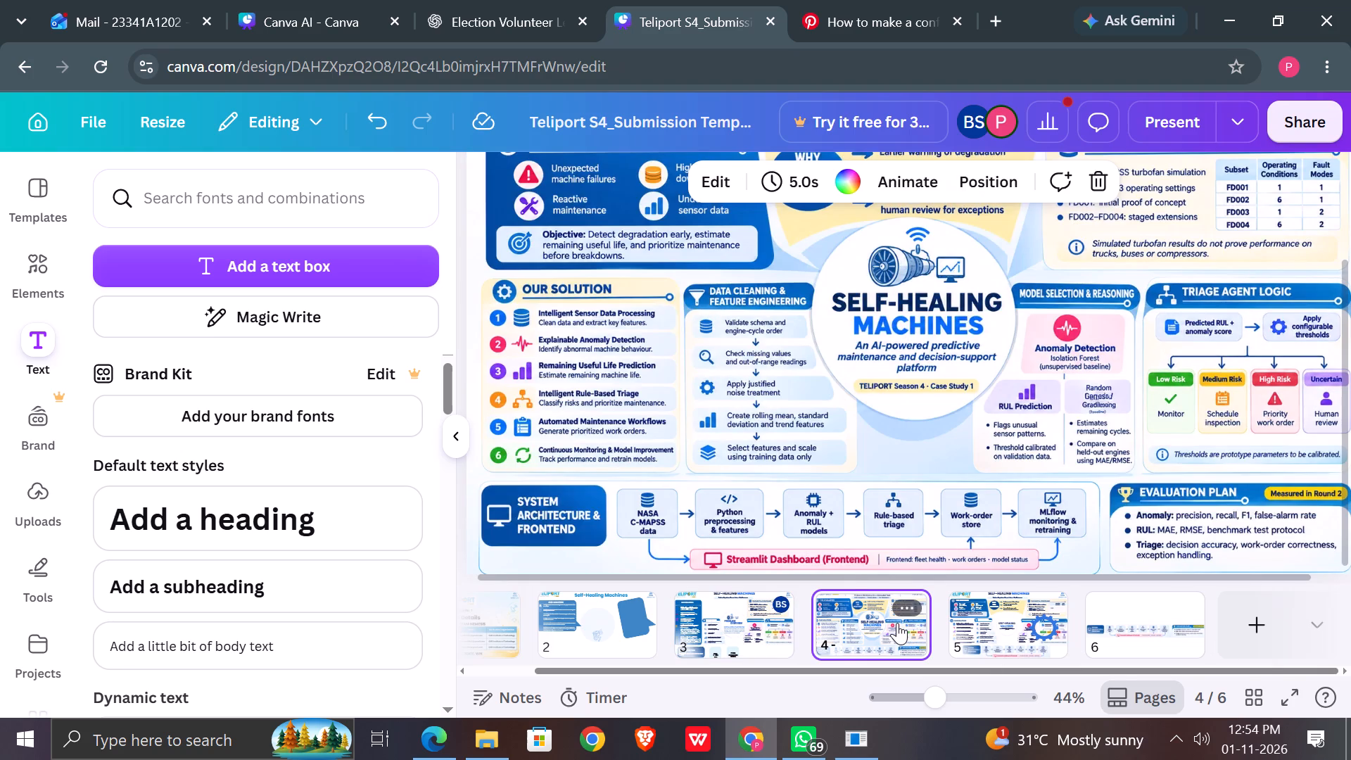
left_click(746, 621)
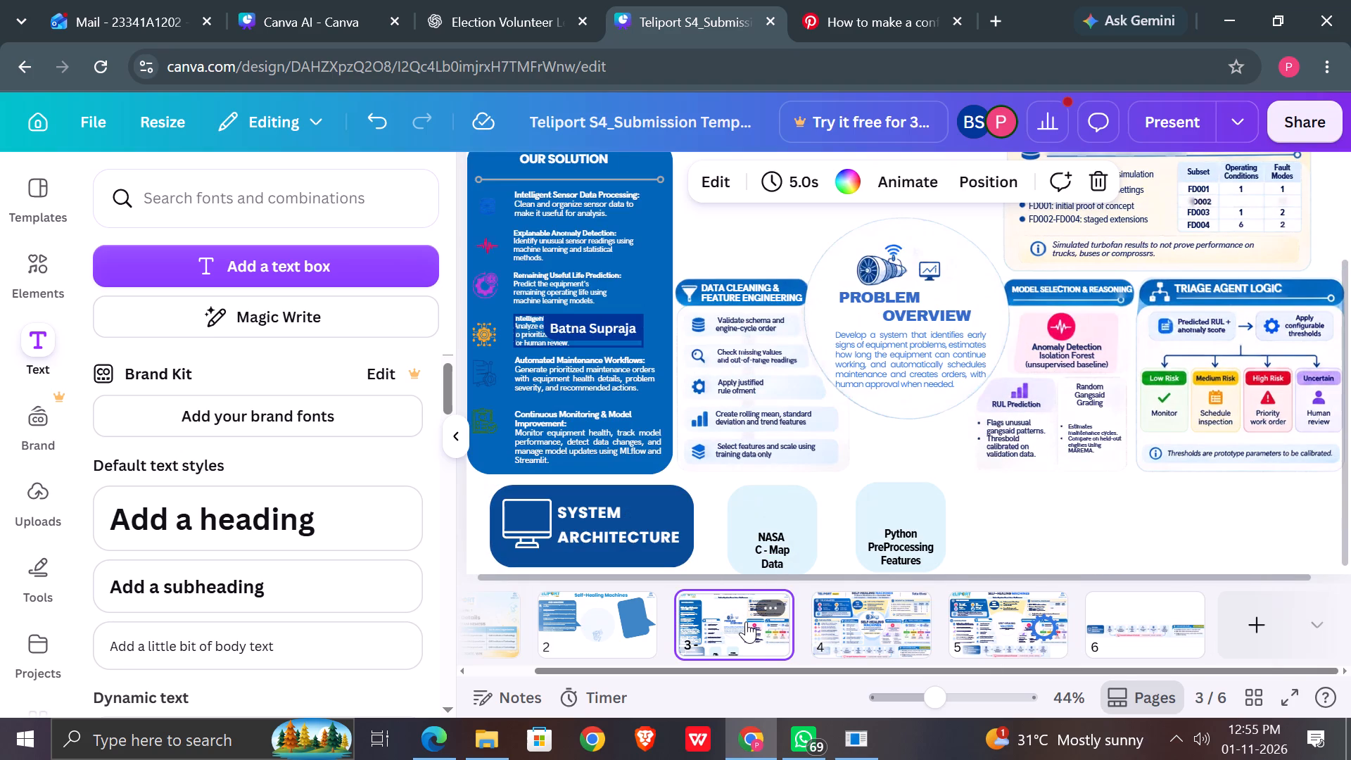
scroll(910, 545, "left", 1)
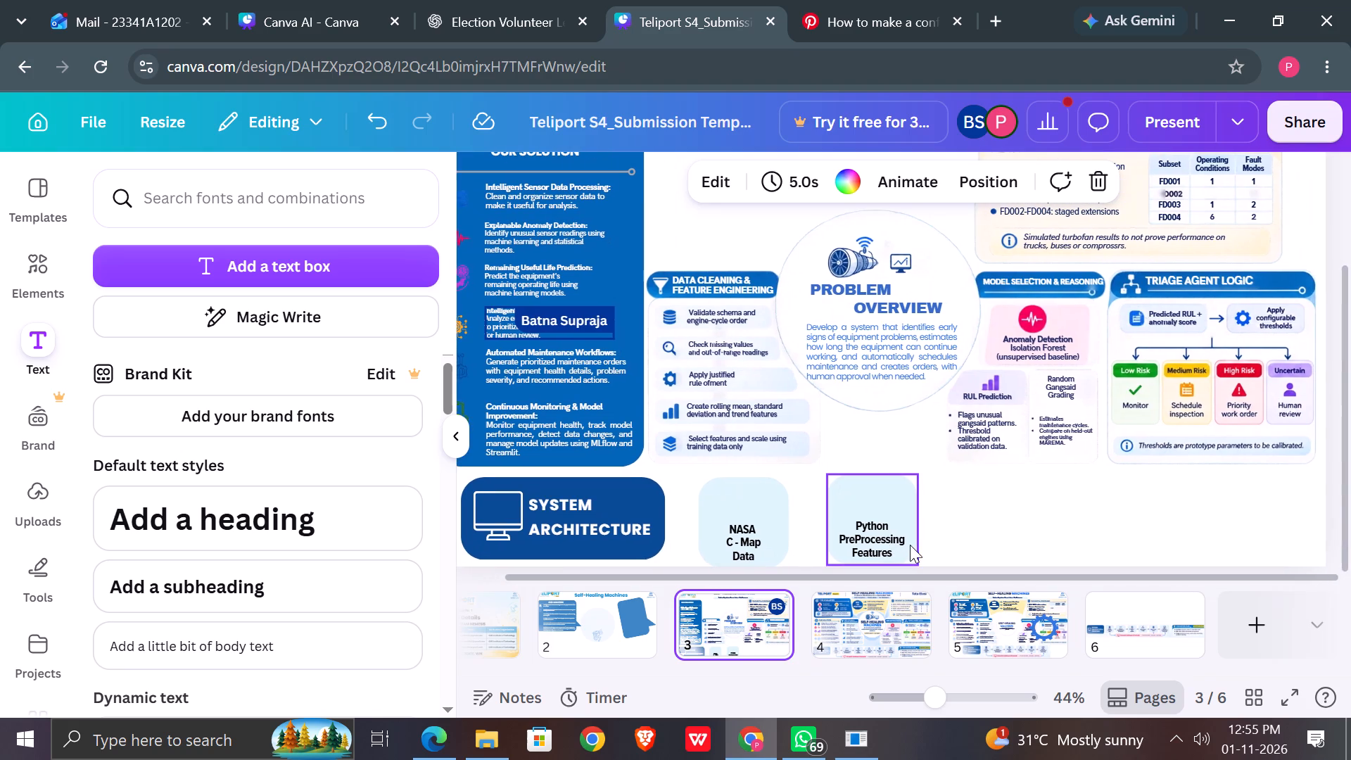
left_click(882, 519)
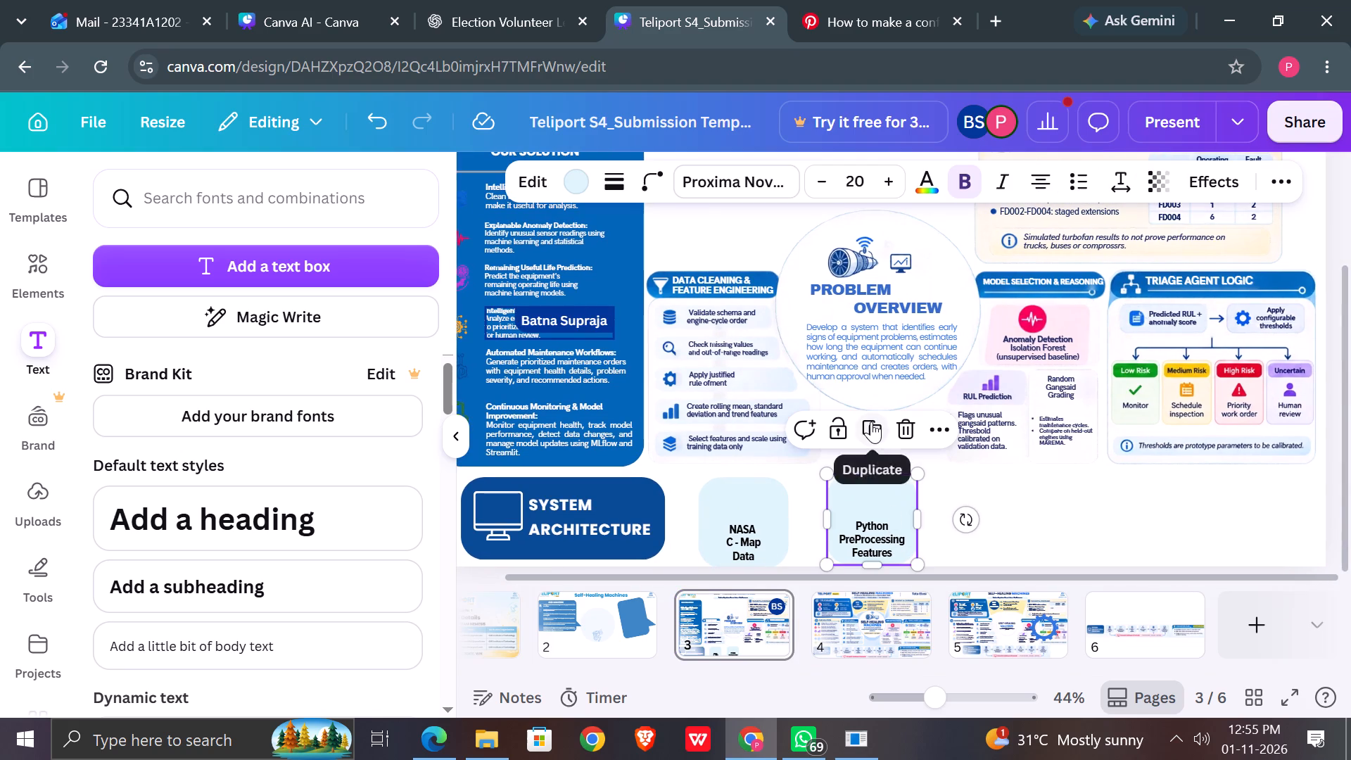
left_click(871, 422)
scroll(1085, 531, "left", 1)
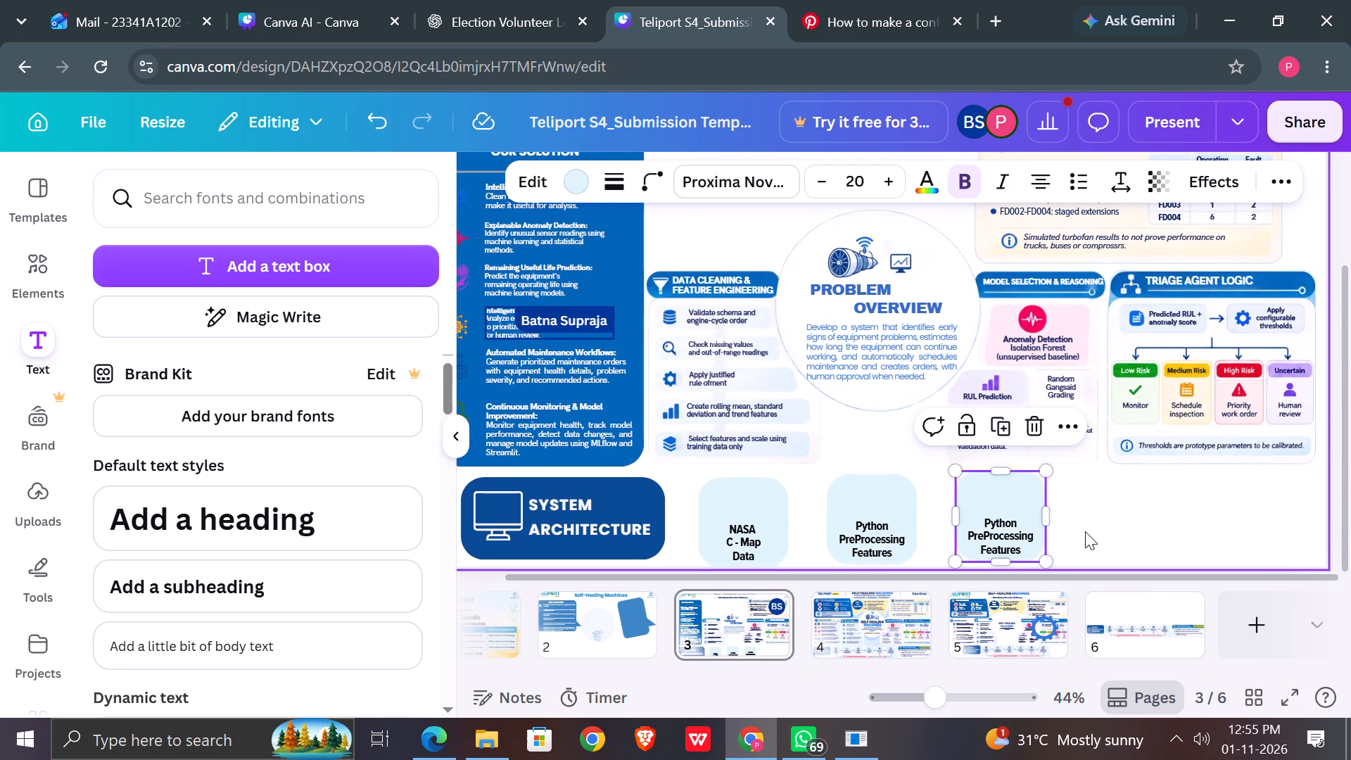
scroll(1085, 531, "left", 1)
After checking page 4's architecture strip, replace "Python" in page 3's newly copied box with "Anomaly".
left_click(863, 622)
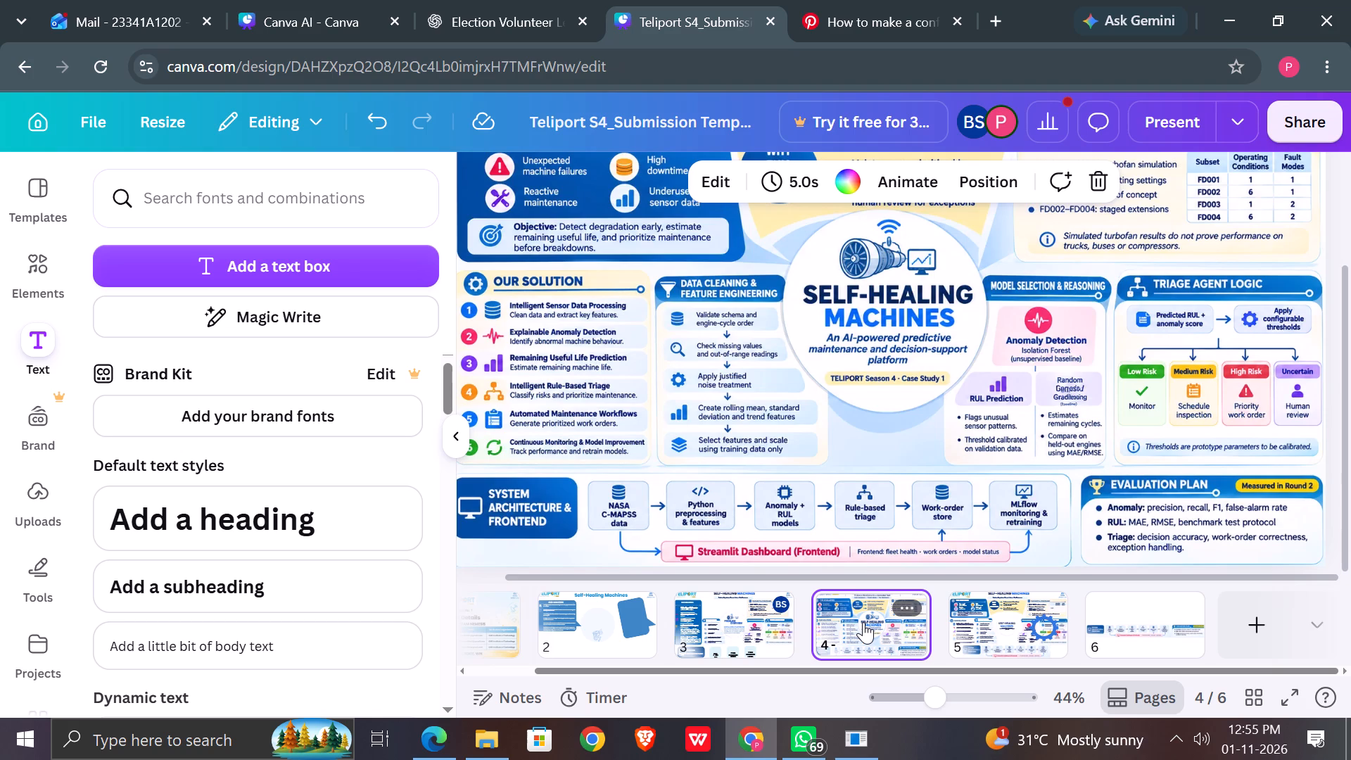
double_click(770, 505)
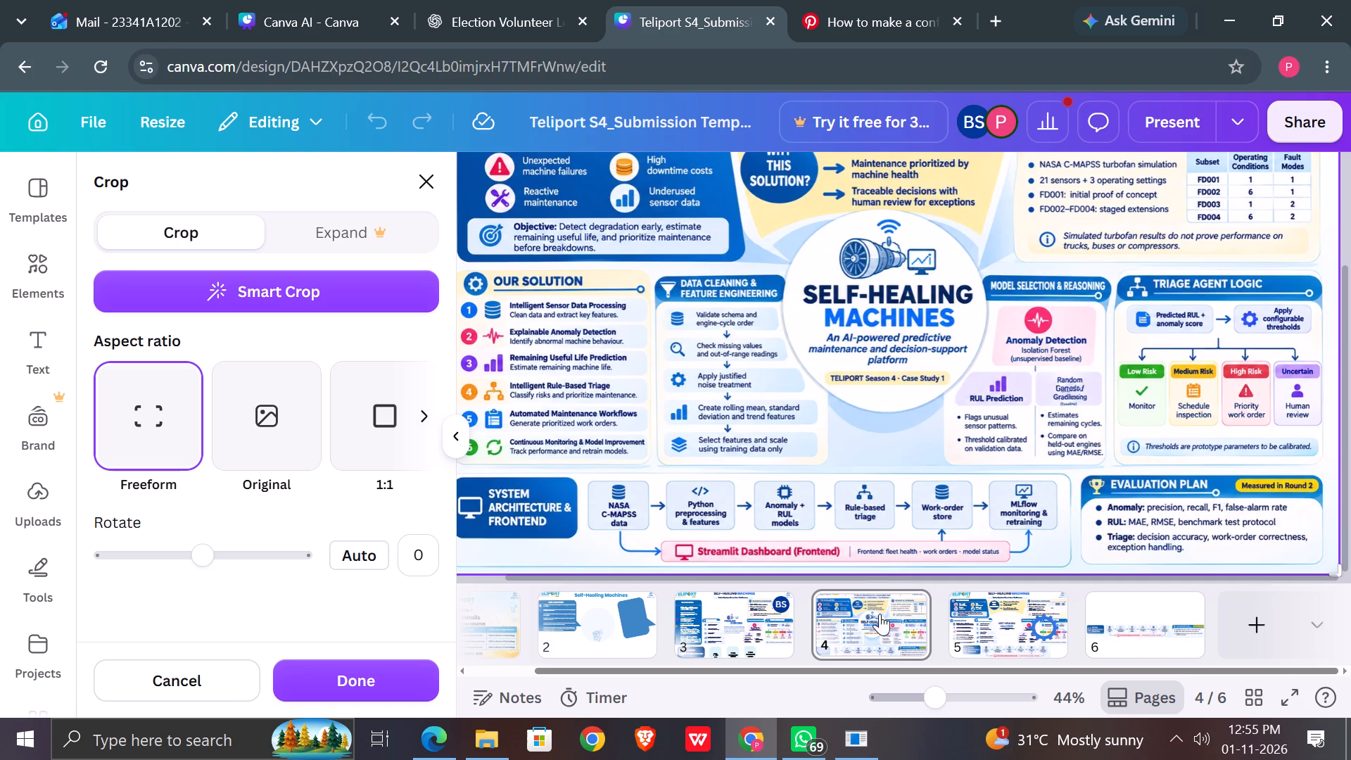
left_click(420, 173)
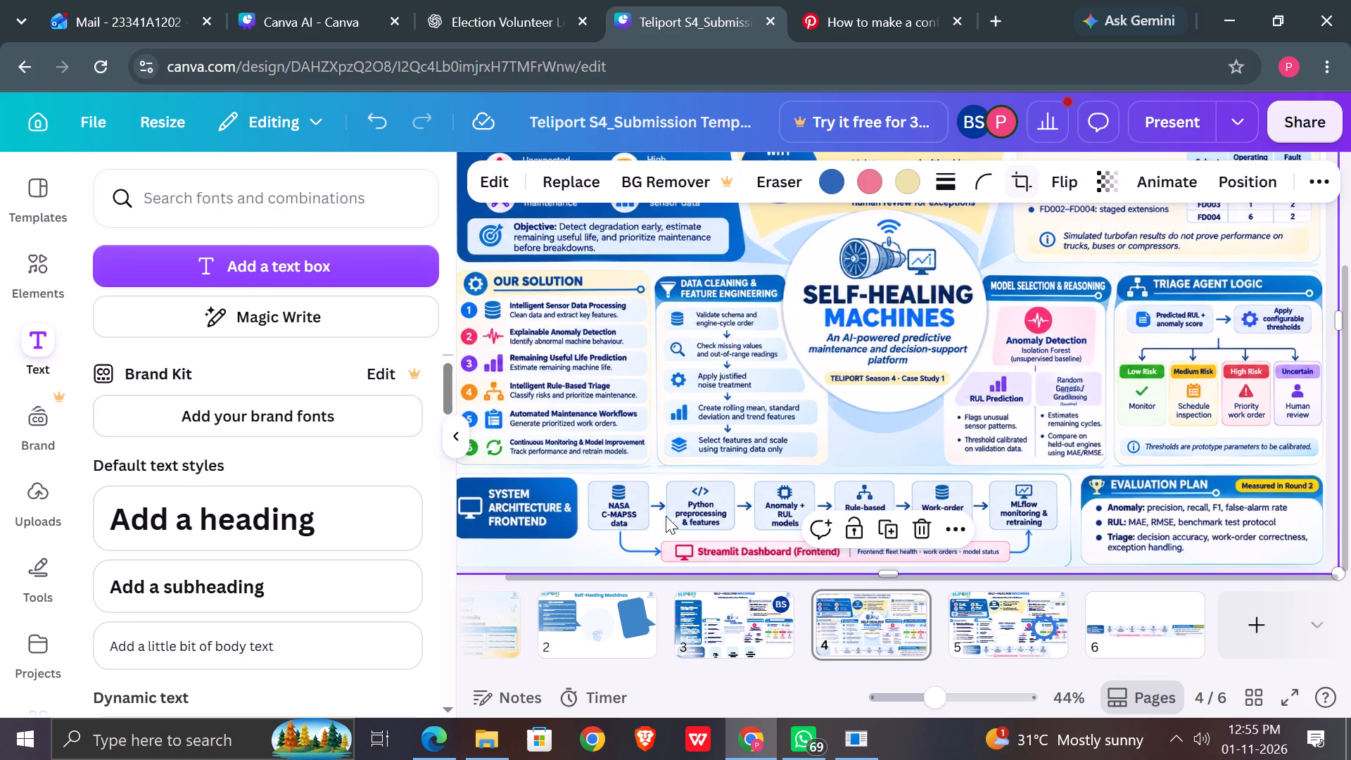
left_click(741, 607)
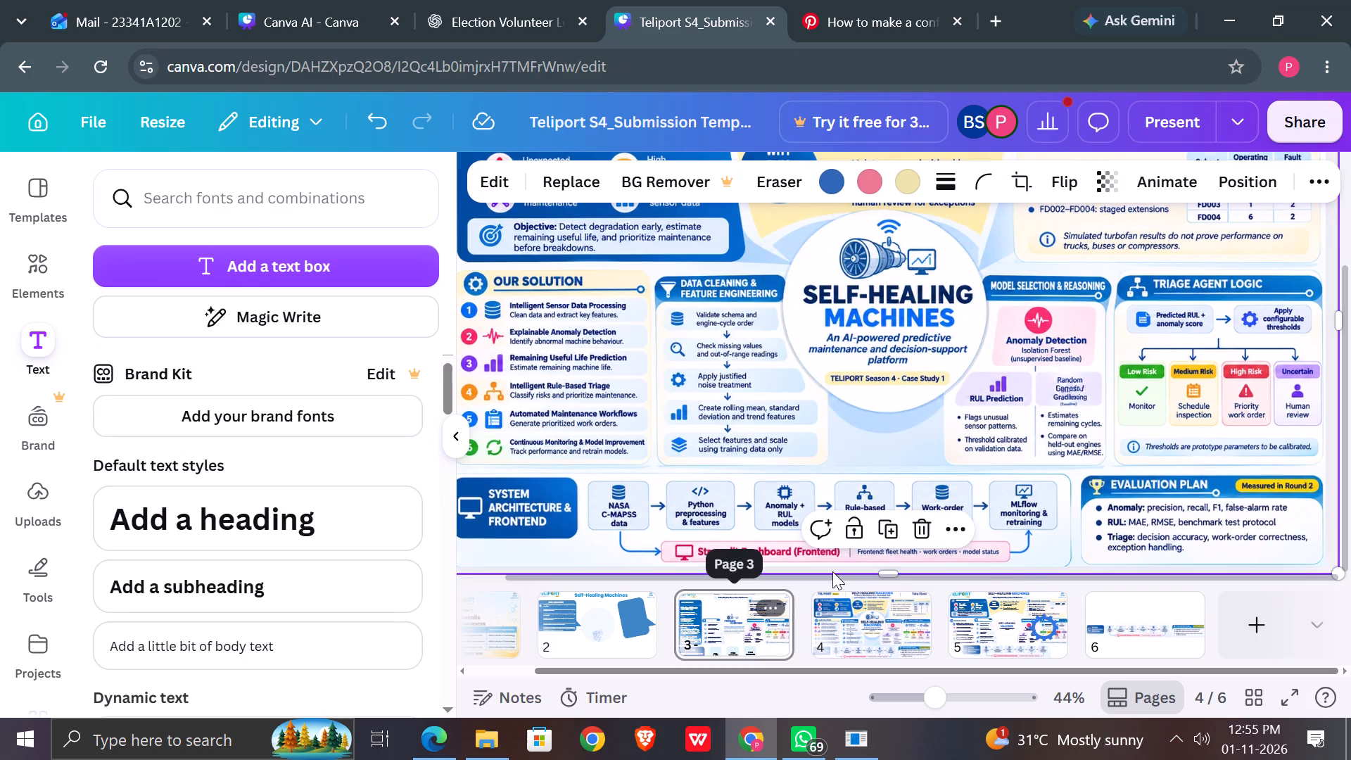
double_click(1027, 534)
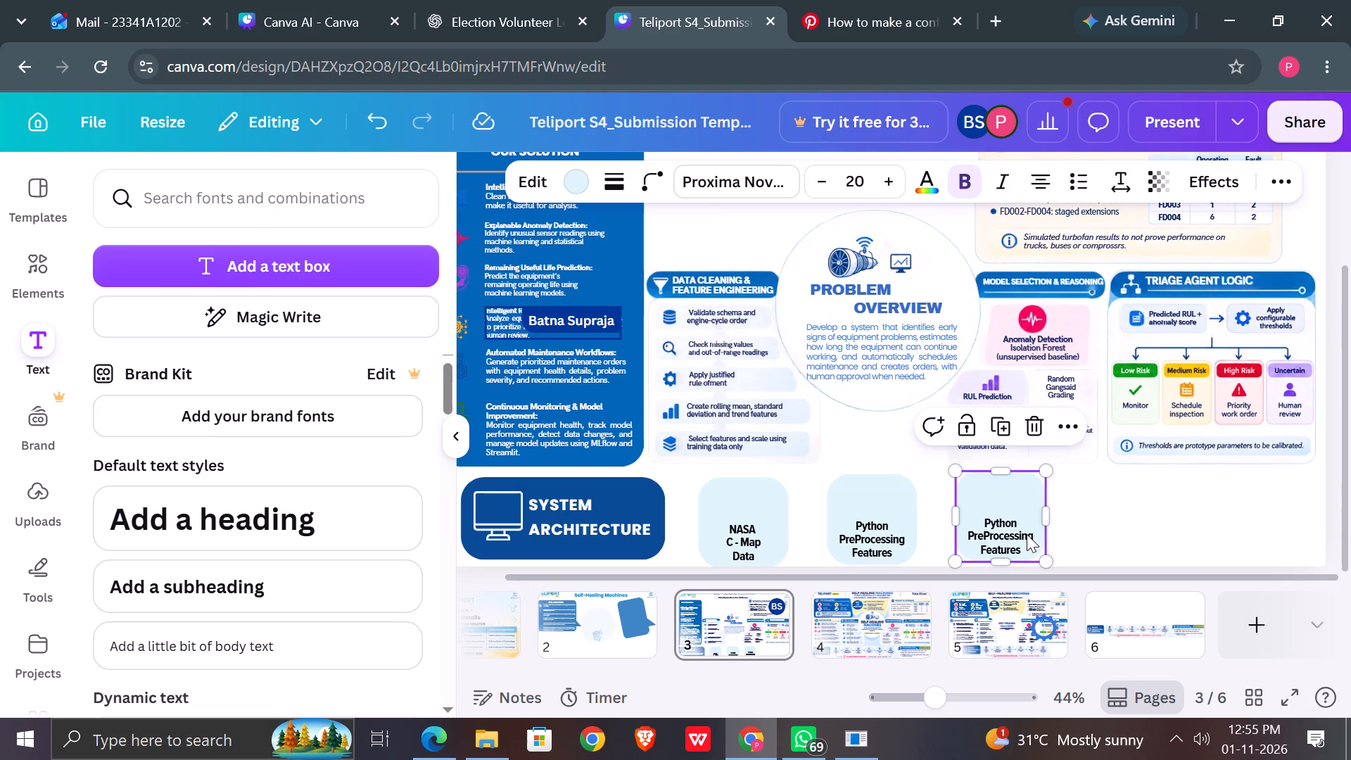
key("Up")
key("BackSpace")
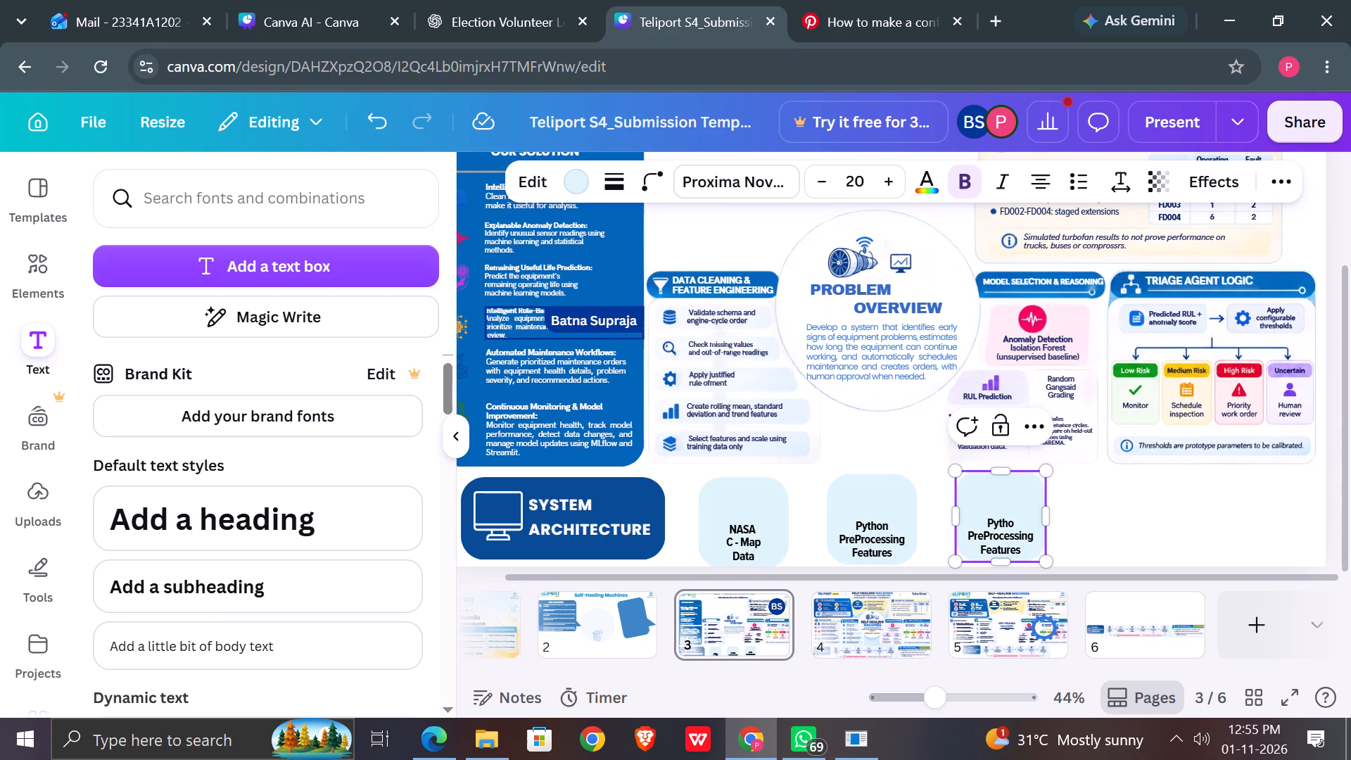
key("BackSpace")
key("BackSpace")
key("BackSpace")
key("BackSpace")
key("BackSpace")
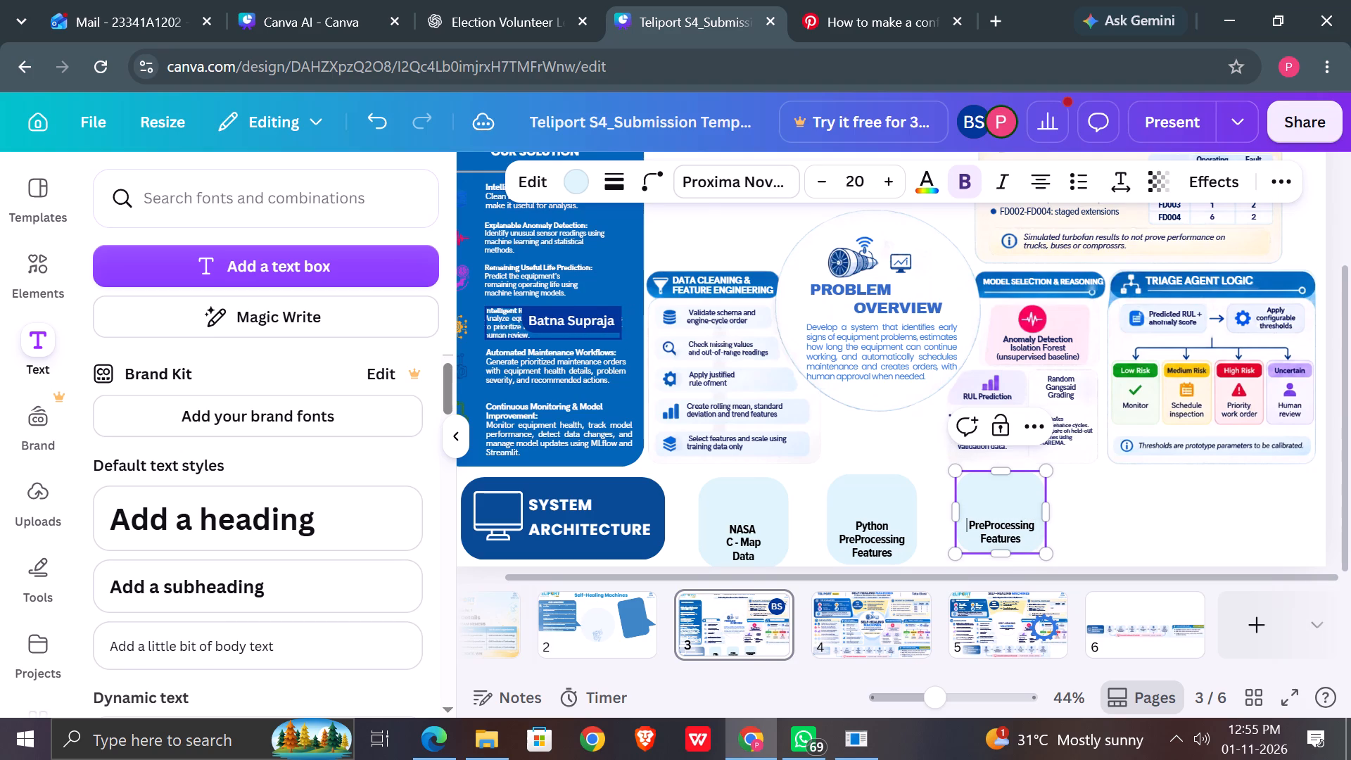
type("Anomaly")
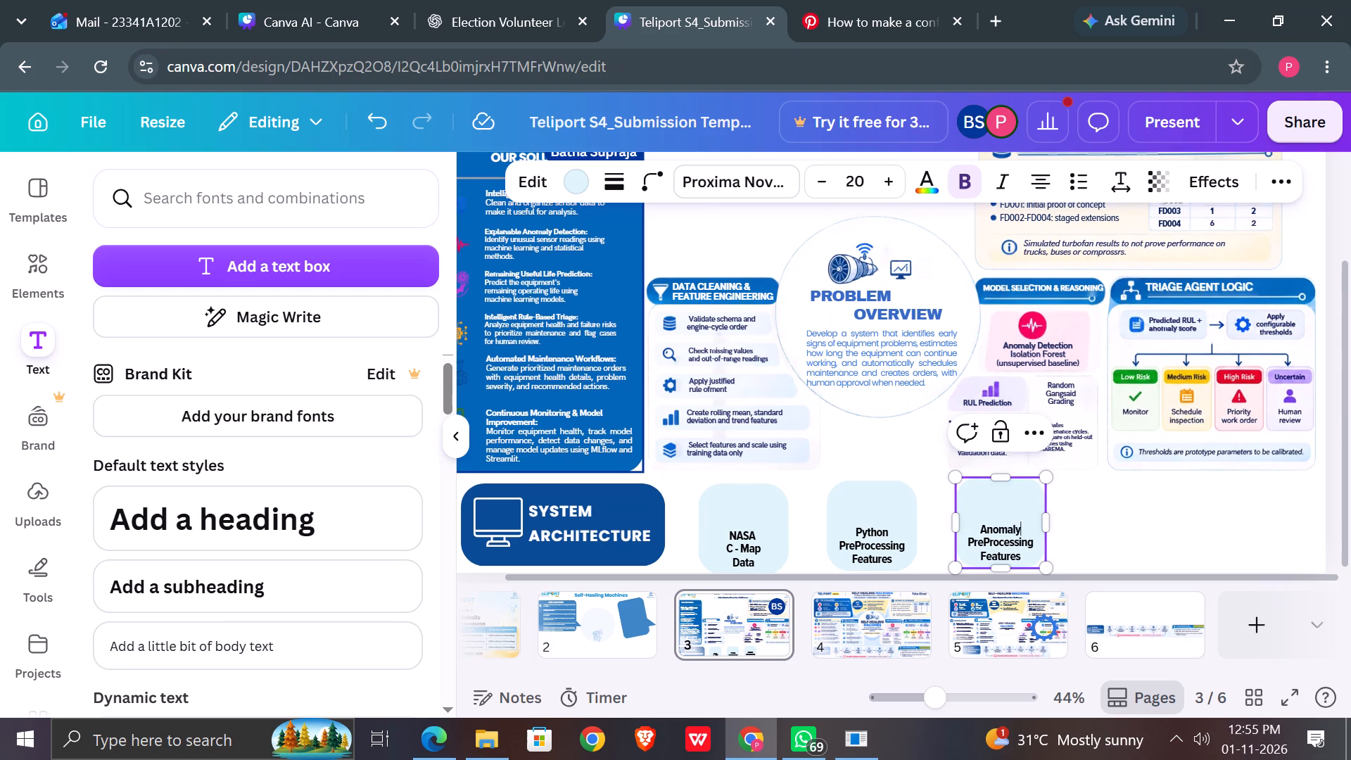
Replace "PreProcessing" under "Anomaly" in the copied box with "Rule" on its own line.
key("Down")
key("Right")
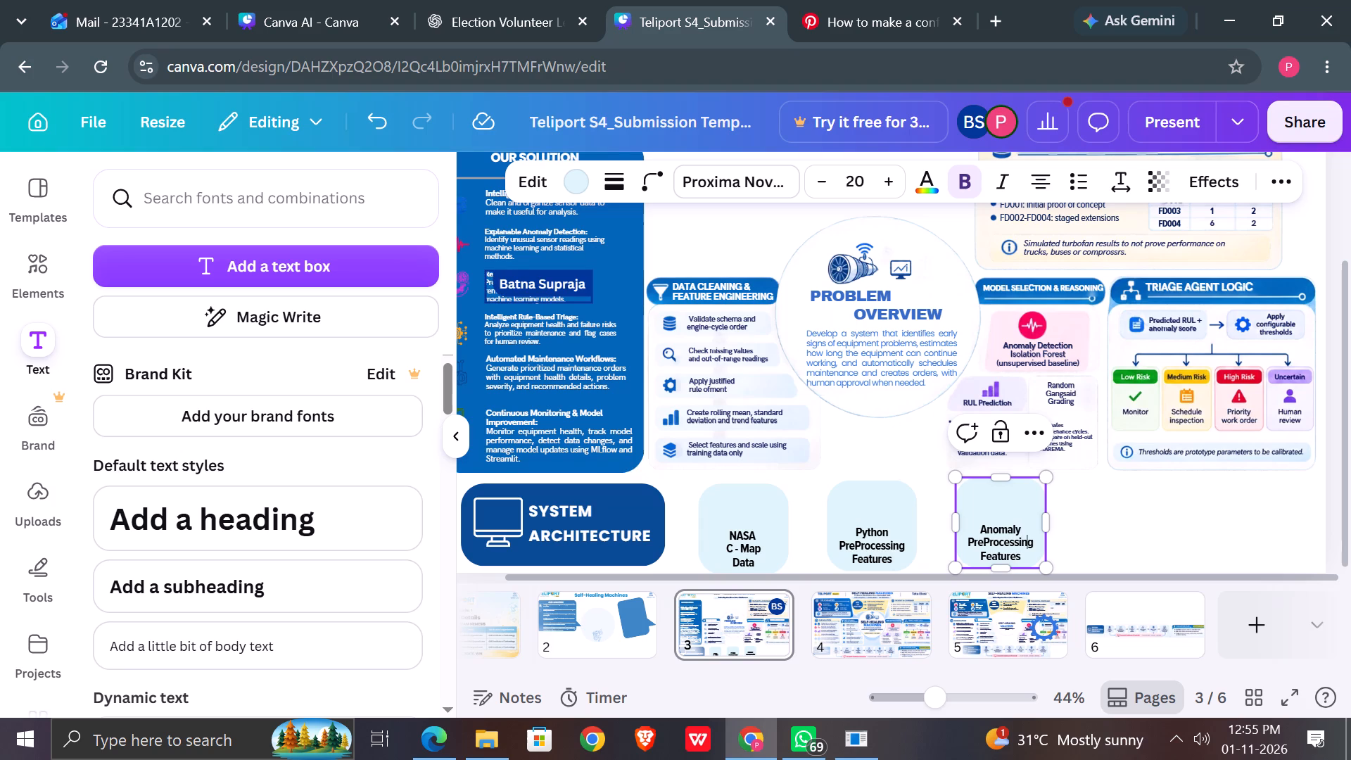
key("Right")
key("BackSpace")
key("BackSpace")
key("BackSpace")
key("BackSpace")
key("BackSpace")
key("BackSpace")
key("BackSpace")
key("BackSpace")
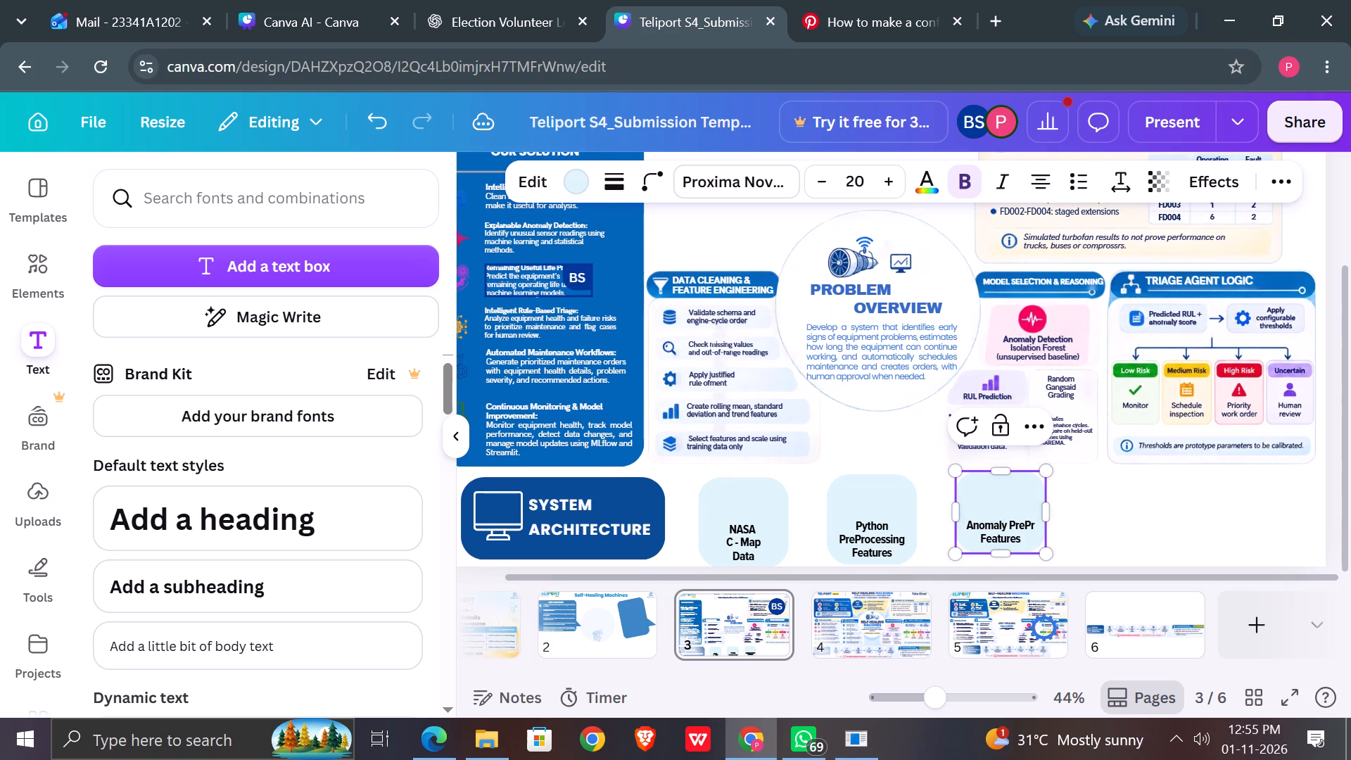
key("BackSpace")
key("BackSpace")
key("BackSpace")
key("BackSpace")
key("BackSpace")
key("Return")
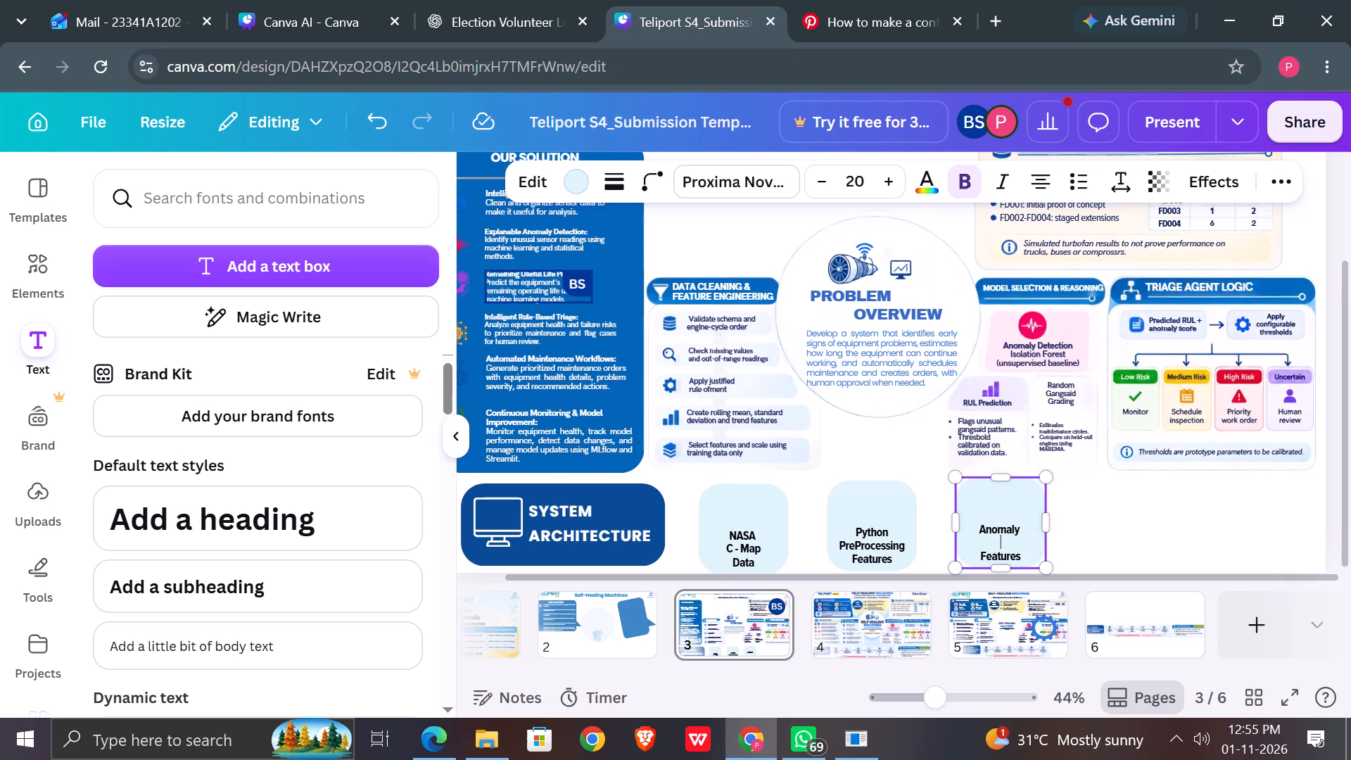
type("Rule")
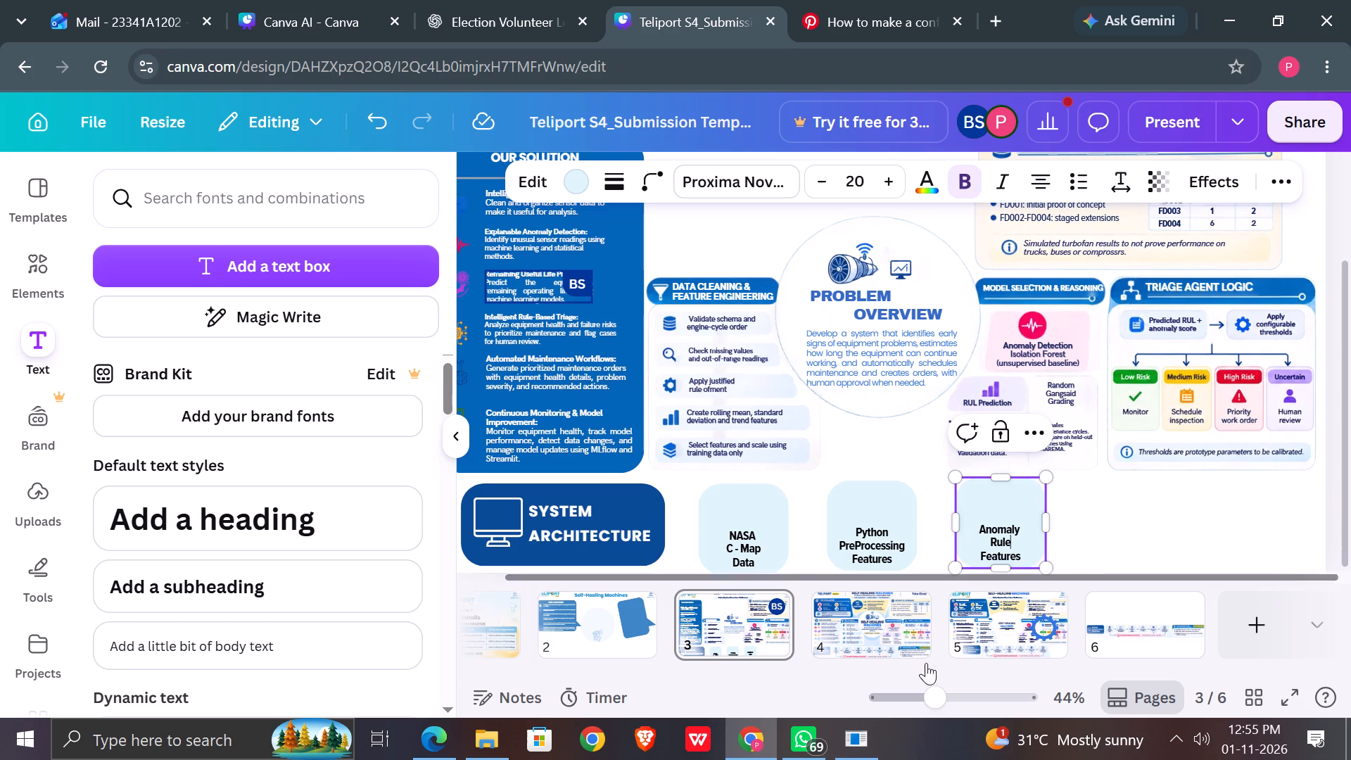
After checking page 4's third flow box, replace "Features" in page 3's "Anomaly" box with "Modals".
left_click(870, 628)
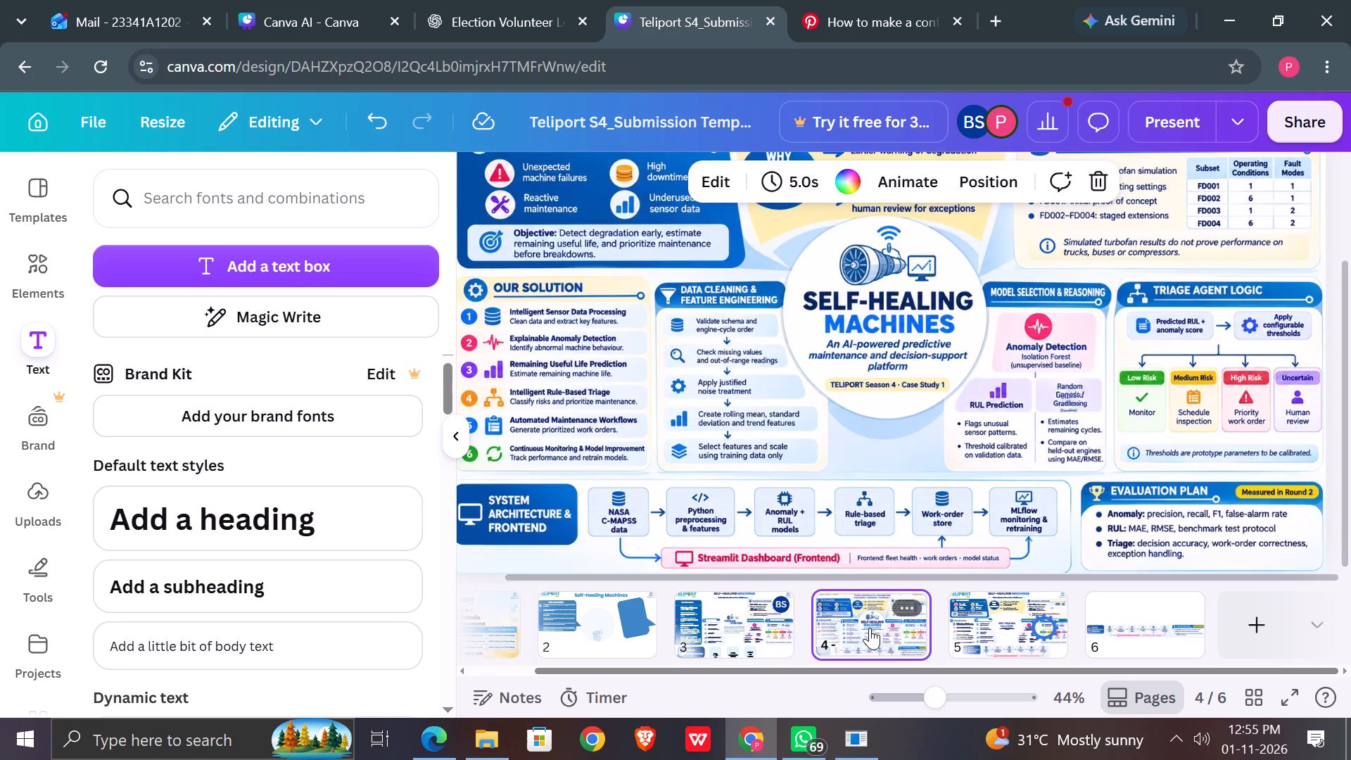
left_click(772, 650)
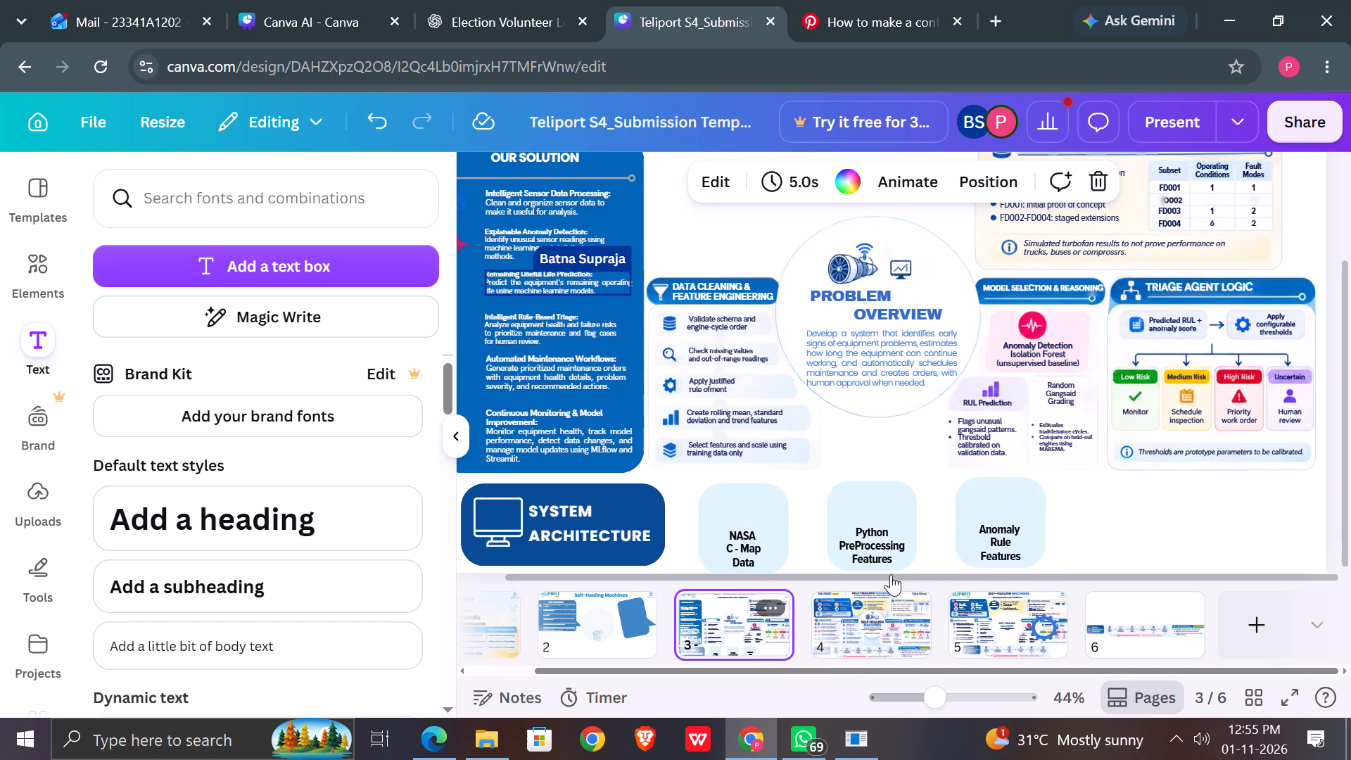
left_click(1017, 537)
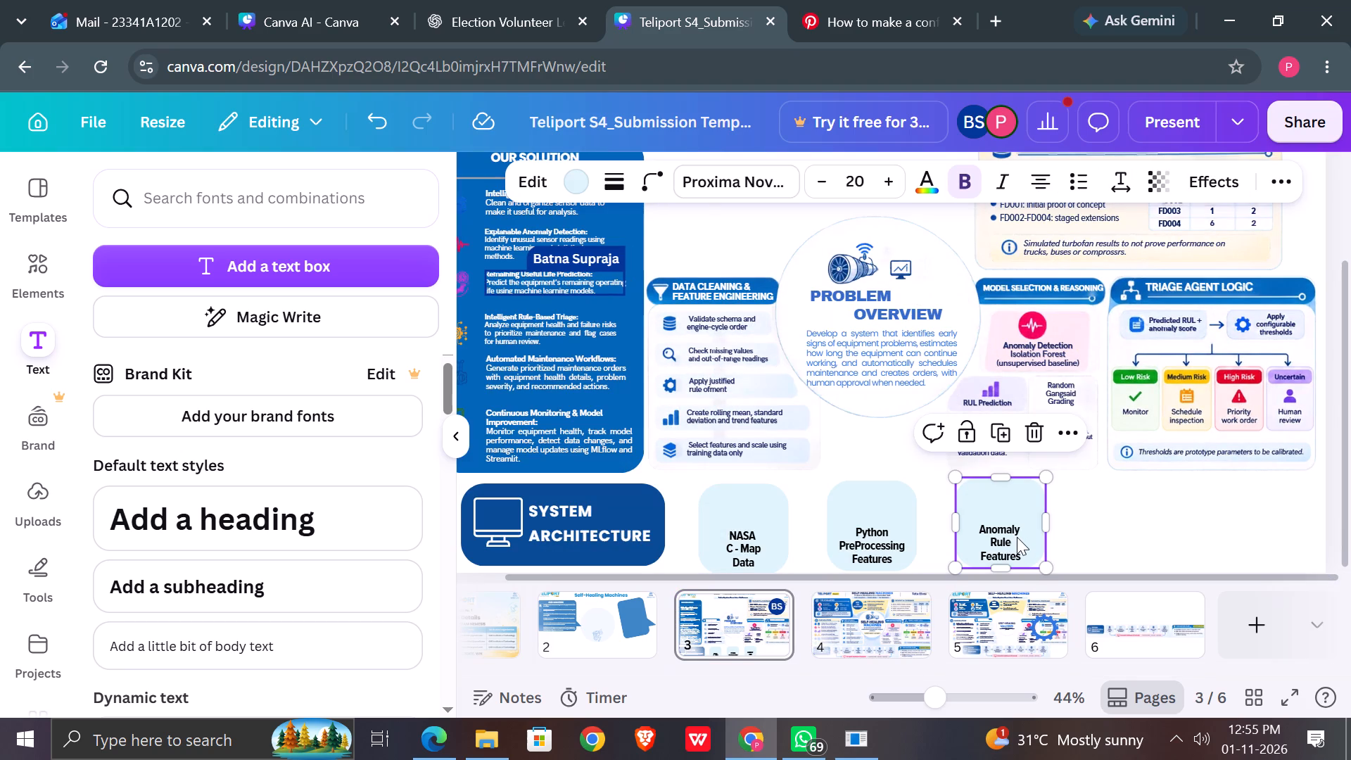
double_click(1012, 544)
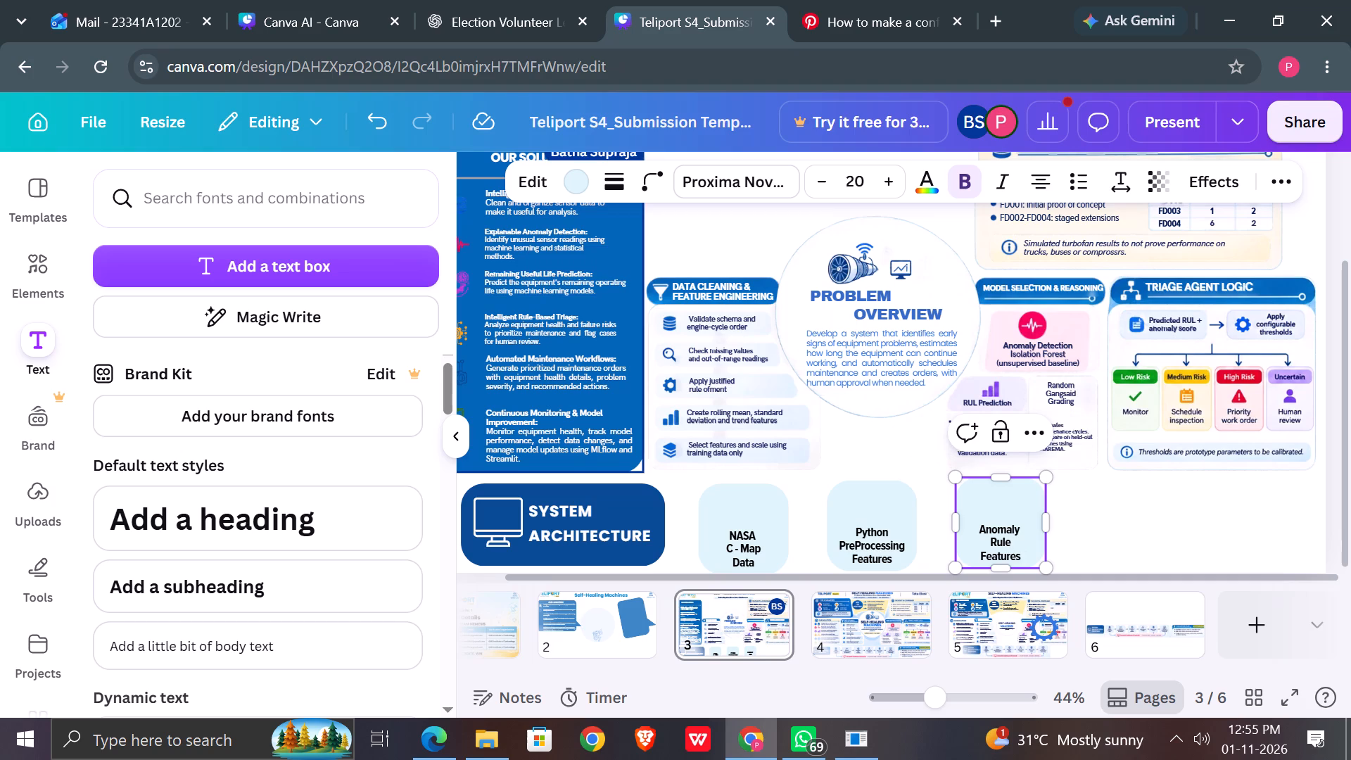
key("BackSpace")
key("BackSpace")
key("BackSpace")
key("BackSpace")
key("BackSpace")
key("BackSpace")
key("BackSpace")
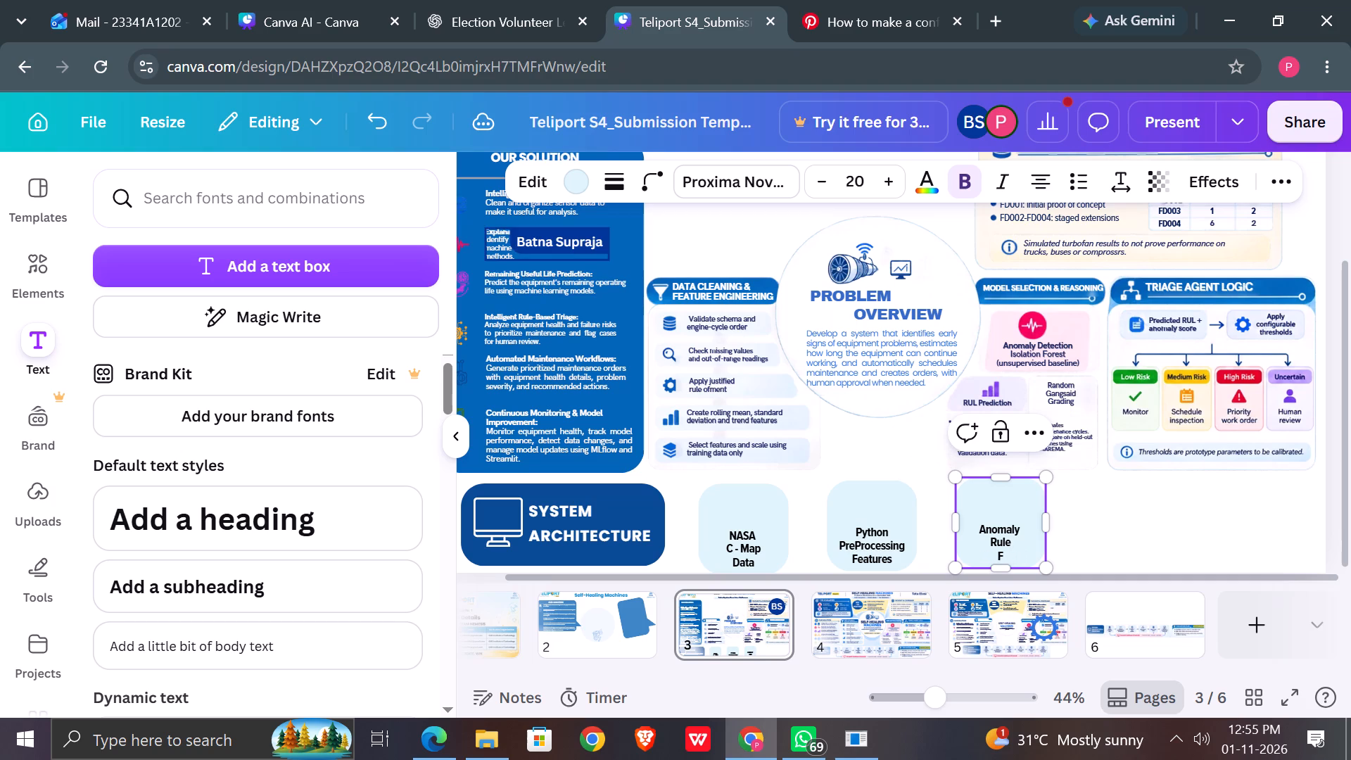
key("BackSpace")
type("Modals")
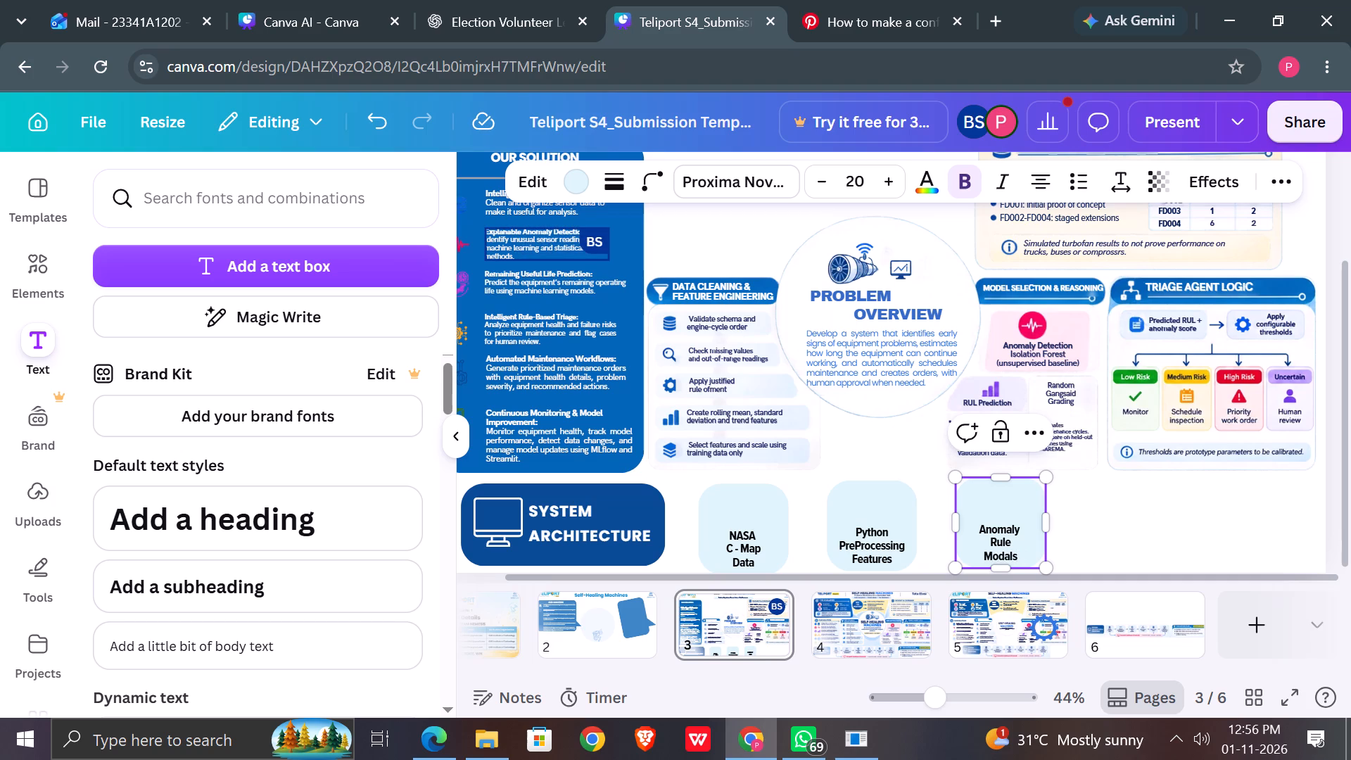
Change the middle line of the "Anomaly" box from "Rule" to "RLU".
left_click(1012, 540)
key("BackSpace")
key("BackSpace")
key("BackSpace")
type("LU")
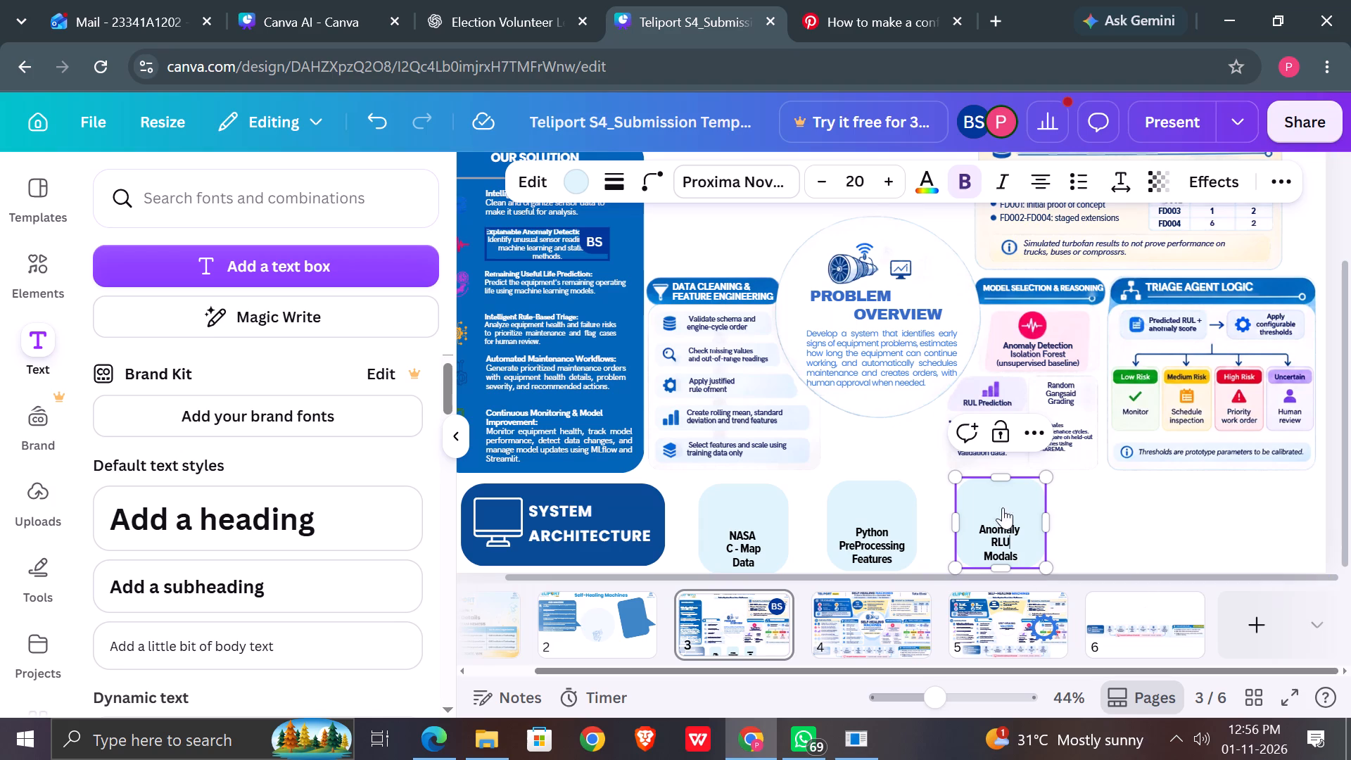
left_click(1148, 553)
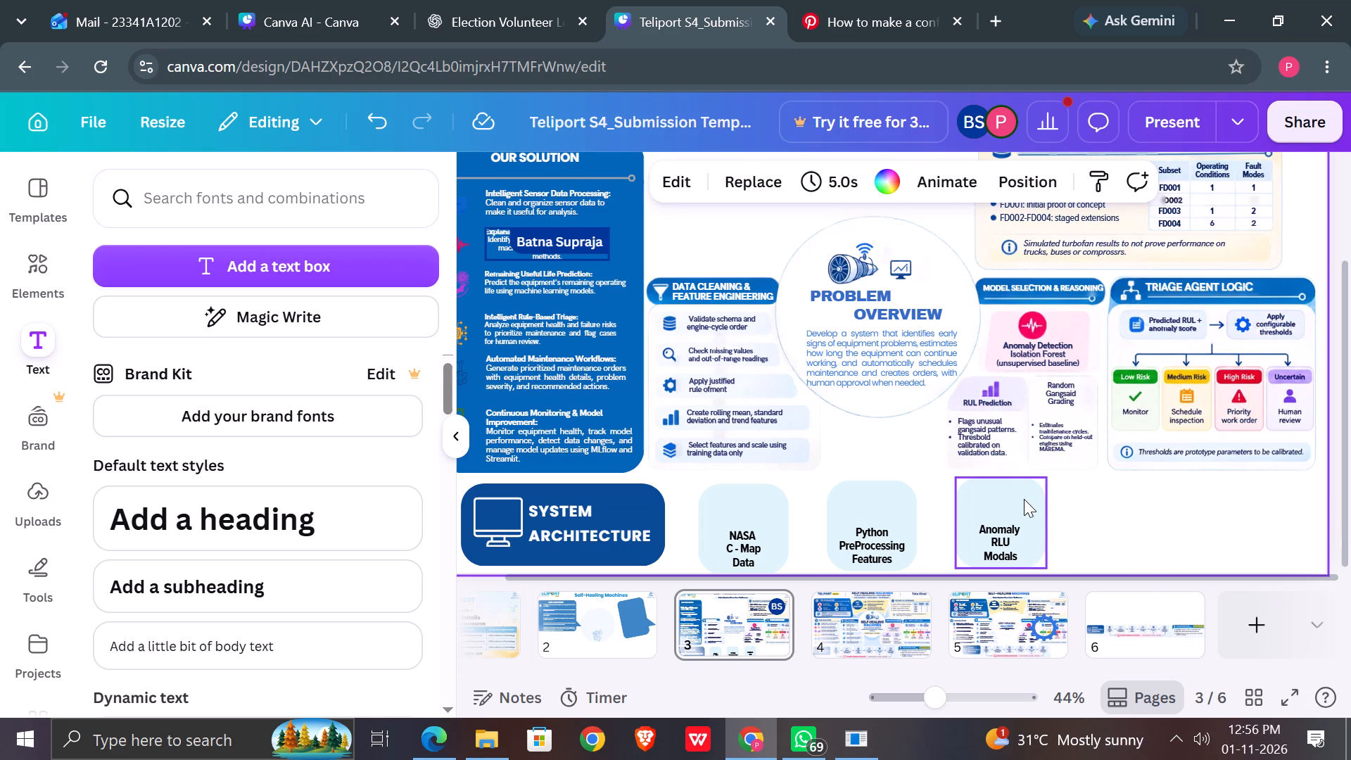
Duplicate the "Anomaly RLU Modals" box, with the copy just right of the original as the fourth flow box.
left_click(1024, 499)
left_click(1007, 439)
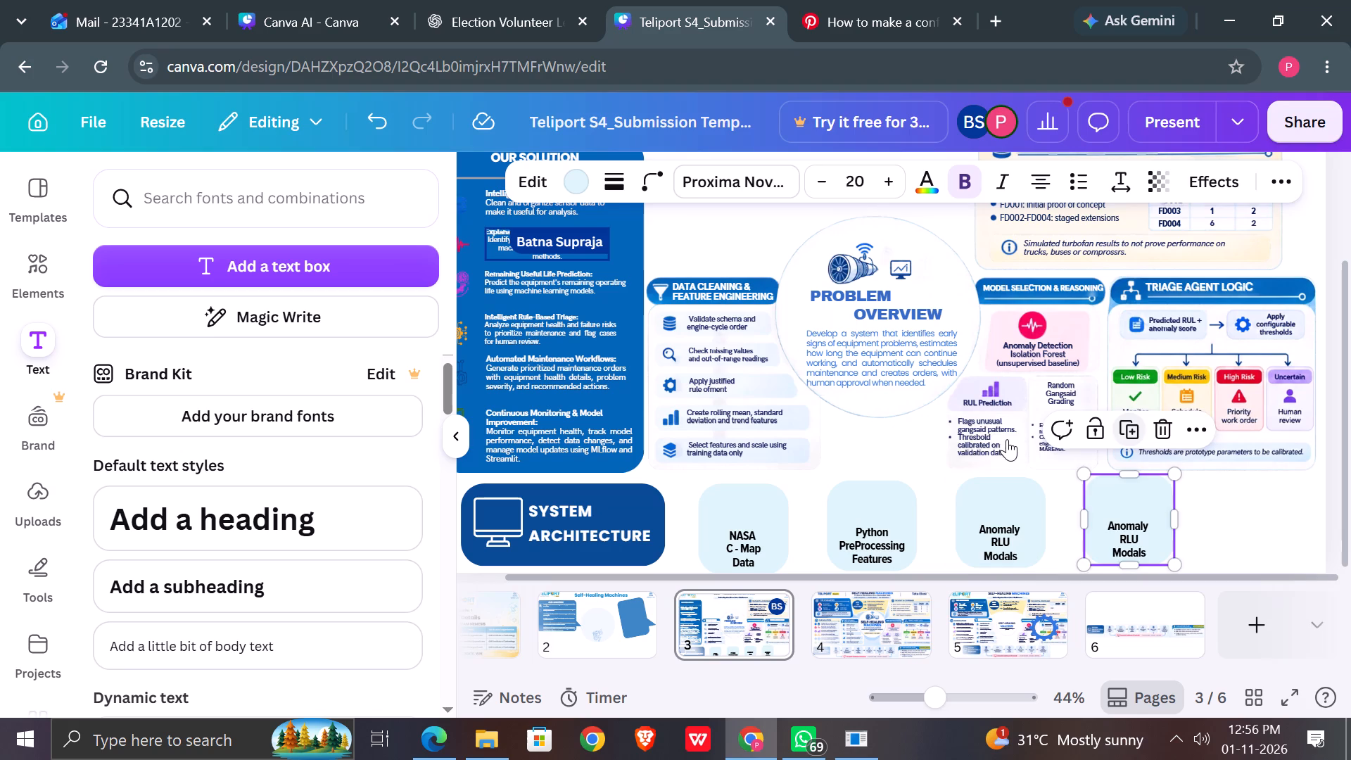
After checking page 4's fourth flow box, replace "Anomaly" in page 3's fourth box with "Rule-Based".
left_click(866, 635)
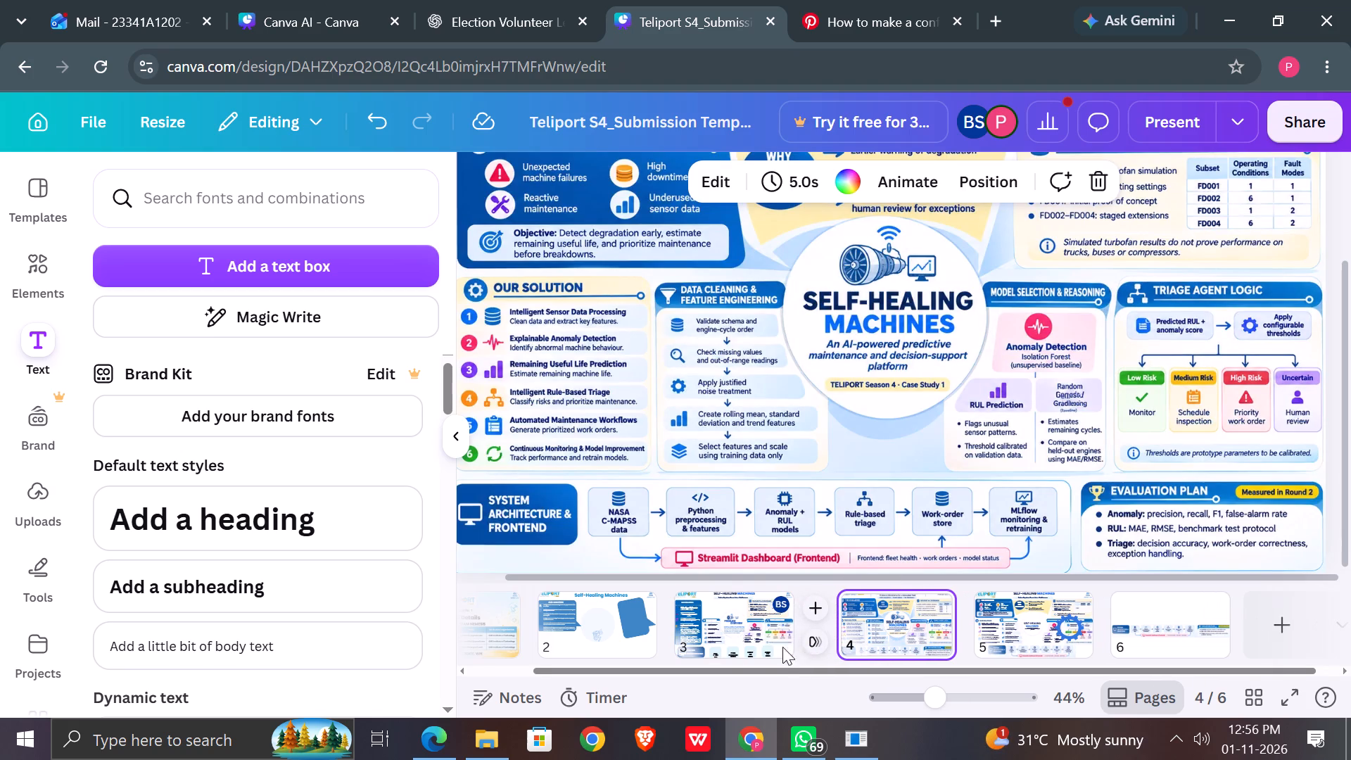
left_click(743, 641)
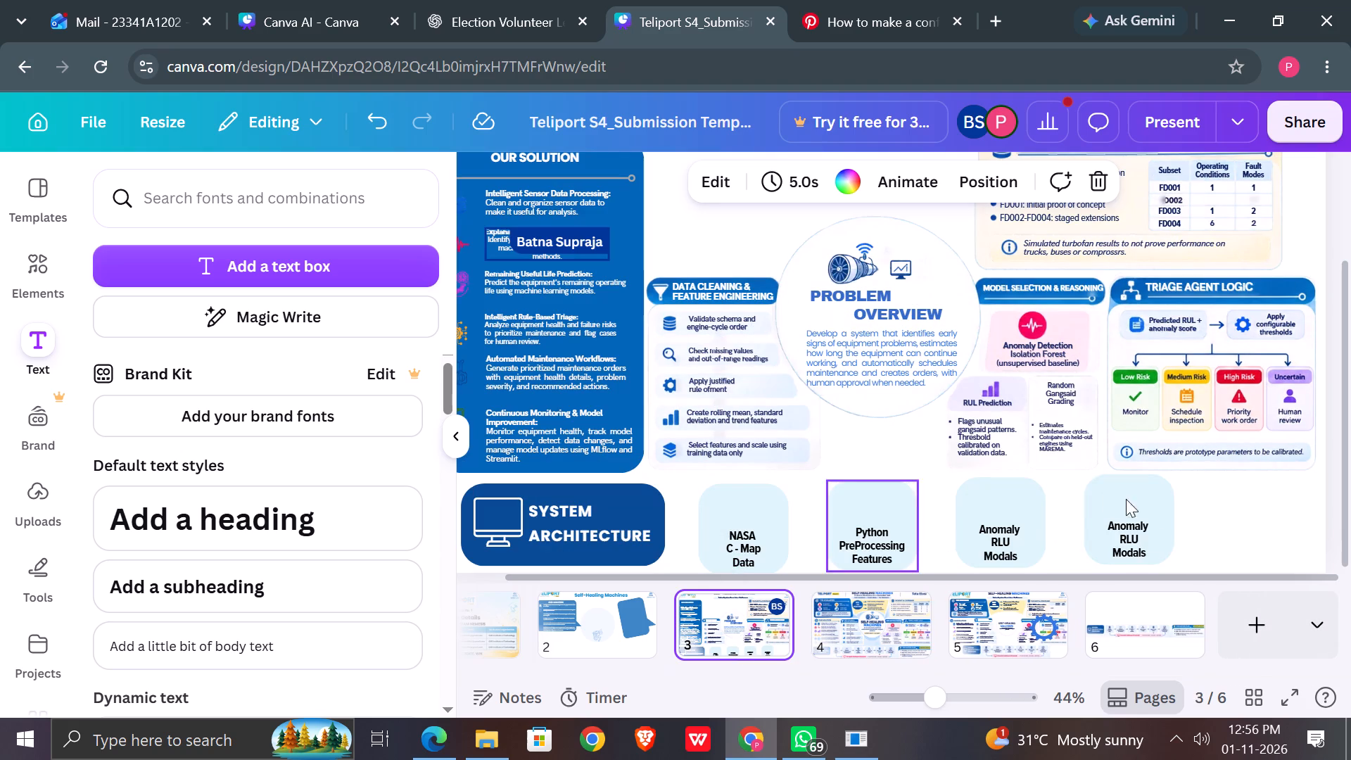
double_click(1140, 533)
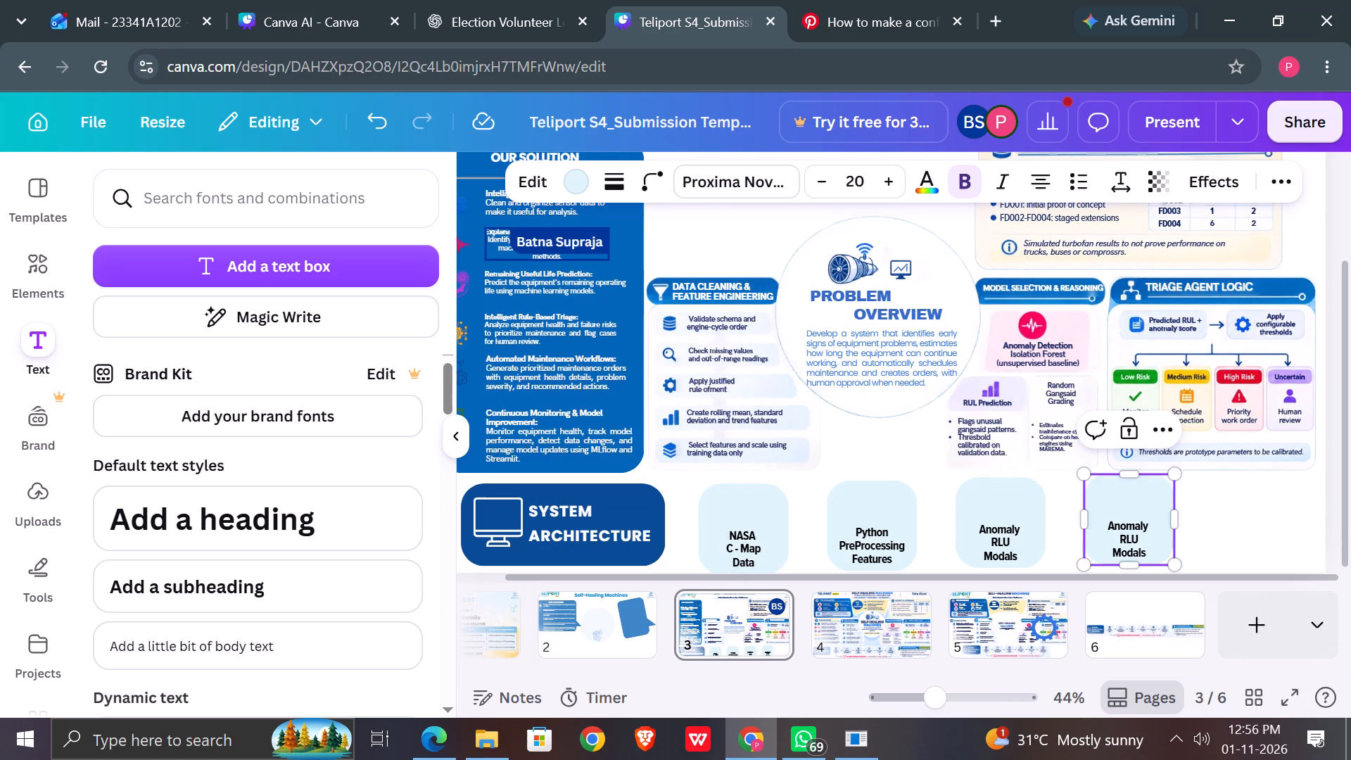
left_click(1151, 528)
key("BackSpace")
key("BackSpace")
key("BackSpace")
key("BackSpace")
key("BackSpace")
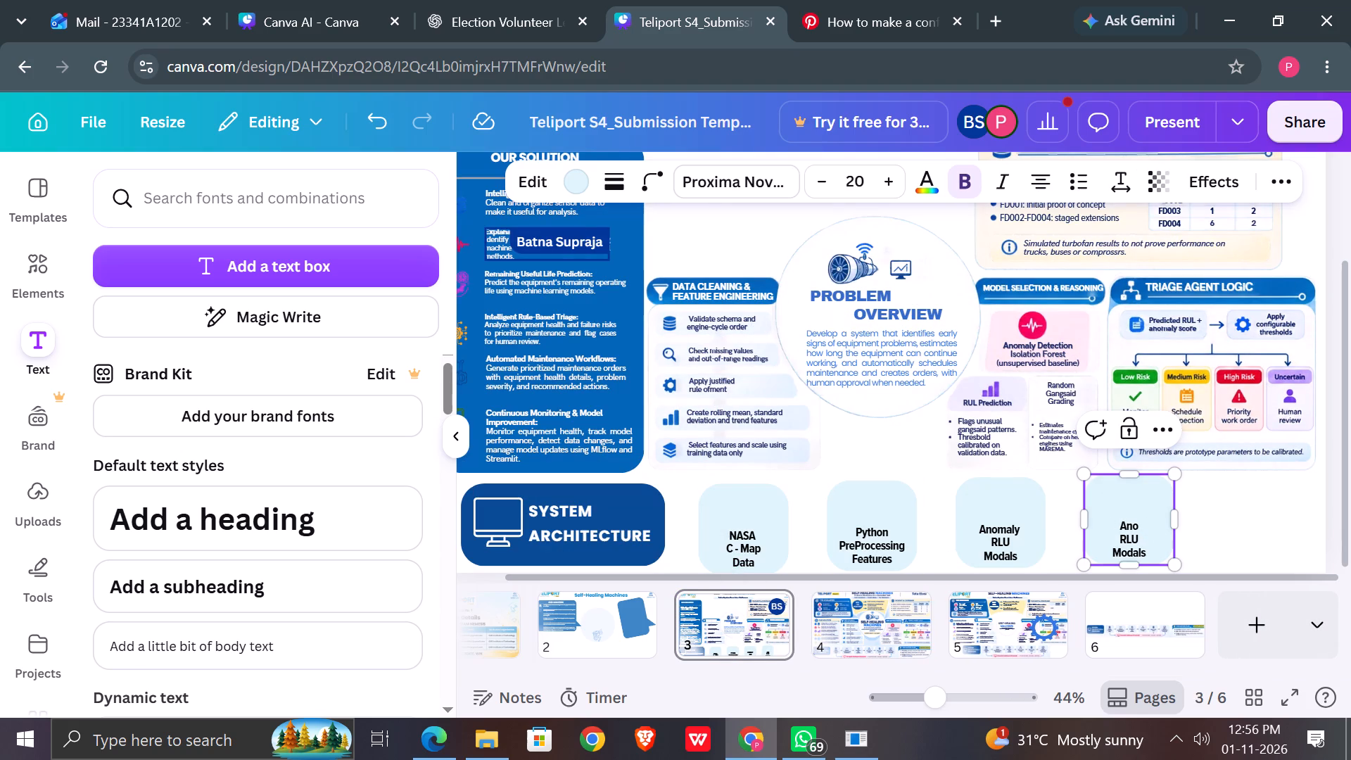
key("BackSpace")
key("BackSpace")
key("BackSpace")
type("RU")
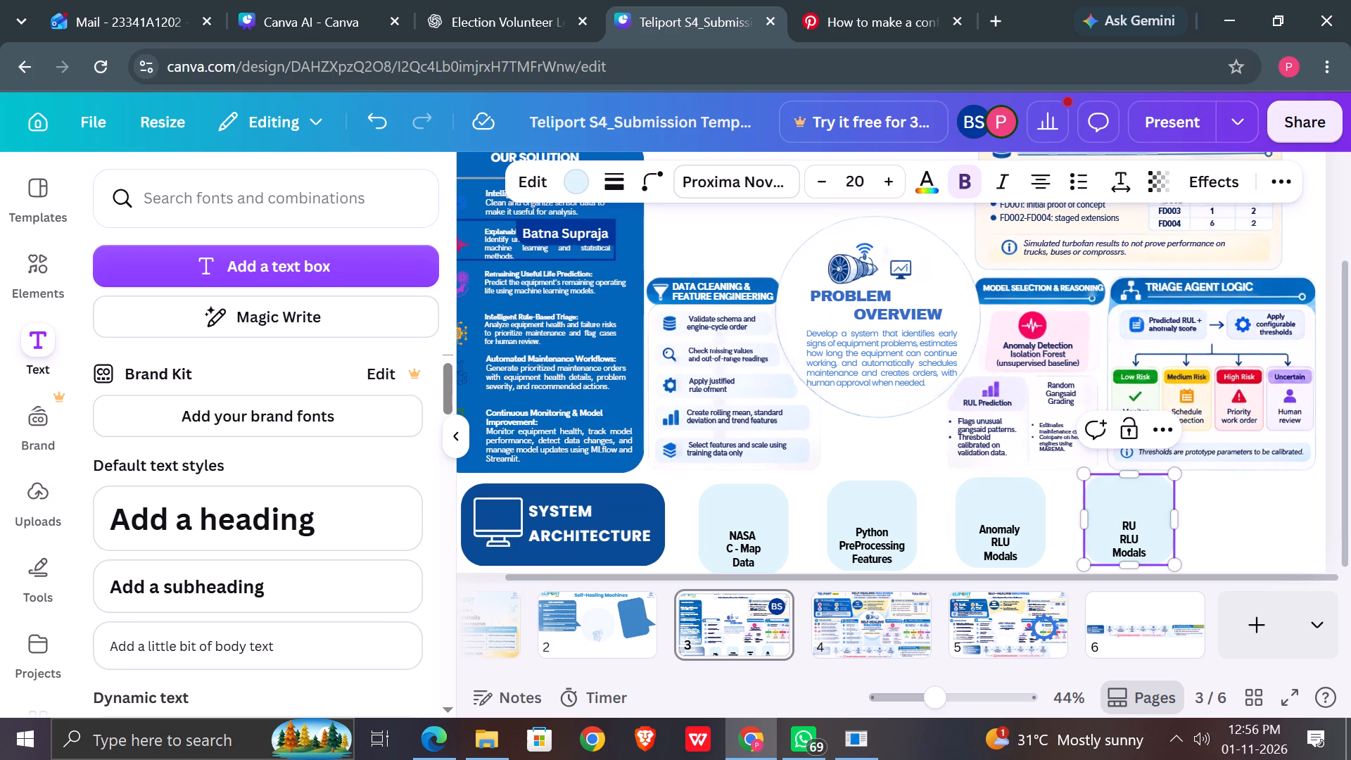
key("BackSpace")
type("ule")
key("minus")
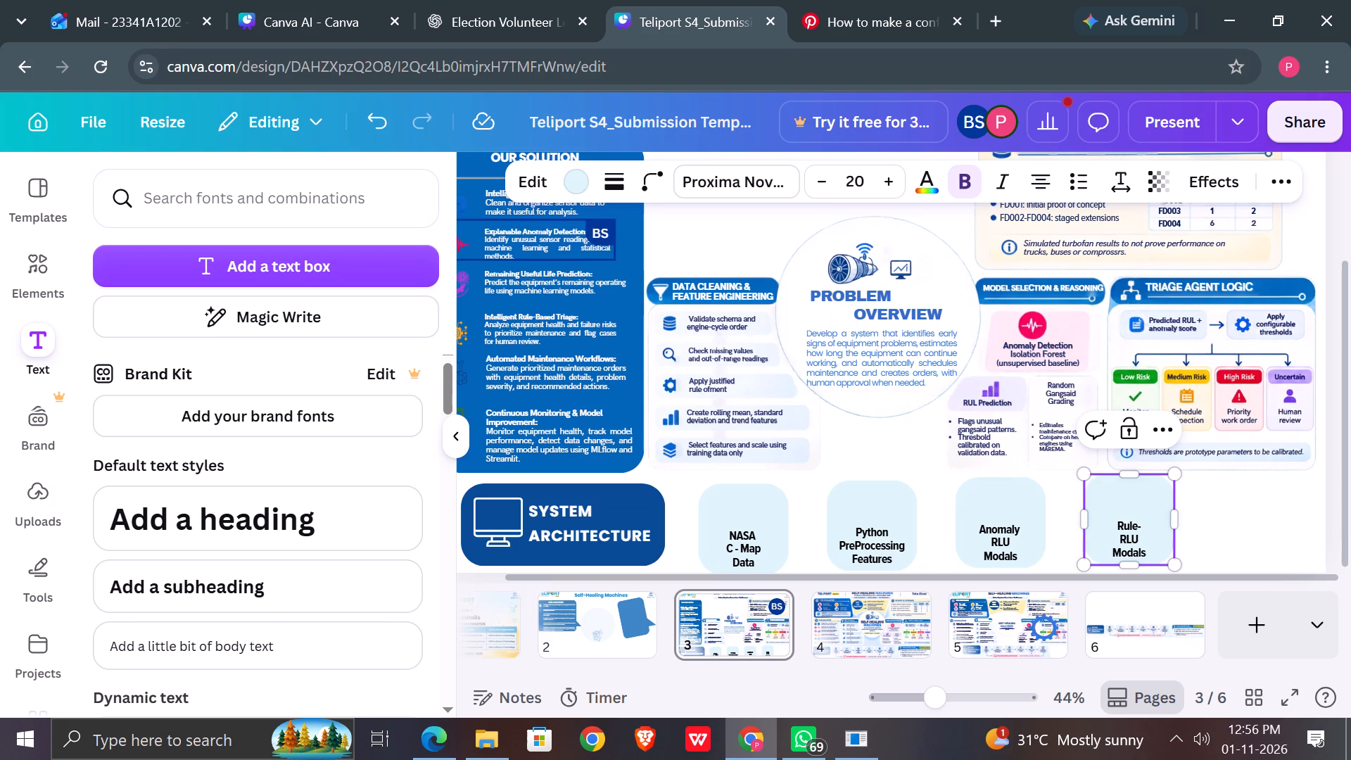
key("s")
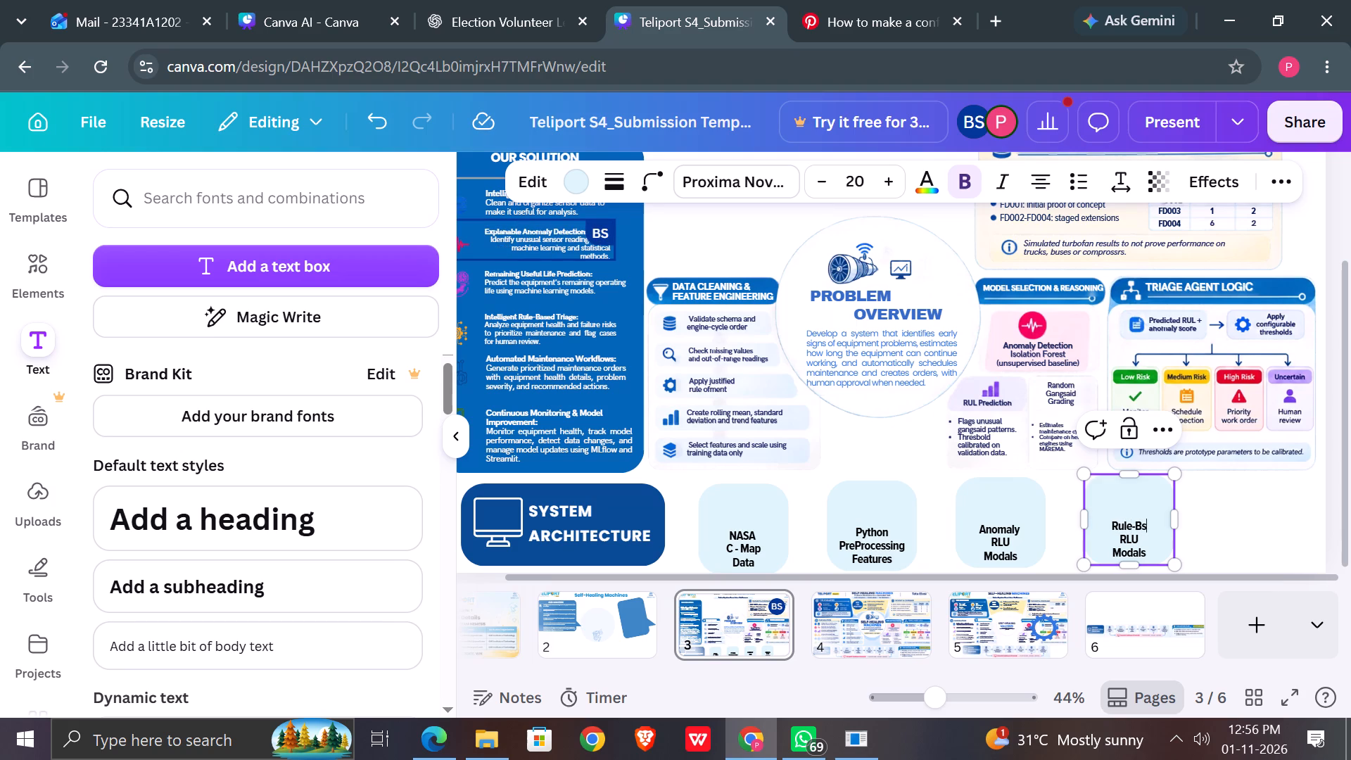
key("BackSpace")
type("ased")
Replace "RLU" under "Rule-Based" in the fourth flow box with "Triage".
key("Down")
key("BackSpace")
key("BackSpace")
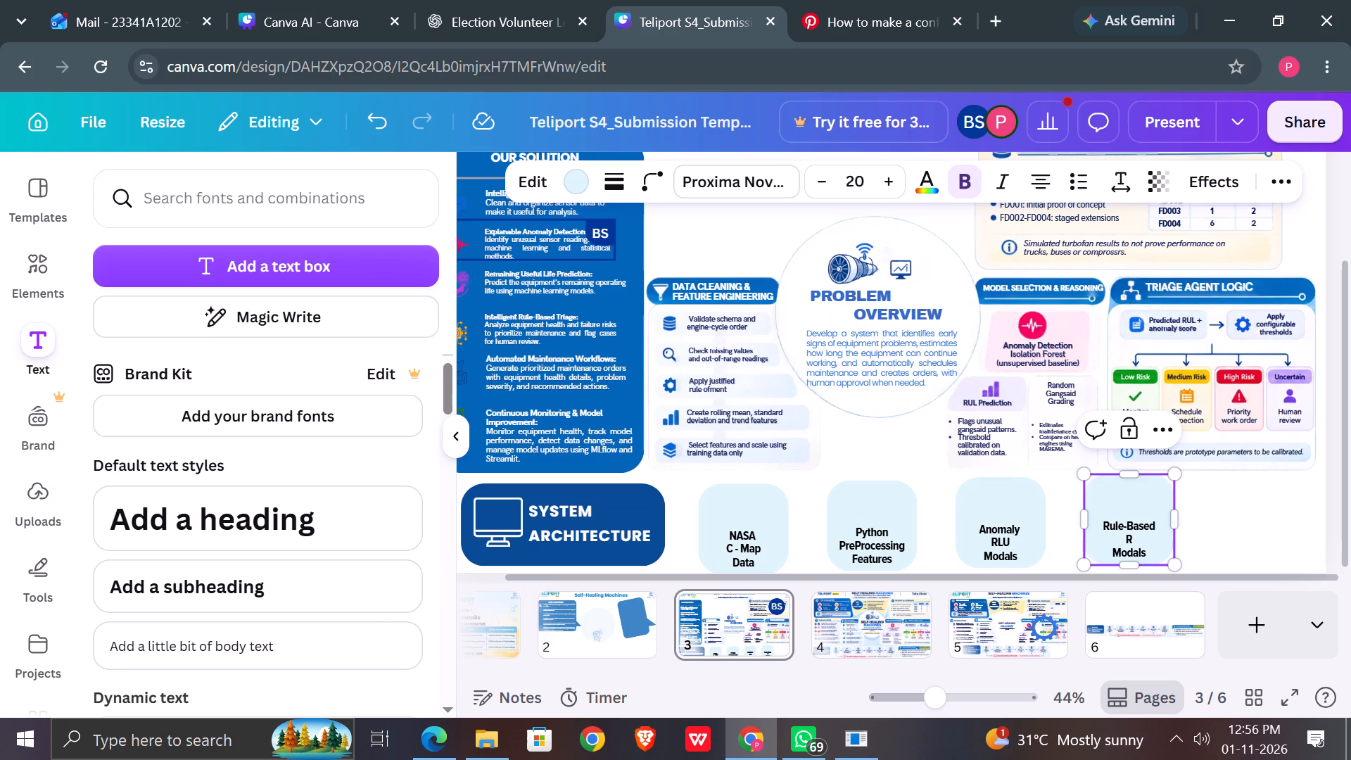
key("BackSpace")
key("shift+t")
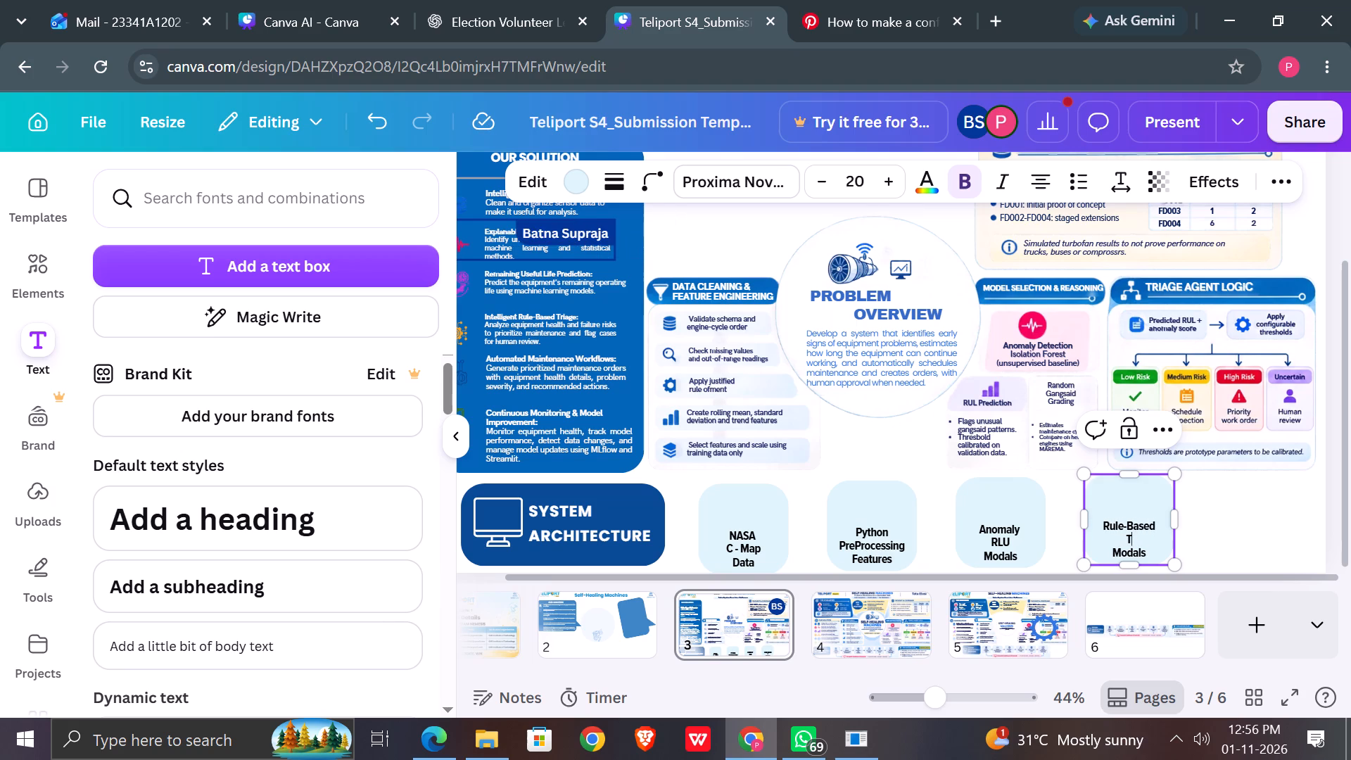
type("riage")
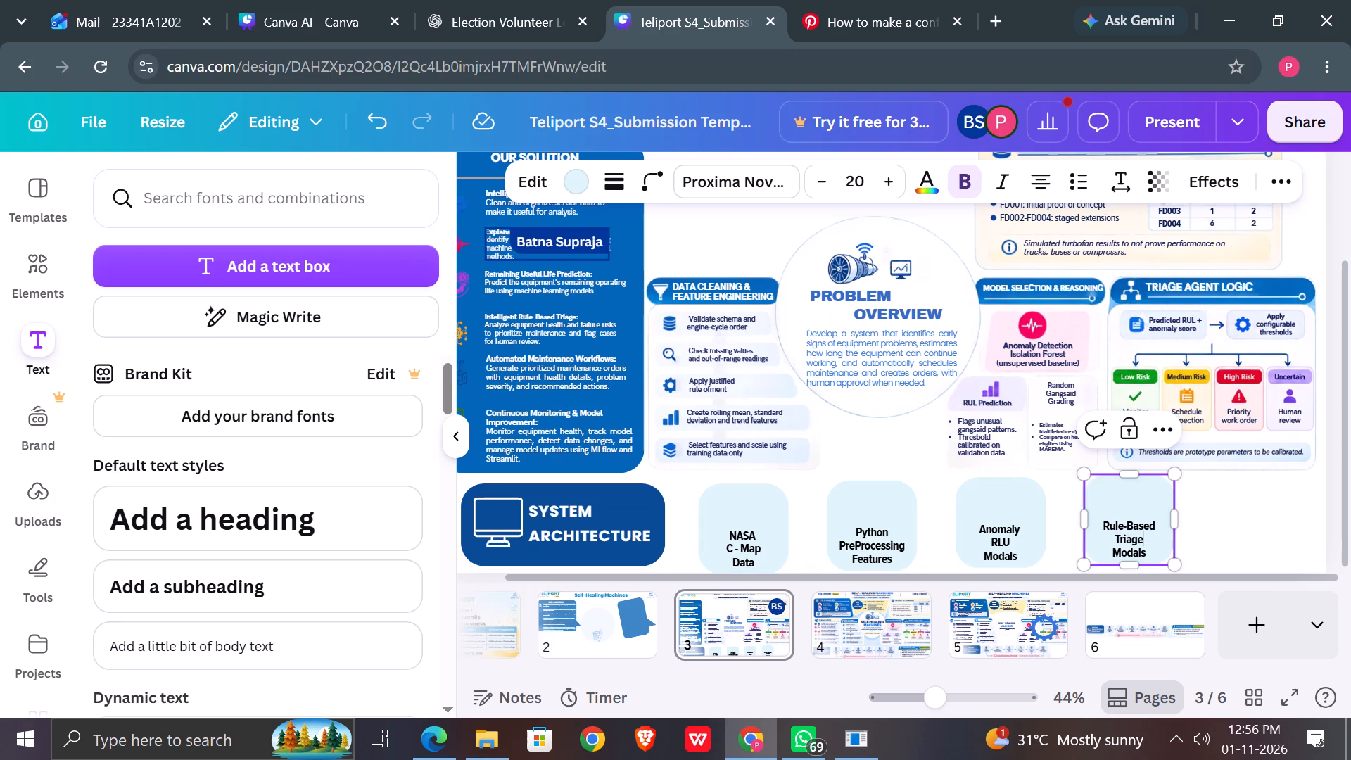
Recheck page 4's "Rule-based triage" box, then remove the "Modals" line from page 3's fourth flow box.
left_click(989, 626)
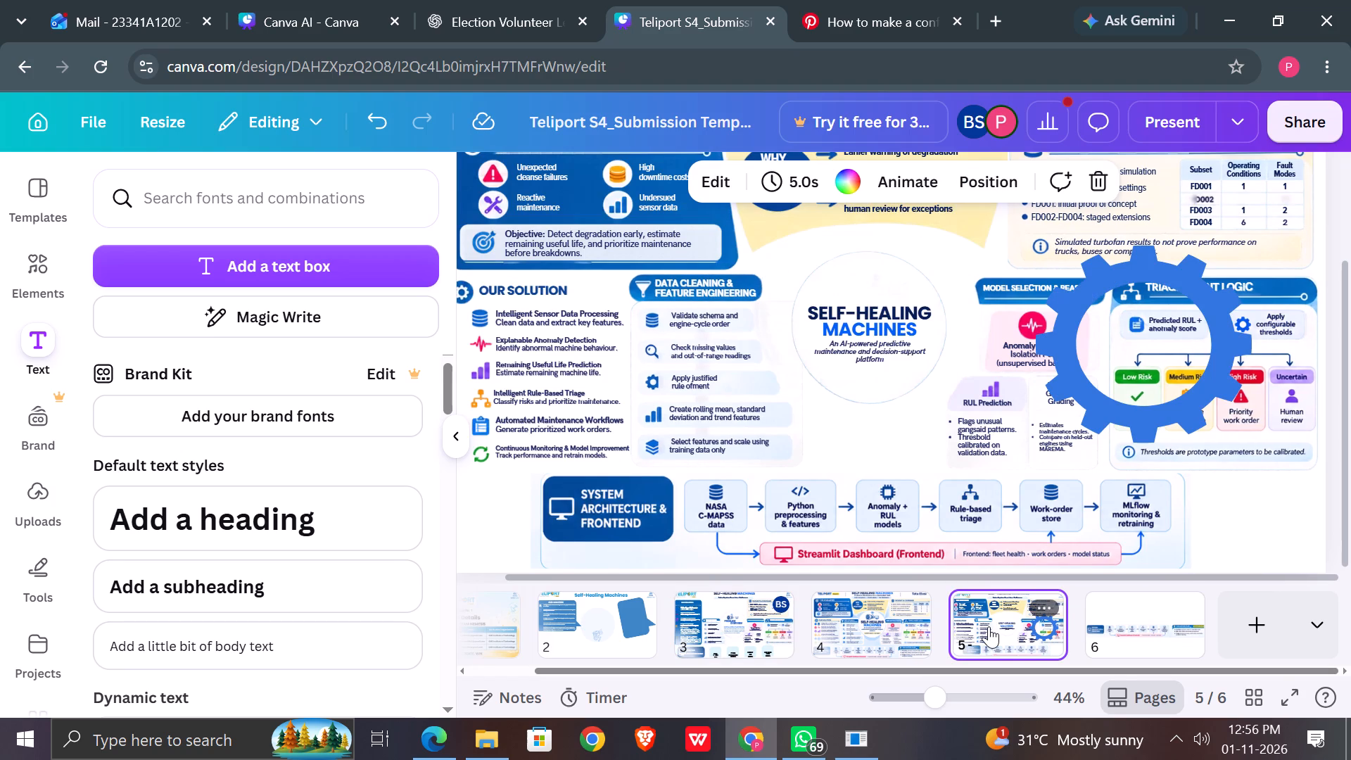
left_click(888, 616)
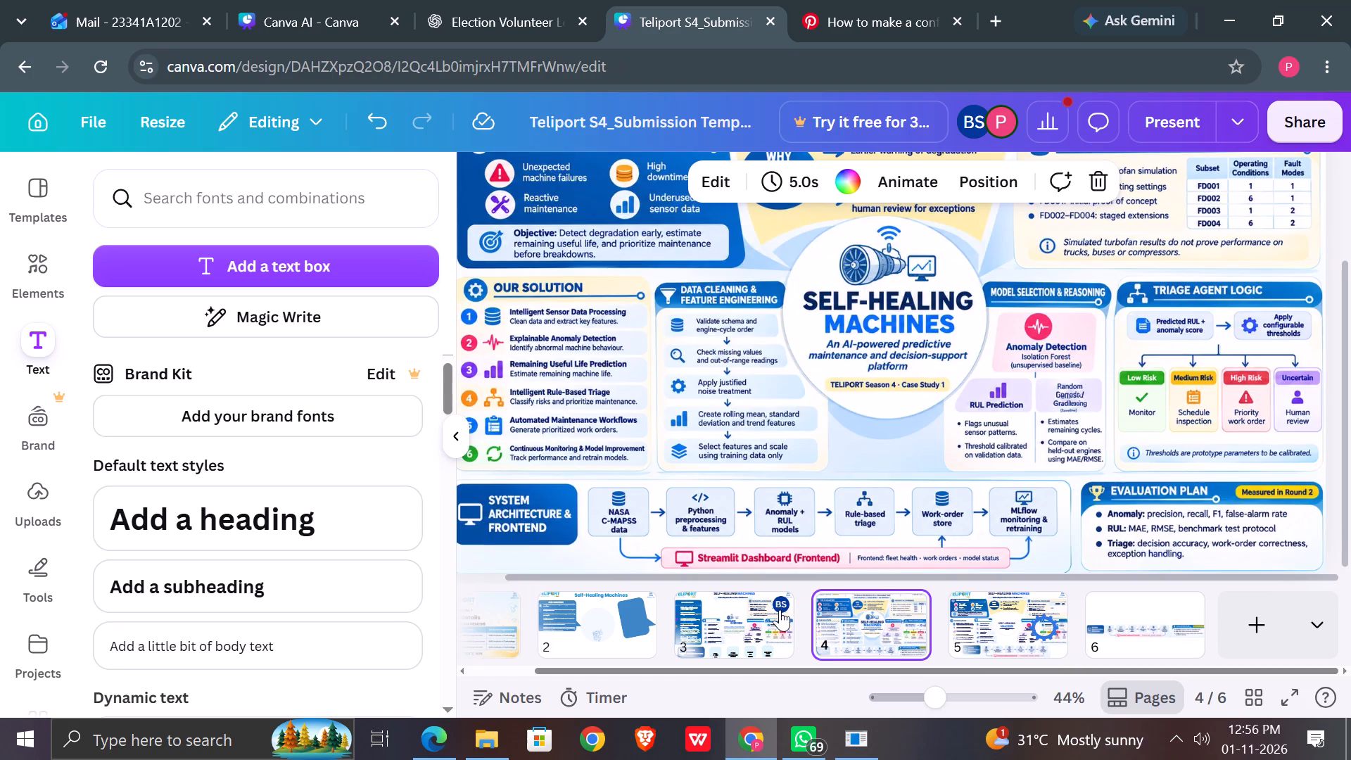
left_click(766, 614)
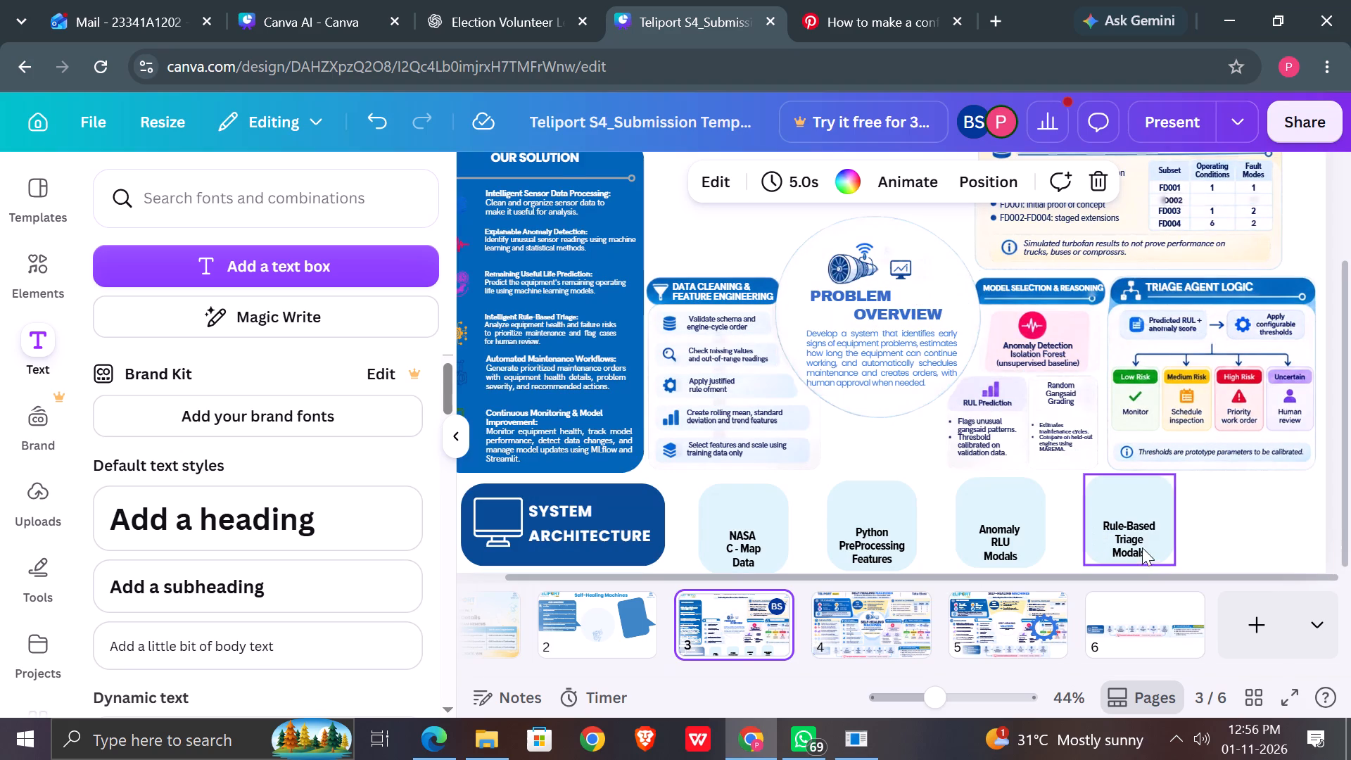
double_click(1150, 550)
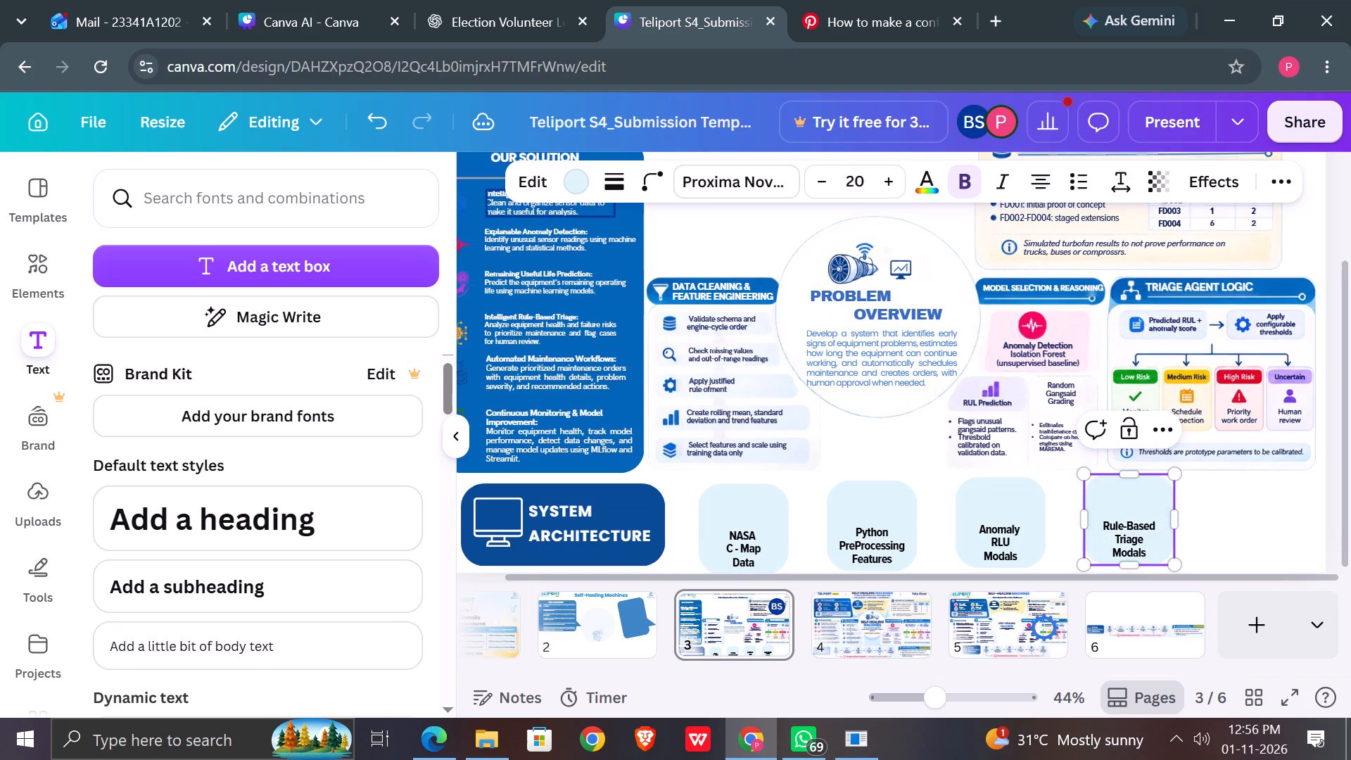
key("BackSpace")
key("BackSpace")
key("BackSpace")
key("BackSpace")
key("BackSpace")
key("BackSpace")
key("BackSpace")
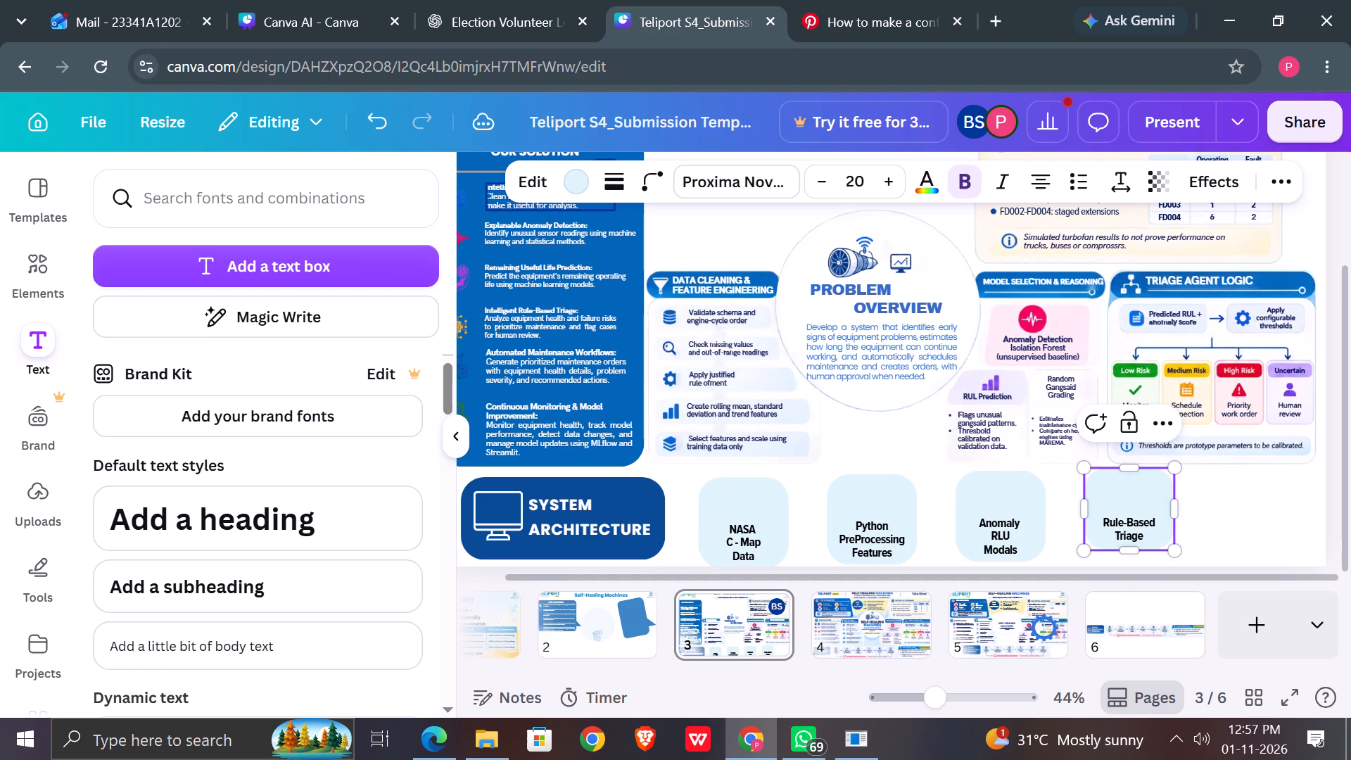
Insert a blank line above "Rule-Based" in the fourth flow box, leaving no empty line below "Triage".
key("Return")
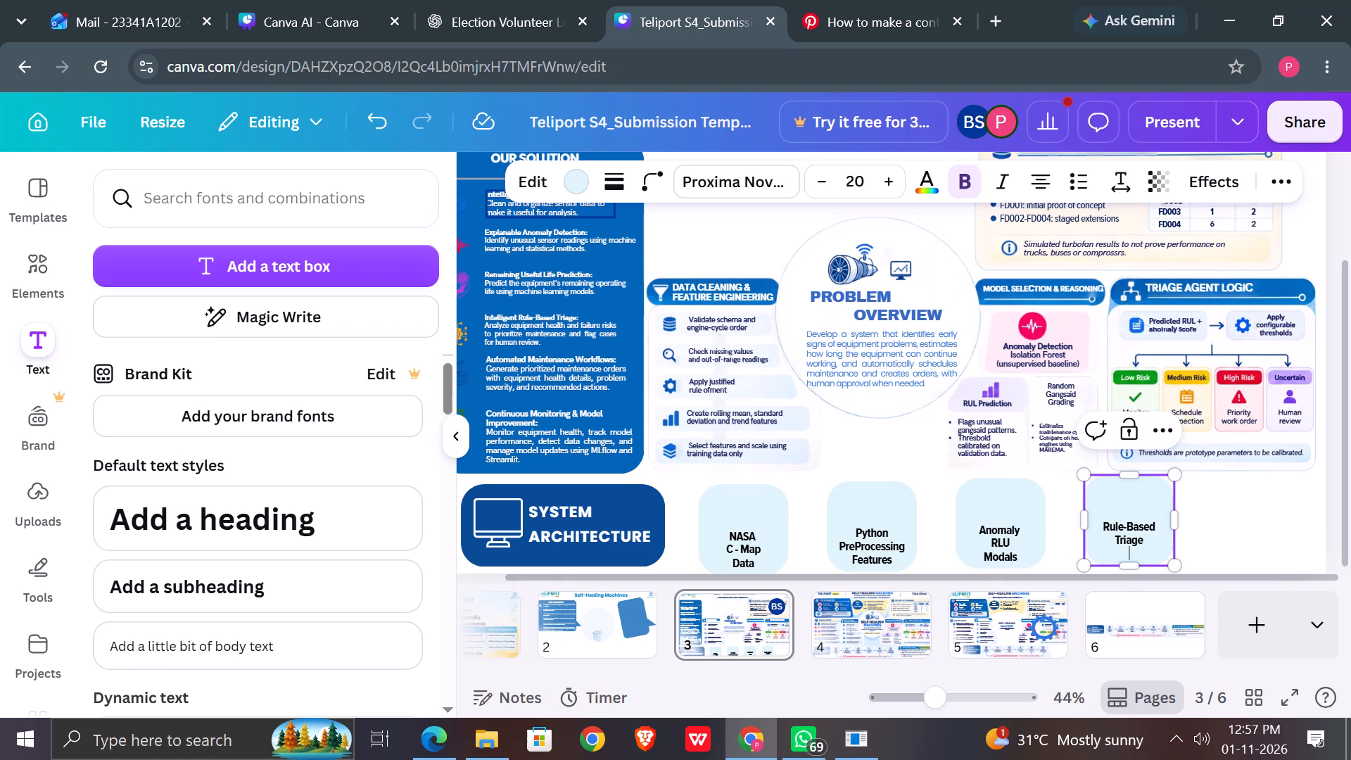
left_click(1116, 511)
key("Return")
scroll(1116, 511, "down", 2)
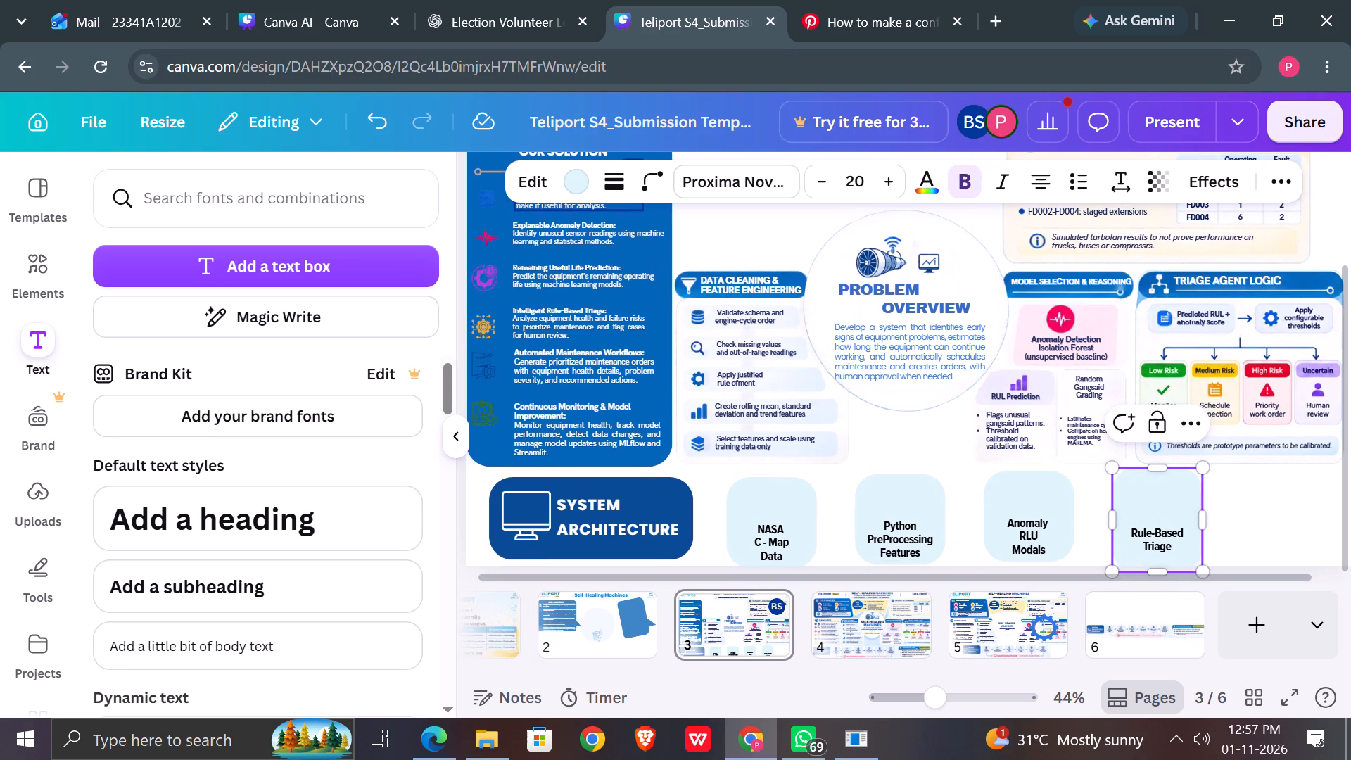
scroll(1116, 511, "down", 1)
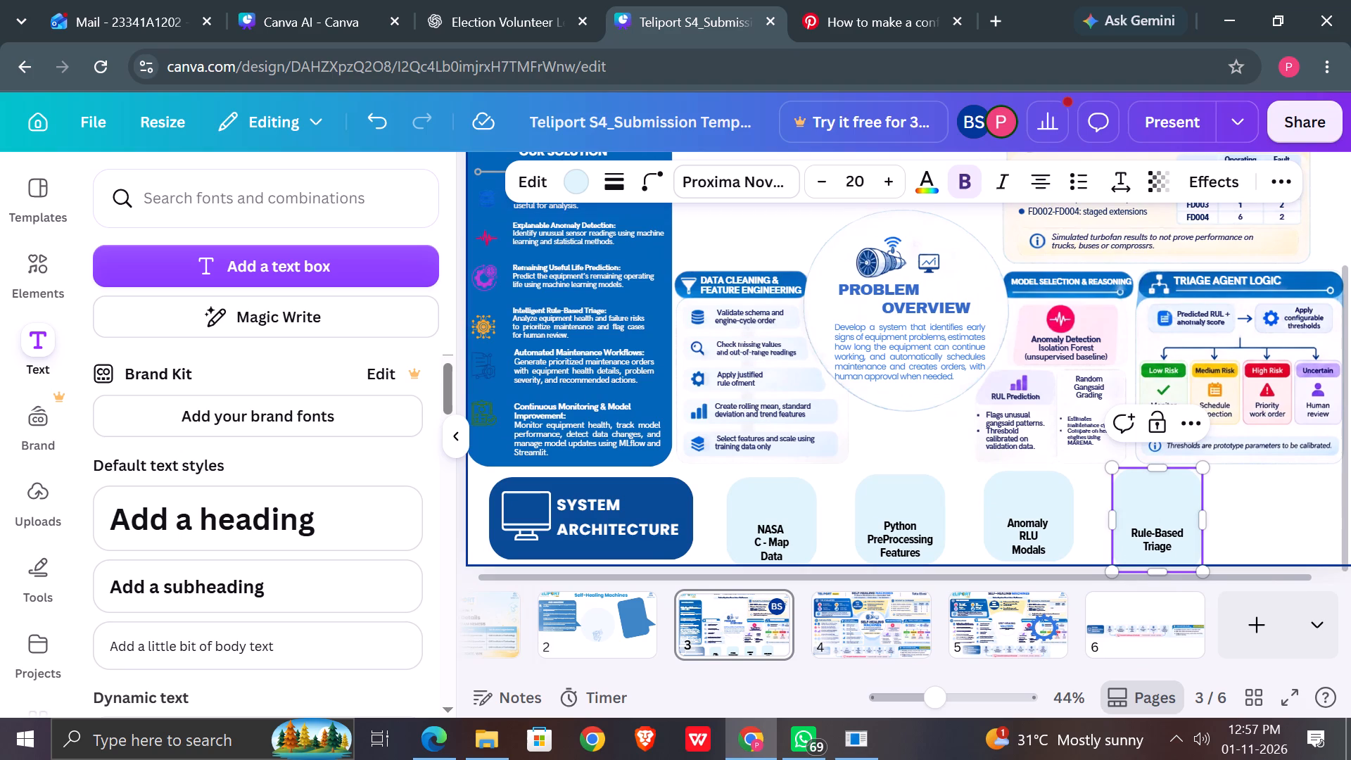
key("Down")
key("Down")
key("Down")
key("BackSpace")
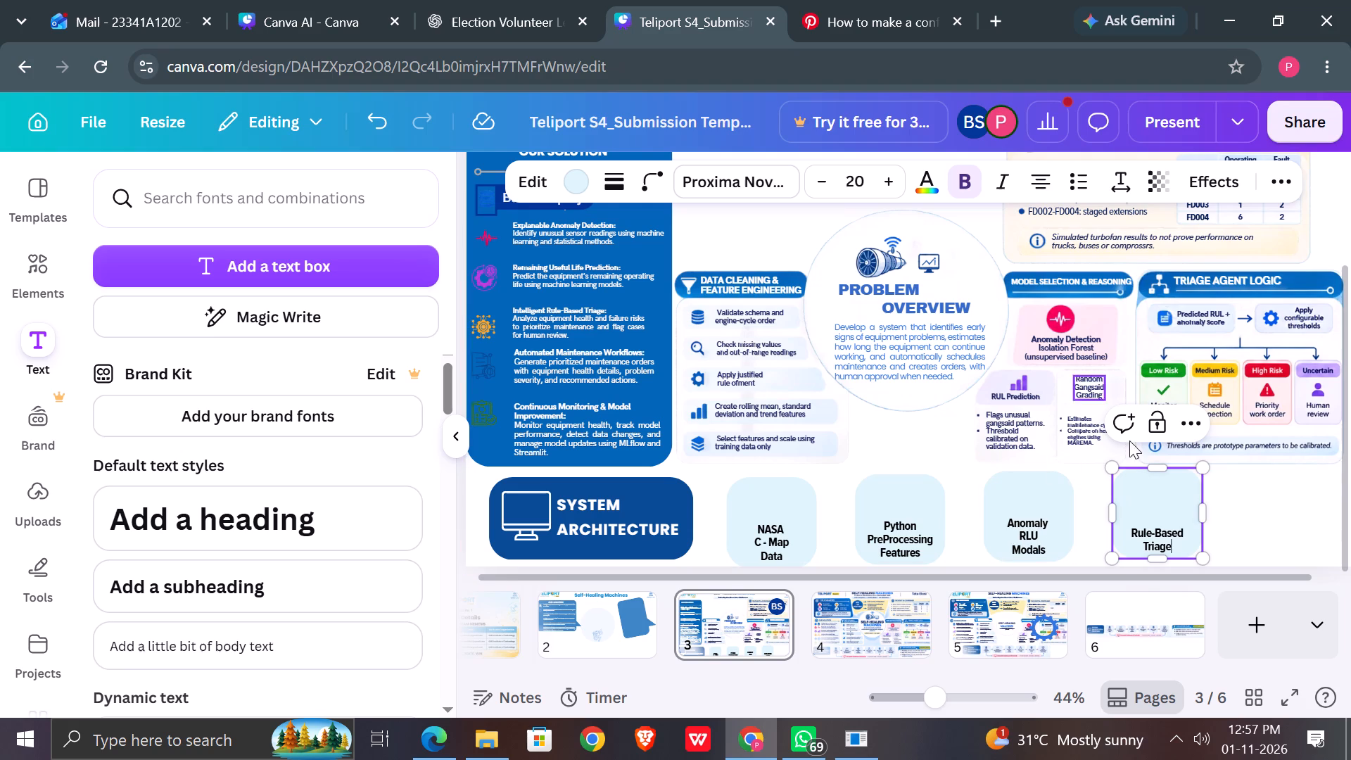
left_click(1233, 506)
Duplicate the "Rule-Based Triage" box as the fifth flow box, just right of the original.
scroll(1233, 506, "left", 1)
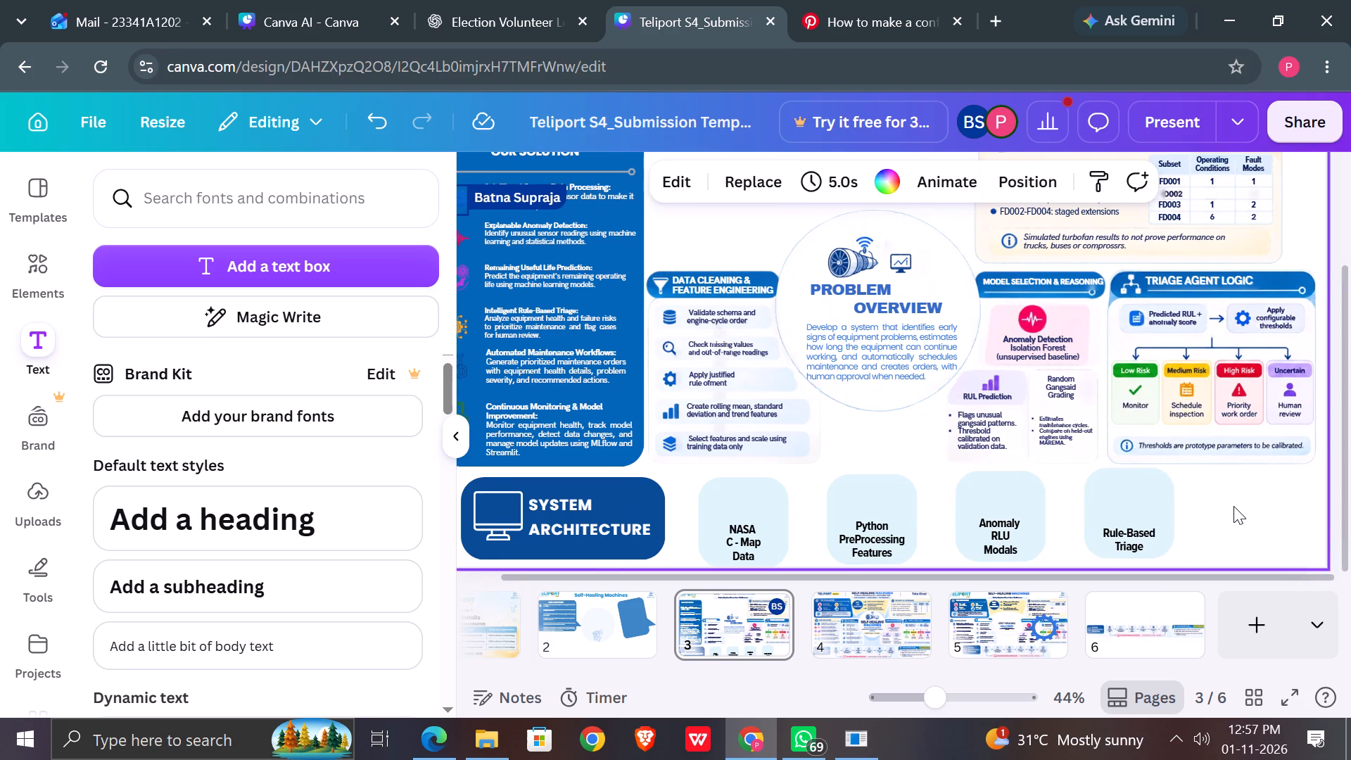
left_click(1130, 499)
left_click(1129, 411)
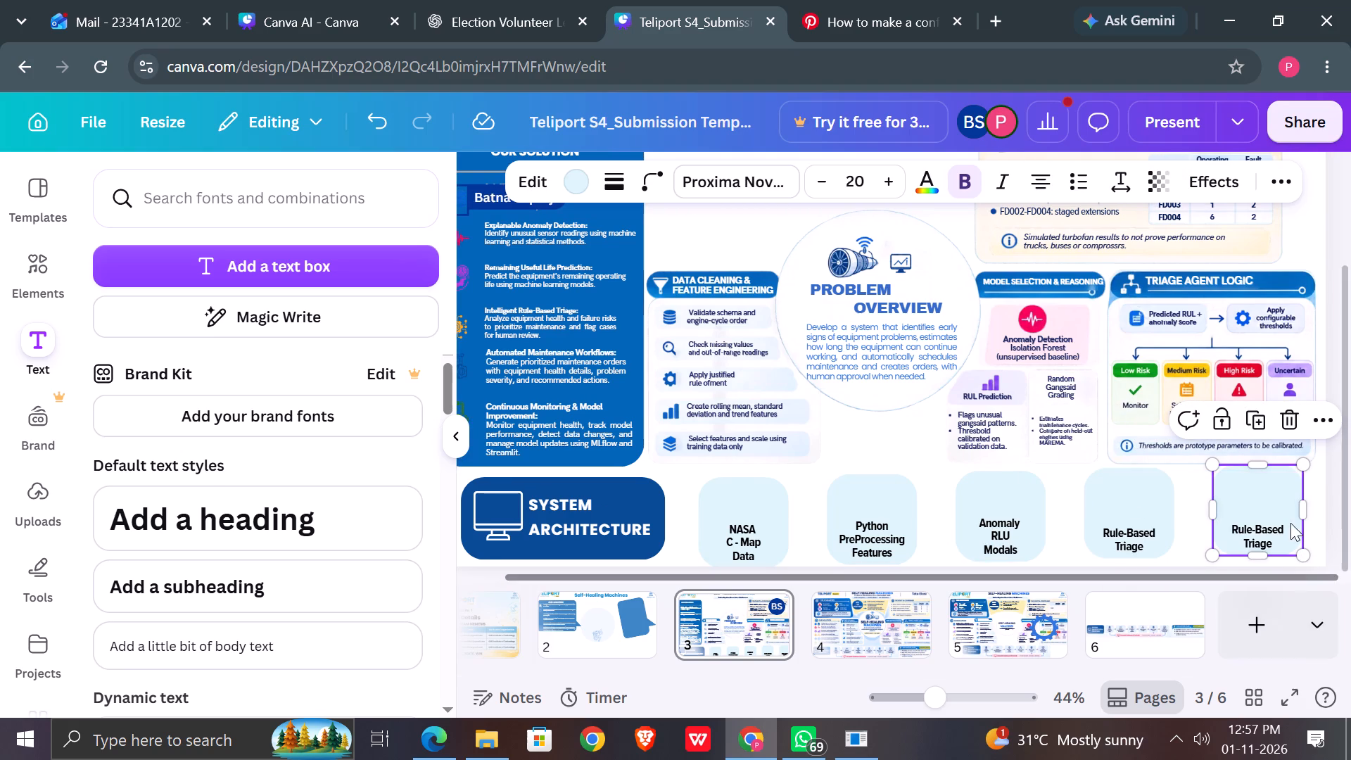
Replace "Rule-Based" in the fifth flow box with "Work Order", keeping it on the line above "Triage".
left_click(1289, 526)
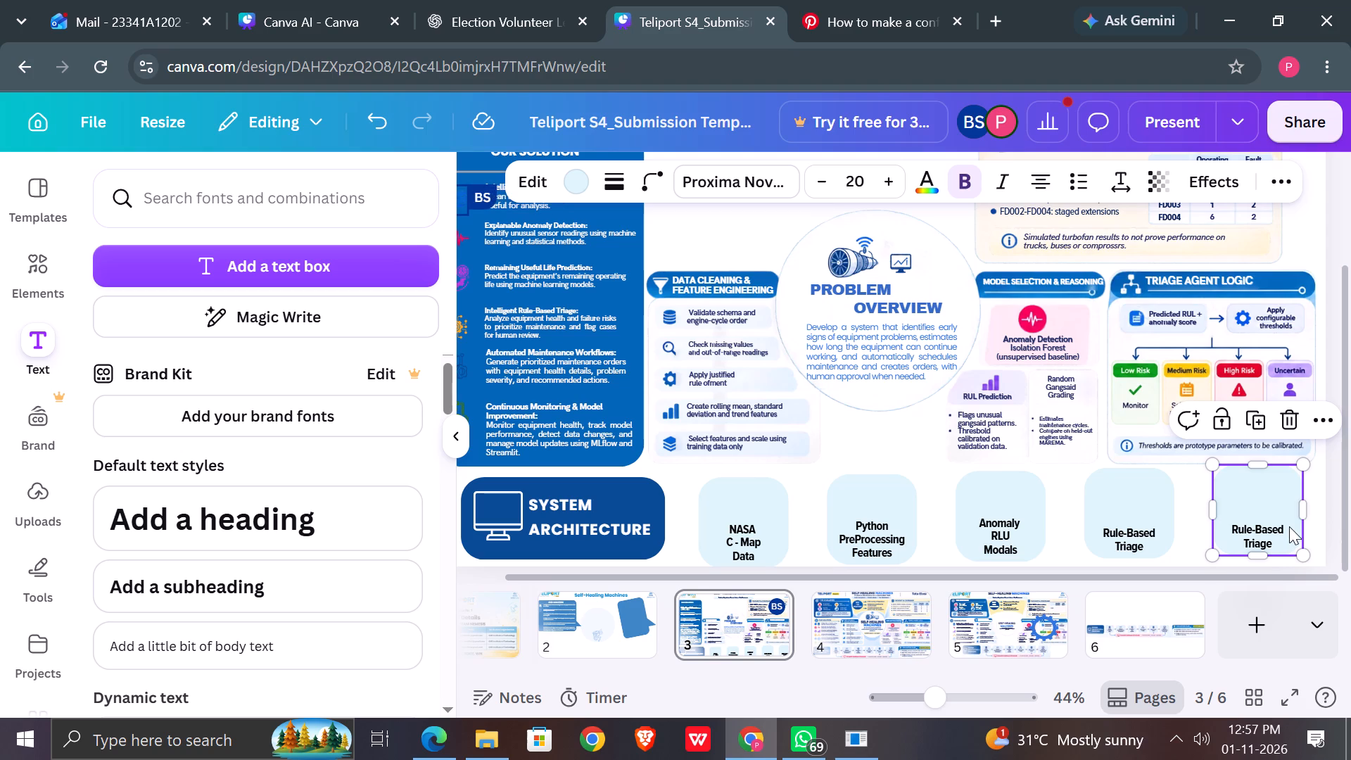
left_click(1283, 525)
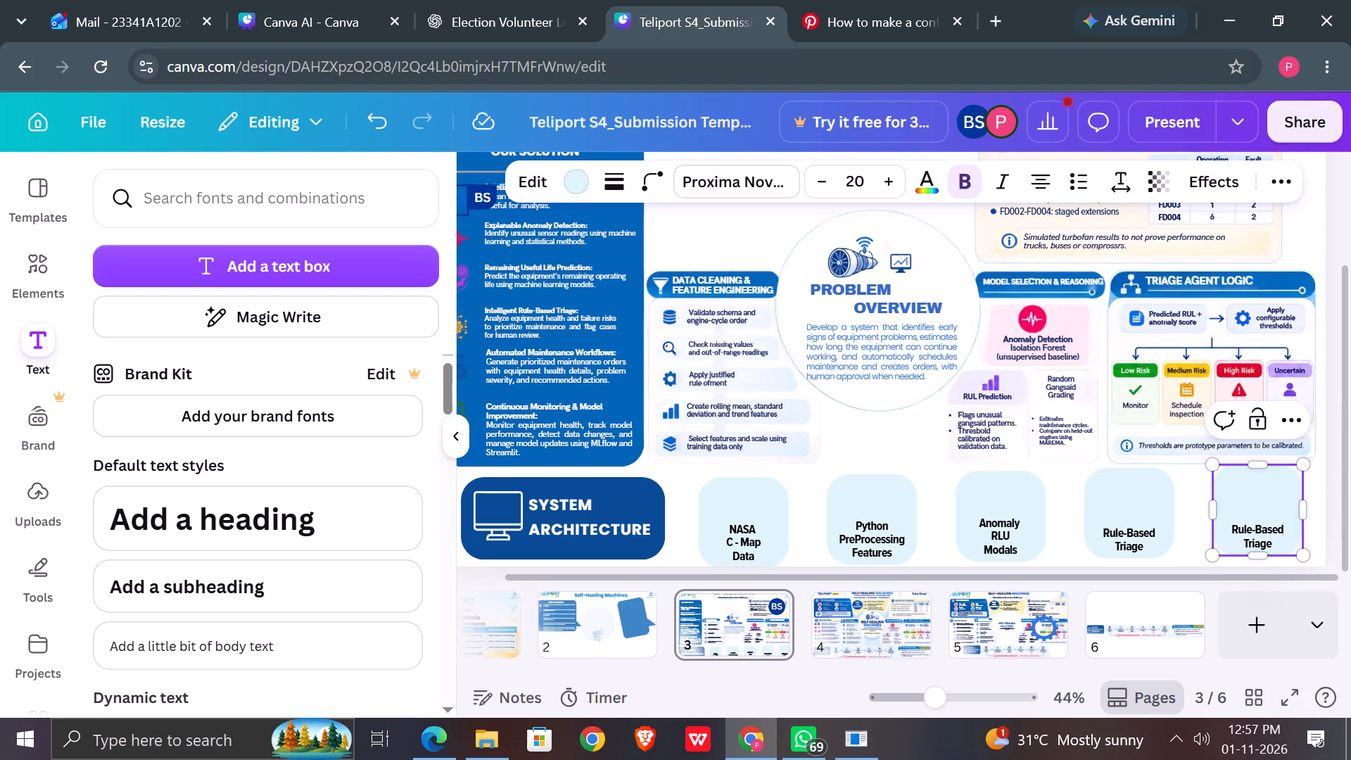
key("BackSpace")
key("BackSpace")
key("BackSpace")
key("BackSpace")
key("BackSpace")
key("BackSpace")
key("BackSpace")
key("BackSpace")
key("BackSpace")
key("BackSpace")
key("w")
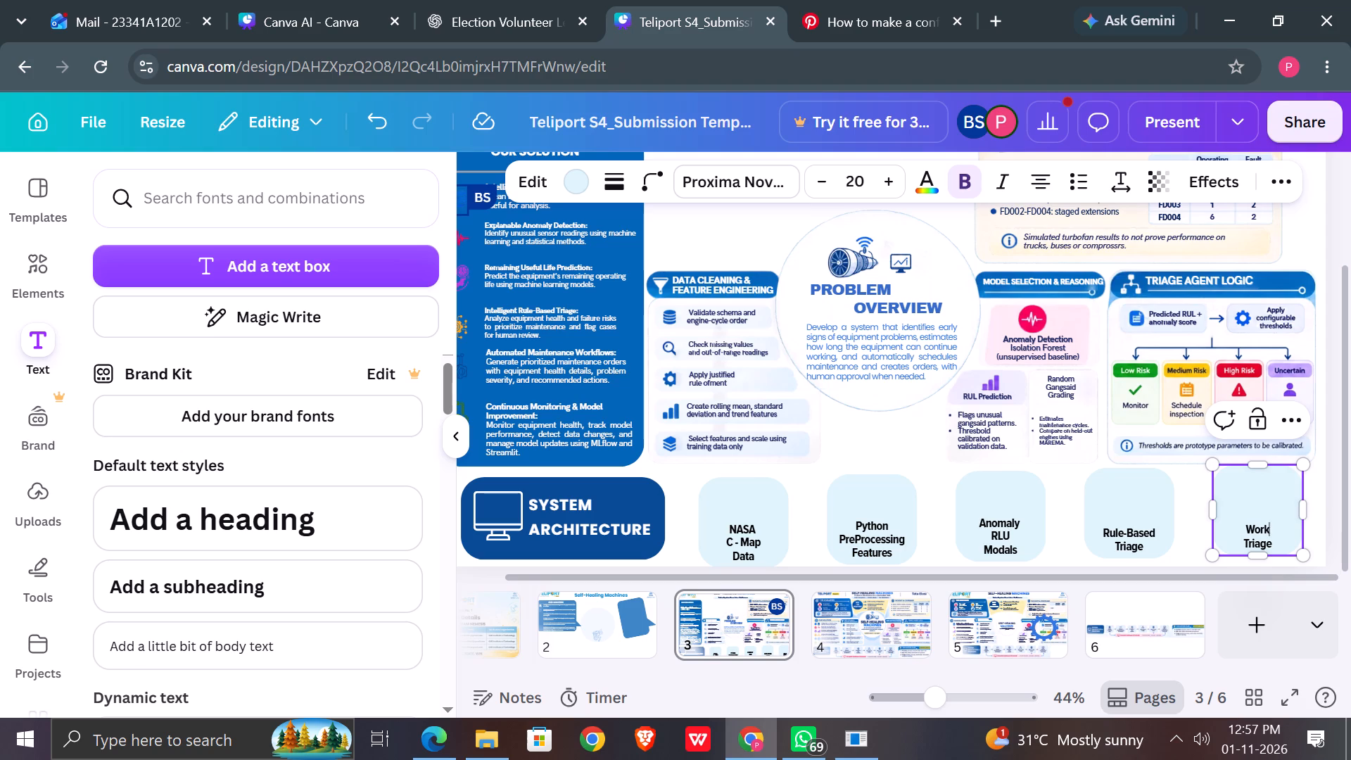
key("space")
key("o")
key("BackSpace")
type("rd")
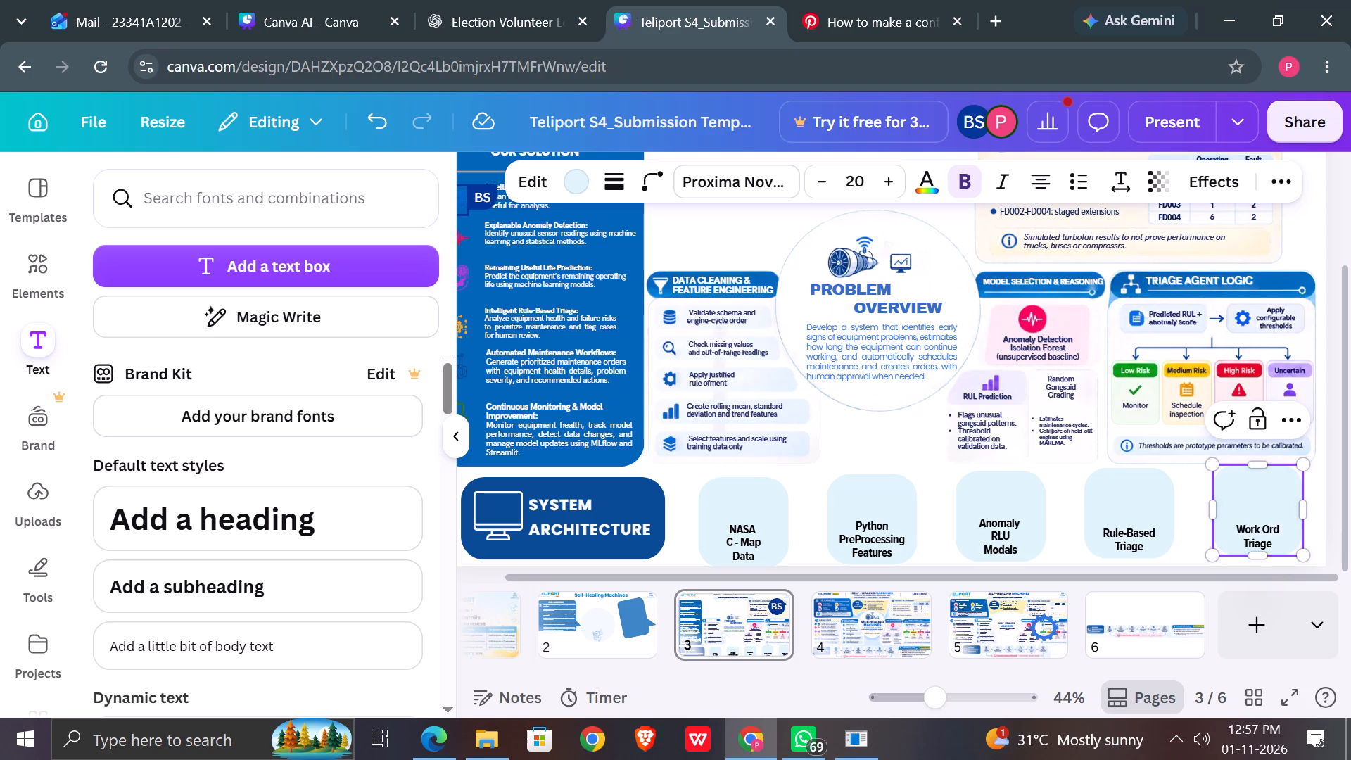
key("BackSpace")
type("der")
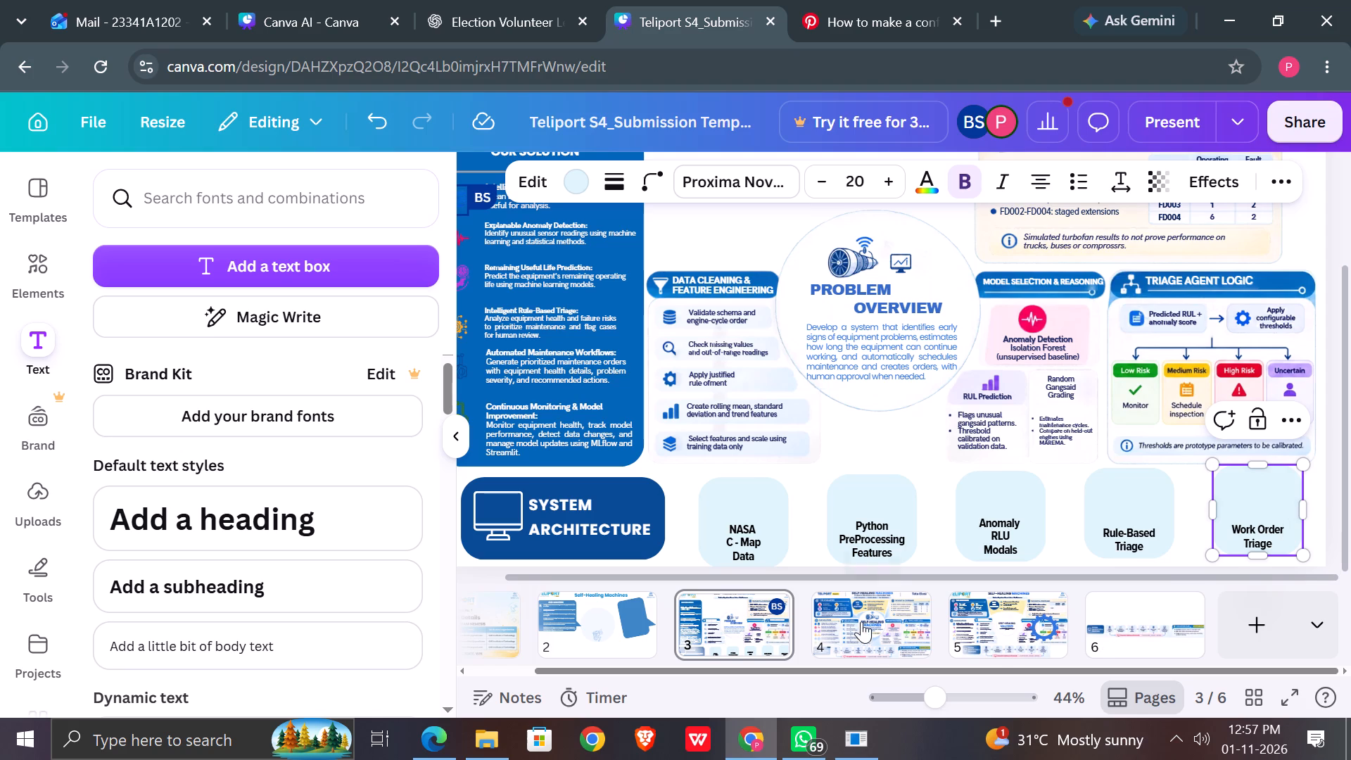
Recheck page 4's "Work-order store" box, then replace "Triage" with "Store" in page 3's fifth flow box.
left_click(877, 609)
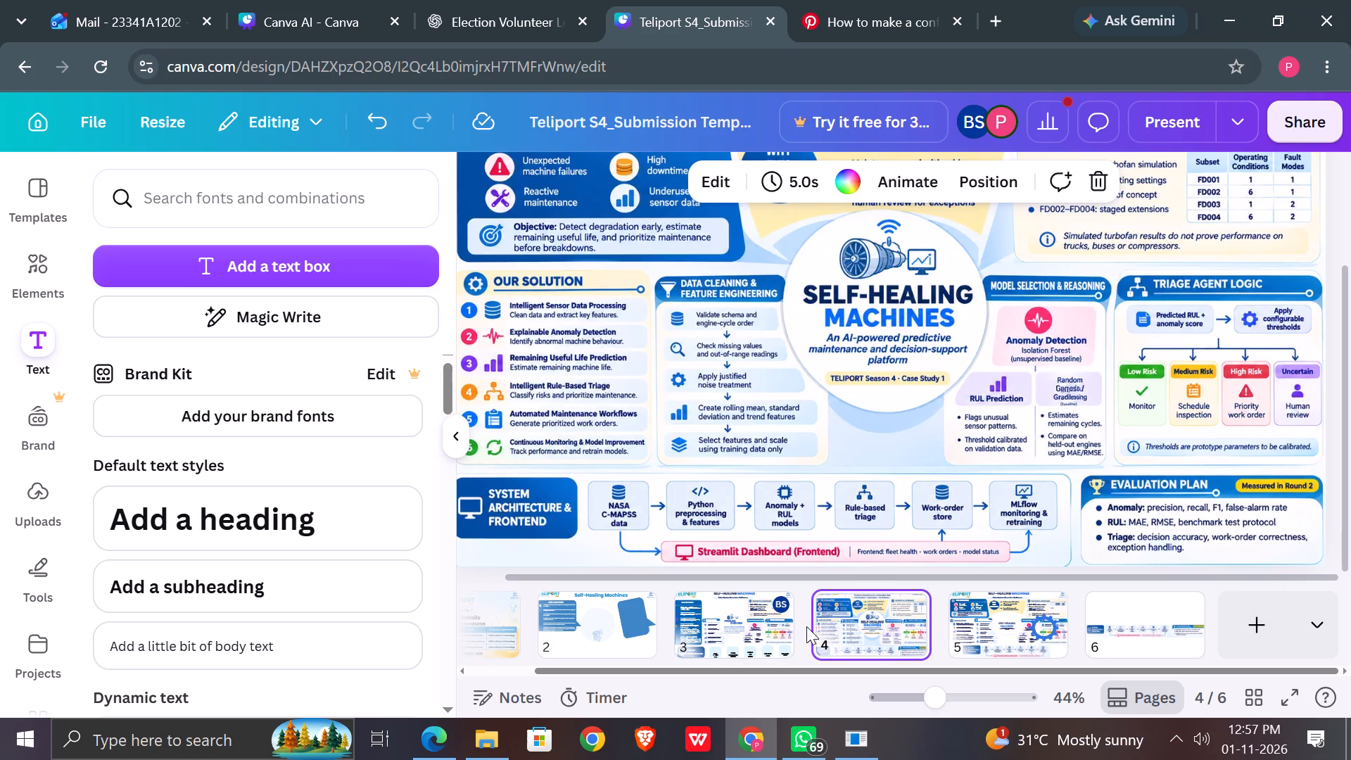
left_click(756, 631)
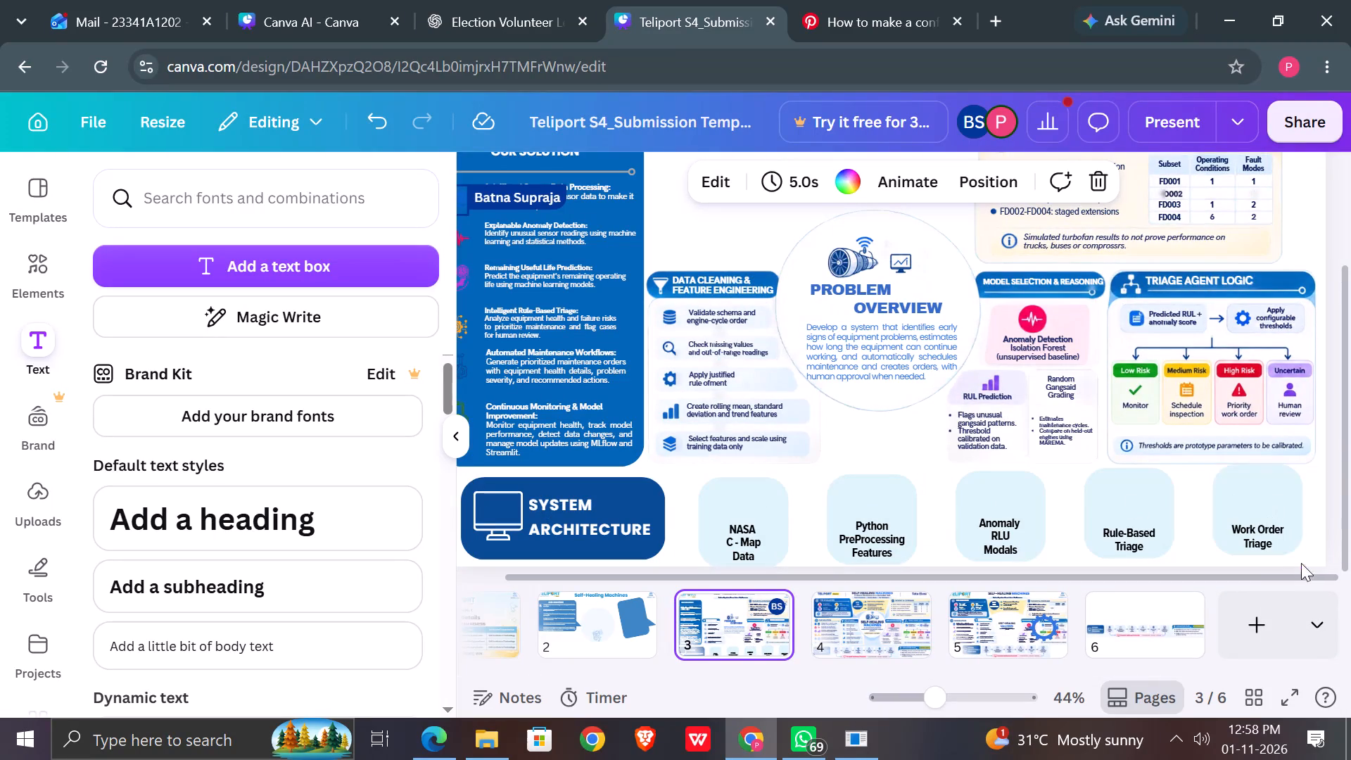
double_click(1271, 538)
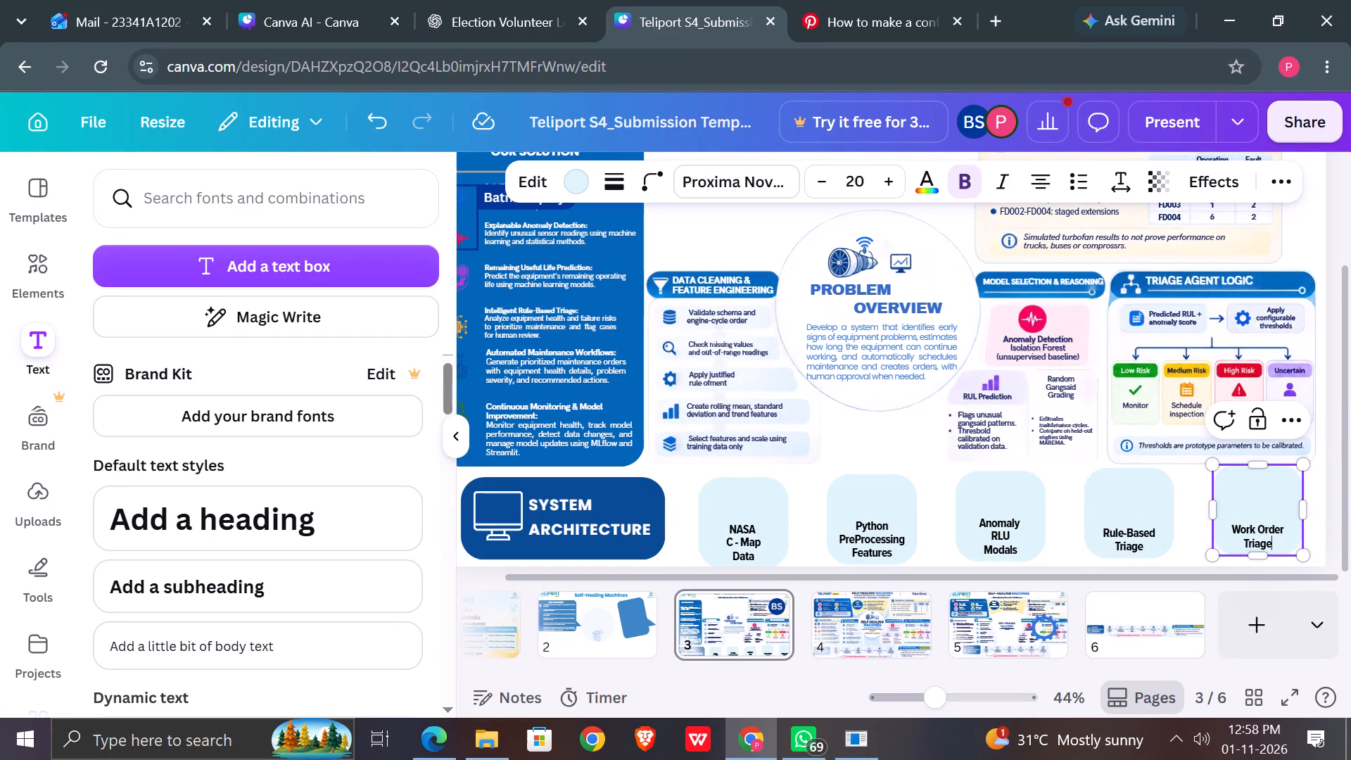
key("BackSpace")
key("BackSpace")
key("BackSpace")
key("BackSpace")
key("BackSpace")
key("BackSpace")
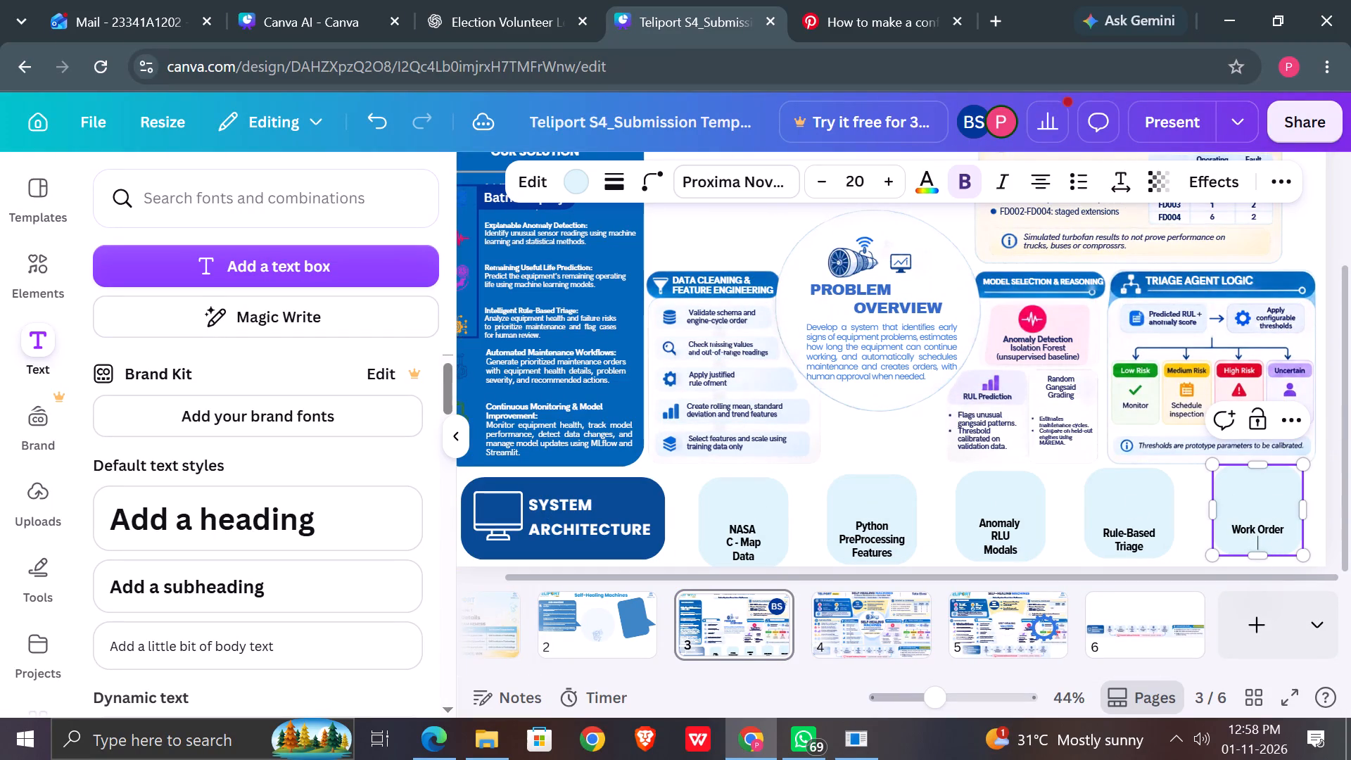
key("shift+s")
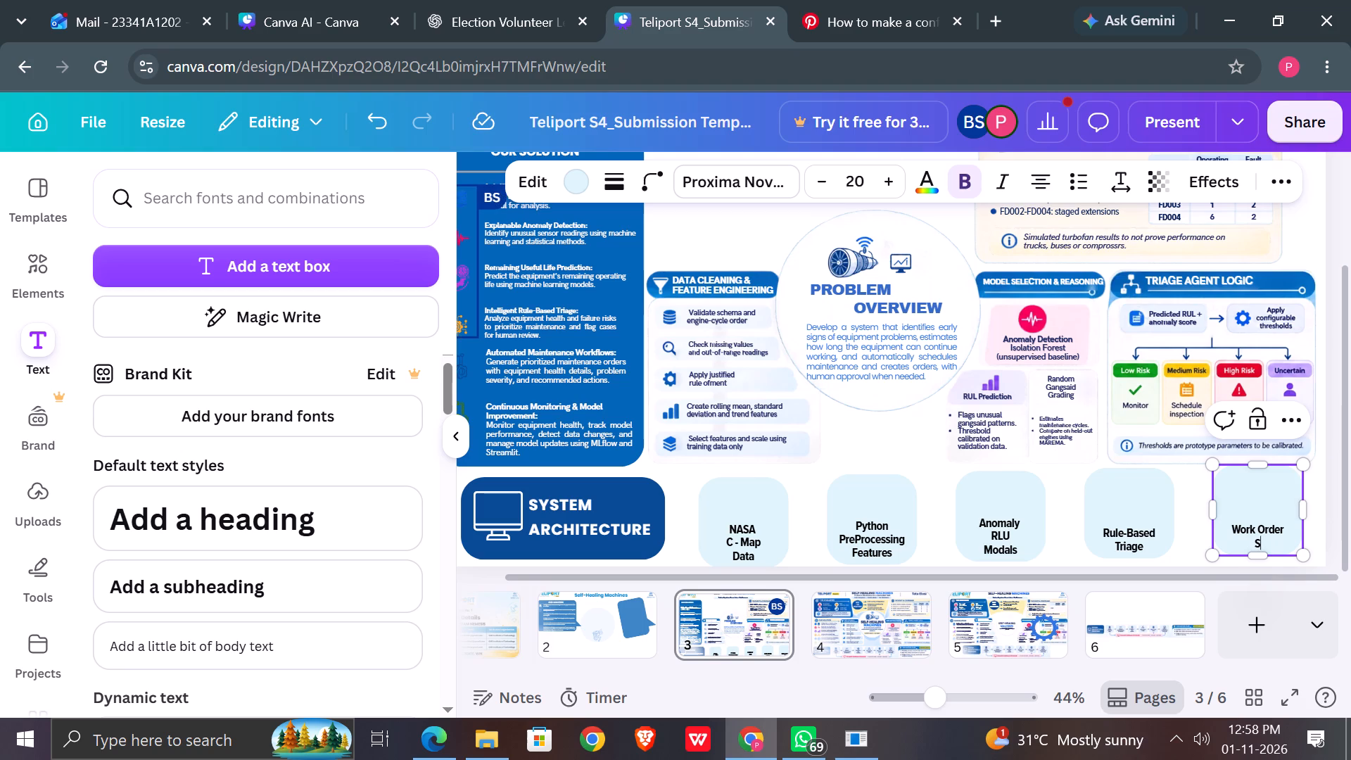
type("tore")
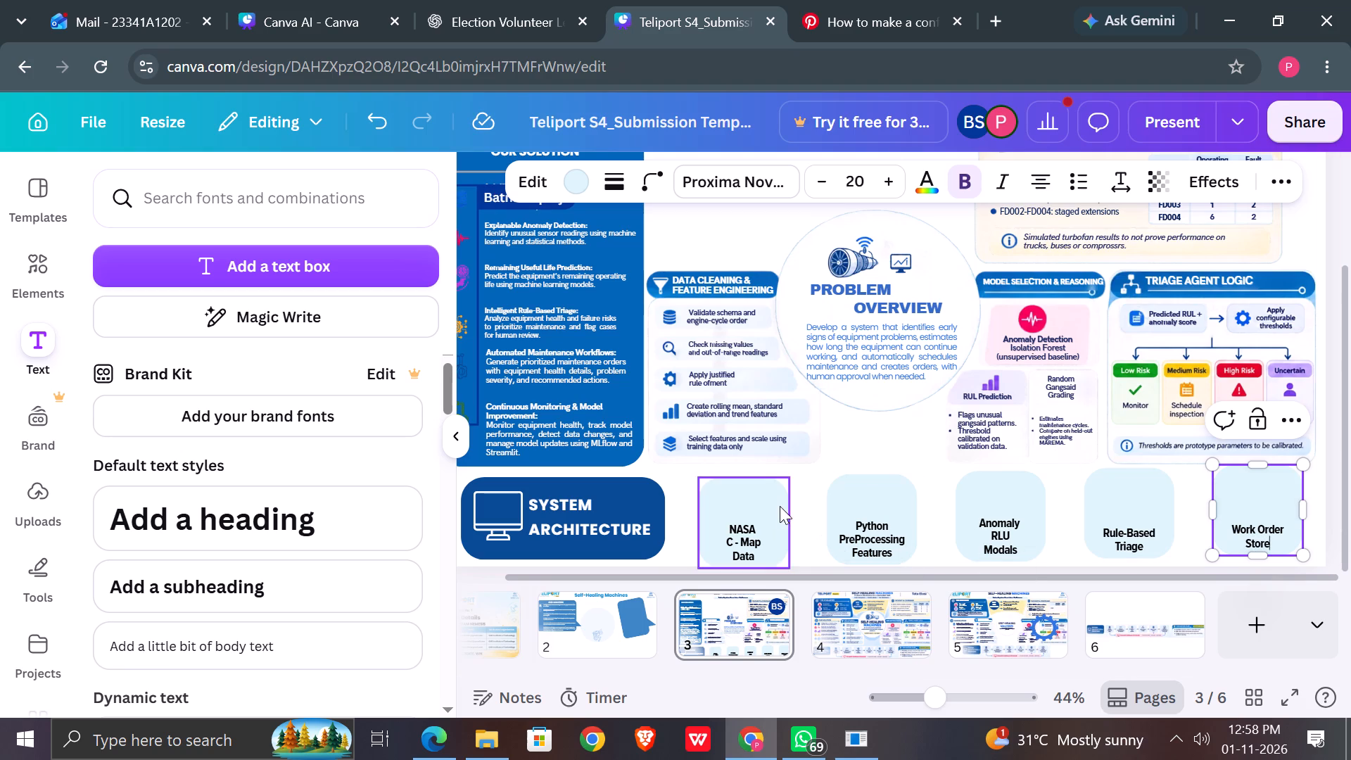
Shift all five flow boxes closer to the System Architecture banner, levelling them into a more even row.
scroll(1068, 493, "left", 1)
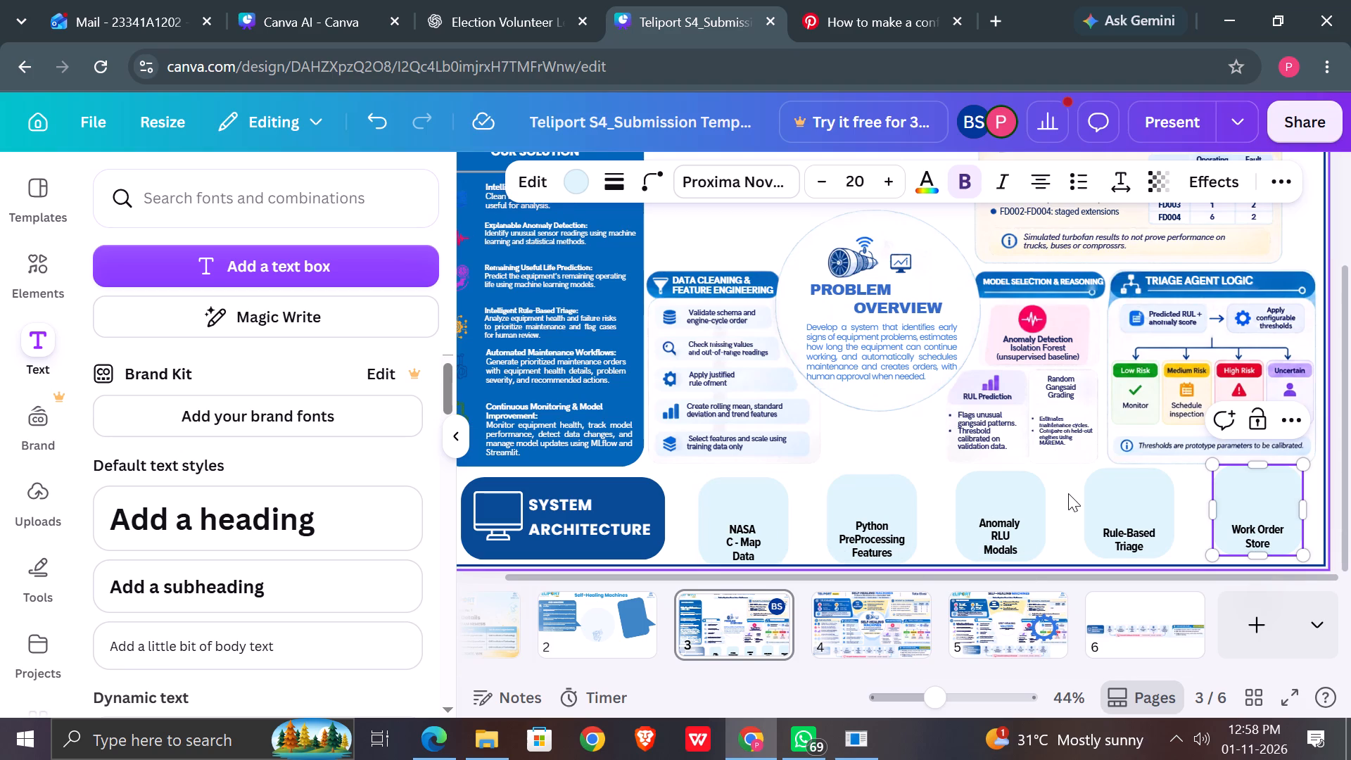
scroll(1068, 493, "left", 1)
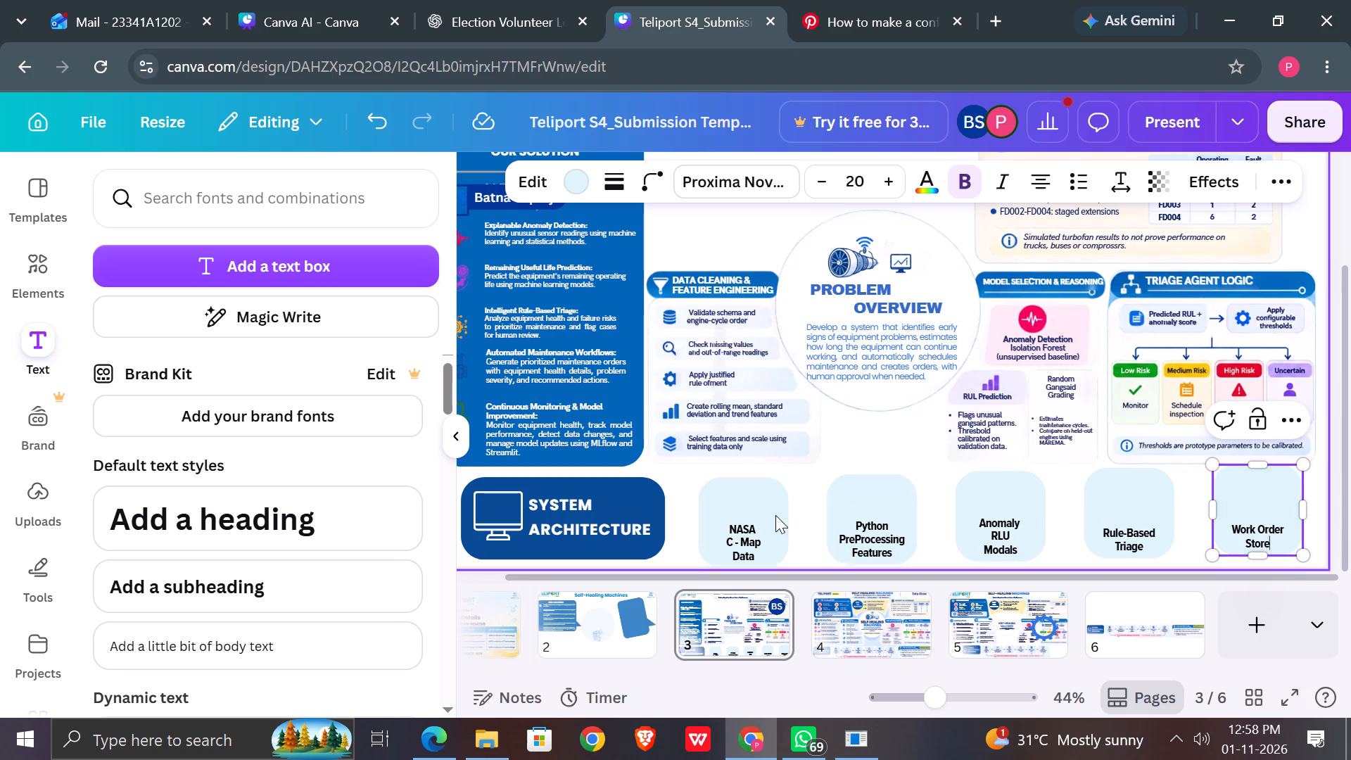
left_click_drag(765, 515, 754, 513)
left_click_drag(892, 507, 878, 507)
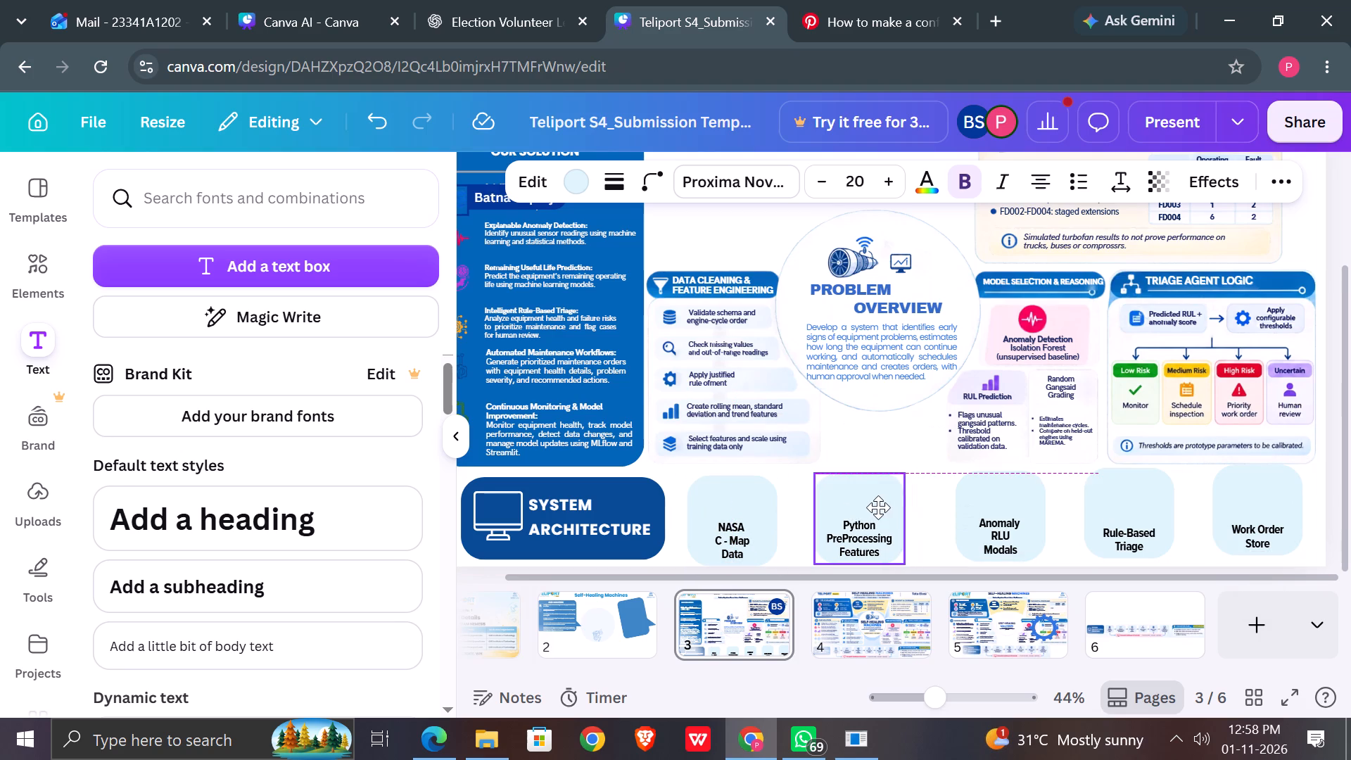
left_click_drag(878, 507, 876, 510)
left_click_drag(1028, 508, 1012, 512)
left_click_drag(1155, 494, 1138, 501)
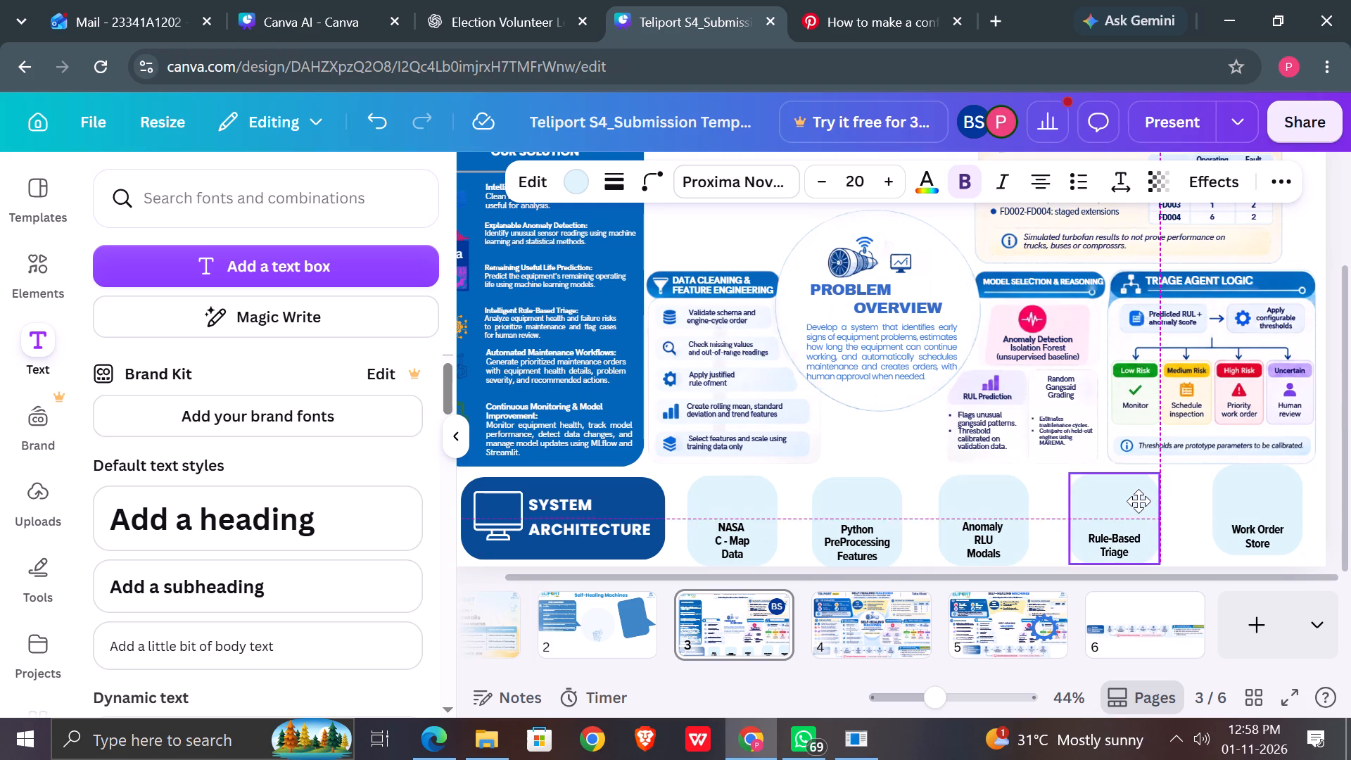
left_click_drag(1138, 501, 1128, 499)
left_click_drag(1280, 490, 1236, 506)
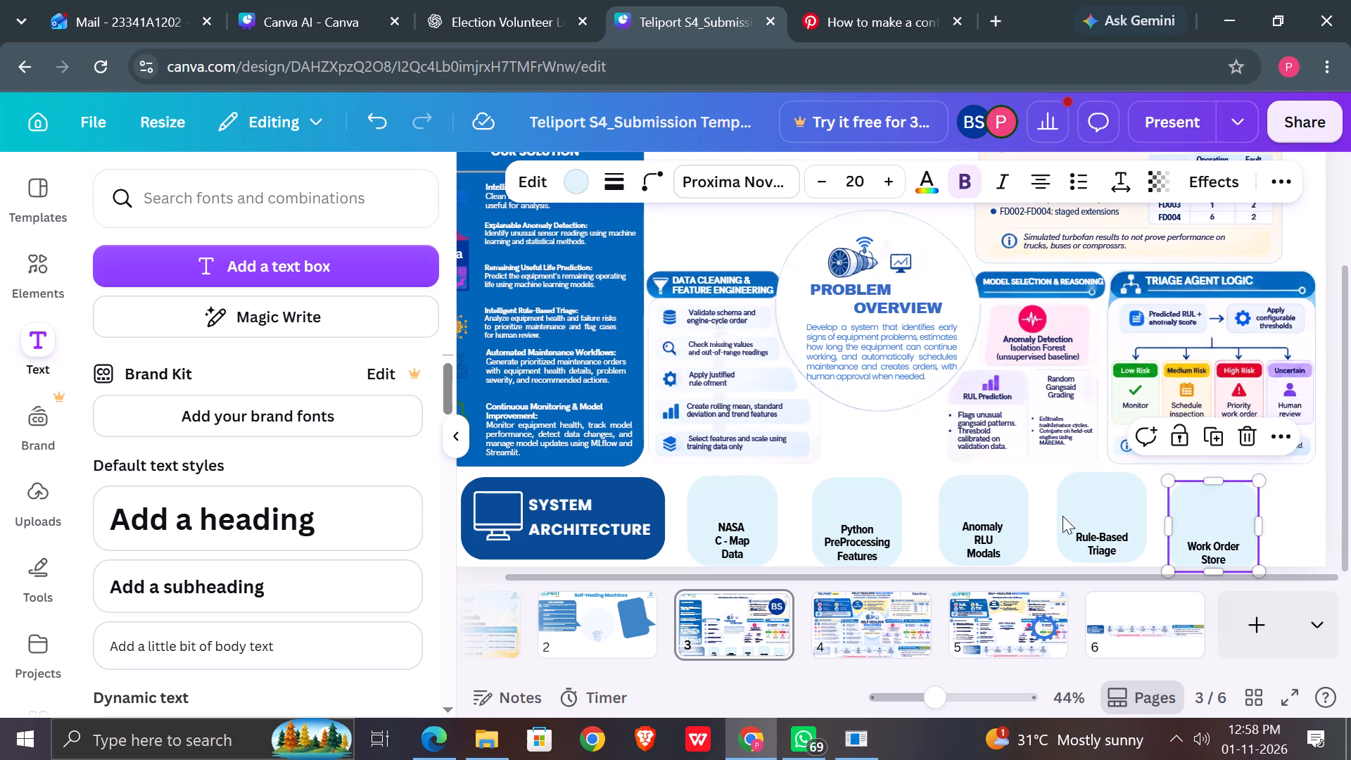
left_click_drag(967, 519, 957, 520)
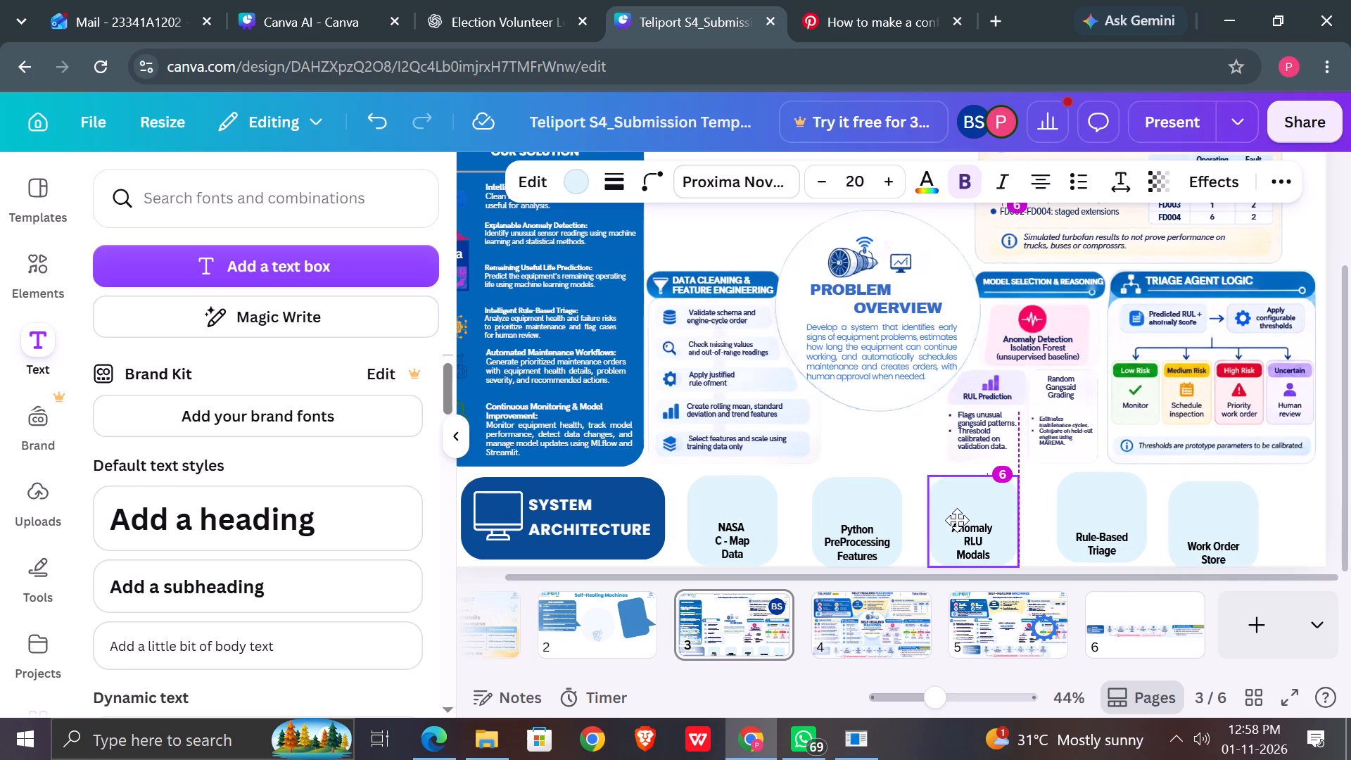
left_click_drag(957, 520, 960, 521)
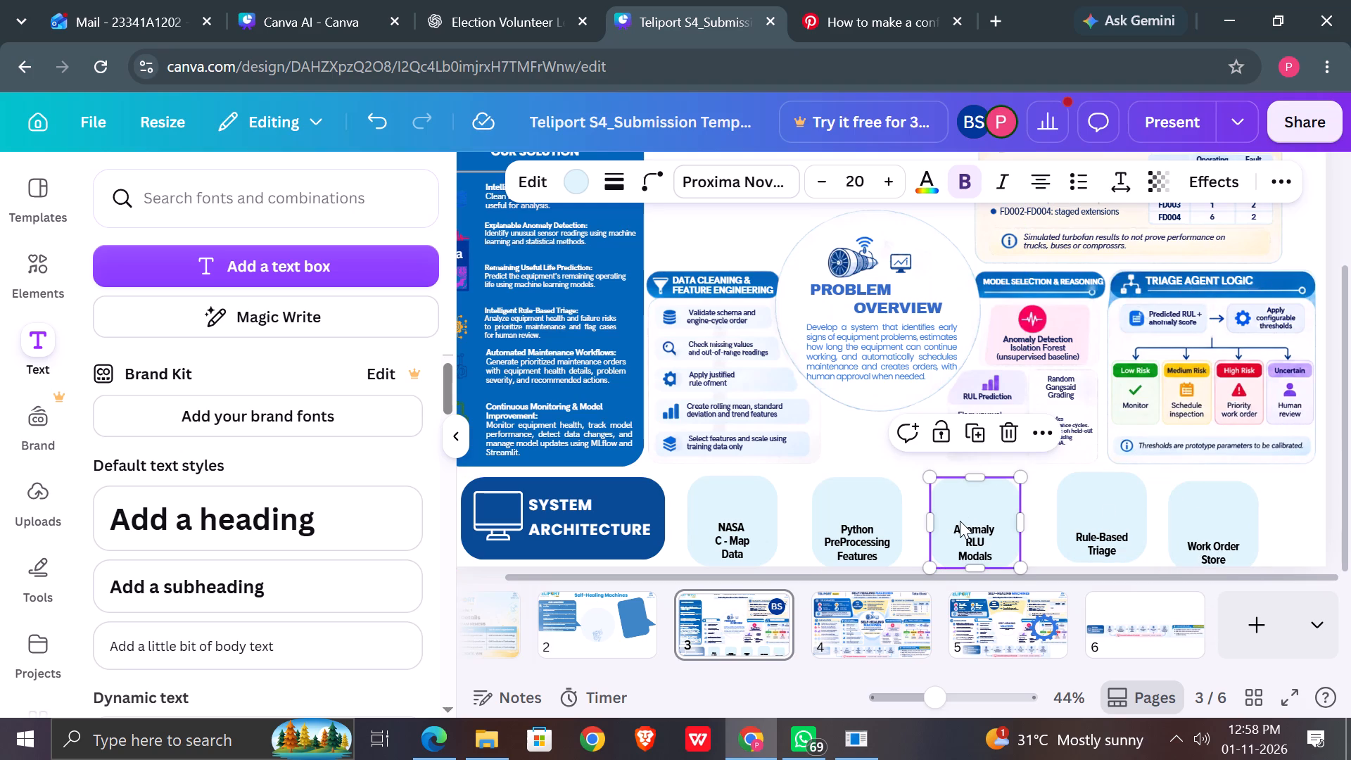
left_click_drag(1107, 515, 1100, 521)
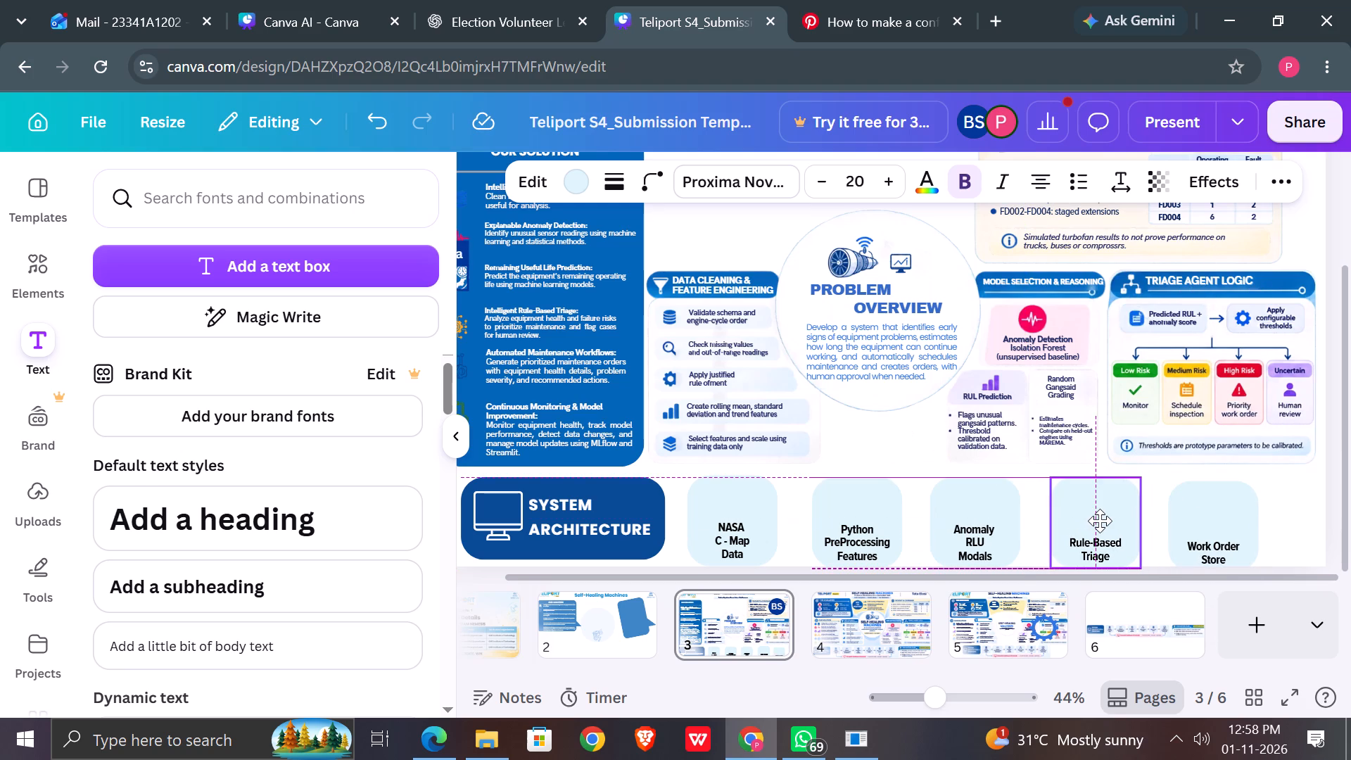
left_click_drag(1100, 521, 1097, 521)
Duplicate the "Work Order Store" box as the sixth flow box.
left_click(1211, 513)
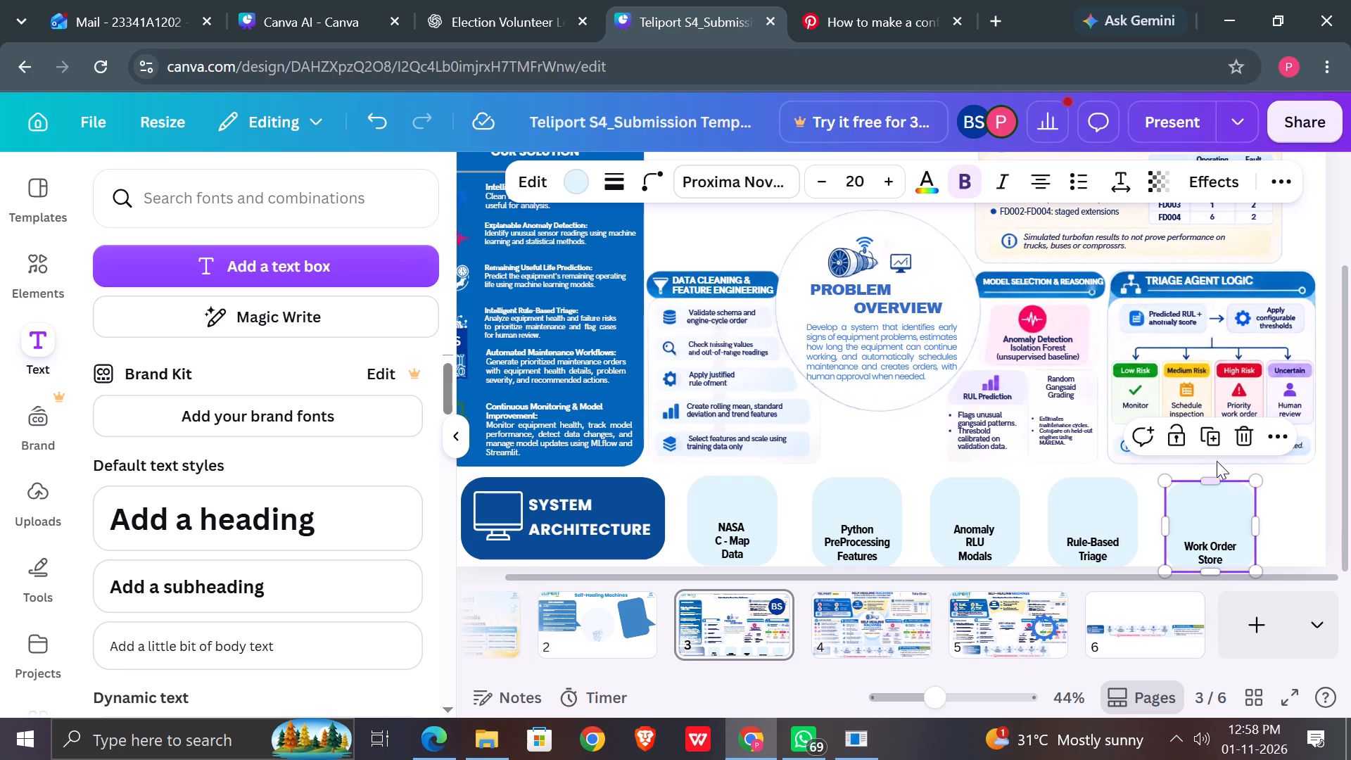
left_click(1209, 446)
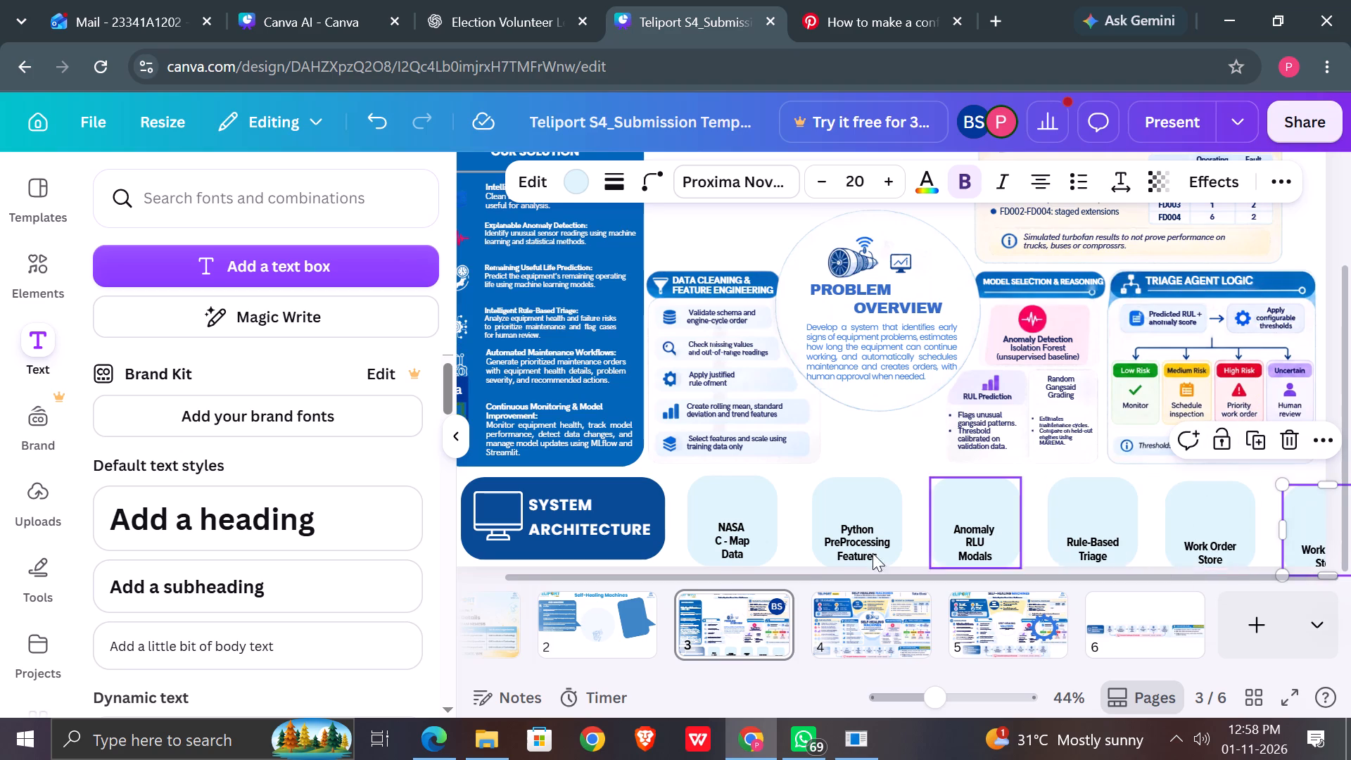
Move the "Python PreProcessing Features" and "Anomaly RLU Modals" boxes nearer the NASA box, with narrow, similar gaps.
left_click_drag(870, 523, 860, 523)
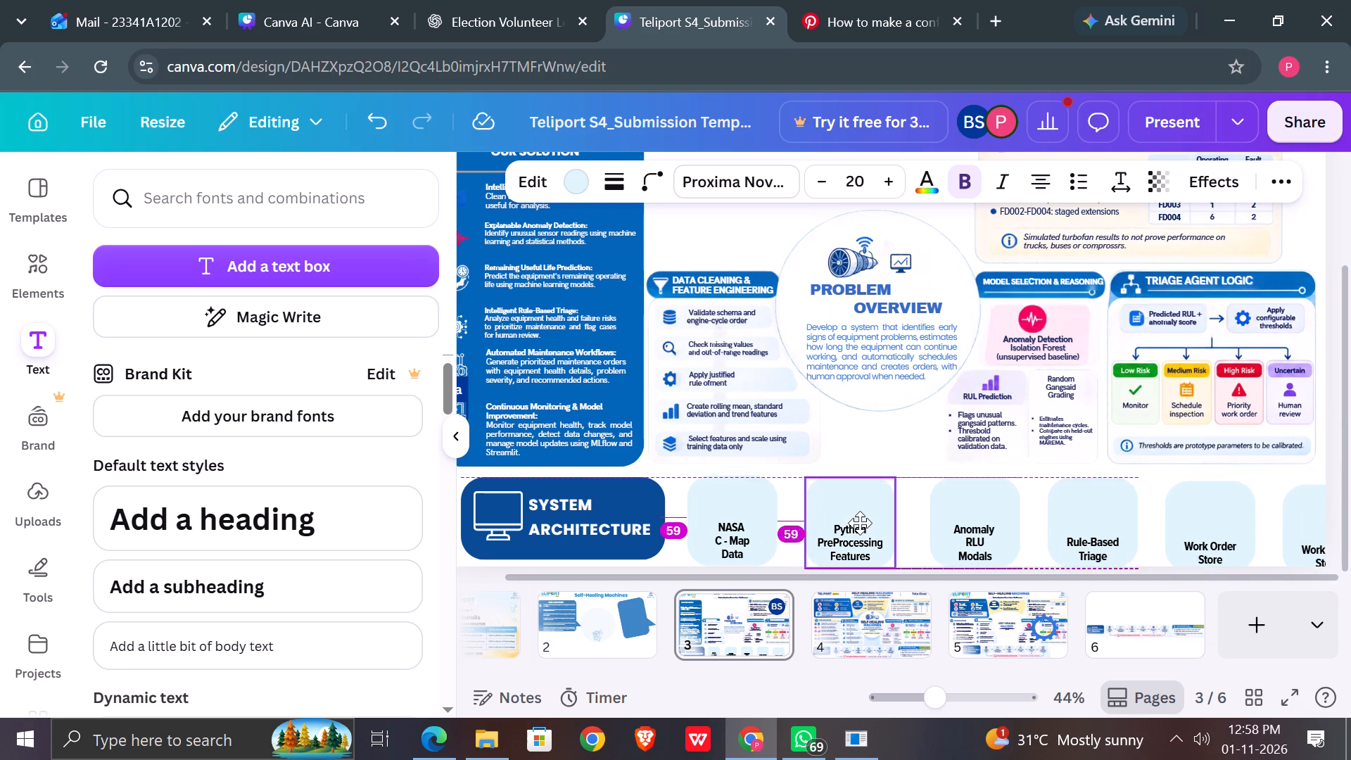
left_click_drag(860, 523, 860, 524)
left_click_drag(979, 503, 974, 503)
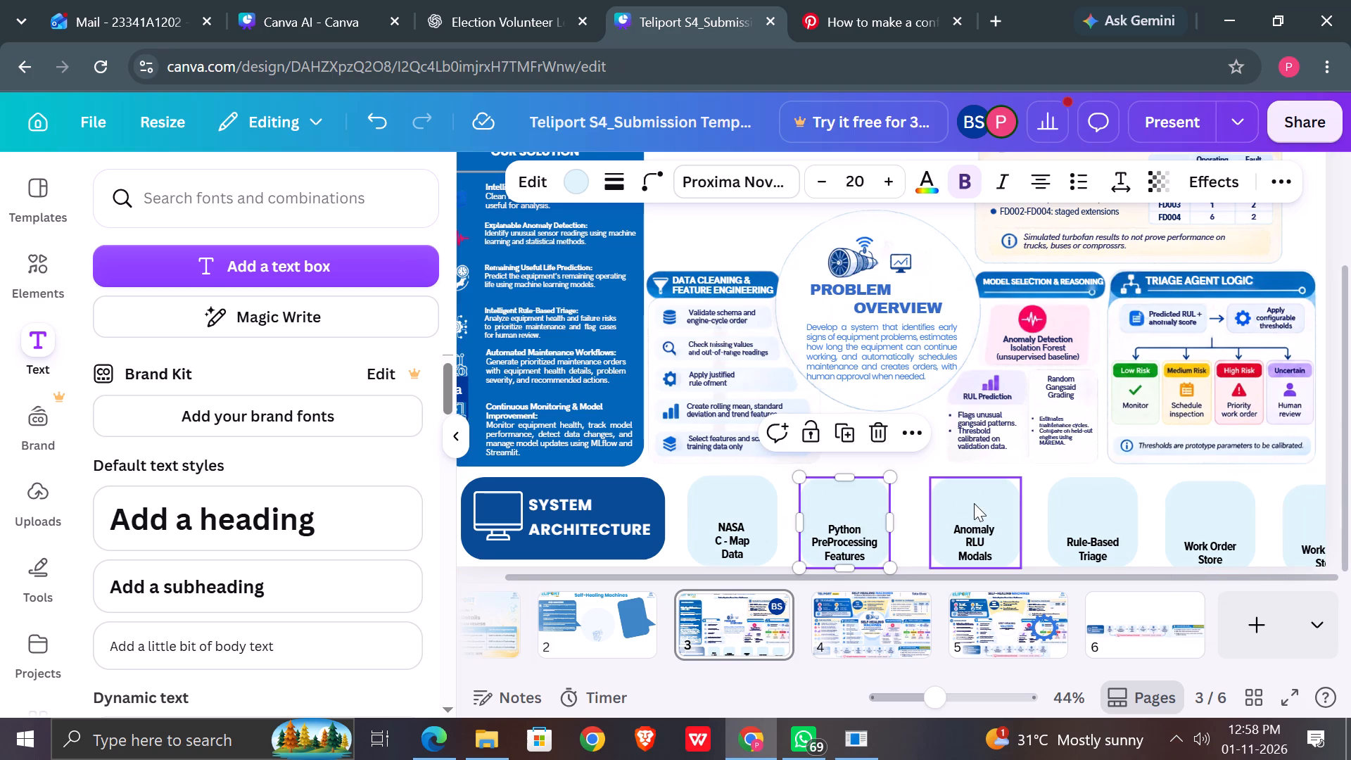
left_click_drag(974, 503, 963, 506)
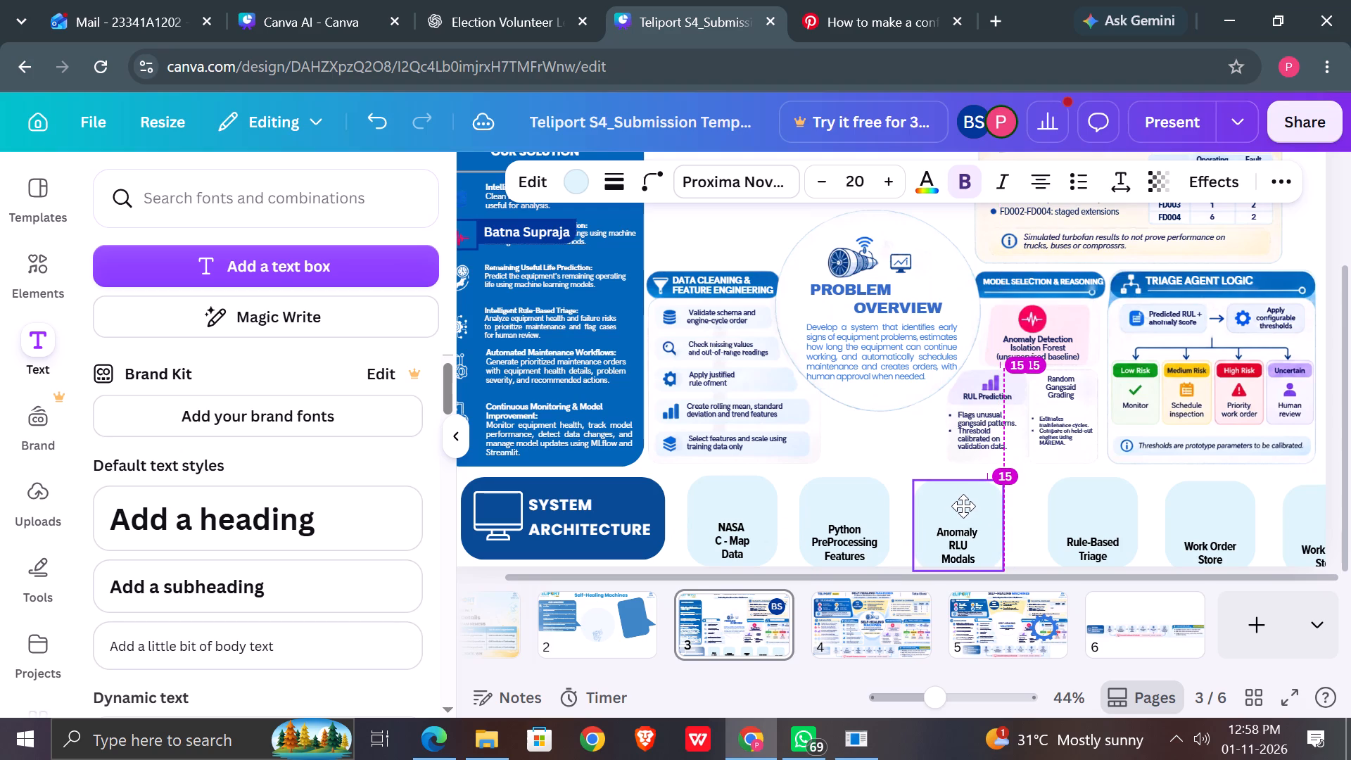
left_click_drag(963, 506, 962, 506)
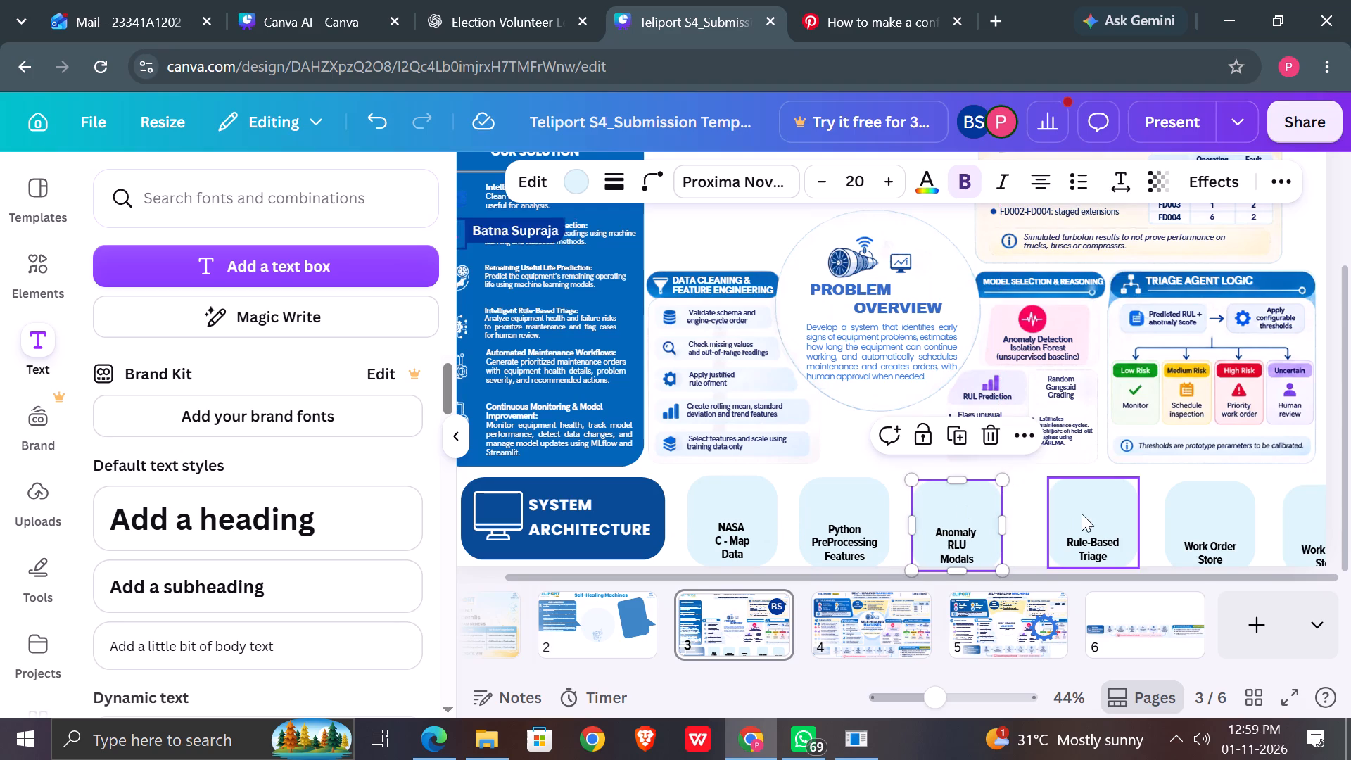
Move the "Rule-Based Triage" box closer to the Anomaly box, matching the narrow gaps between the earlier boxes.
left_click_drag(1082, 514, 1060, 514)
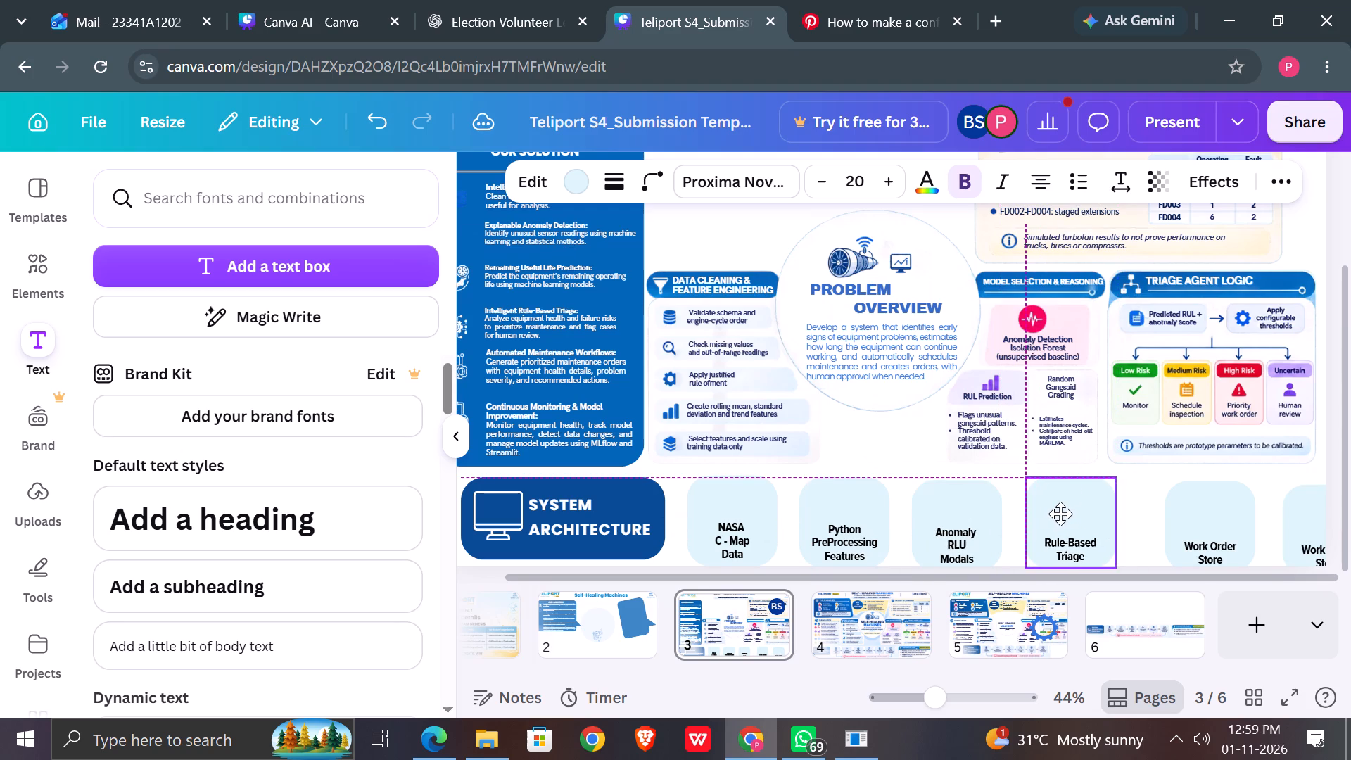
left_click_drag(1060, 514, 1055, 514)
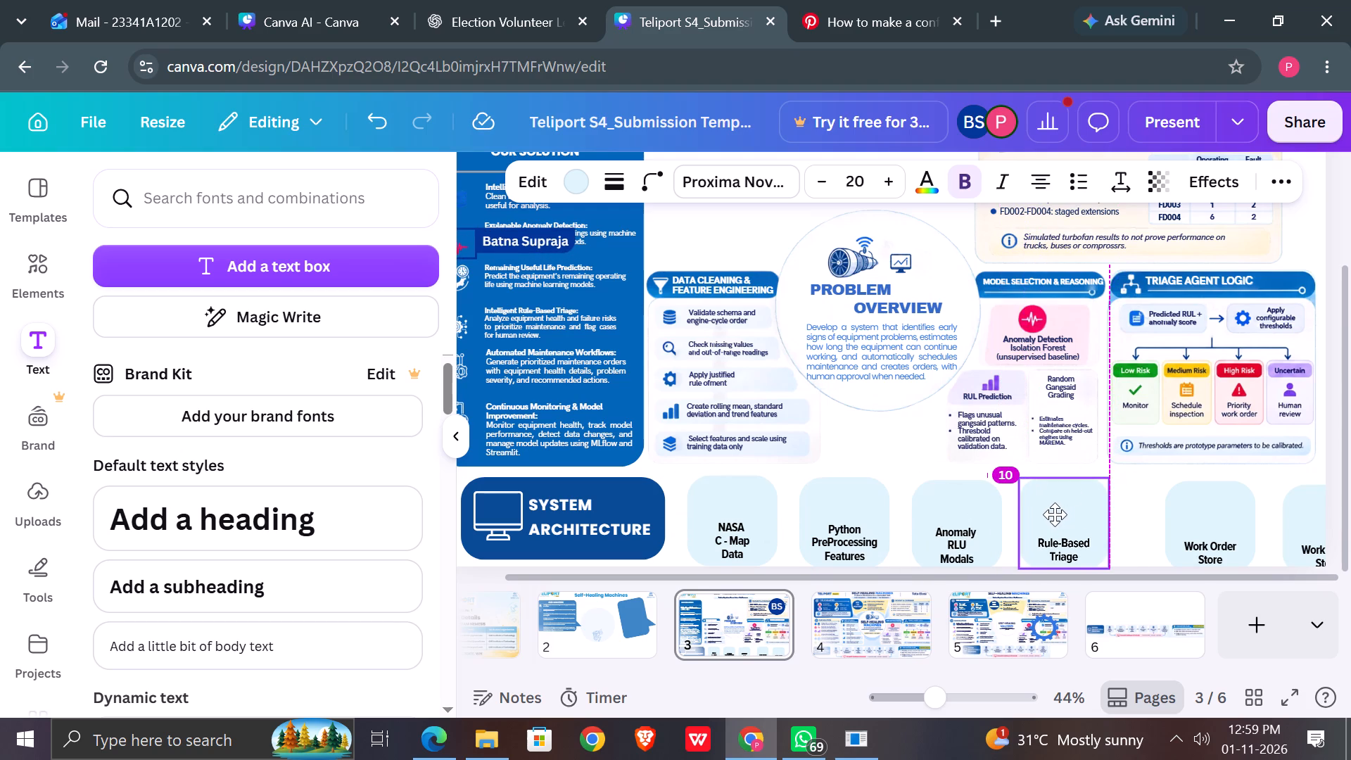
left_click_drag(1055, 514, 1063, 514)
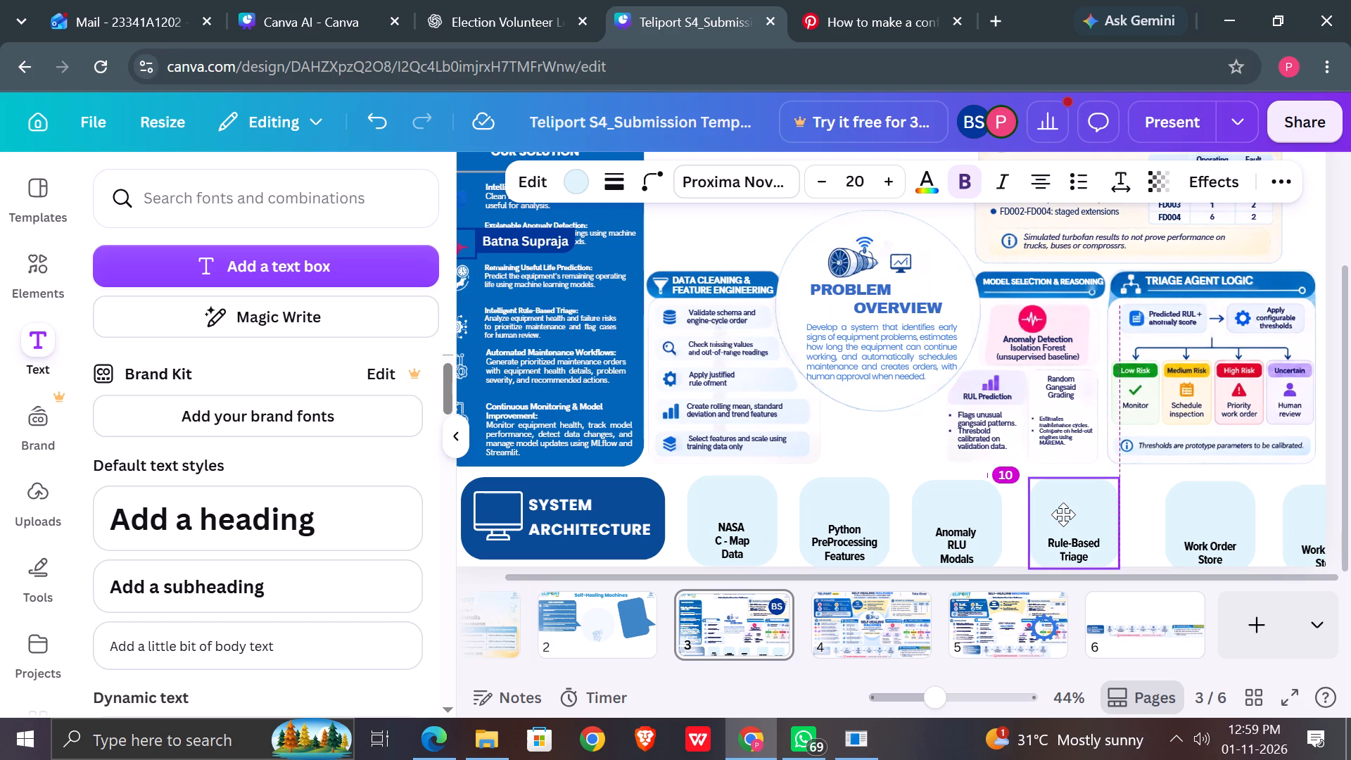
left_click_drag(1063, 514, 1059, 517)
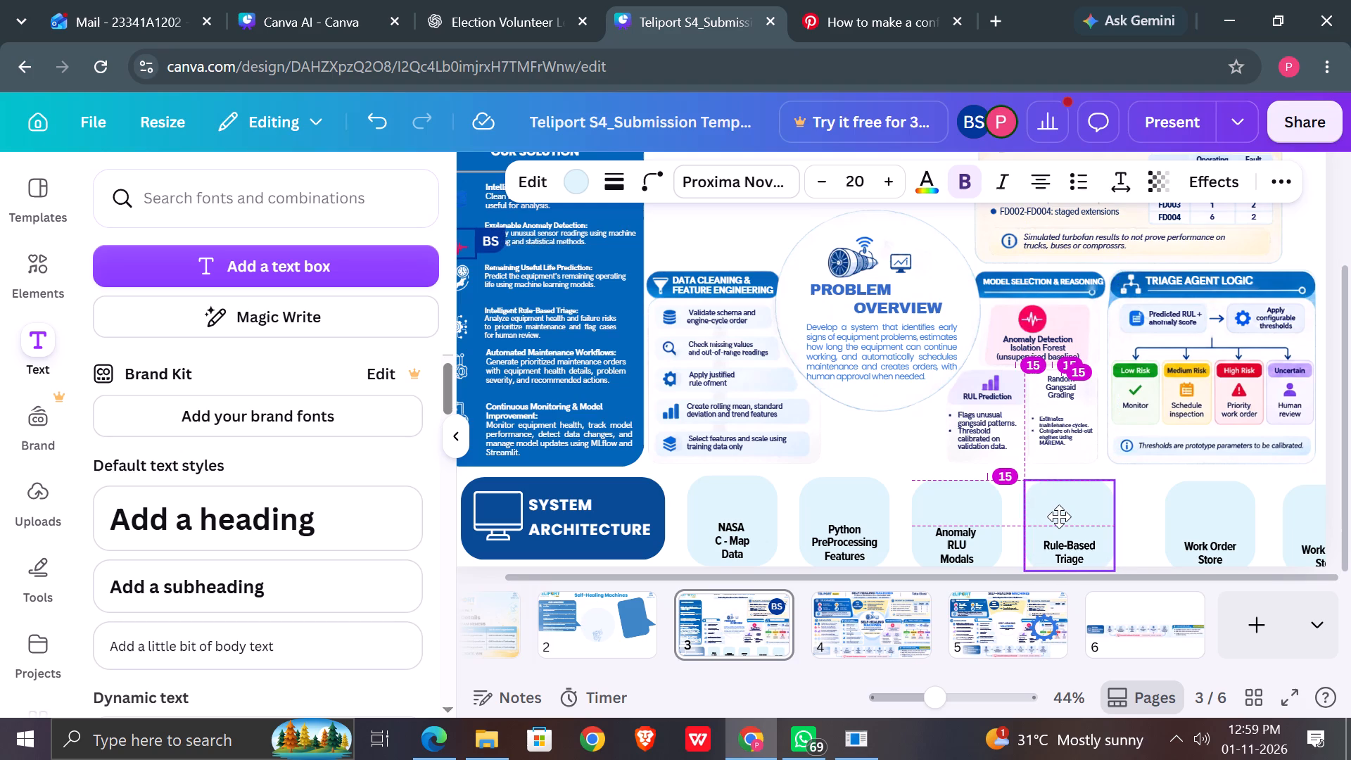
left_click_drag(1059, 517, 1054, 517)
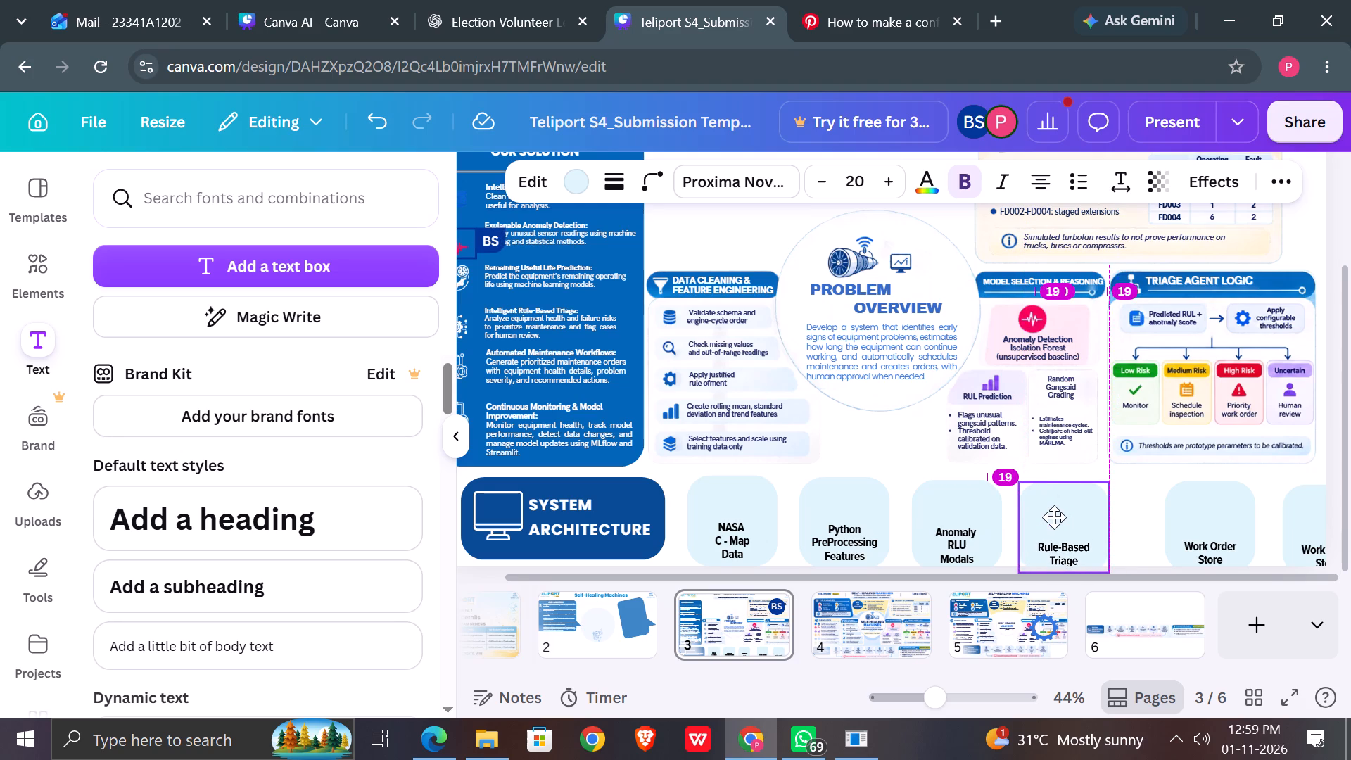
left_click_drag(1054, 517, 1060, 517)
Move the fifth box, "Work Order Store", closer to "Rule-Based Triage" and level with the row, nudging the triage box to even the gaps.
left_click_drag(1199, 508, 1181, 509)
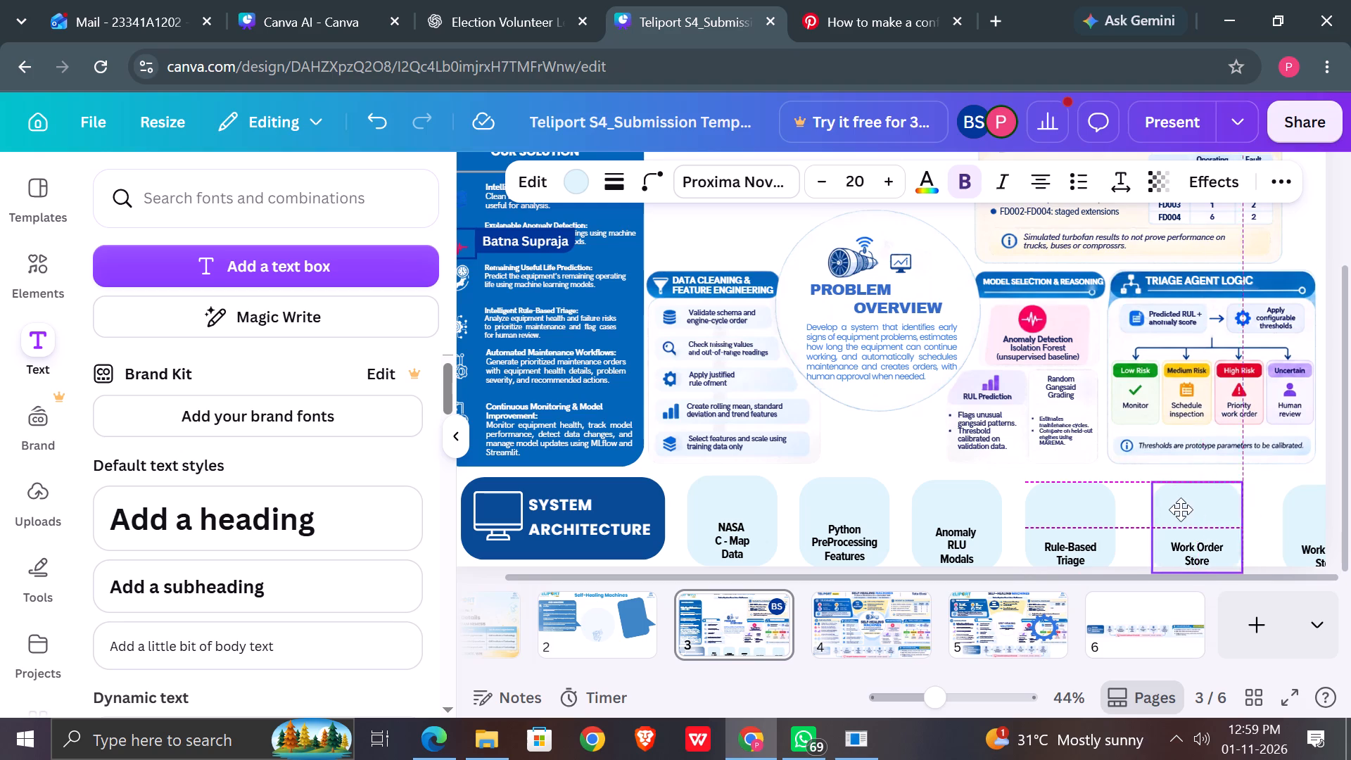
left_click_drag(1181, 509, 1176, 512)
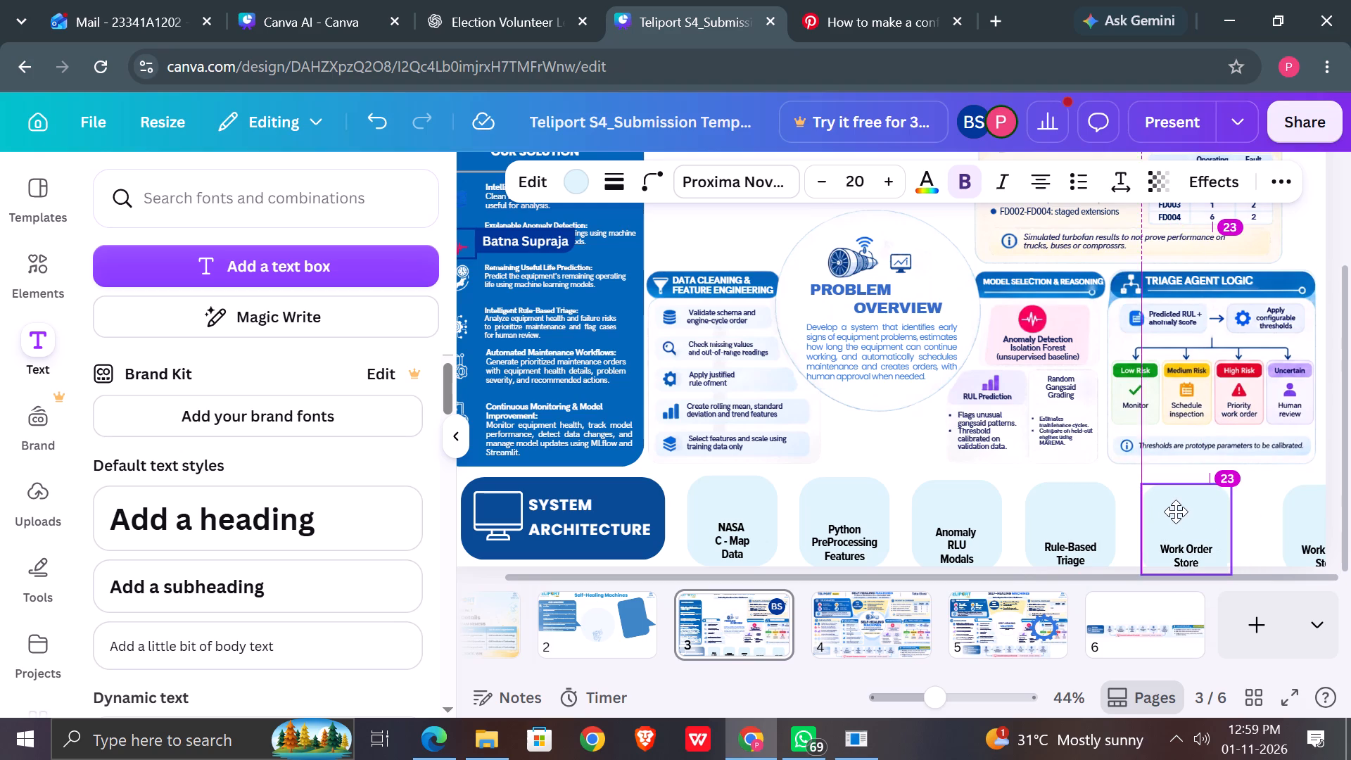
left_click_drag(1176, 512, 1170, 510)
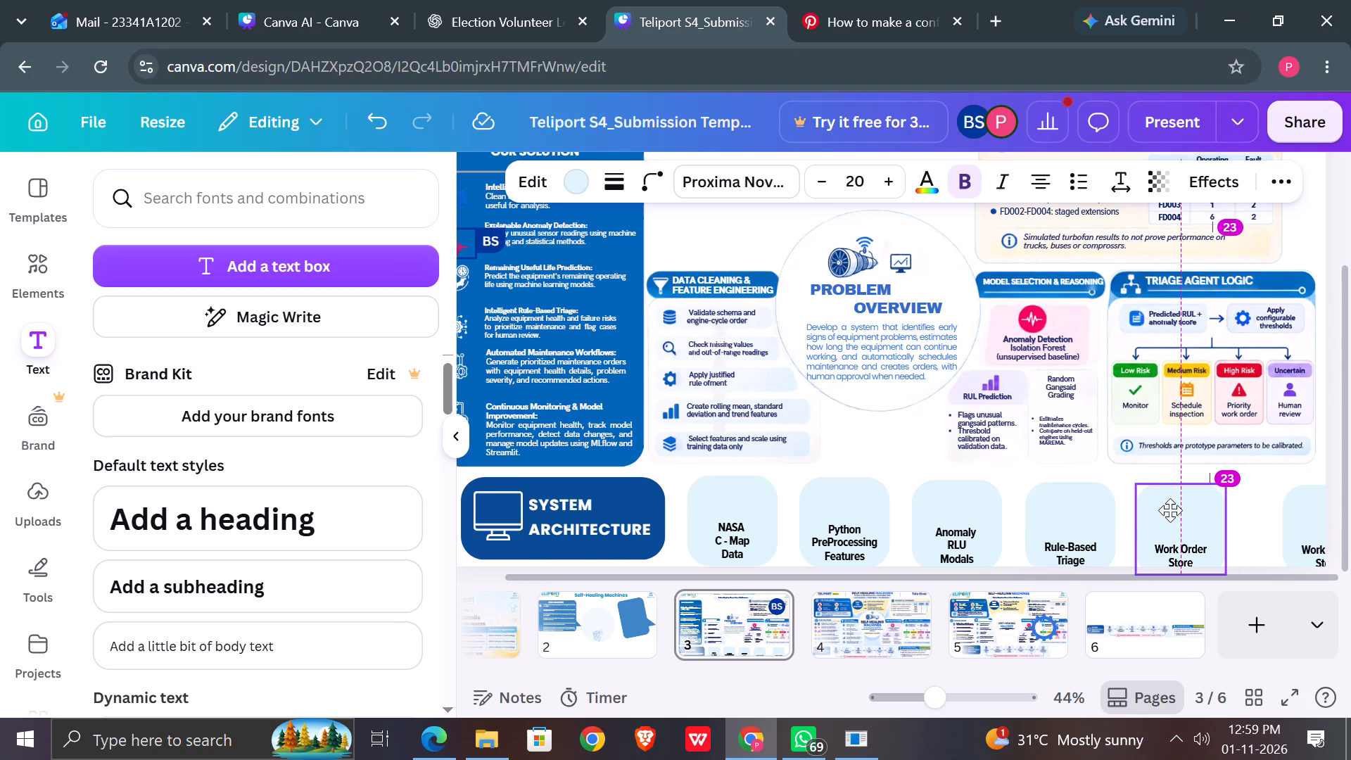
left_click_drag(1170, 510, 1169, 498)
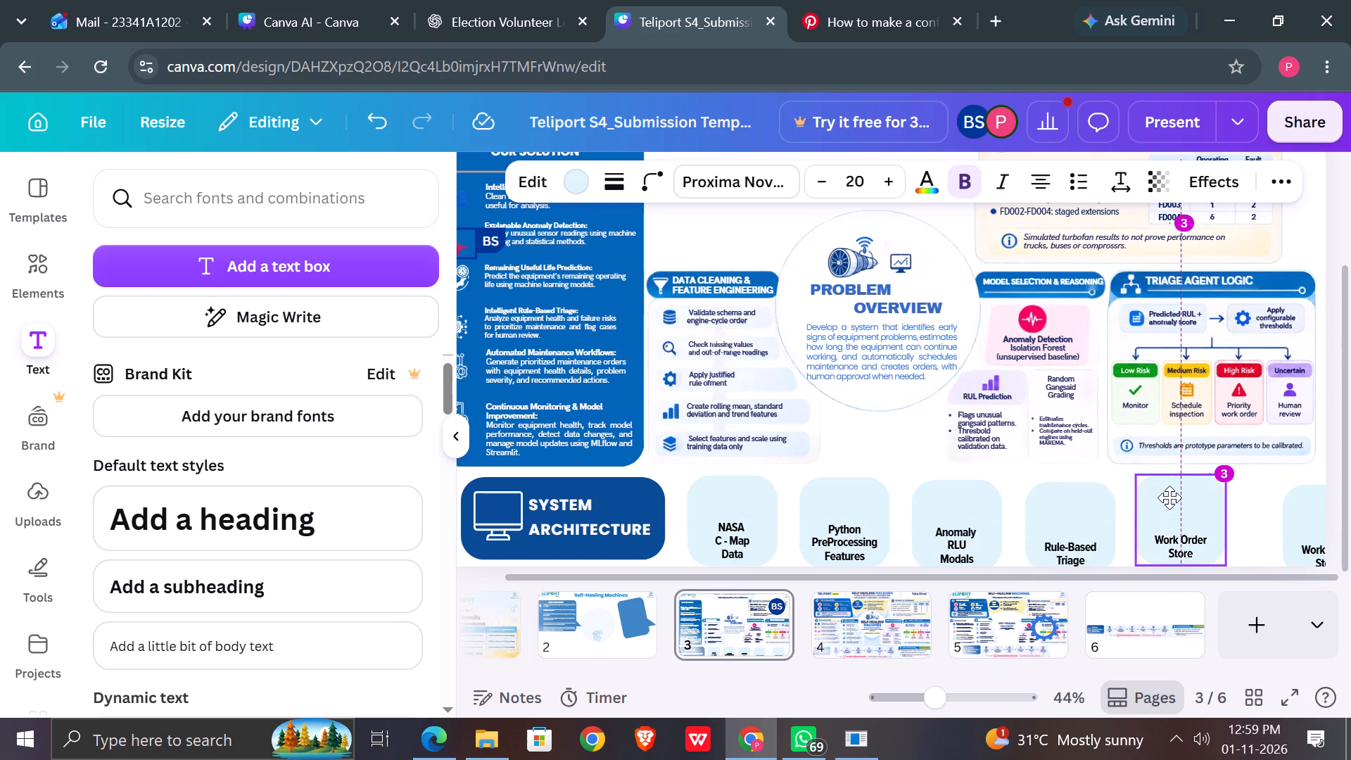
left_click_drag(1169, 498, 1170, 496)
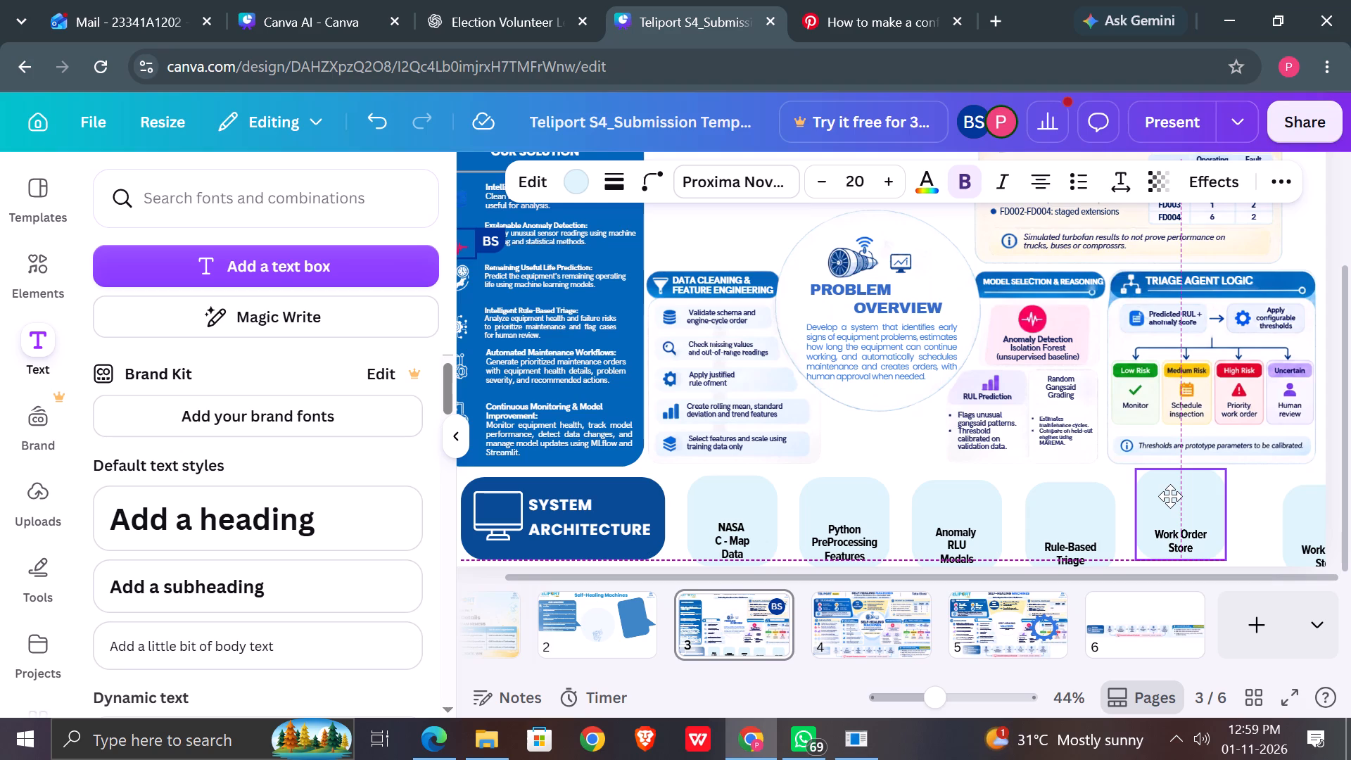
left_click_drag(1170, 496, 1165, 503)
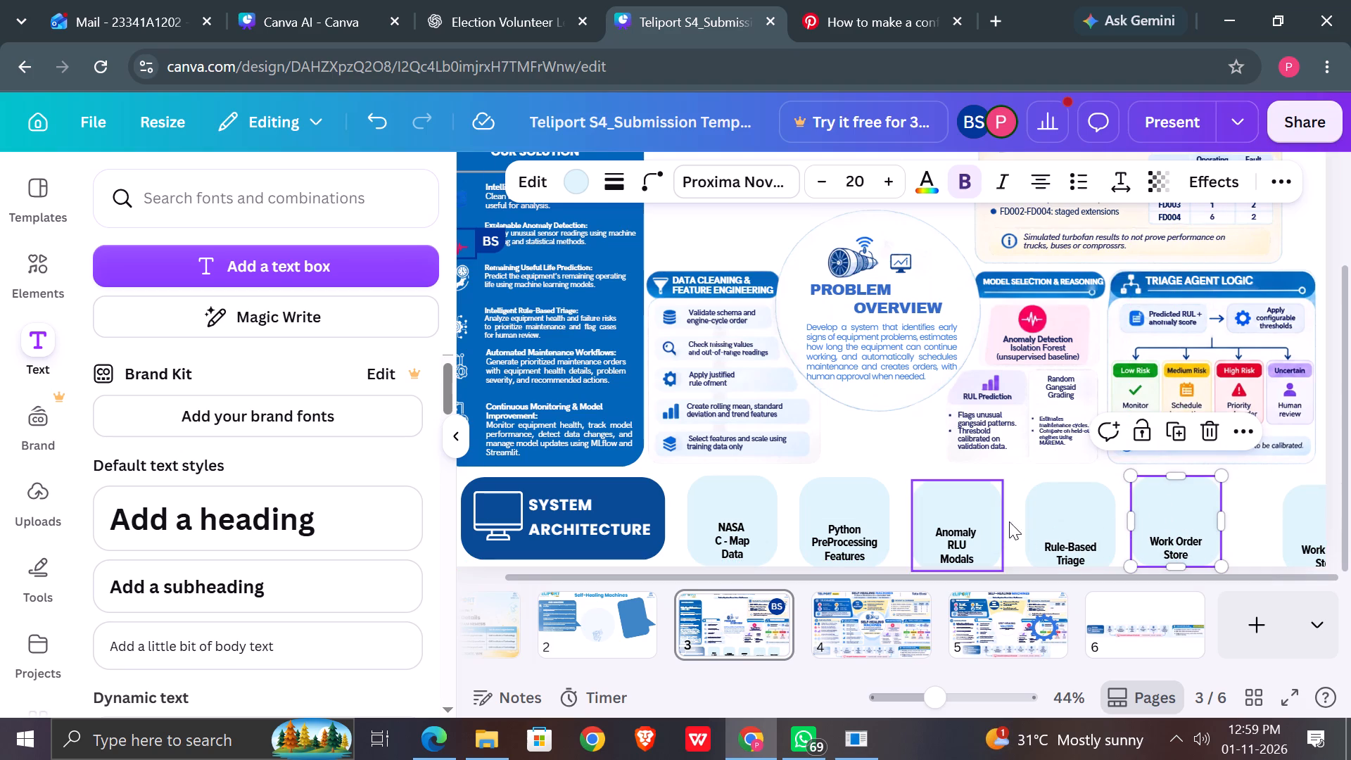
left_click(1074, 516)
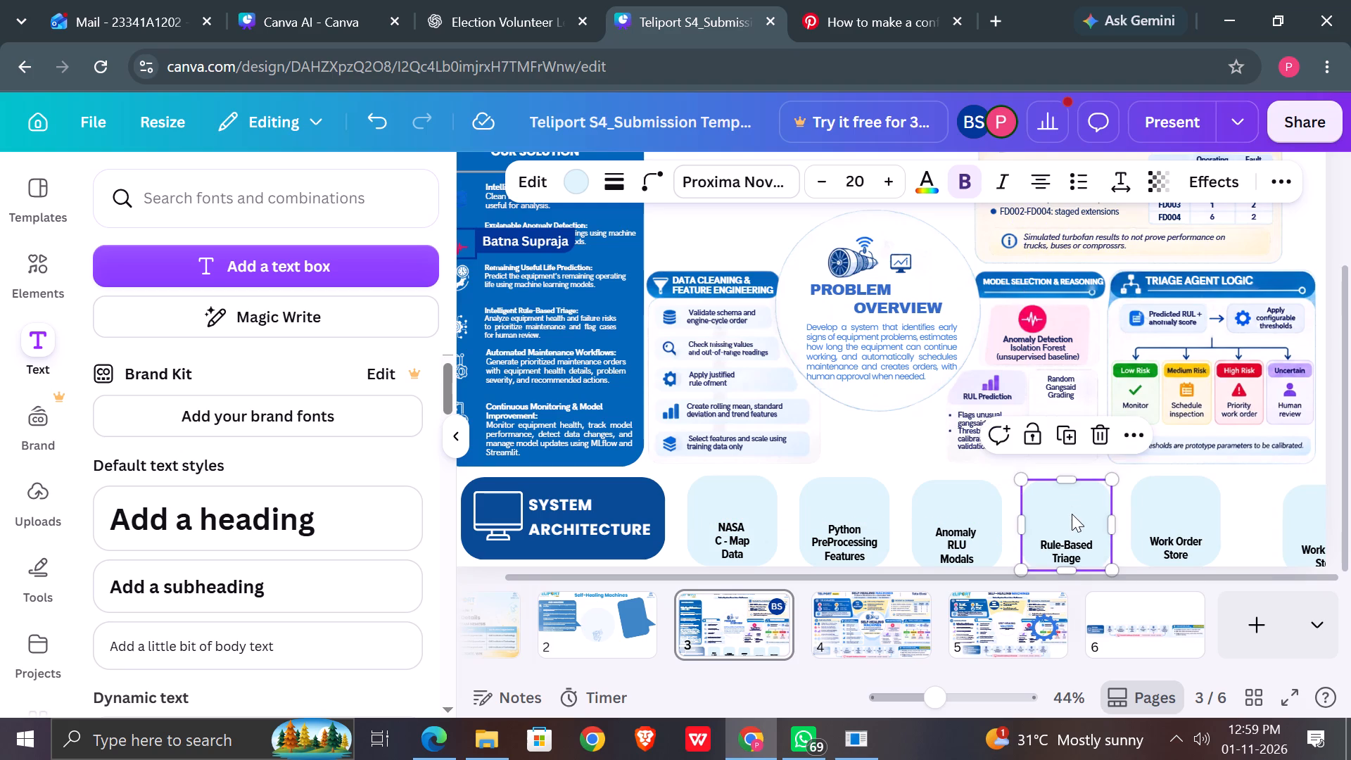
Move the sixth flow box onto the page beside the fifth, level with it and spaced like the others.
left_click_drag(1303, 521, 1276, 521)
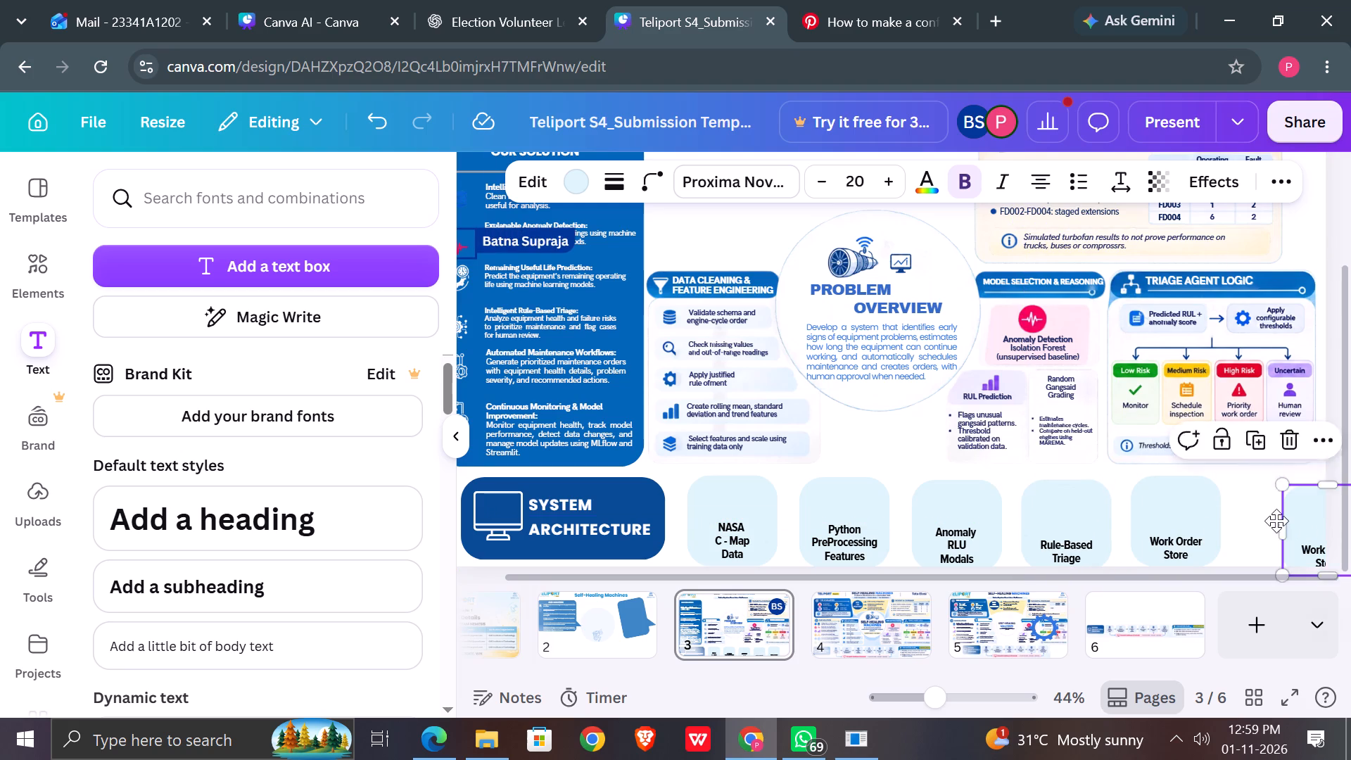
left_click_drag(1276, 521, 1259, 514)
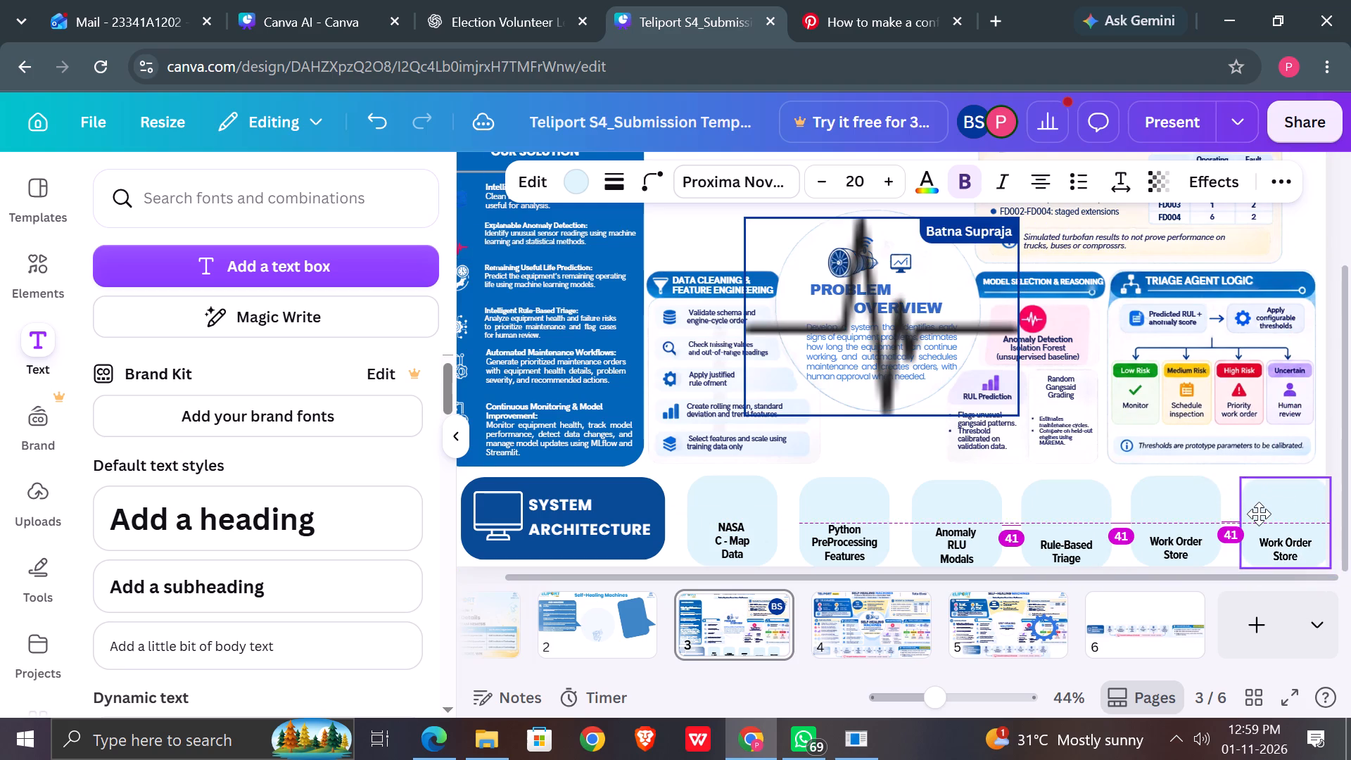
left_click_drag(1259, 514, 1261, 512)
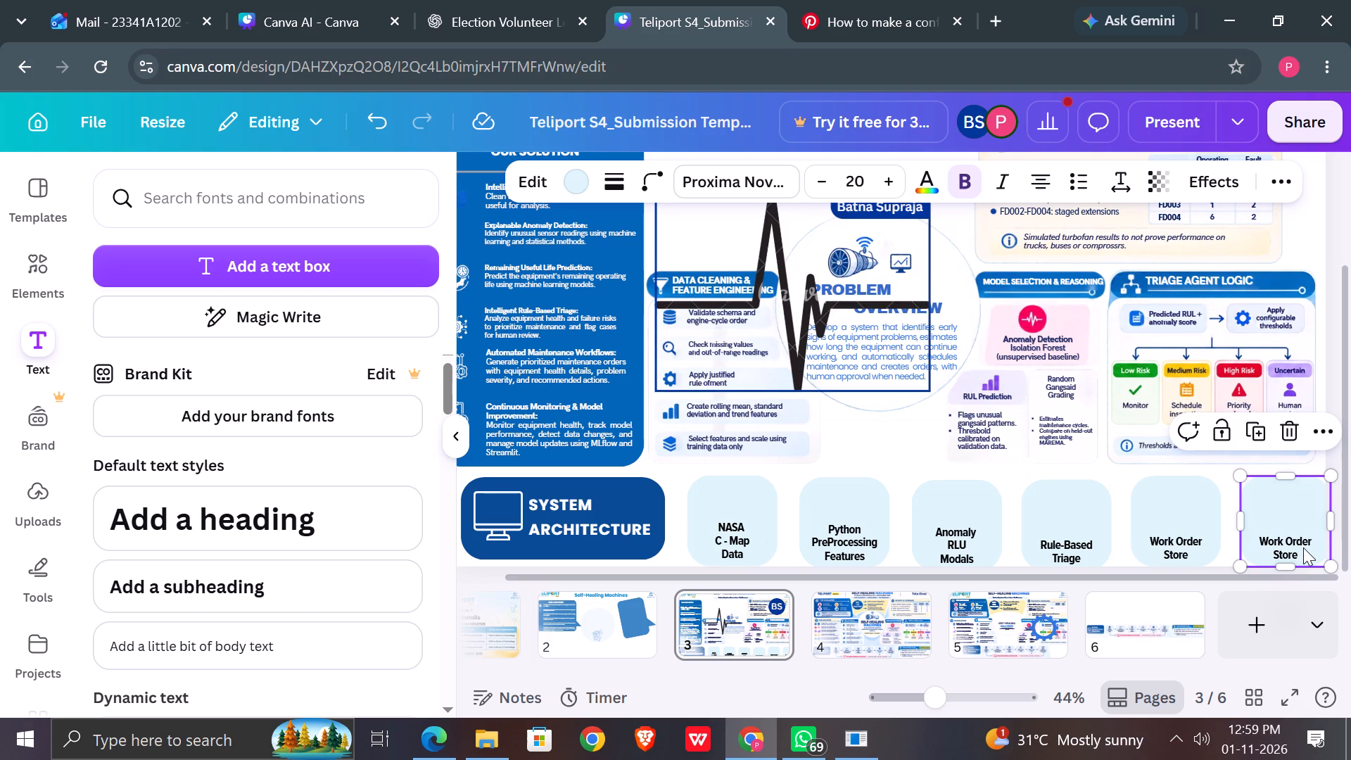
Relabel the sixth flow box "ML Monitoring & Retraining", using page 4's last flow box as reference.
double_click(1303, 547)
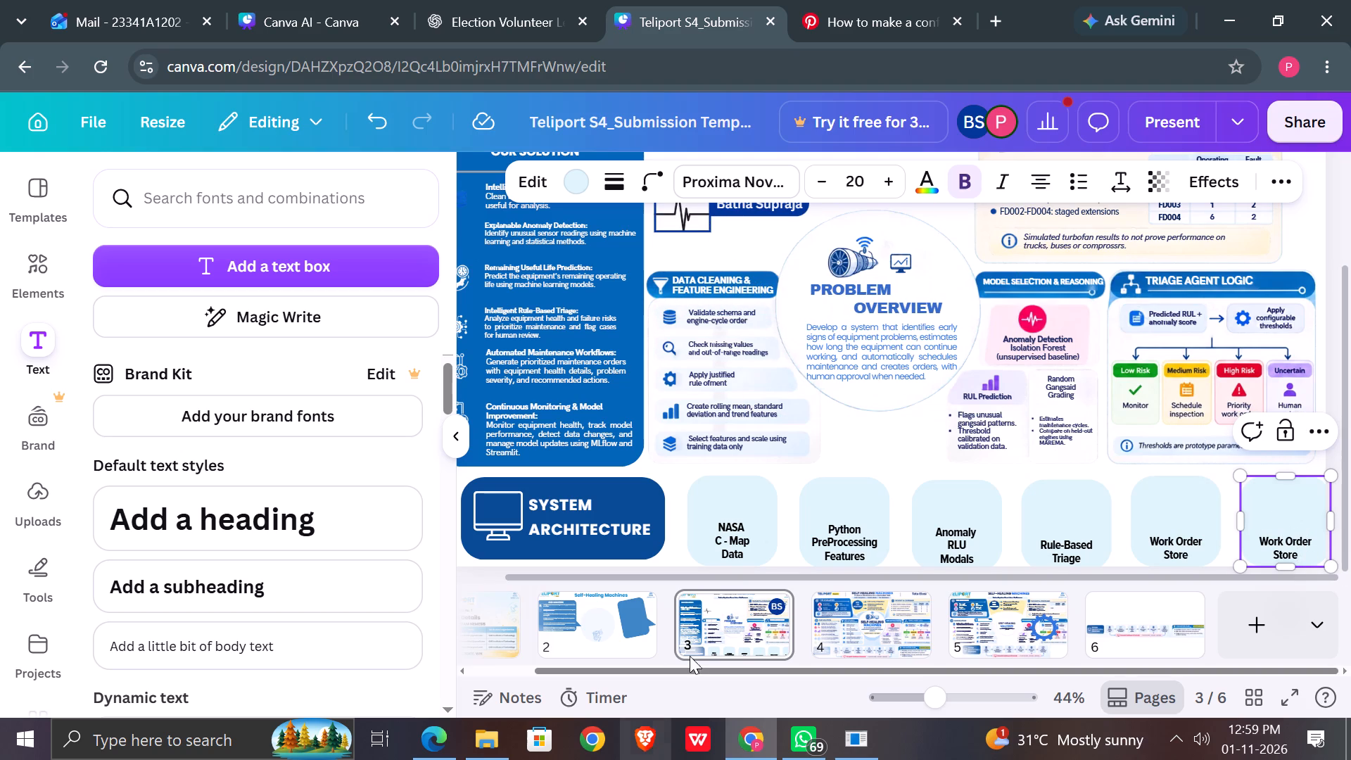
left_click(863, 628)
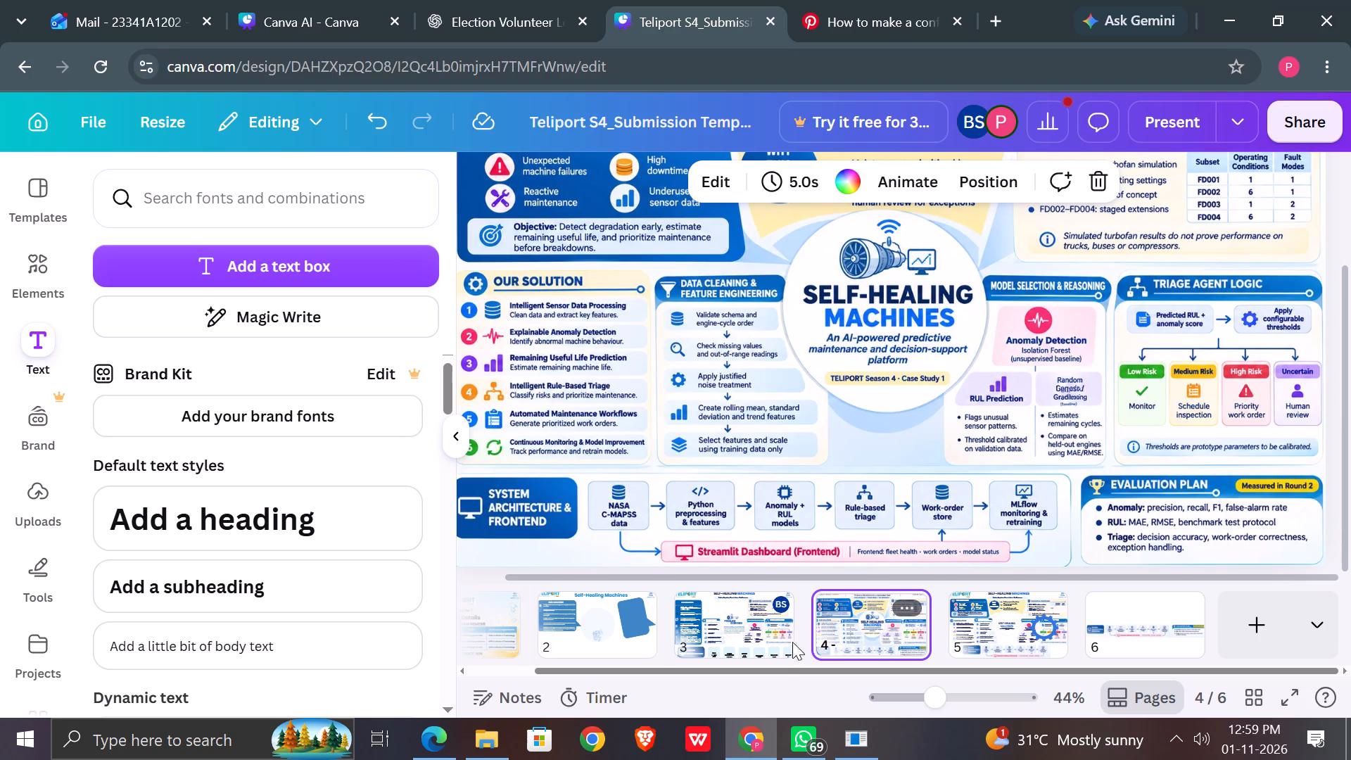
left_click(756, 643)
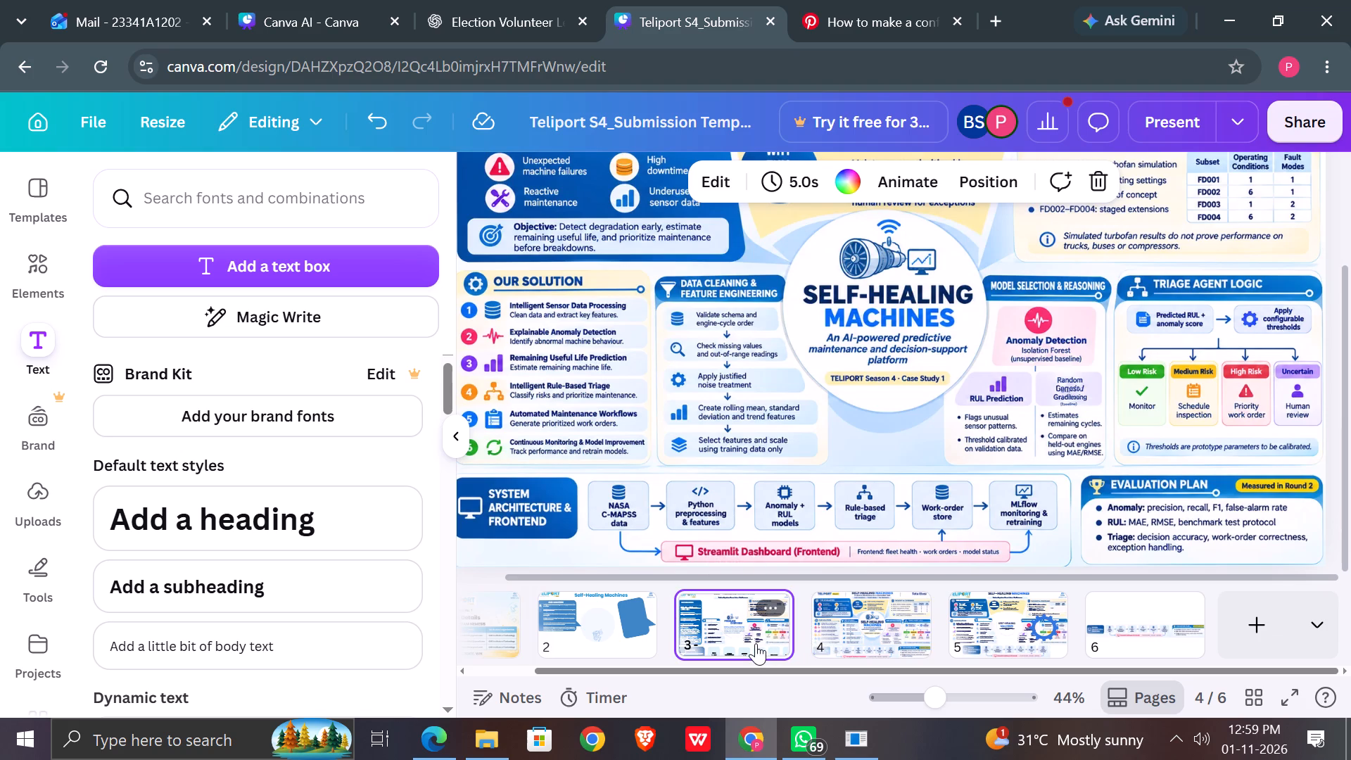
double_click(1293, 533)
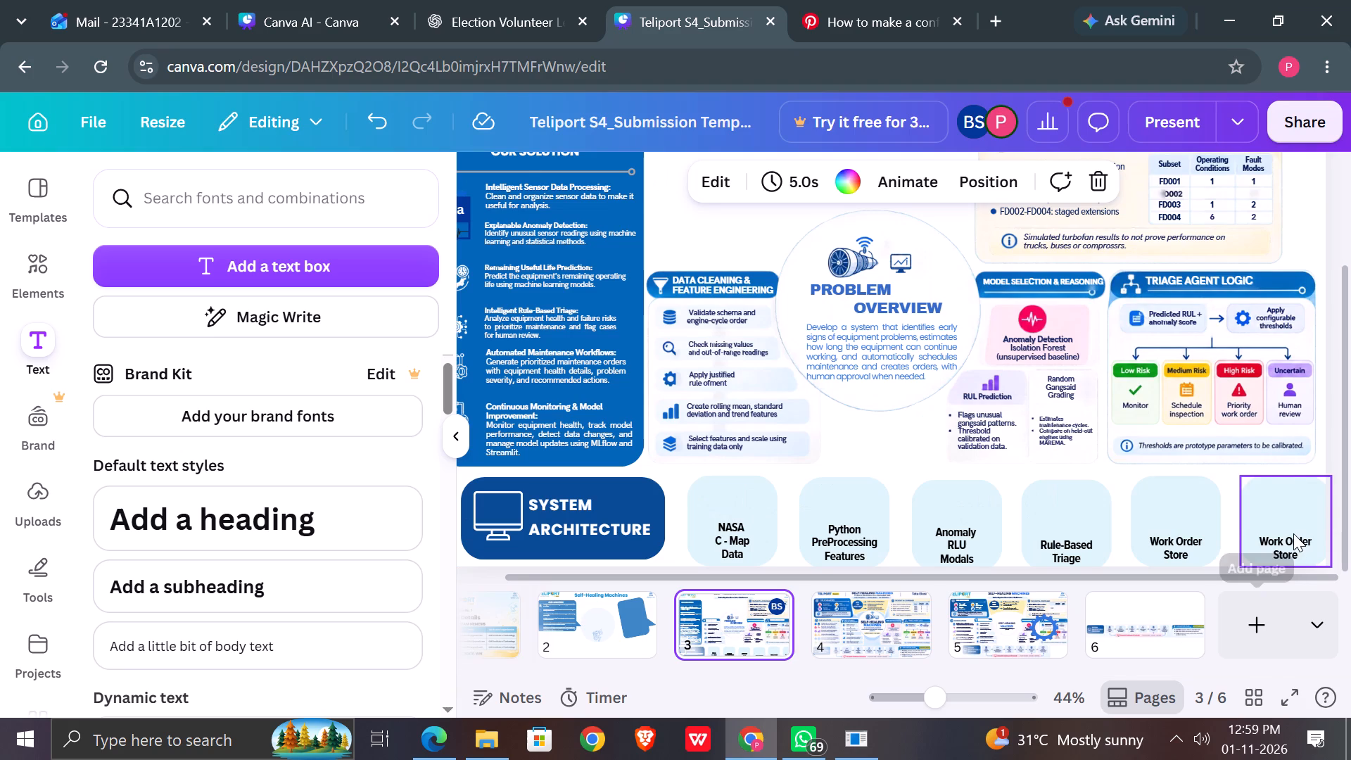
key("Right")
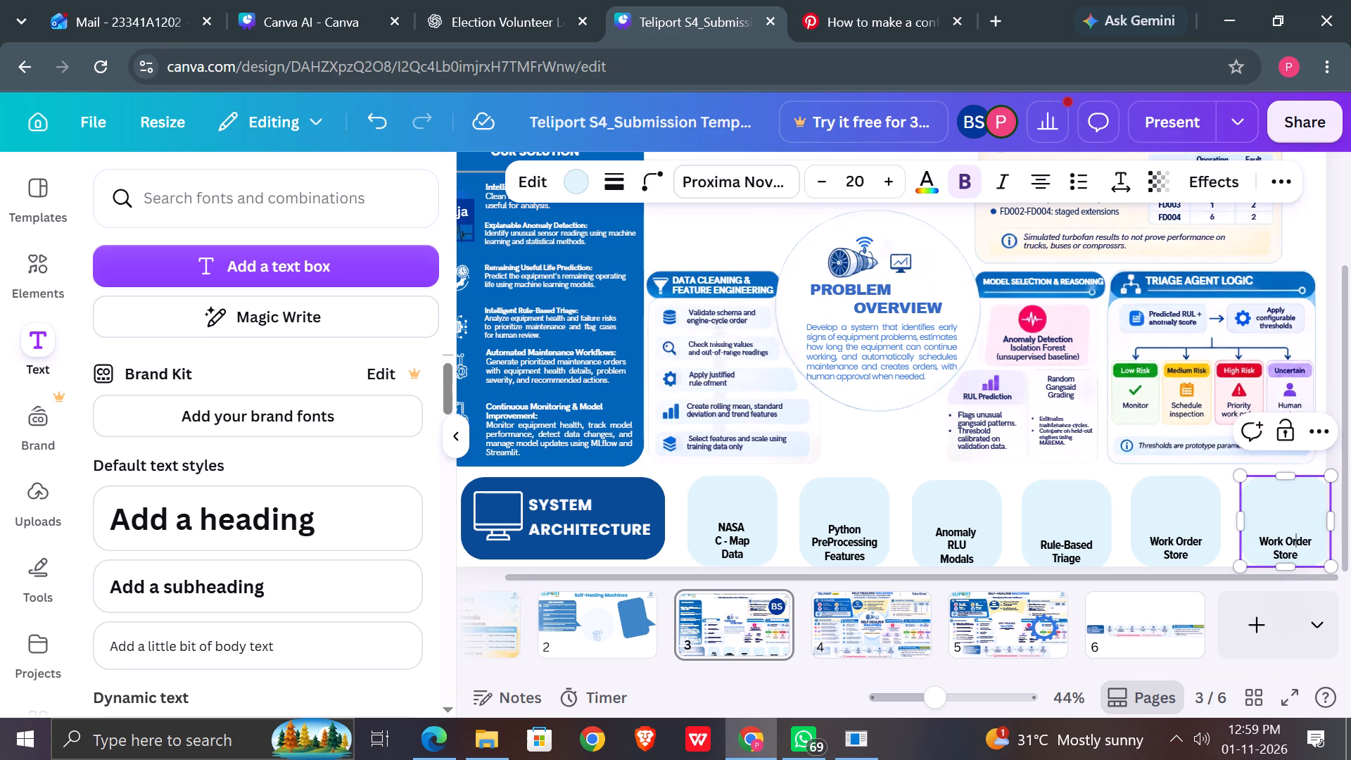
key("Right")
key("Right")
key("Right")
key("BackSpace")
key("BackSpace")
key("BackSpace")
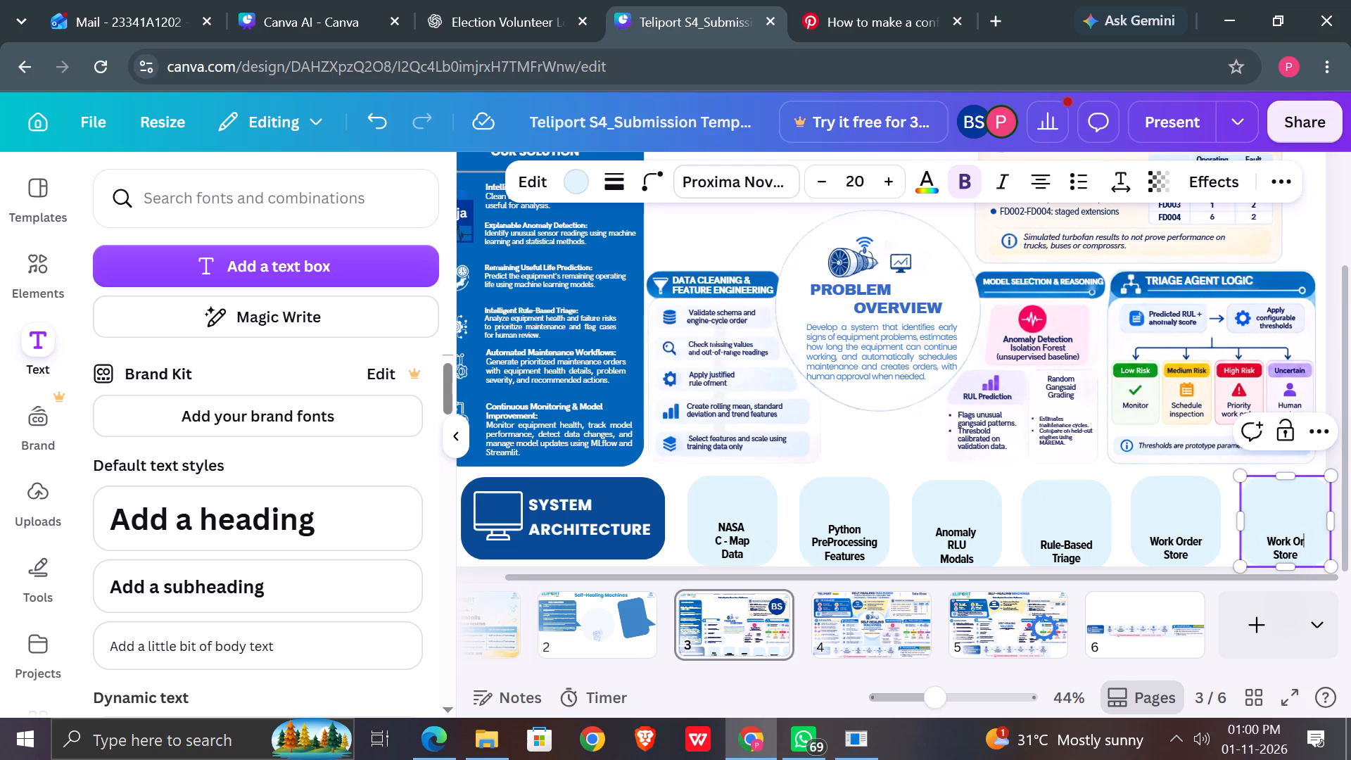
key("BackSpace")
key("BackSpace")
key("BackSpace")
key("BackSpace")
key("BackSpace")
key("BackSpace")
key("BackSpace")
type("ML")
key("space")
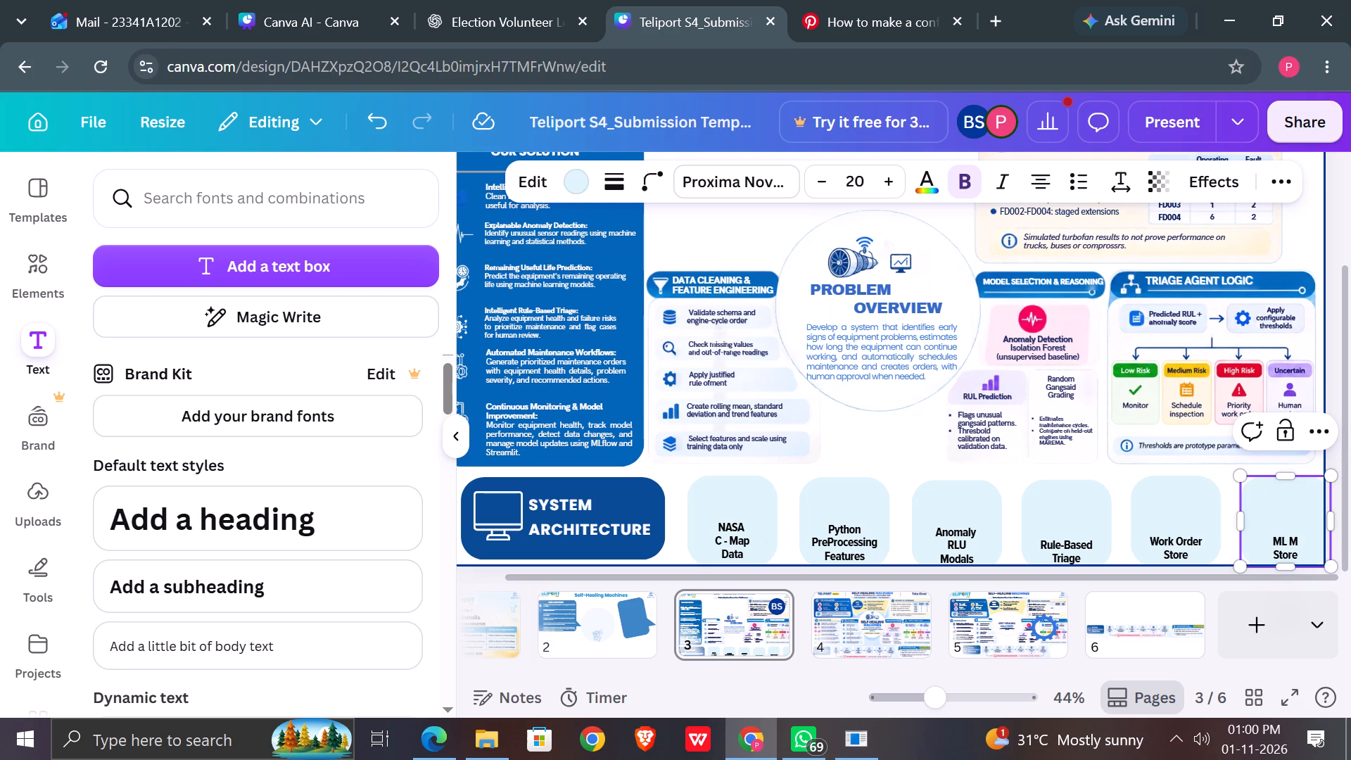
type("oni")
type("toring")
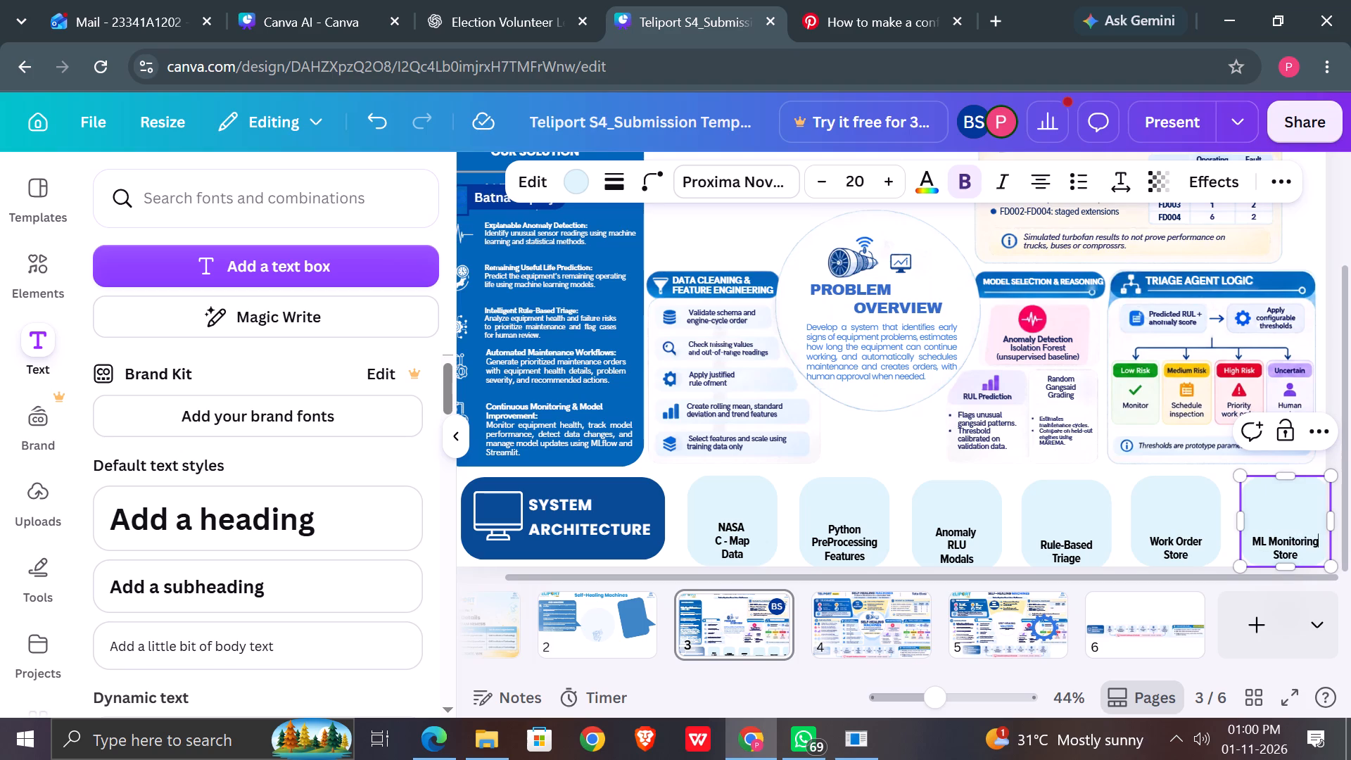
key("space")
key("shift+ampersand")
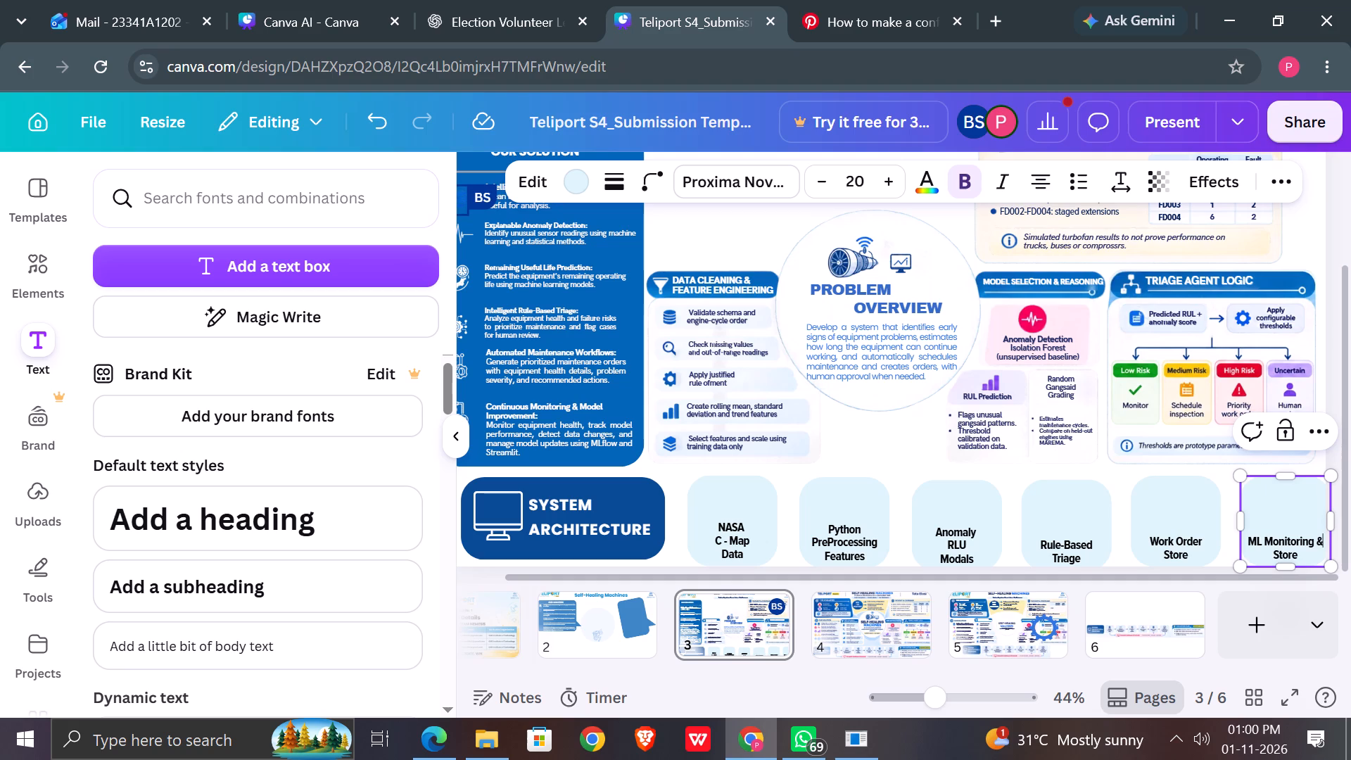
key("Down")
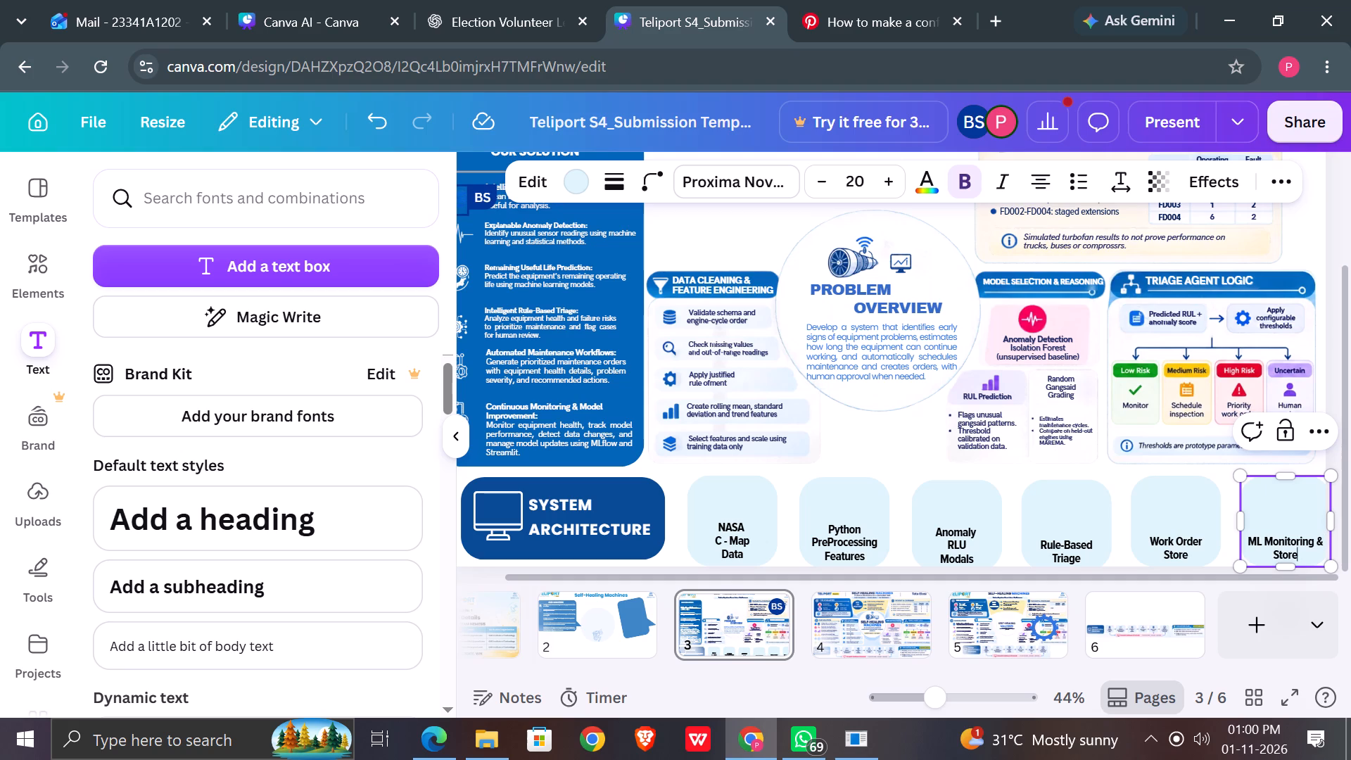
key("BackSpace")
key("BackSpace")
key("BackSpace")
key("BackSpace")
key("BackSpace")
type("training")
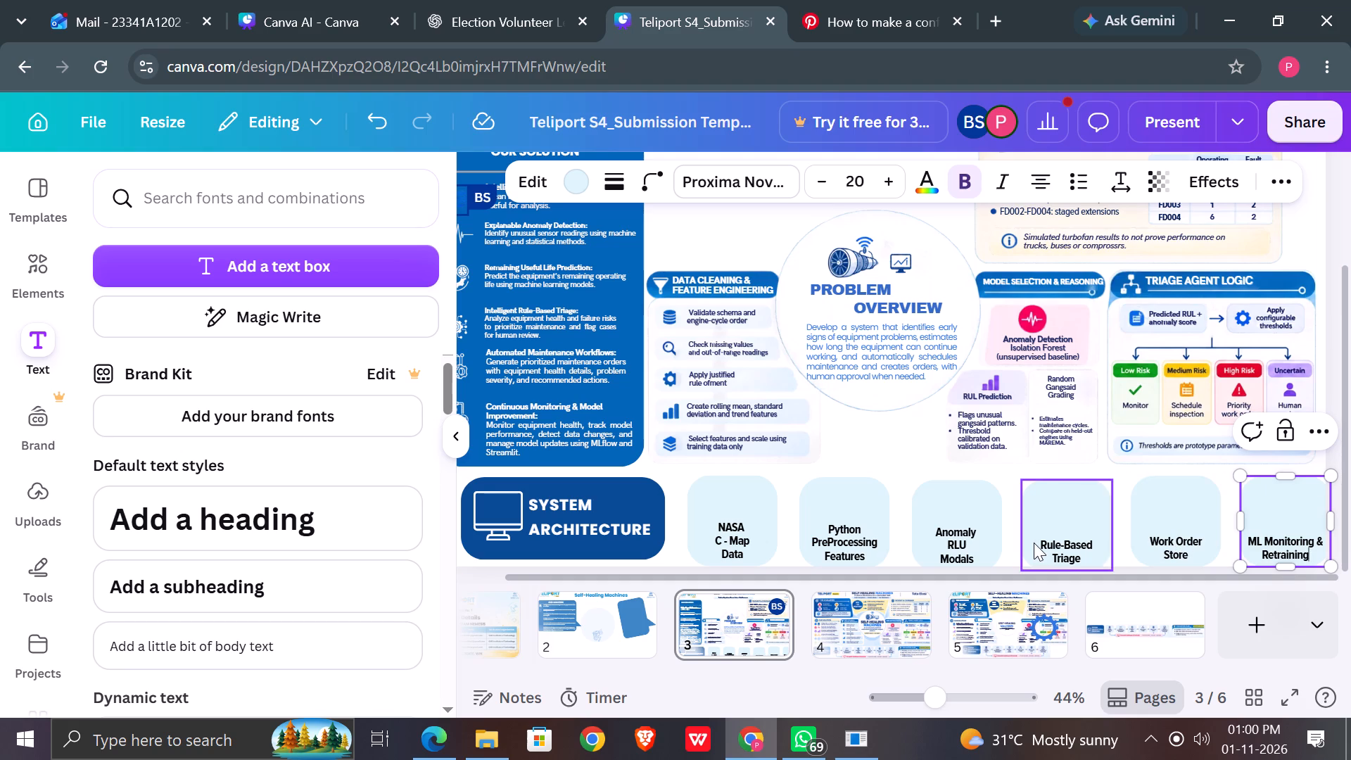
Find a "data" graphic and place the outlined database cylinder icon above the label in the NASA box on page 3.
scroll(1034, 543, "down", 1)
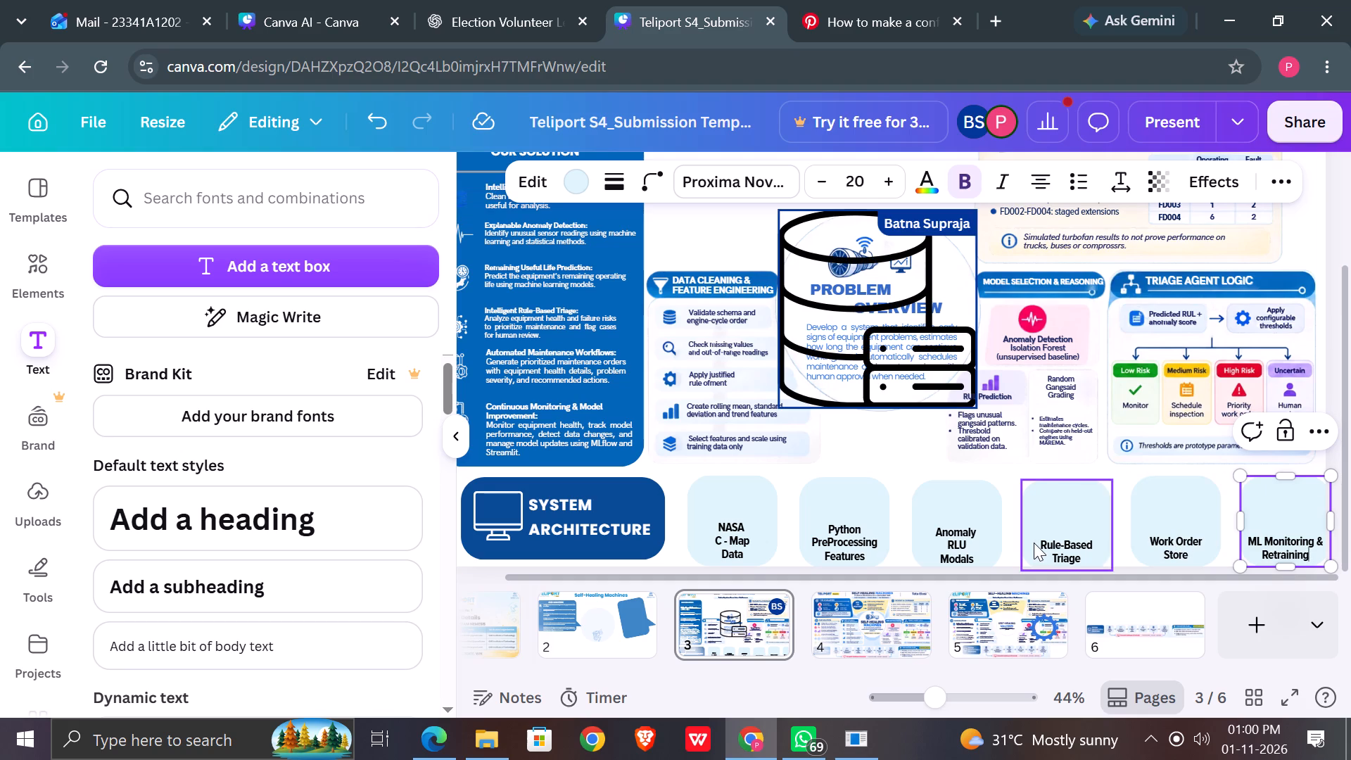
left_click(848, 624)
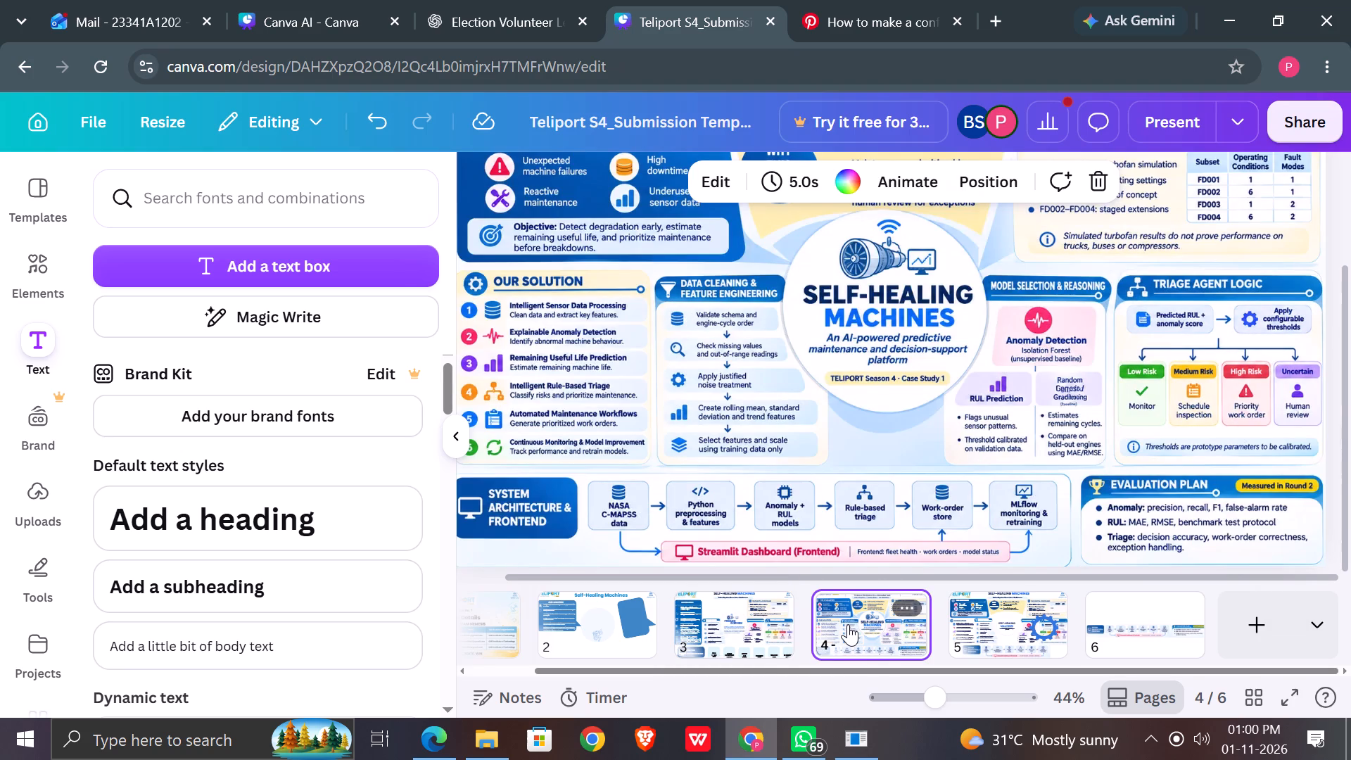
left_click(744, 627)
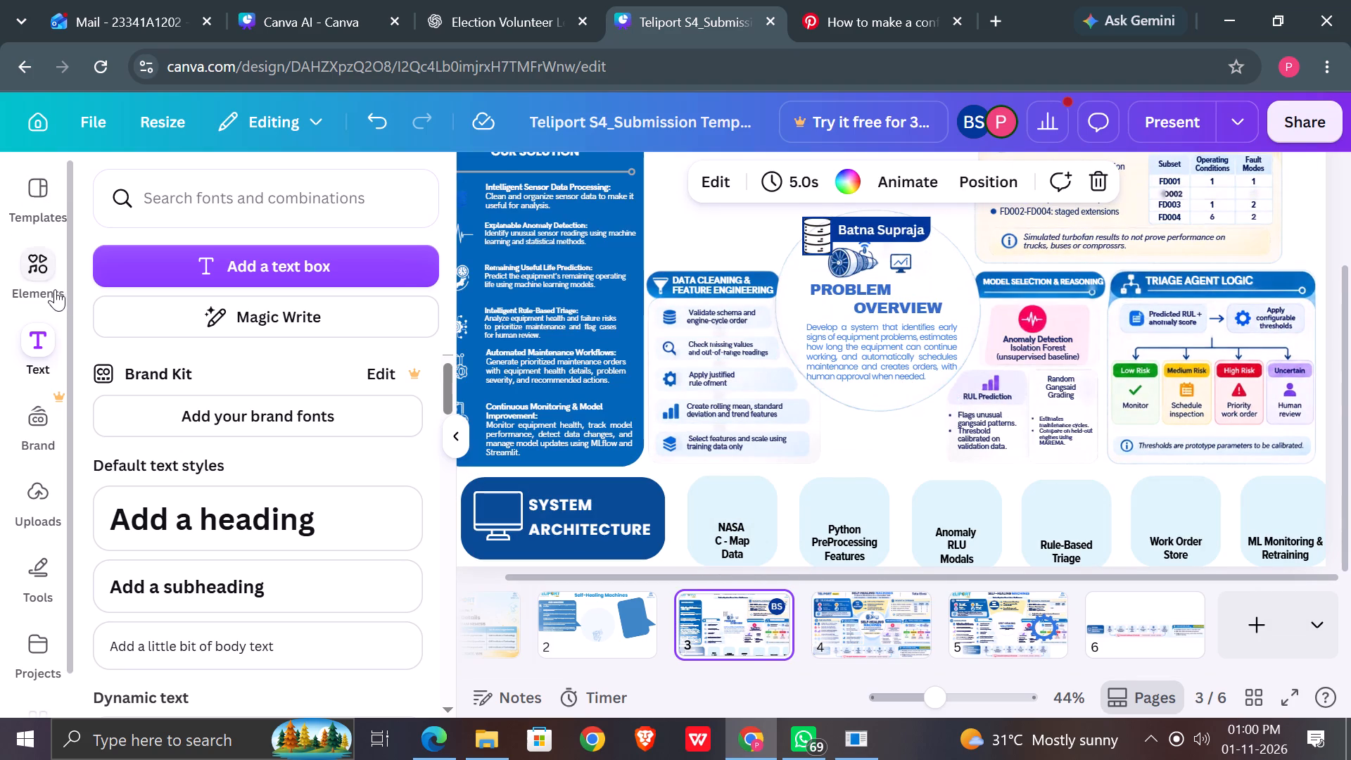
left_click(53, 286)
left_click(216, 182)
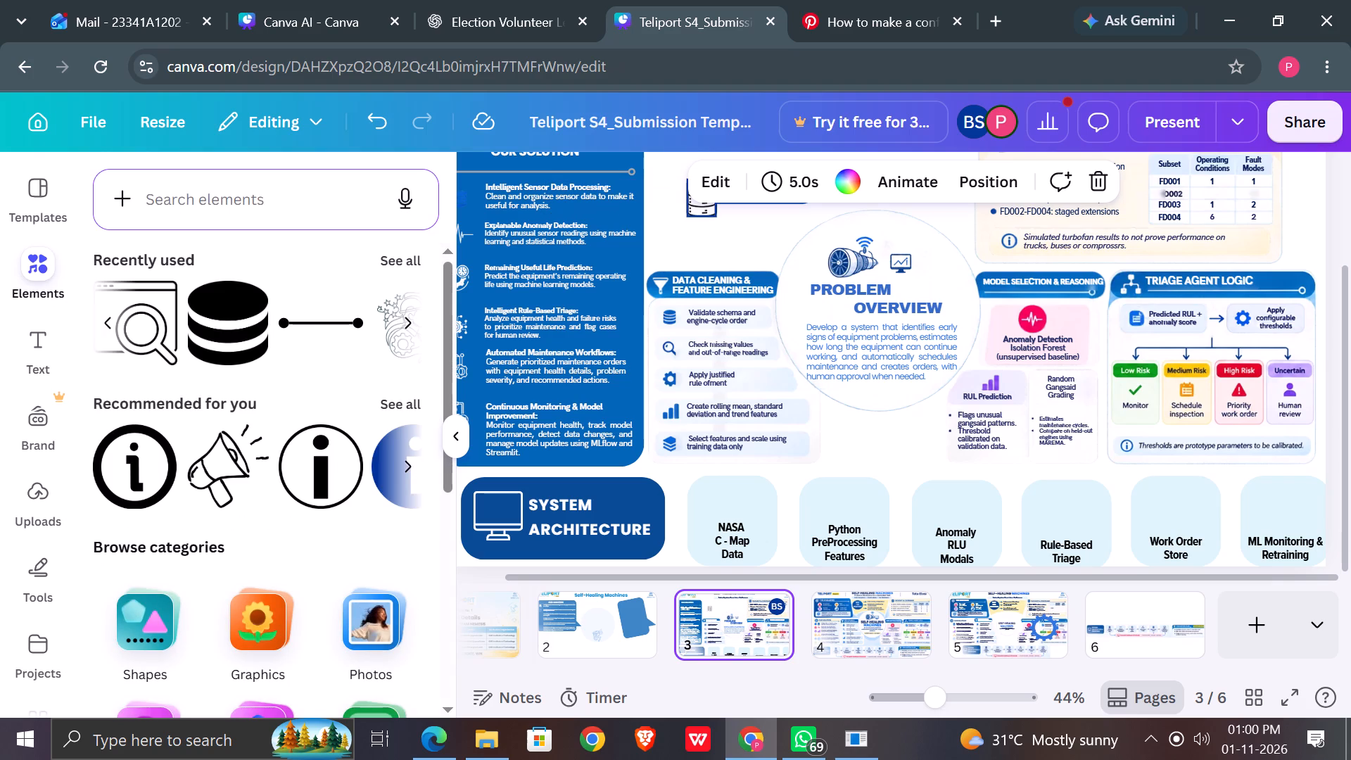
left_click(216, 182)
left_click(180, 204)
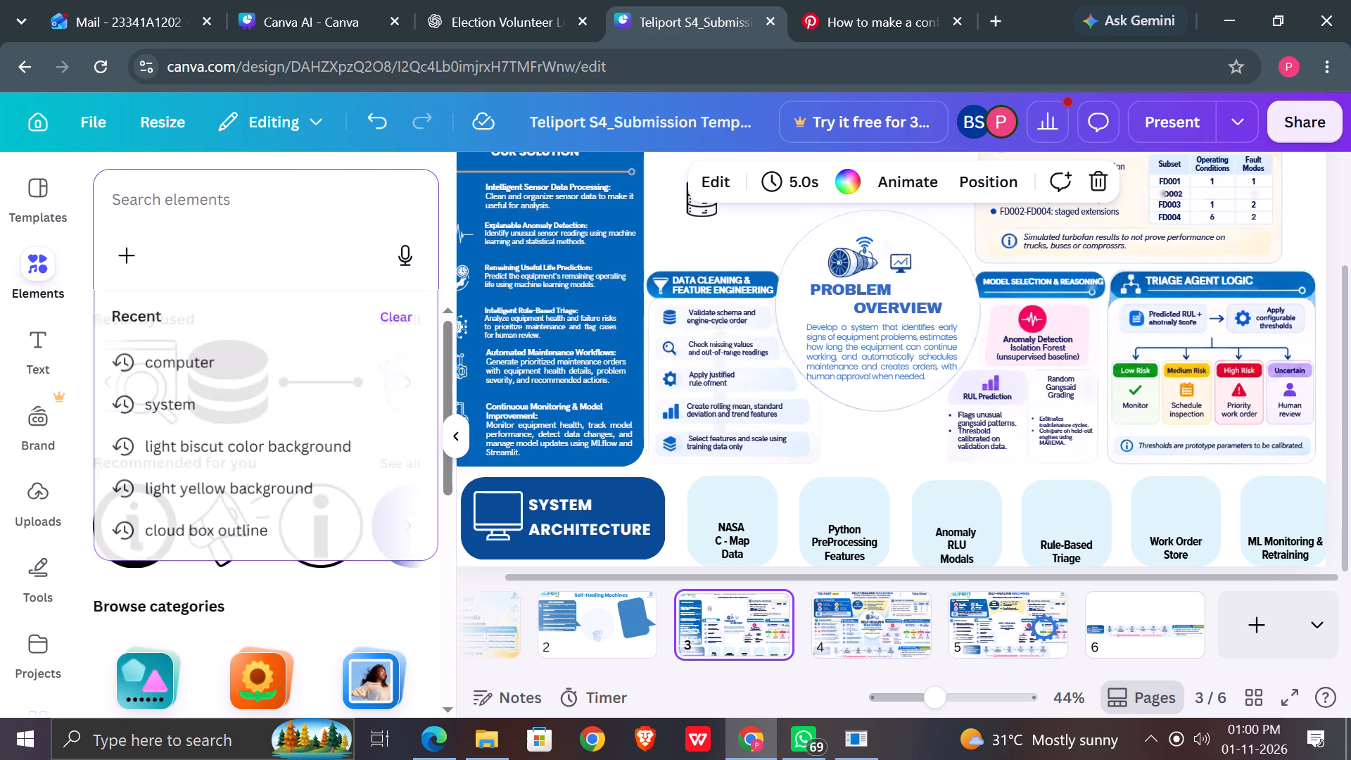
type("data")
key("Return")
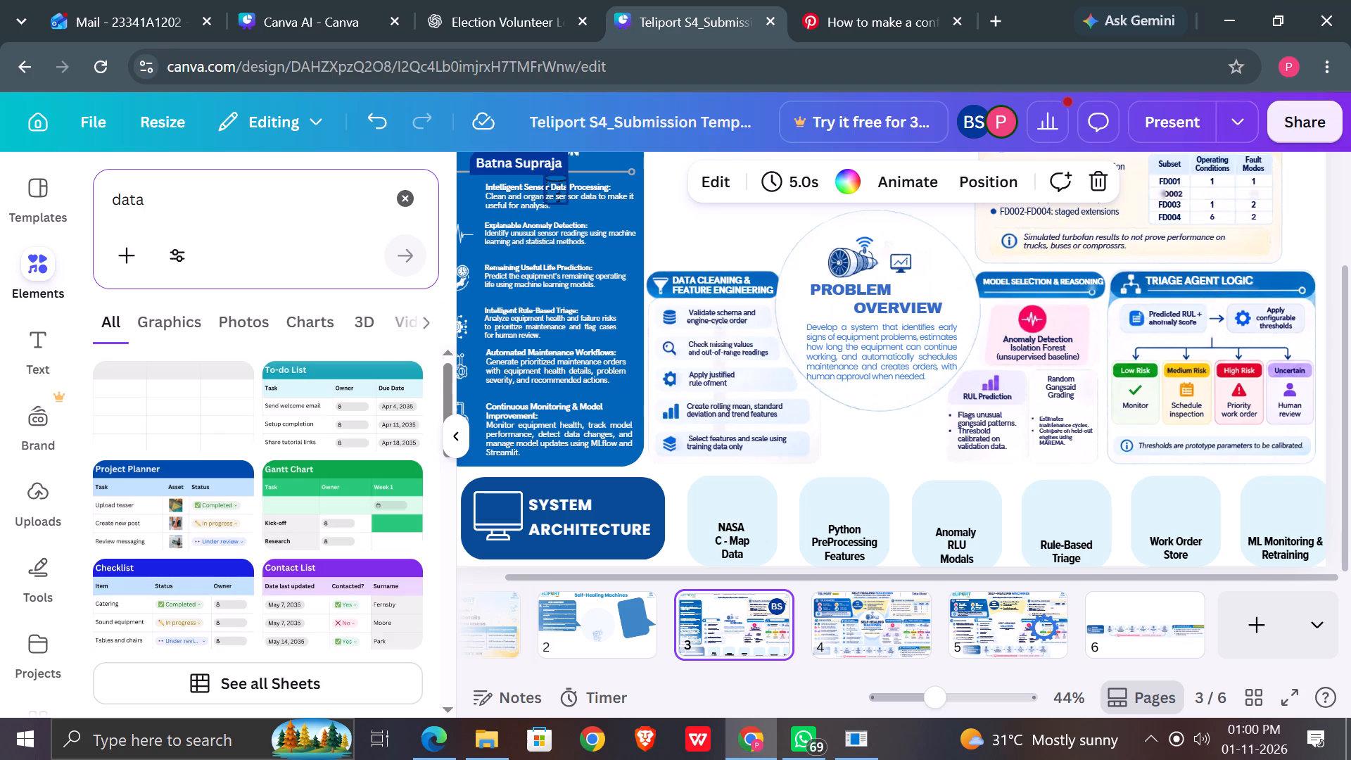
left_click(164, 329)
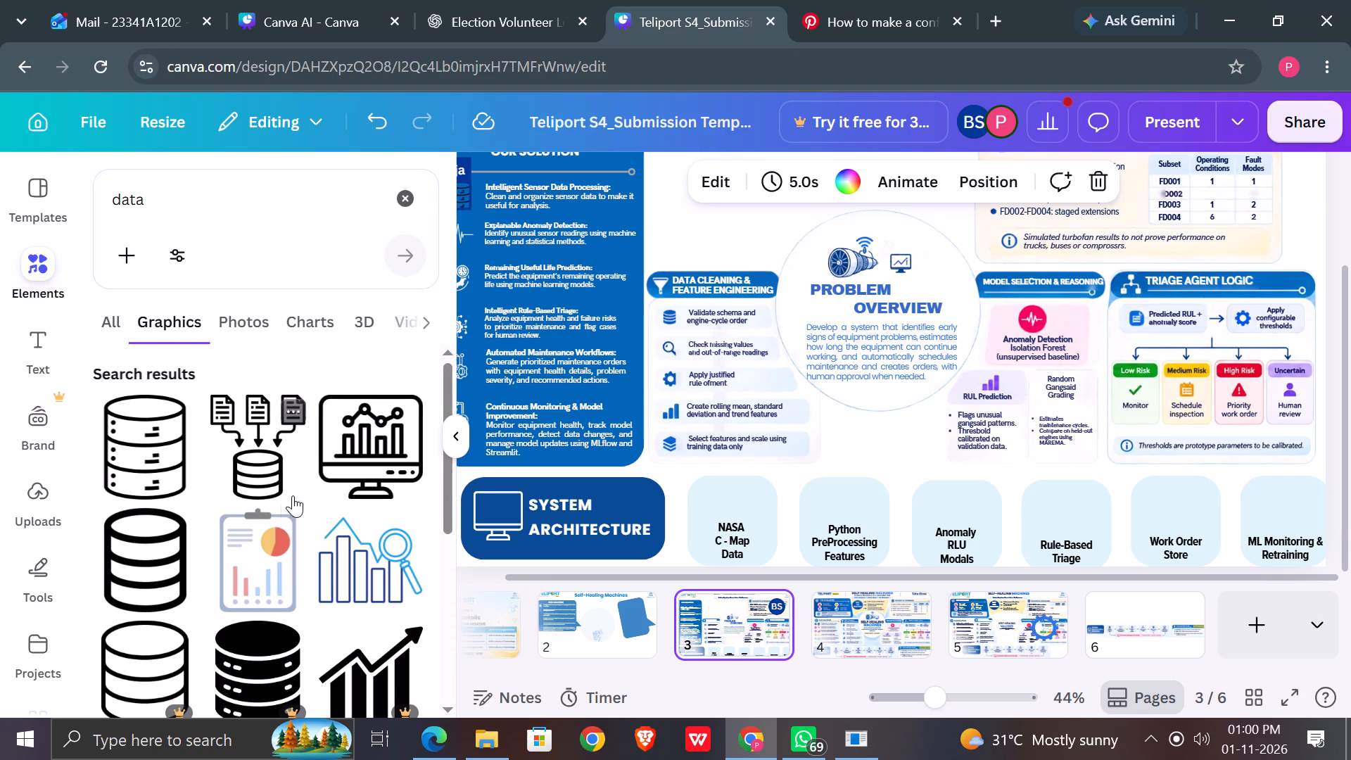
scroll(293, 495, "down", 3)
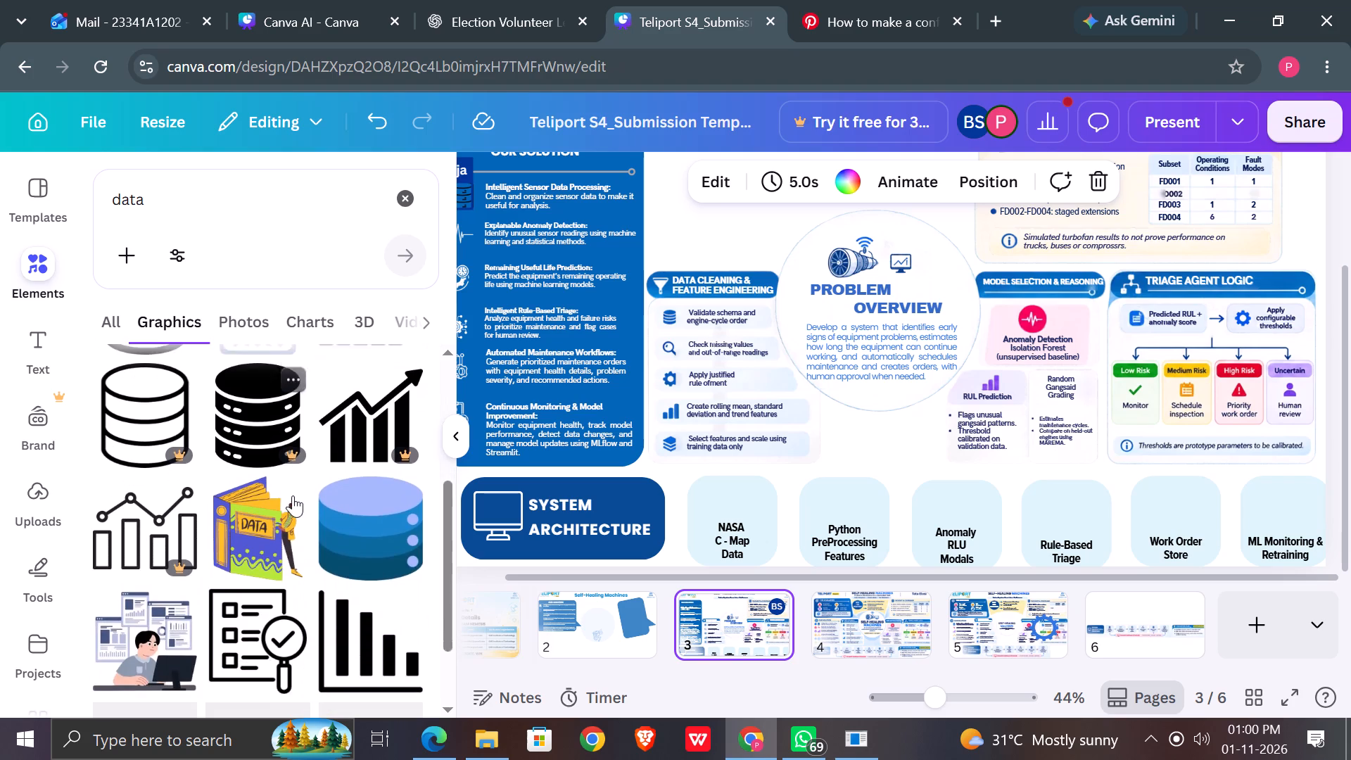
scroll(293, 495, "down", 3)
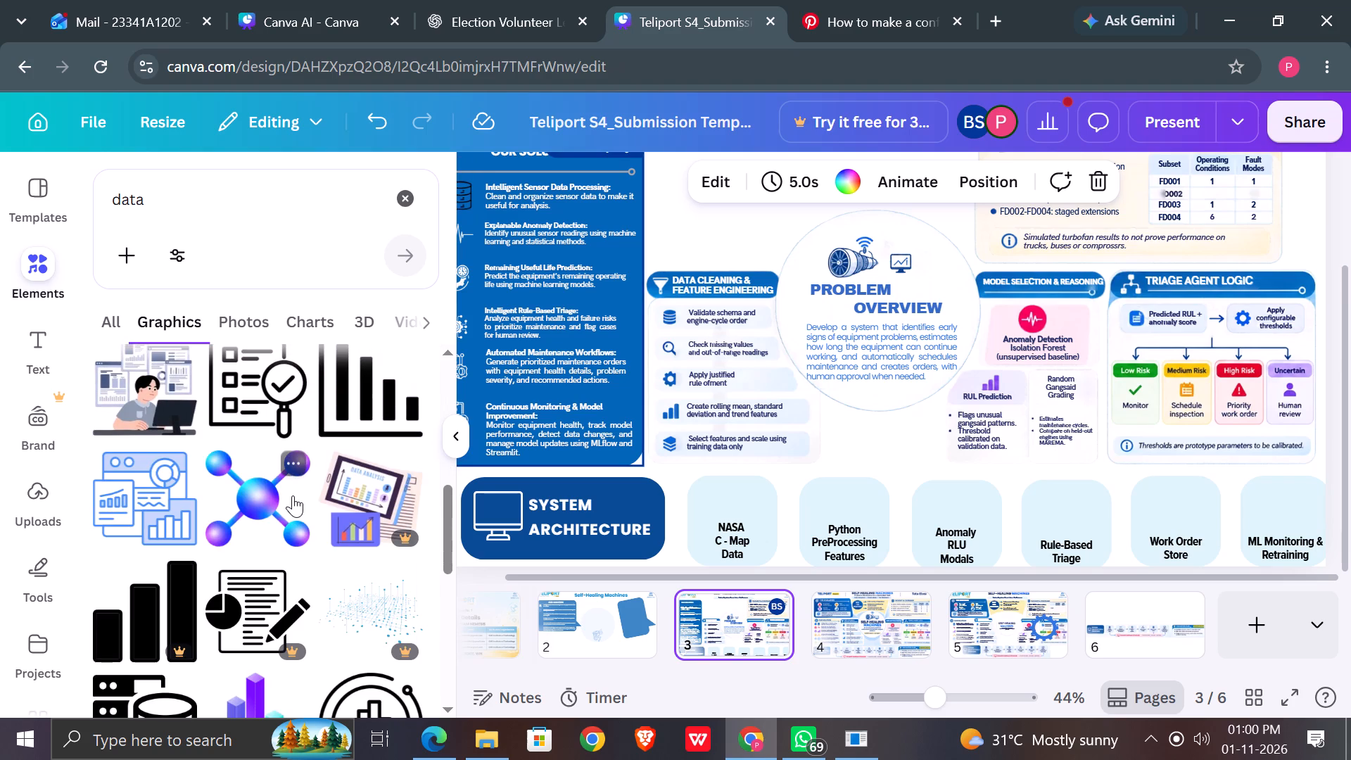
scroll(293, 495, "up", 3)
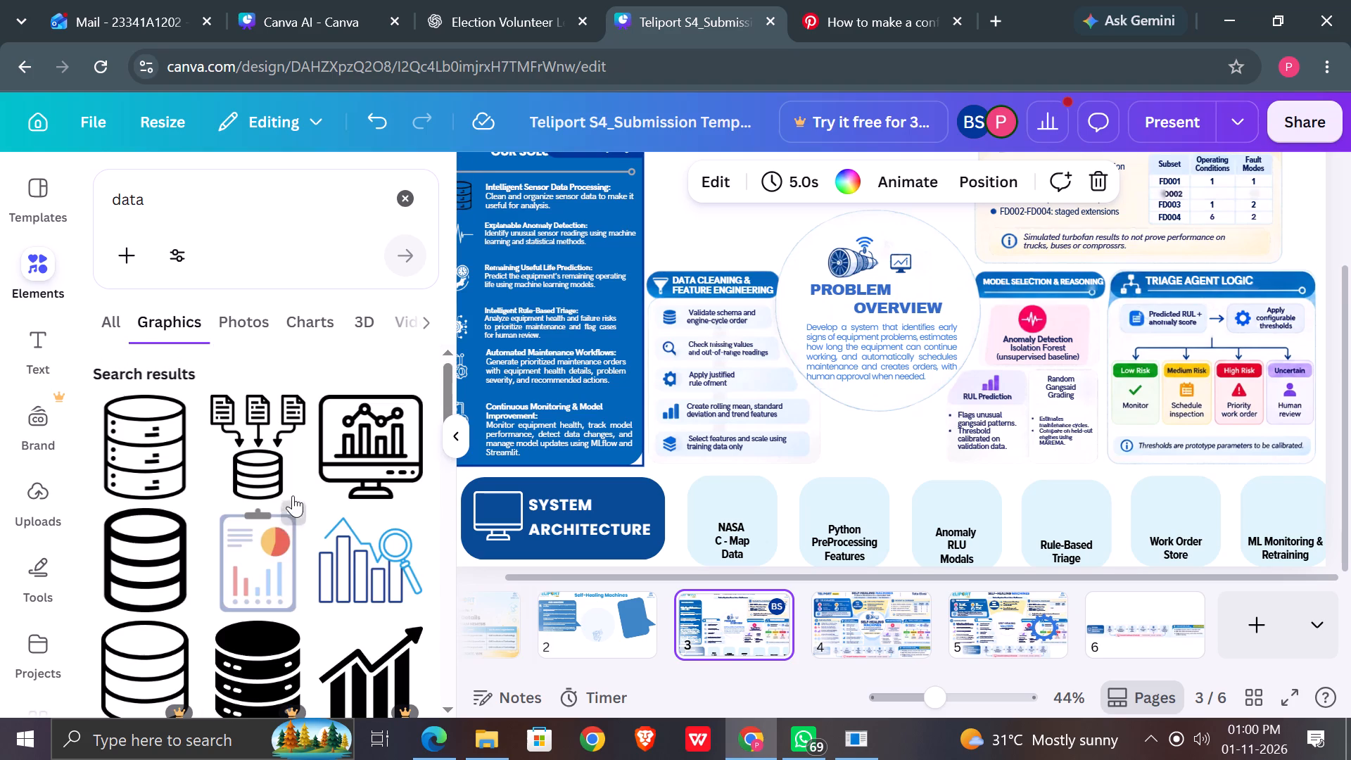
left_click(864, 636)
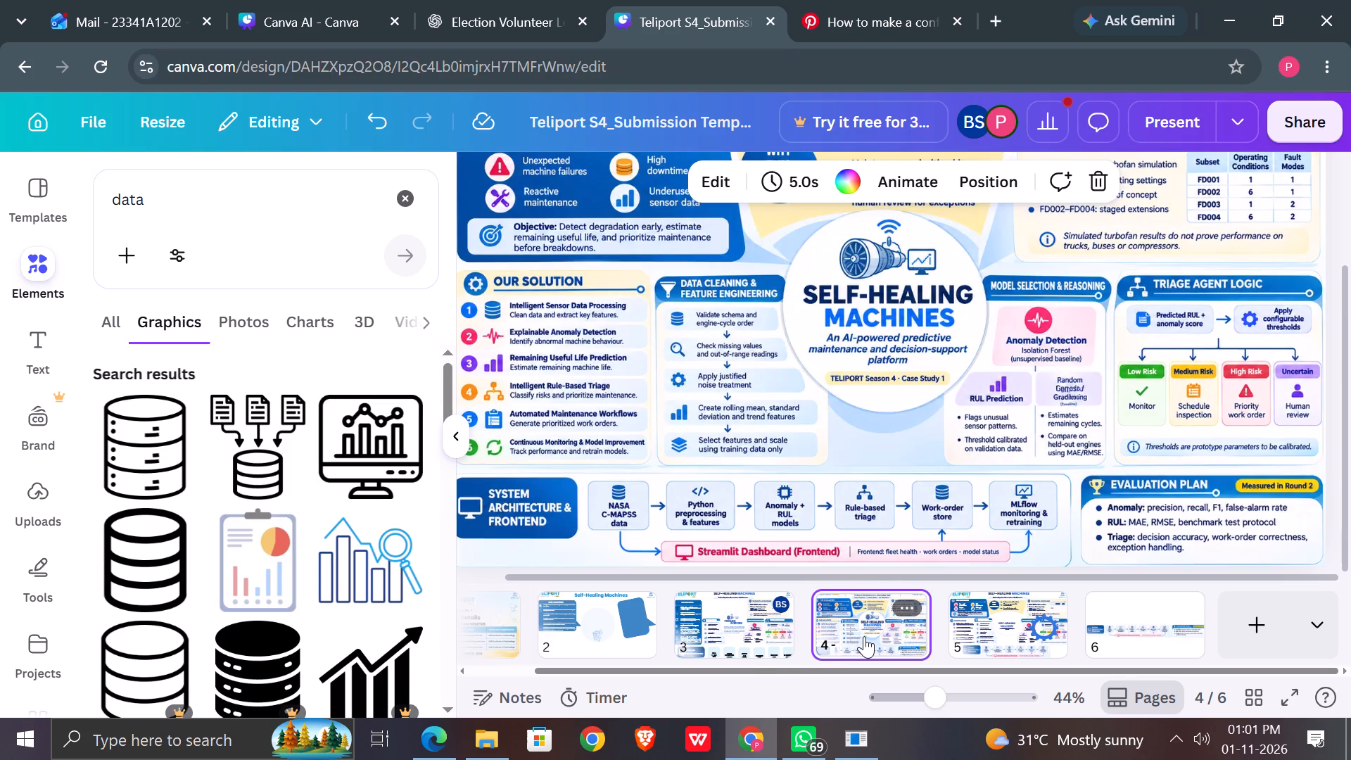
left_click(741, 634)
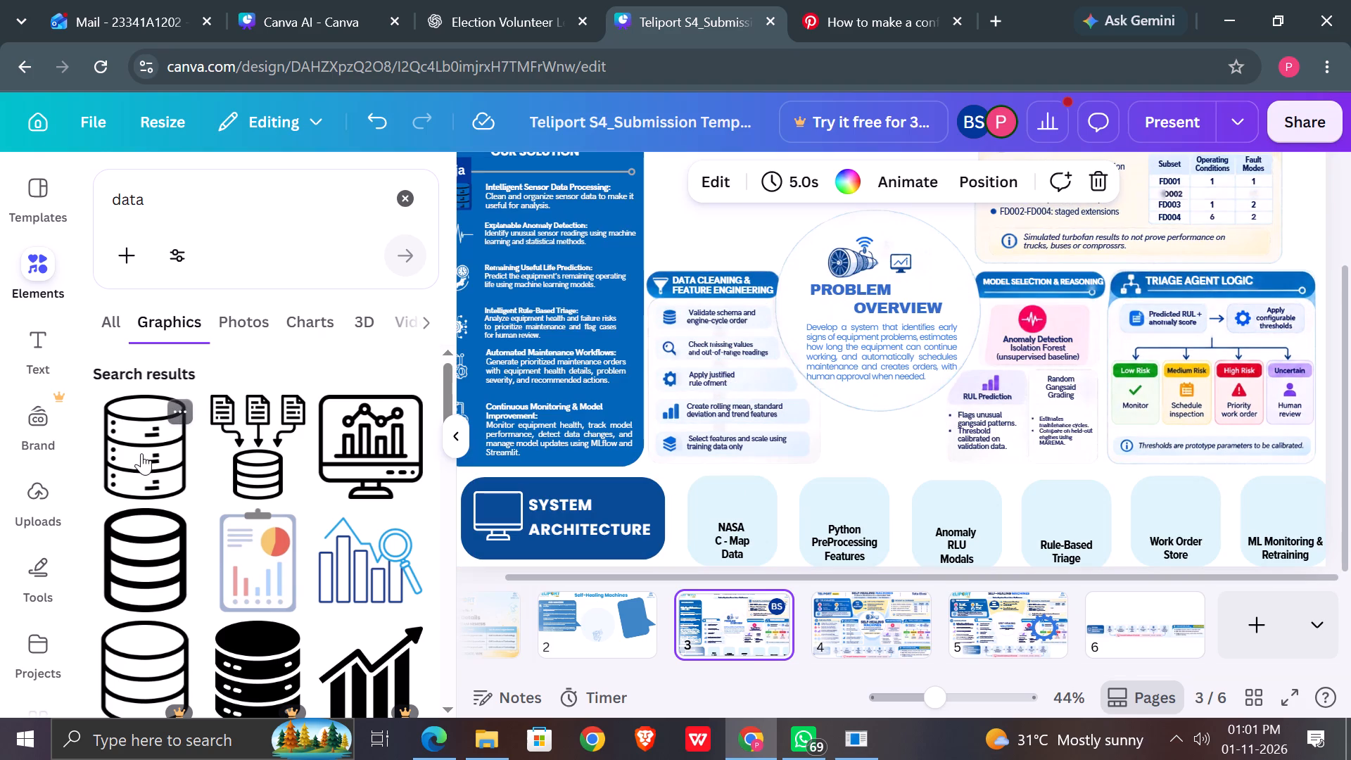
left_click(141, 453)
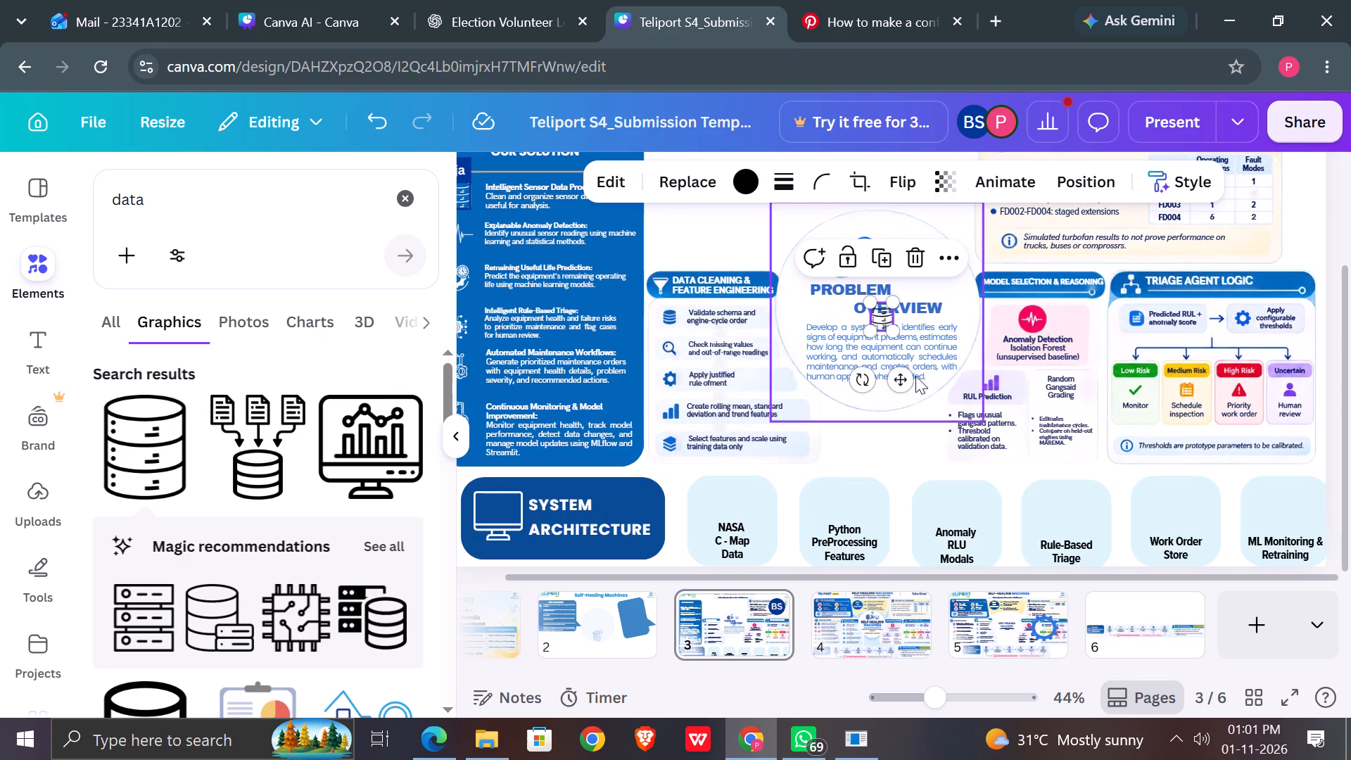
left_click_drag(901, 379, 744, 560)
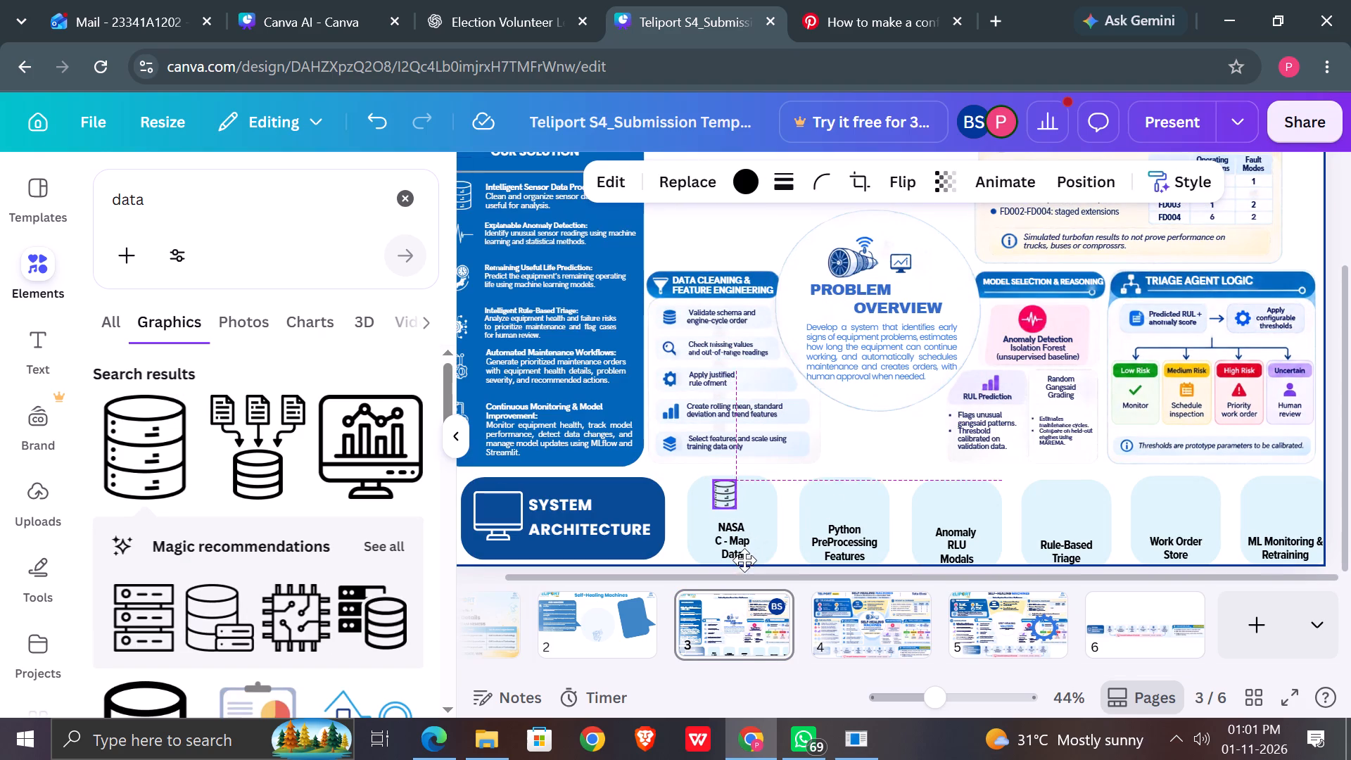
left_click_drag(744, 560, 752, 563)
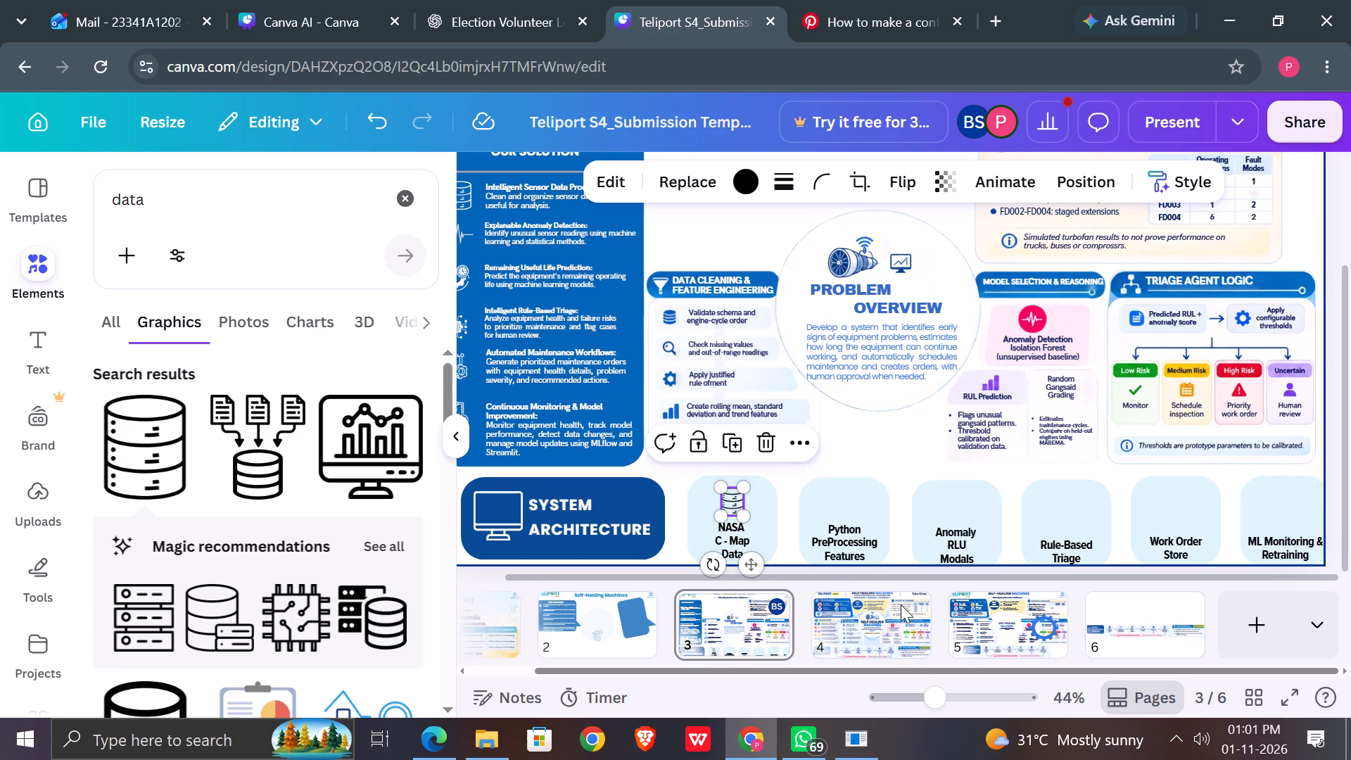
Search the graphics for "python" and look through the results for an icon suited to the "Python PreProcessing Features" box.
left_click(205, 203)
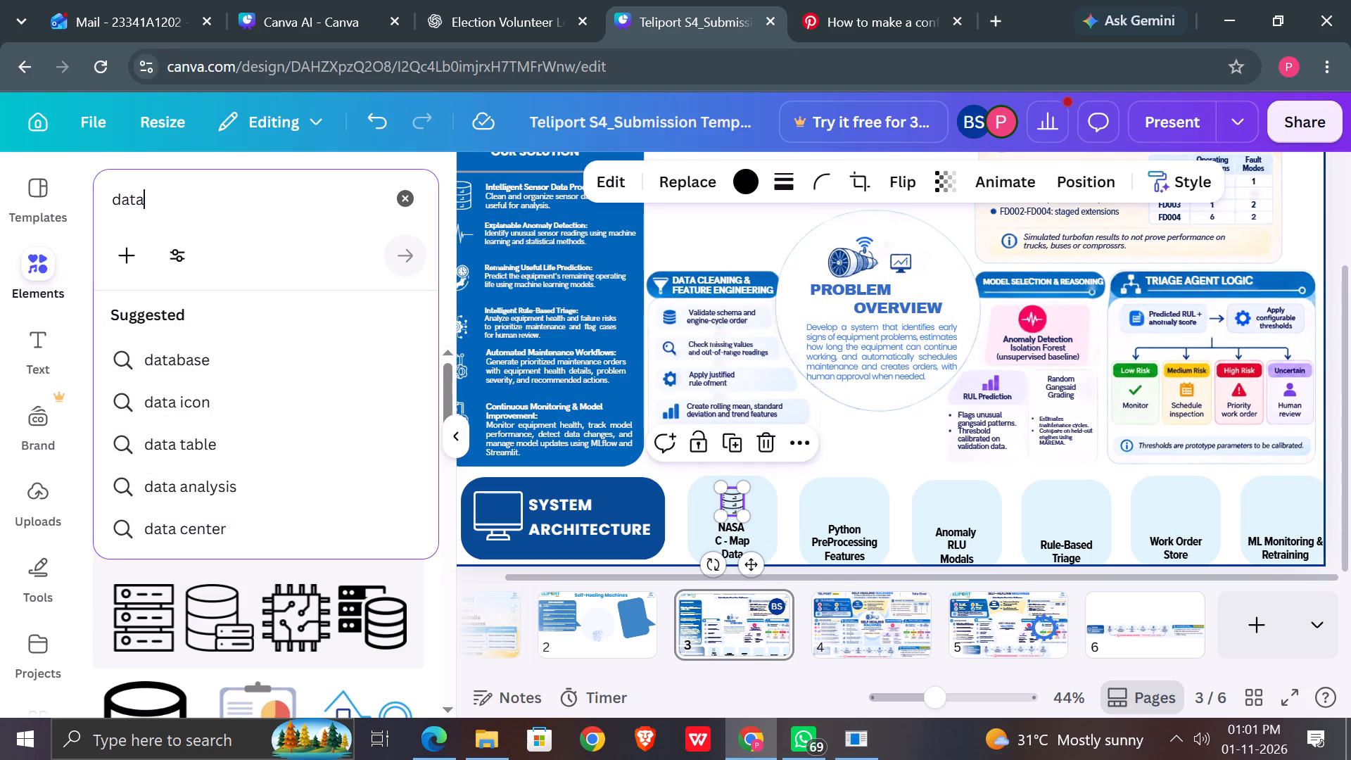
key("BackSpace")
key("BackSpace")
key("BackSpace")
key("BackSpace")
key("BackSpace")
key("BackSpace")
key("BackSpace")
key("BackSpace")
key("BackSpace")
key("BackSpace")
key("BackSpace")
key("BackSpace")
key("BackSpace")
key("BackSpace")
key("BackSpace")
key("BackSpace")
key("BackSpace")
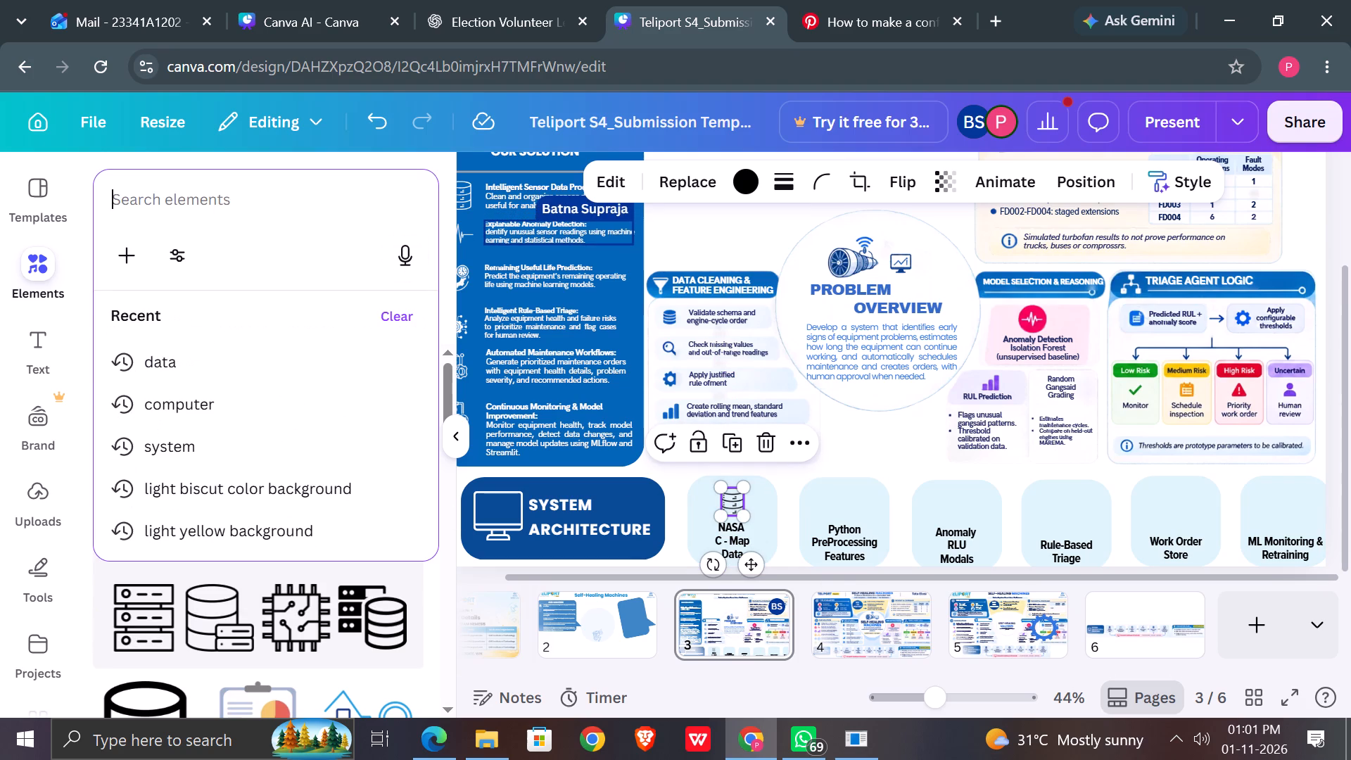
type("python")
key("Return")
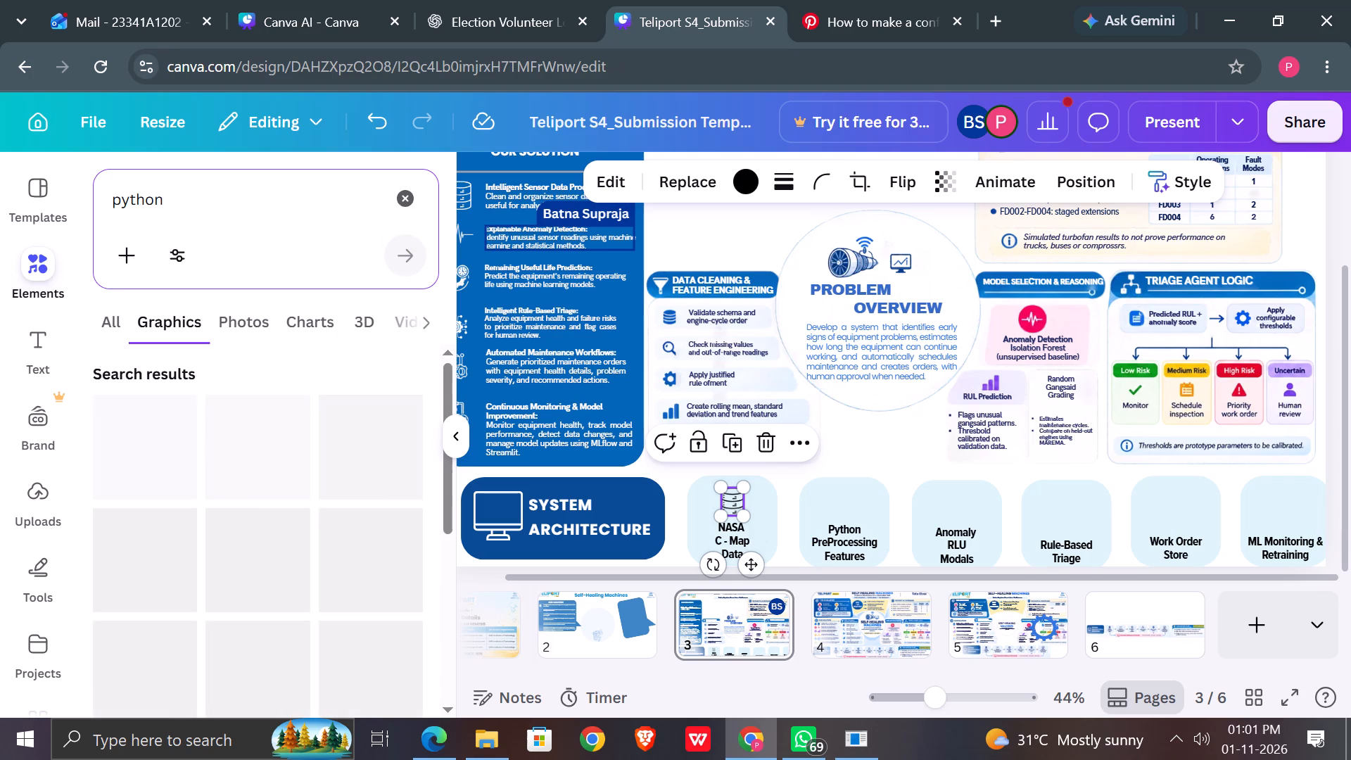
scroll(283, 504, "down", 4)
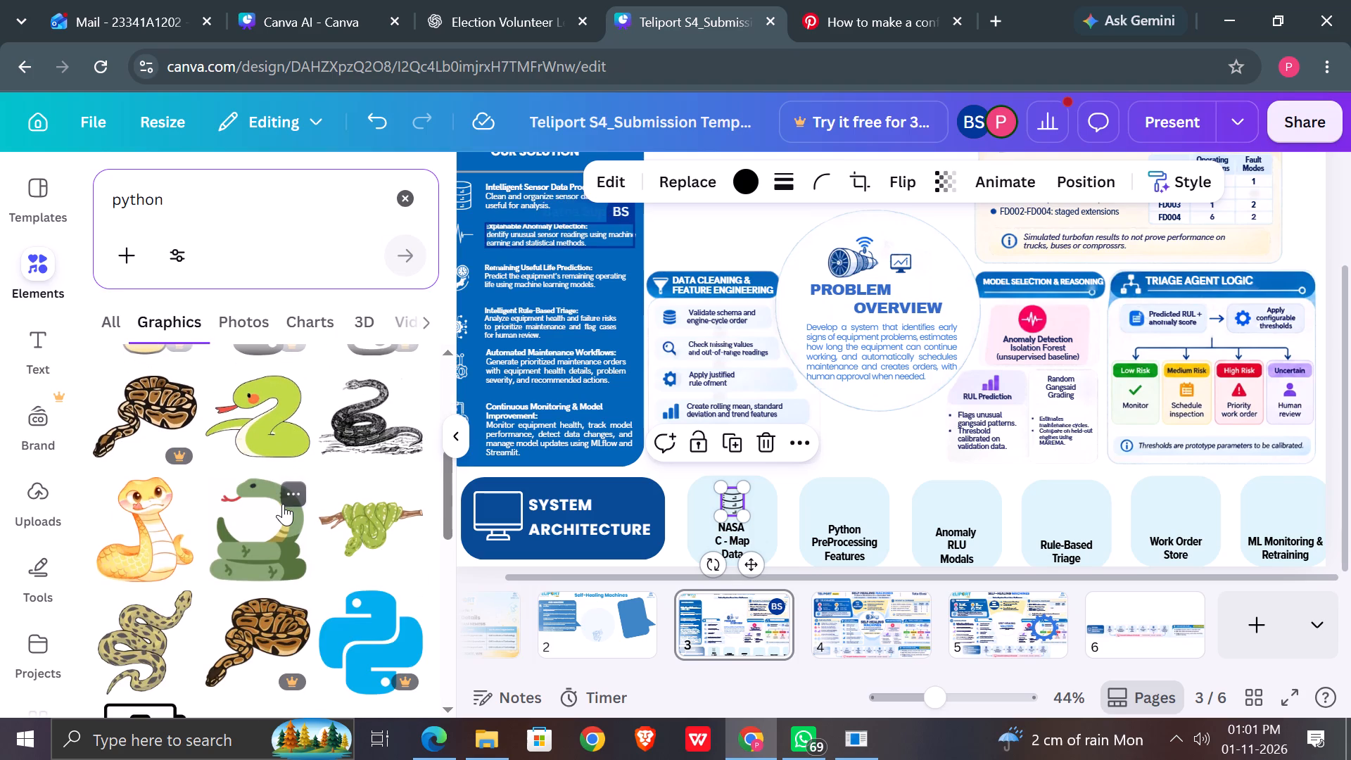
scroll(283, 504, "down", 6)
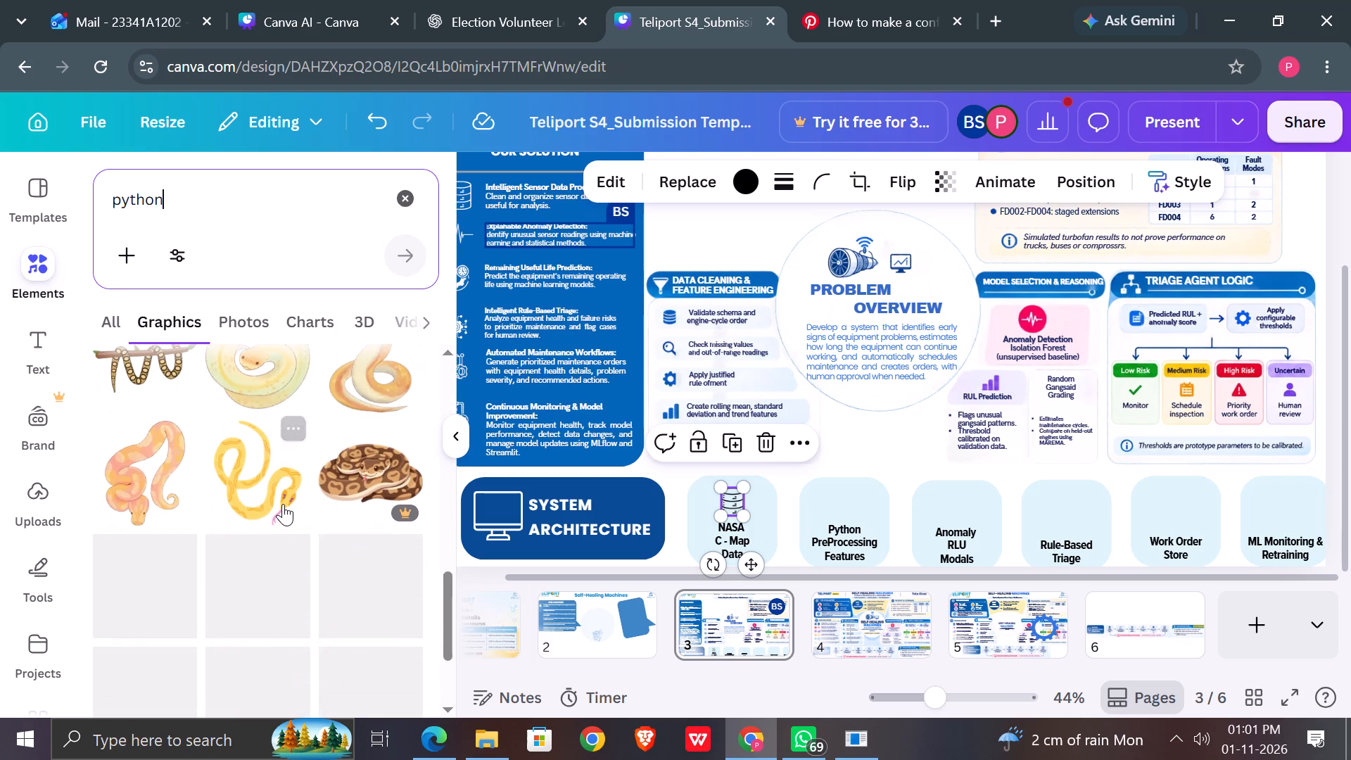
scroll(283, 504, "down", 3)
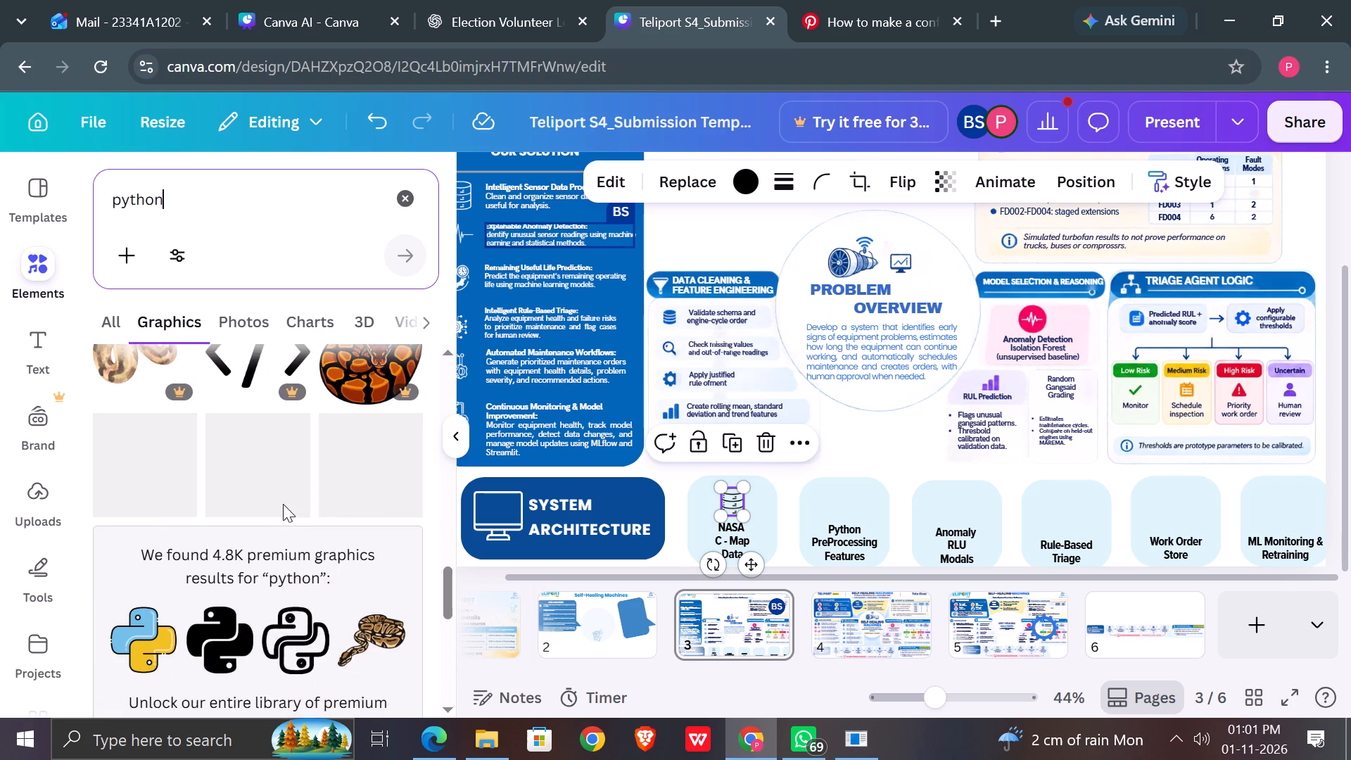
scroll(283, 504, "down", 1)
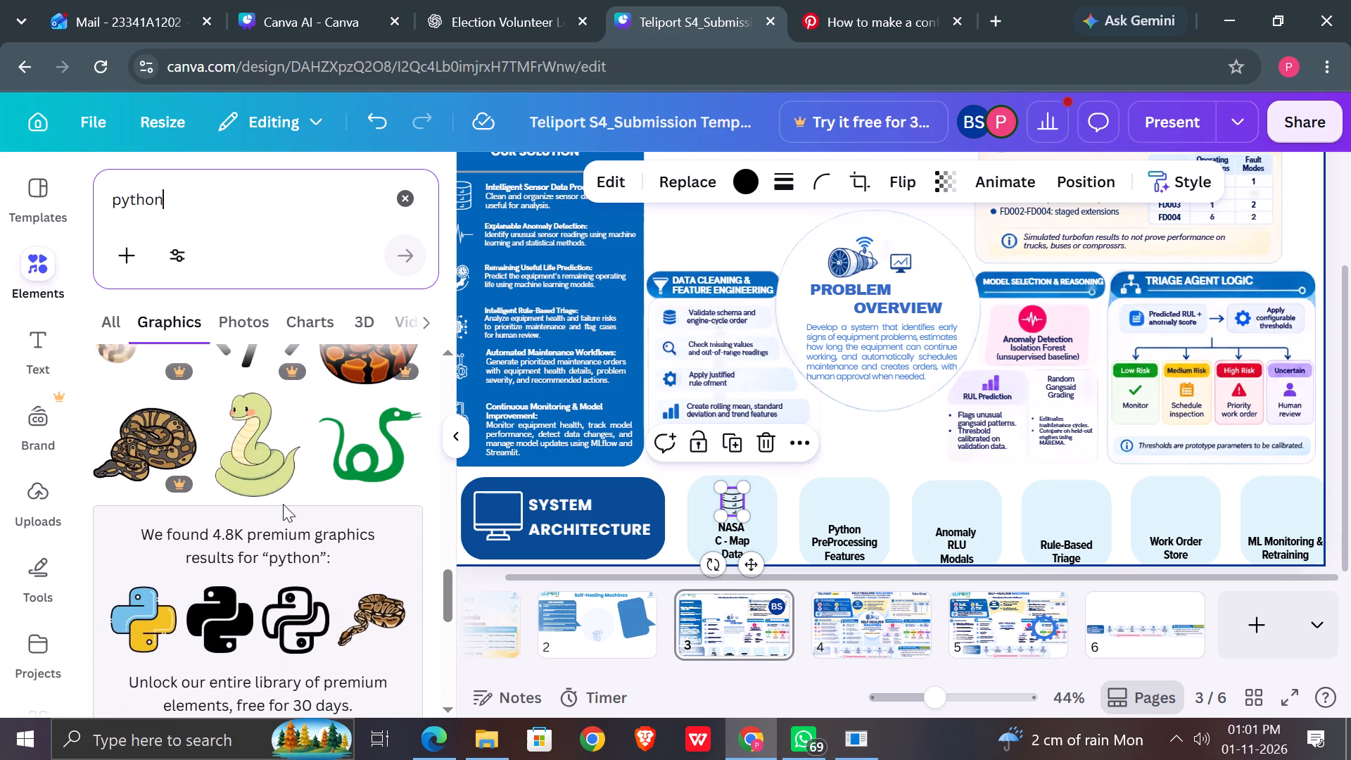
scroll(283, 504, "down", 5)
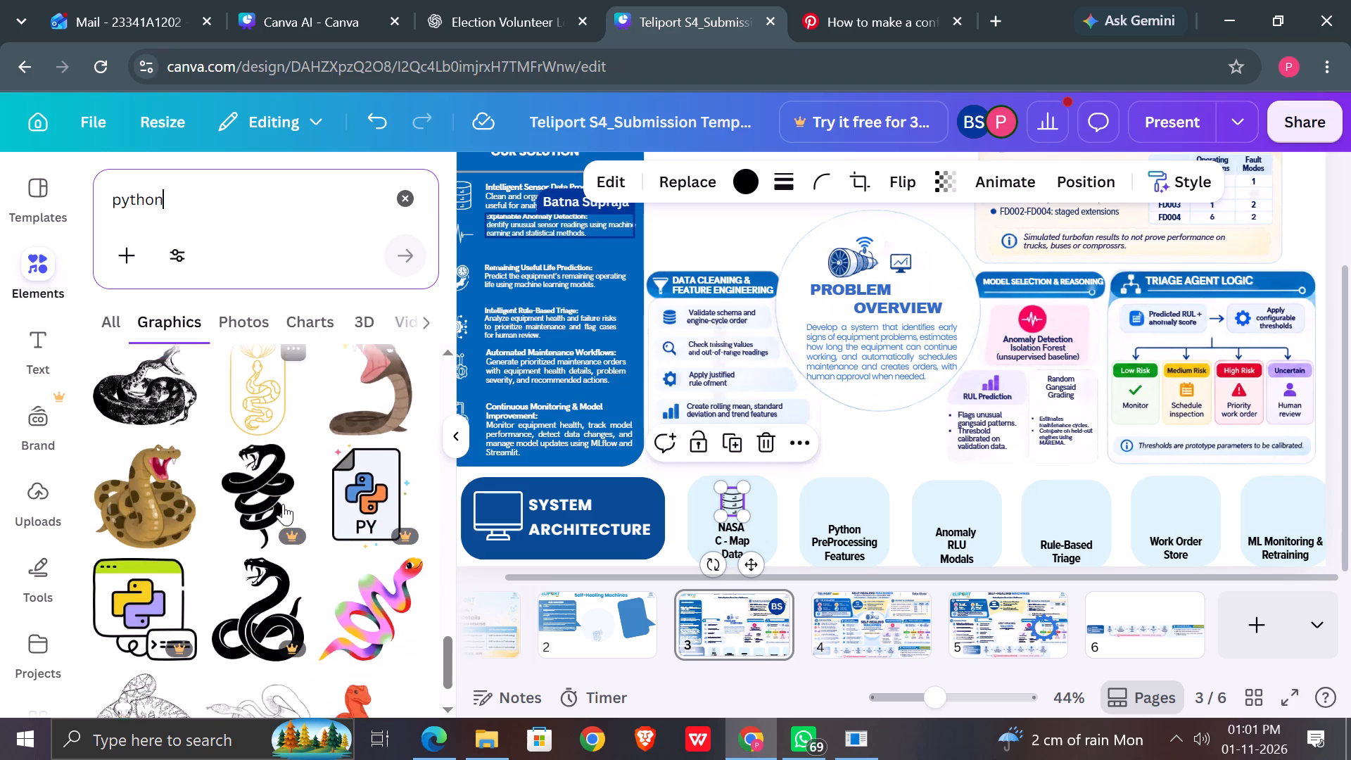
scroll(283, 504, "down", 3)
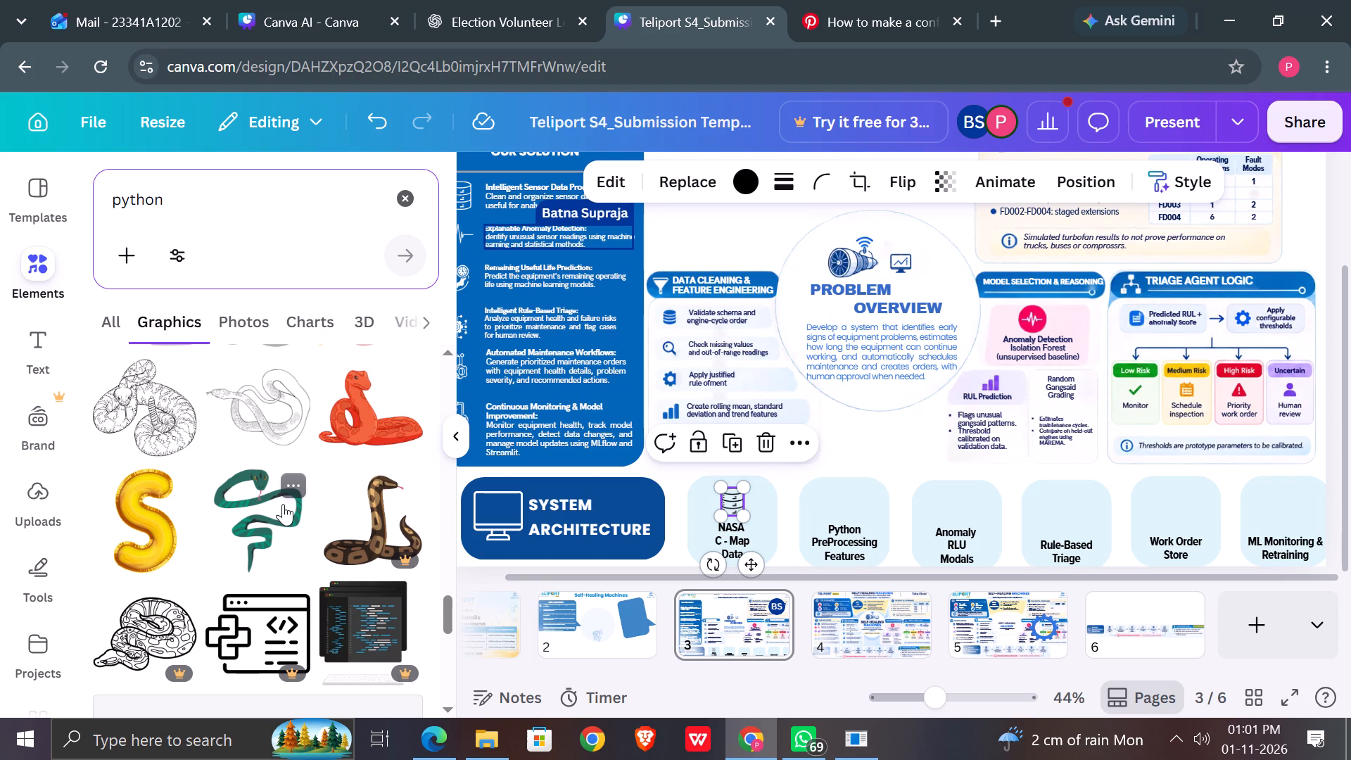
scroll(283, 504, "down", 4)
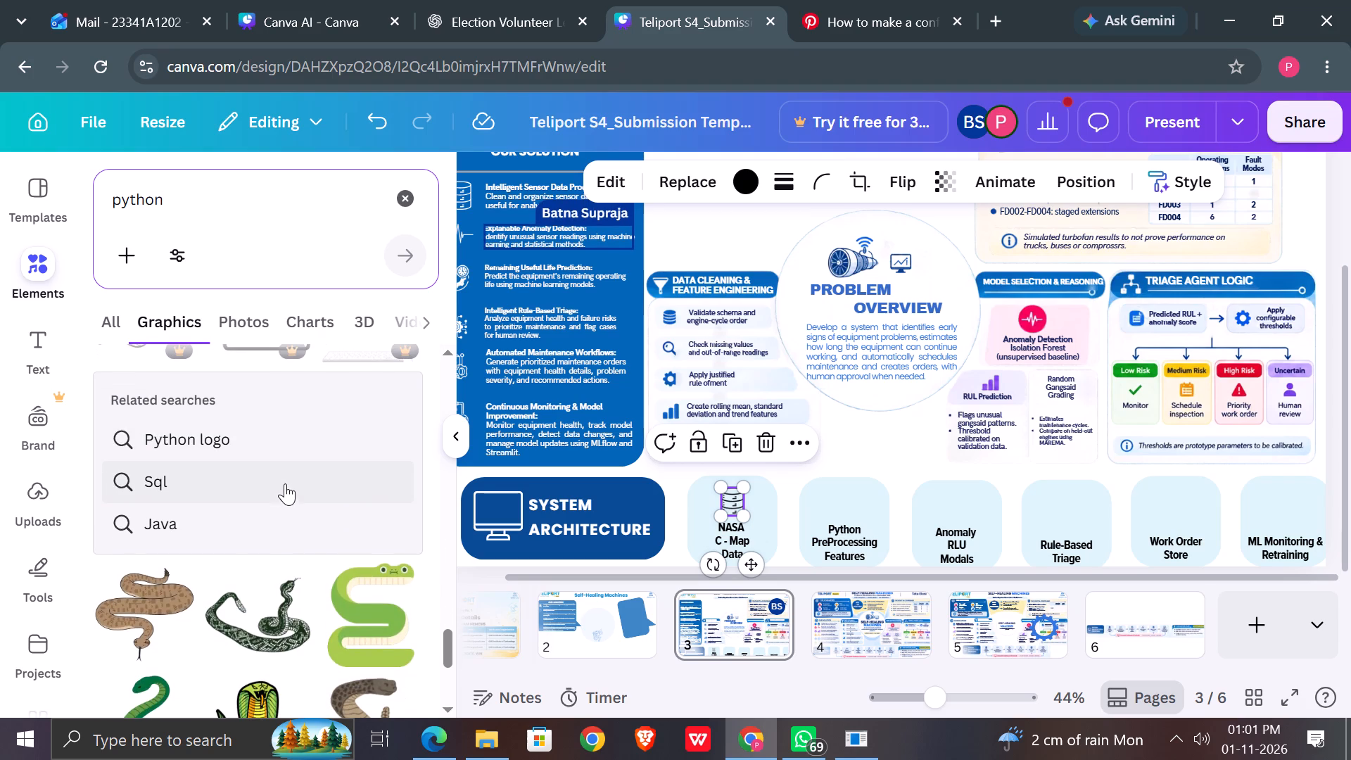
left_click(247, 450)
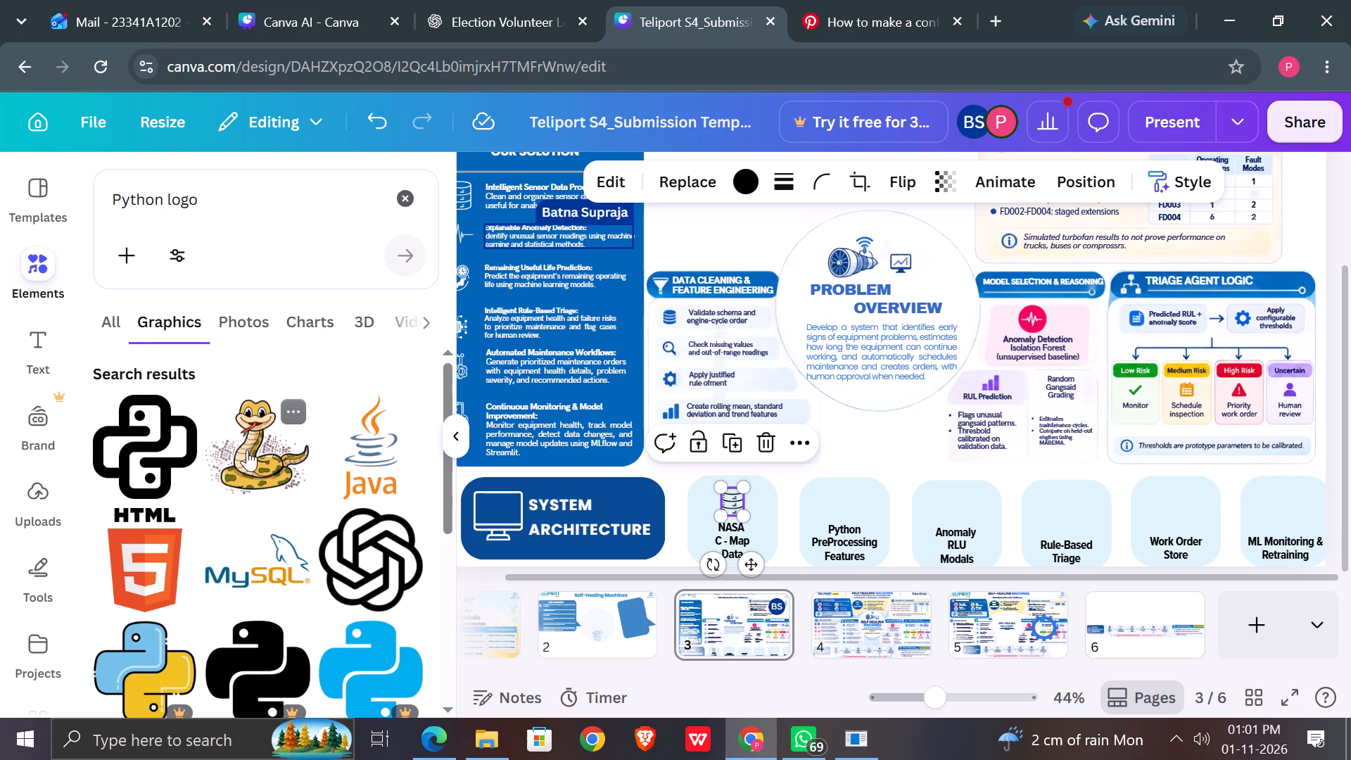
scroll(247, 450, "down", 1)
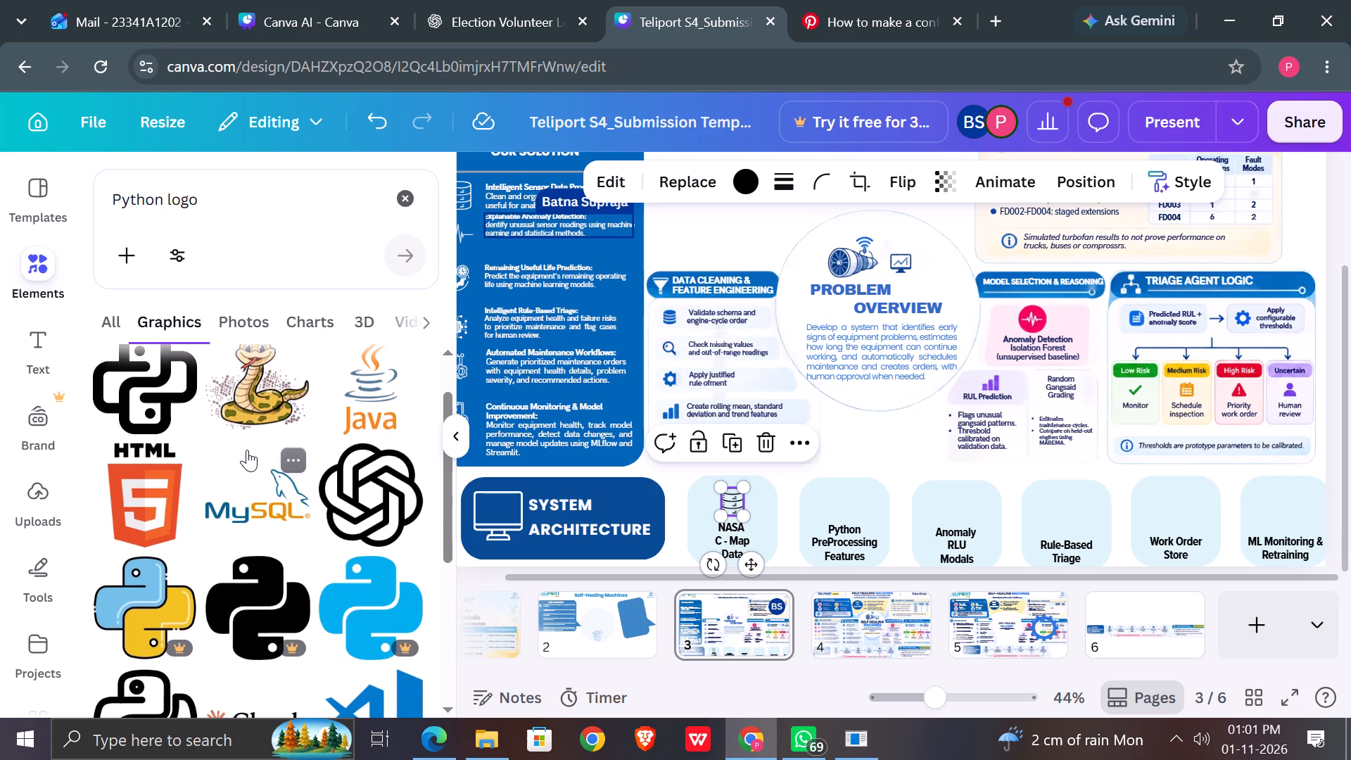
scroll(247, 450, "down", 2)
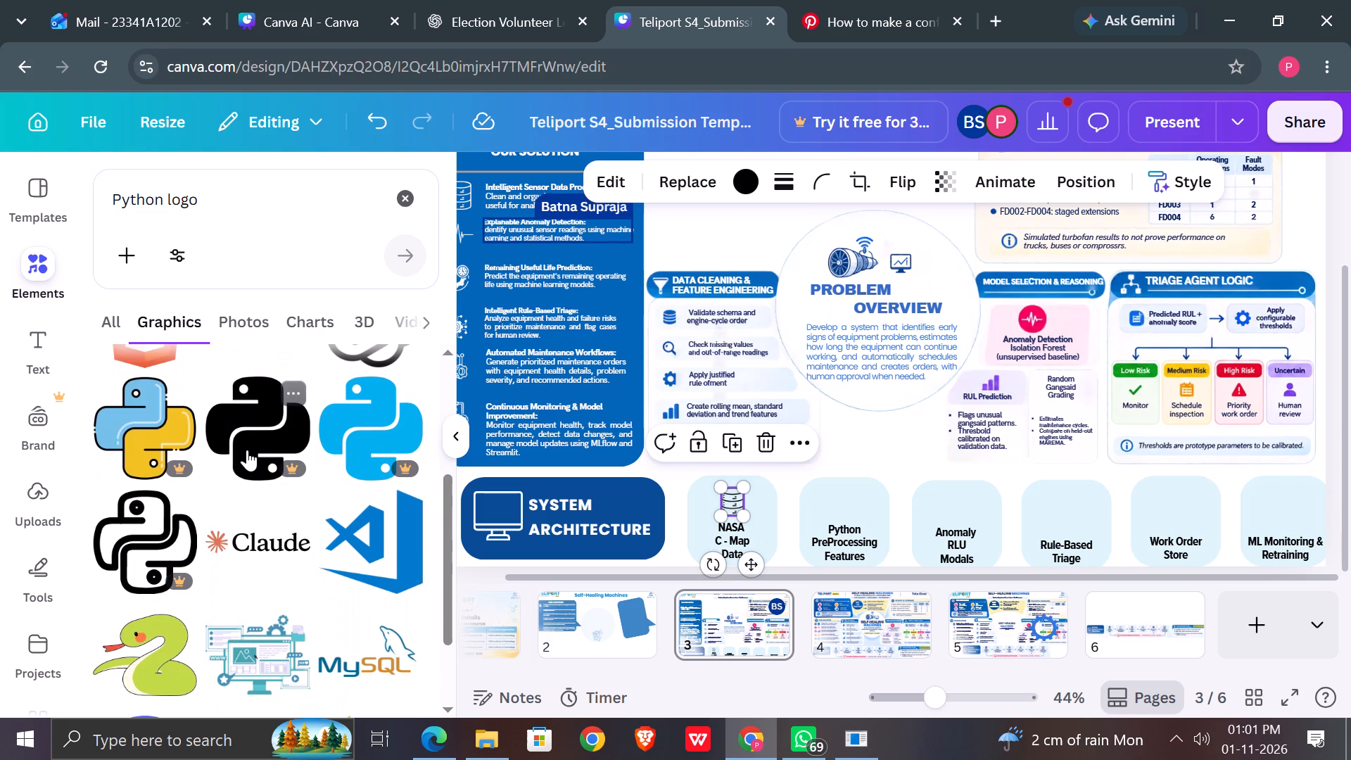
scroll(247, 450, "down", 2)
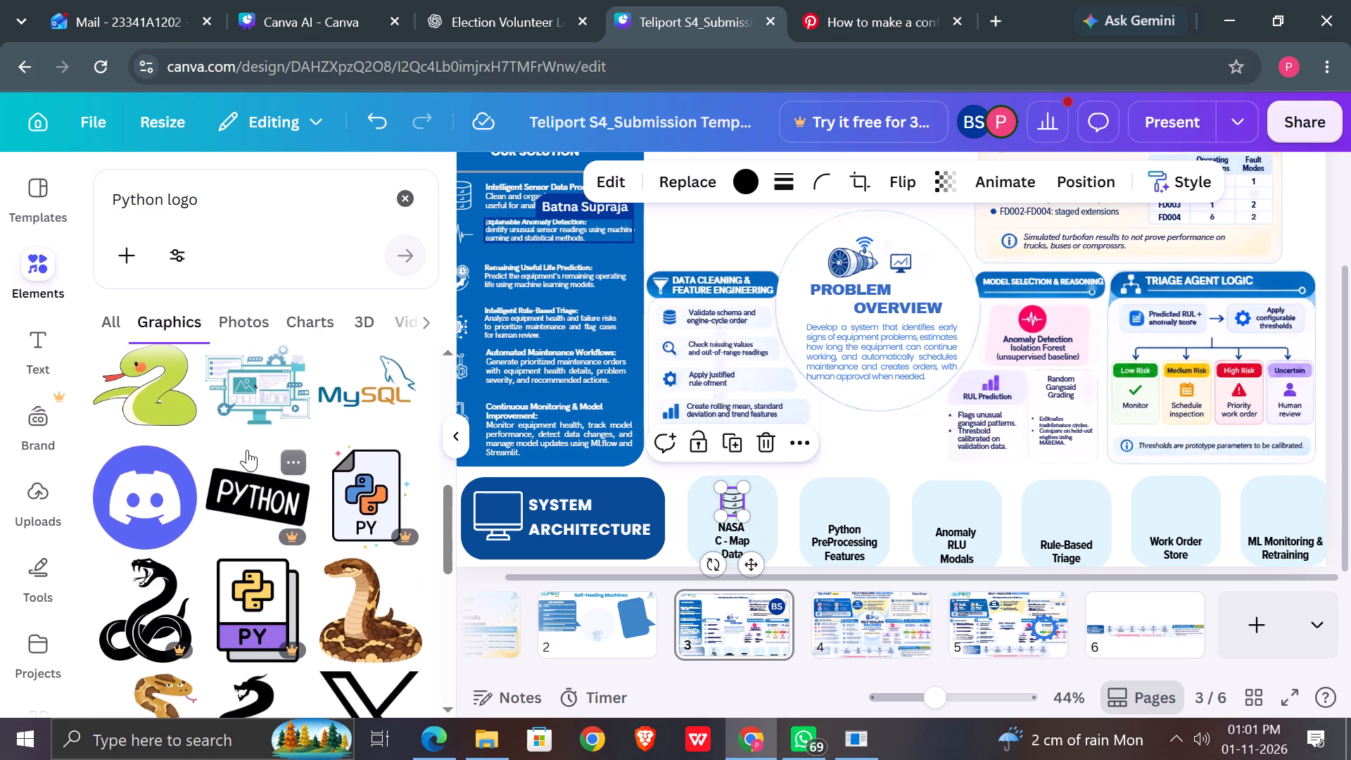
scroll(247, 450, "down", 4)
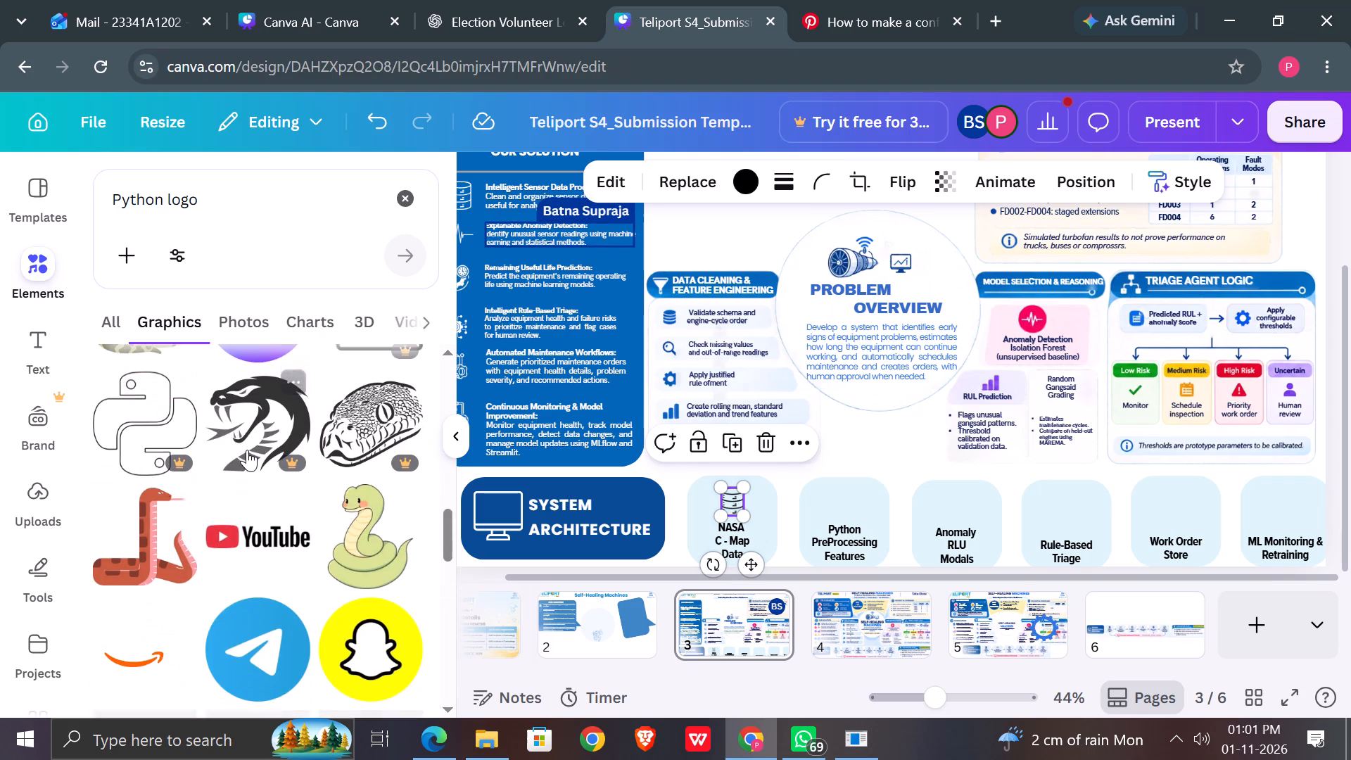
scroll(247, 450, "down", 5)
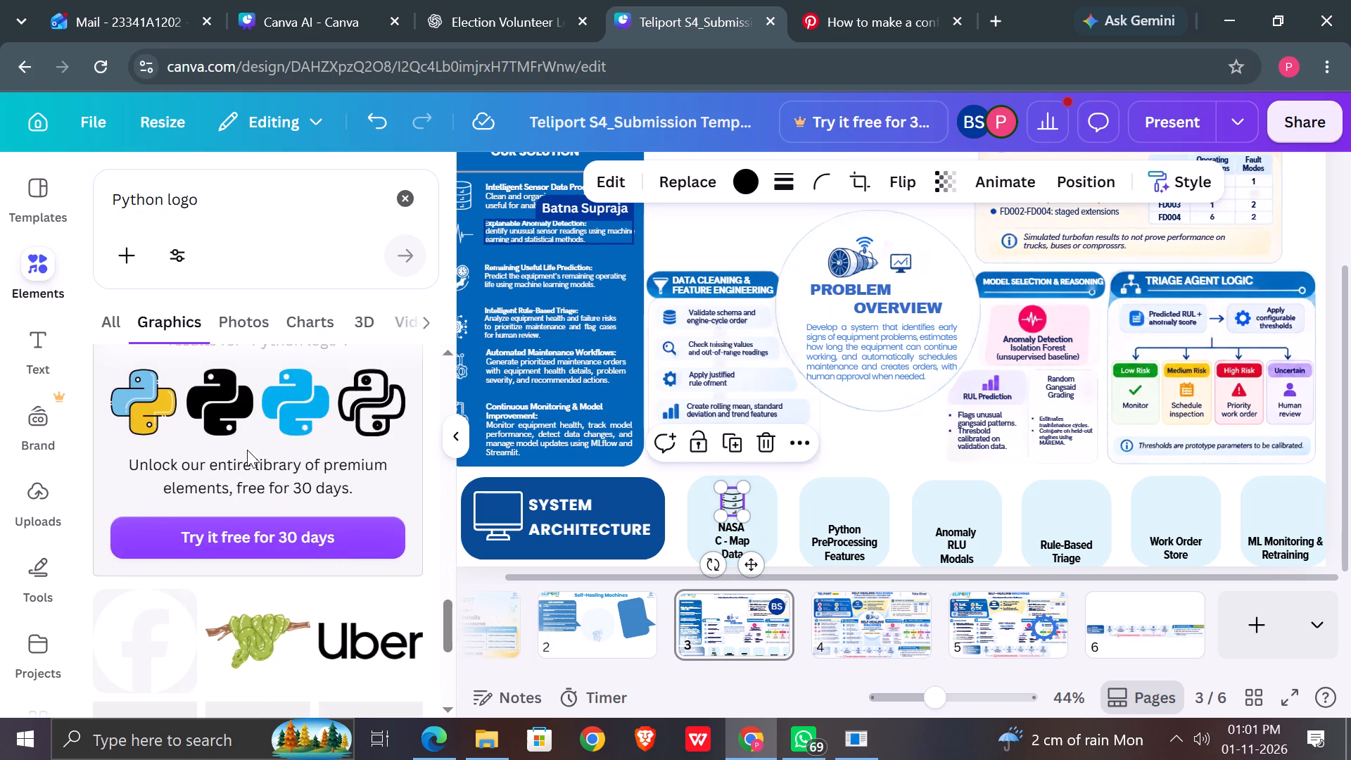
scroll(247, 450, "down", 2)
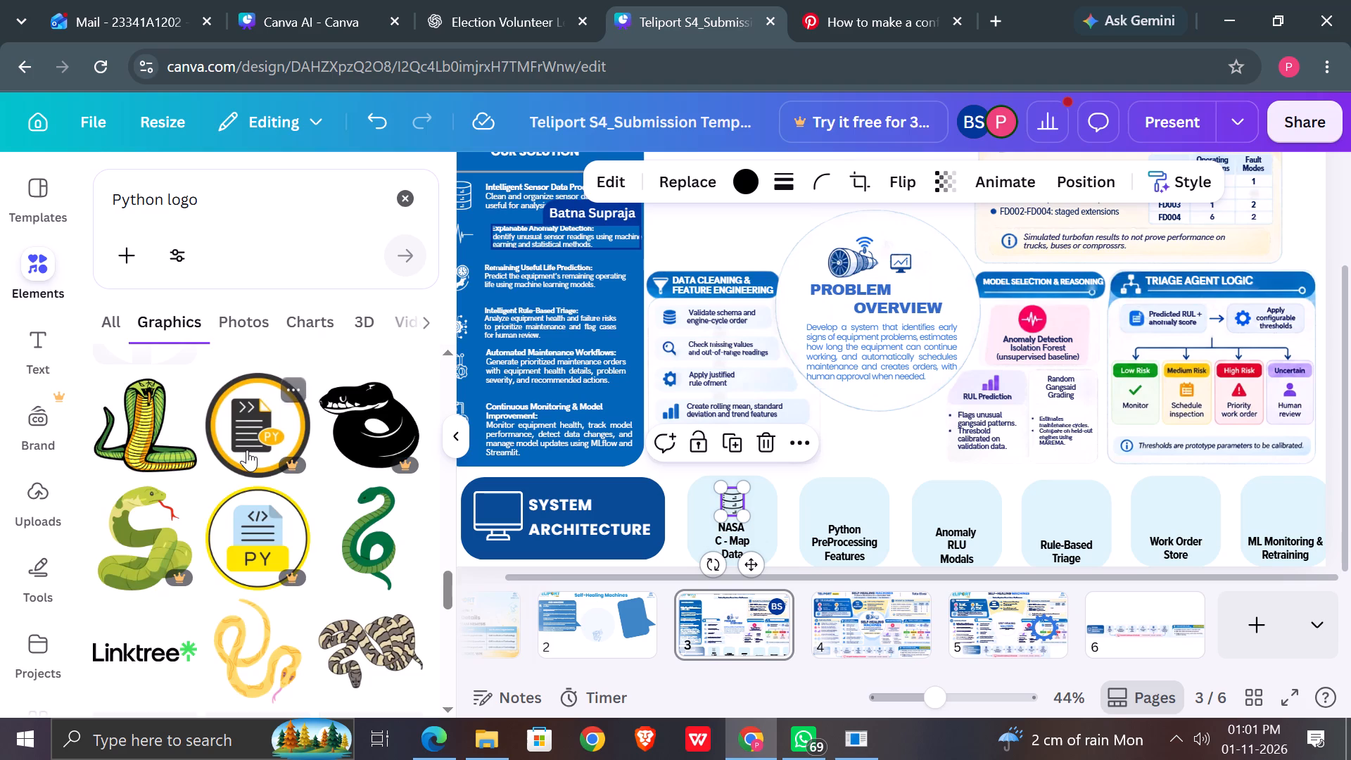
scroll(247, 450, "down", 4)
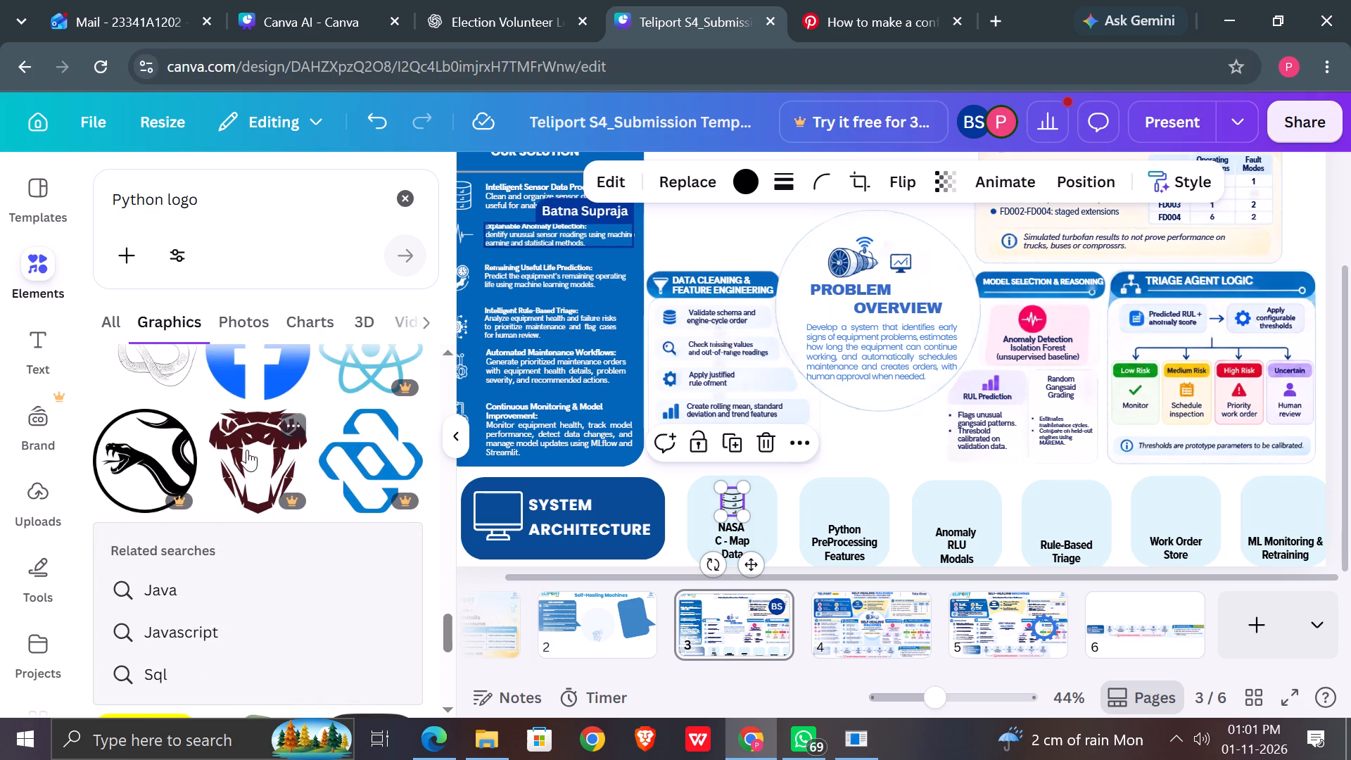
scroll(247, 450, "down", 4)
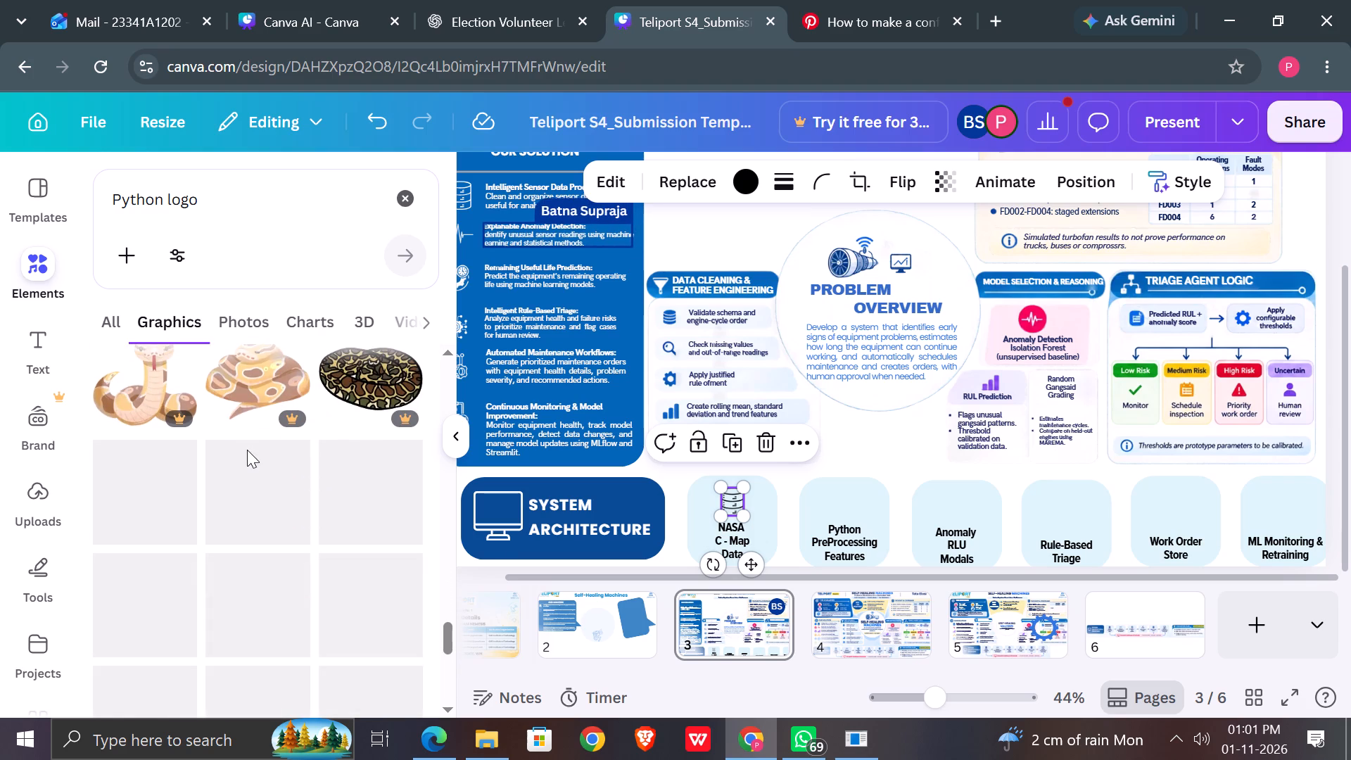
scroll(247, 450, "down", 3)
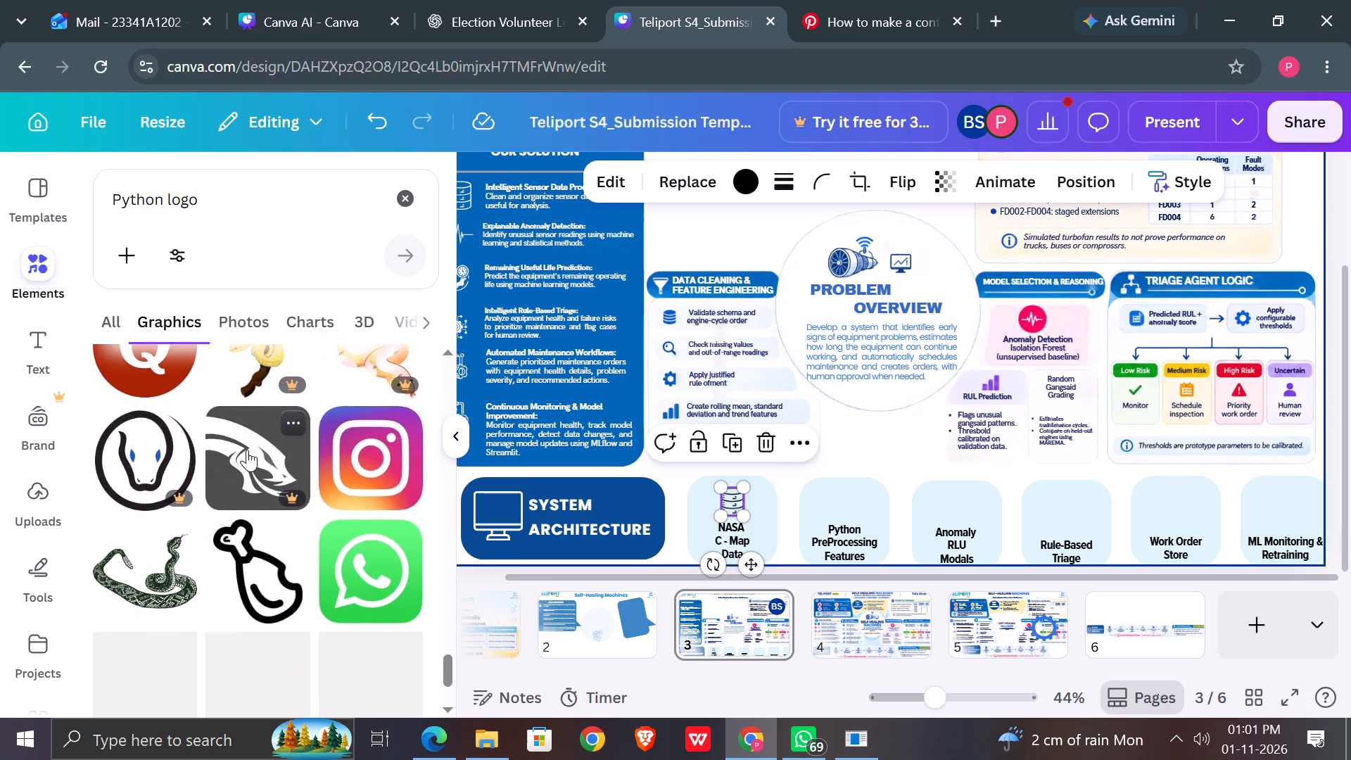
scroll(247, 450, "down", 1)
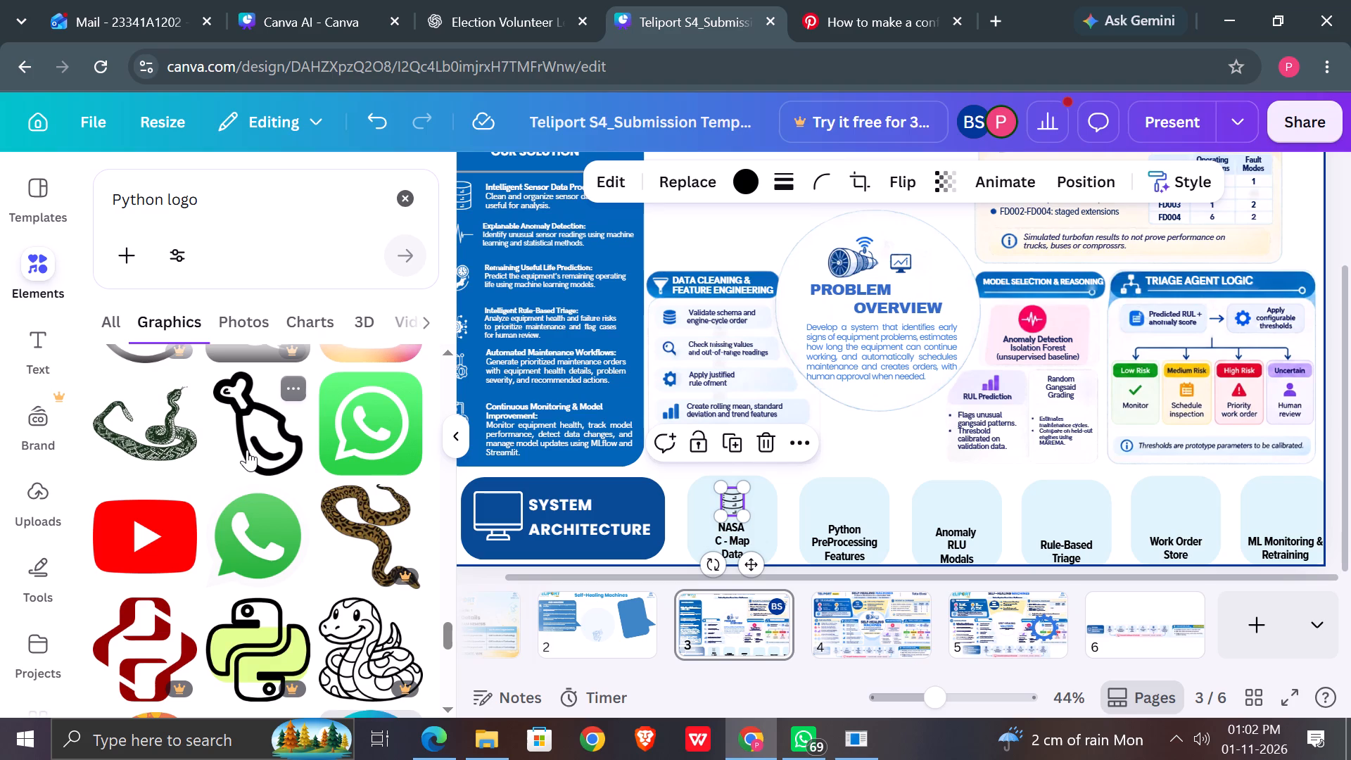
scroll(247, 450, "down", 6)
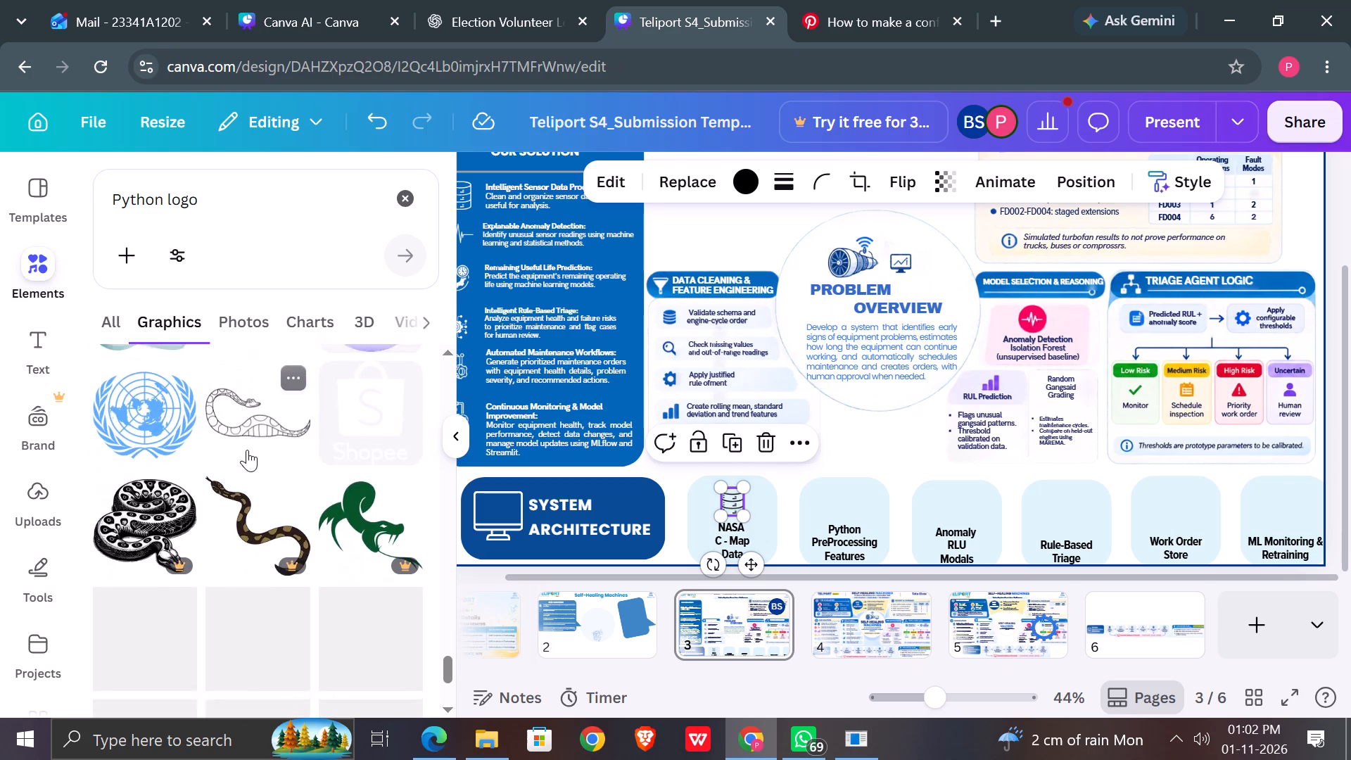
scroll(247, 450, "down", 3)
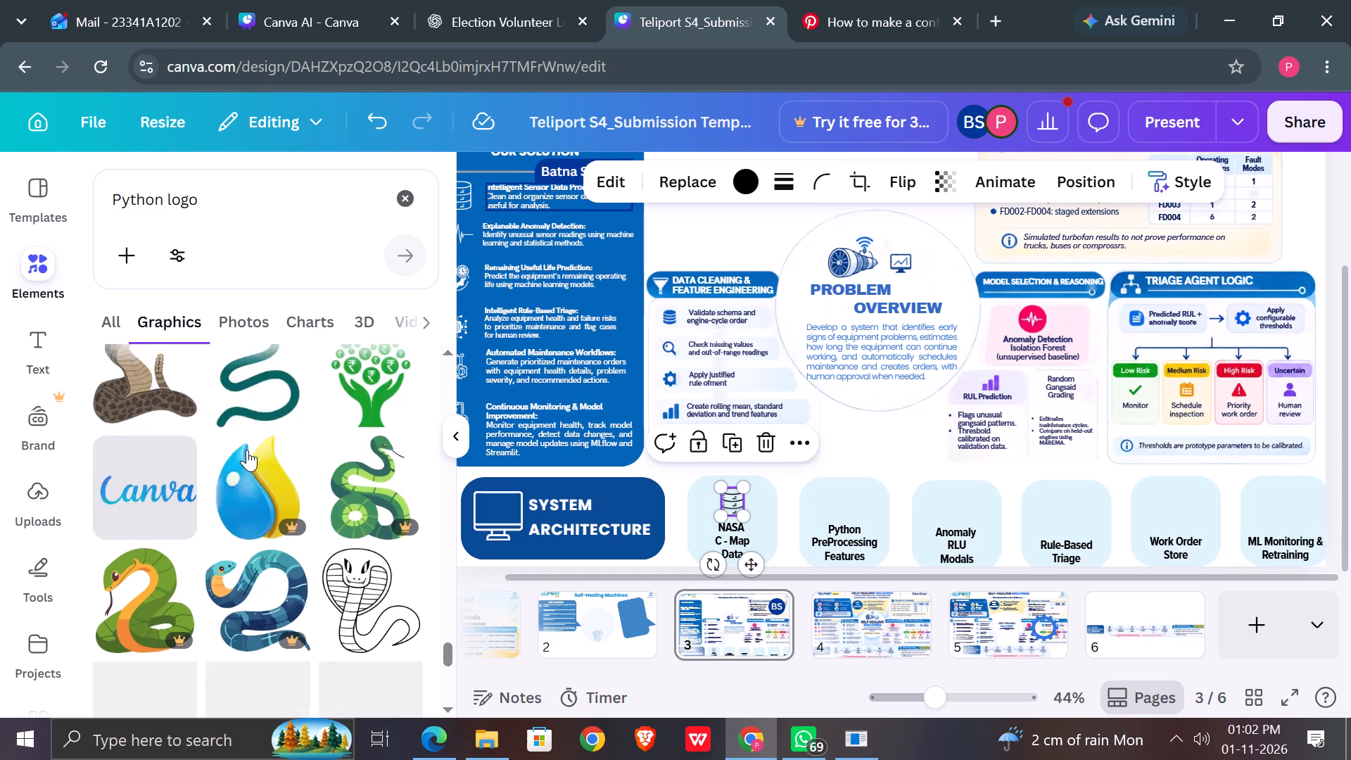
scroll(247, 450, "down", 3)
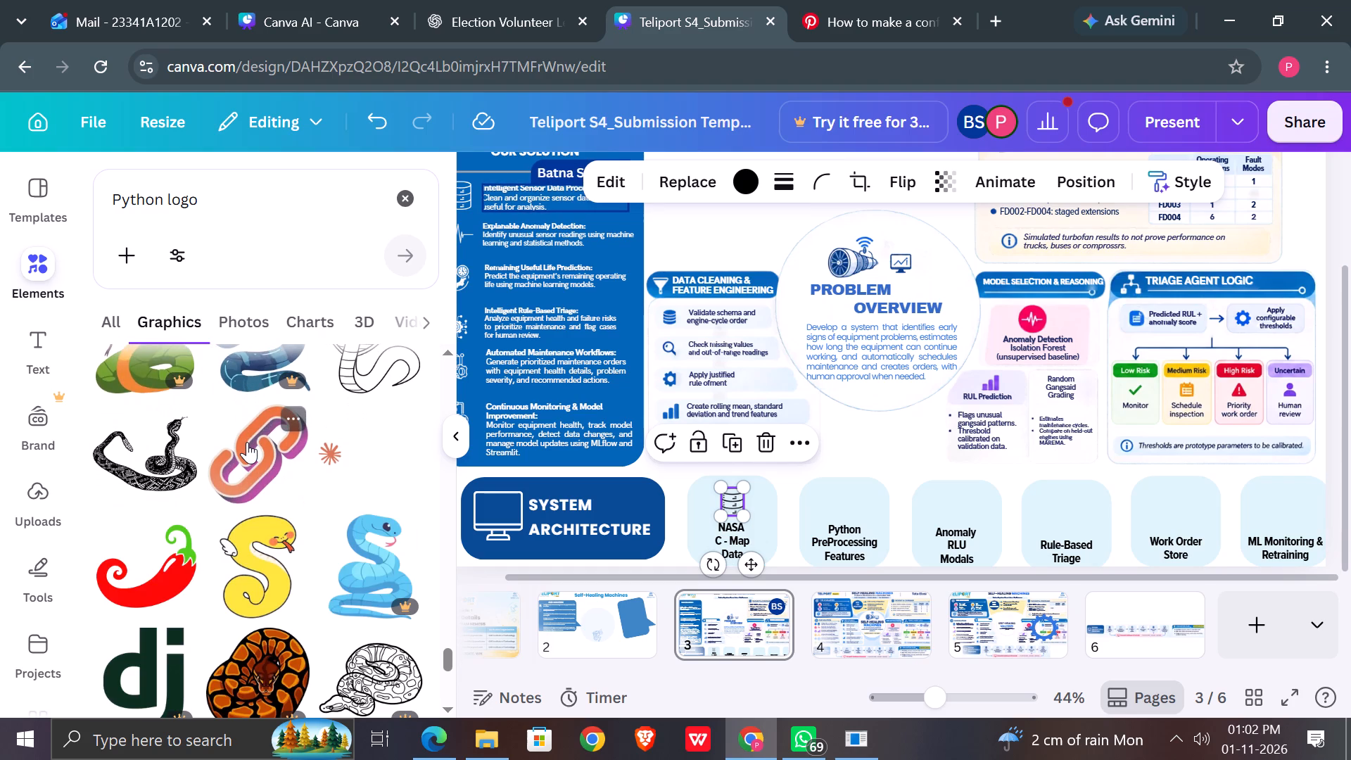
scroll(247, 442, "down", 10)
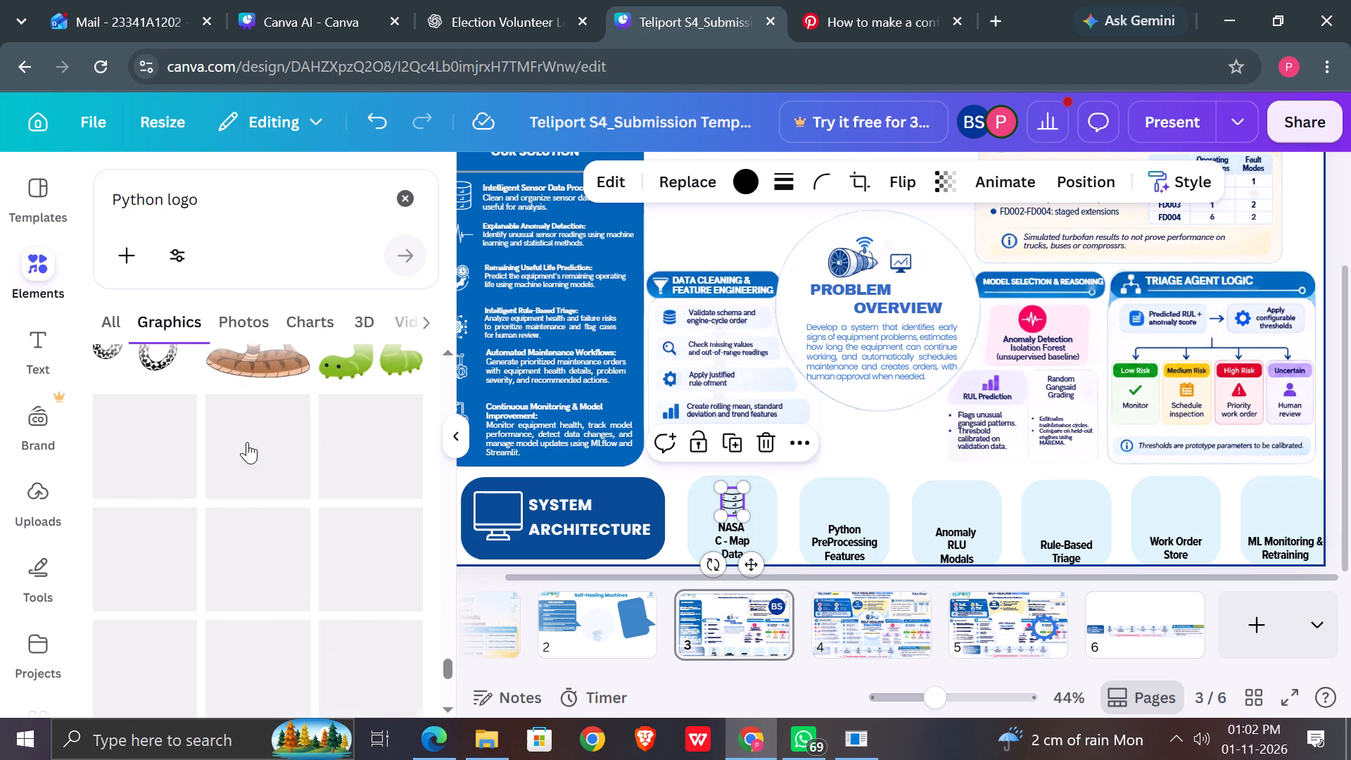
scroll(247, 442, "down", 4)
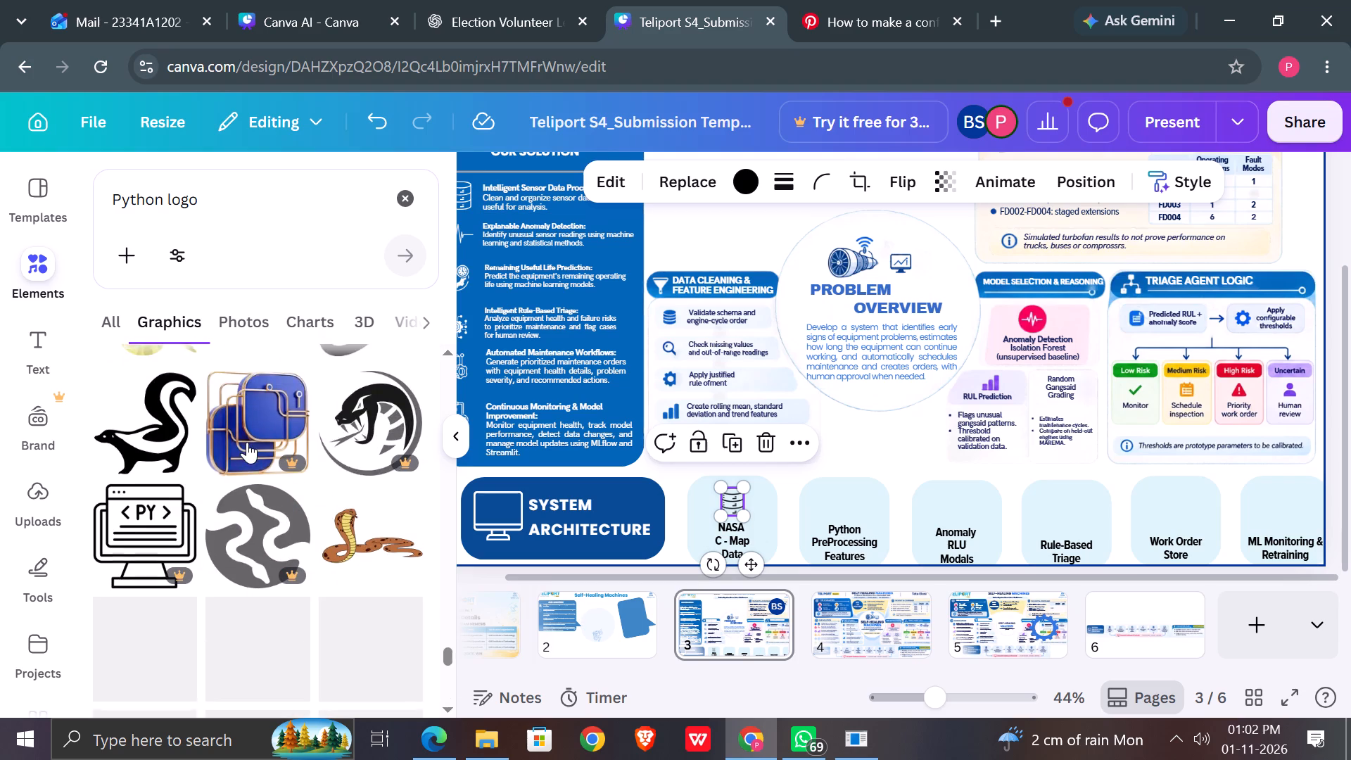
scroll(247, 442, "down", 2)
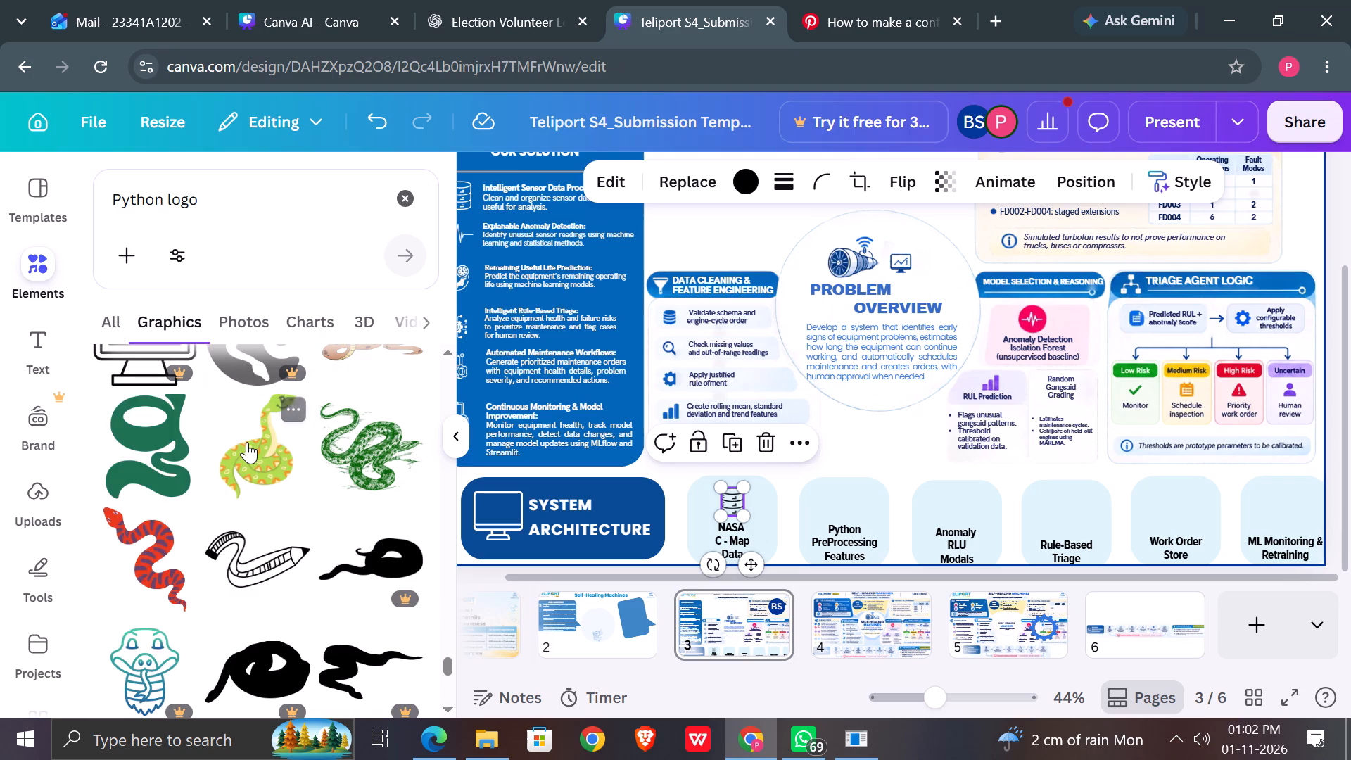
scroll(247, 442, "down", 2)
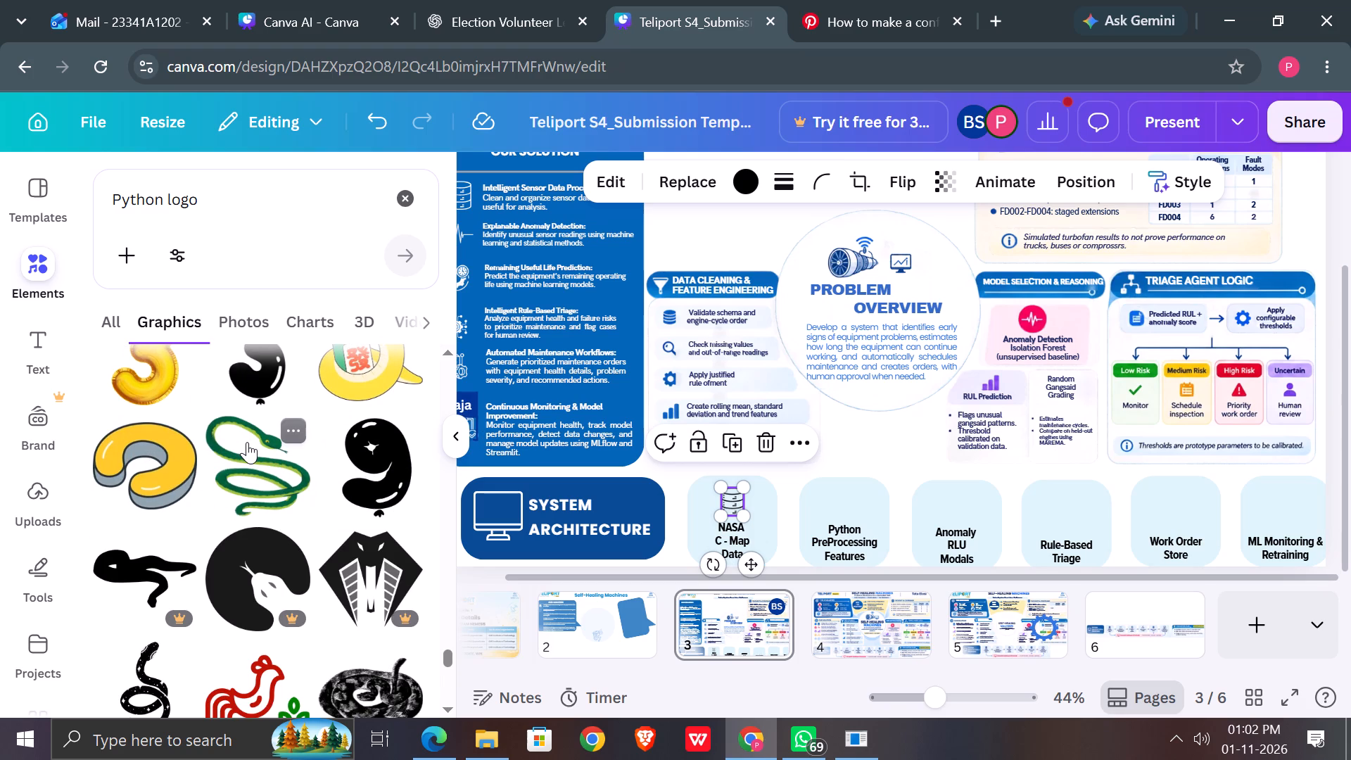
scroll(247, 442, "up", 8)
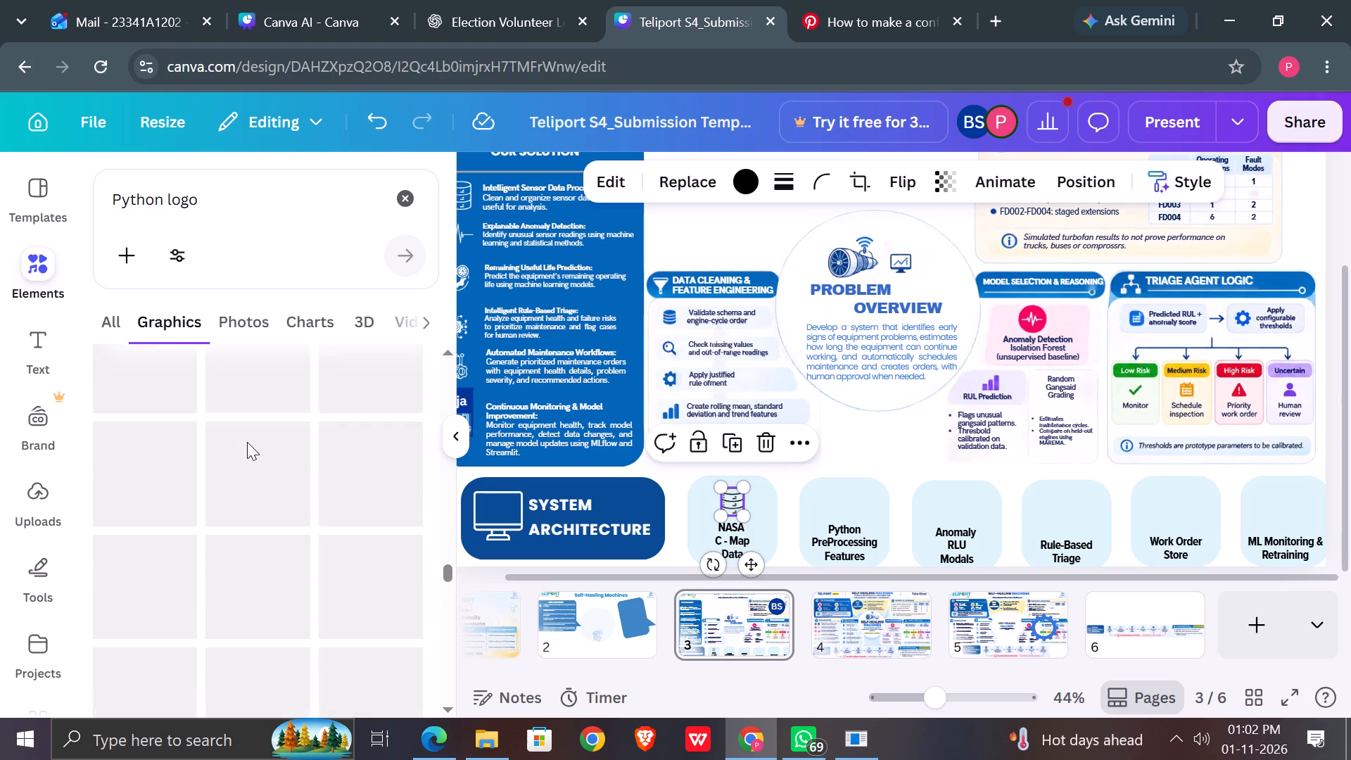
scroll(247, 442, "up", 9)
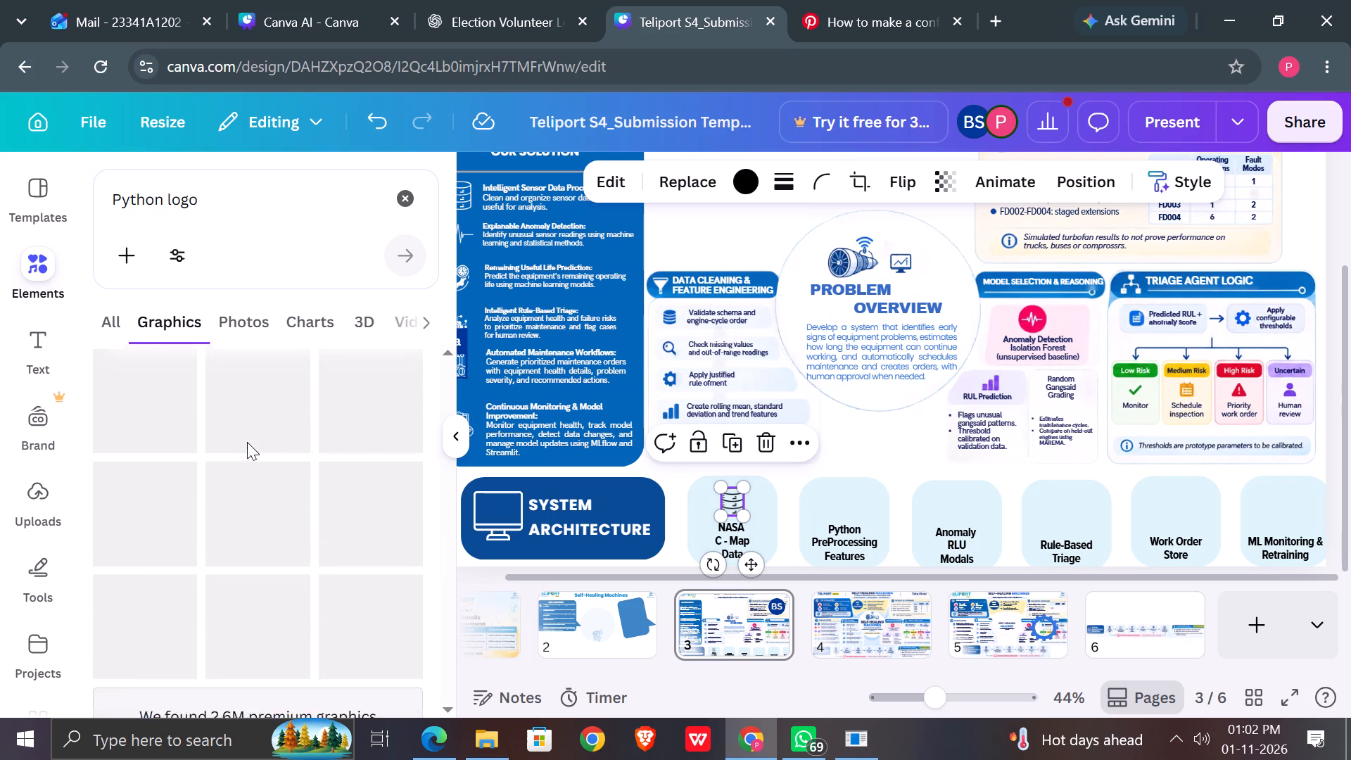
scroll(692, 506, "right", 1)
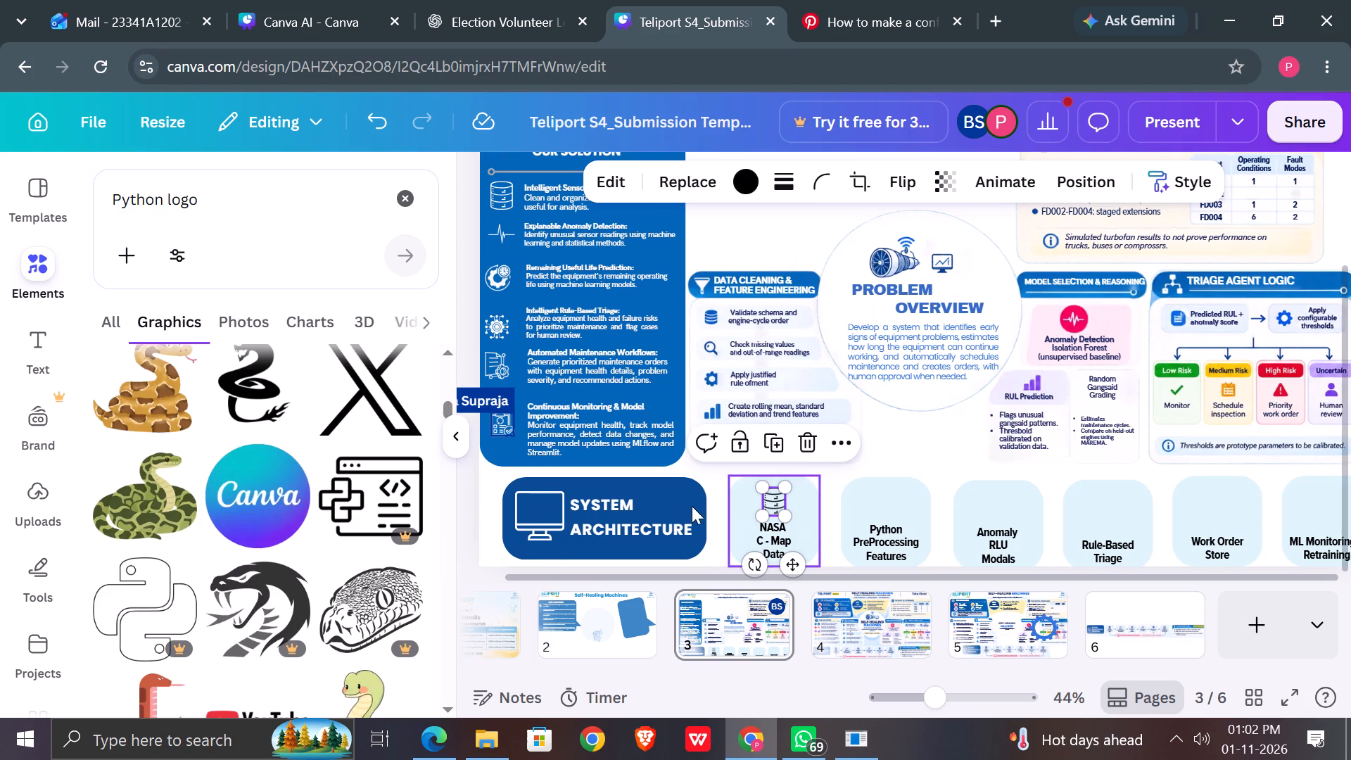
scroll(692, 506, "right", 2)
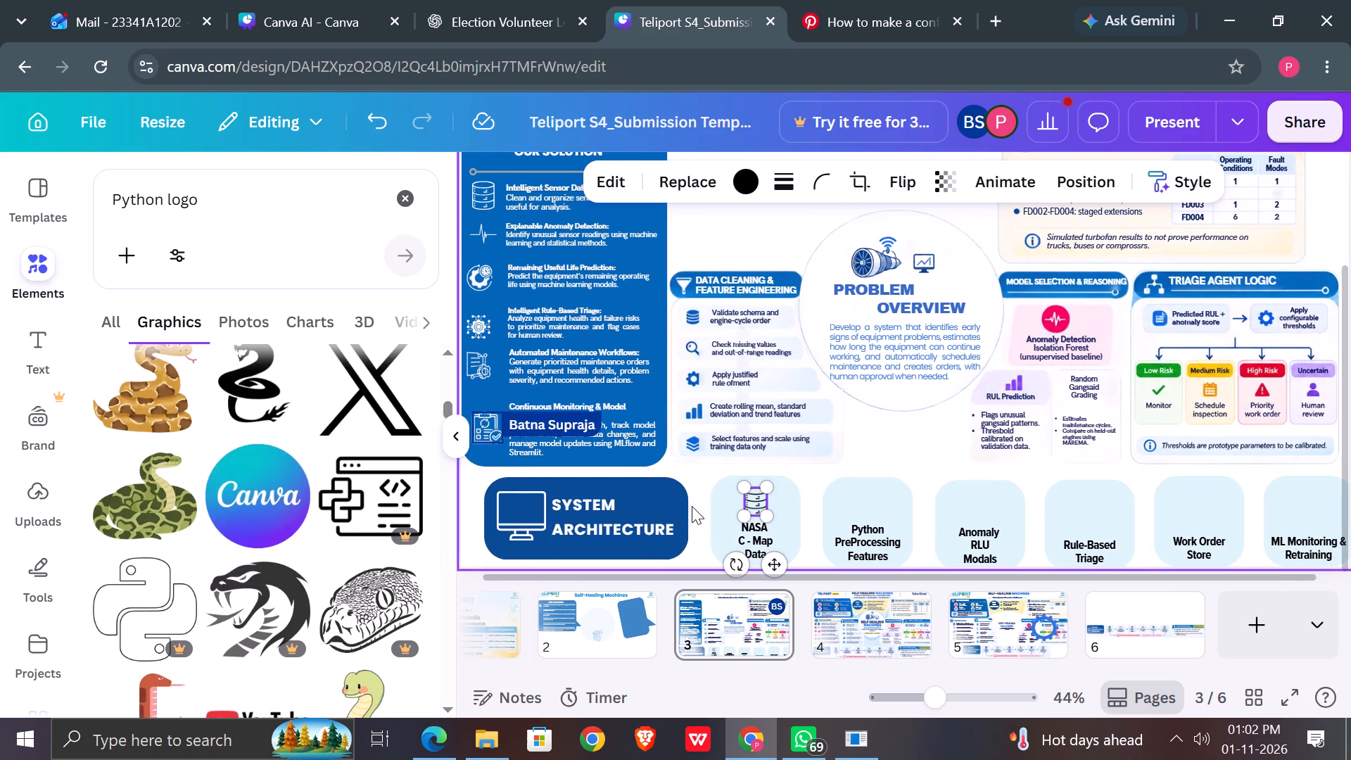
scroll(692, 506, "right", 2)
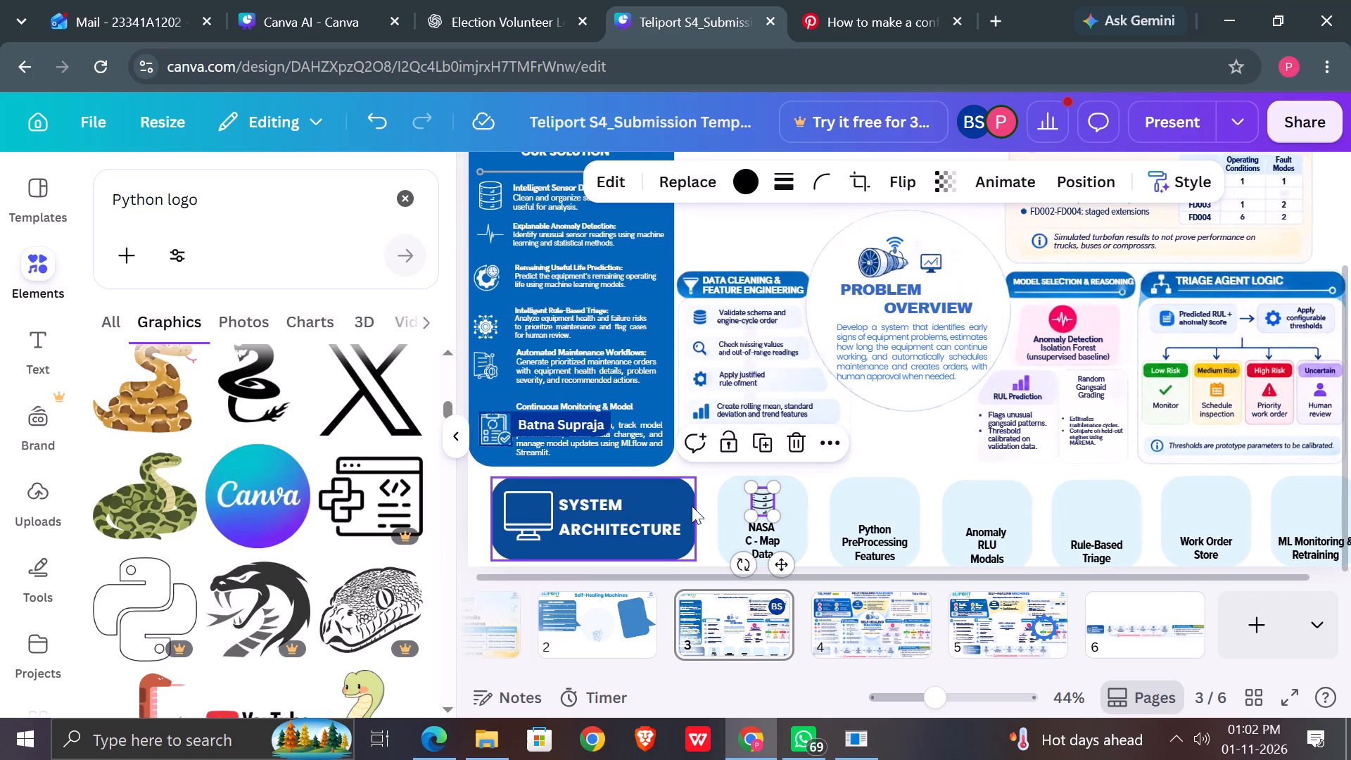
scroll(292, 496, "down", 1)
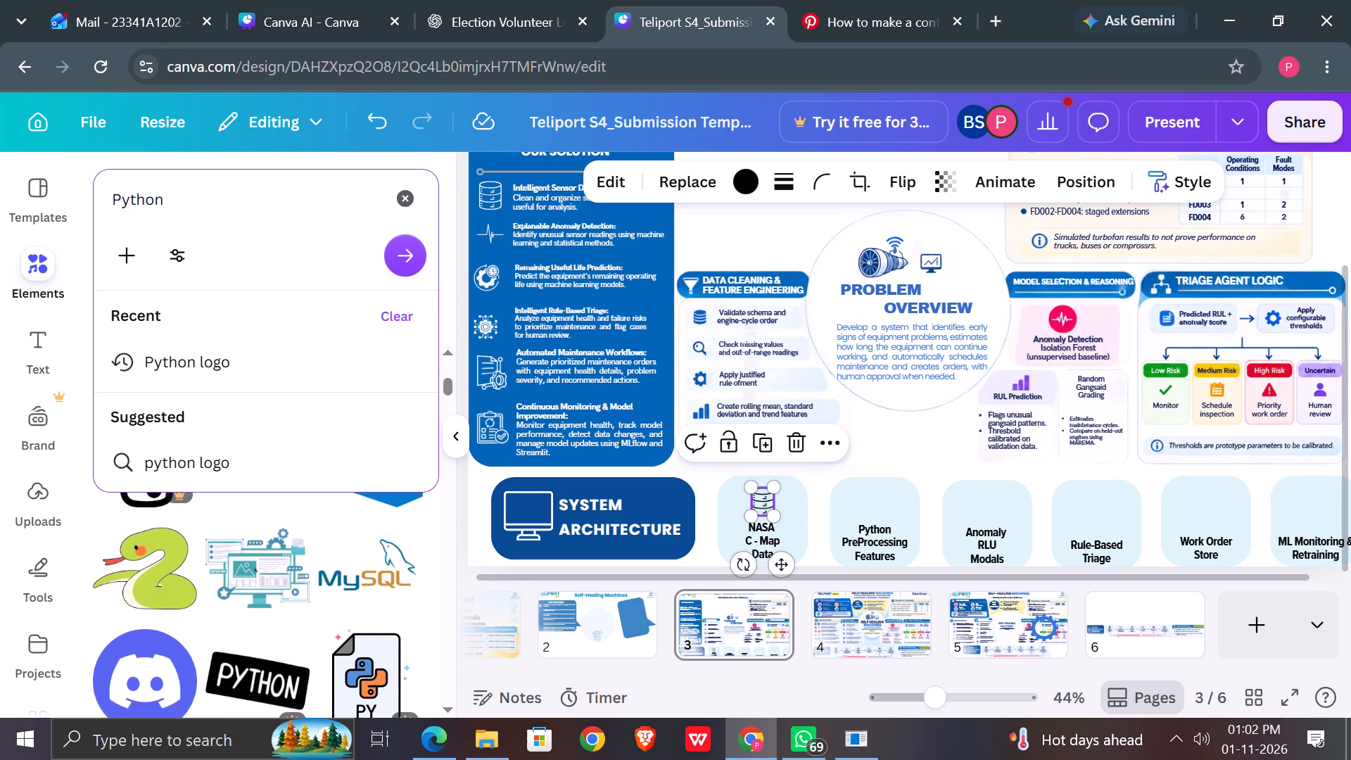
key("Return")
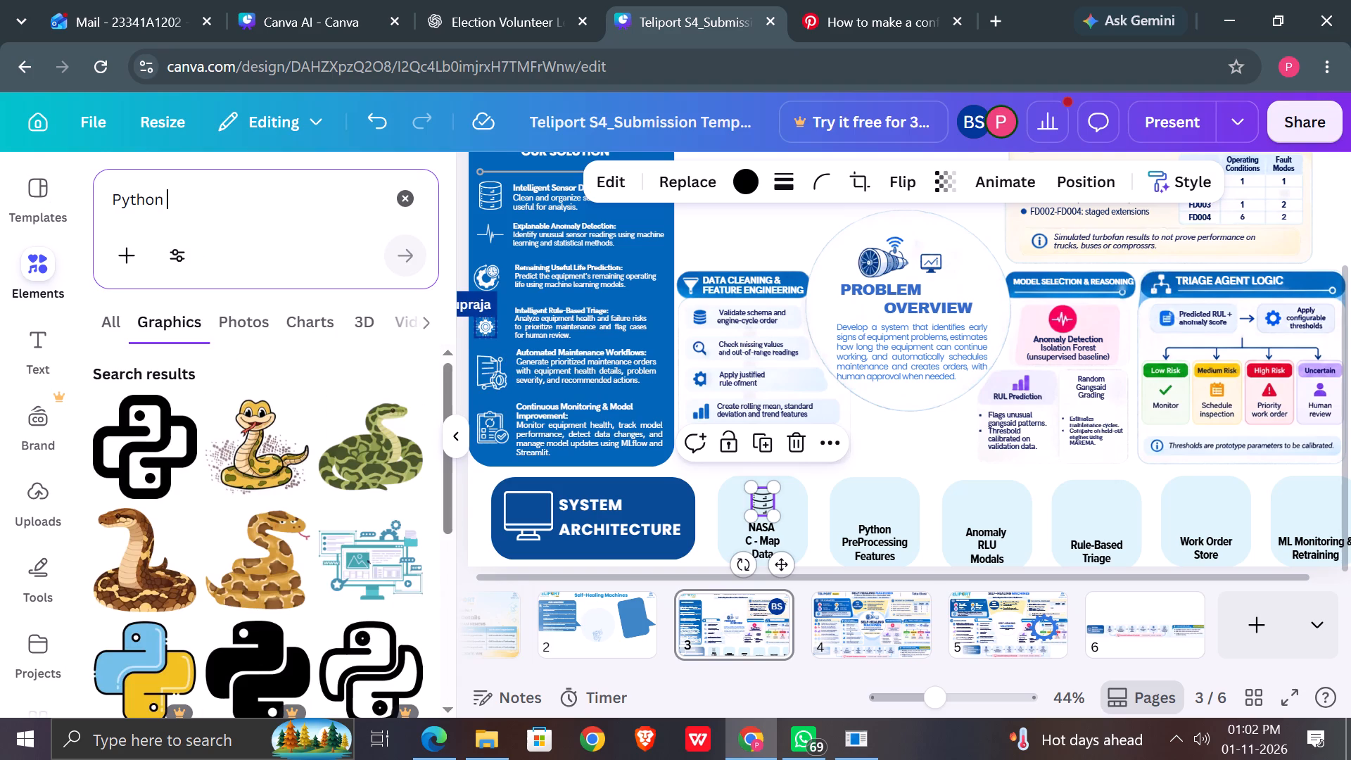
scroll(362, 502, "down", 6)
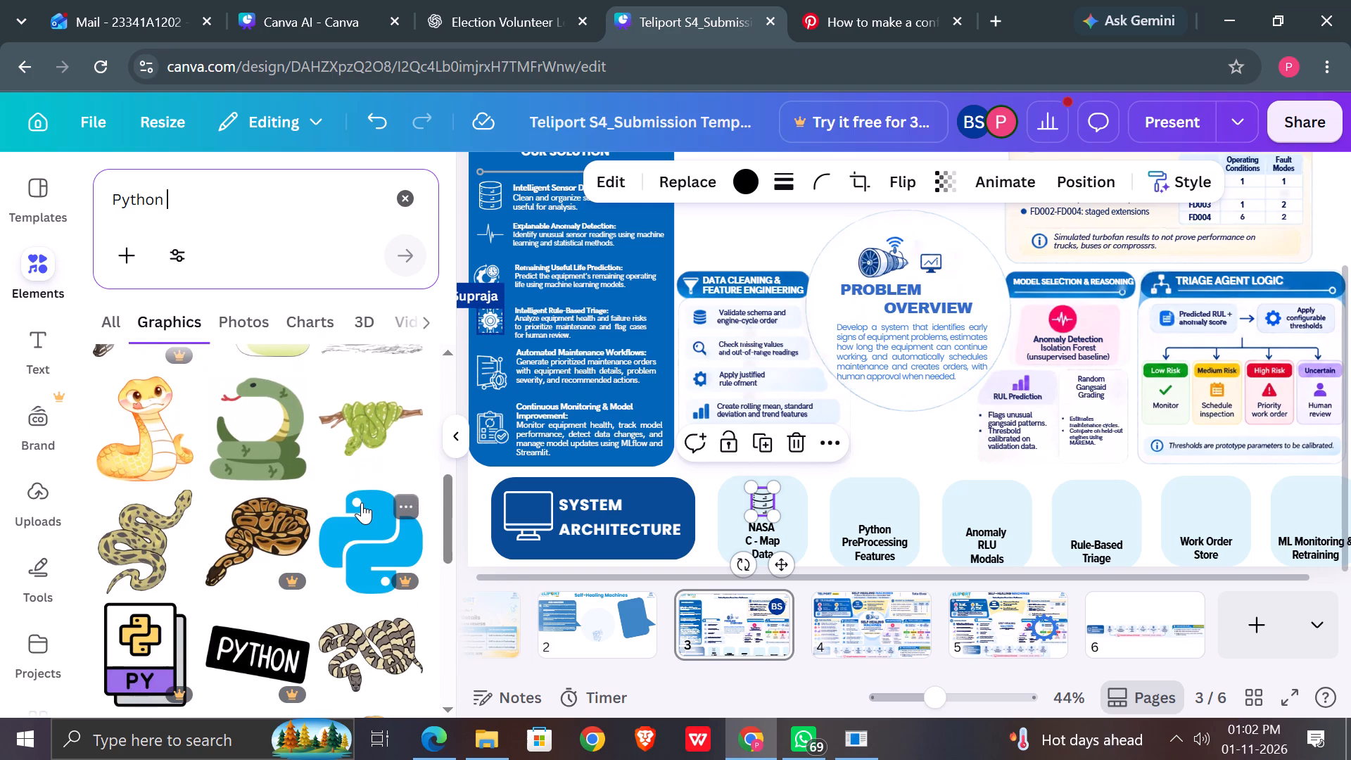
scroll(362, 502, "up", 4)
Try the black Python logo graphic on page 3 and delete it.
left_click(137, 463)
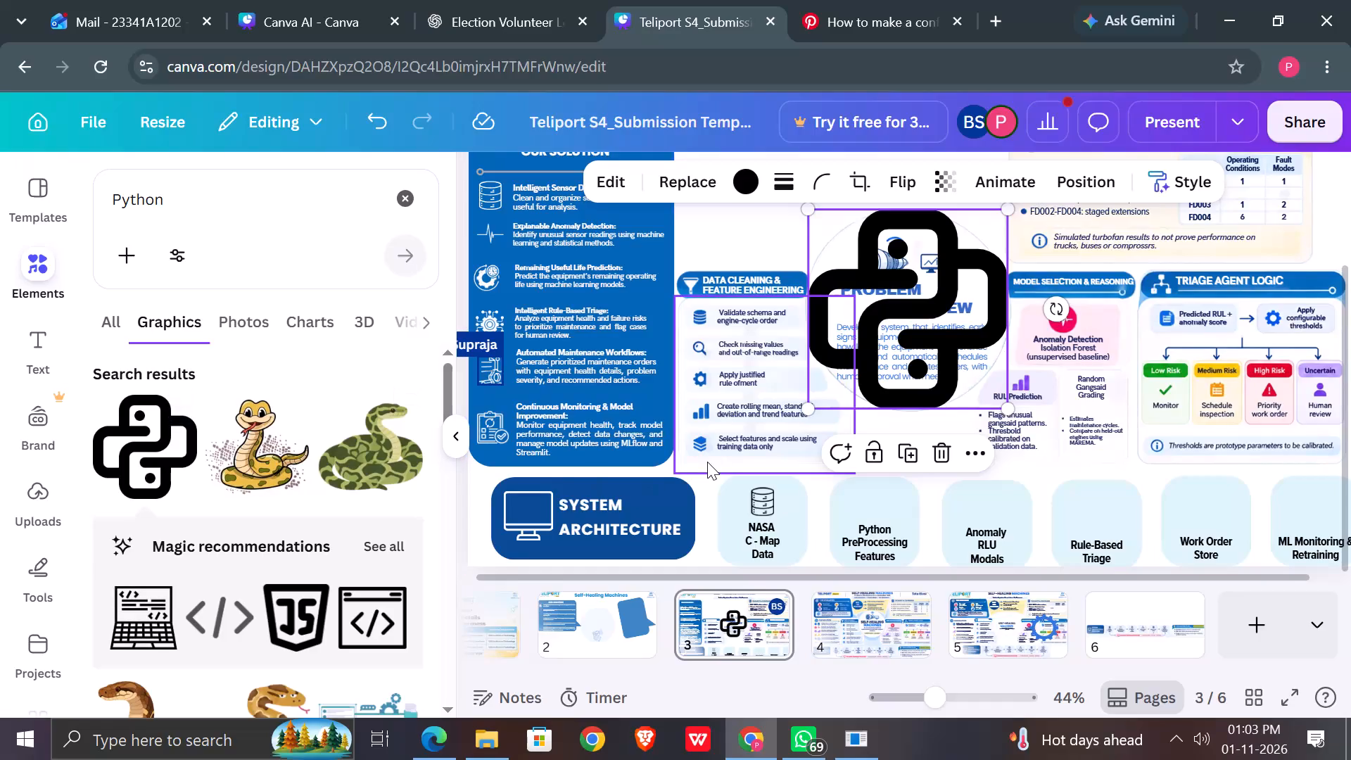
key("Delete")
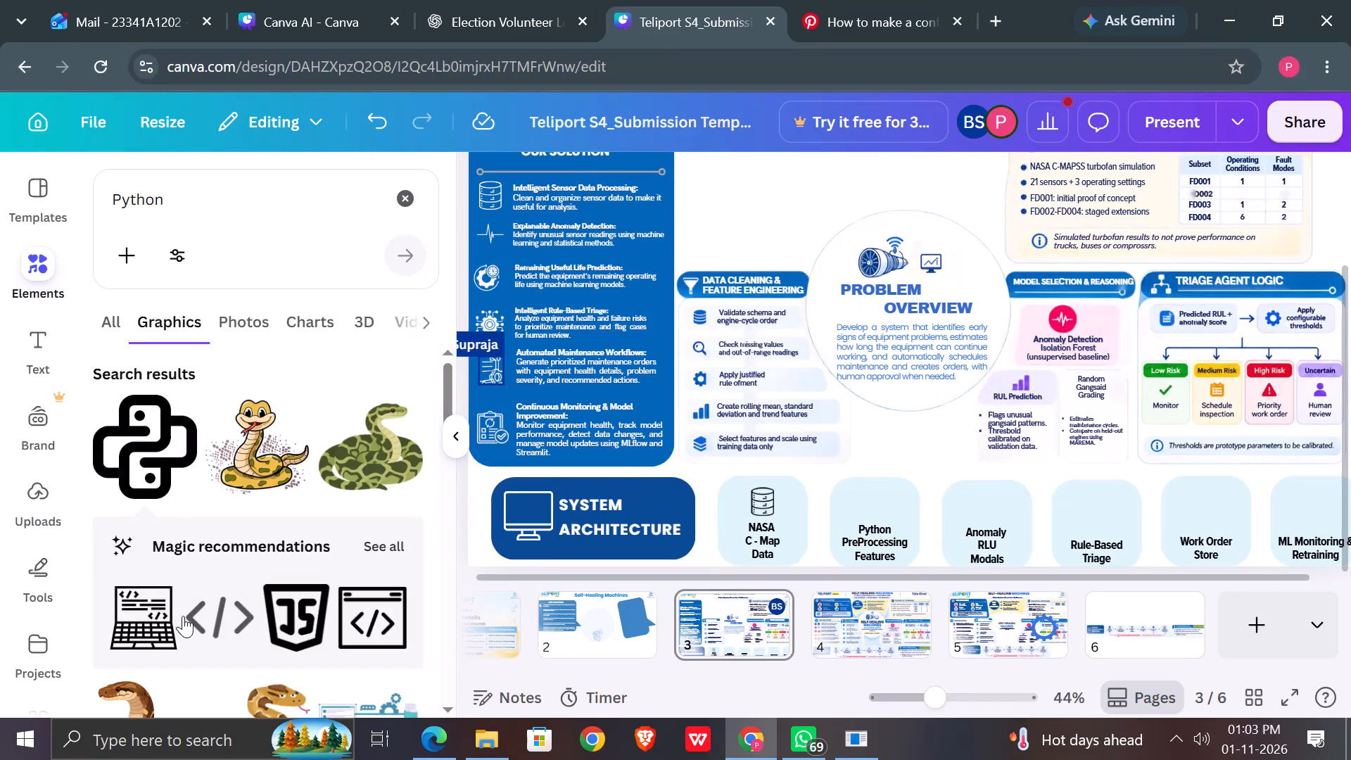
Add the recommended code-bracket "</>" icon, shrink it to about 71 by 44, and place it above the "Python PreProcessing Features" label.
left_click(201, 621)
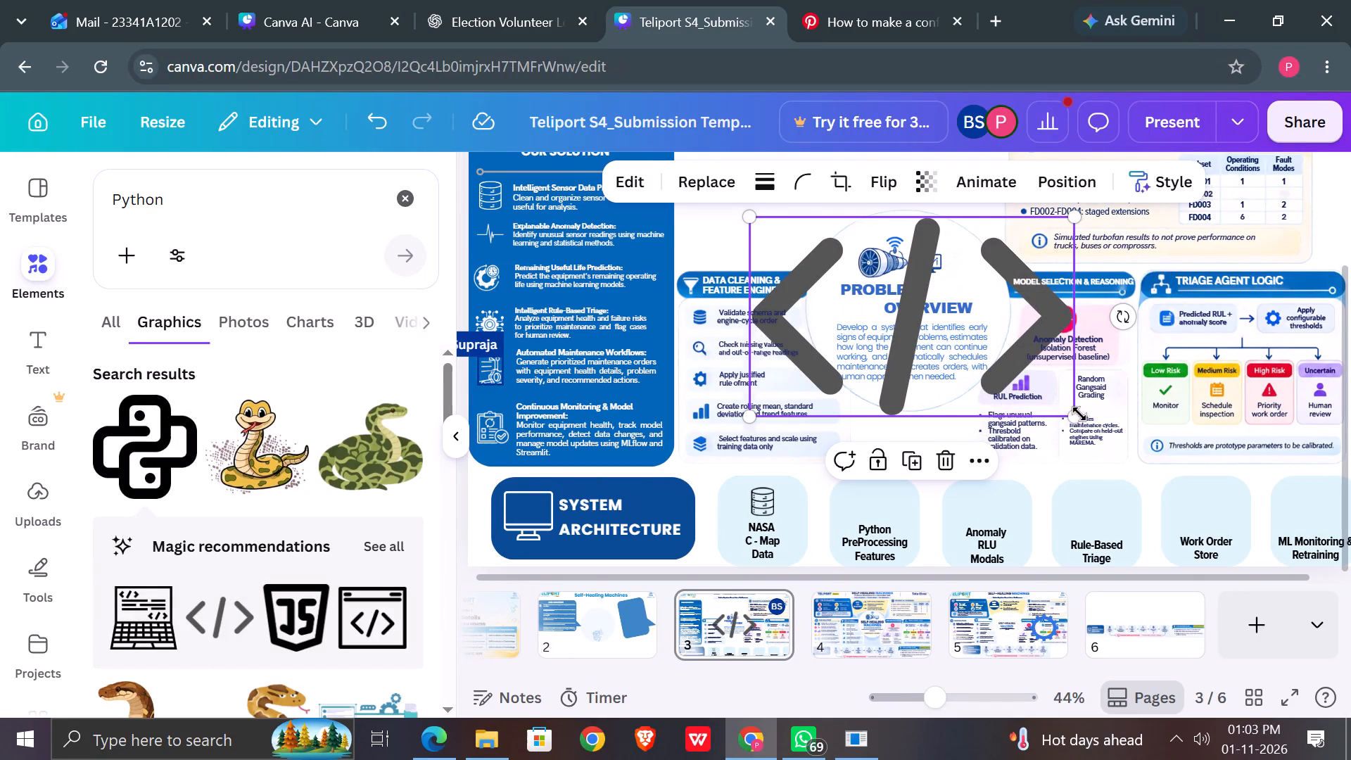
left_click_drag(1076, 414, 853, 305)
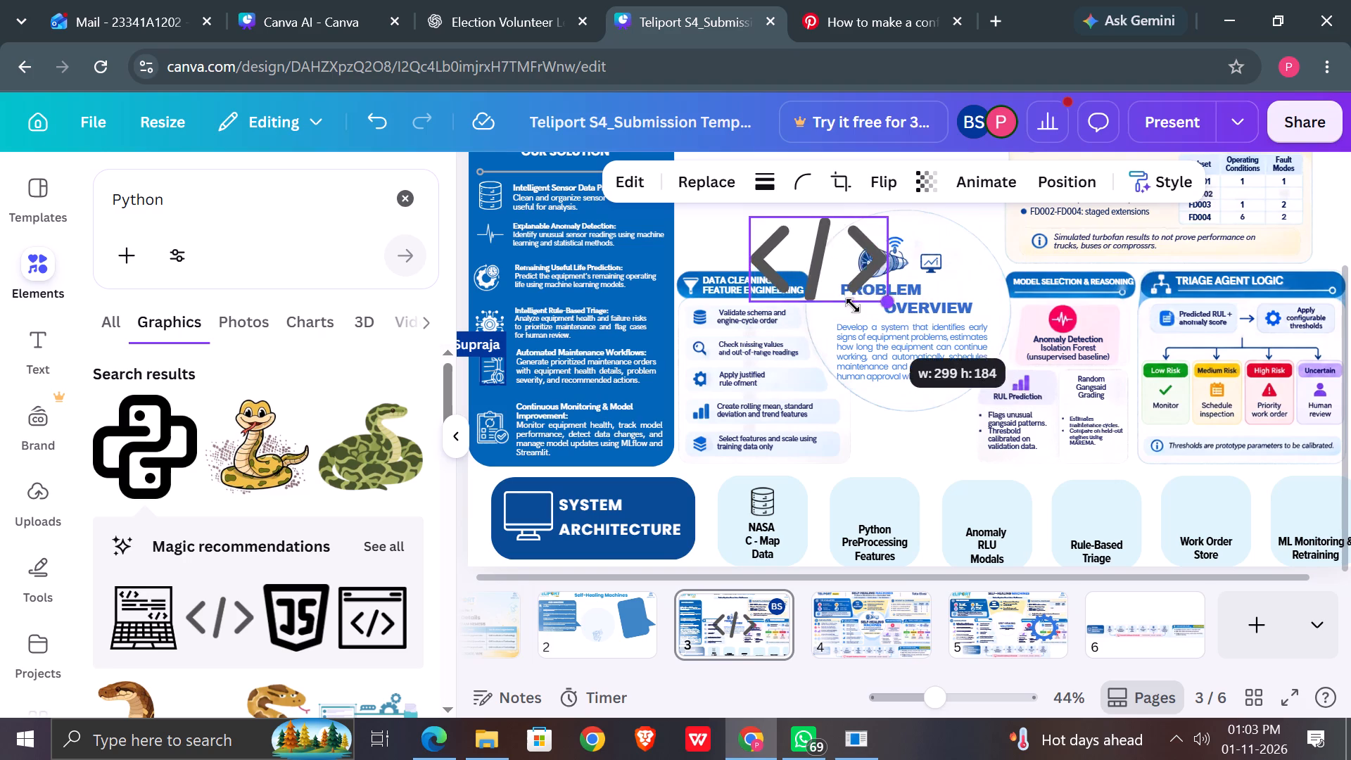
left_click_drag(853, 305, 786, 269)
left_click_drag(770, 230, 765, 265)
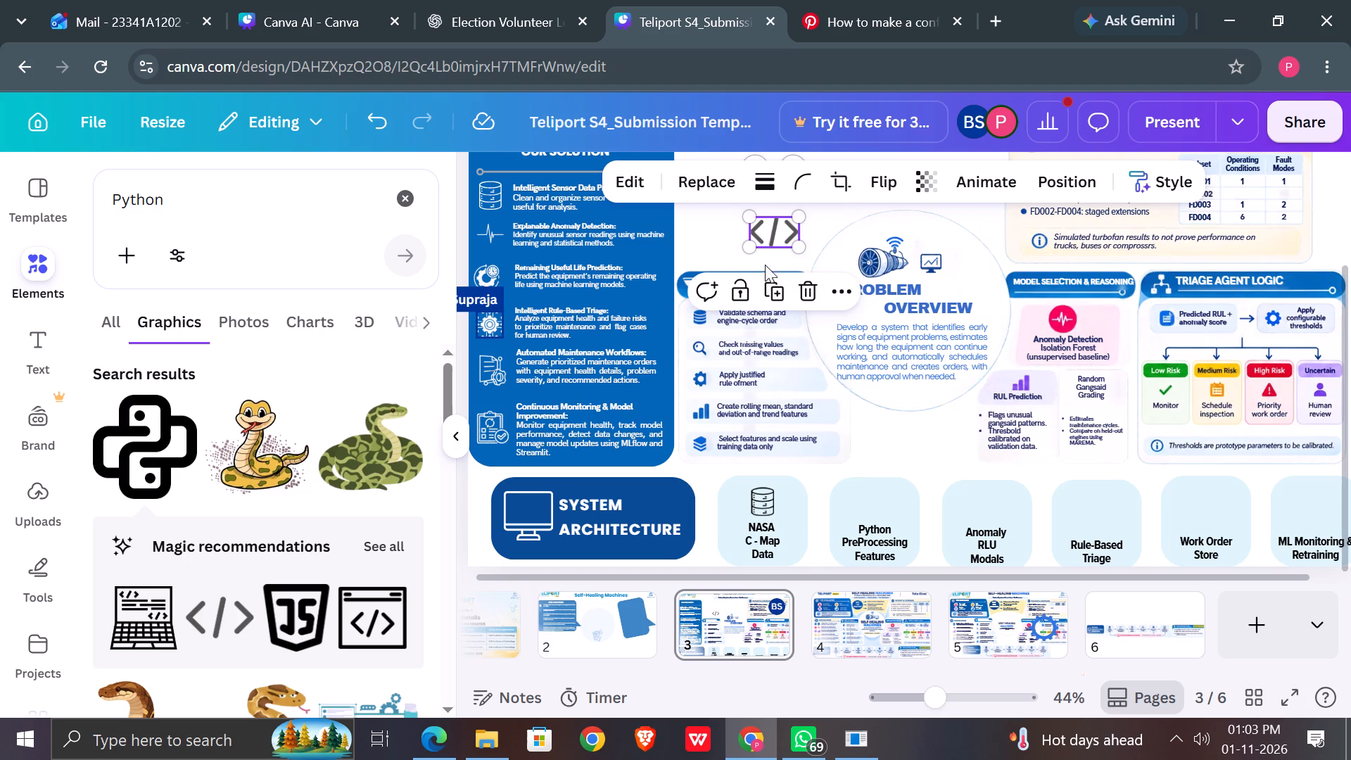
left_click_drag(765, 265, 872, 500)
left_click_drag(903, 518, 880, 512)
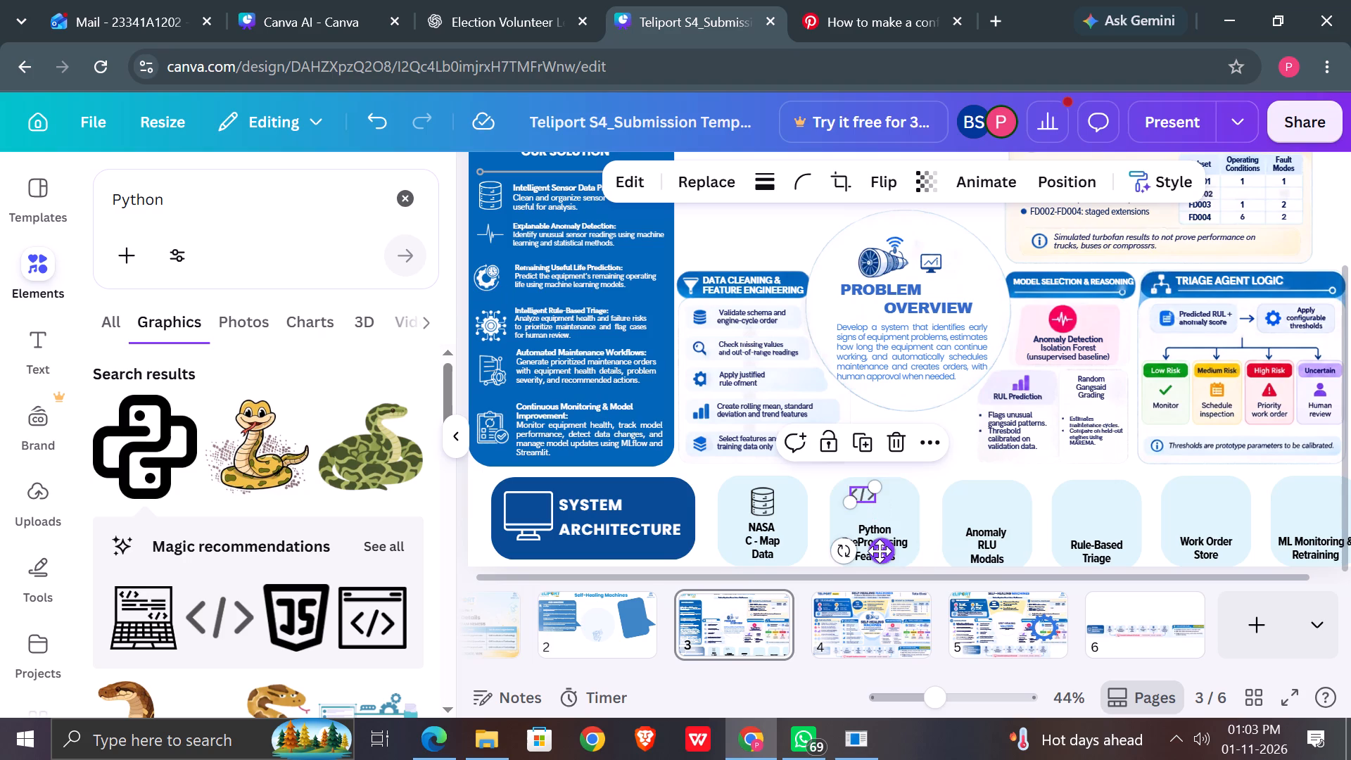
left_click_drag(882, 553, 893, 561)
left_click_drag(861, 509, 854, 516)
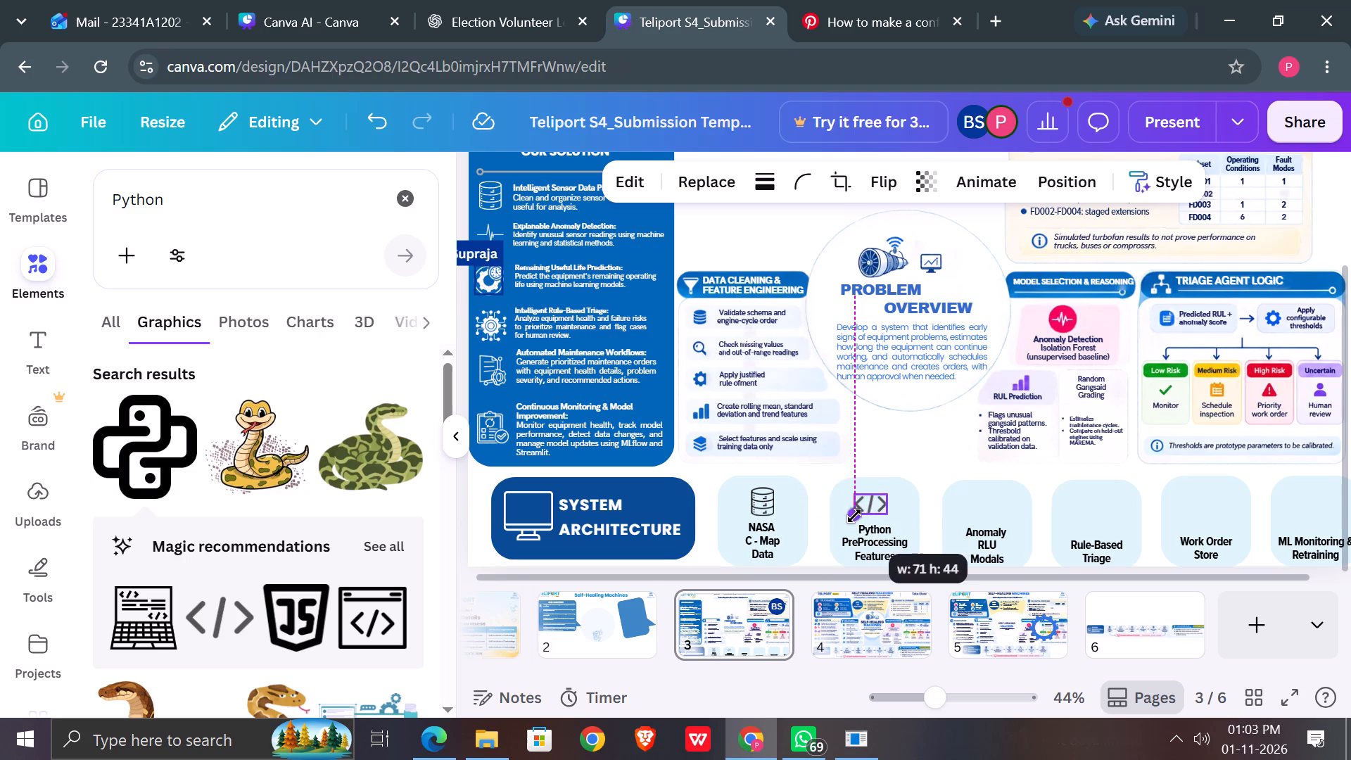
left_click_drag(854, 516, 854, 517)
left_click(889, 564)
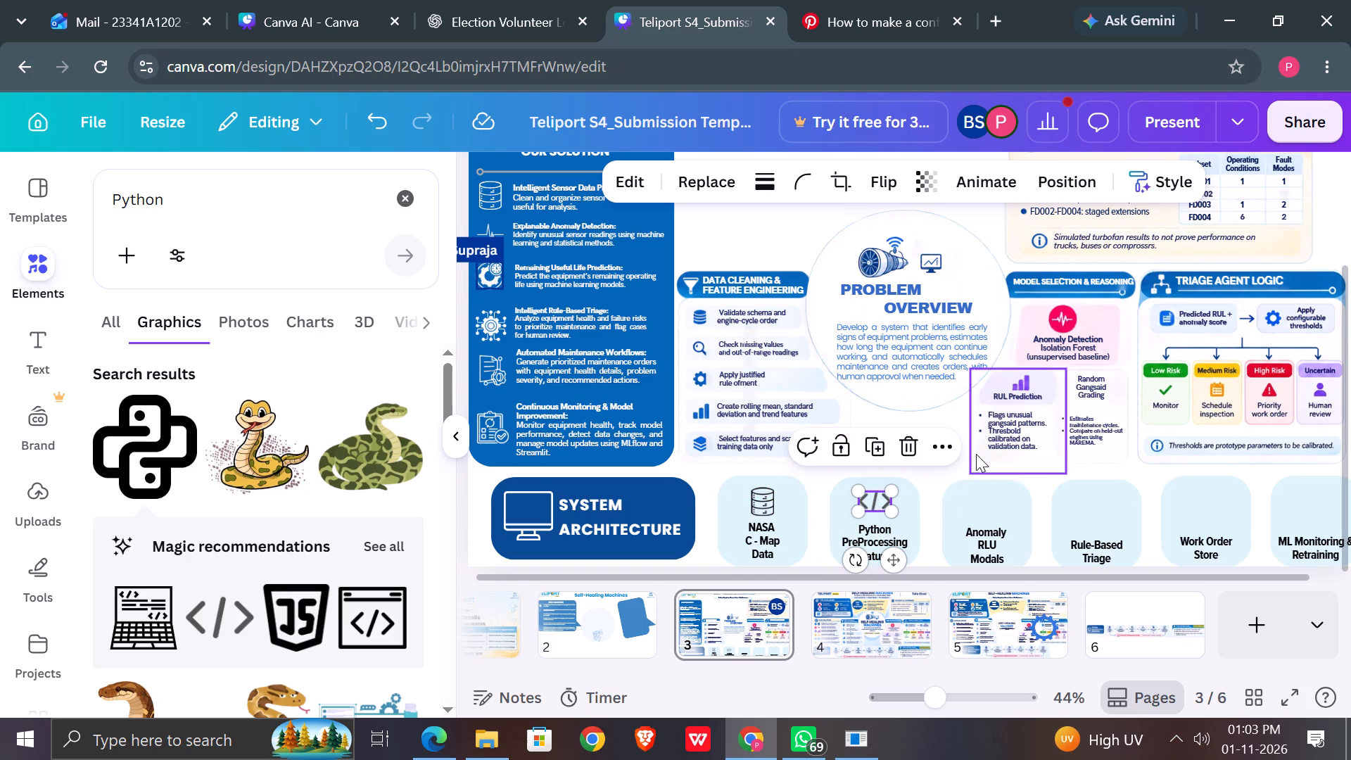
left_click(943, 474)
Check page 4's flow box icons, return to page 3, and search the graphics for "Model" to find an icon for the third box.
scroll(943, 474, "down", 1)
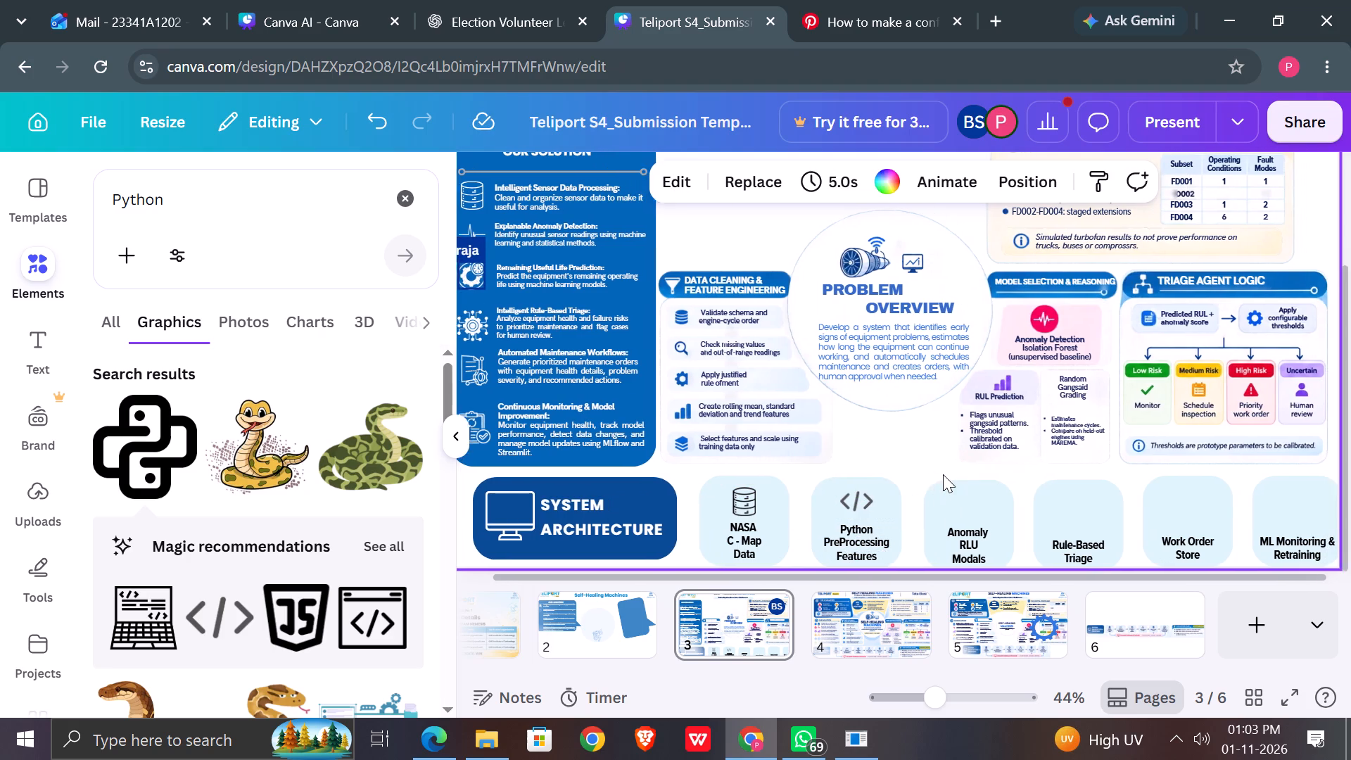
scroll(943, 474, "down", 1)
left_click(865, 606)
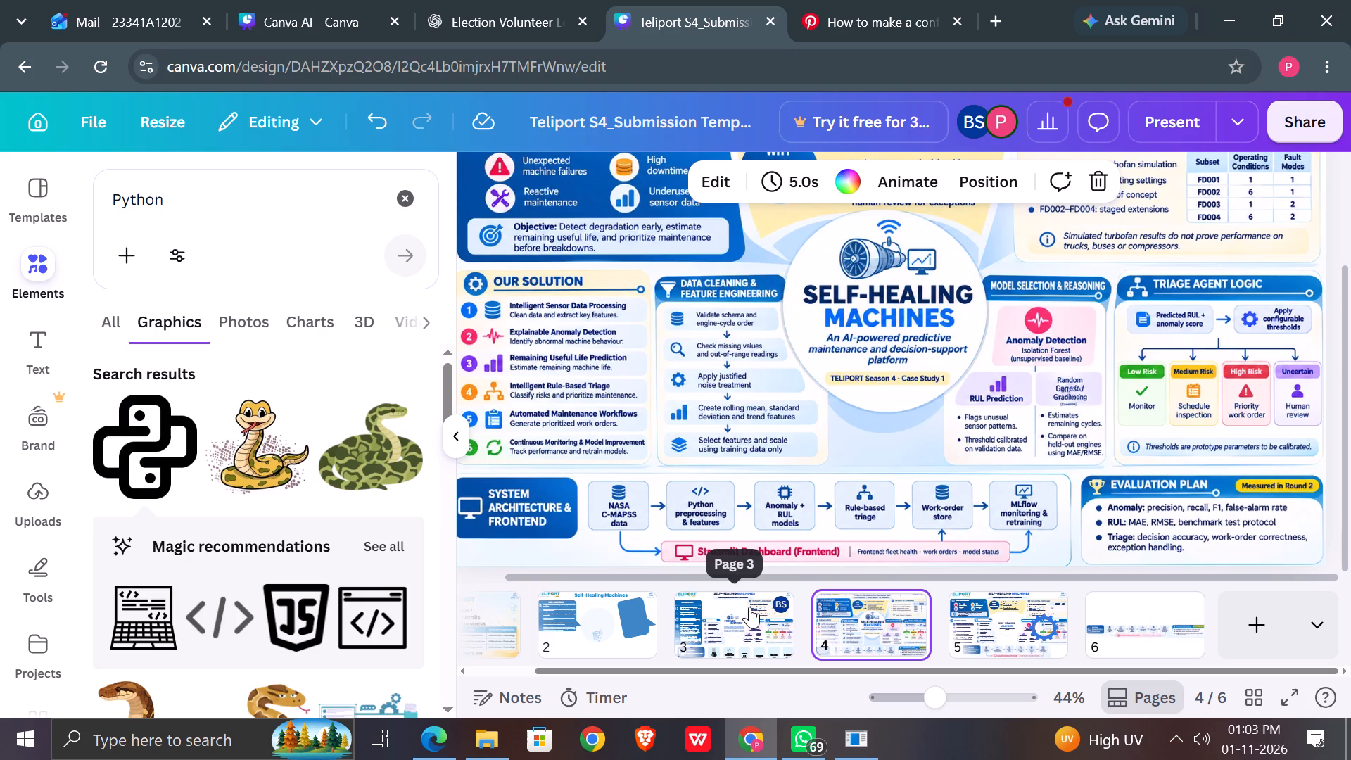
left_click(749, 607)
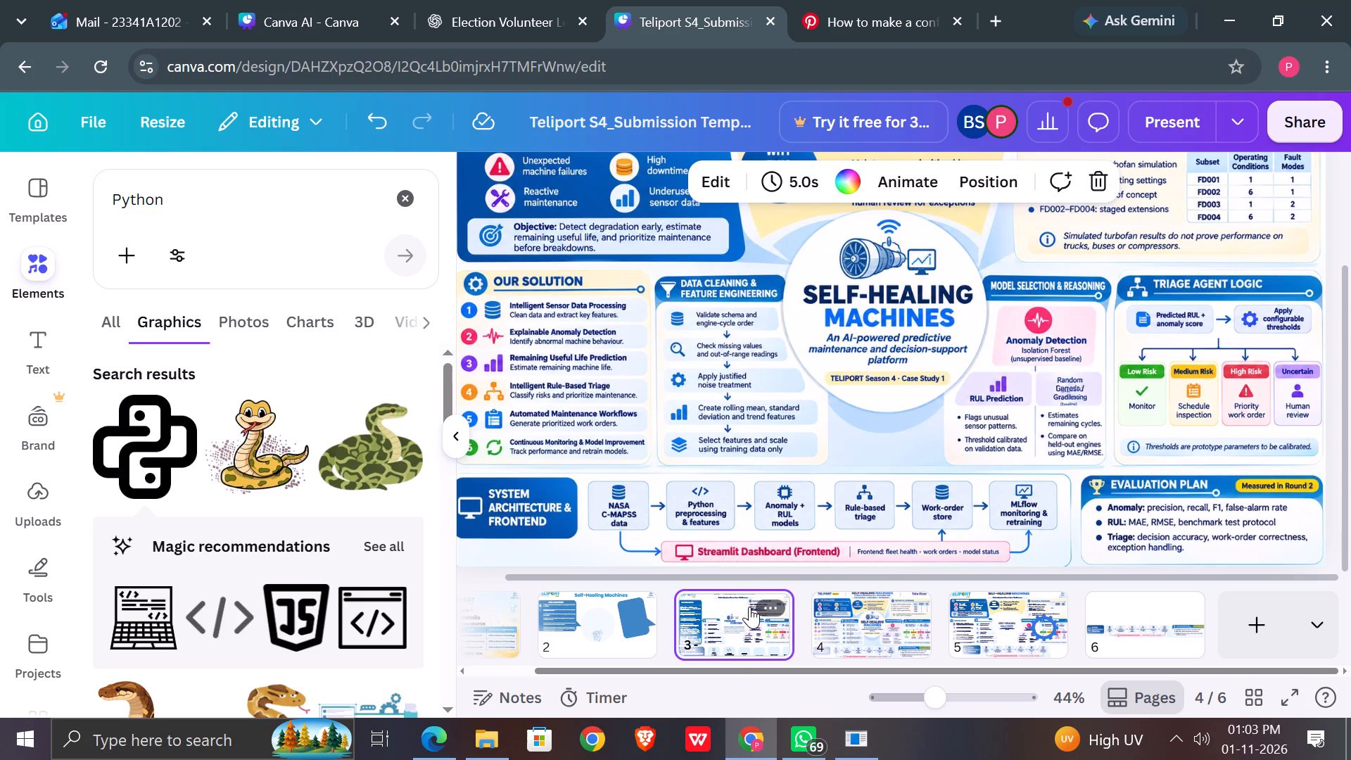
left_click(199, 201)
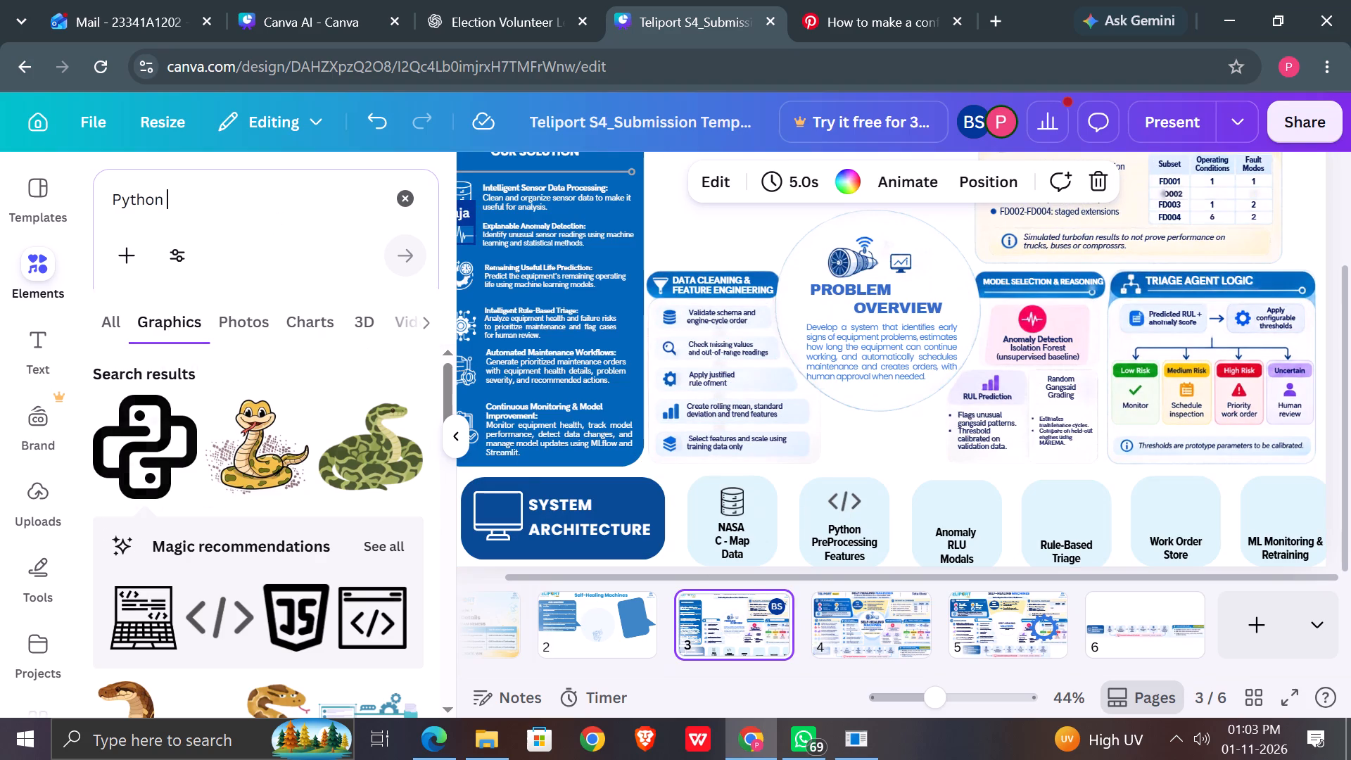
key("BackSpace")
key("BackSpace")
key("BackSpace")
key("BackSpace")
key("BackSpace")
key("BackSpace")
key("BackSpace")
key("BackSpace")
key("BackSpace")
key("BackSpace")
key("BackSpace")
key("BackSpace")
key("BackSpace")
key("BackSpace")
key("BackSpace")
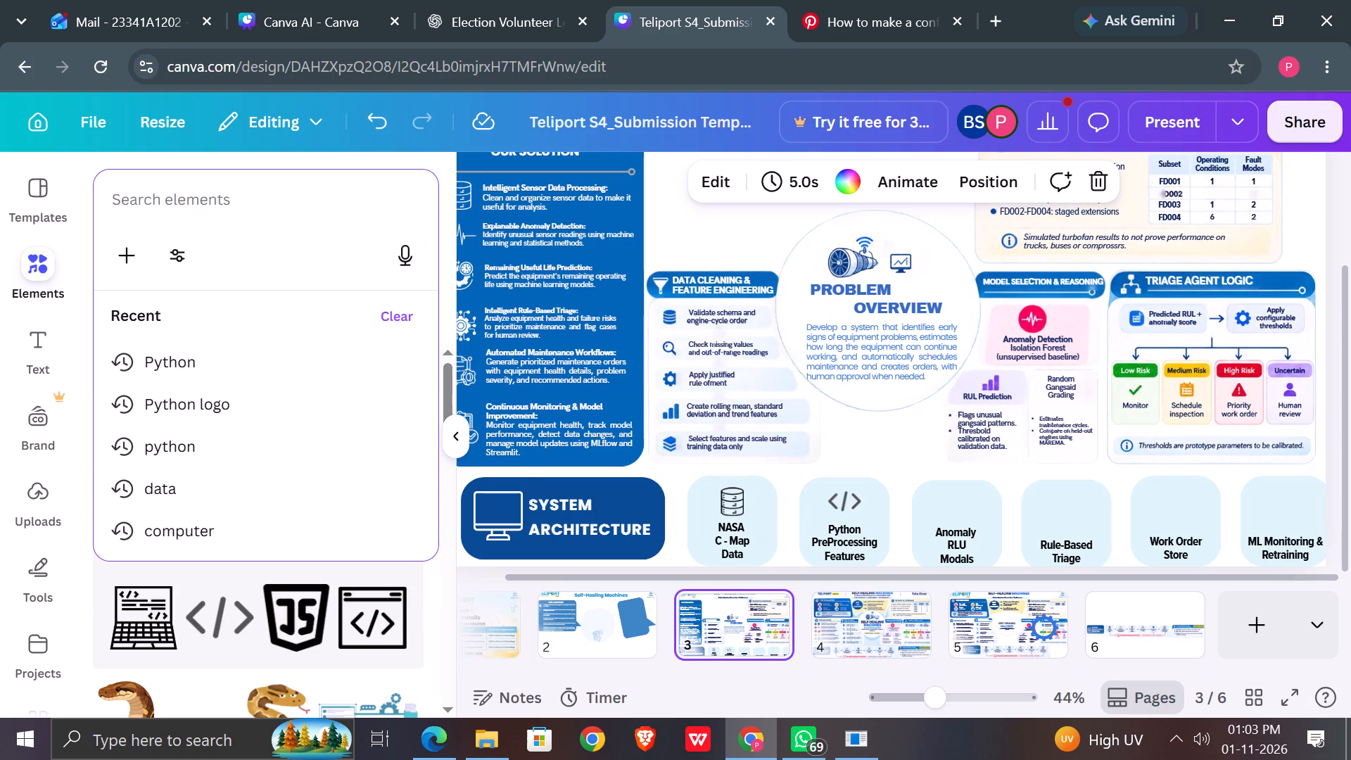
type("Model")
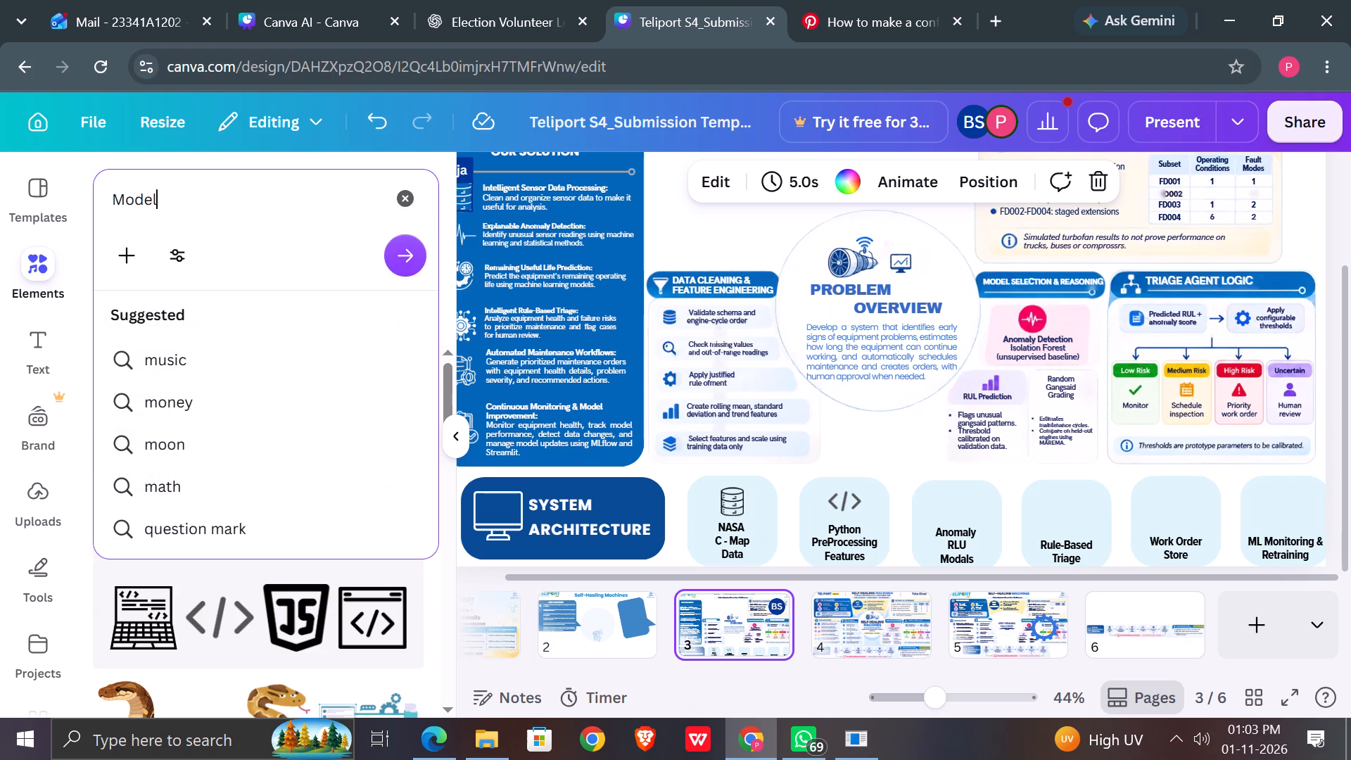
key("Return")
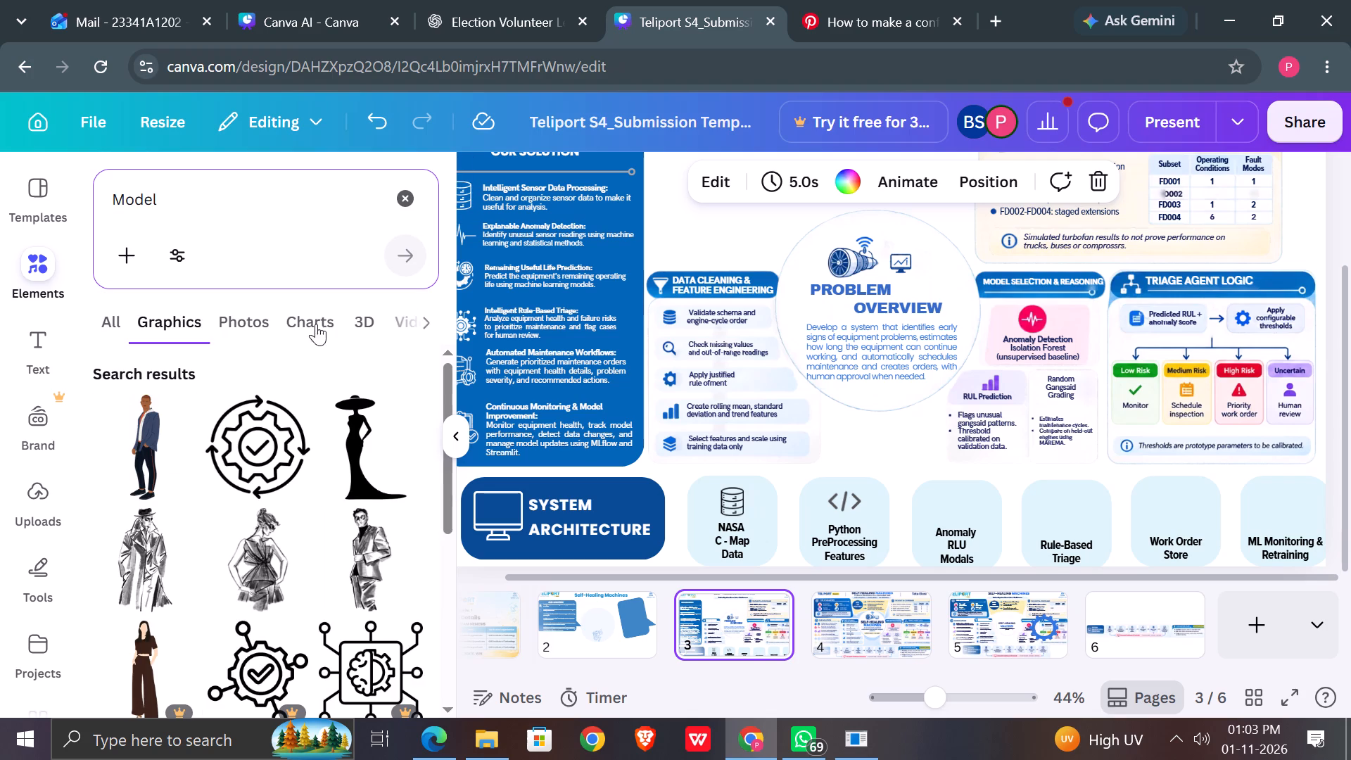
scroll(353, 550, "down", 3)
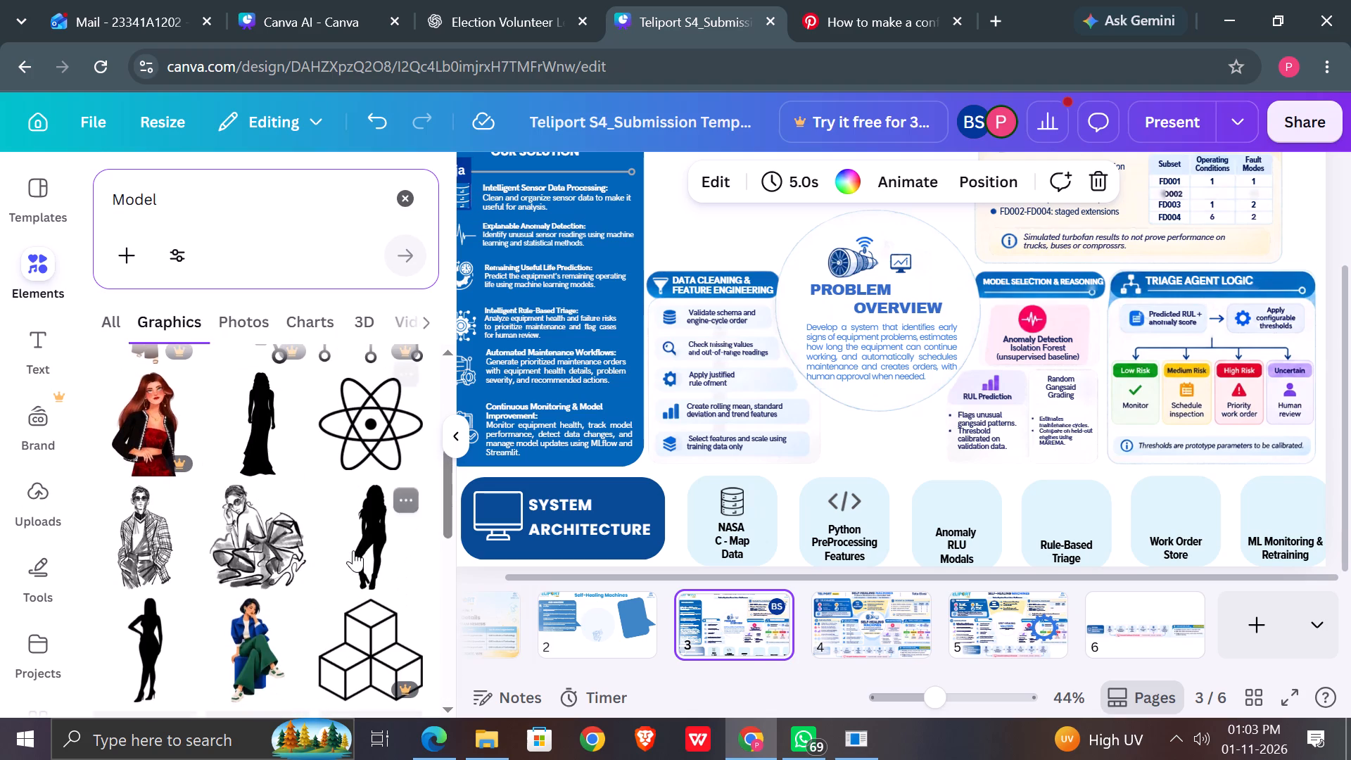
scroll(353, 550, "down", 2)
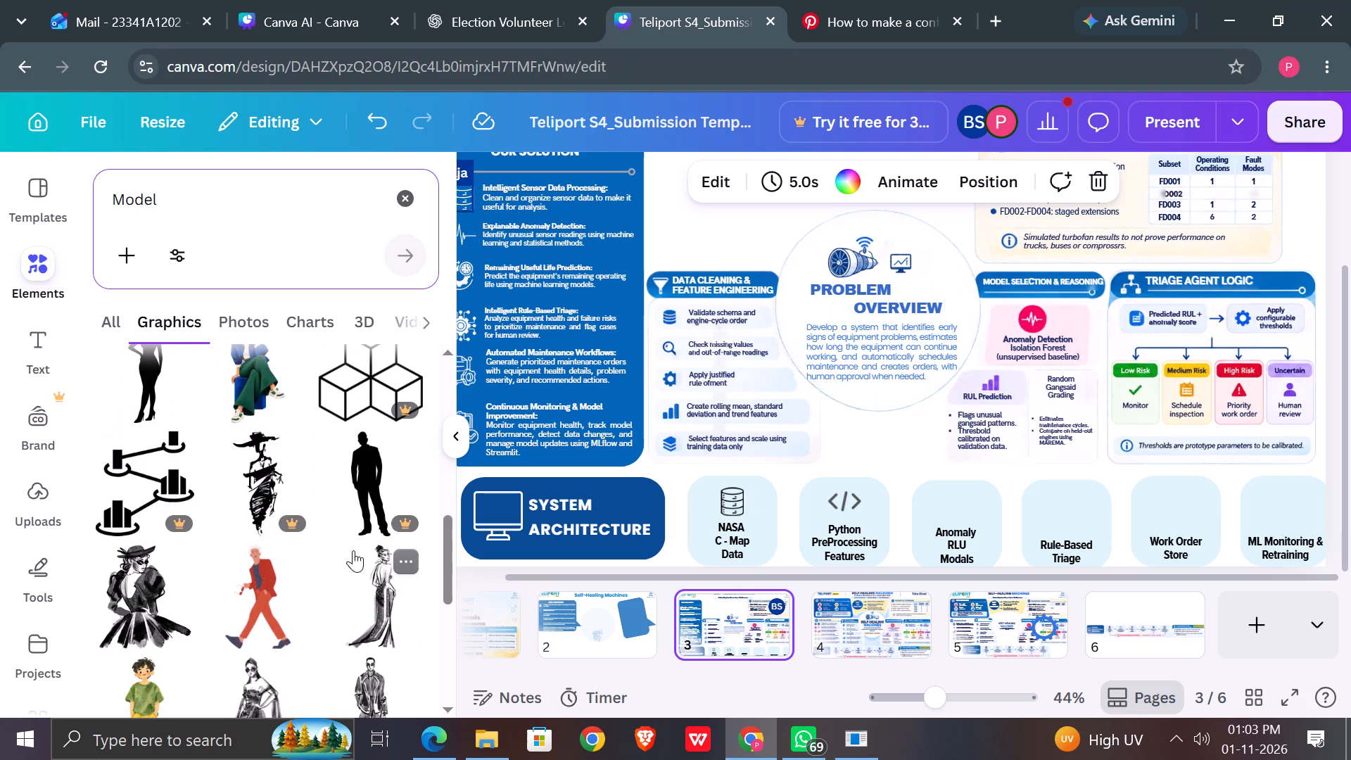
scroll(353, 550, "down", 1)
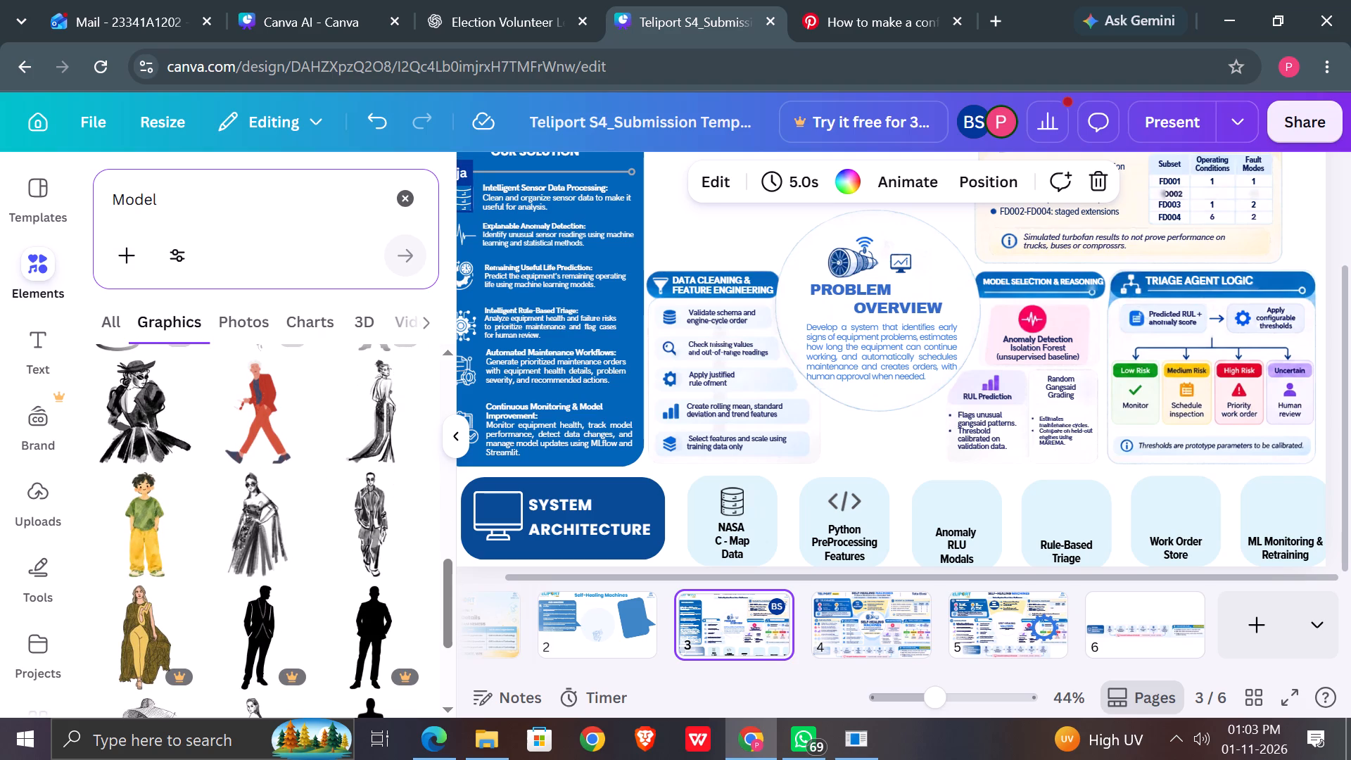
Change the graphics search to "ml Model" and look through the results for a machine-learning model icon.
left_click(110, 192)
type("ml")
key("space")
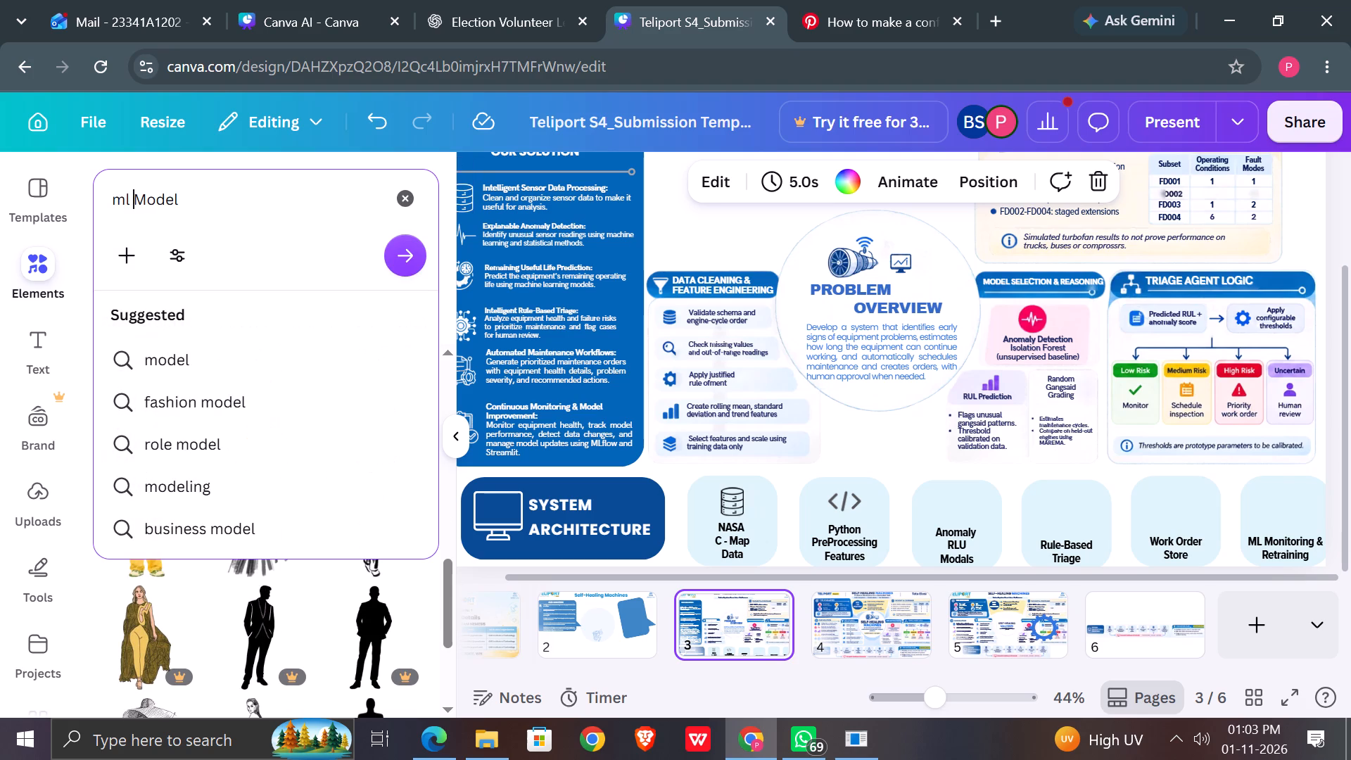
key("Return")
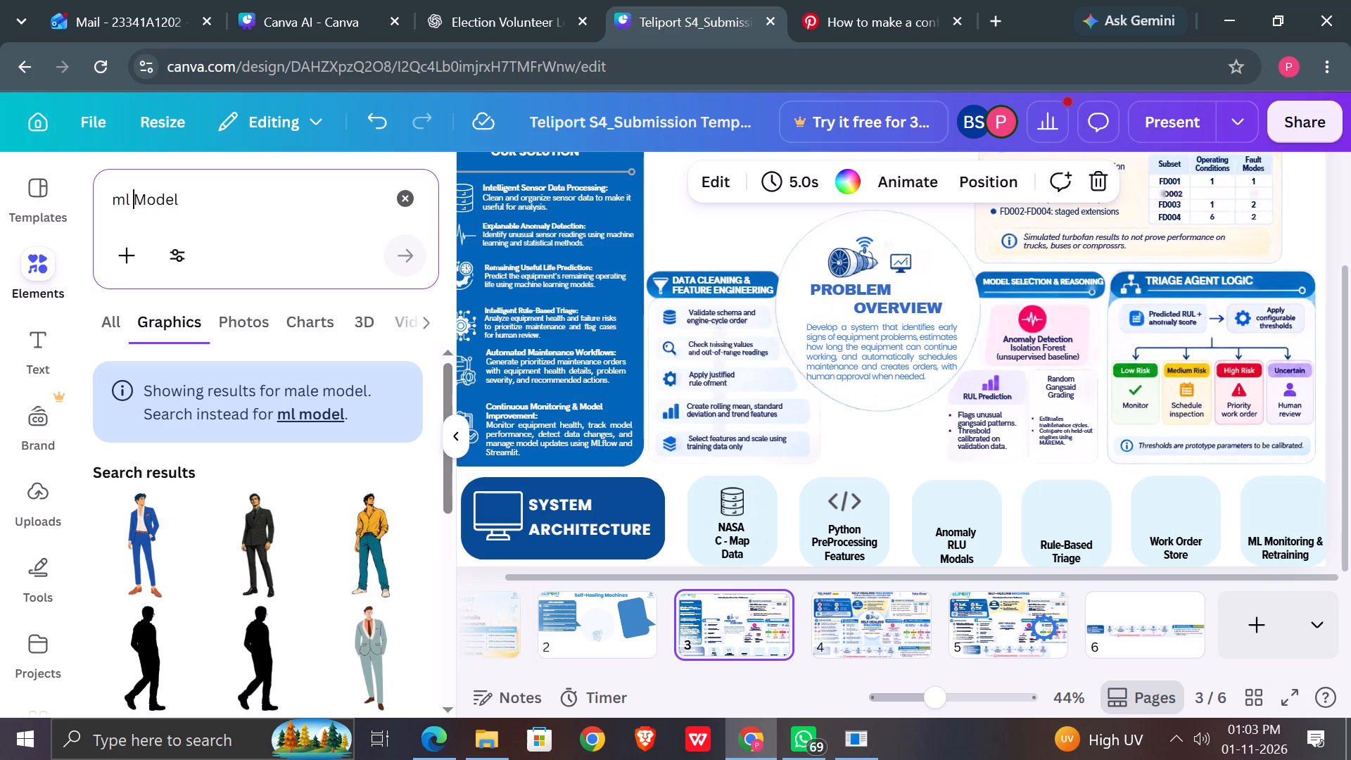
scroll(338, 227, "down", 5)
scroll(428, 520, "down", 4)
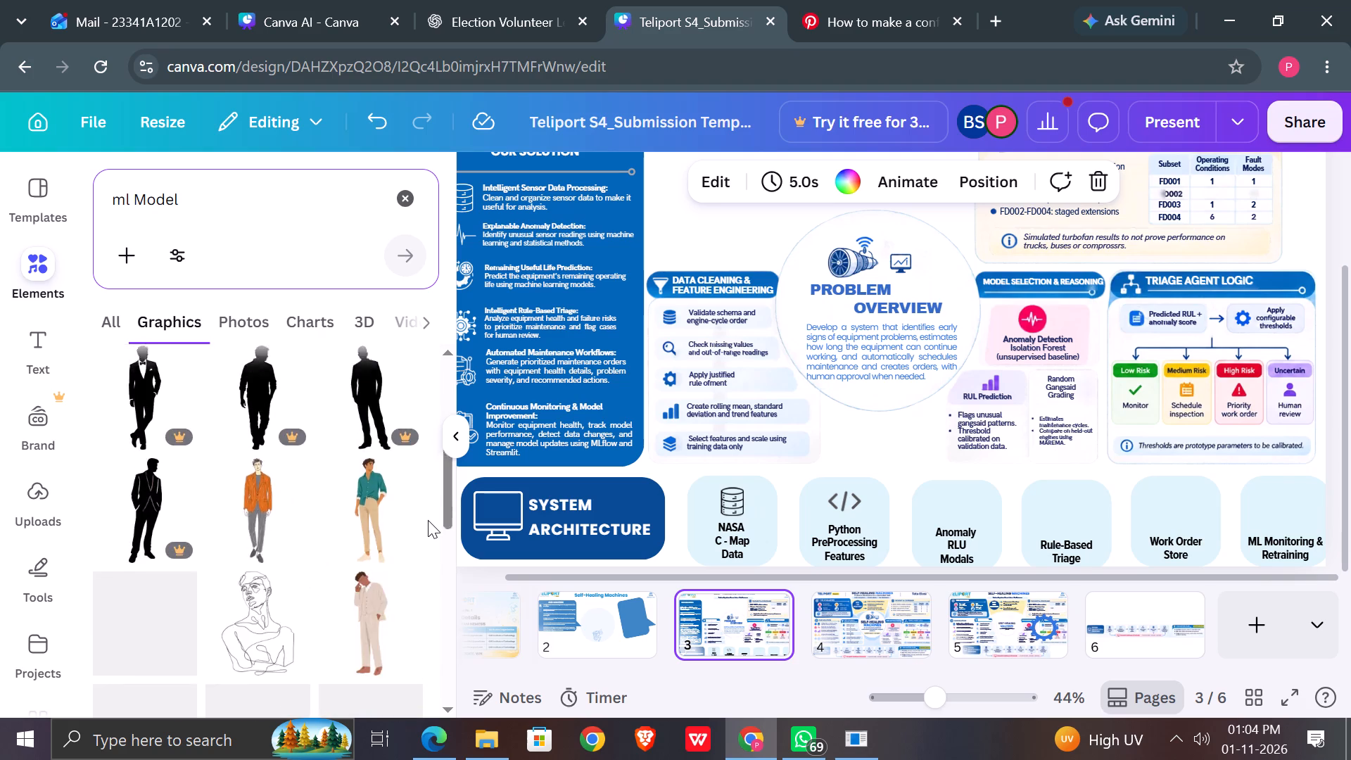
scroll(428, 520, "down", 2)
scroll(428, 520, "up", 2)
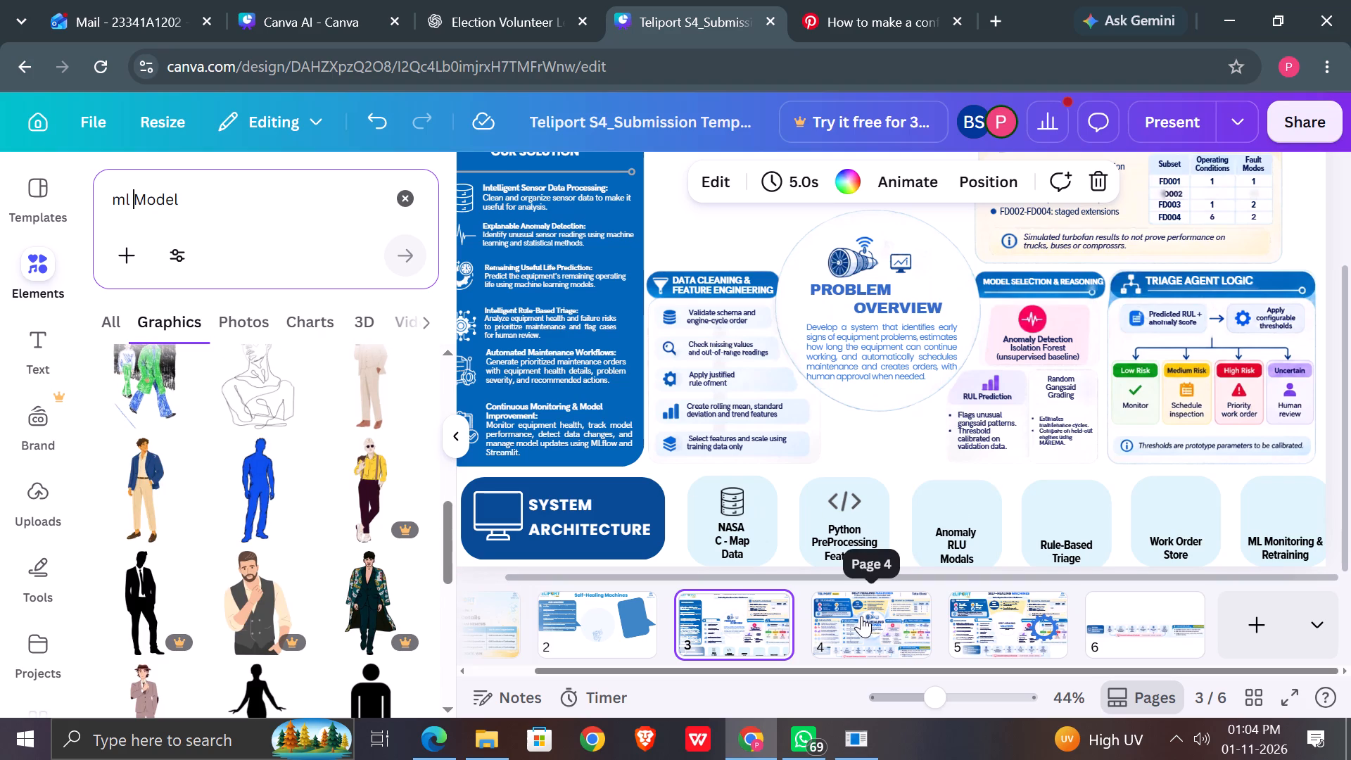
Check page 4's flow box icons again, return to page 3, and change the graphics search back to "Model".
left_click(901, 635)
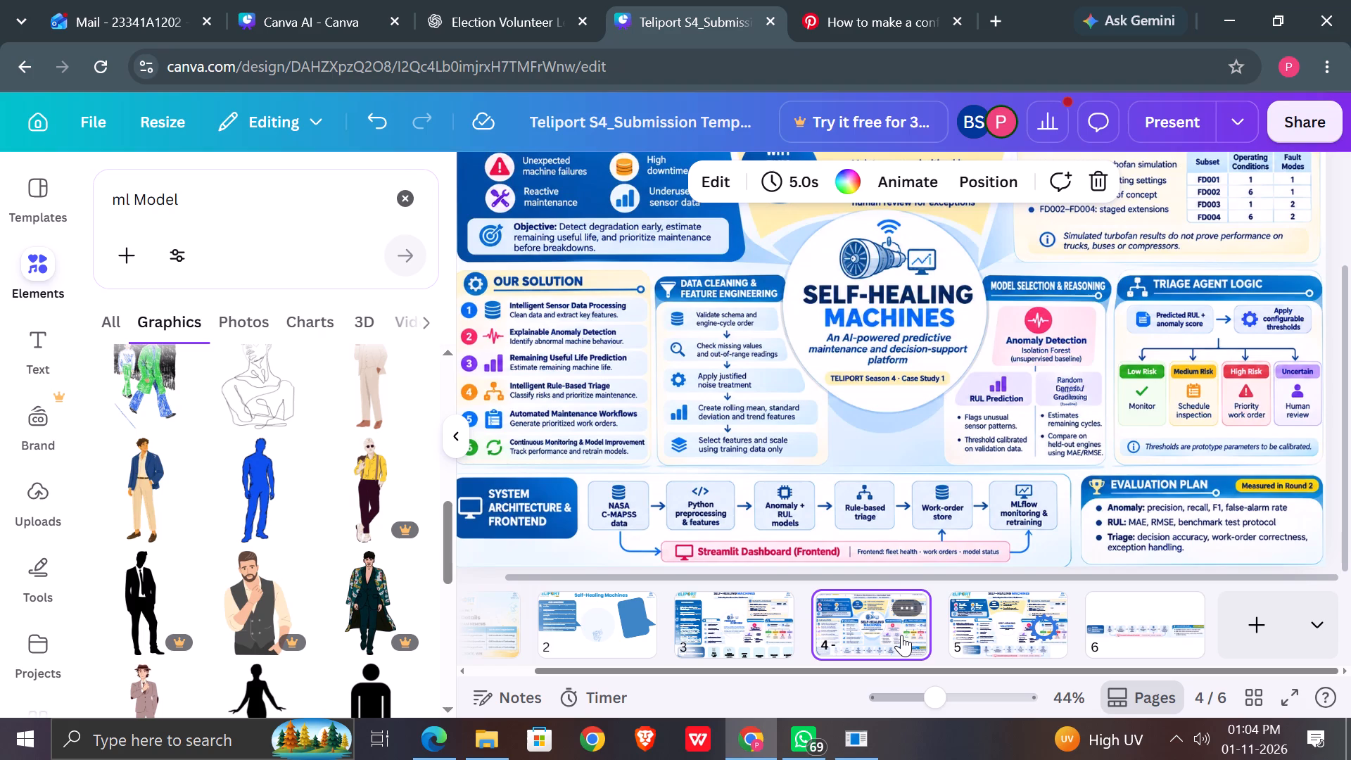
left_click(749, 642)
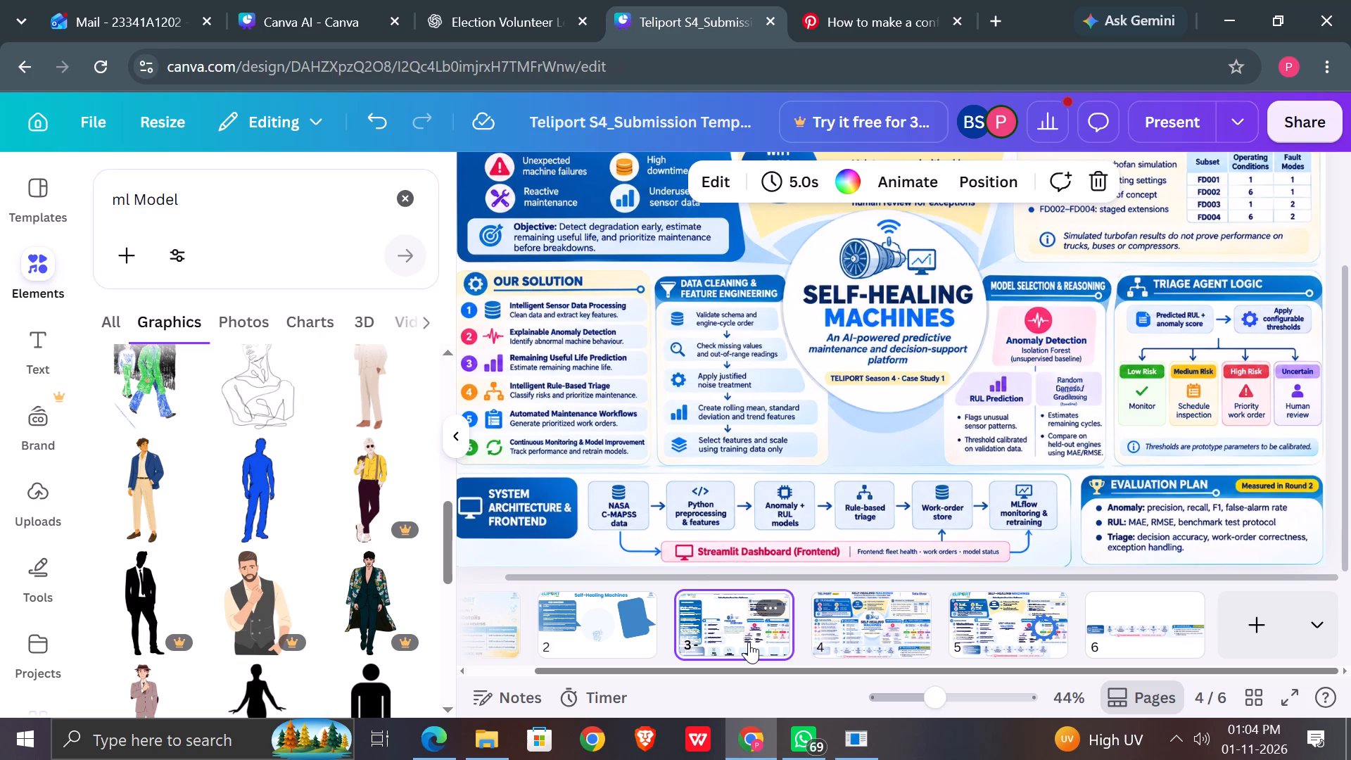
scroll(652, 469, "right", 1)
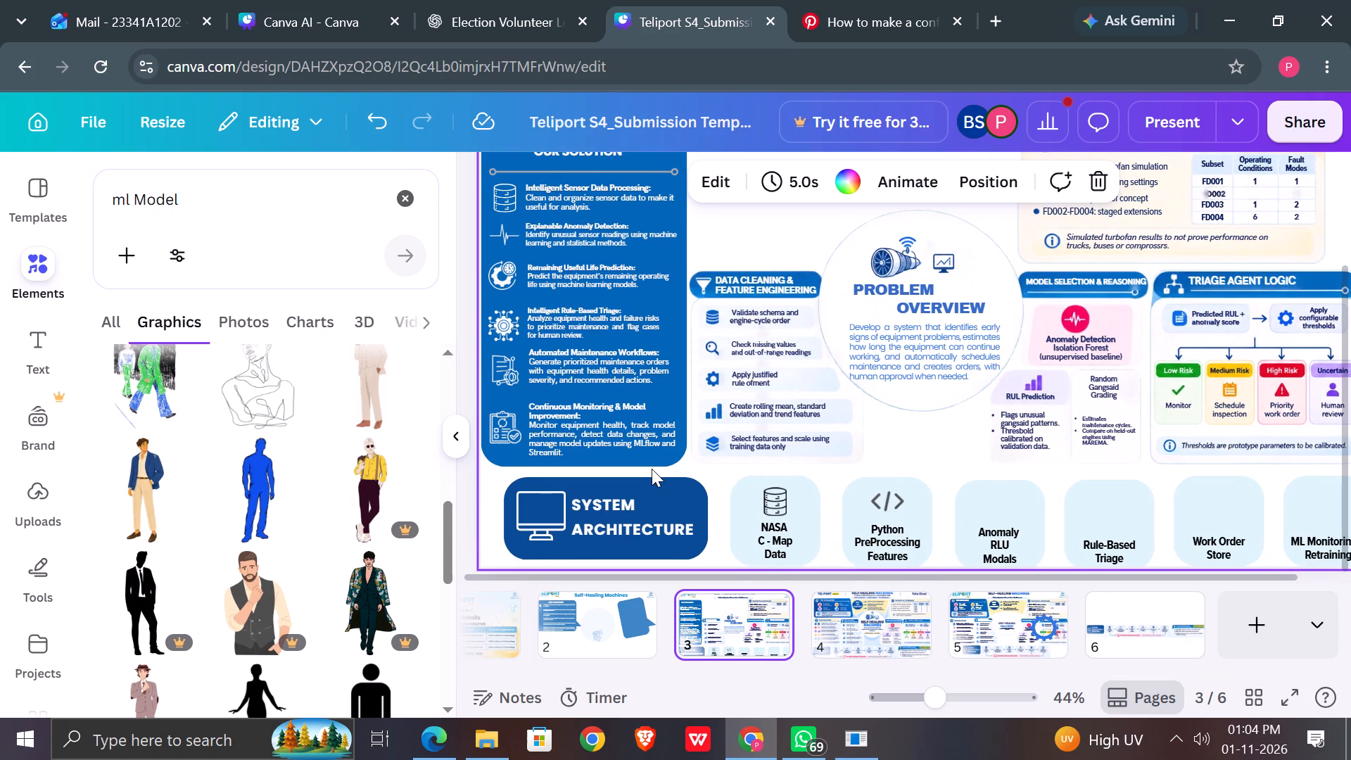
scroll(652, 469, "right", 1)
scroll(303, 459, "up", 5)
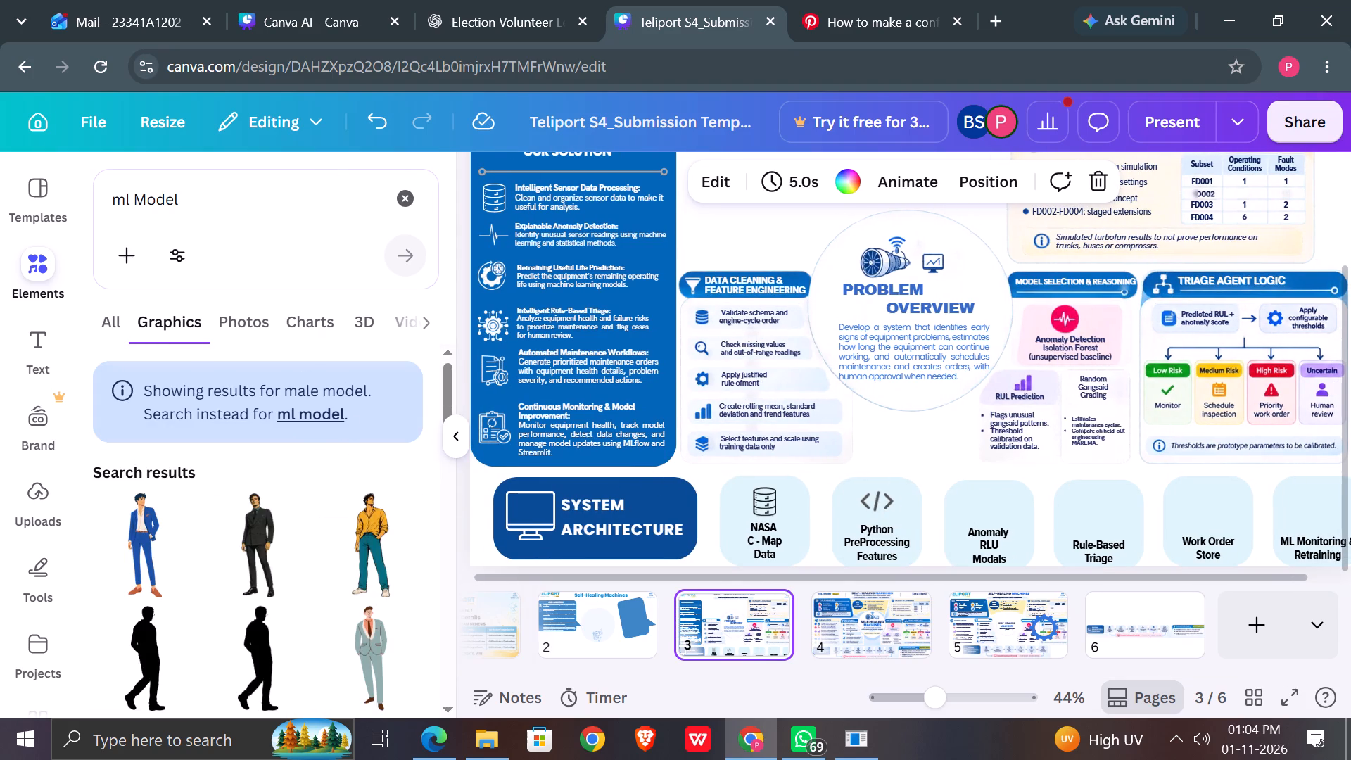
left_click(134, 197)
key("BackSpace")
key("BackSpace")
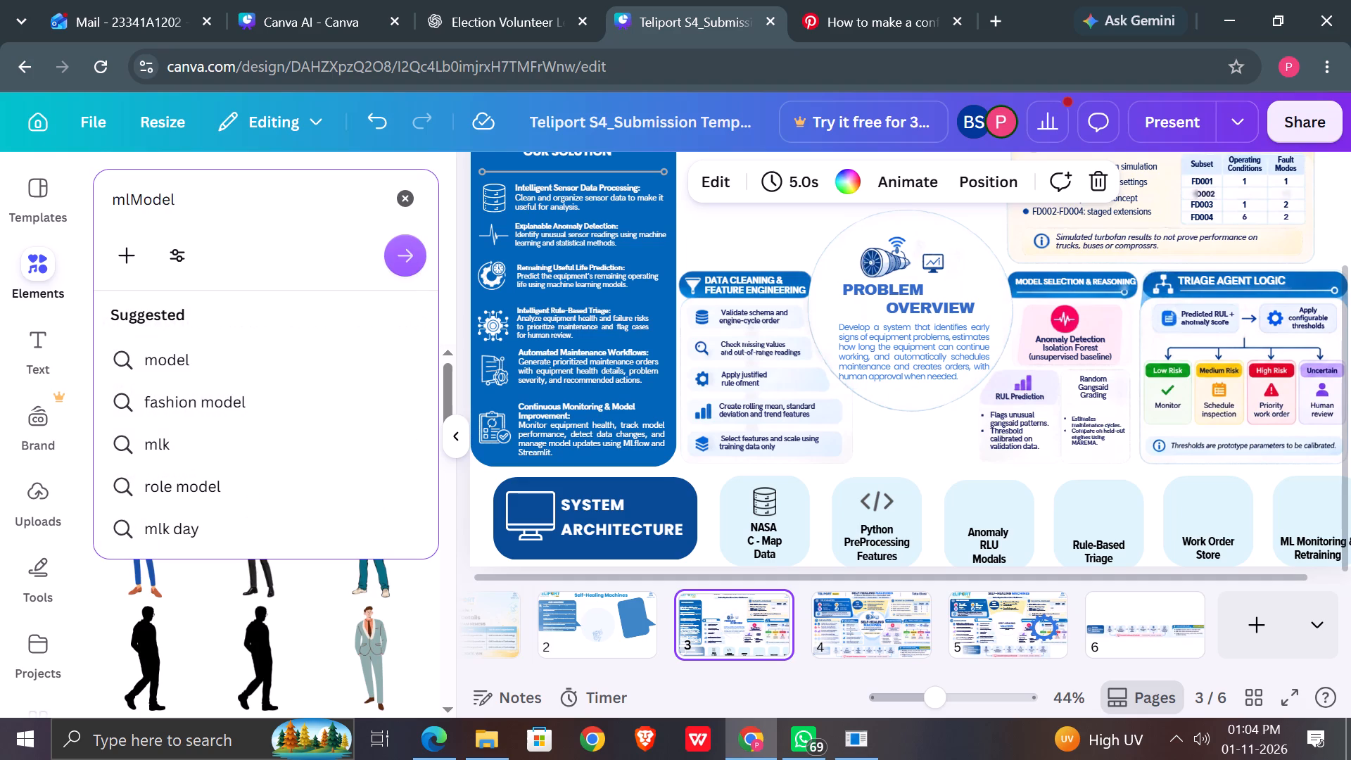
key("BackSpace")
key("BackSpace")
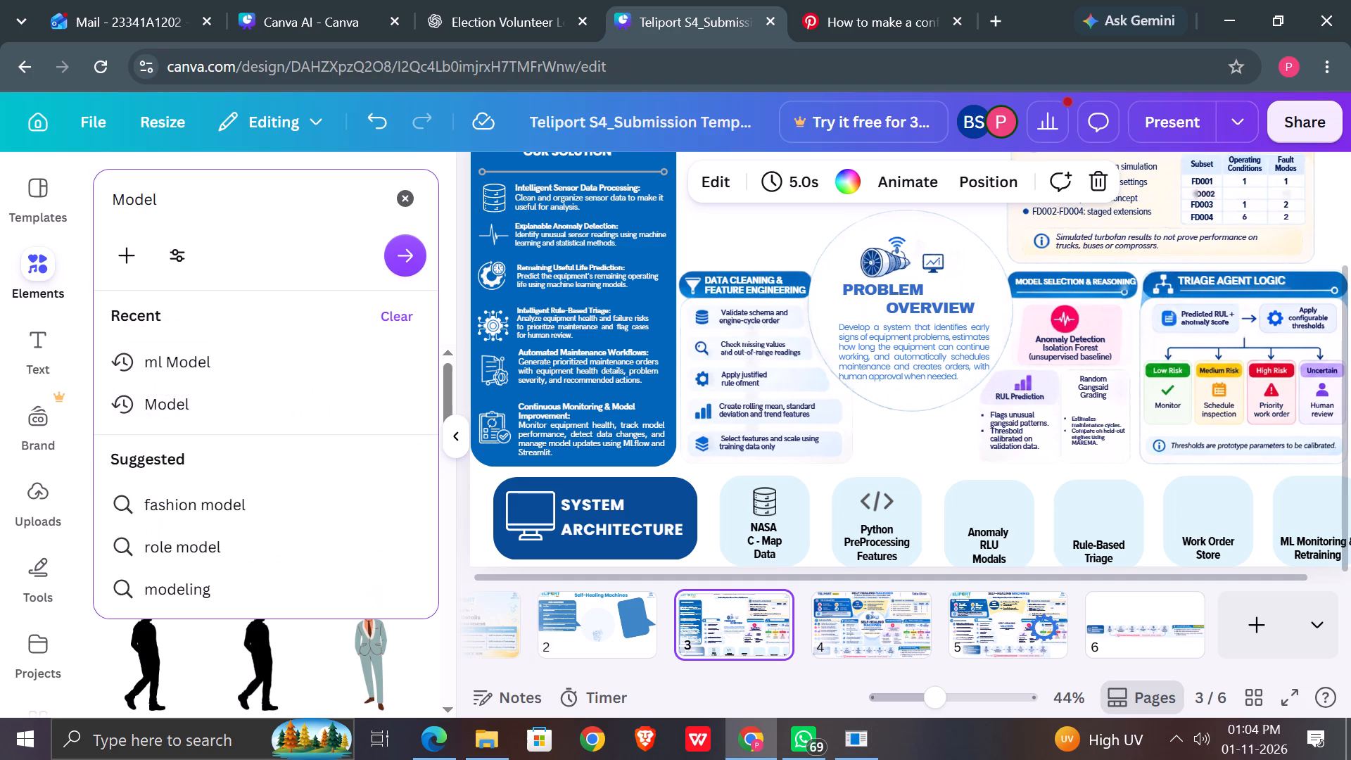
key("Return")
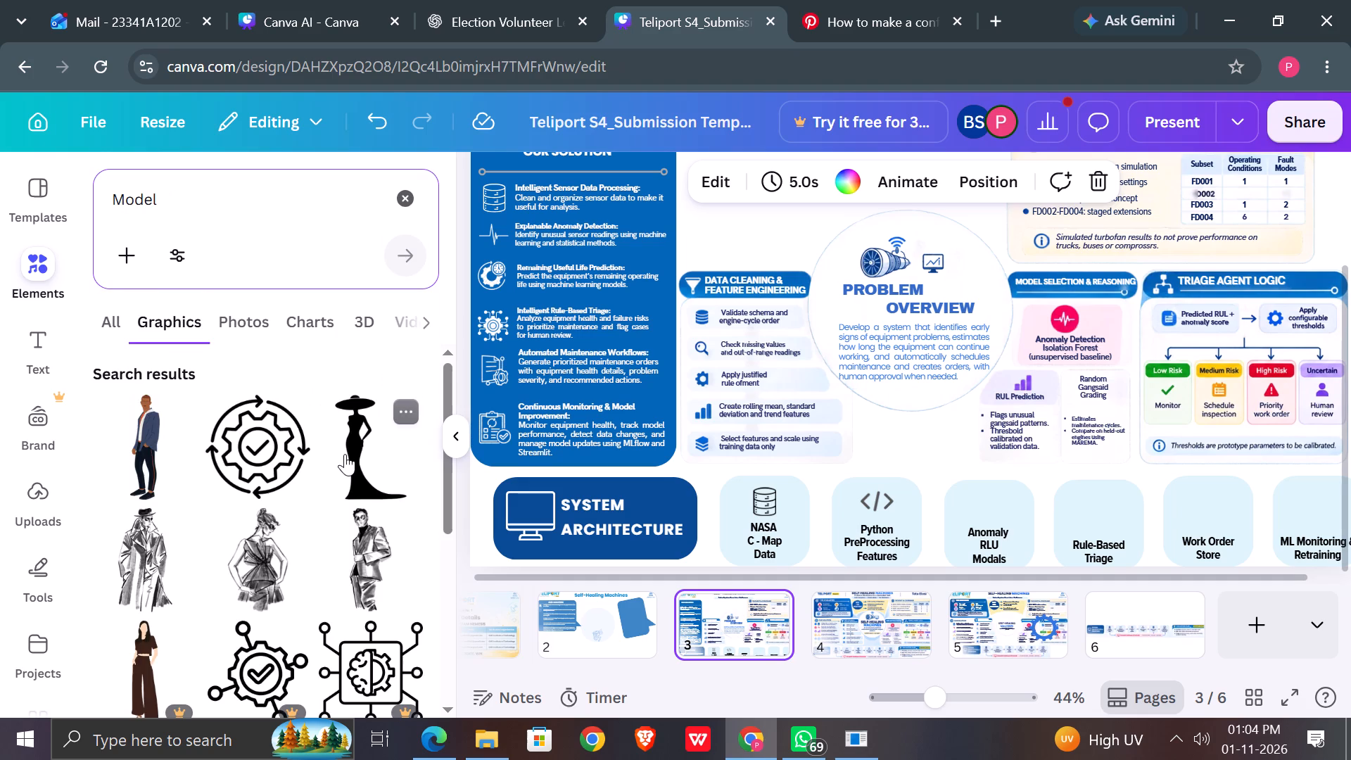
Add the gear-with-checkmark icon ringed by circular arrows, shrink it, and place it above the "Anomaly RLU Modals" label.
left_click(255, 400)
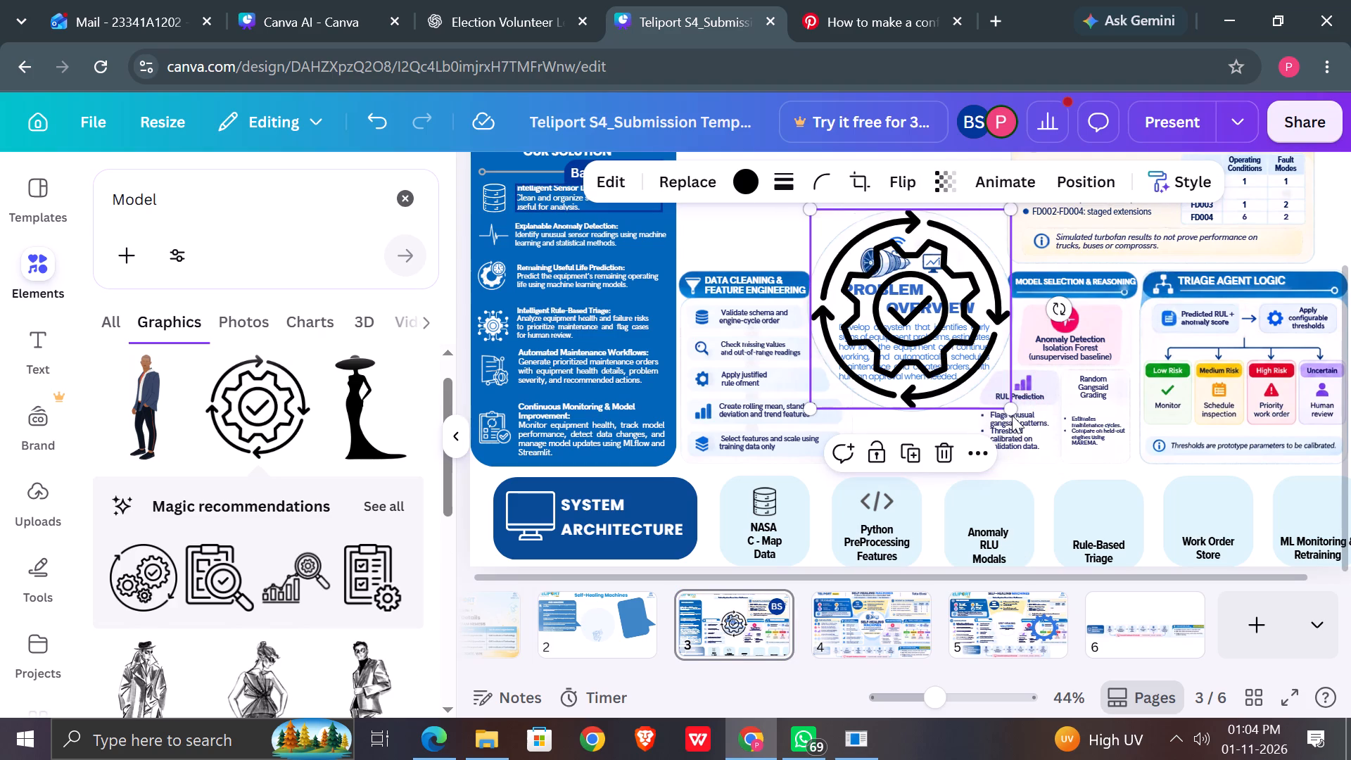
left_click_drag(1015, 410, 843, 272)
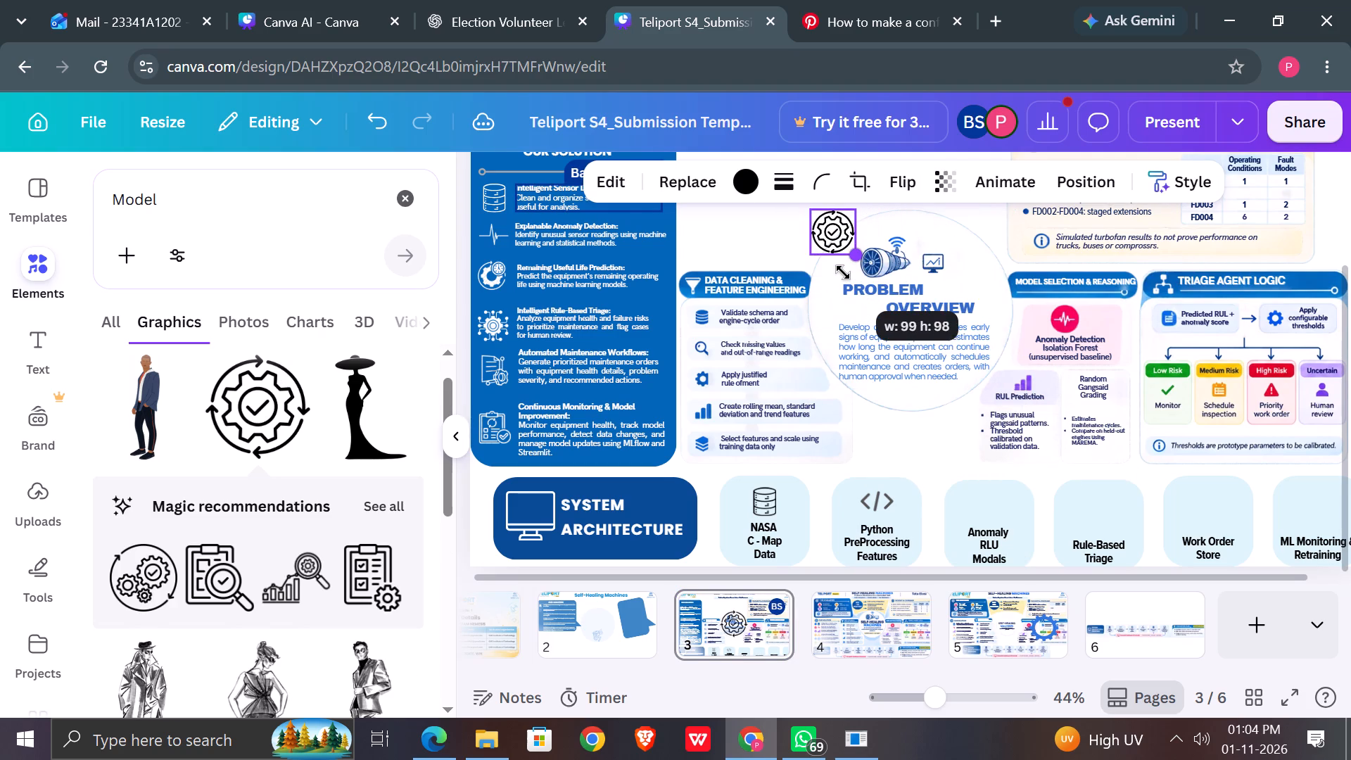
left_click_drag(843, 272, 842, 271)
left_click_drag(829, 223, 950, 392)
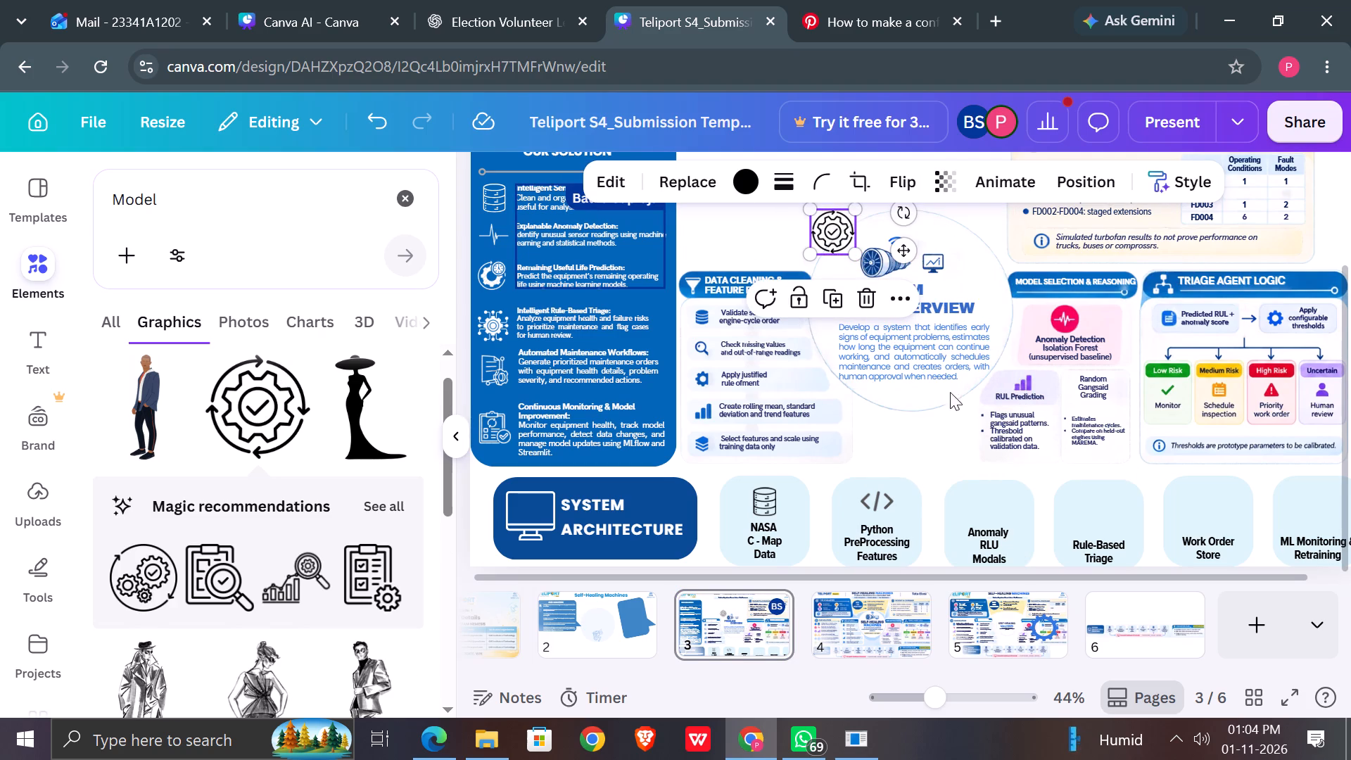
left_click_drag(950, 392, 985, 496)
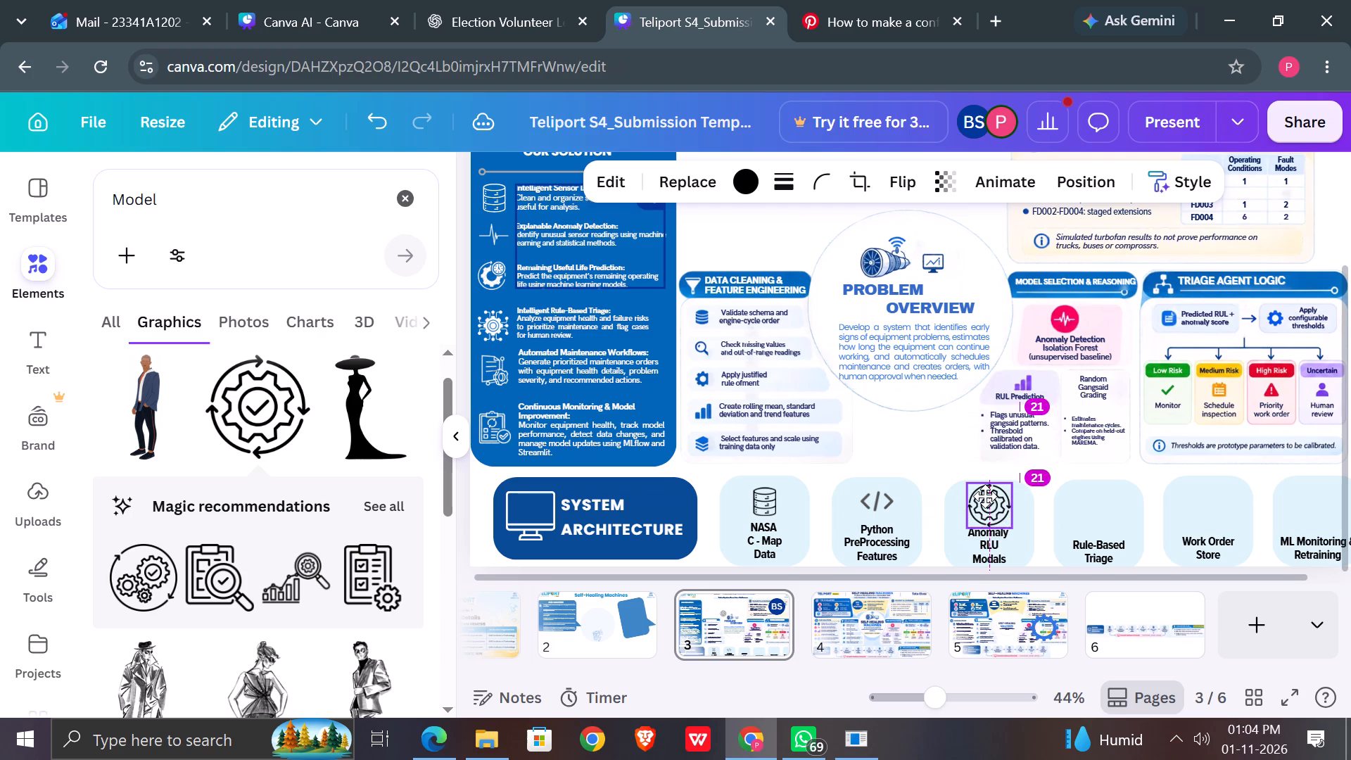
left_click_drag(1009, 527, 994, 521)
left_click_drag(1003, 568, 1010, 571)
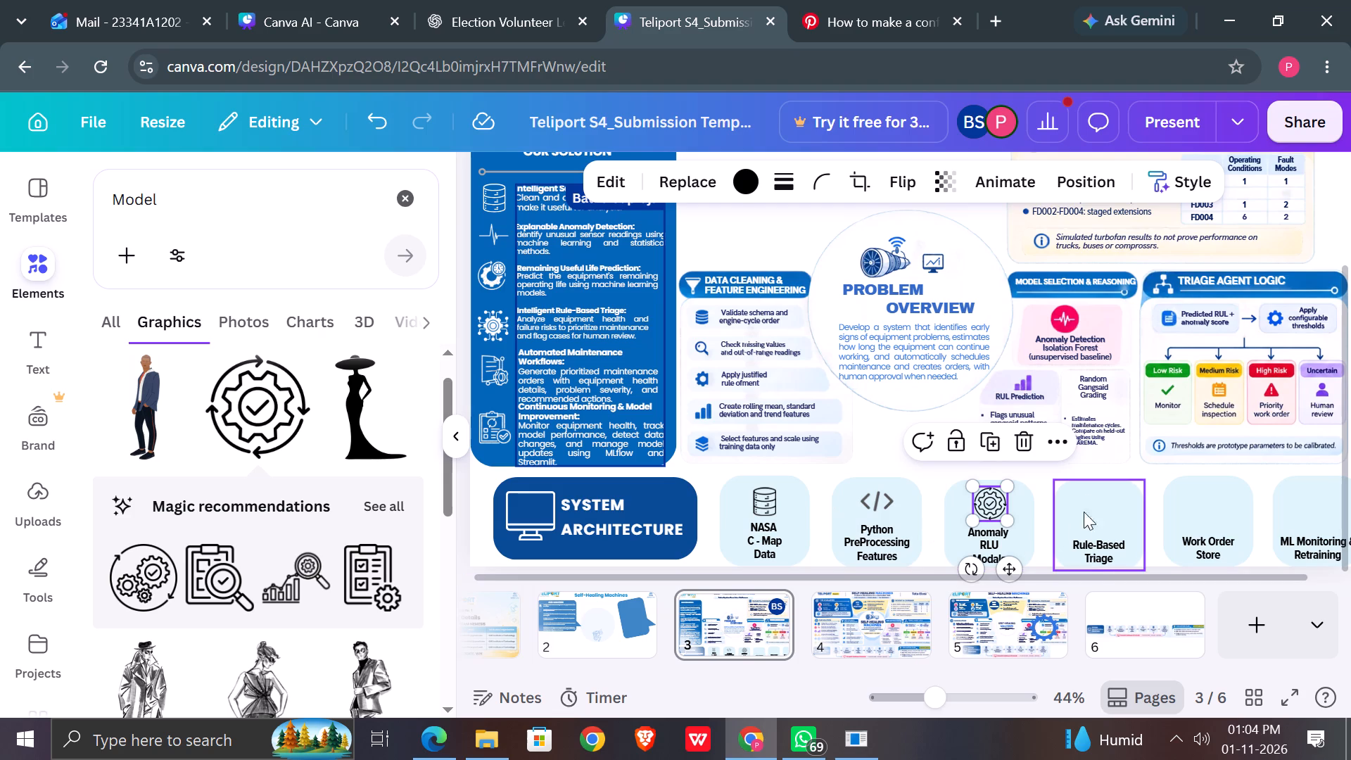
left_click(1041, 485)
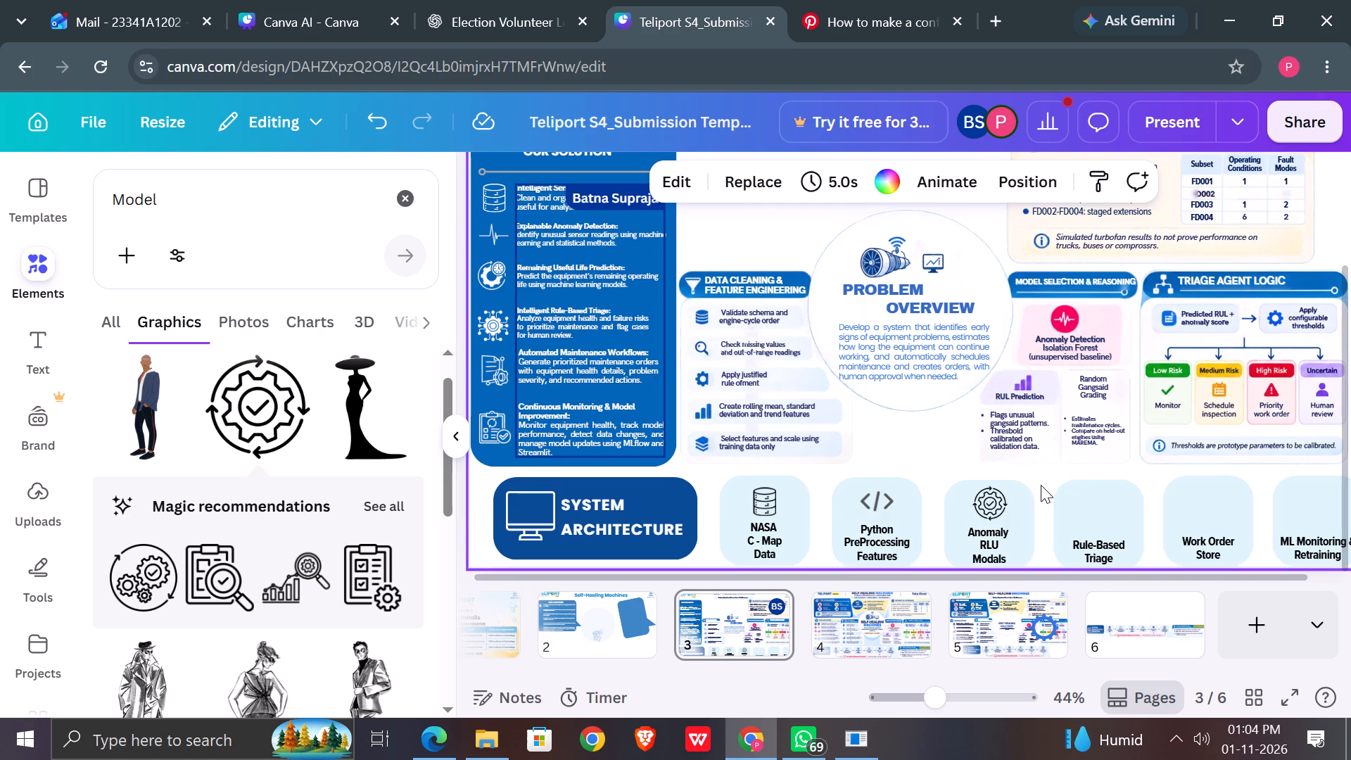
scroll(1041, 485, "down", 4)
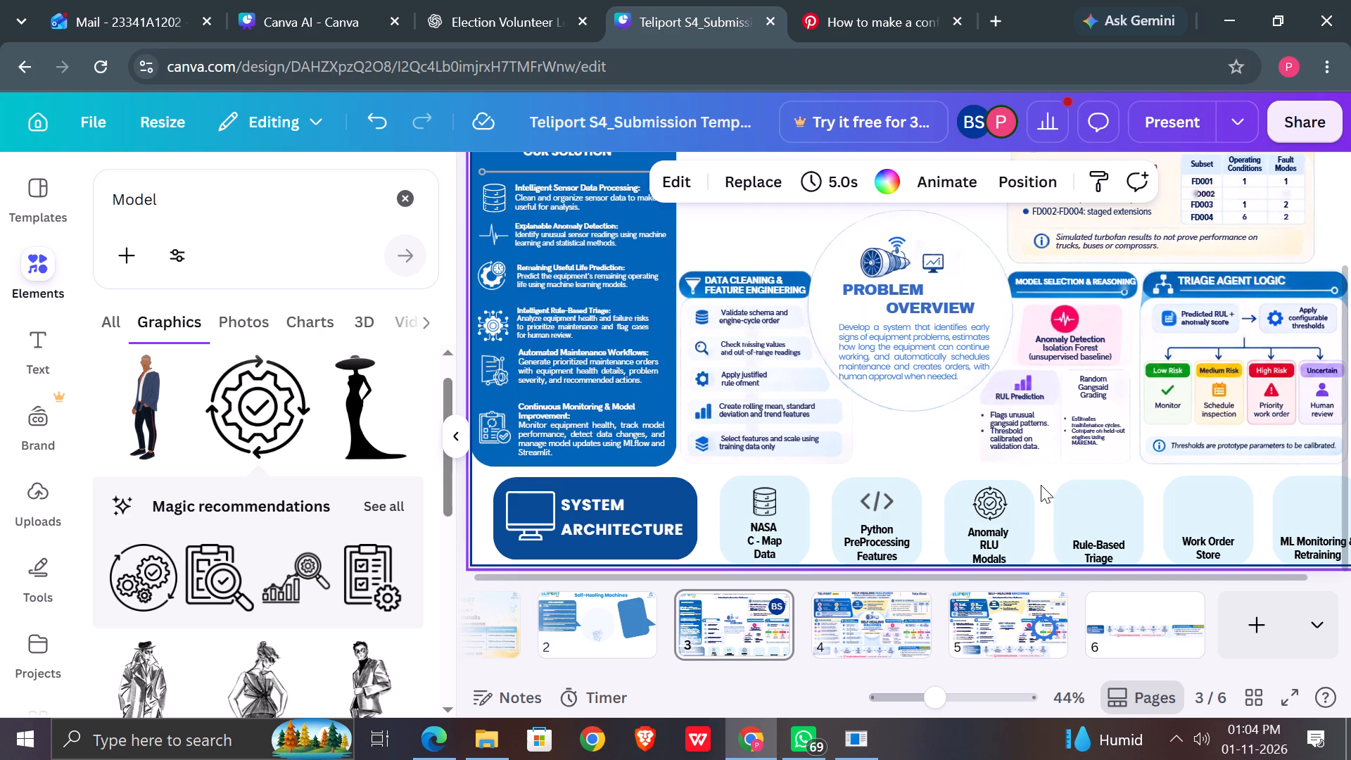
scroll(1041, 485, "left", 2)
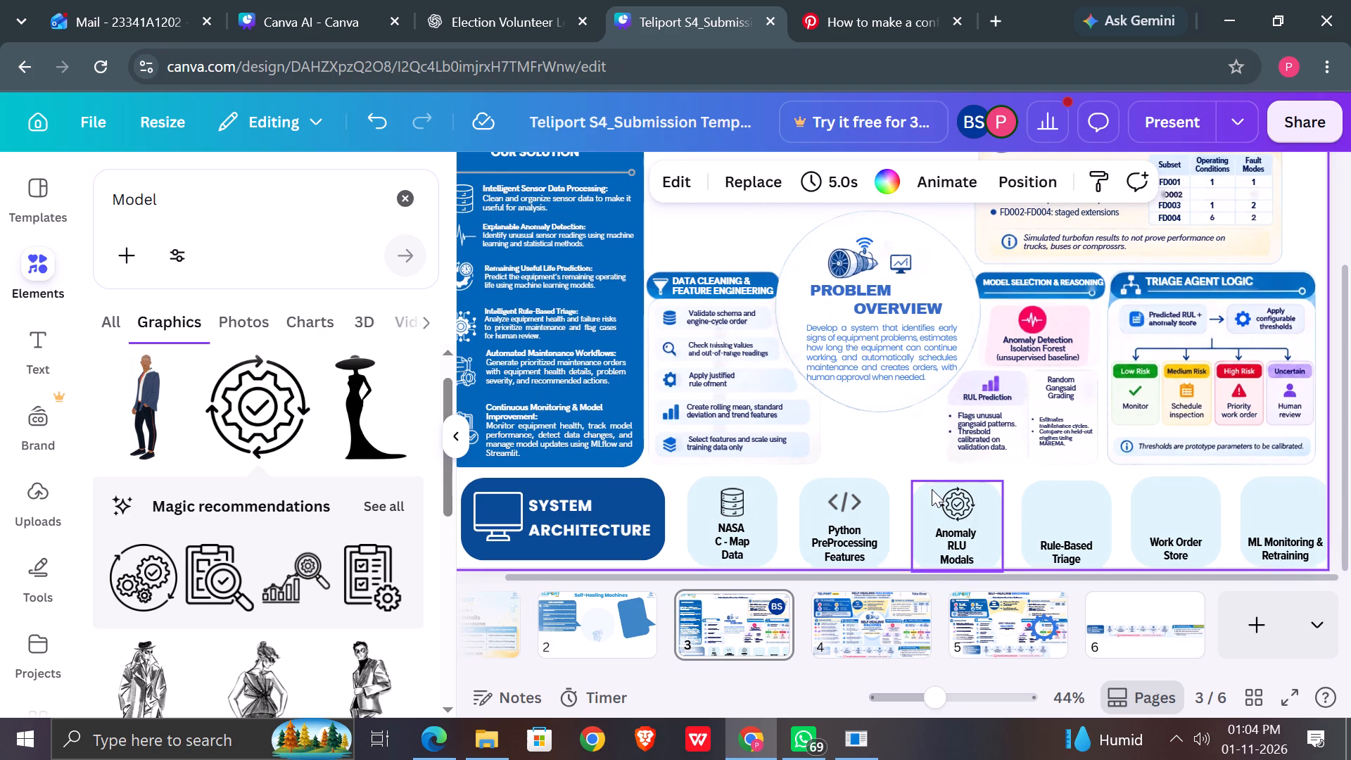
left_click(955, 505)
left_click(973, 516)
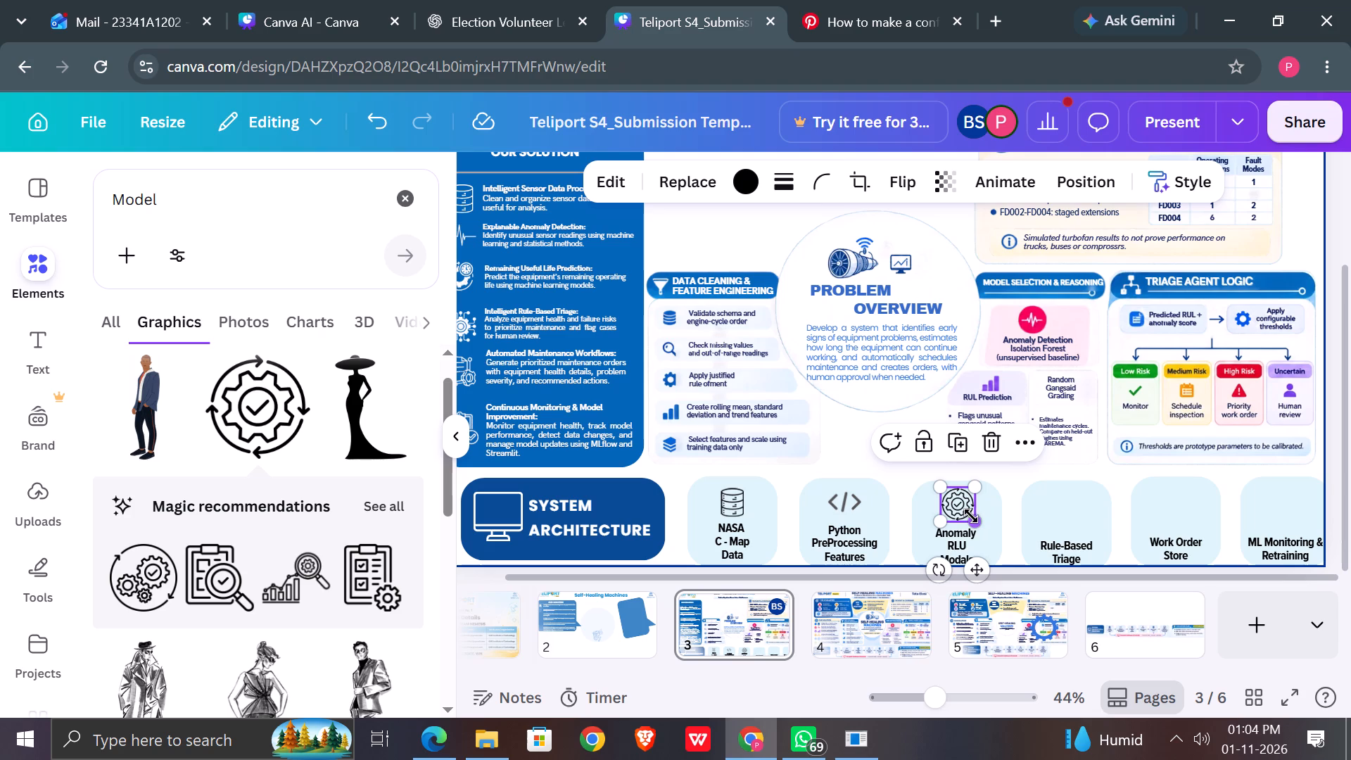
left_click(979, 569)
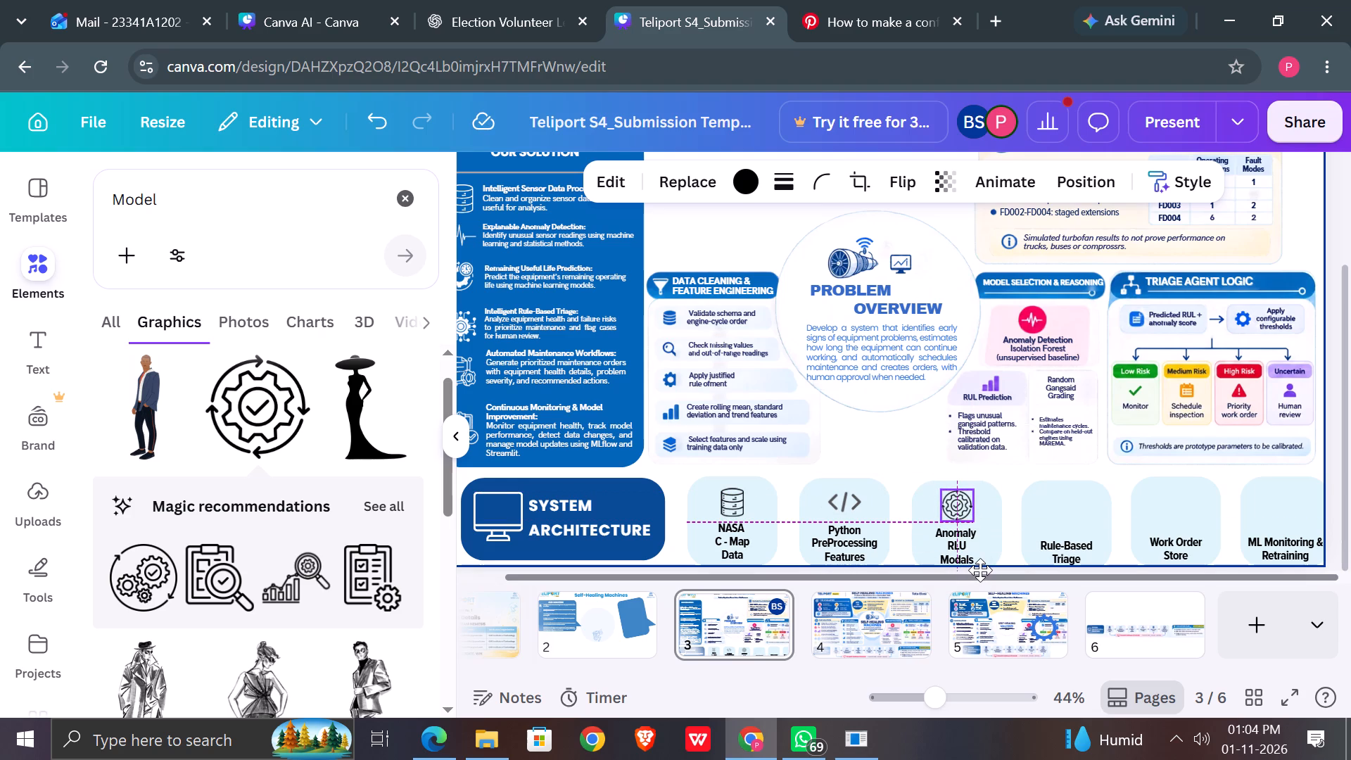
Check page 4's Rule-based triage icon, return to page 3, and search the graphics for "rules" to find a match.
left_click(1086, 513)
scroll(1086, 513, "down", 1)
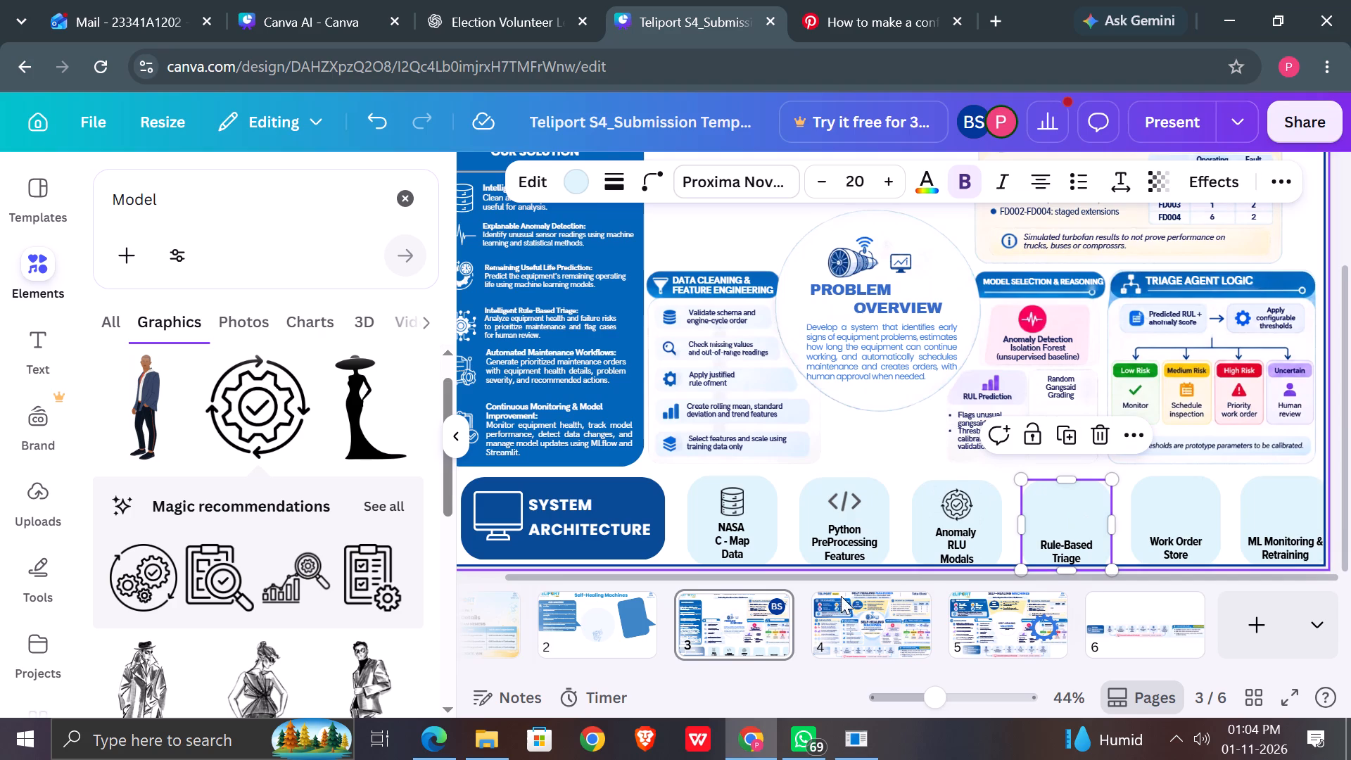
left_click(855, 612)
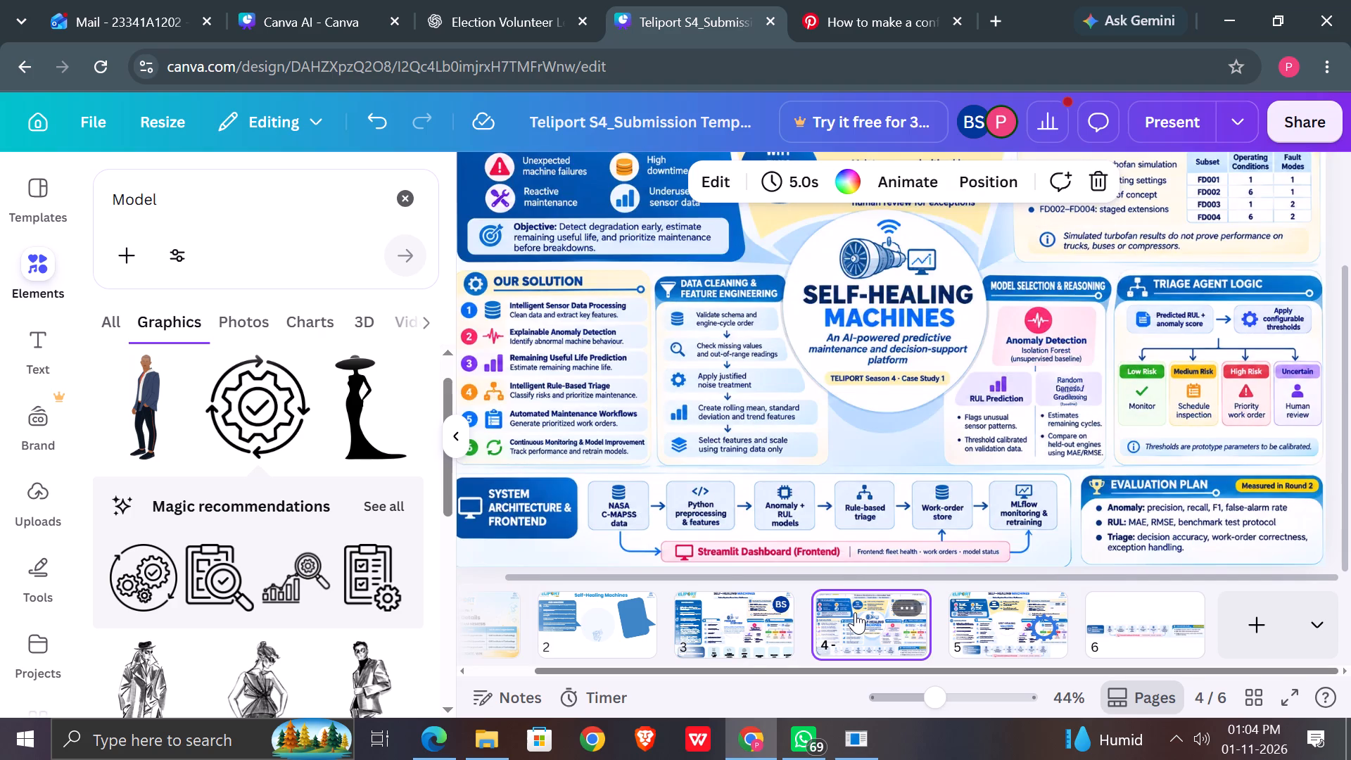
left_click(713, 627)
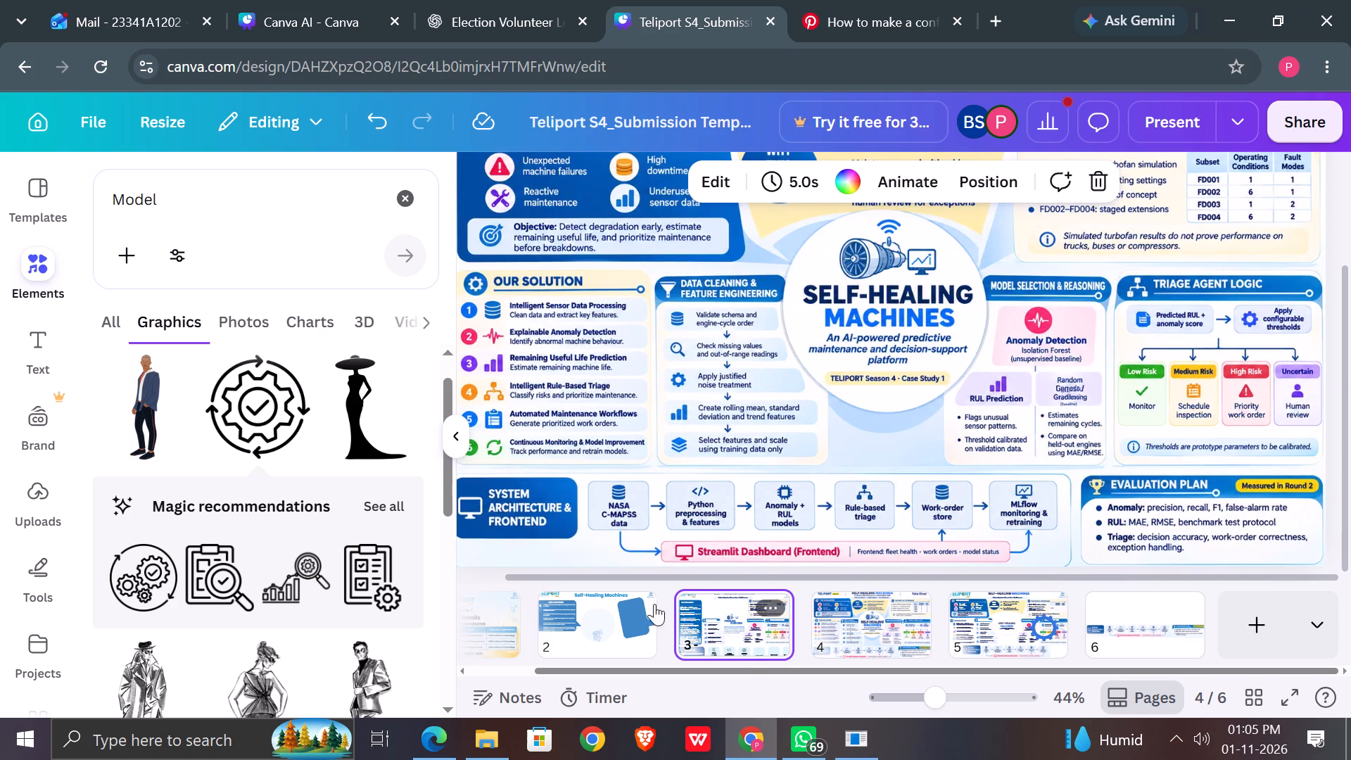
left_click(224, 202)
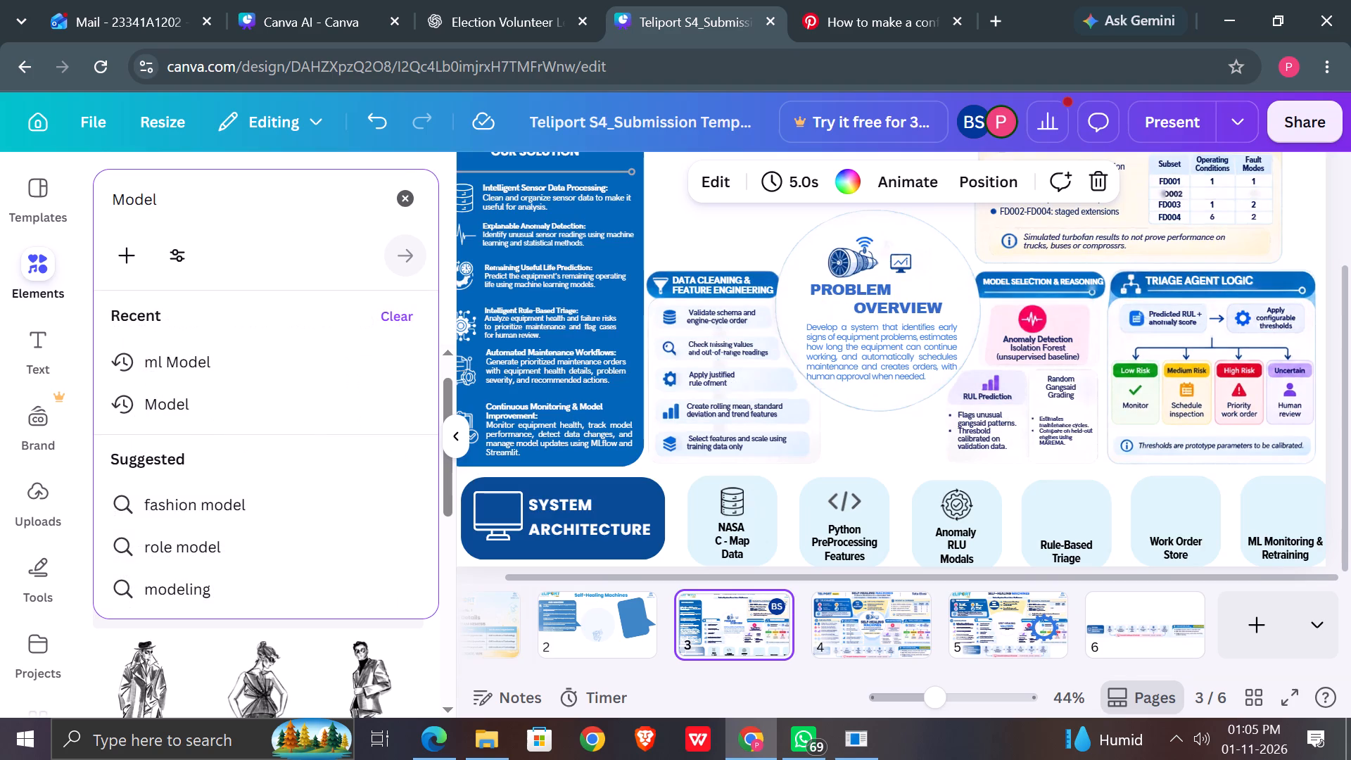
key("BackSpace")
key("BackSpace")
key("BackSpace")
key("BackSpace")
key("BackSpace")
key("BackSpace")
key("BackSpace")
key("BackSpace")
key("BackSpace")
key("BackSpace")
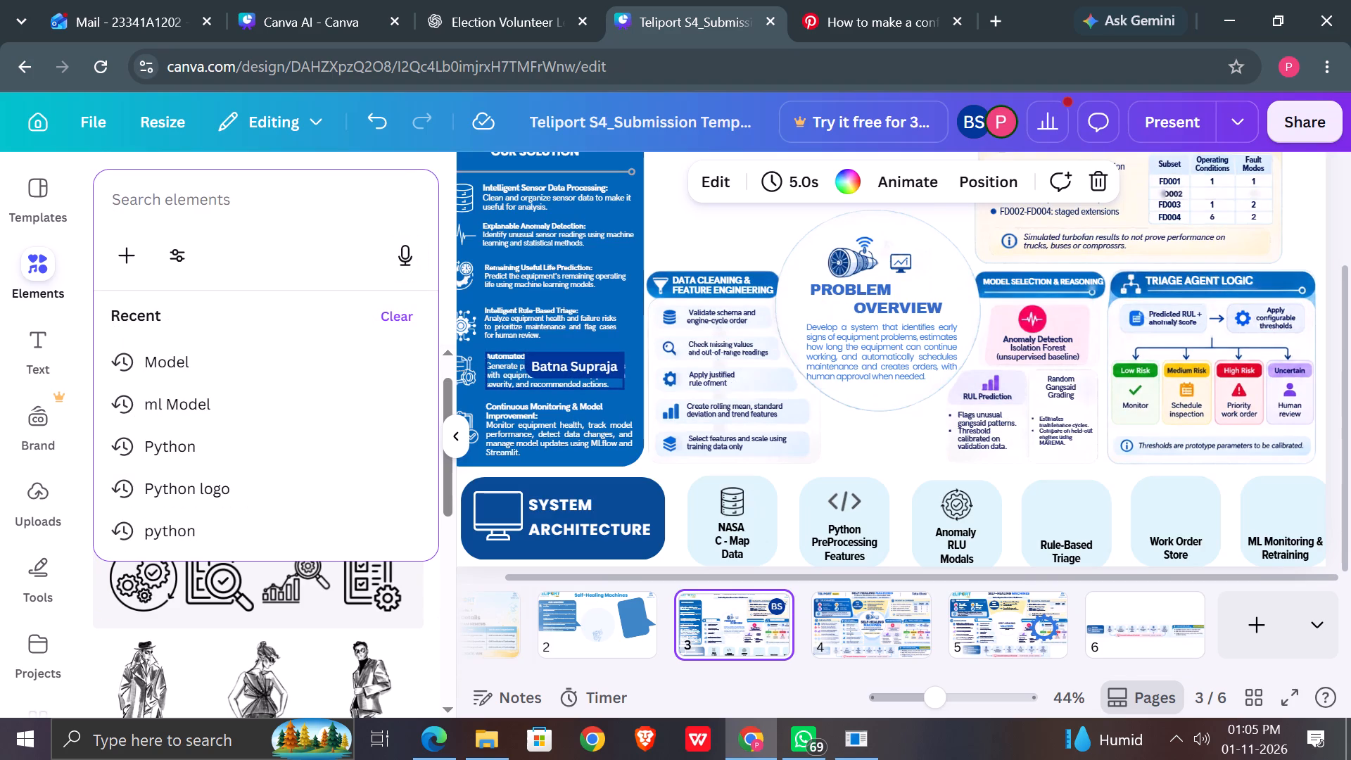
type("rules")
key("Return")
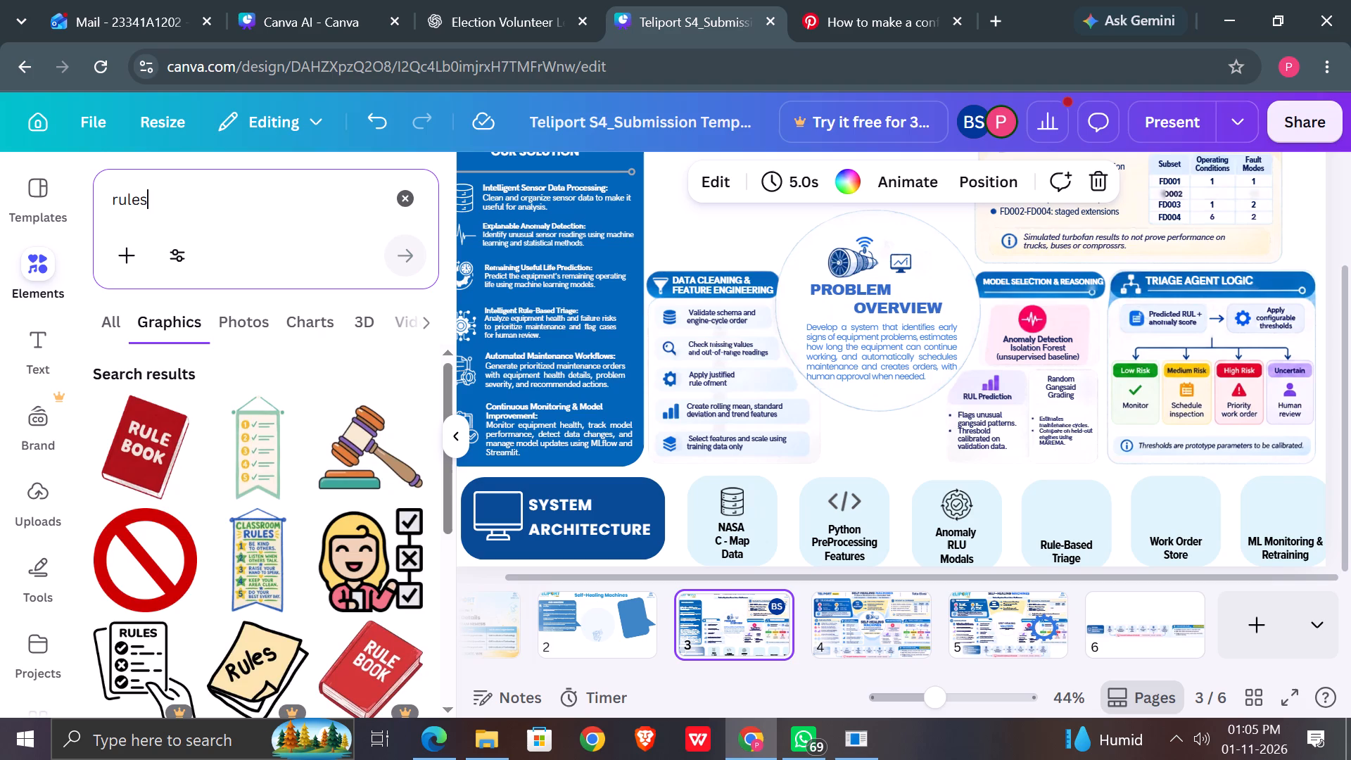
scroll(267, 530, "down", 3)
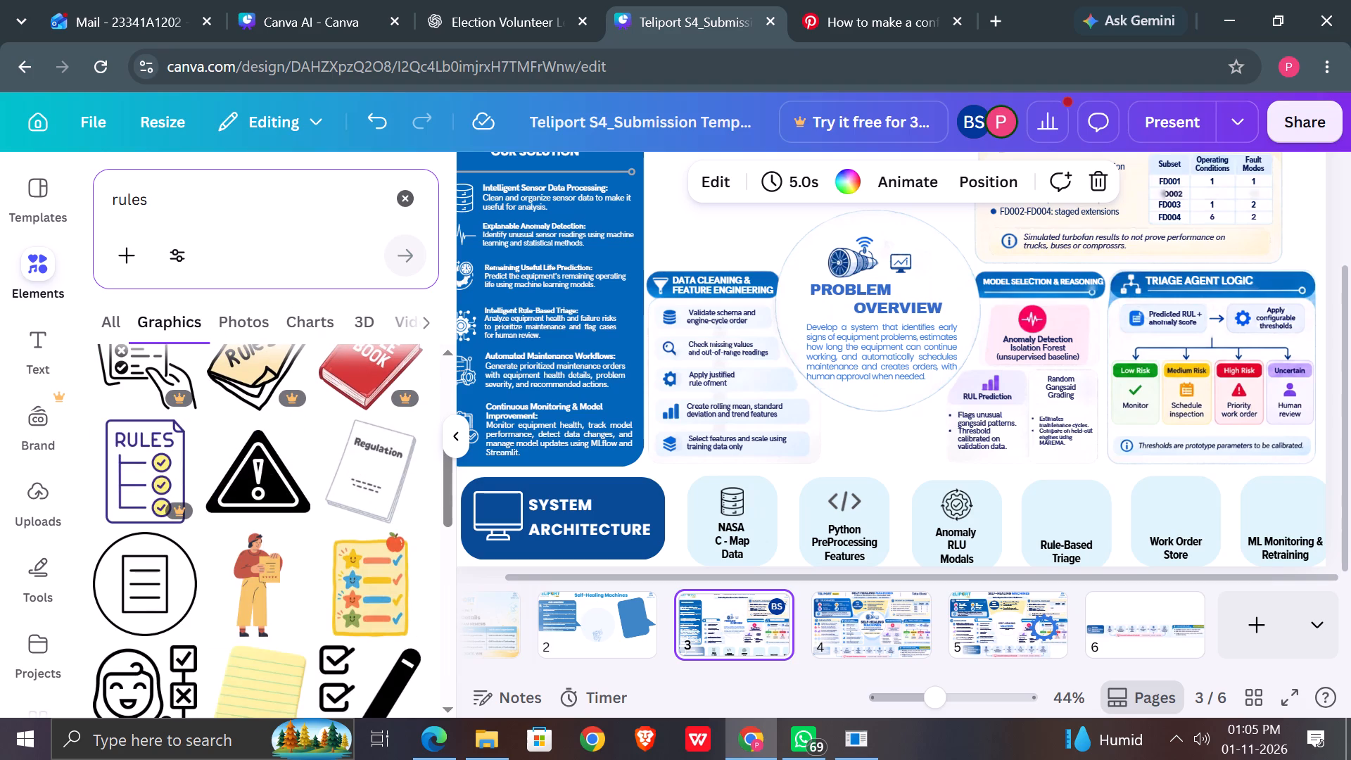
Search the graphics for "data" and look through the results for a triage icon, comparing with page 4's flow boxes.
left_click(401, 205)
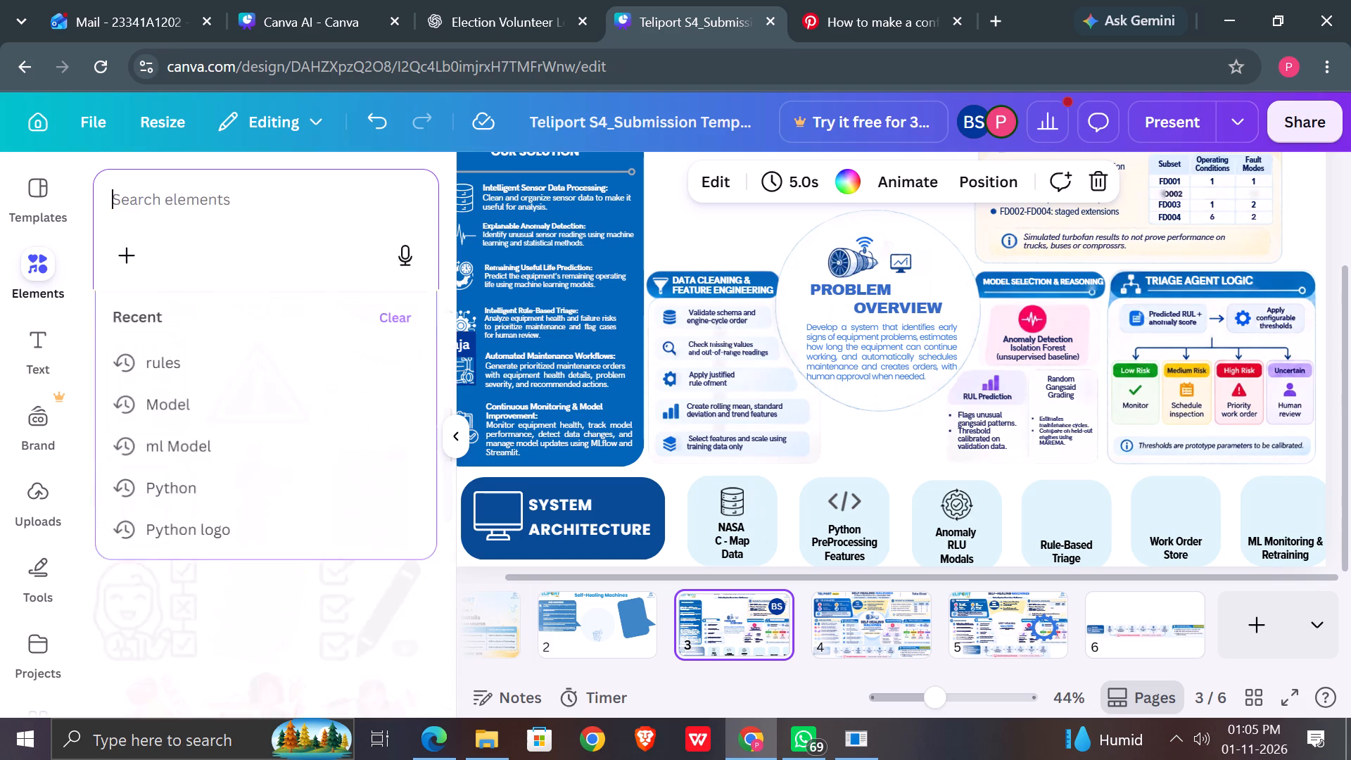
type("data")
key("Return")
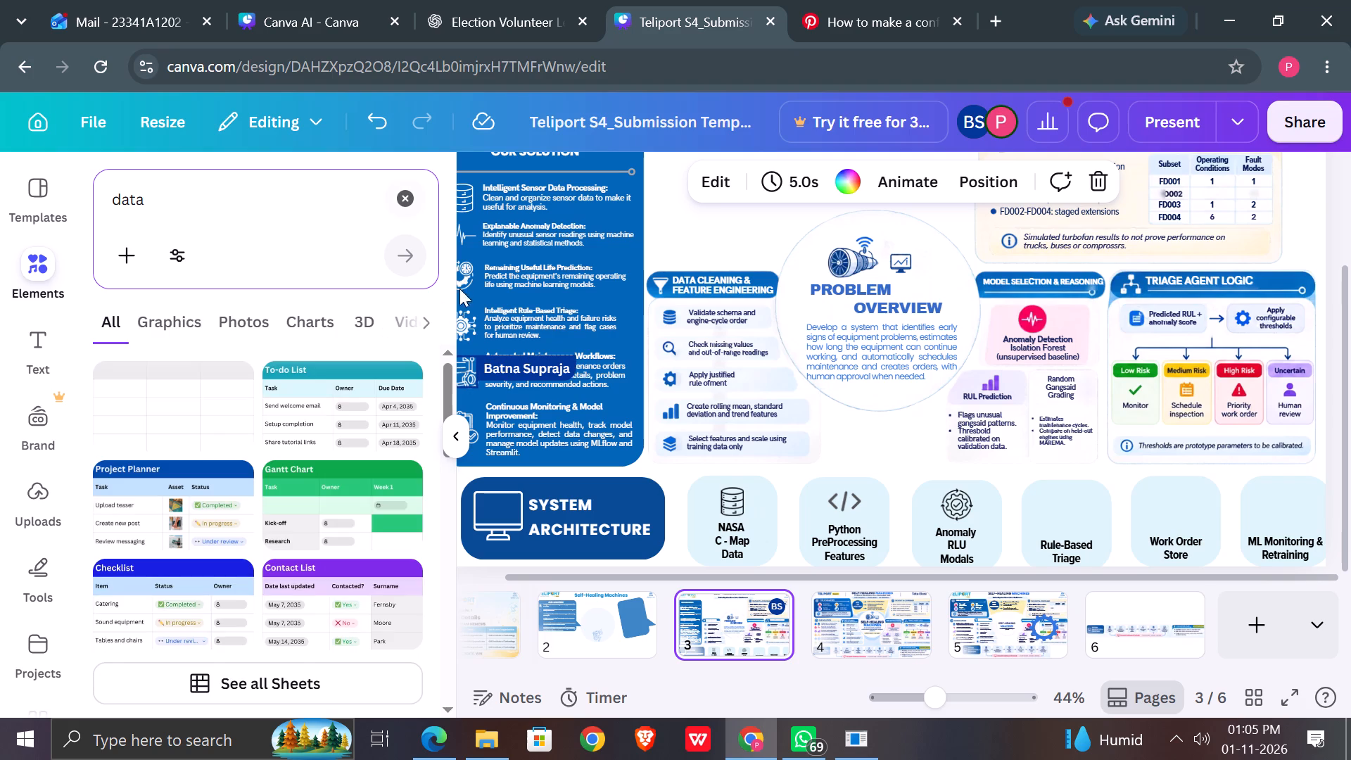
left_click(162, 322)
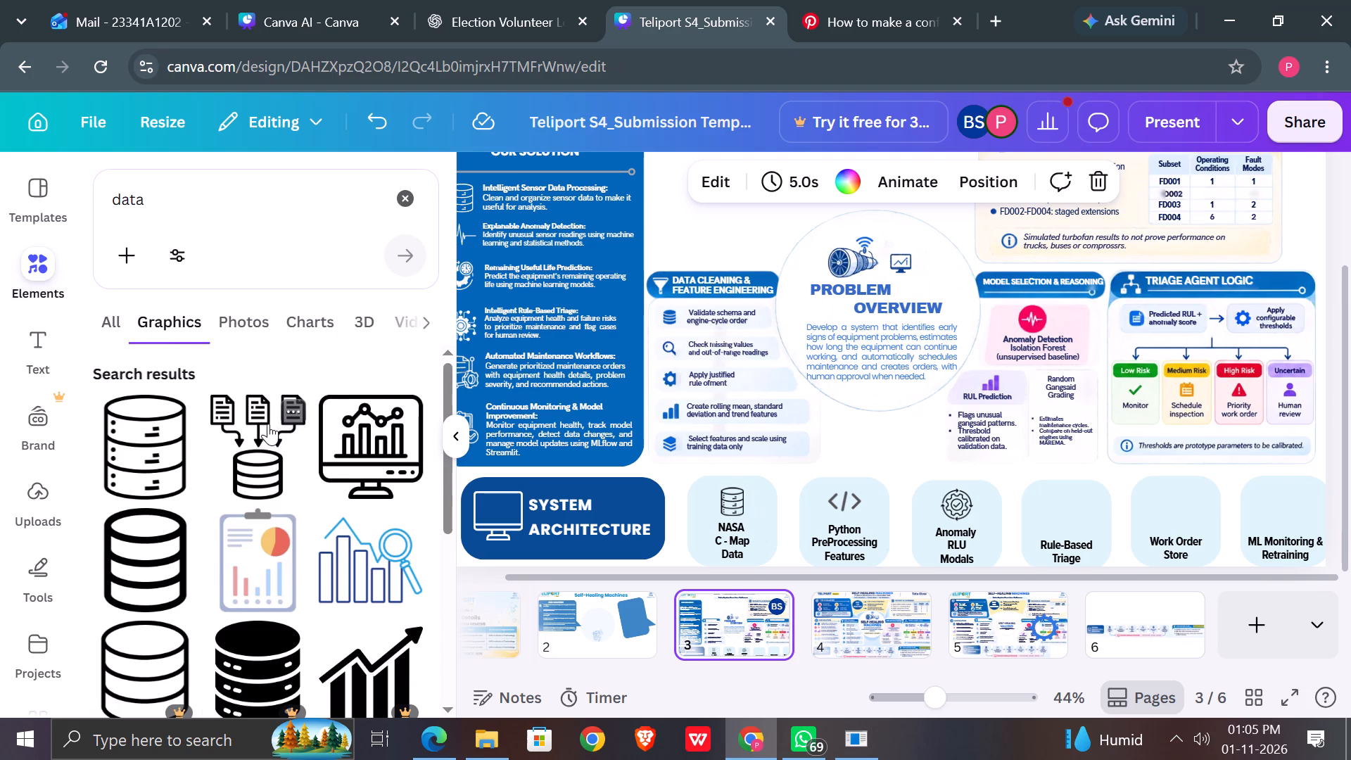
scroll(338, 548, "down", 1)
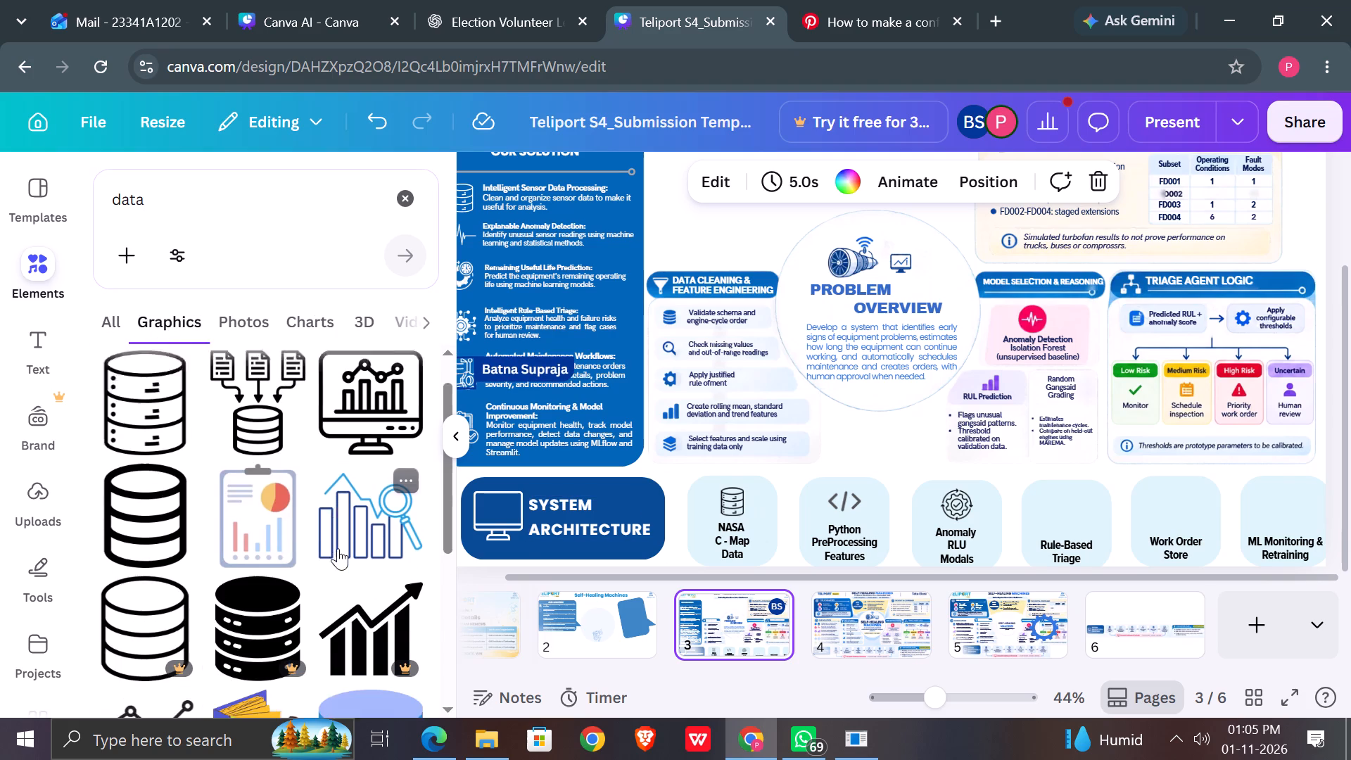
scroll(338, 548, "down", 5)
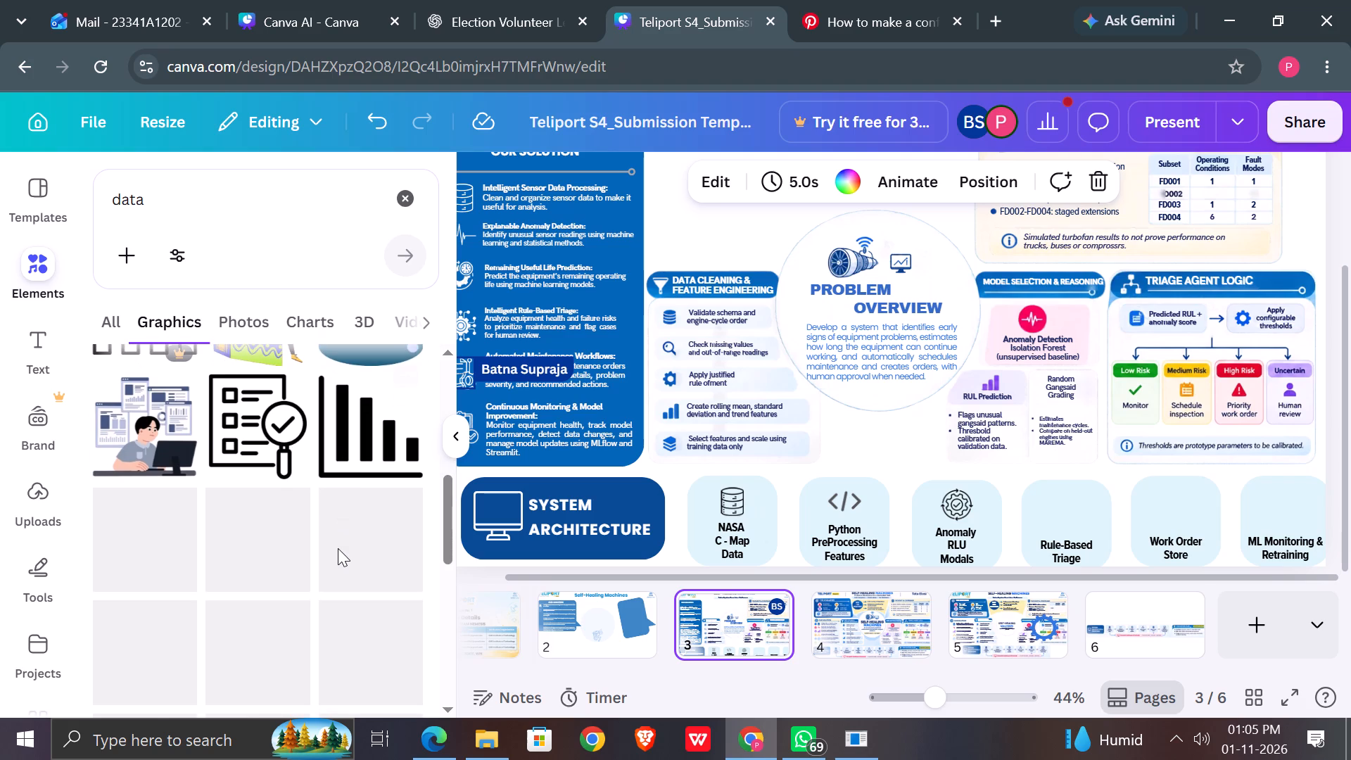
left_click(911, 621)
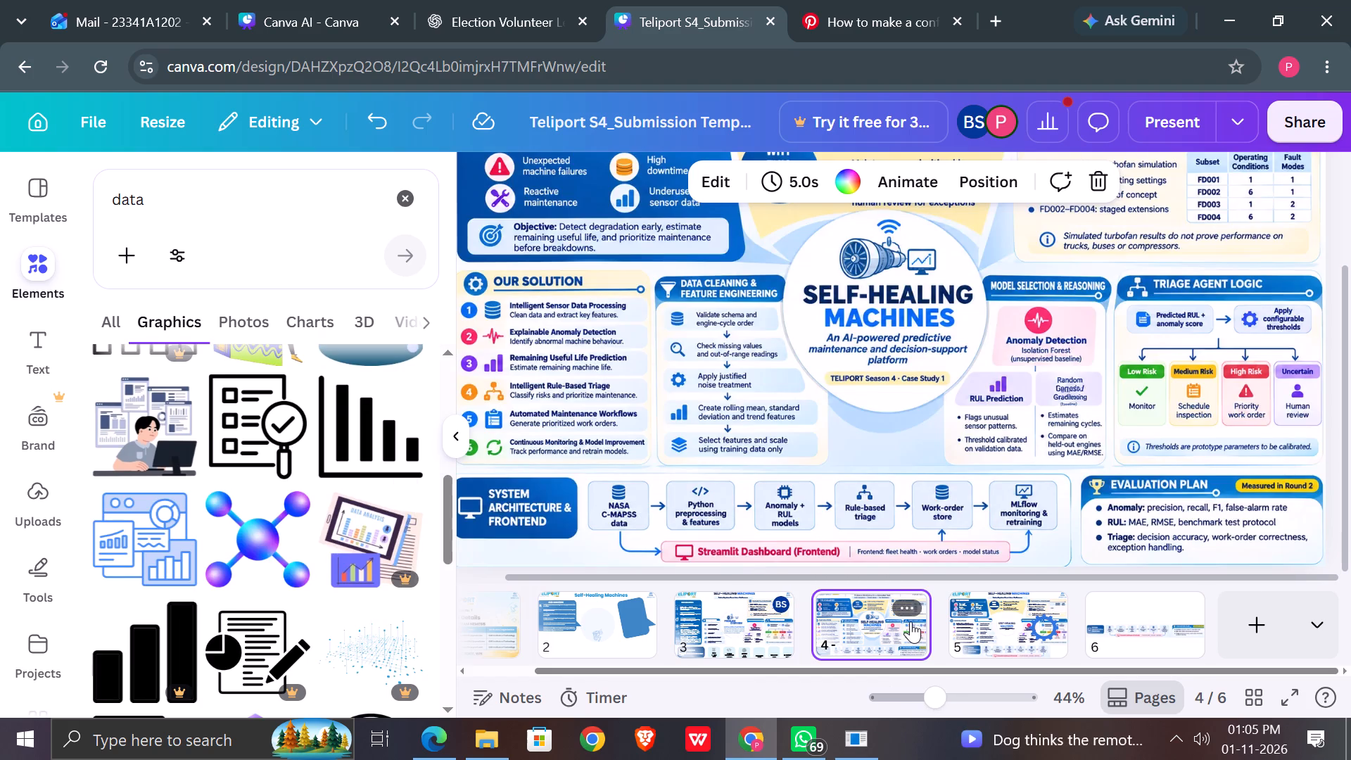
left_click(772, 633)
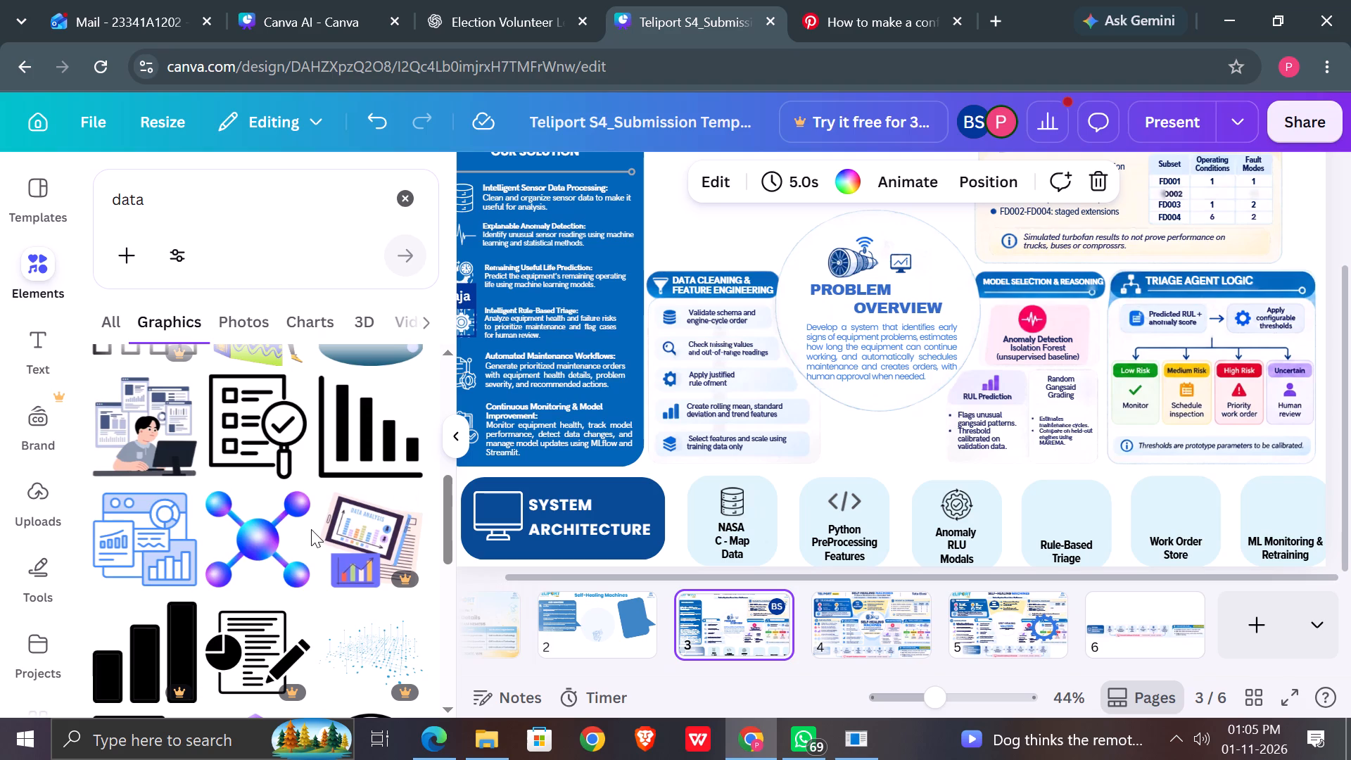
scroll(311, 529, "down", 4)
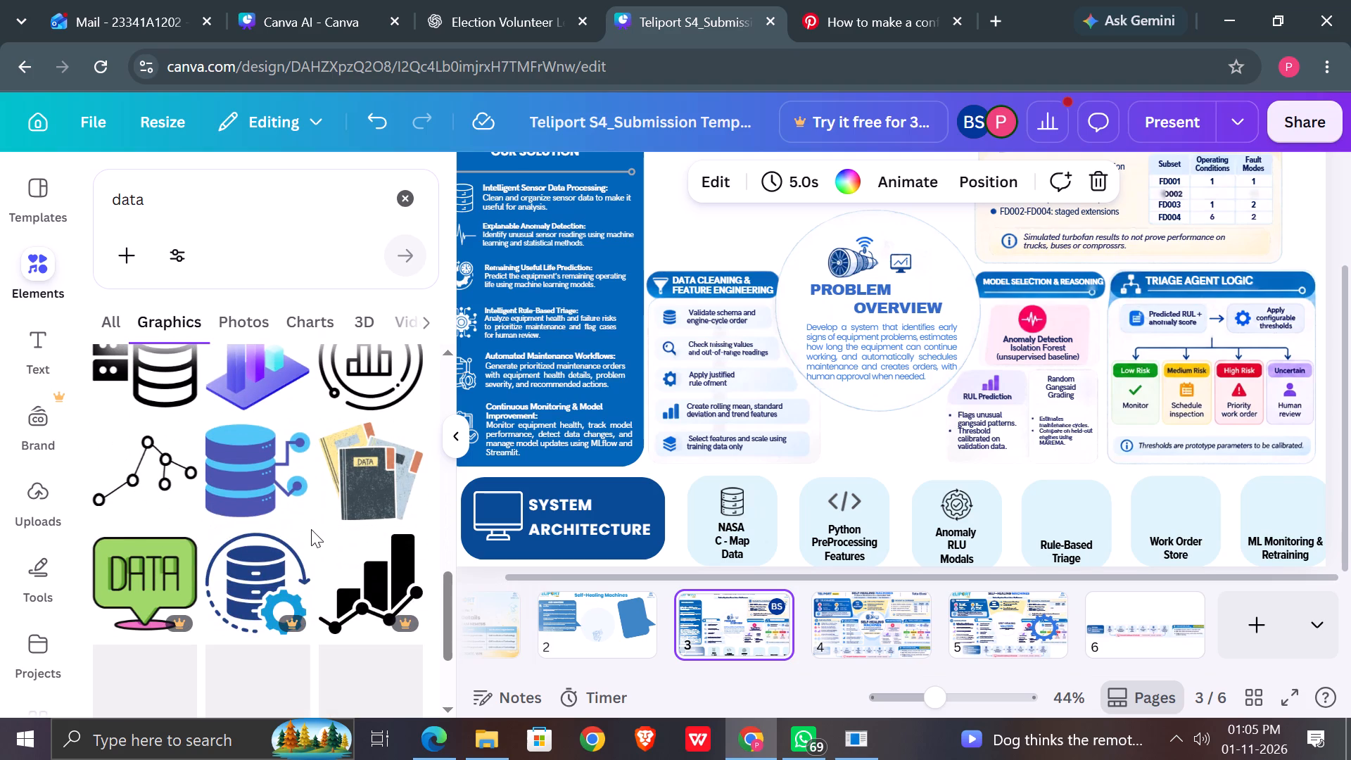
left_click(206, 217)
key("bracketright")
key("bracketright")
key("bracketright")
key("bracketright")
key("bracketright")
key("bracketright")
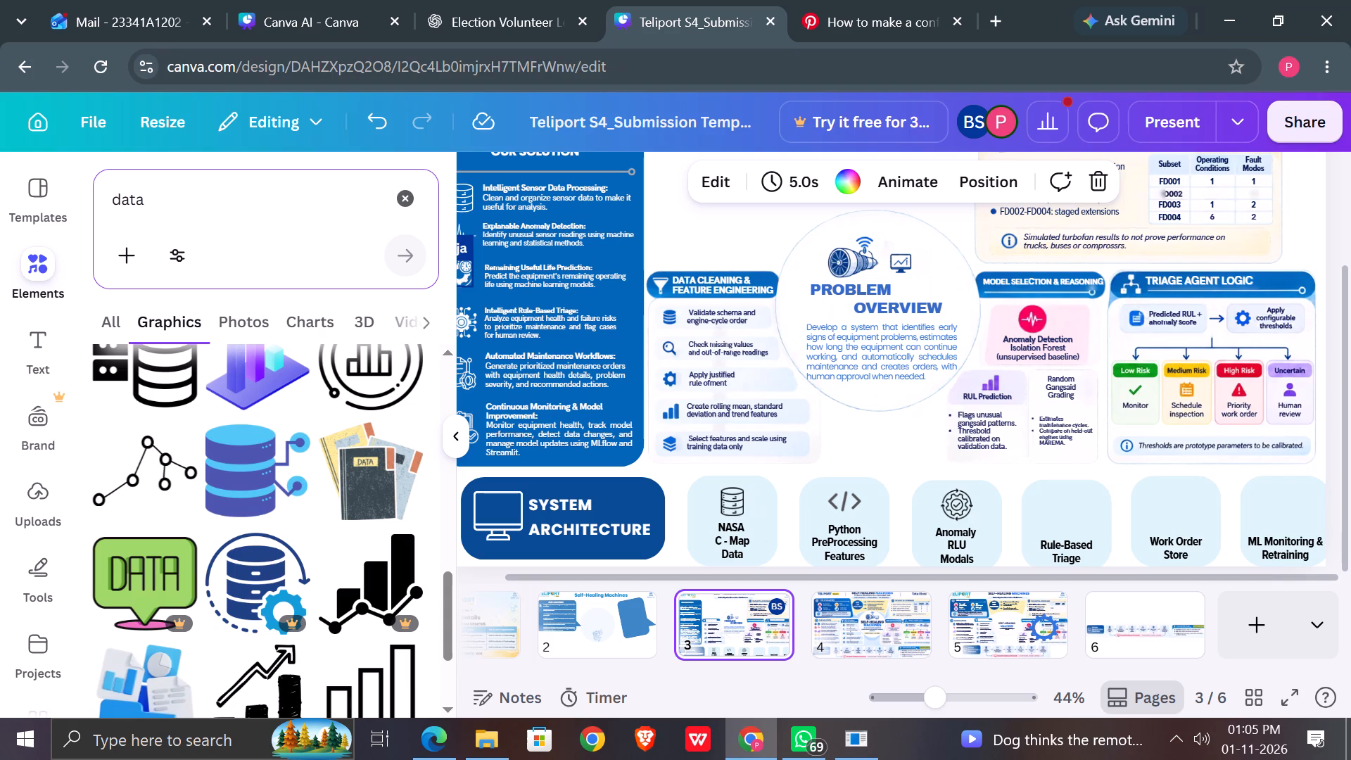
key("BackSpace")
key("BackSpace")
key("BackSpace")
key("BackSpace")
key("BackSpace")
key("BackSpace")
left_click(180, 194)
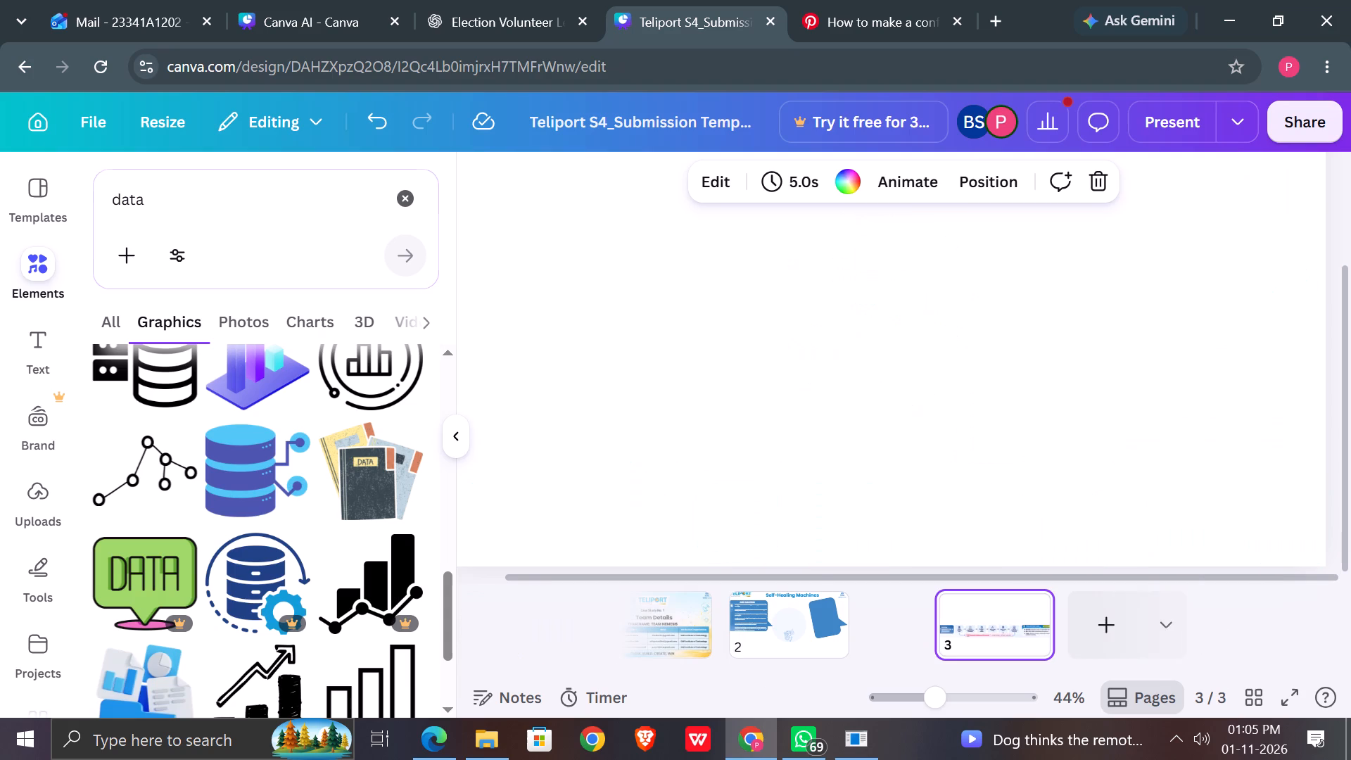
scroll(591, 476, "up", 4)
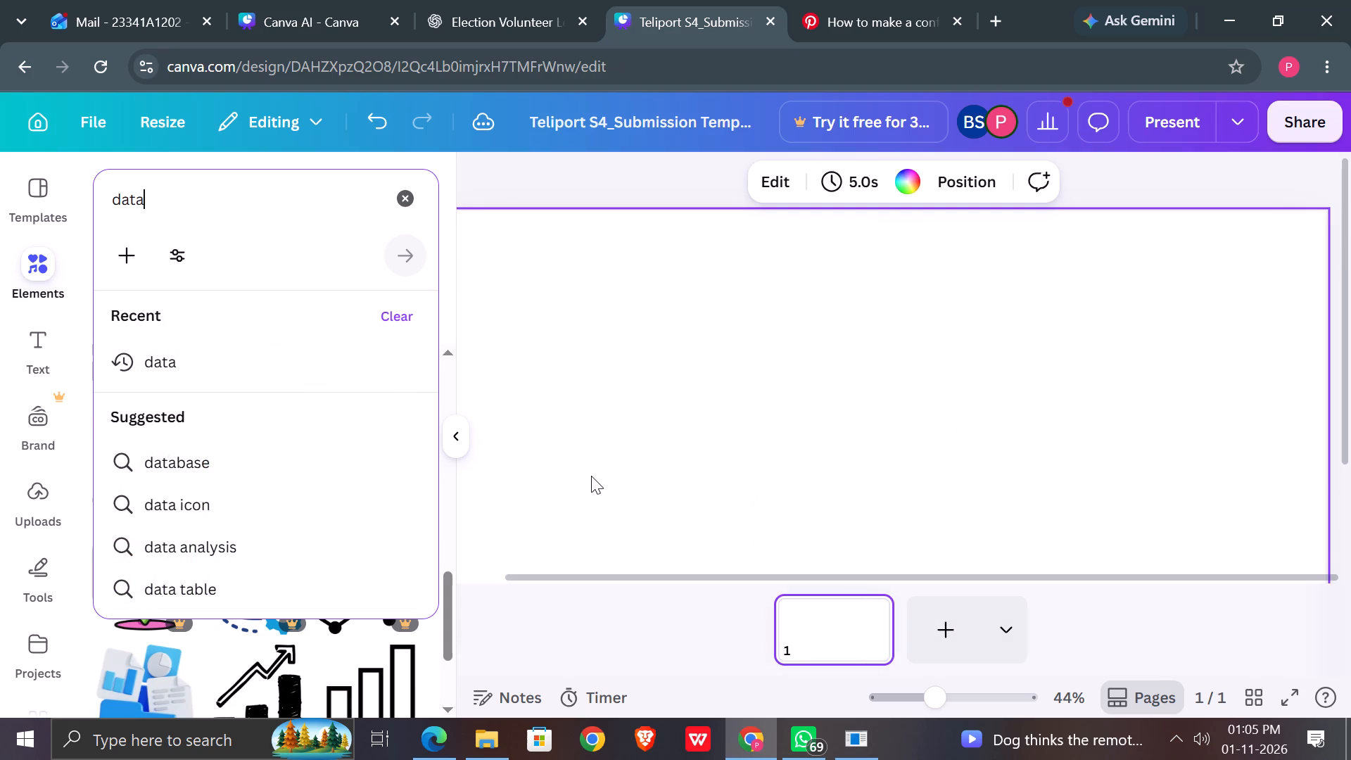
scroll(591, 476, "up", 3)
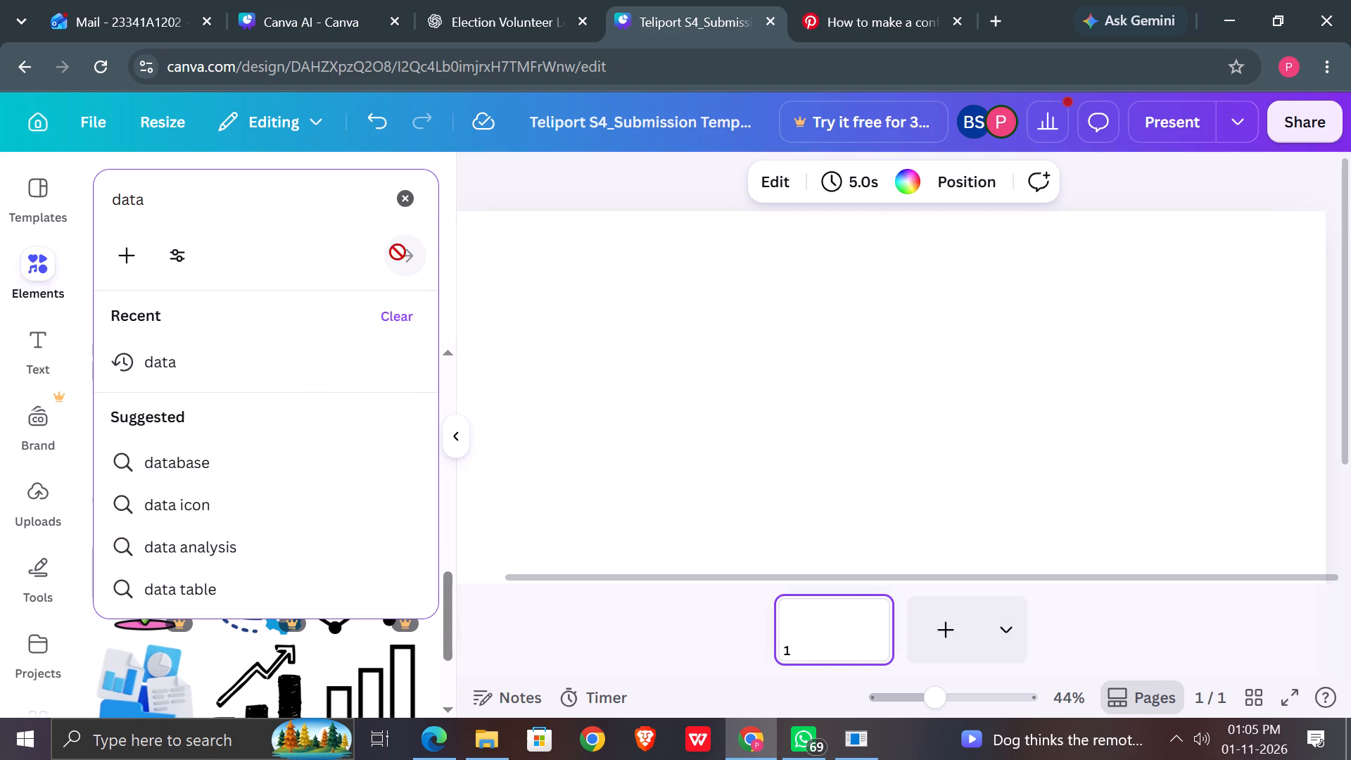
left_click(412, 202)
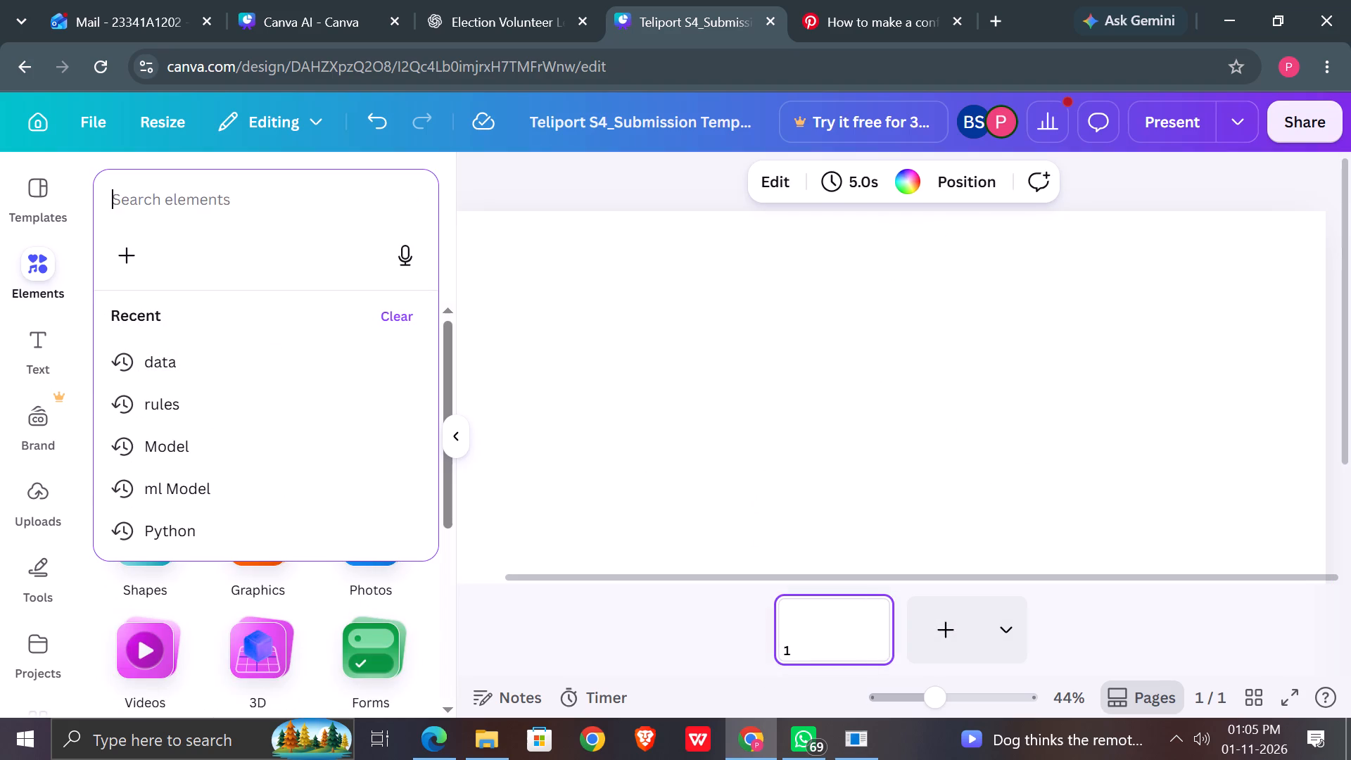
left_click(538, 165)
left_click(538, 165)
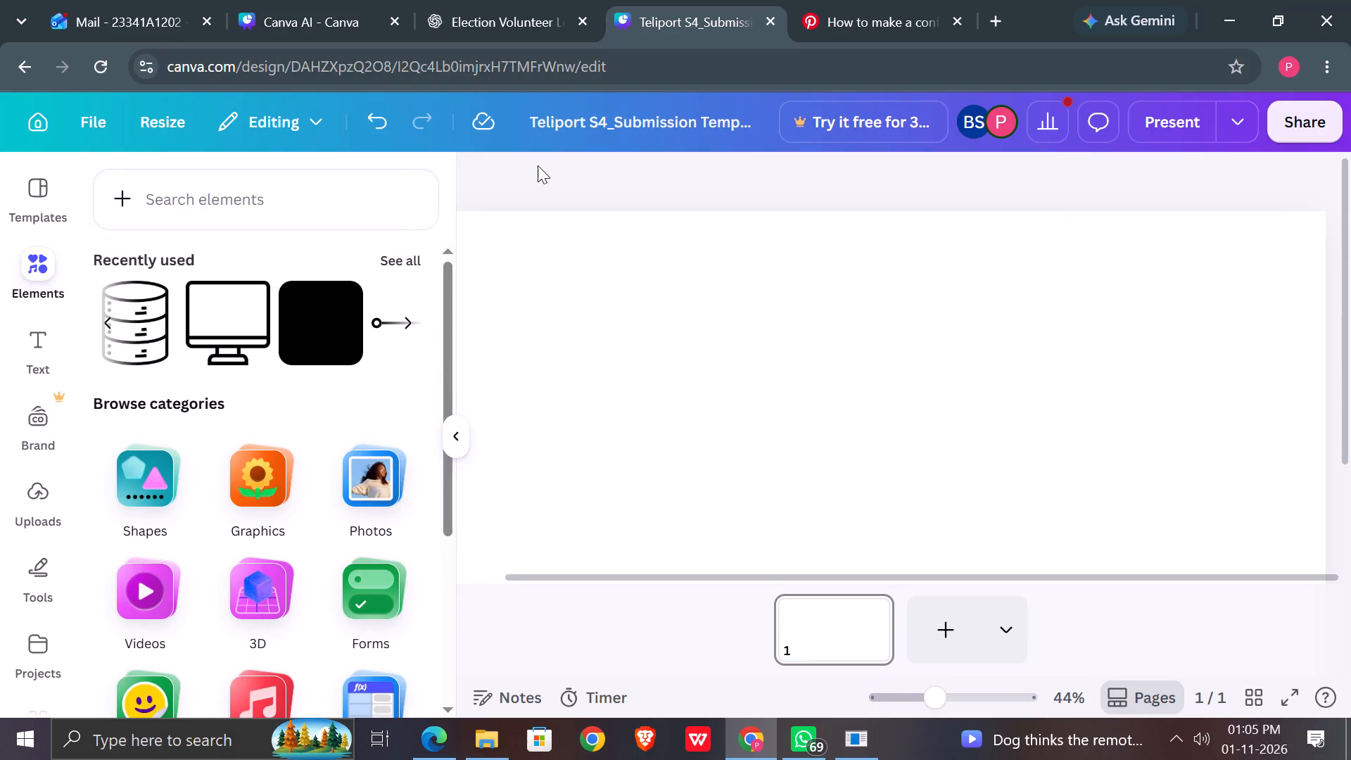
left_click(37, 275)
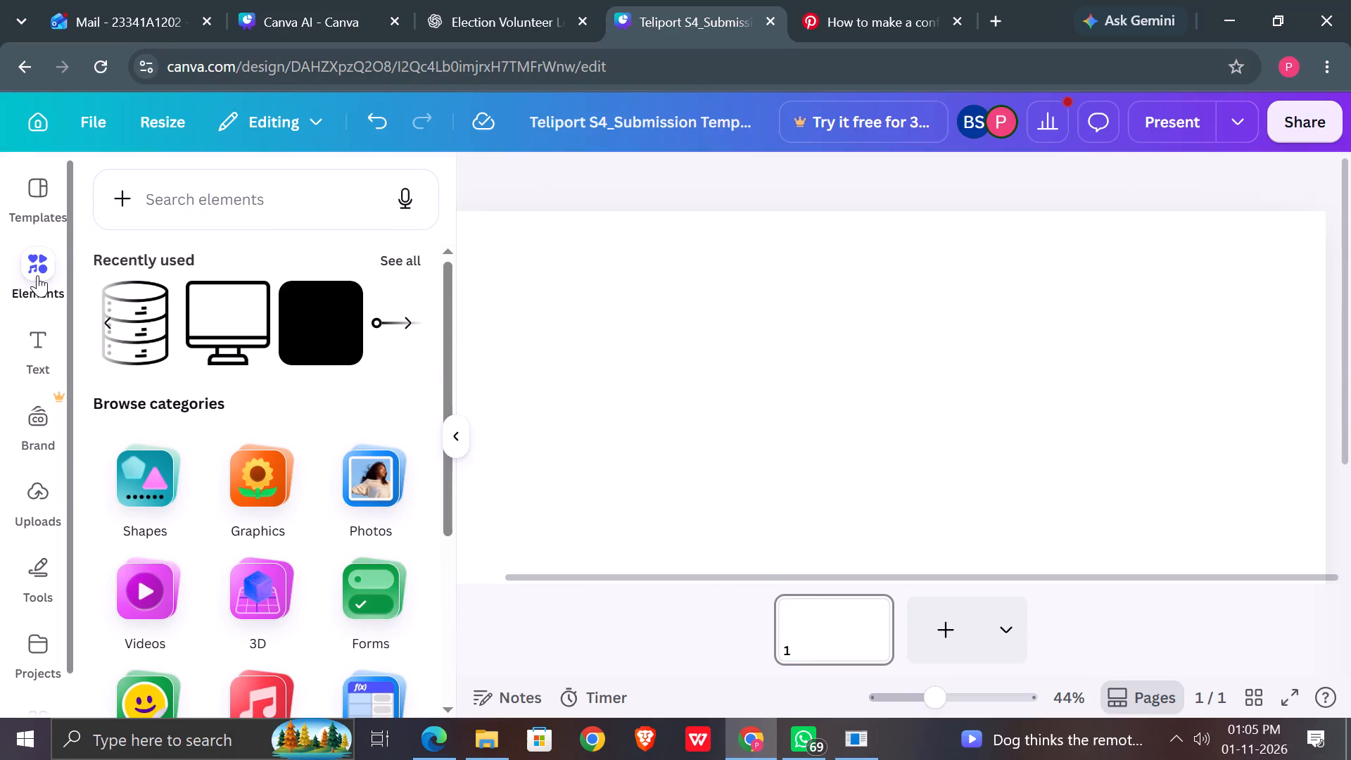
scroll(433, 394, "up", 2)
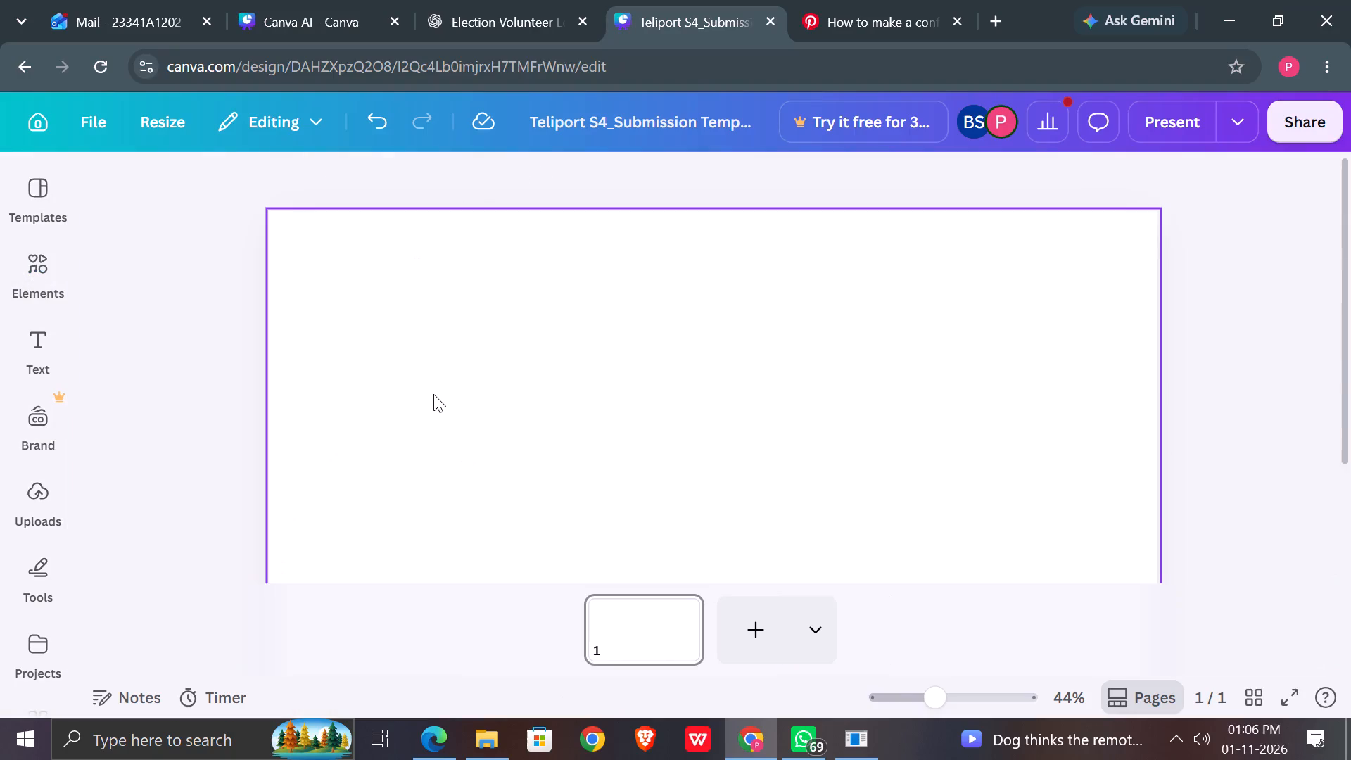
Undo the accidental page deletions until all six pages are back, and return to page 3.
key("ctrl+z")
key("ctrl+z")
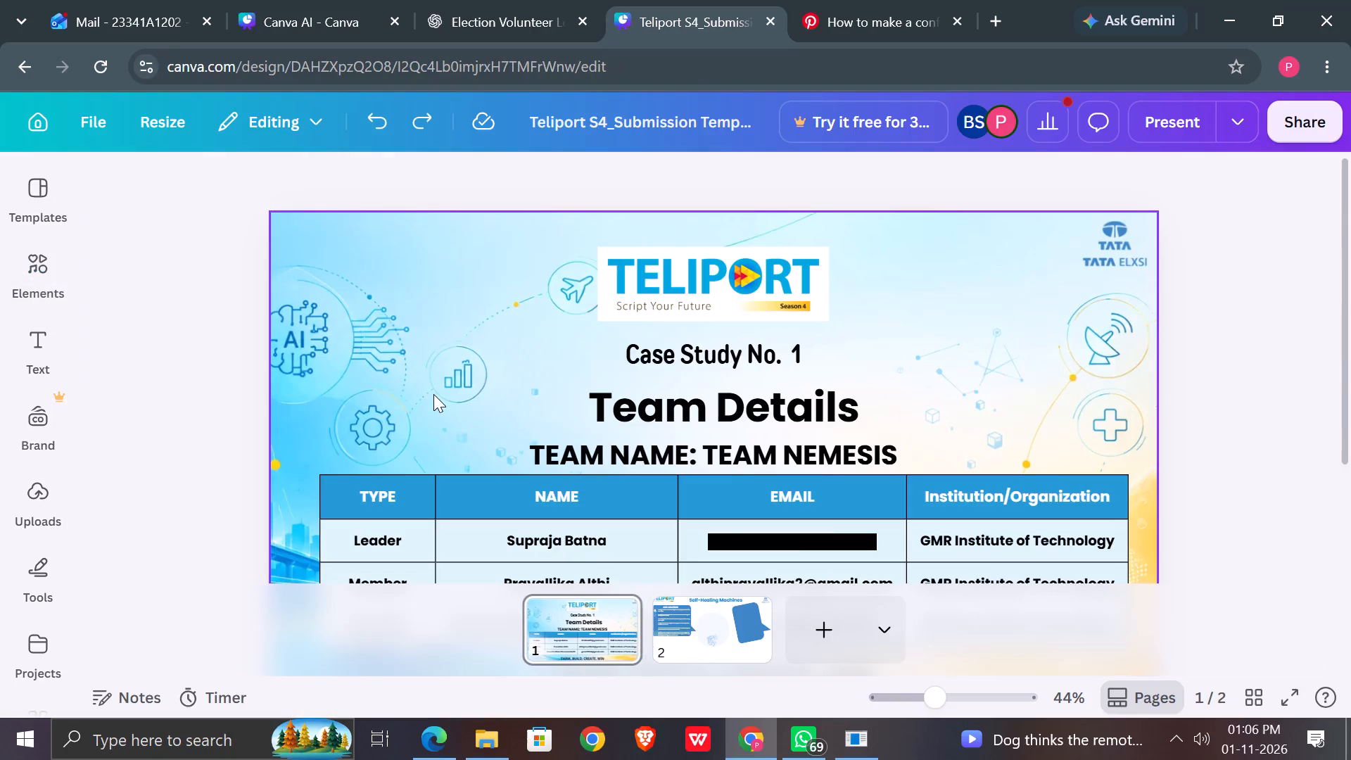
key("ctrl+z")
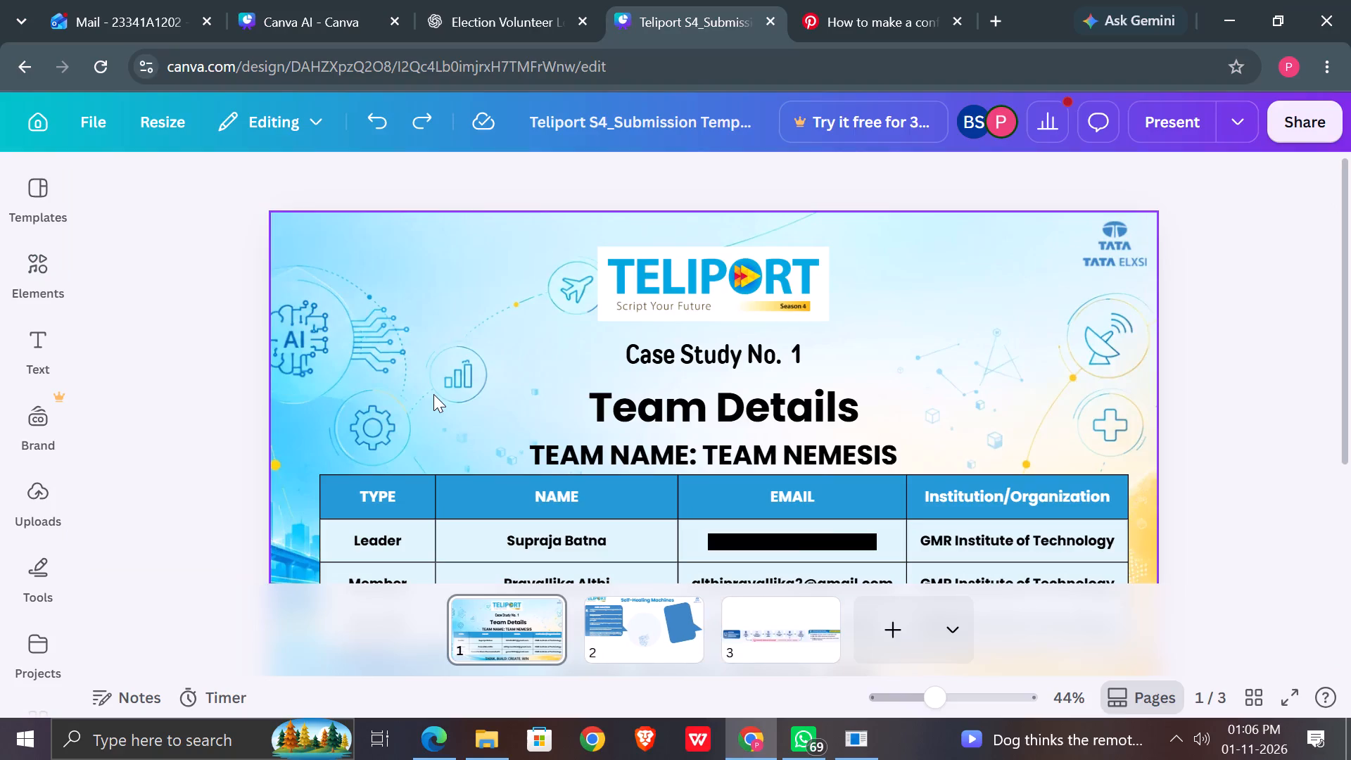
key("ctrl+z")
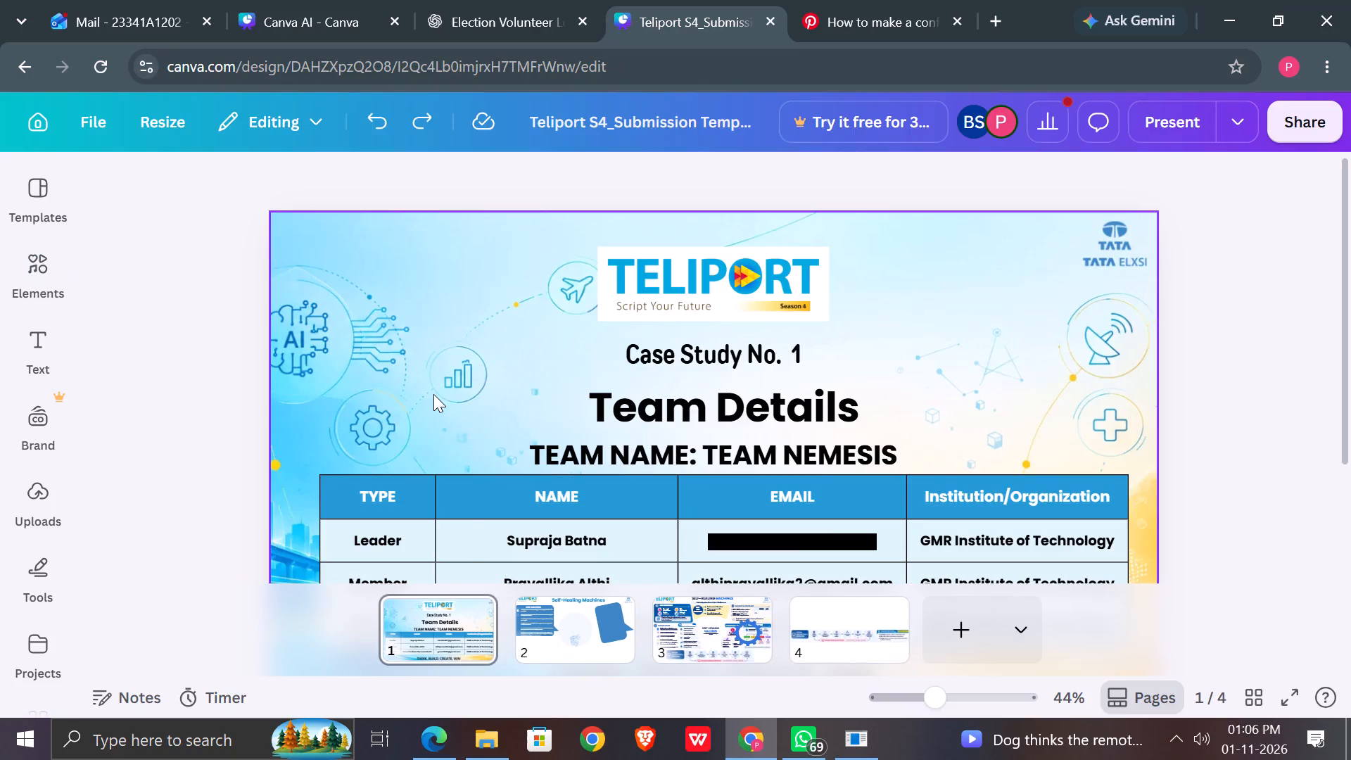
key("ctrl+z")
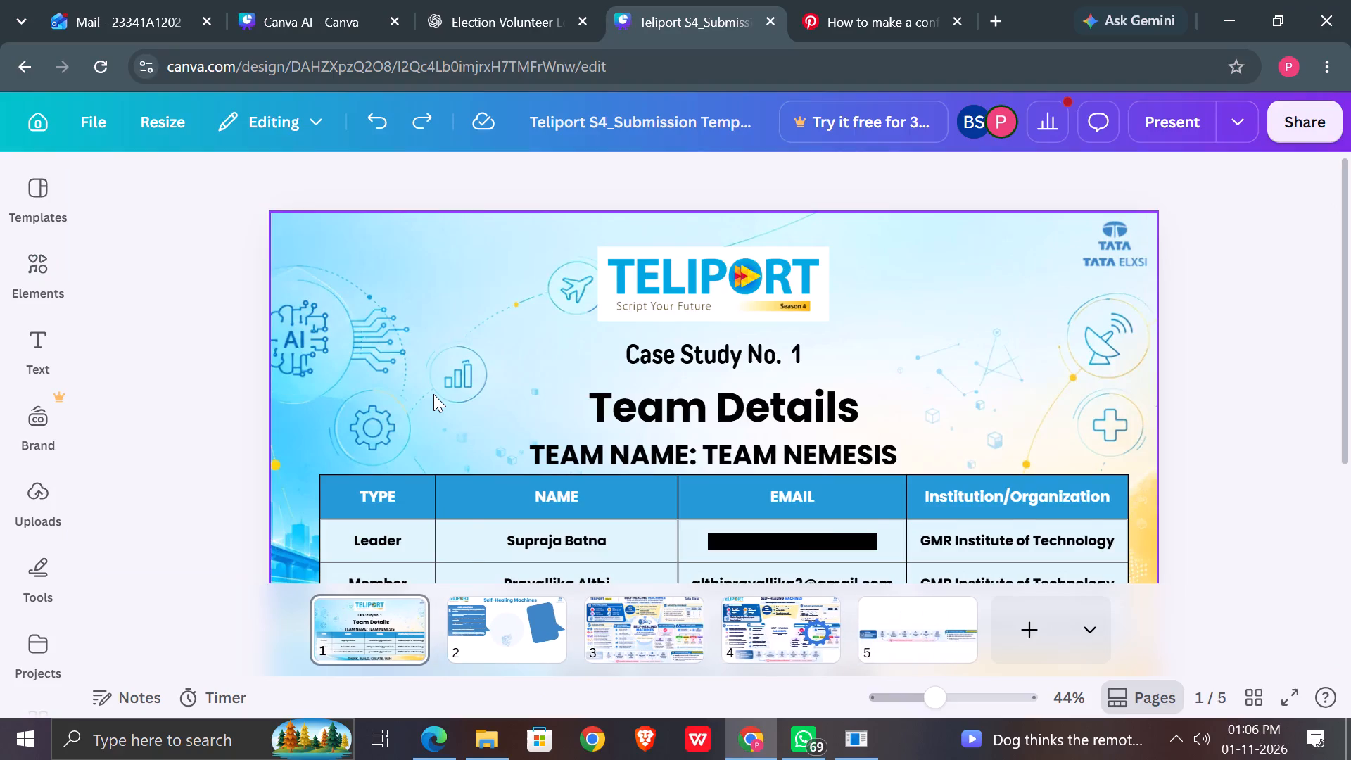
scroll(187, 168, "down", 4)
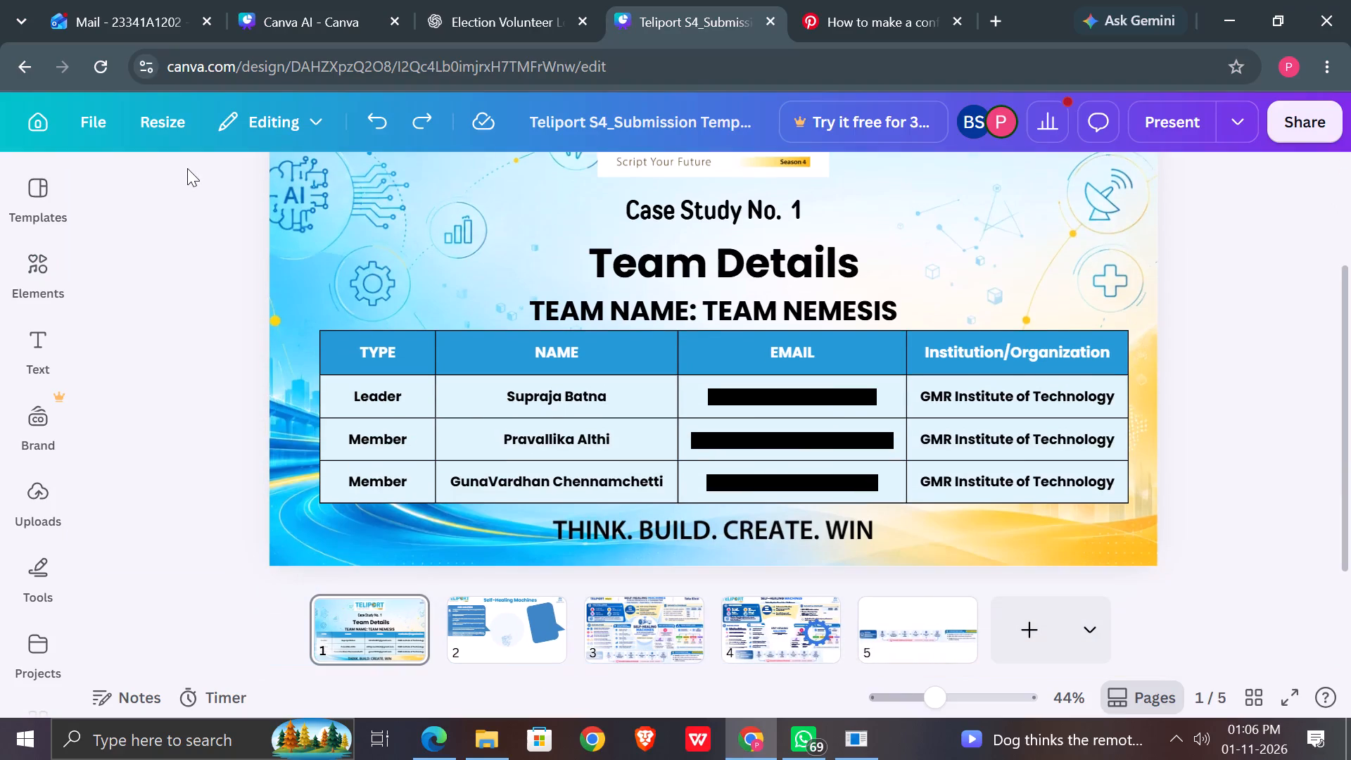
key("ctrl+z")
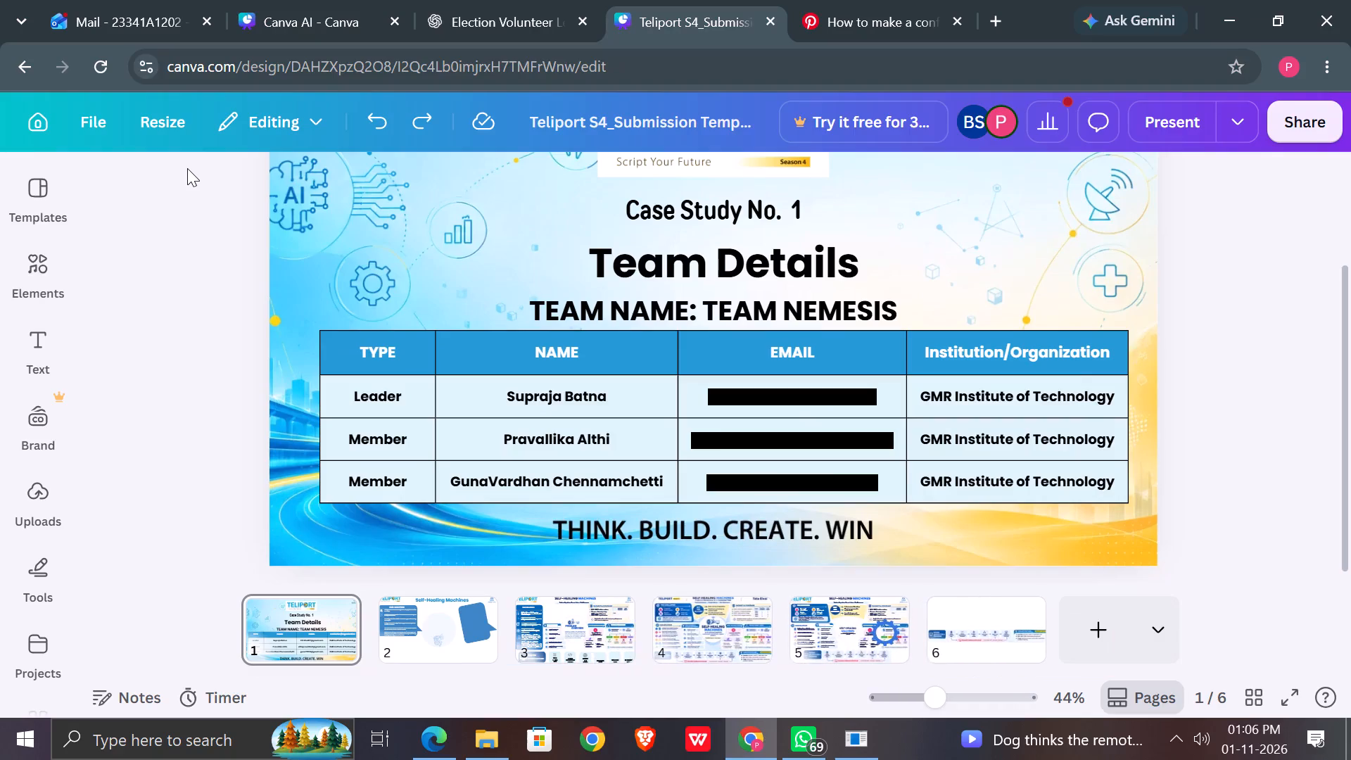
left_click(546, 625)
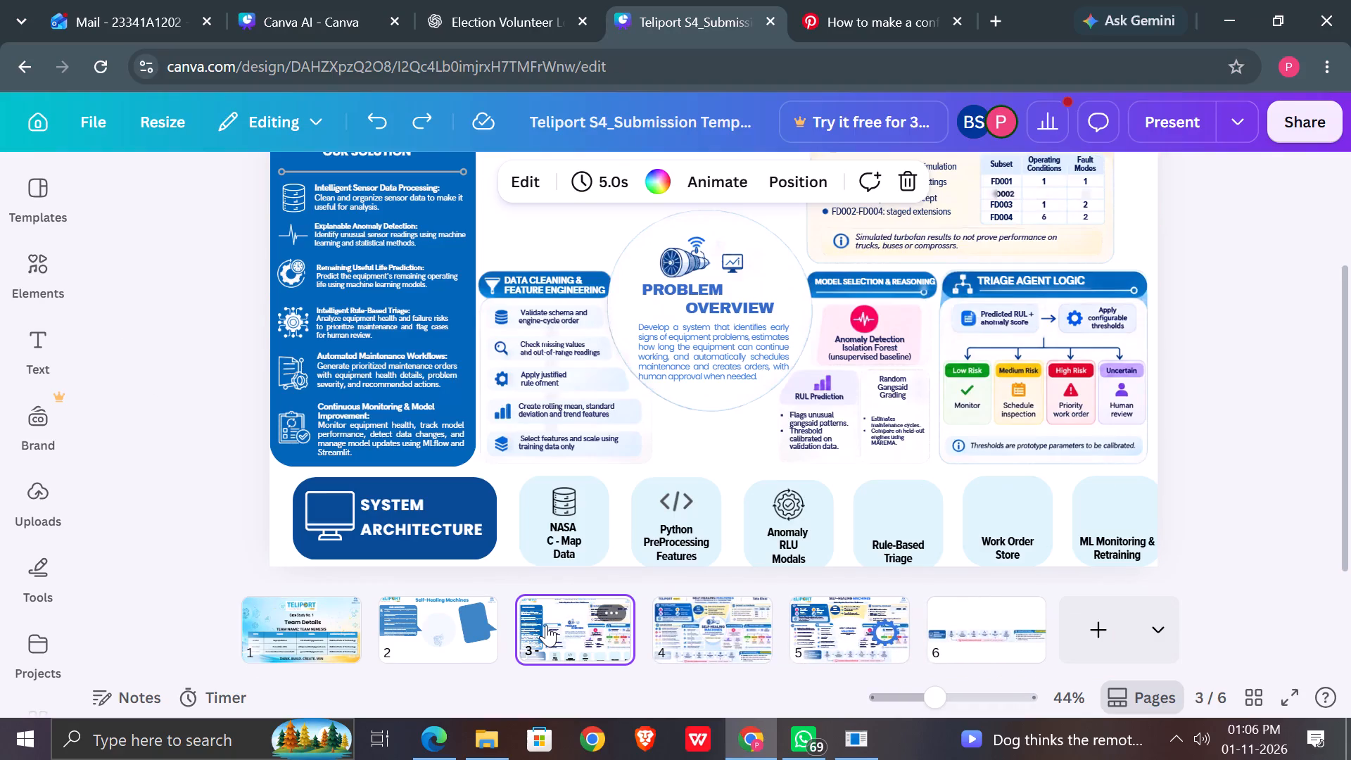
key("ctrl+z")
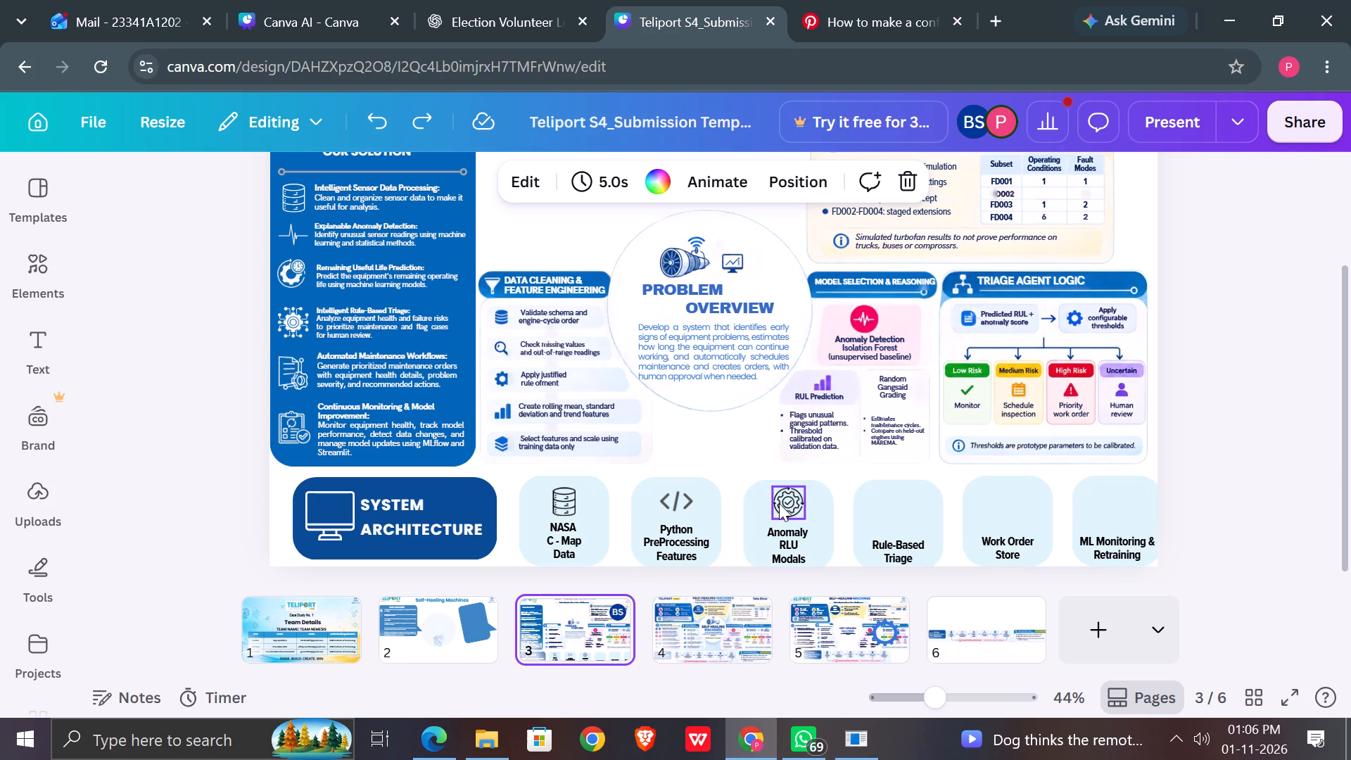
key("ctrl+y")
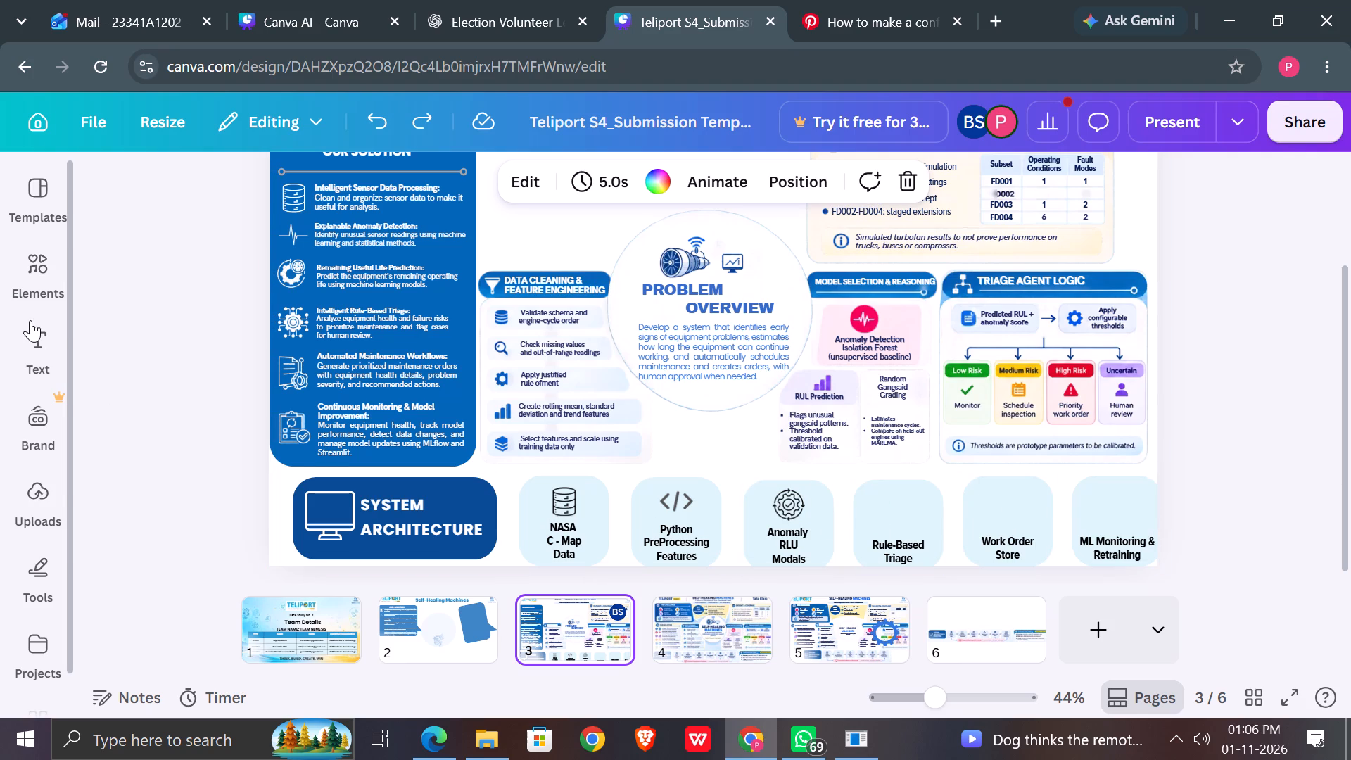
Search the graphics for "triage" and look through the results for an icon suited to the Rule-Based Triage box.
left_click(23, 262)
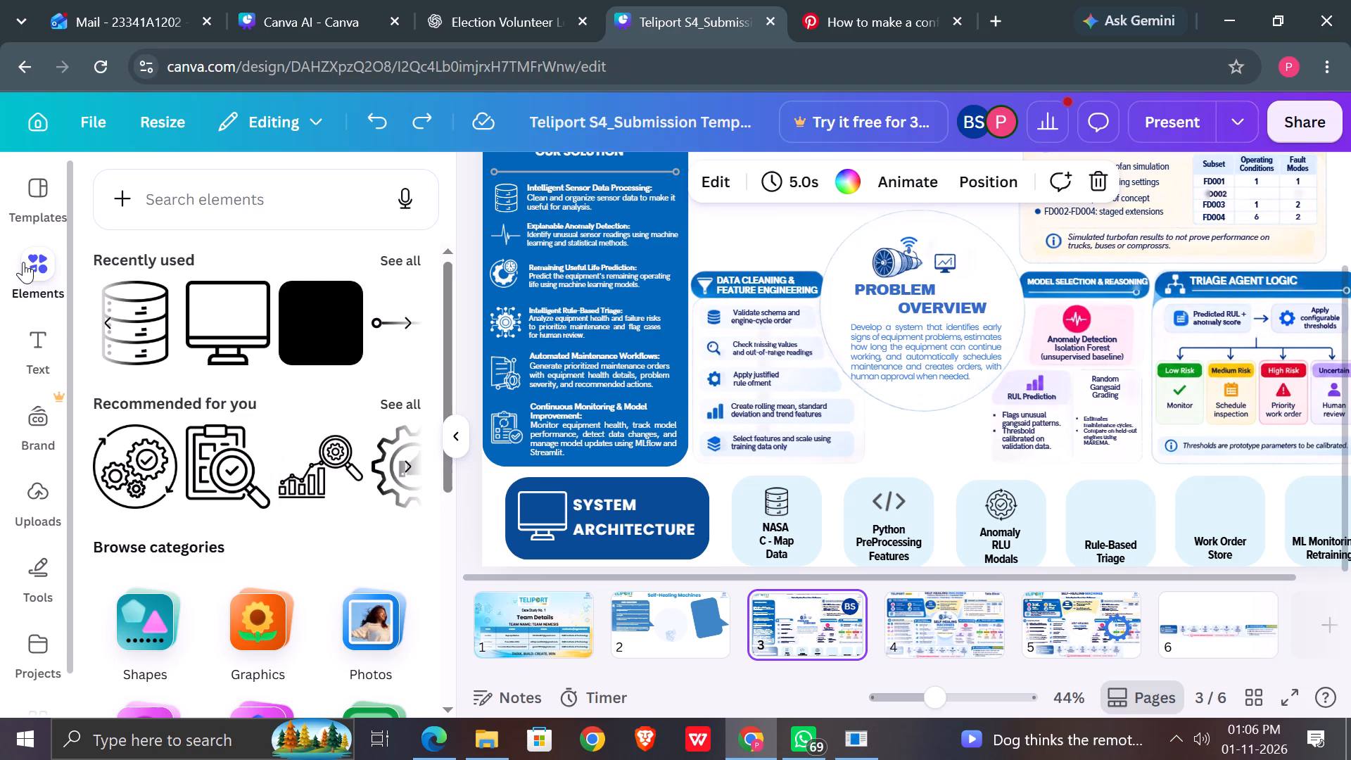
left_click(202, 186)
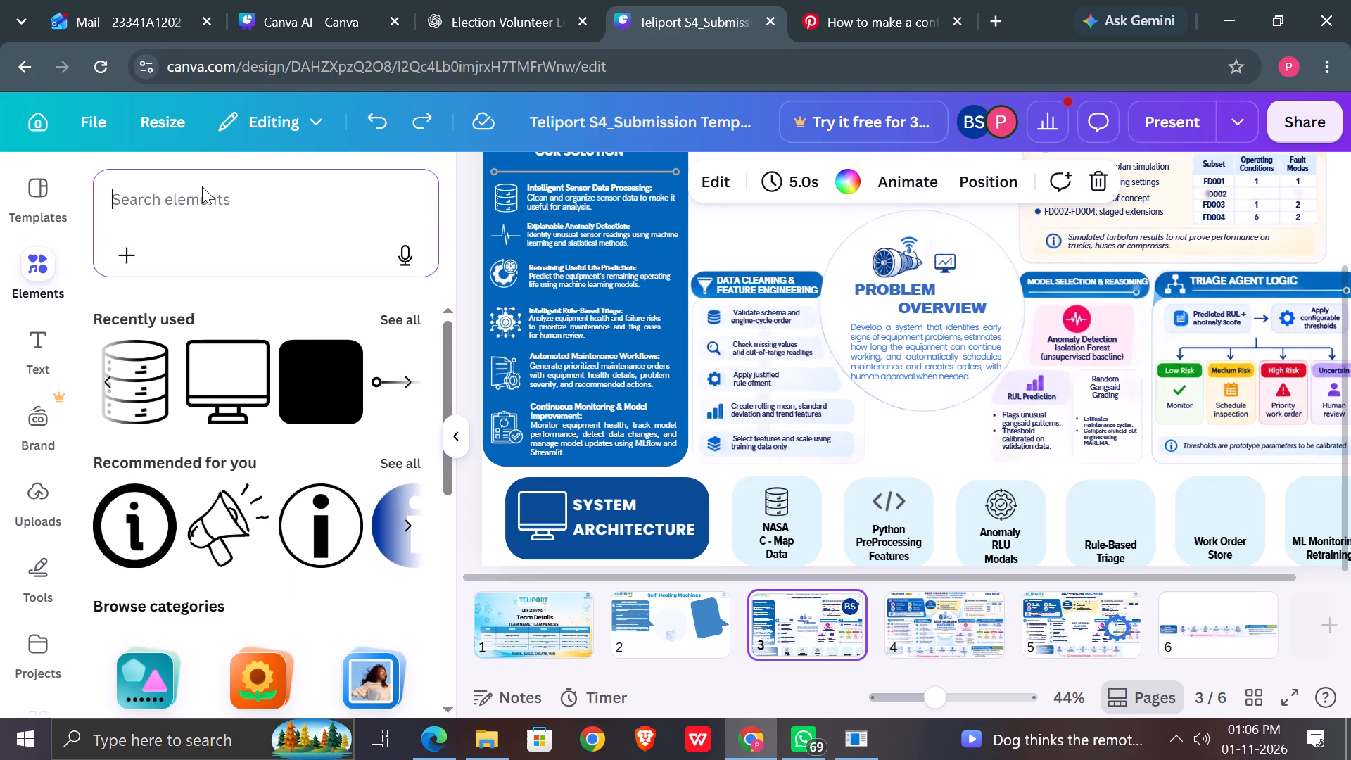
type("triage")
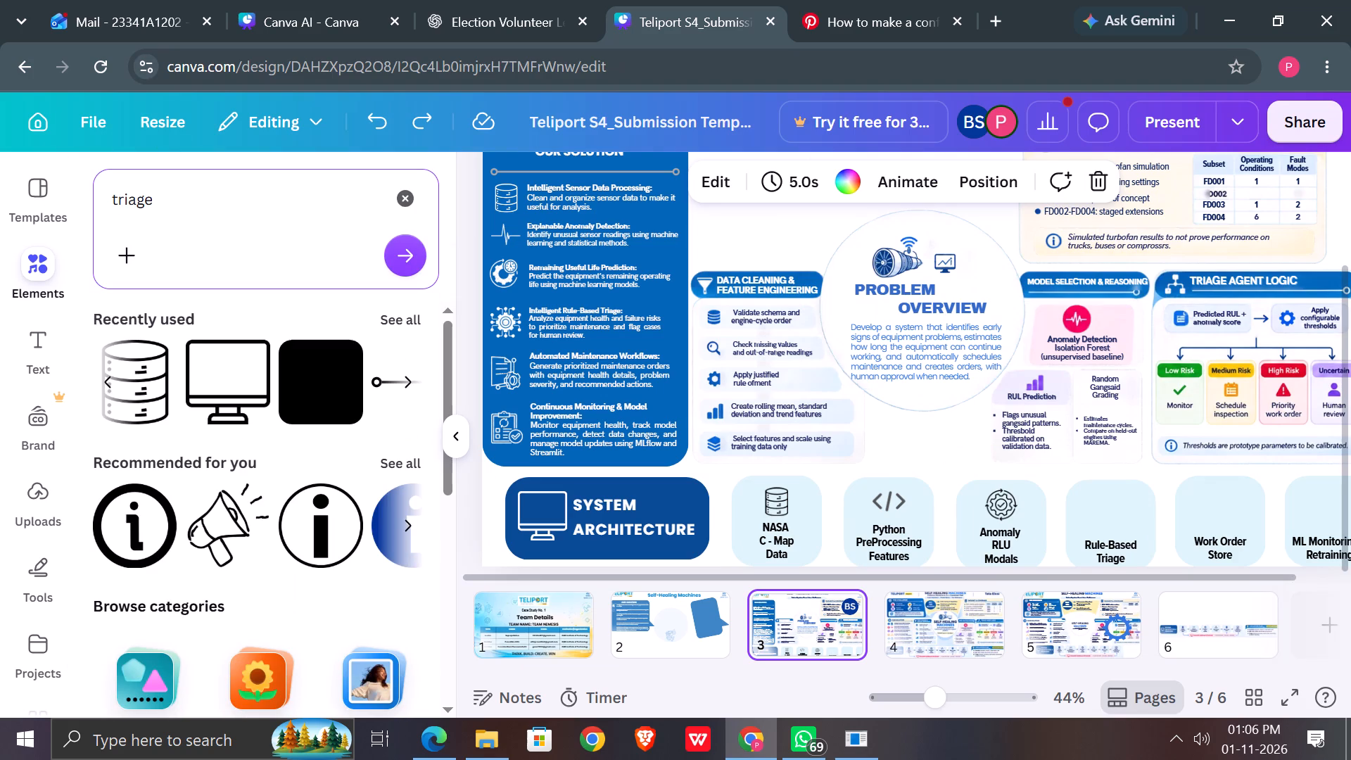
key("Return")
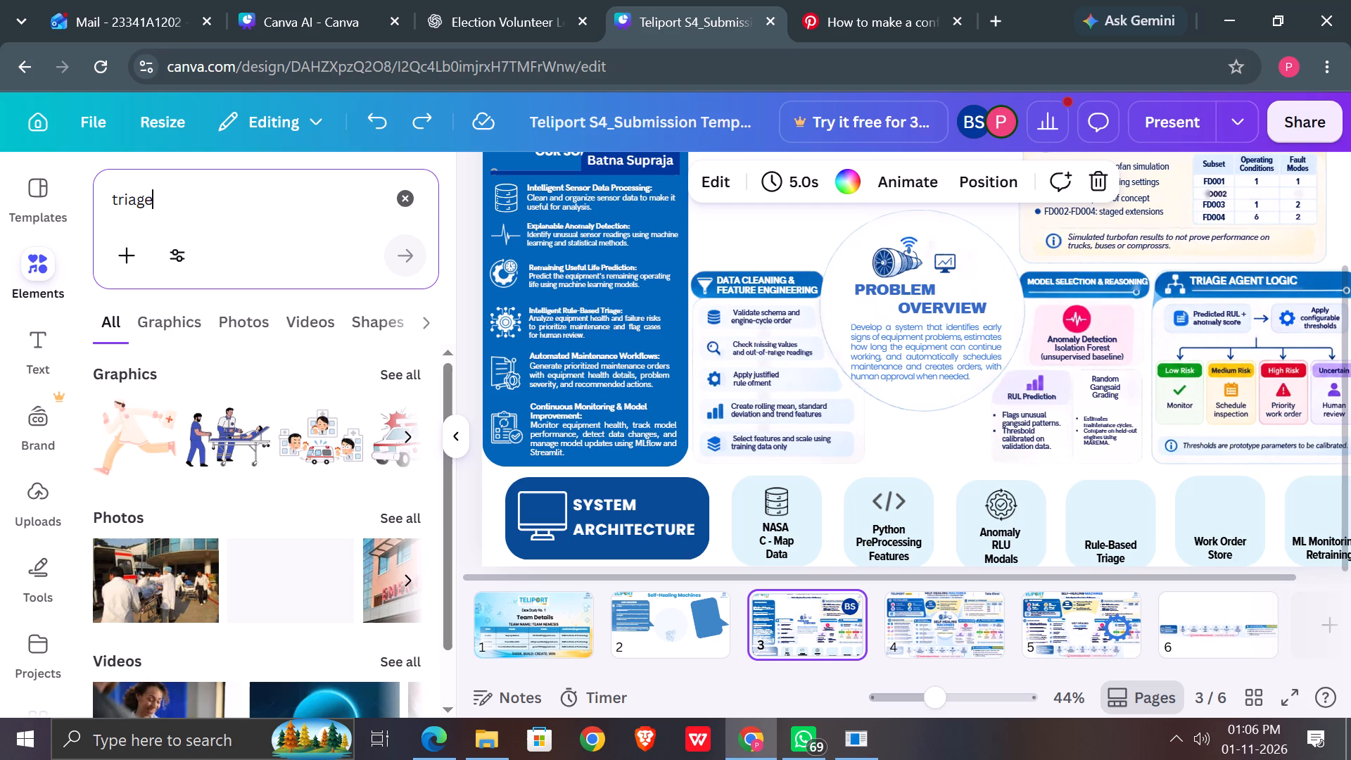
left_click(172, 329)
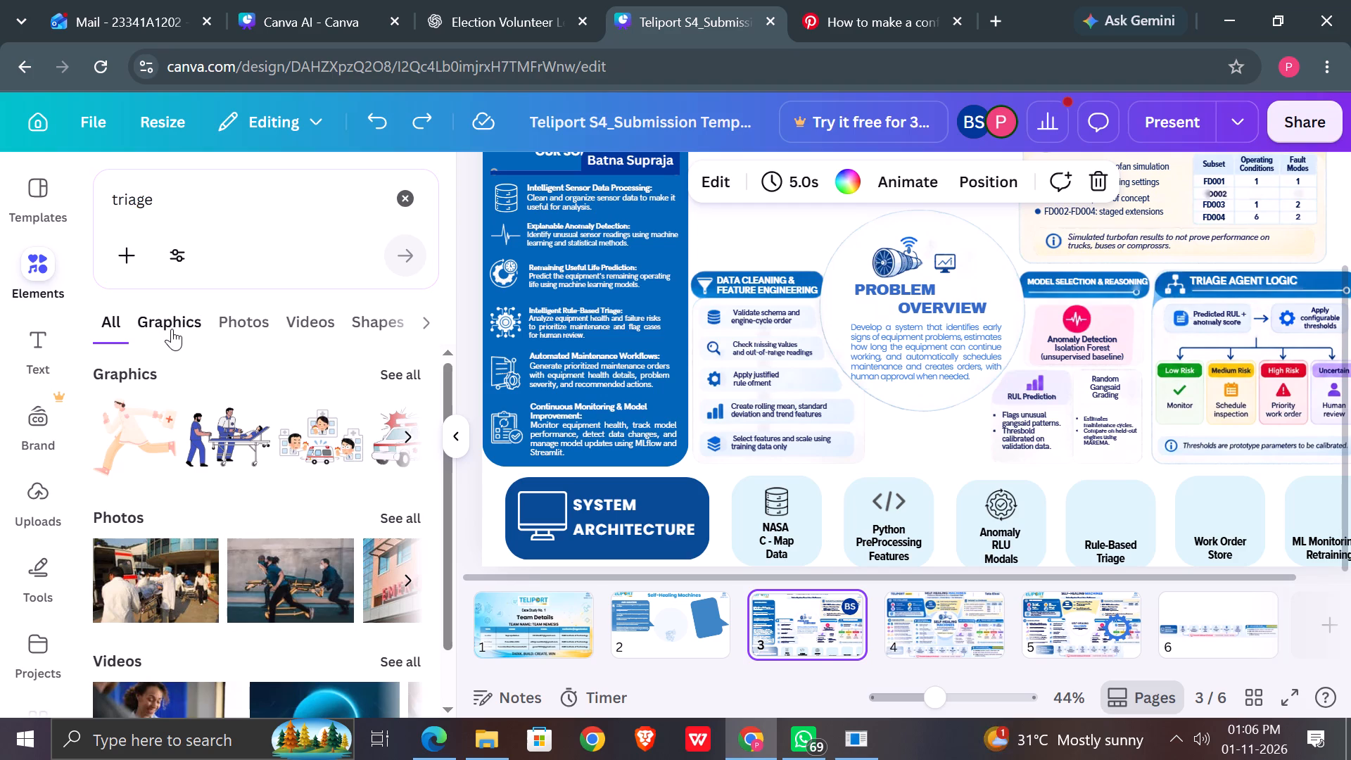
scroll(286, 550, "down", 1)
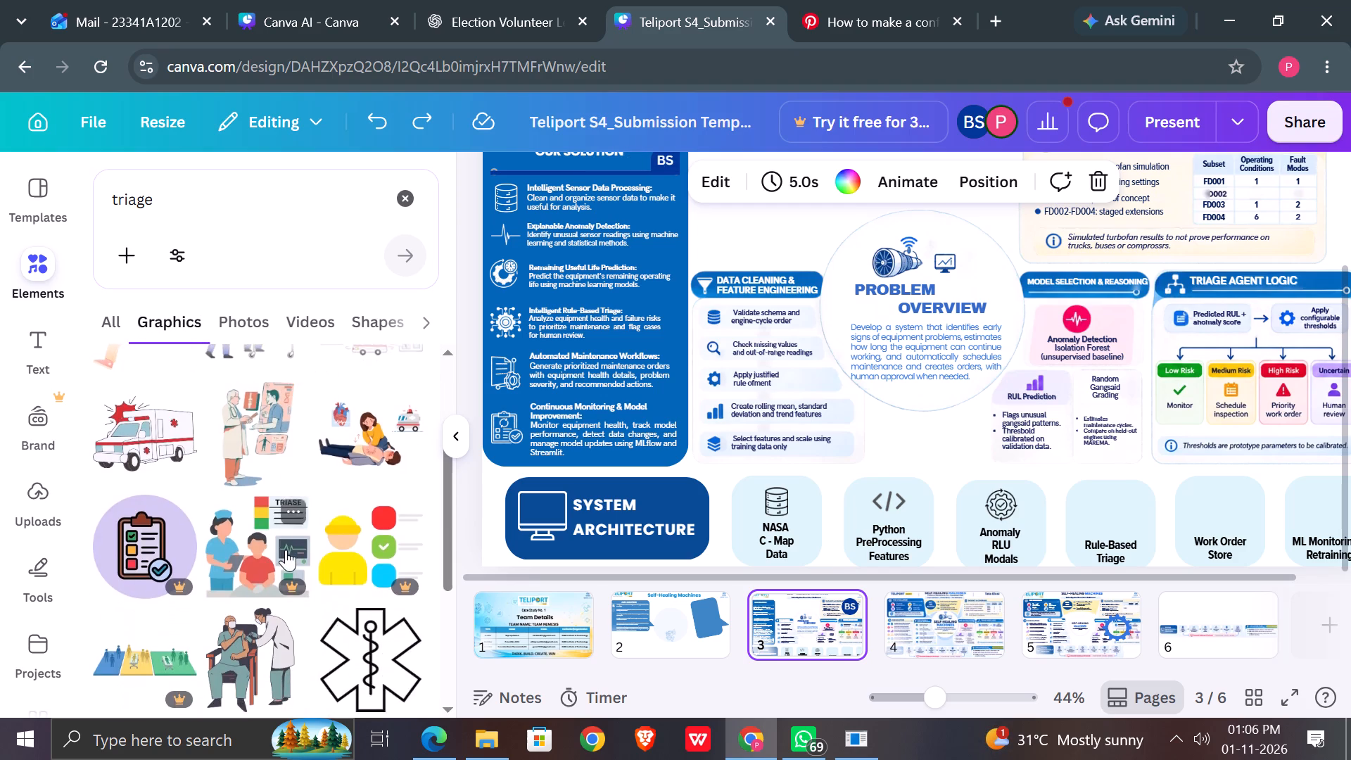
scroll(286, 550, "down", 2)
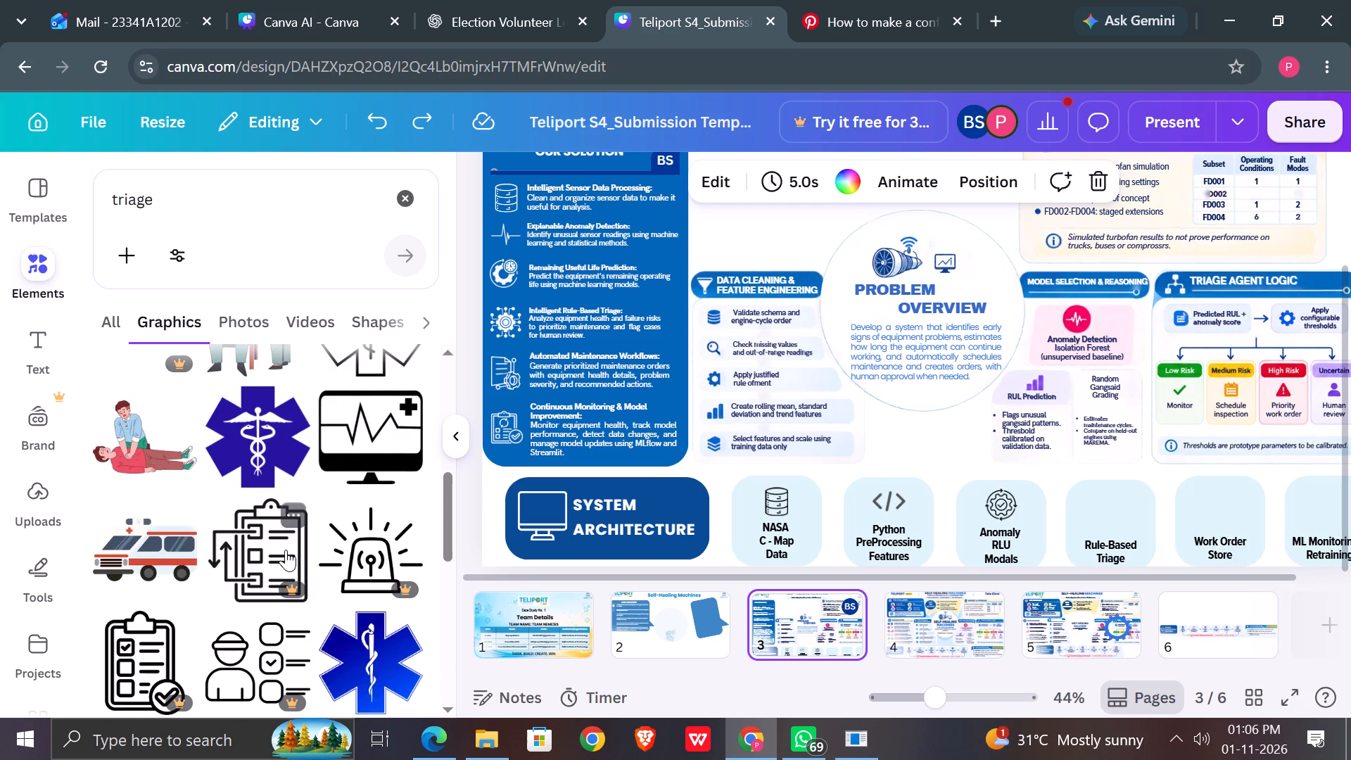
scroll(286, 550, "down", 3)
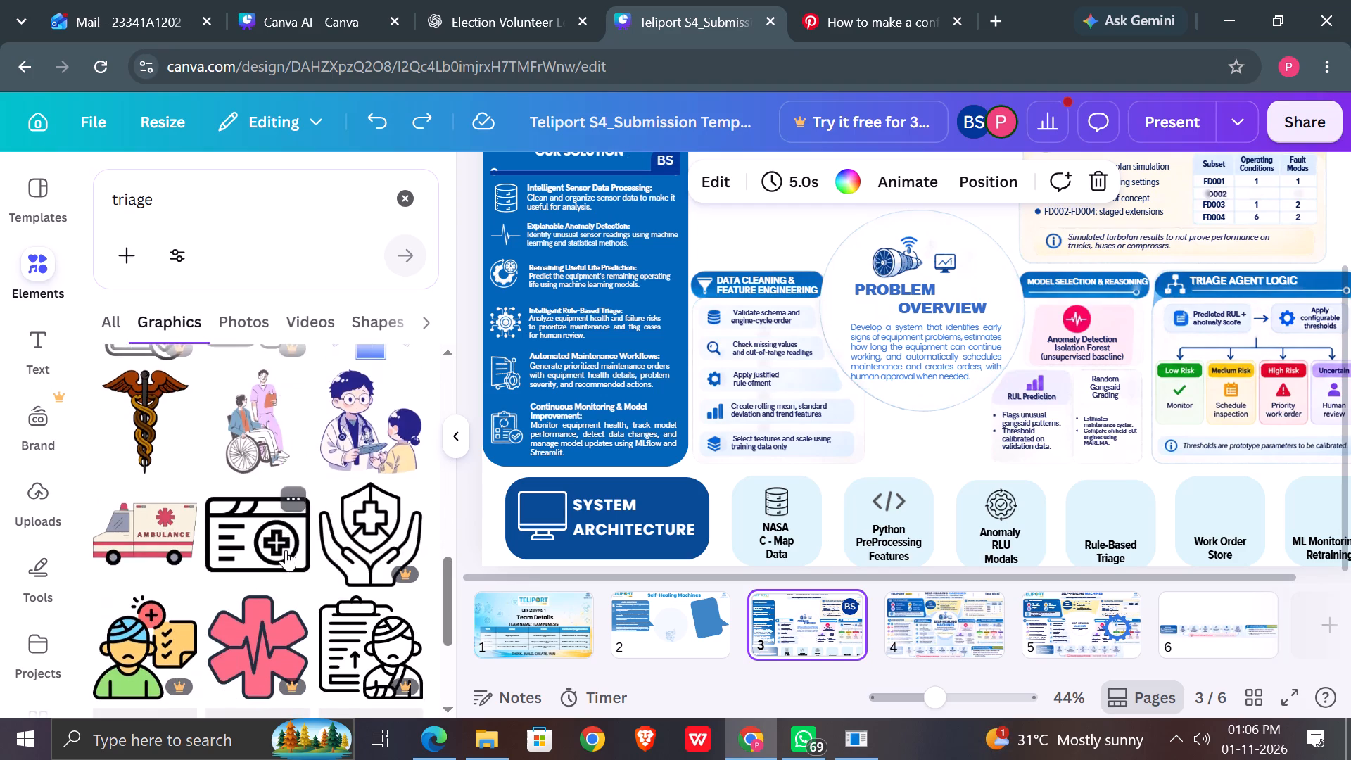
scroll(286, 550, "down", 2)
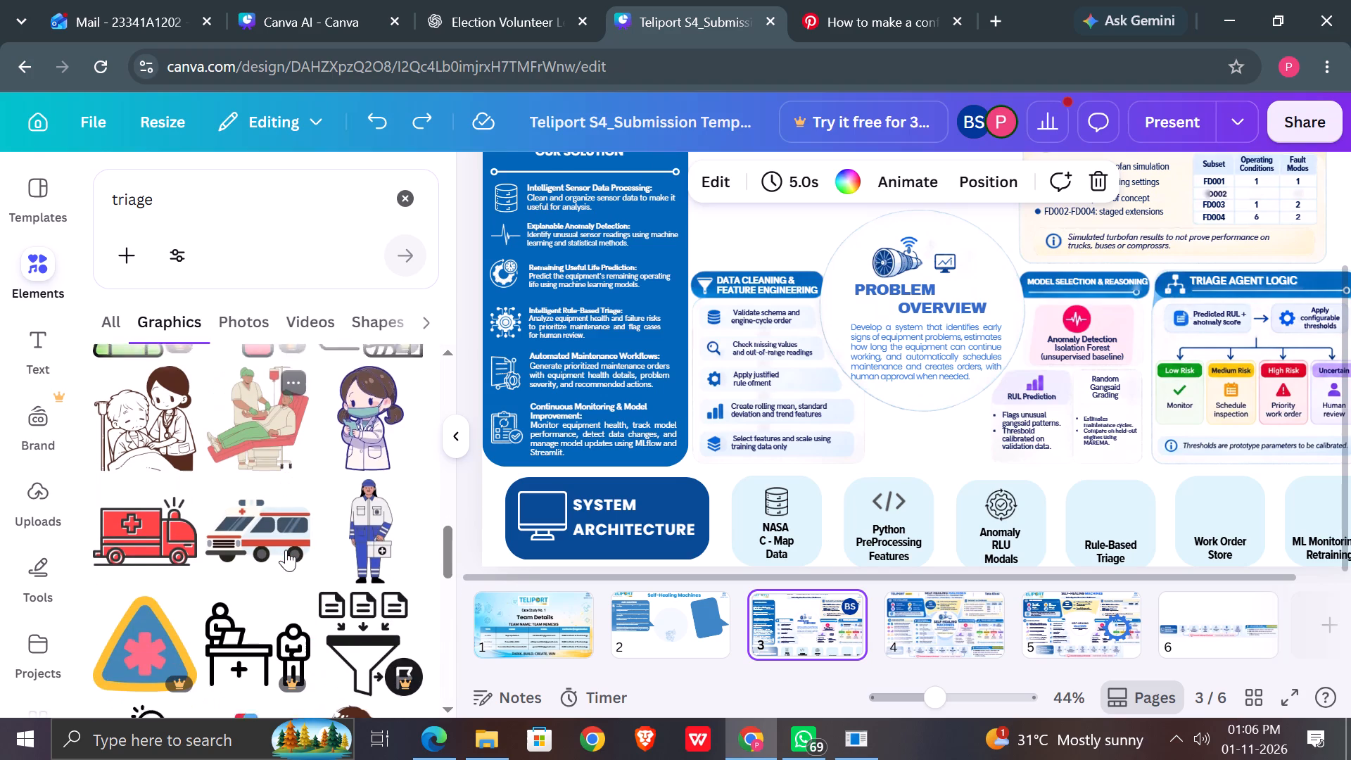
scroll(286, 550, "down", 1)
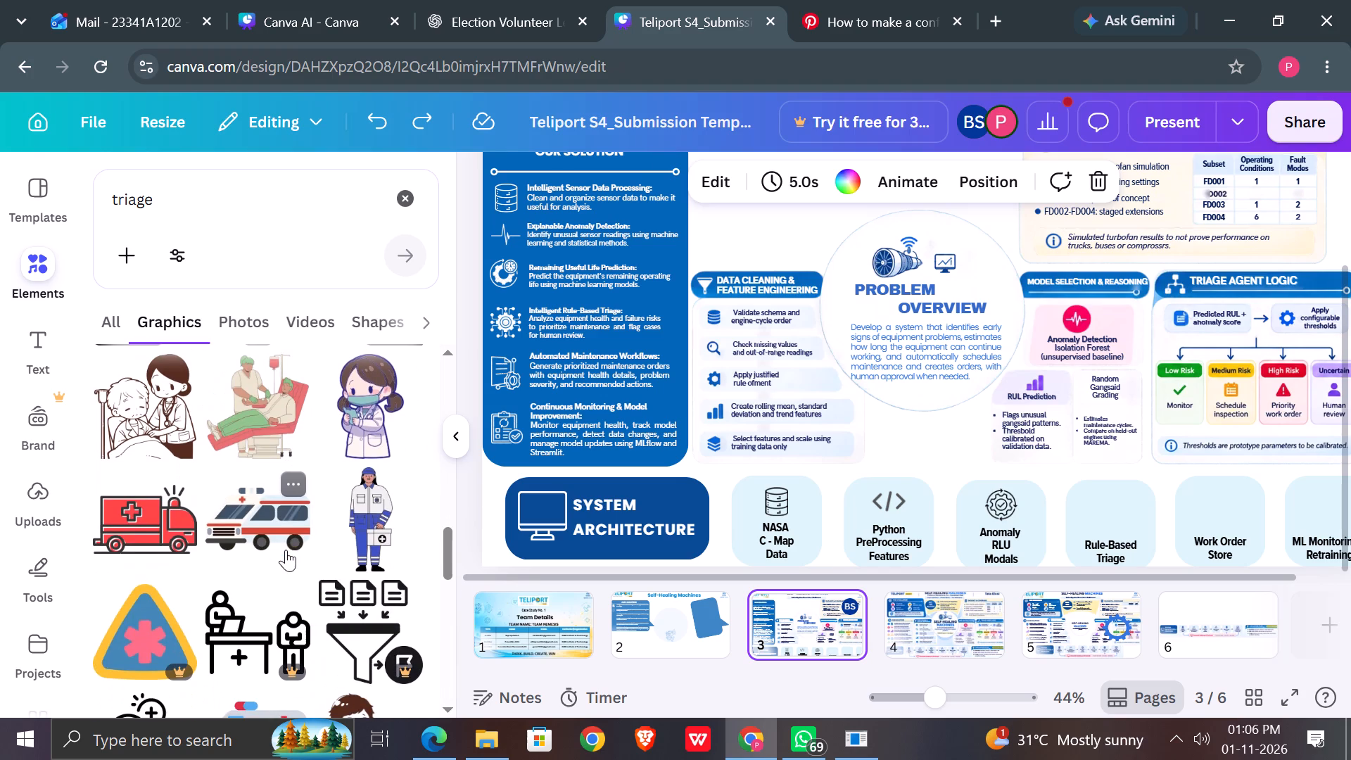
scroll(286, 550, "down", 1)
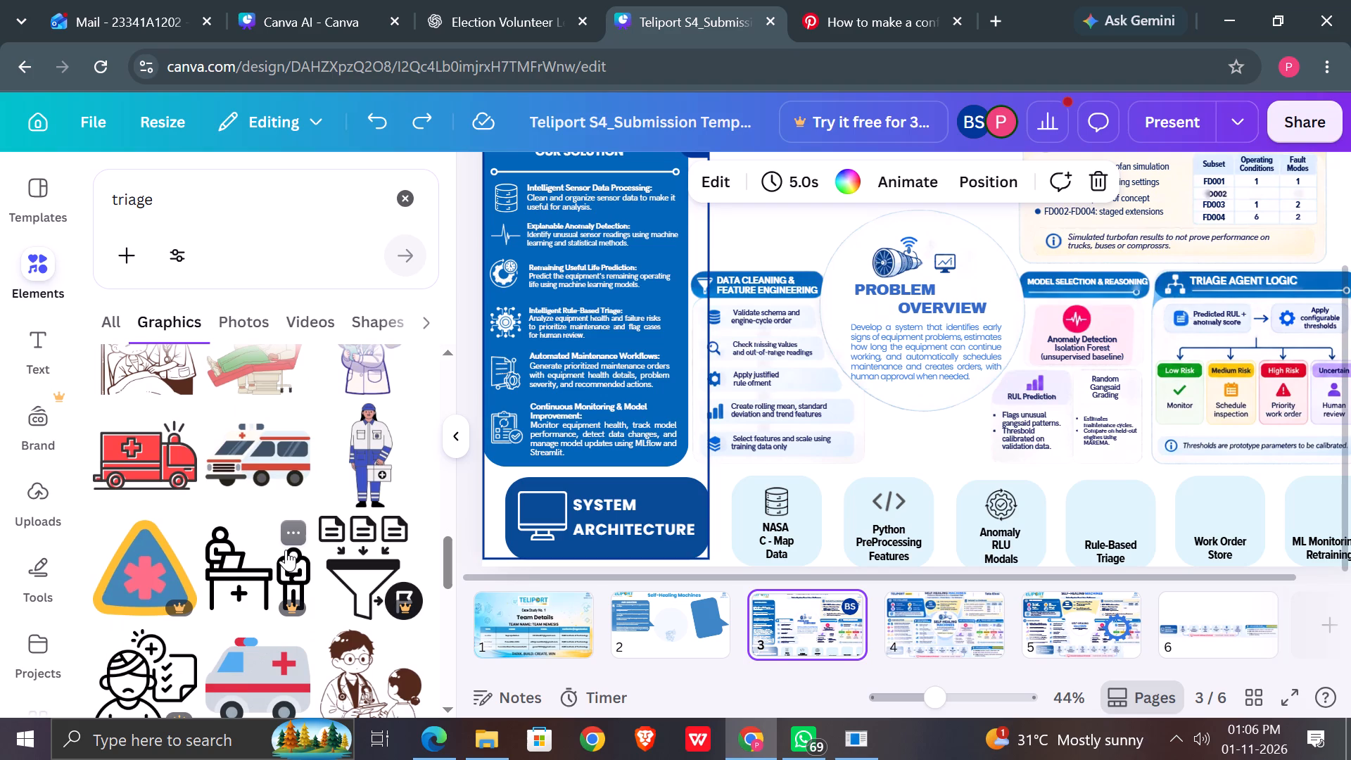
scroll(286, 550, "down", 2)
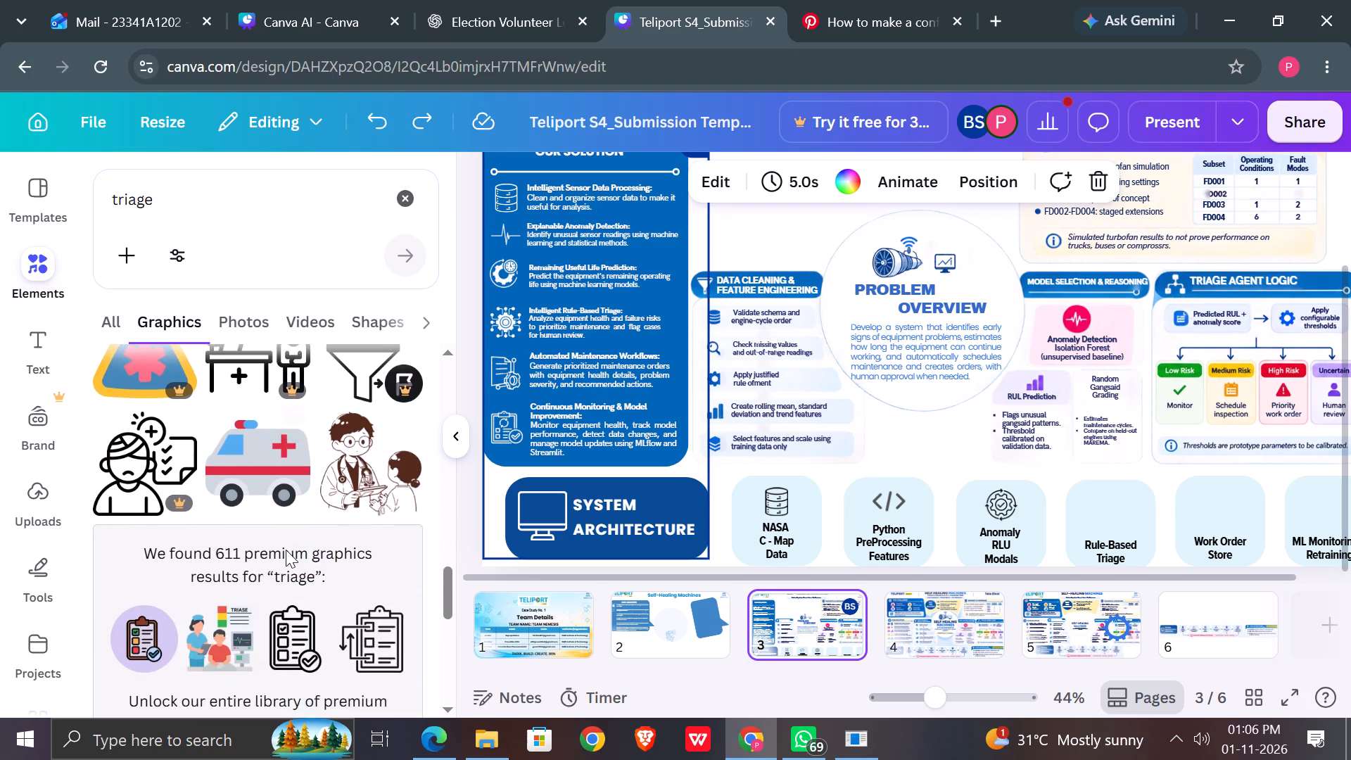
scroll(286, 550, "down", 3)
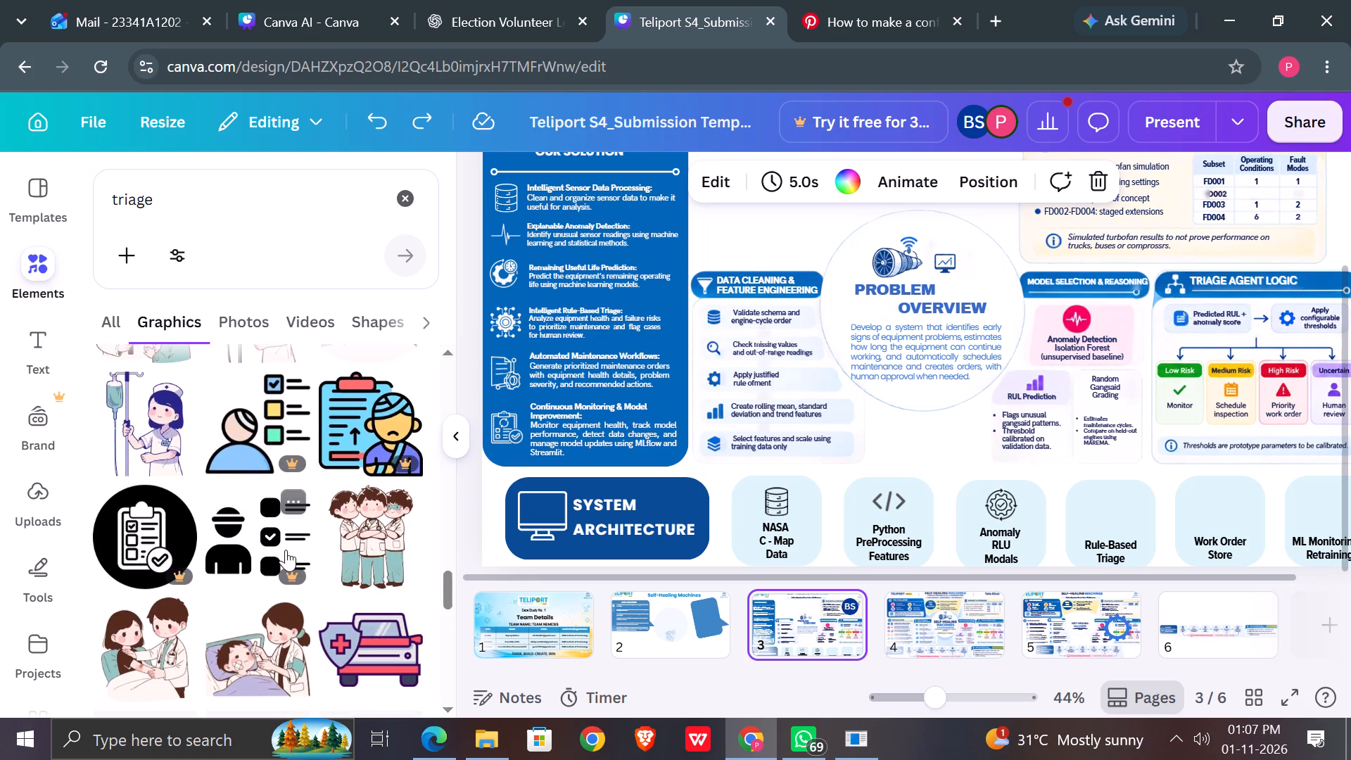
scroll(286, 550, "down", 2)
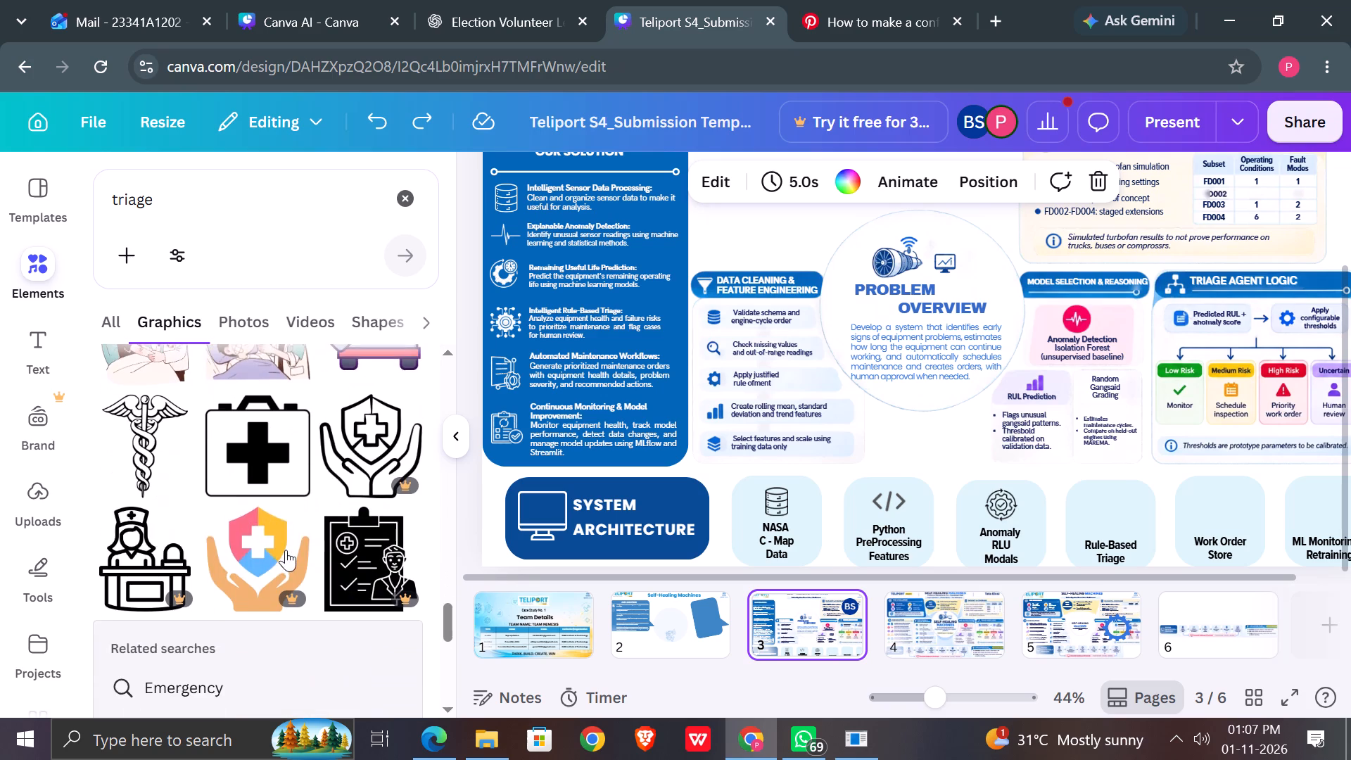
scroll(286, 550, "down", 7)
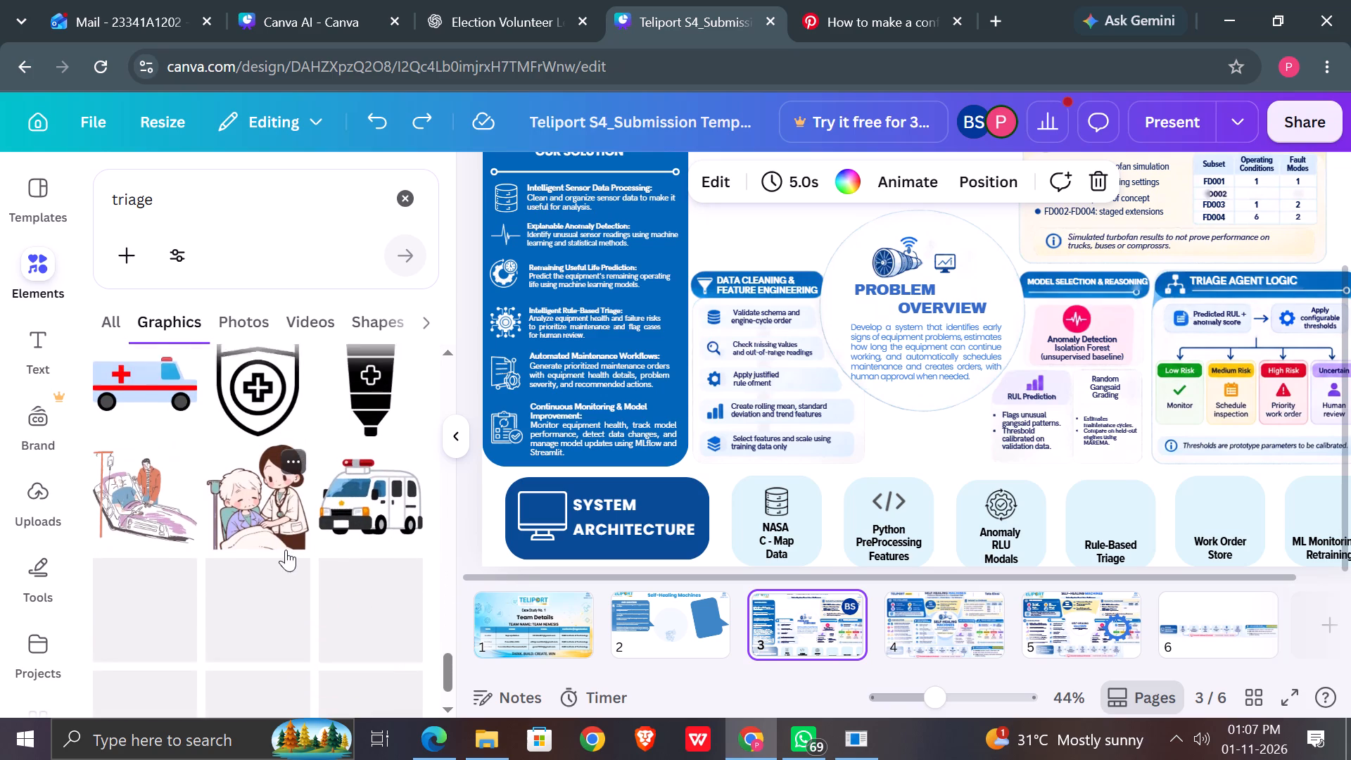
scroll(286, 550, "down", 1)
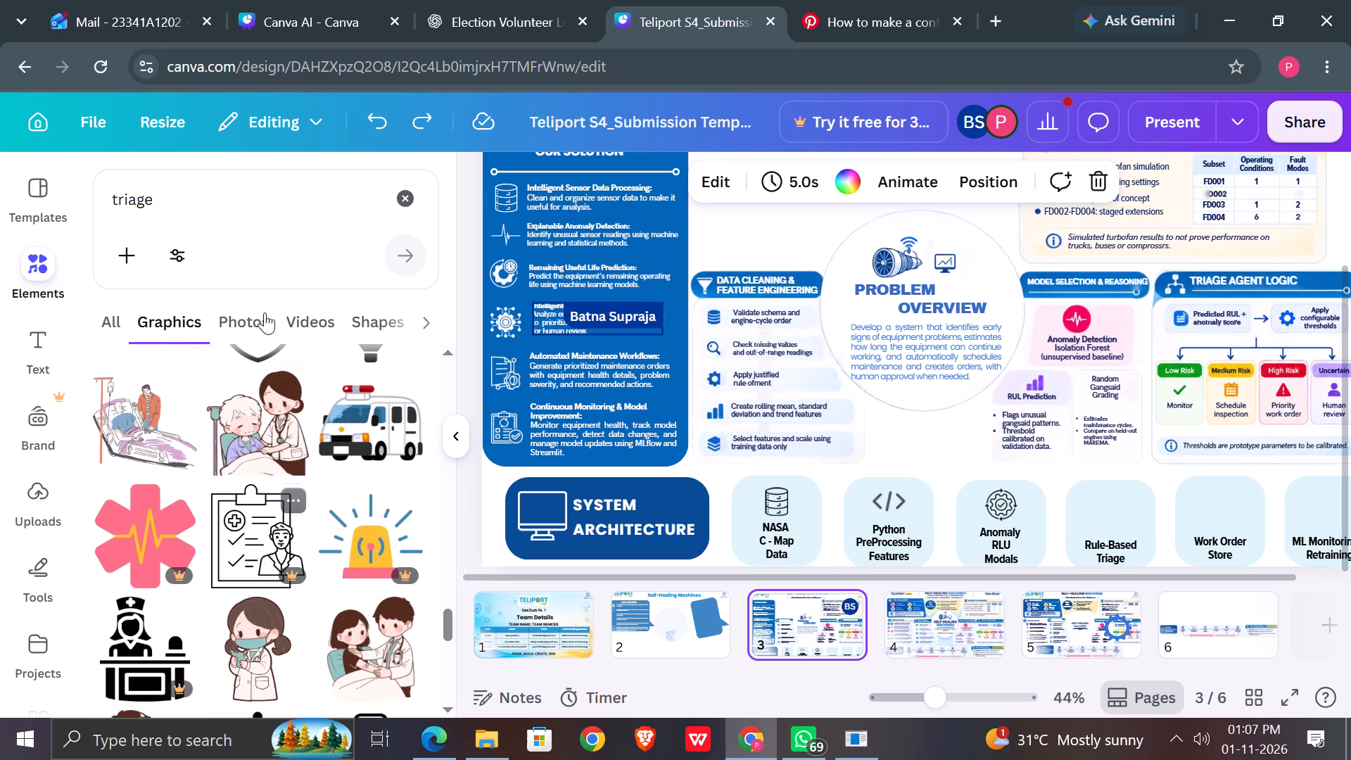
Search the graphics for "data" again and insert the black line graphic of connected circular nodes on page 3.
left_click(192, 191)
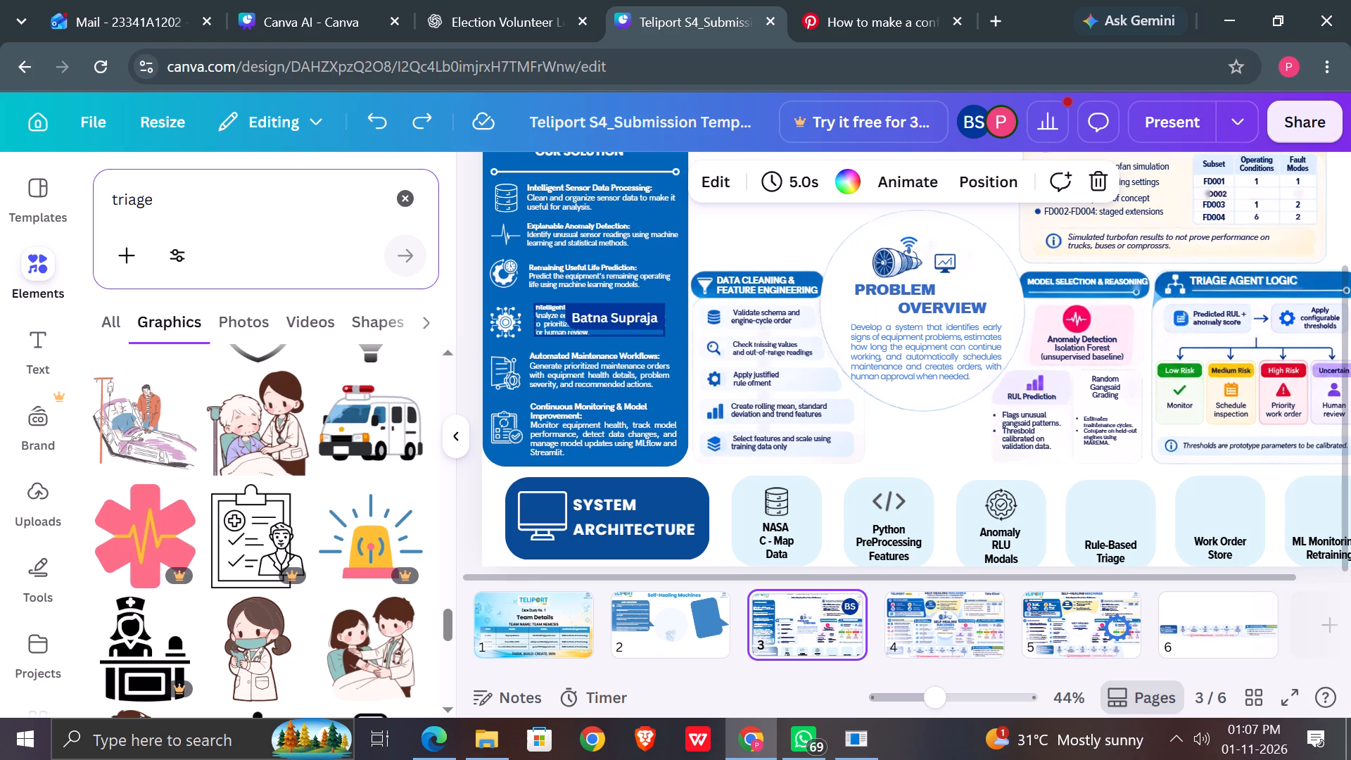
key("BackSpace")
key("BackSpace")
key("BackSpace")
key("BackSpace")
key("BackSpace")
key("BackSpace")
key("BackSpace")
key("BackSpace")
key("BackSpace")
key("BackSpace")
key("BackSpace")
key("BackSpace")
key("BackSpace")
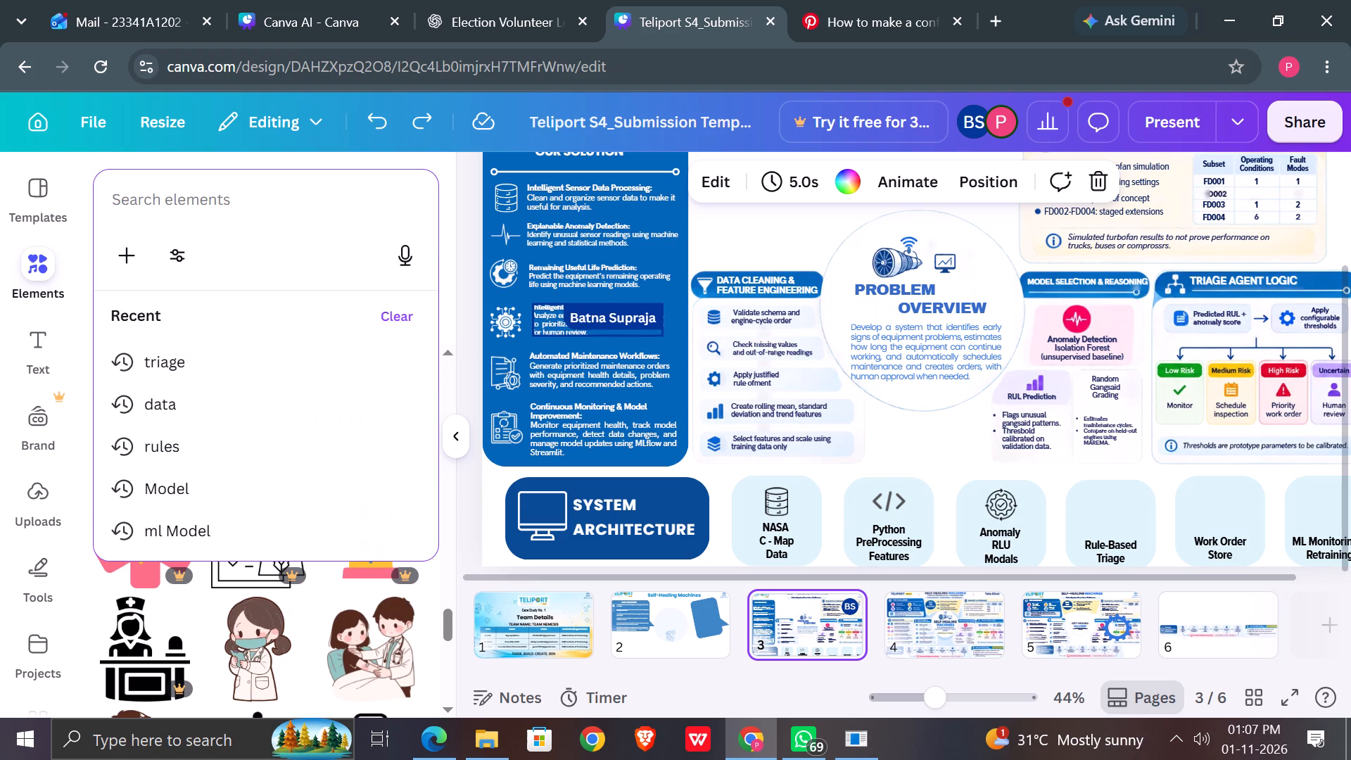
left_click(199, 405)
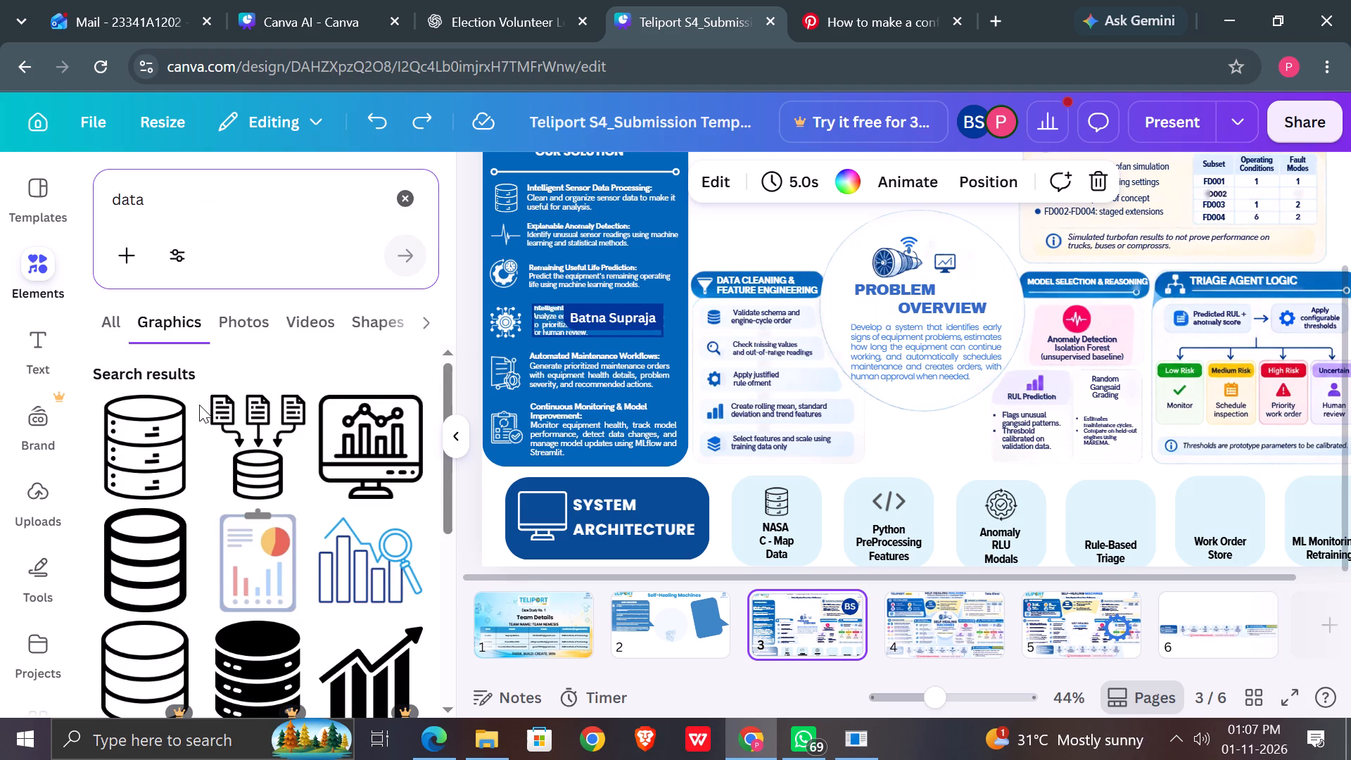
scroll(199, 405, "down", 3)
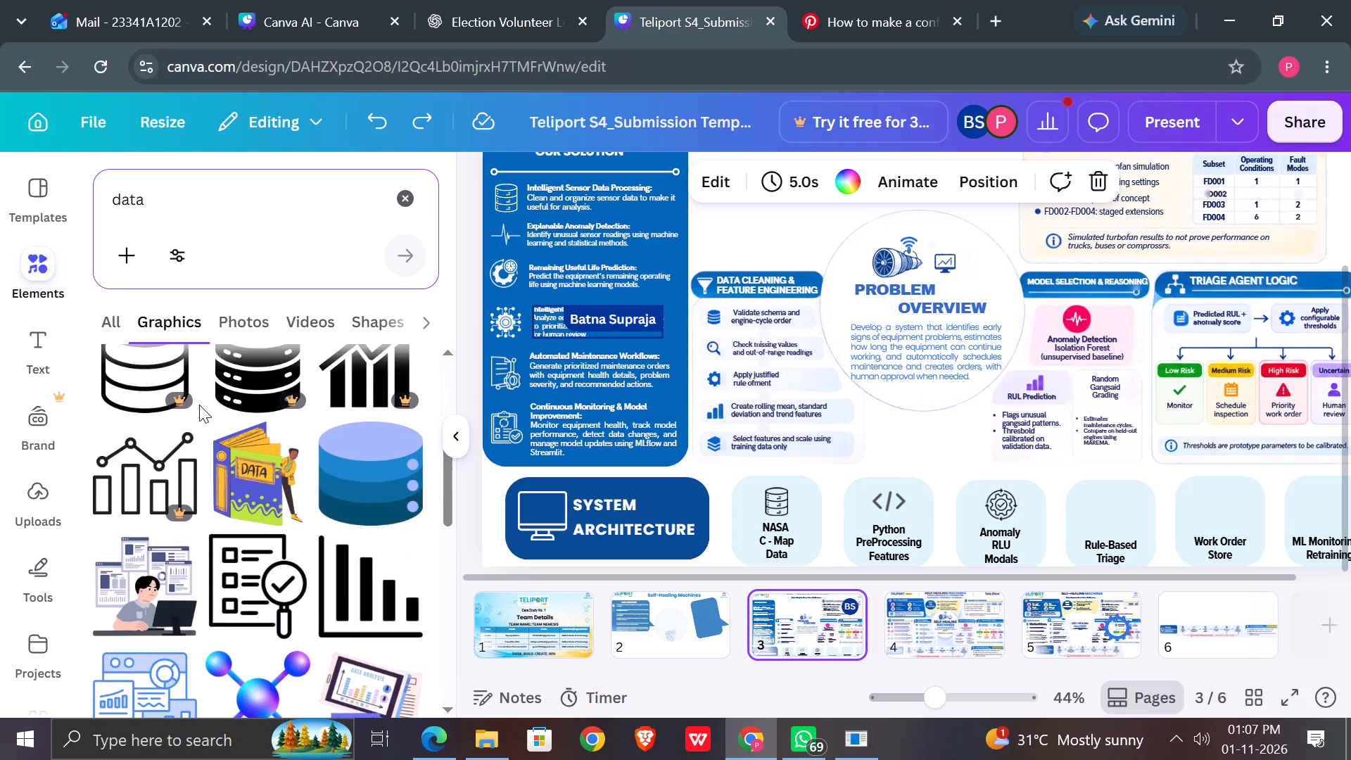
scroll(199, 405, "down", 2)
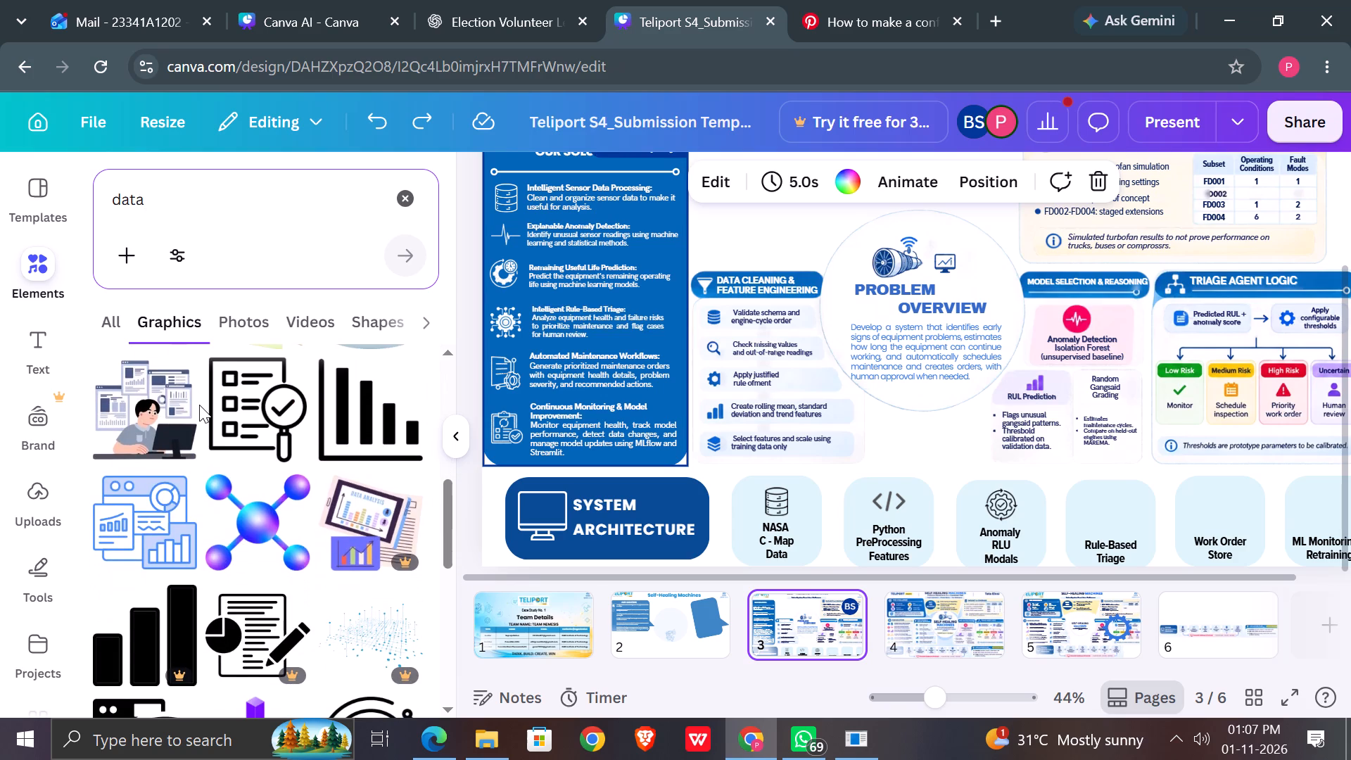
scroll(199, 389, "down", 3)
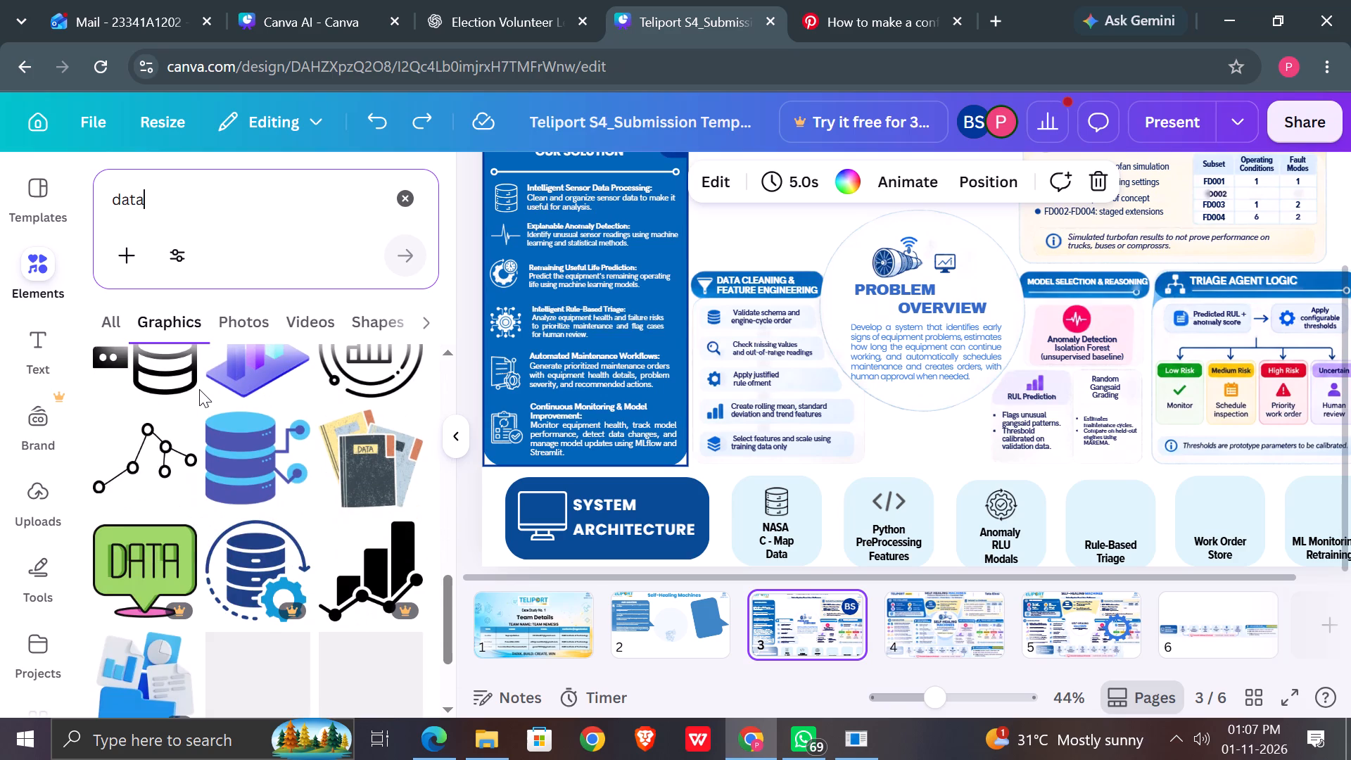
left_click(141, 447)
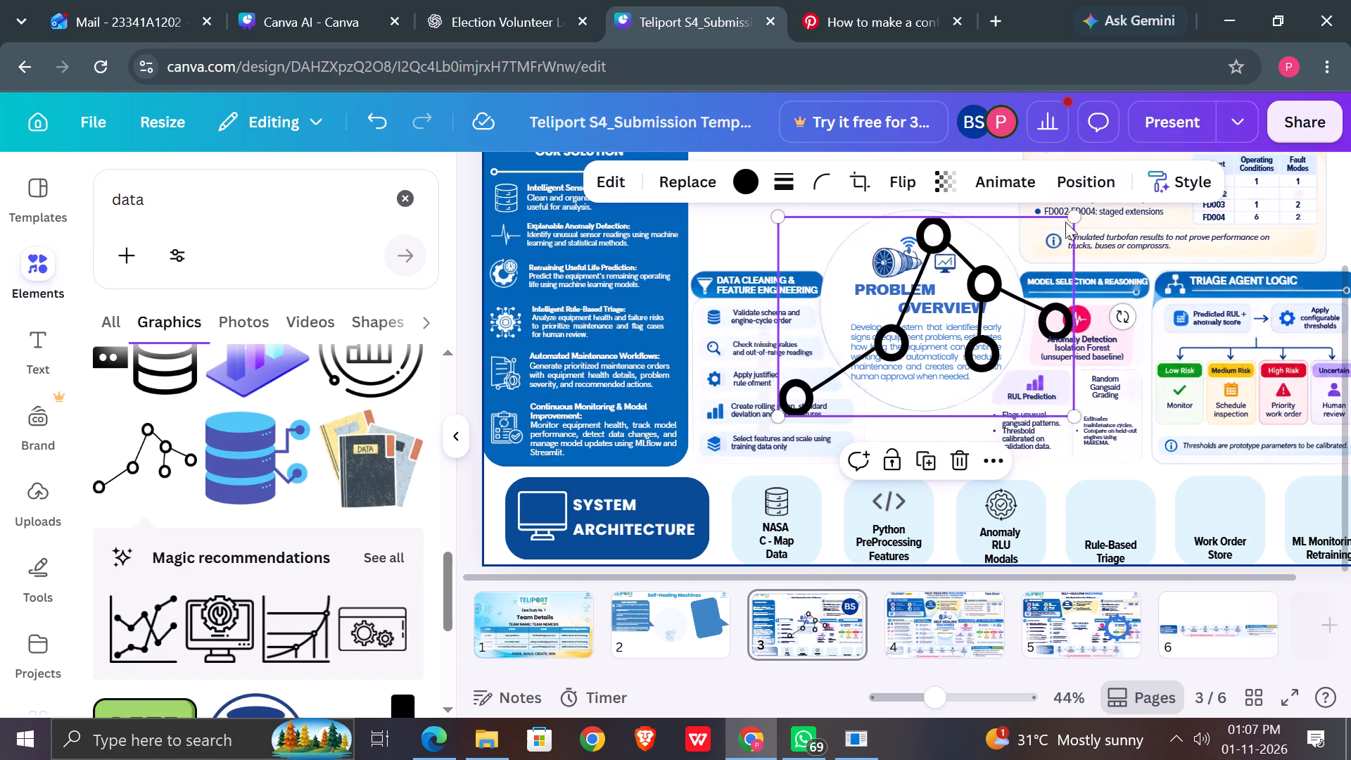
Shrink the connected-nodes graphic to icon size and centre it above the label in the Rule-Based Triage box.
left_click_drag(1072, 216, 866, 363)
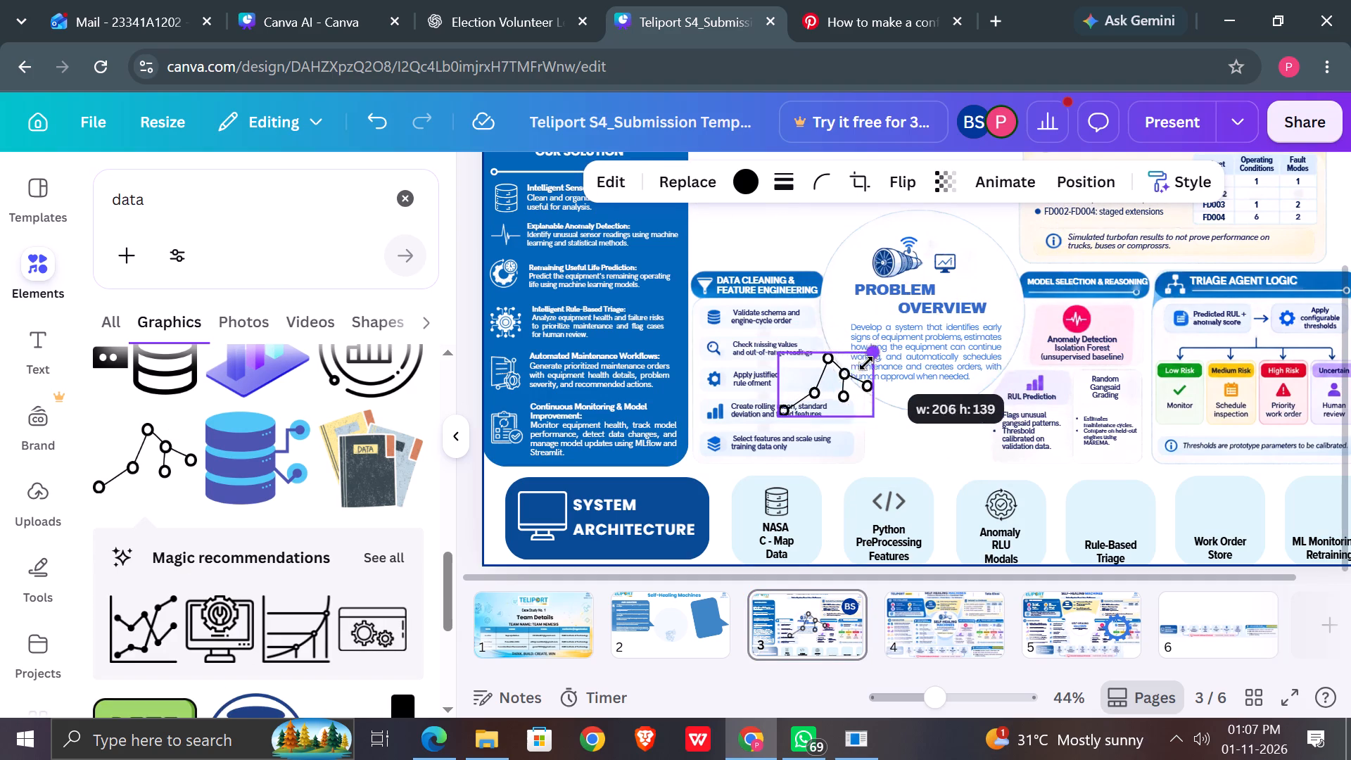
left_click_drag(866, 363, 849, 375)
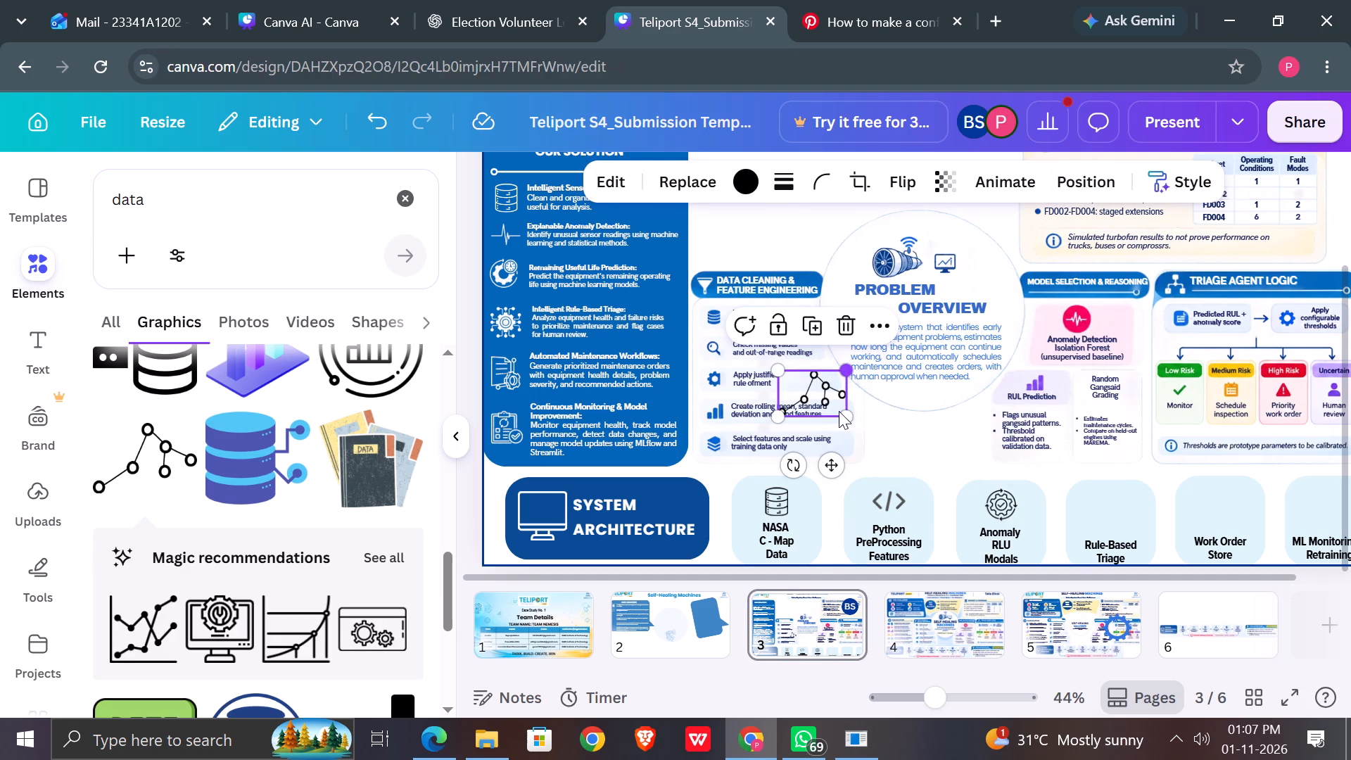
left_click_drag(827, 470, 918, 487)
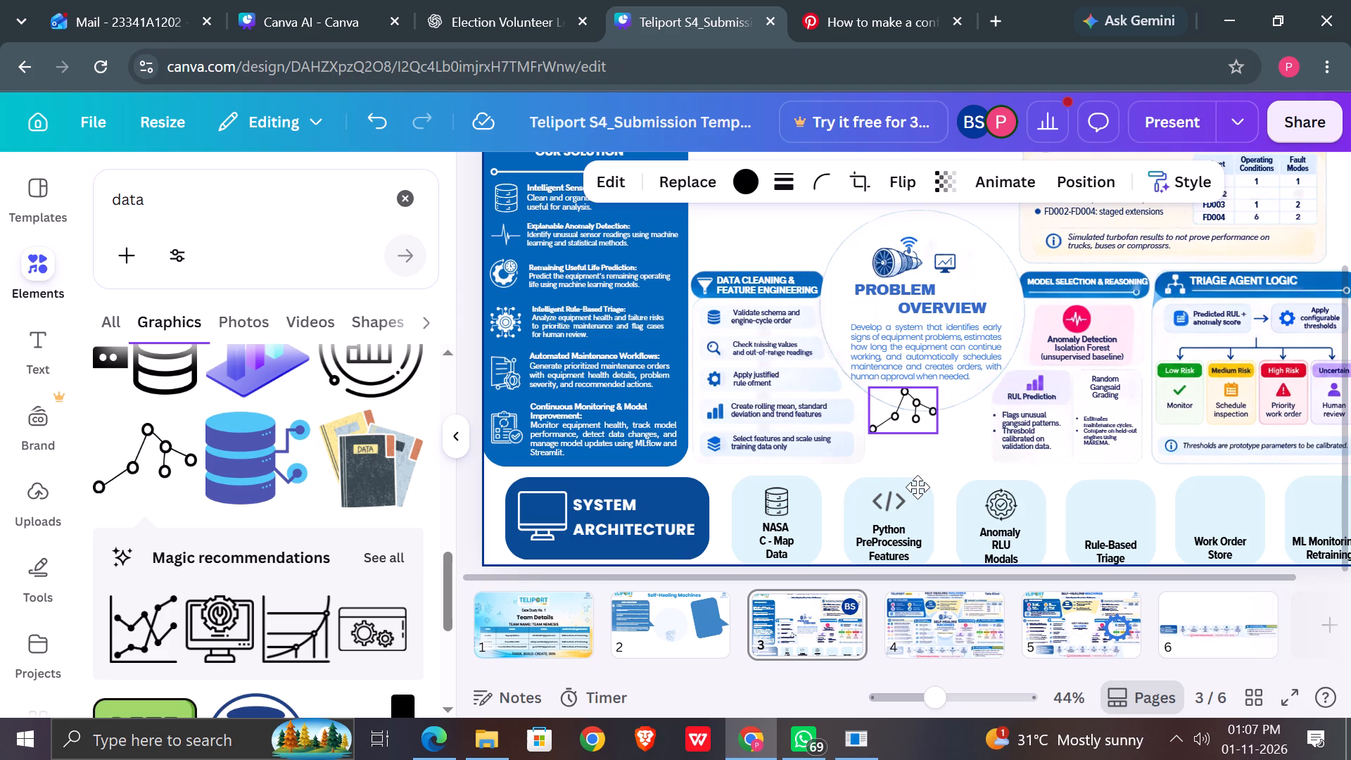
left_click_drag(918, 487, 1055, 536)
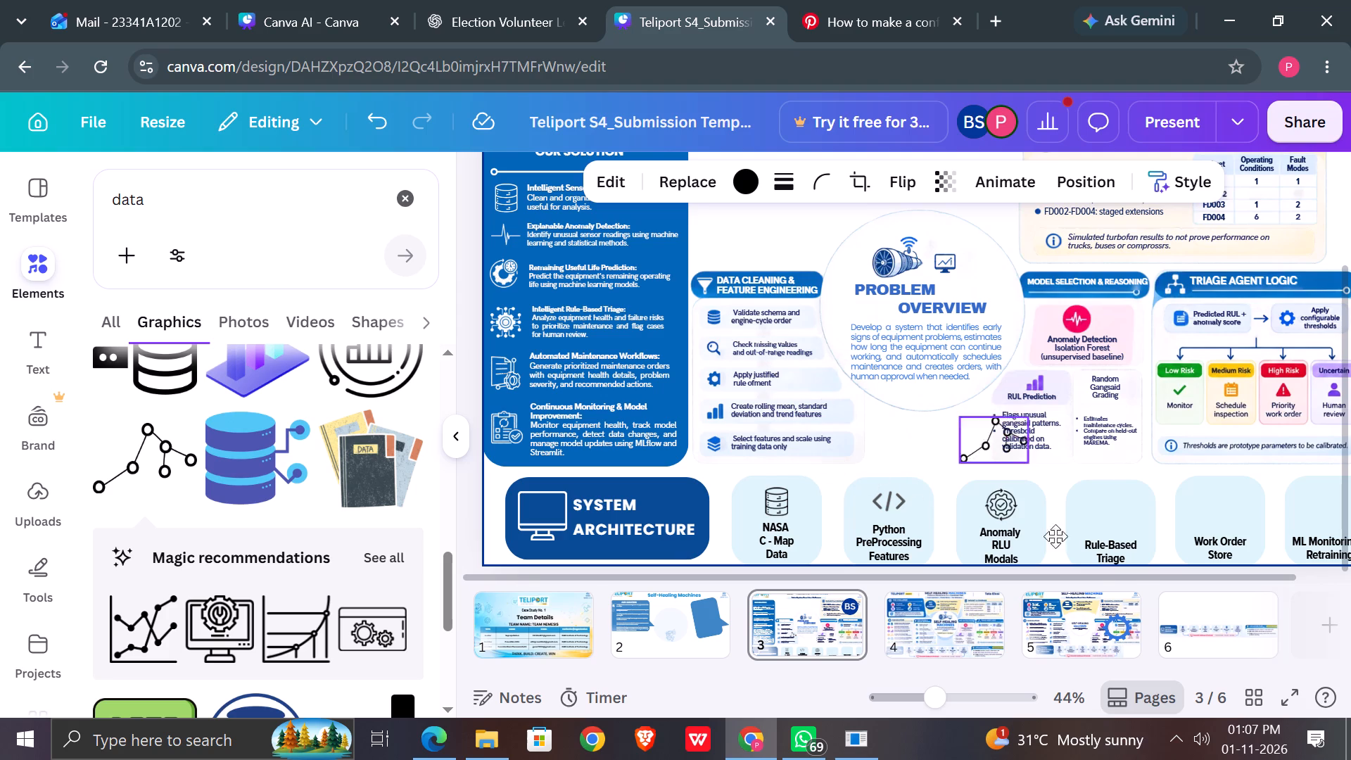
left_click_drag(1055, 536, 1118, 585)
left_click_drag(1136, 482, 1129, 492)
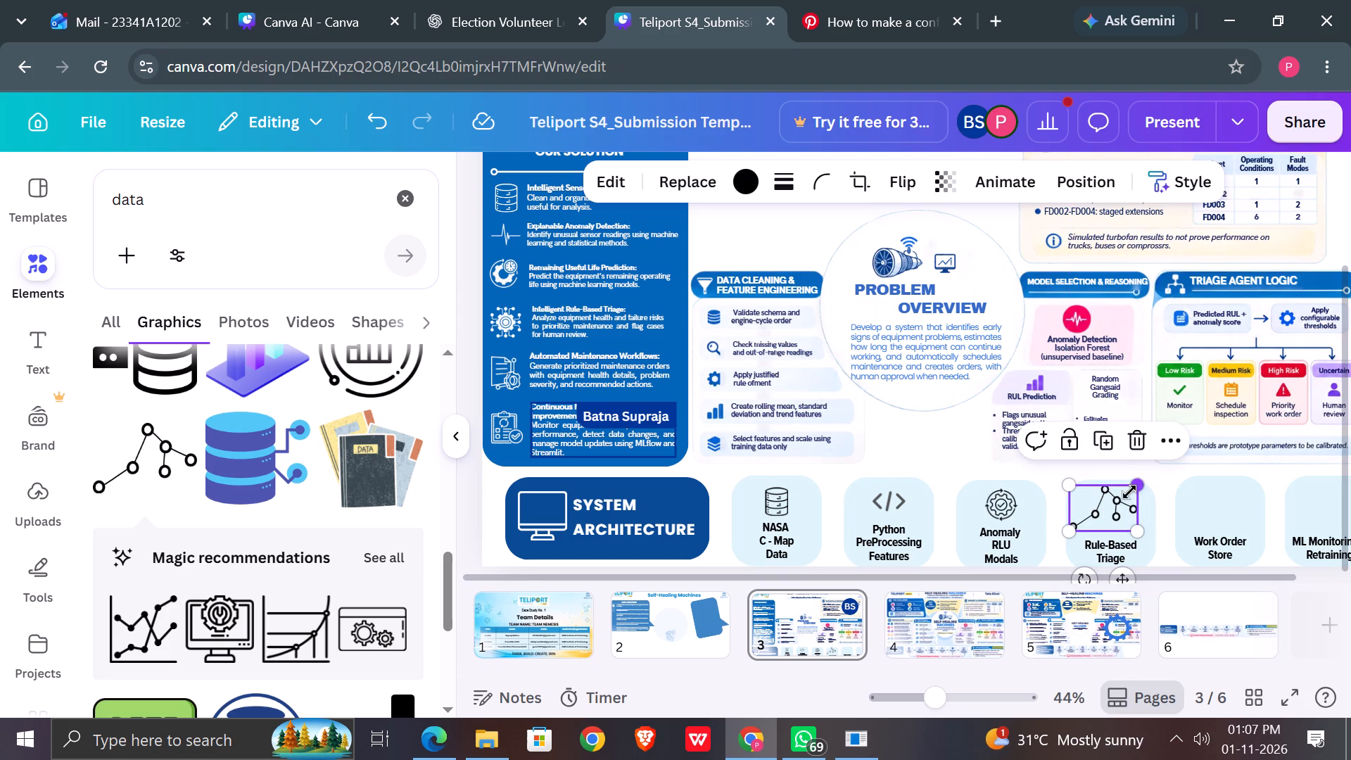
left_click_drag(1129, 492, 1122, 507)
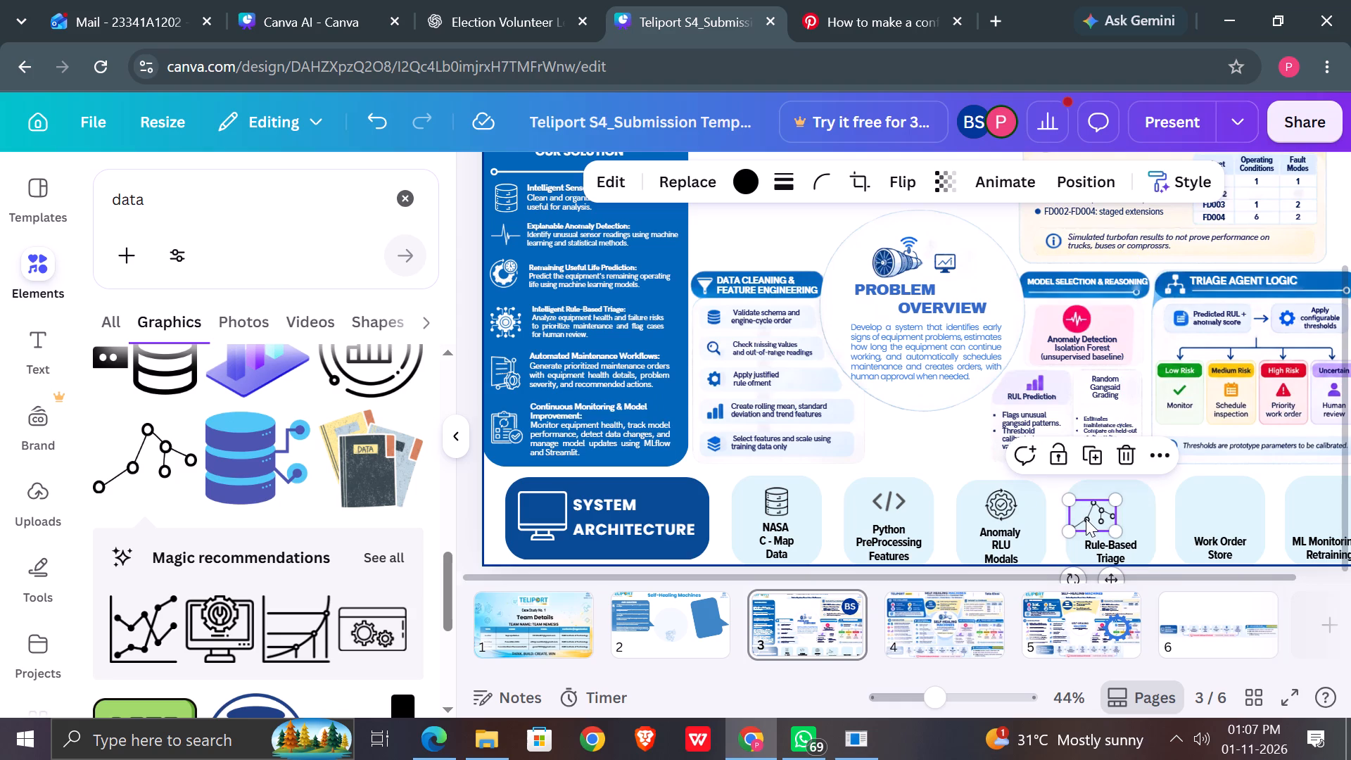
left_click_drag(1086, 512, 1107, 507)
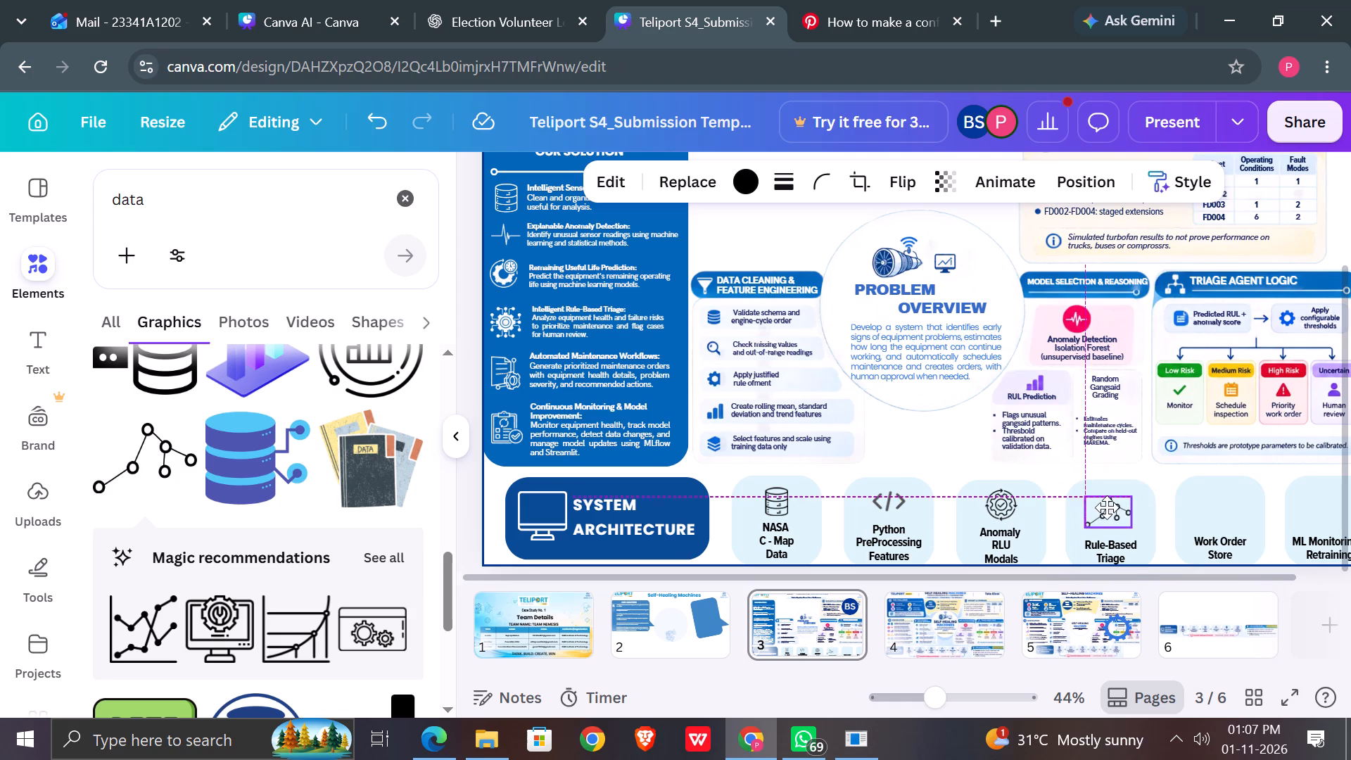
left_click_drag(1107, 507, 1105, 507)
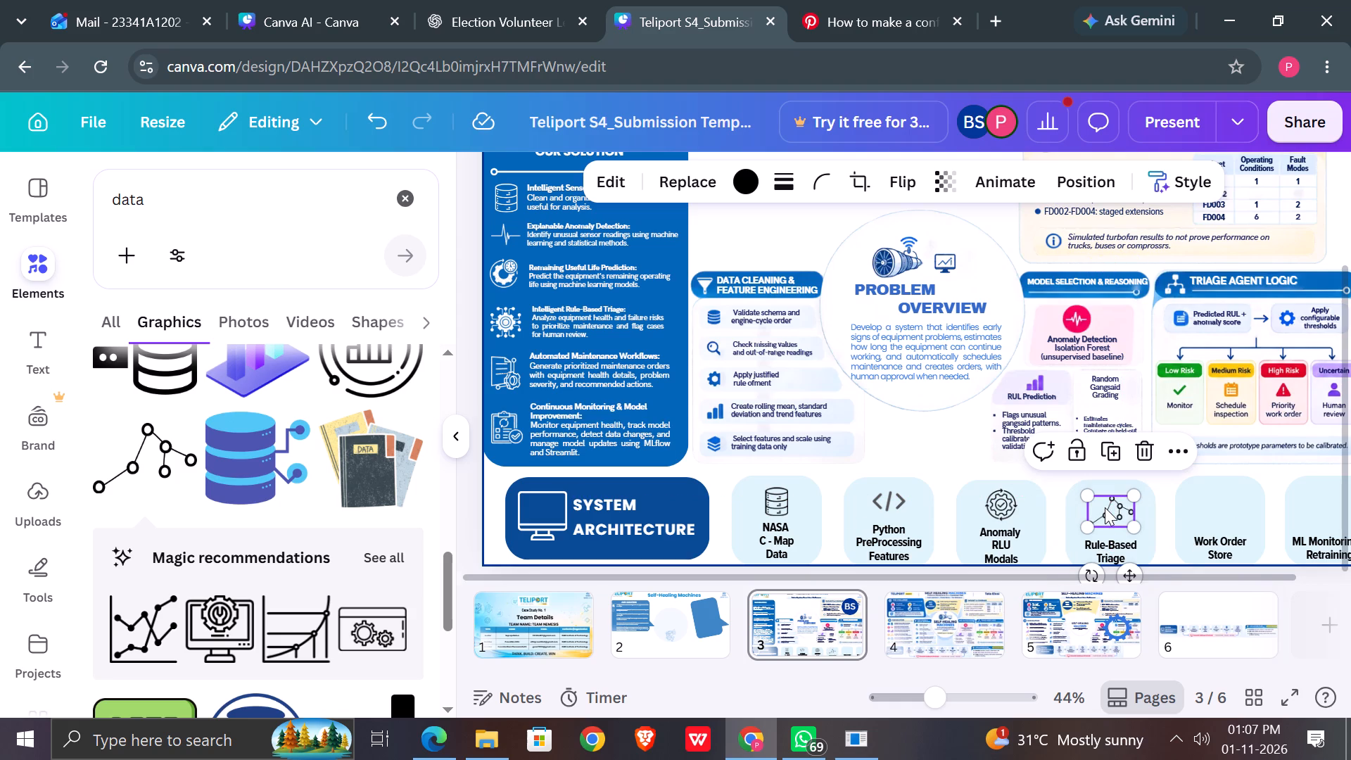
left_click(1105, 507)
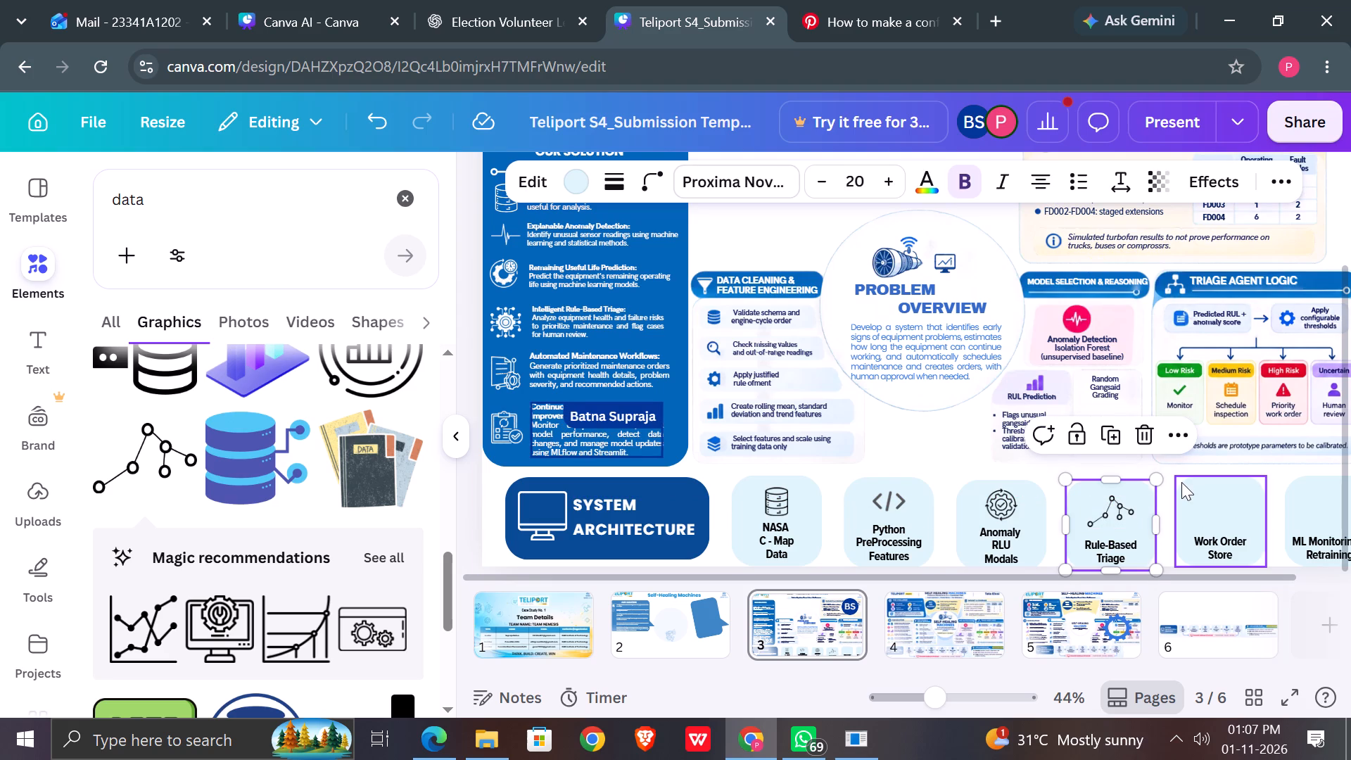
Check page 4's Work-order store icon, return to page 3, and insert the blue data dashboard graphic from the "data" results.
left_click(1201, 492)
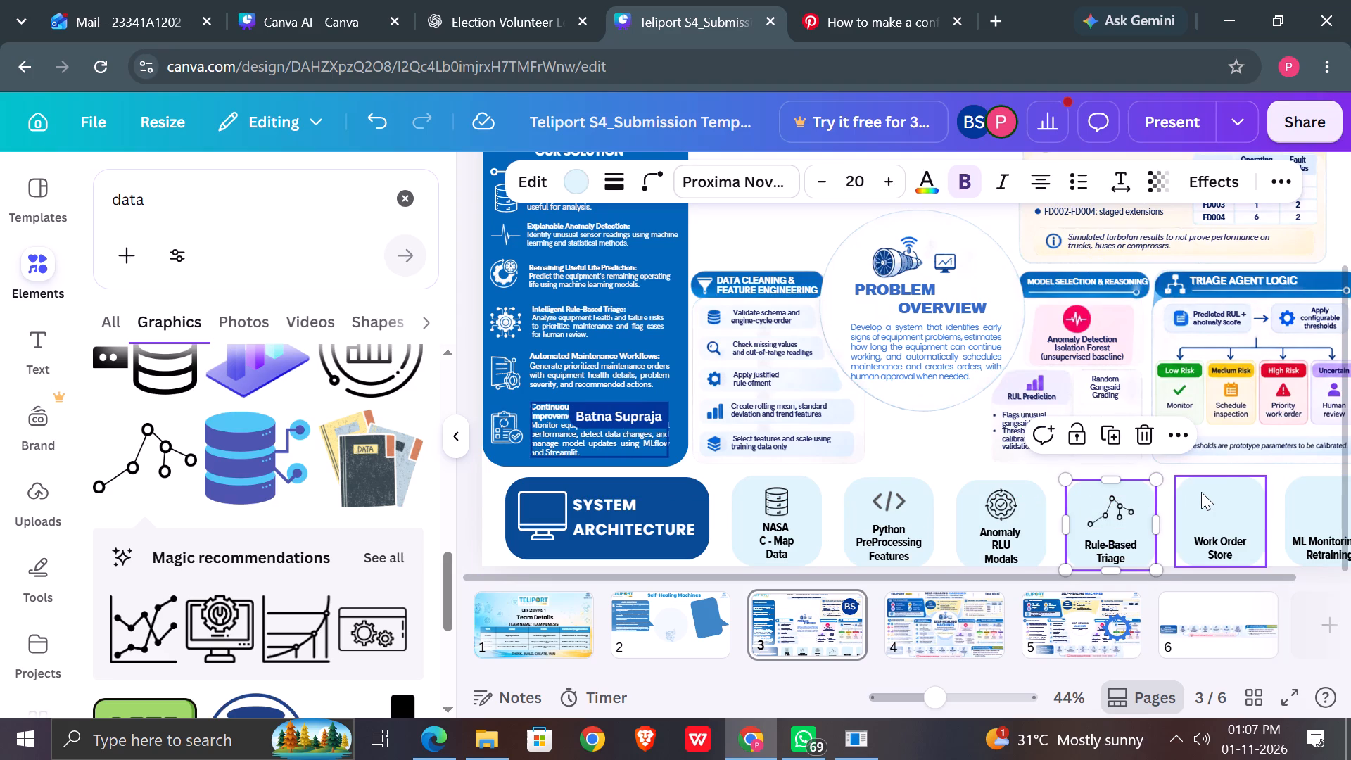
scroll(1201, 492, "left", 1)
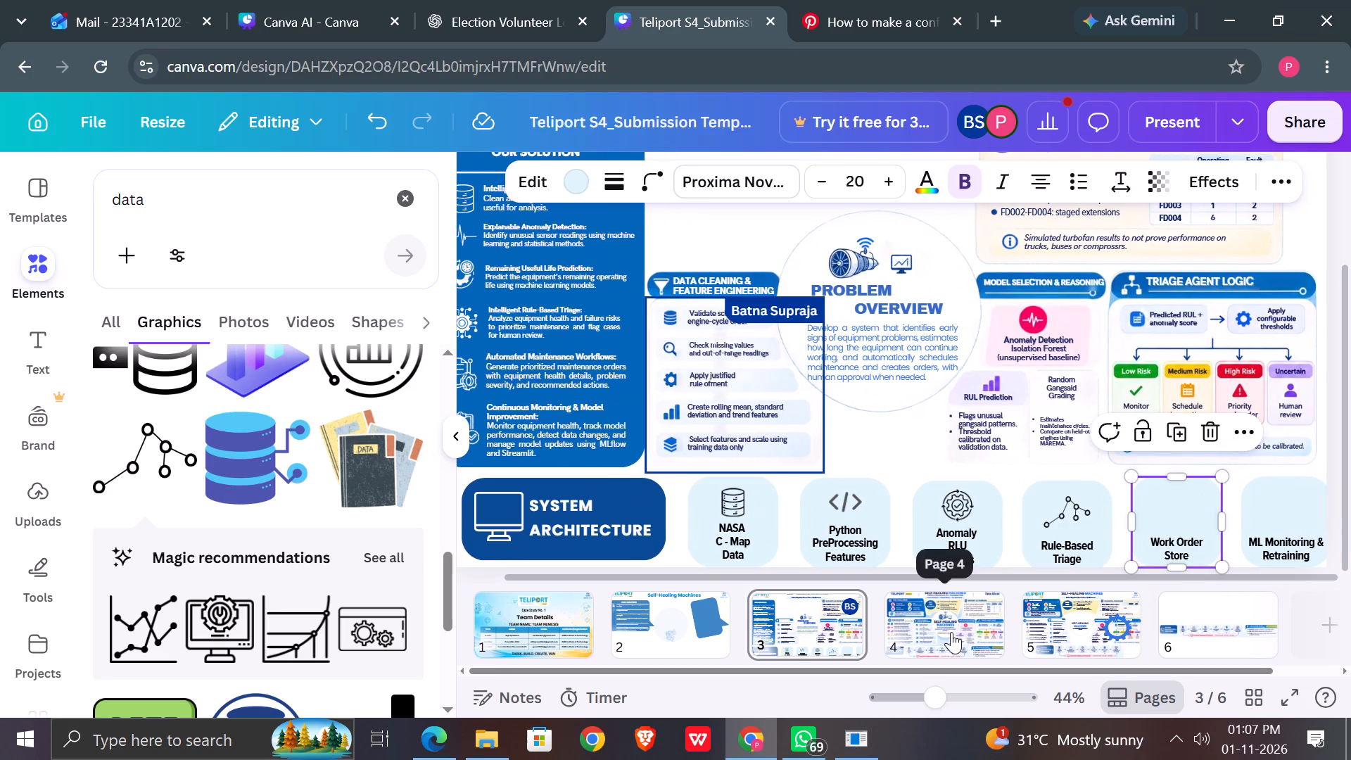
left_click(951, 632)
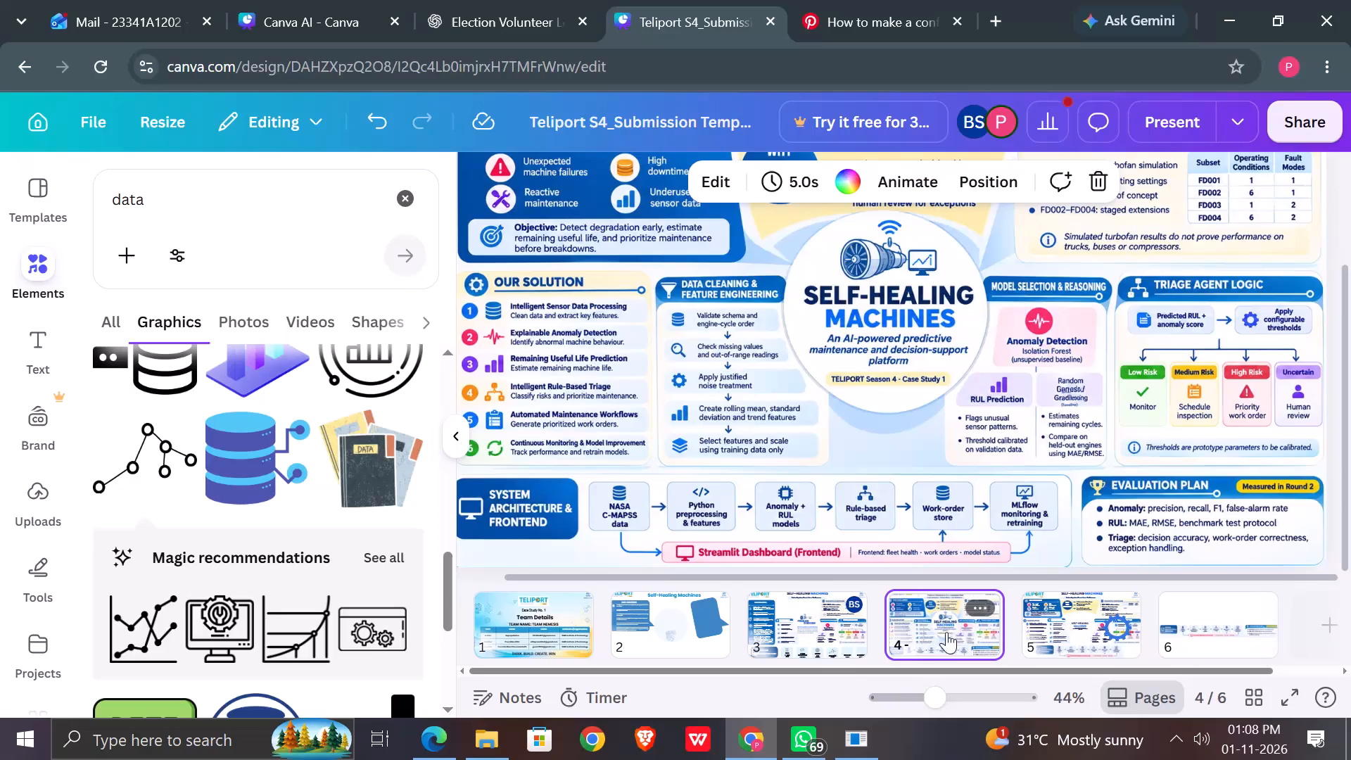
left_click(836, 645)
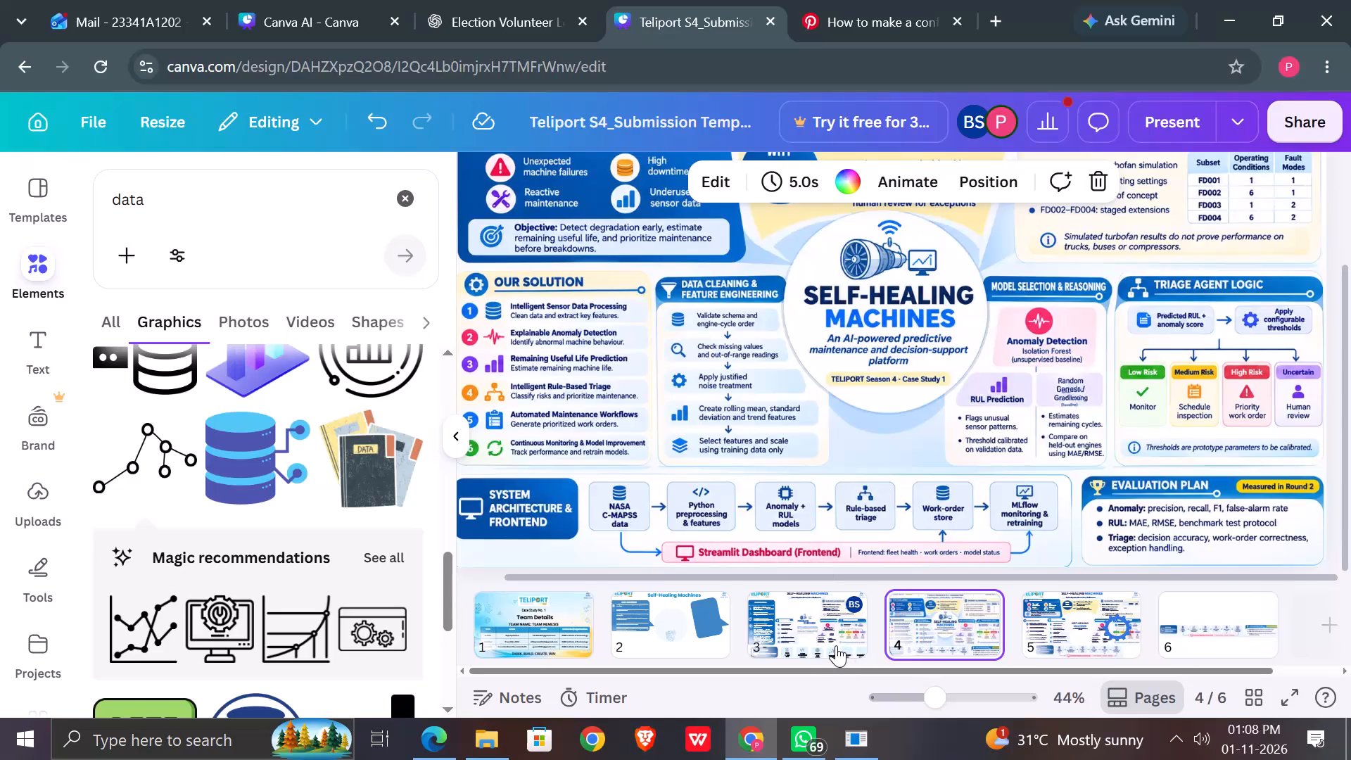
scroll(285, 500, "up", 2)
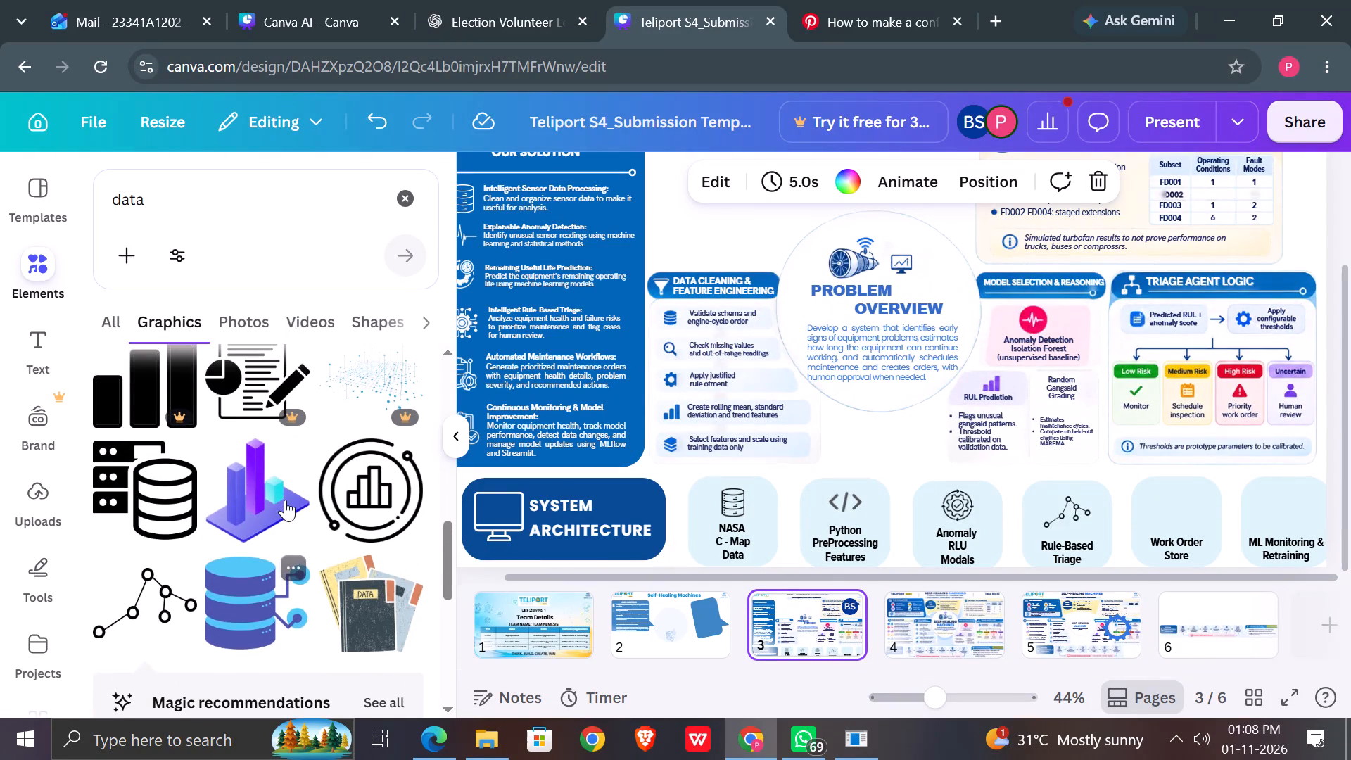
scroll(285, 500, "up", 3)
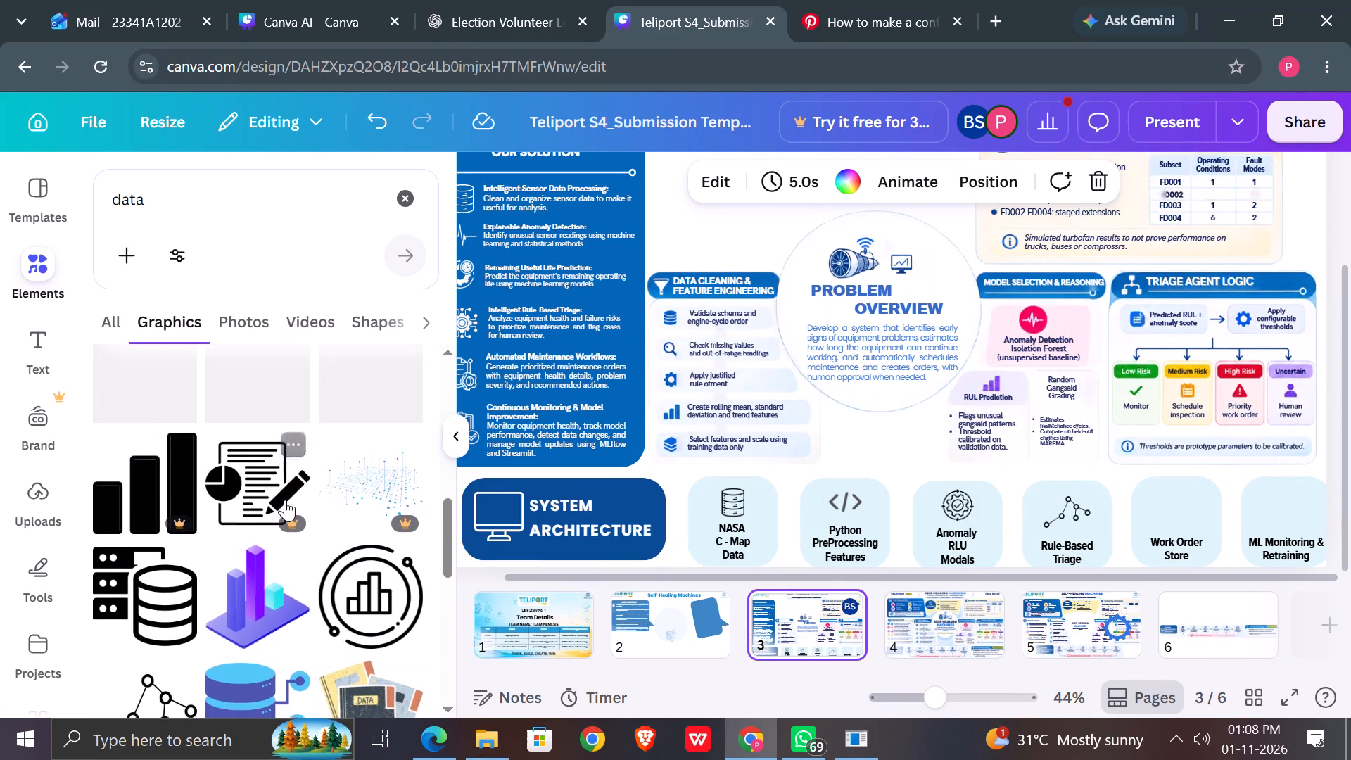
scroll(285, 500, "up", 1)
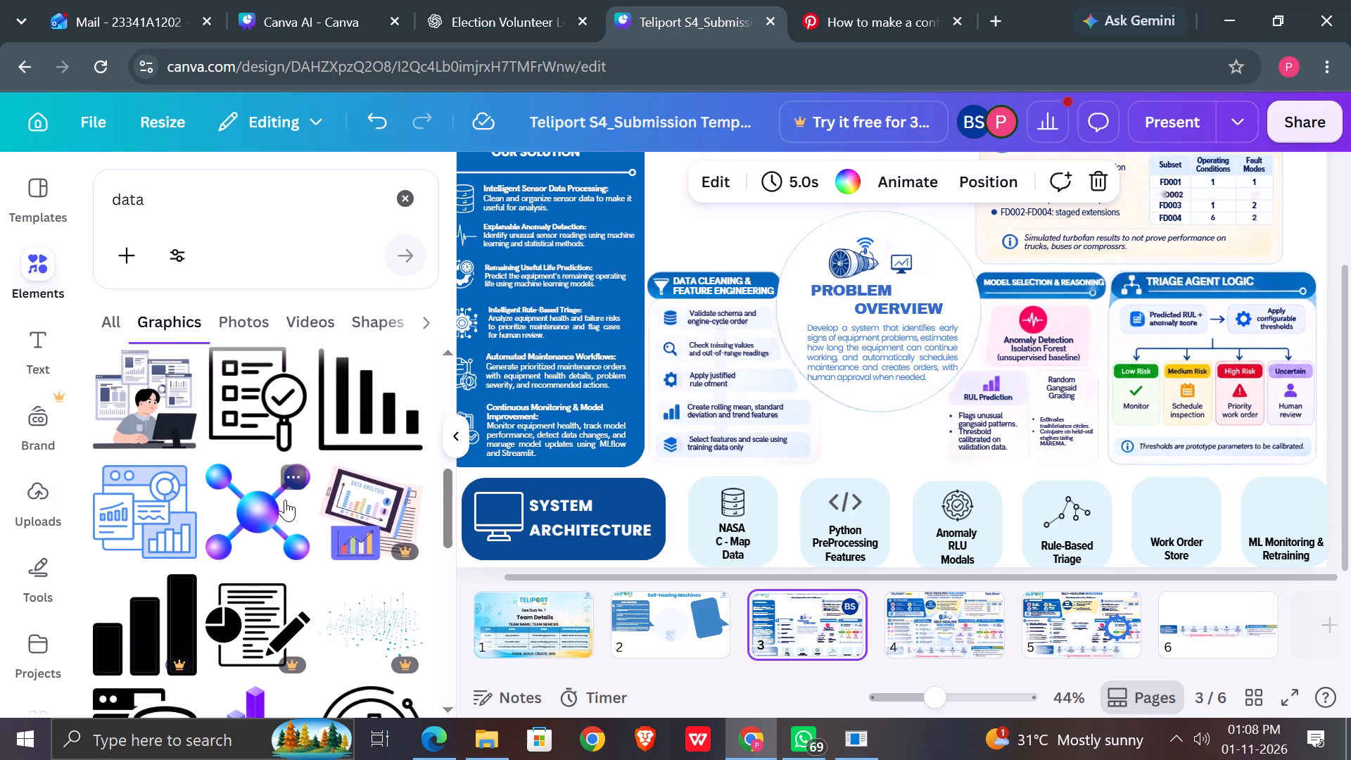
left_click(155, 488)
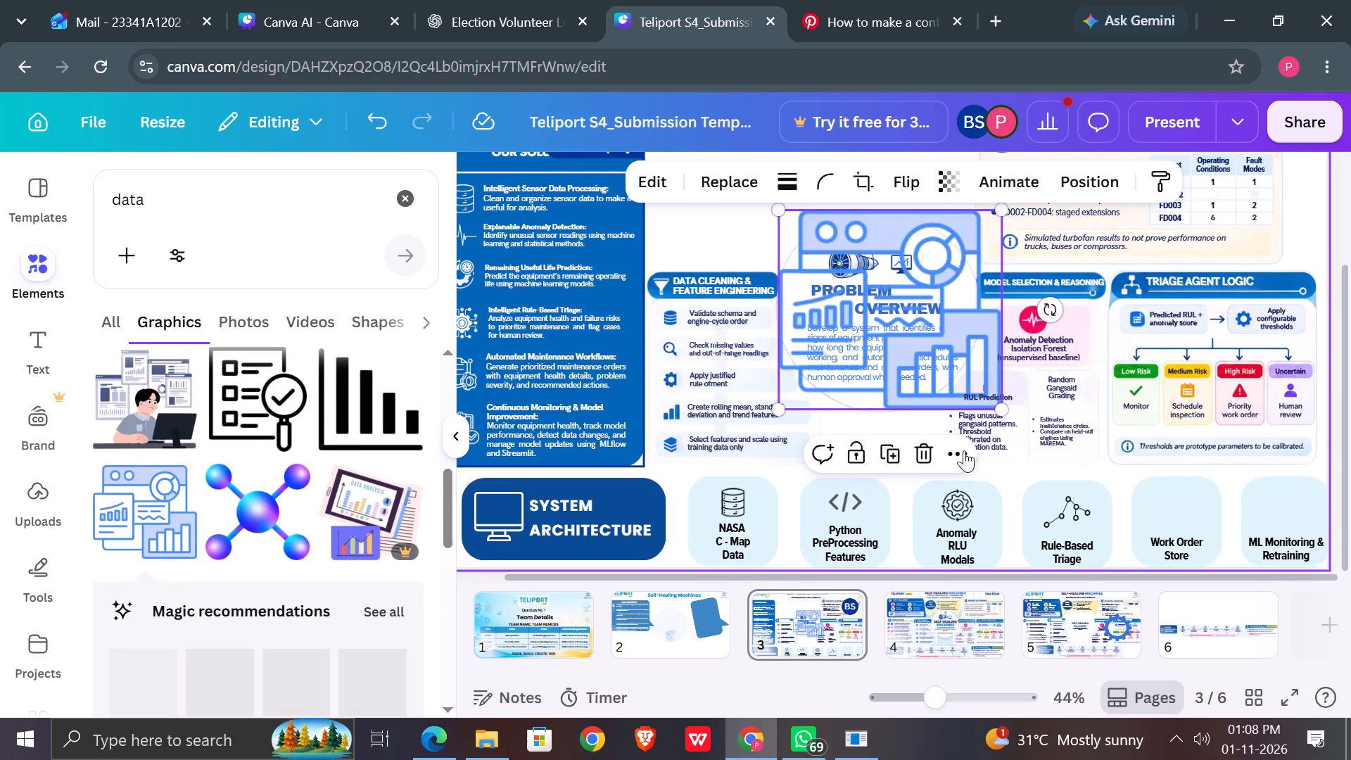
Shrink the blue dashboard graphic to slightly under 100 by 90 and centre it above the Work Order Store label.
left_click_drag(1001, 408, 877, 324)
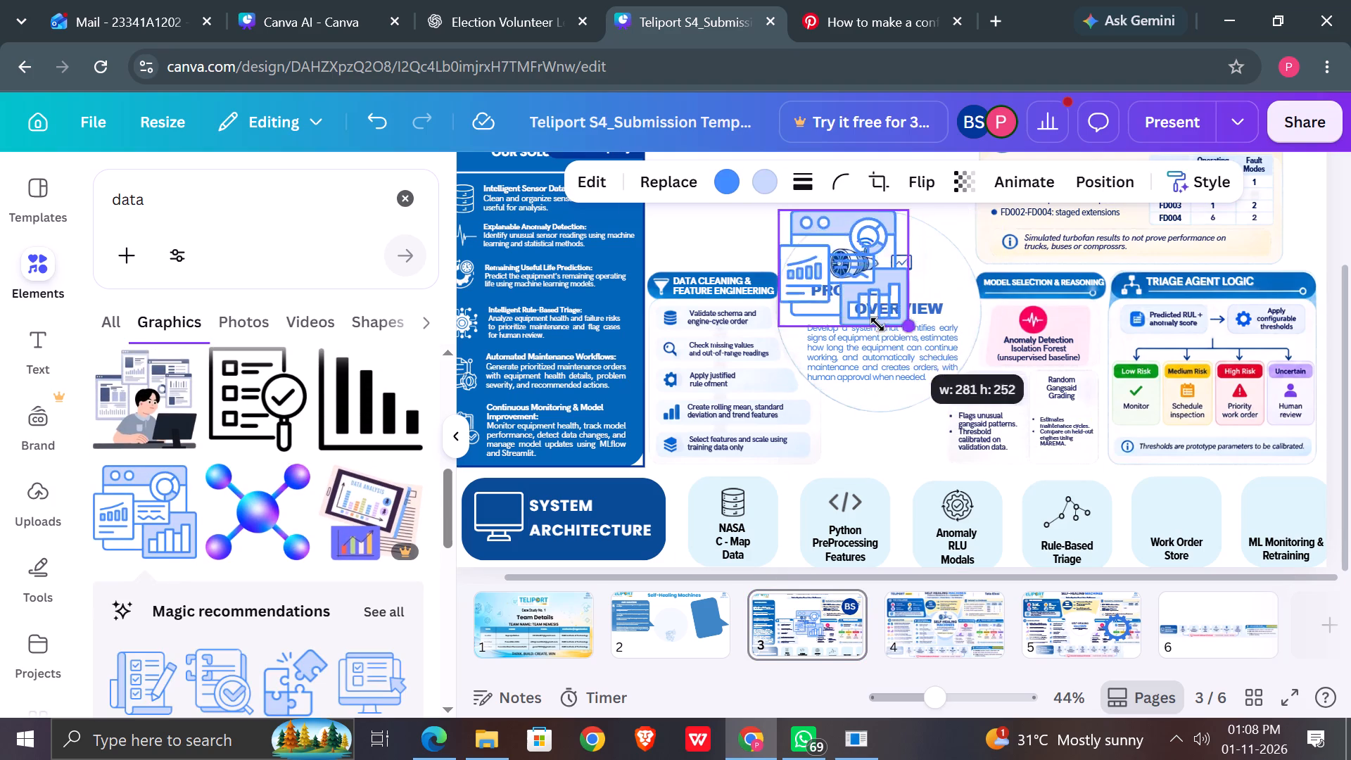
left_click_drag(877, 324, 814, 262)
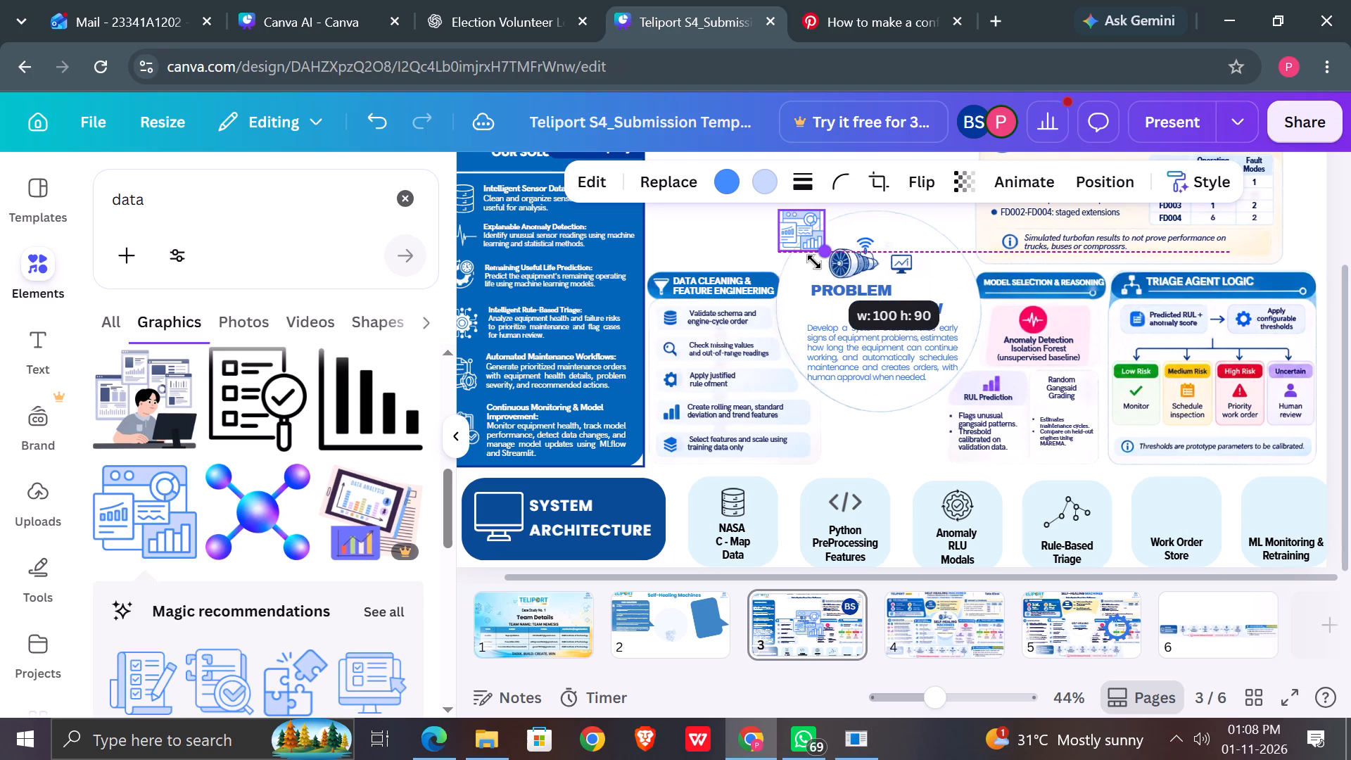
left_click_drag(814, 262, 813, 261)
left_click_drag(797, 220, 956, 340)
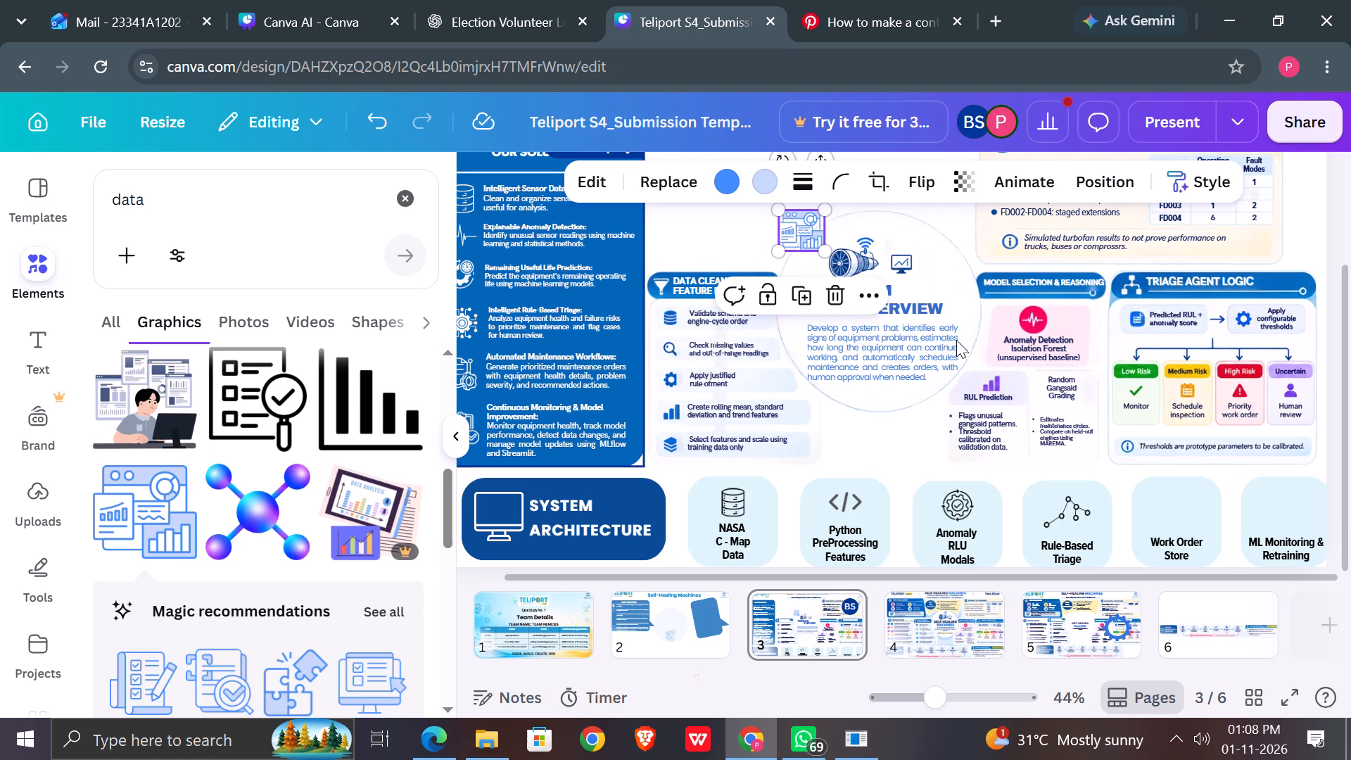
left_click_drag(956, 340, 1177, 494)
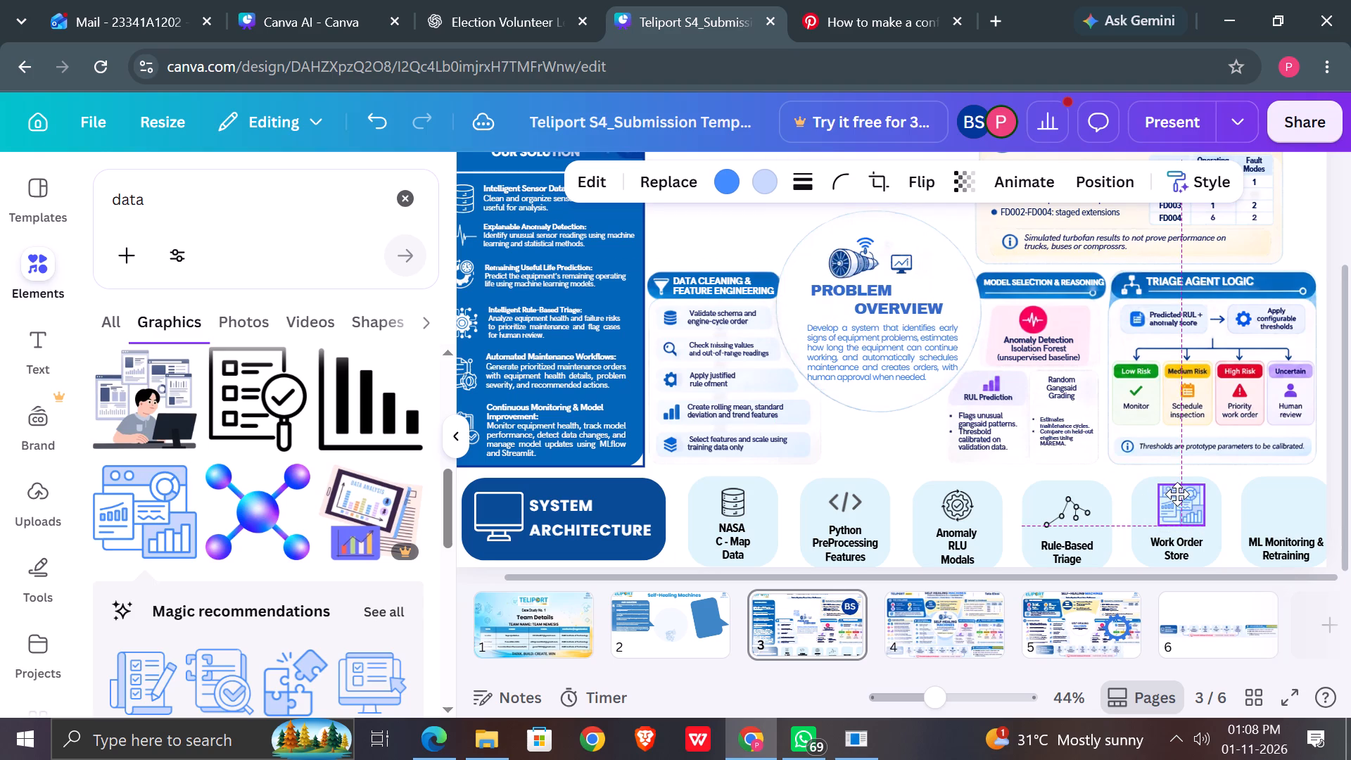
left_click_drag(1177, 494, 1174, 498)
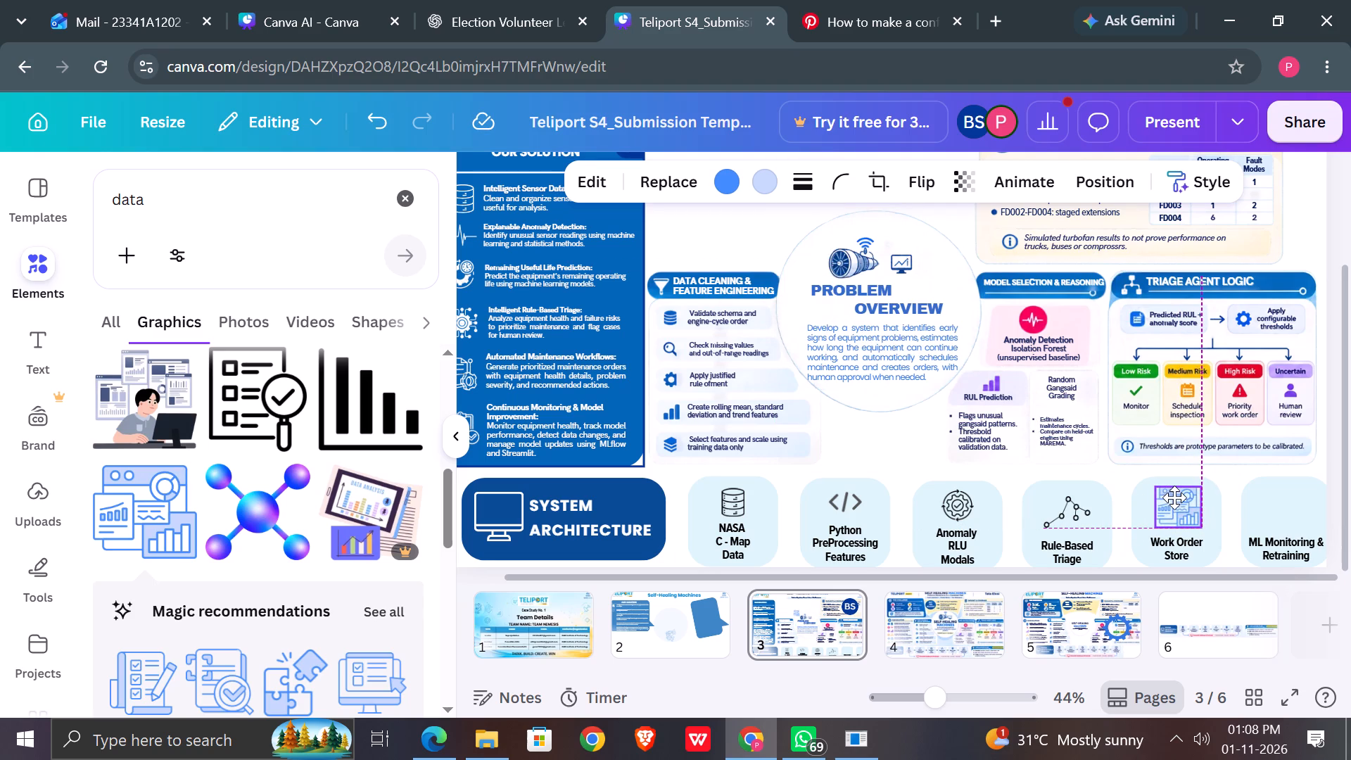
left_click_drag(1174, 498, 1175, 498)
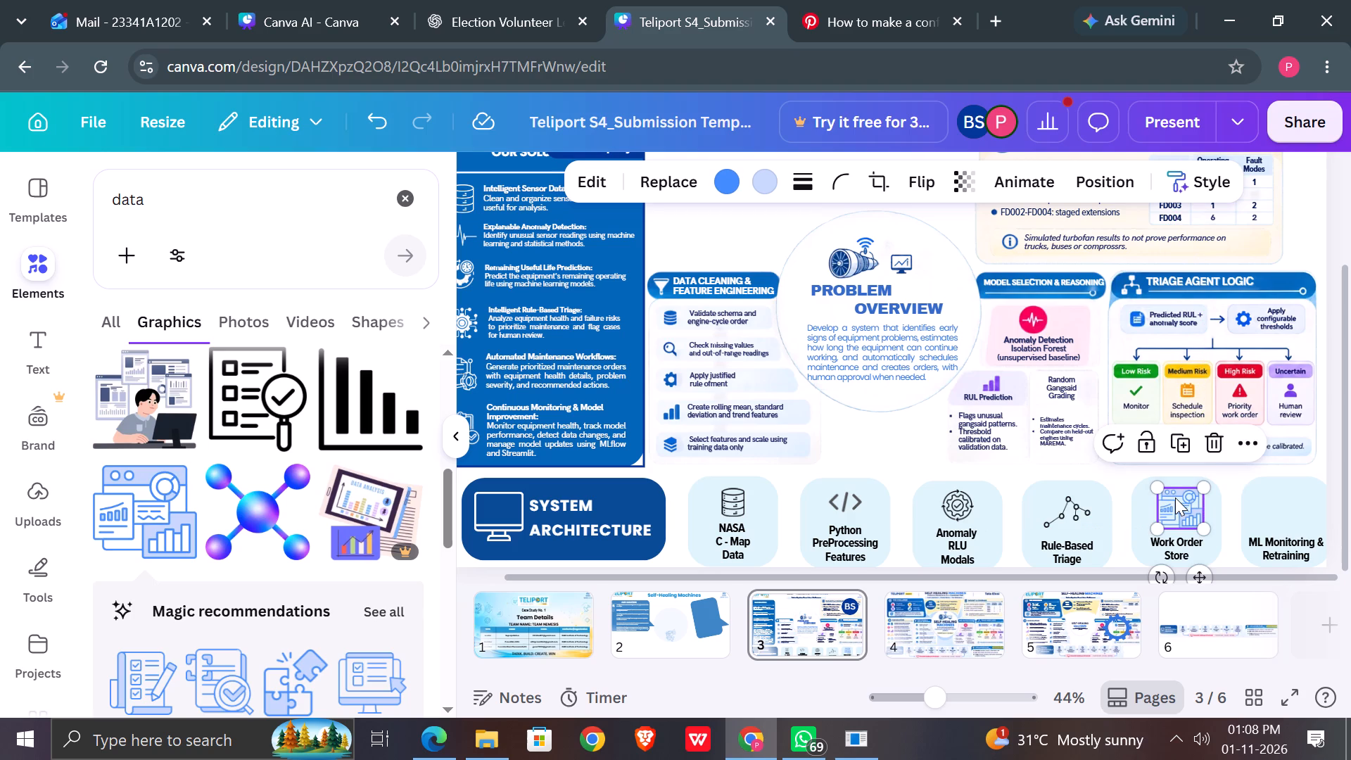
left_click(1175, 498)
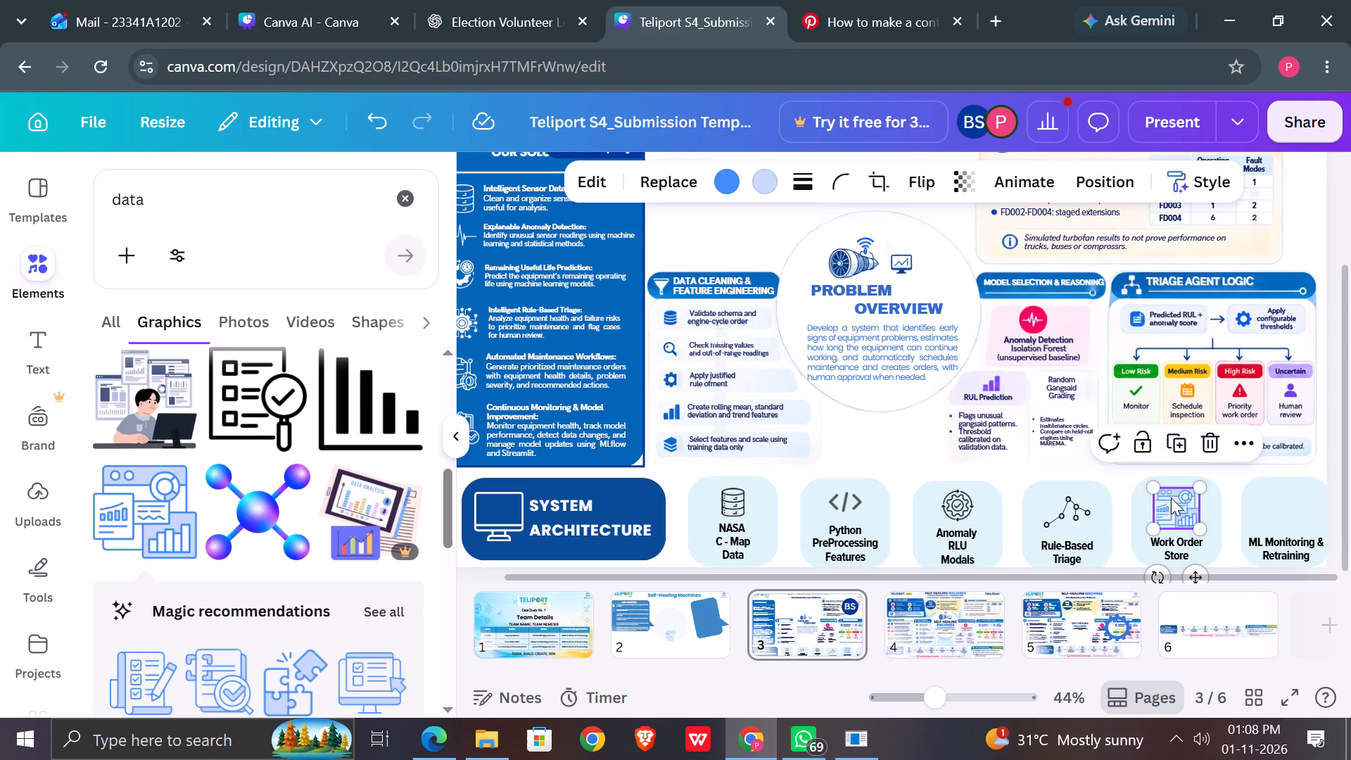
left_click_drag(1204, 528, 1203, 527)
left_click_drag(1203, 527, 1198, 522)
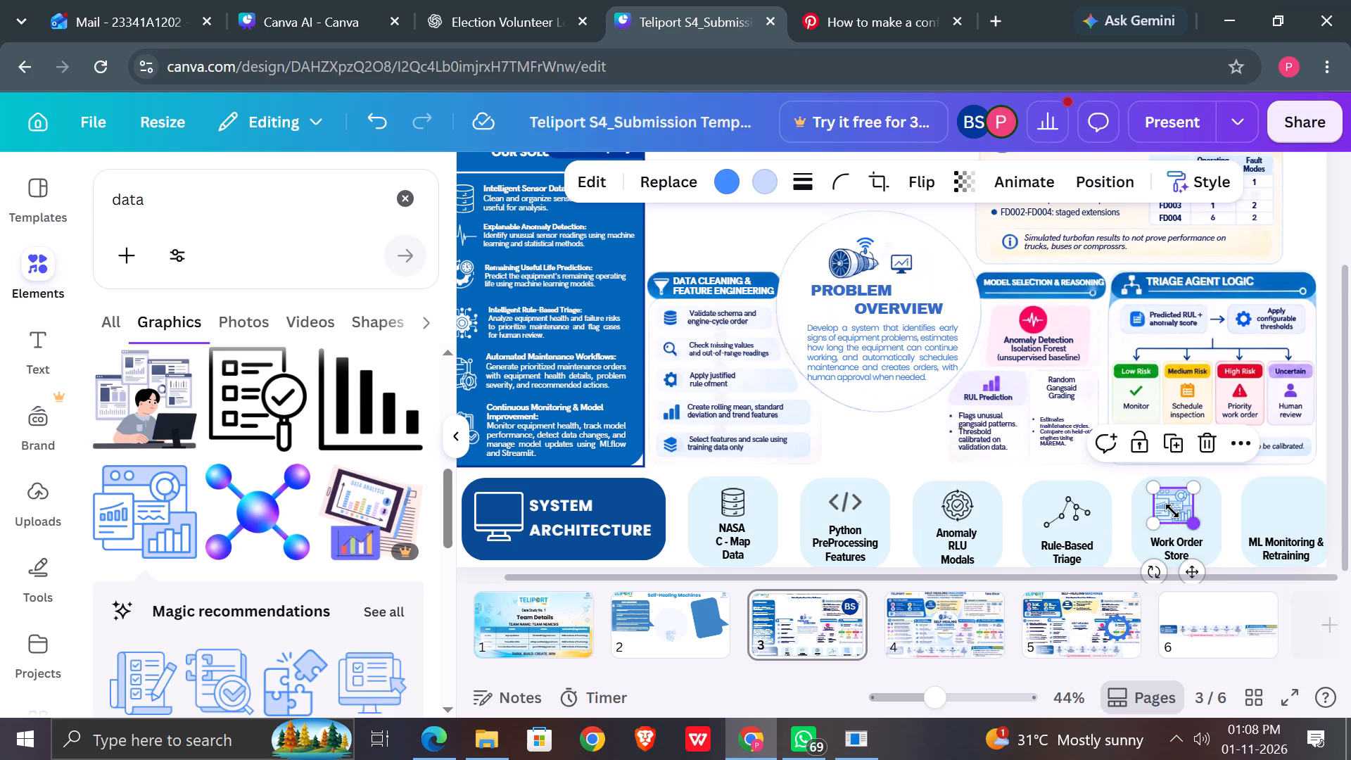
left_click(1172, 511)
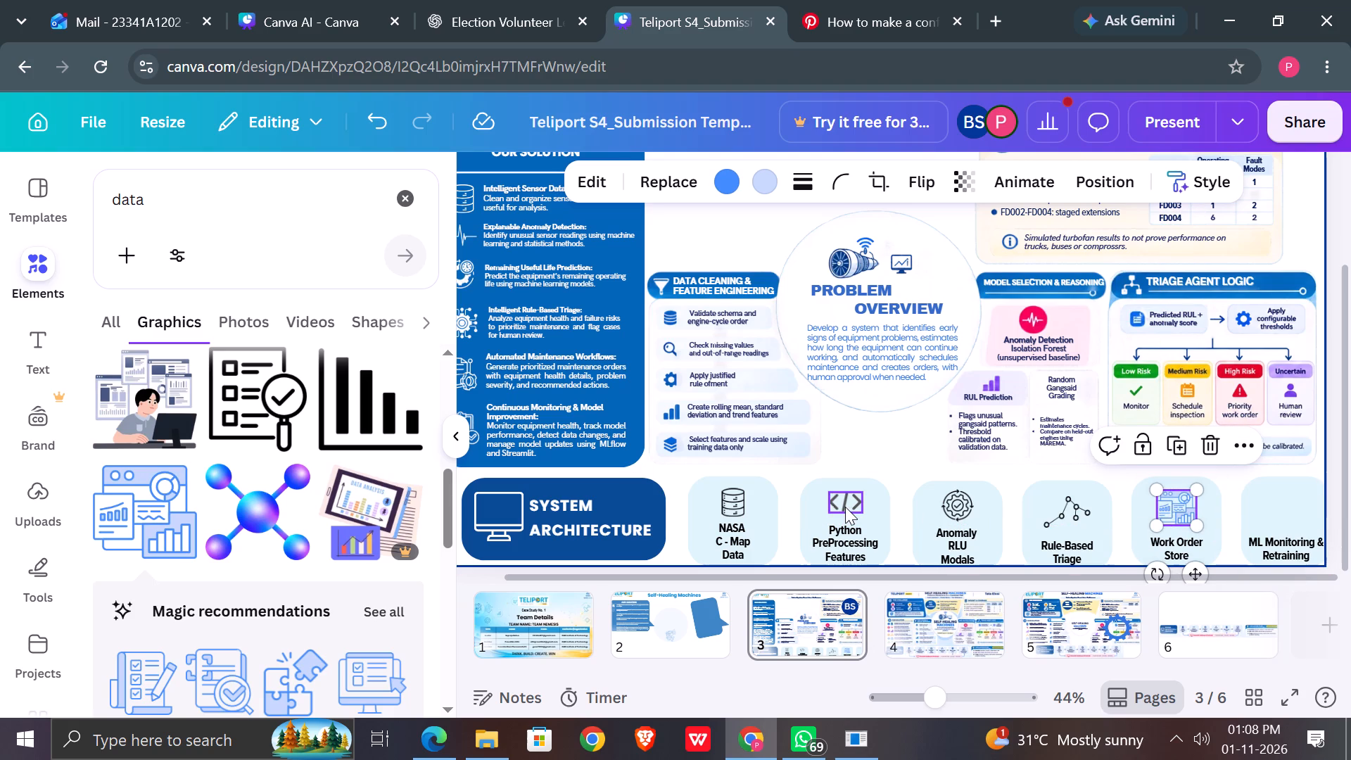
Clear the "data" search and search the graphics for "Retrainig" for the ML Monitoring & Retraining box's icon.
left_click(296, 205)
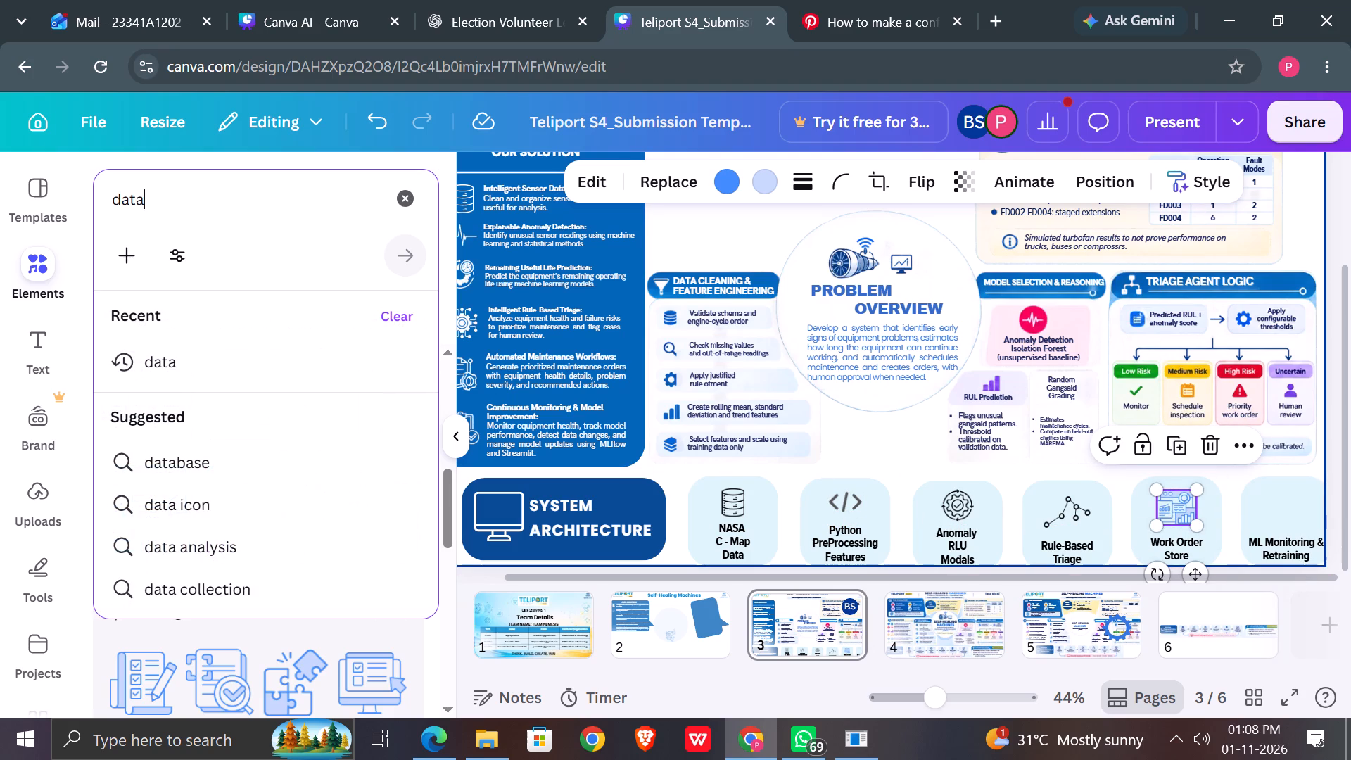
key("BackSpace")
key("BackSpace")
key("BackSpace")
key("BackSpace")
key("BackSpace")
key("BackSpace")
key("BackSpace")
key("BackSpace")
key("BackSpace")
key("BackSpace")
key("BackSpace")
key("BackSpace")
key("BackSpace")
key("BackSpace")
key("BackSpace")
key("BackSpace")
key("BackSpace")
key("BackSpace")
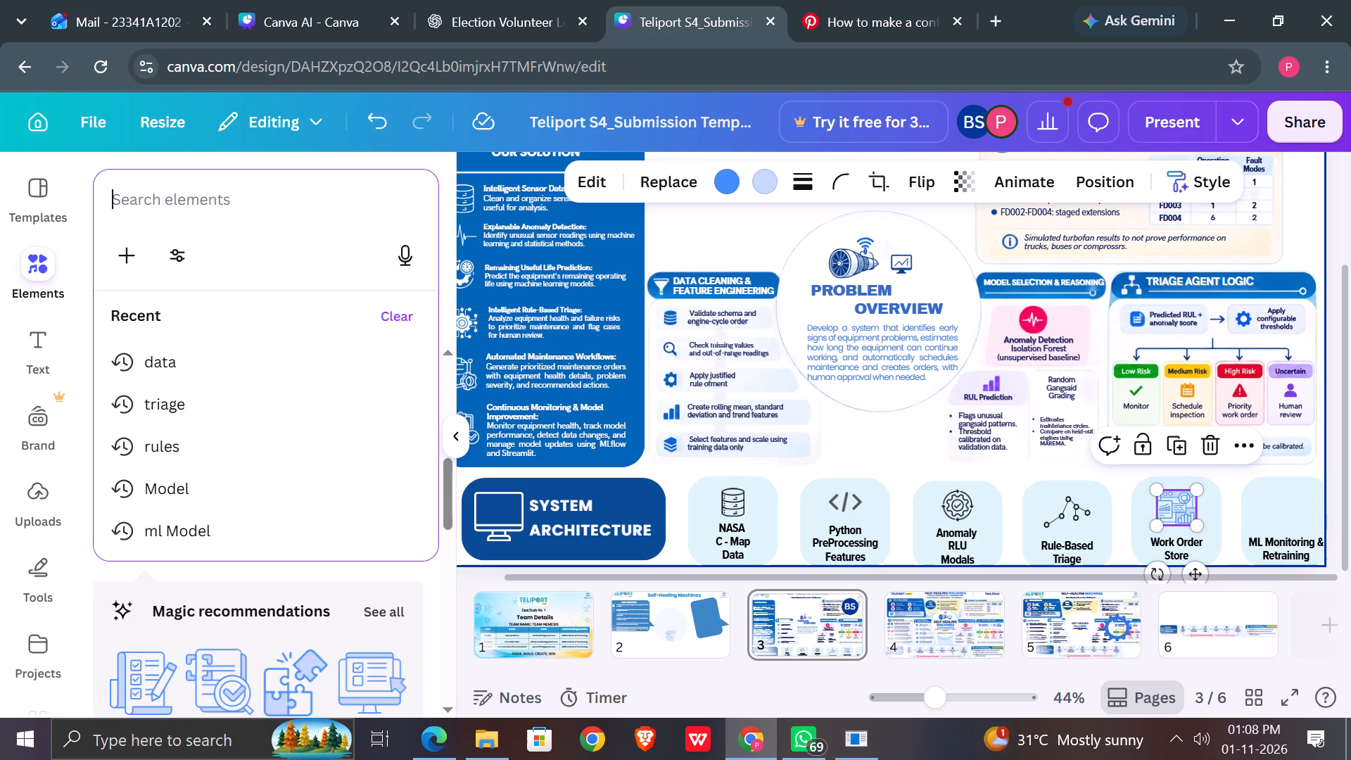
type("Retrainig")
key("Return")
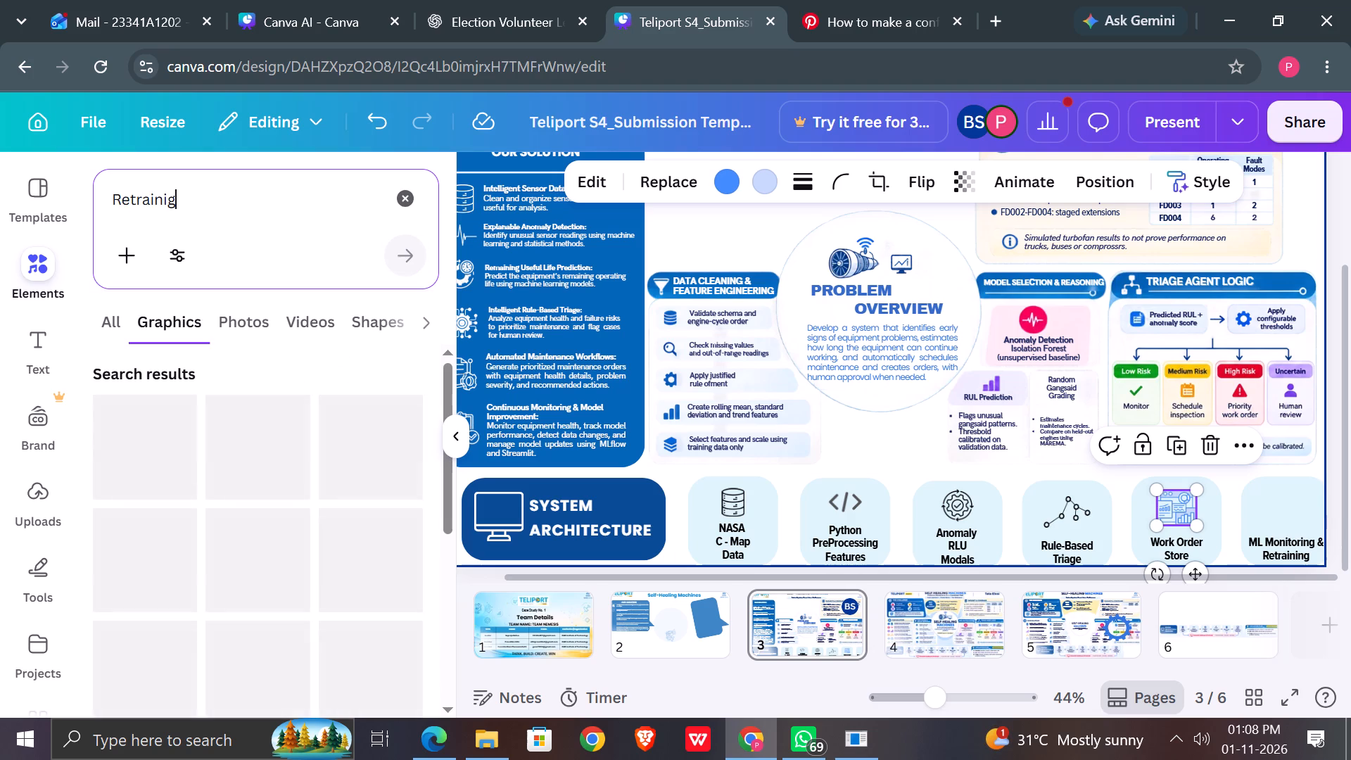
Edit the graphics search term to "Retraing" and run the search again.
left_click(176, 205)
key("Left")
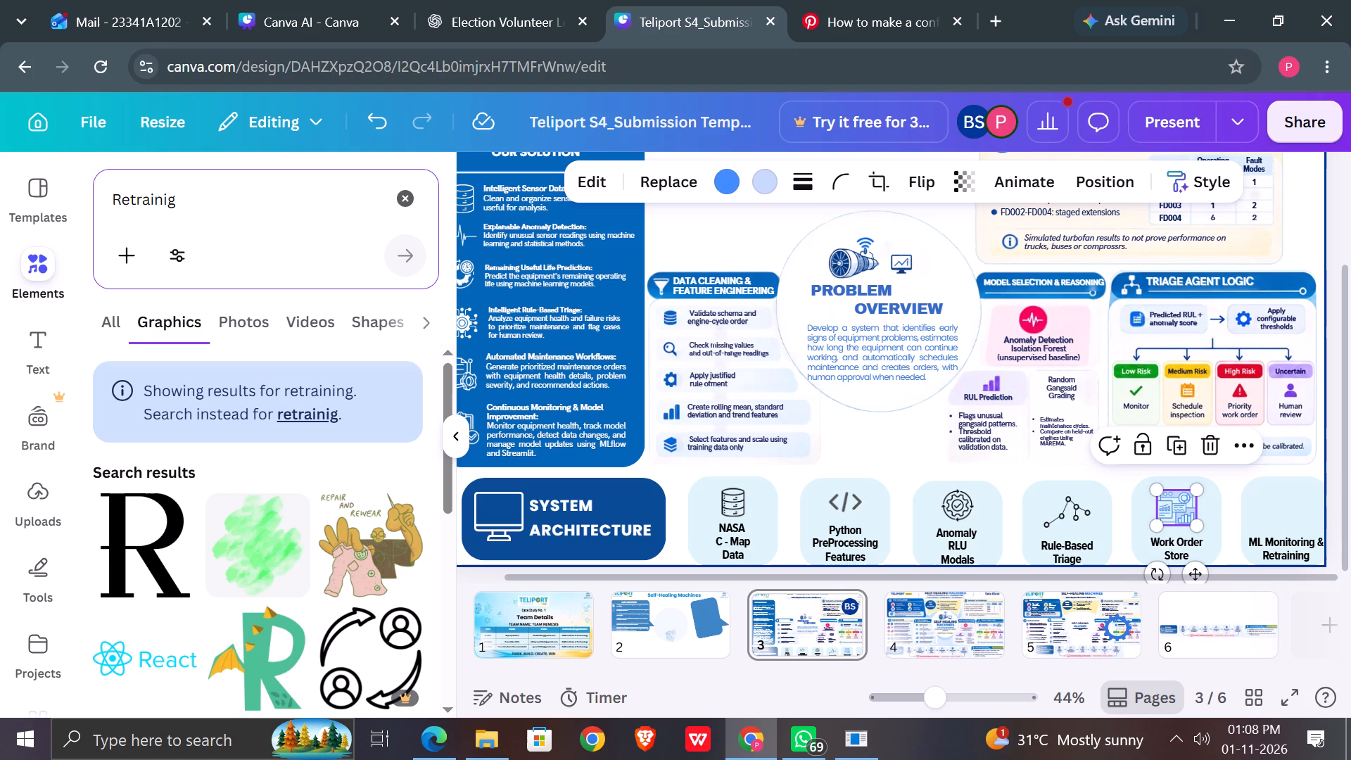
key("backslash")
key("BackSpace")
key("BackSpace")
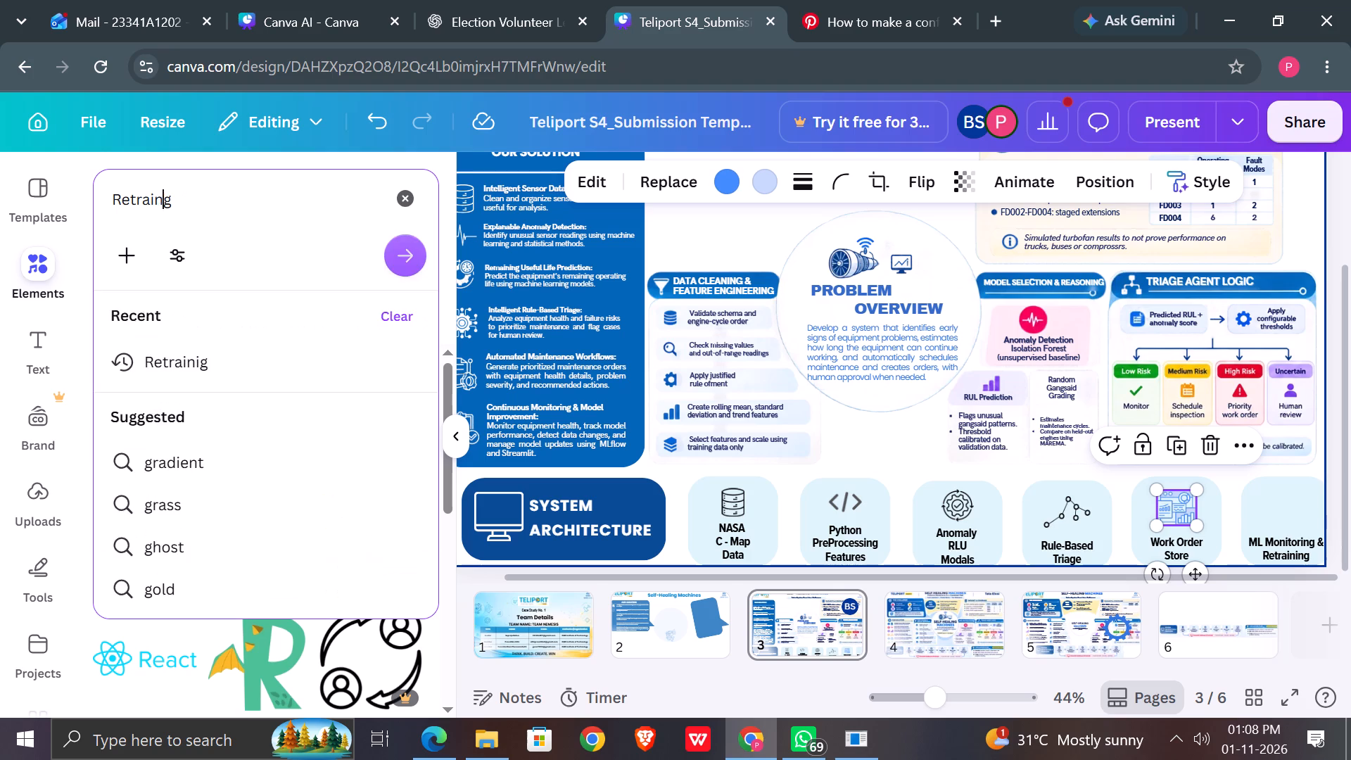
key("Return")
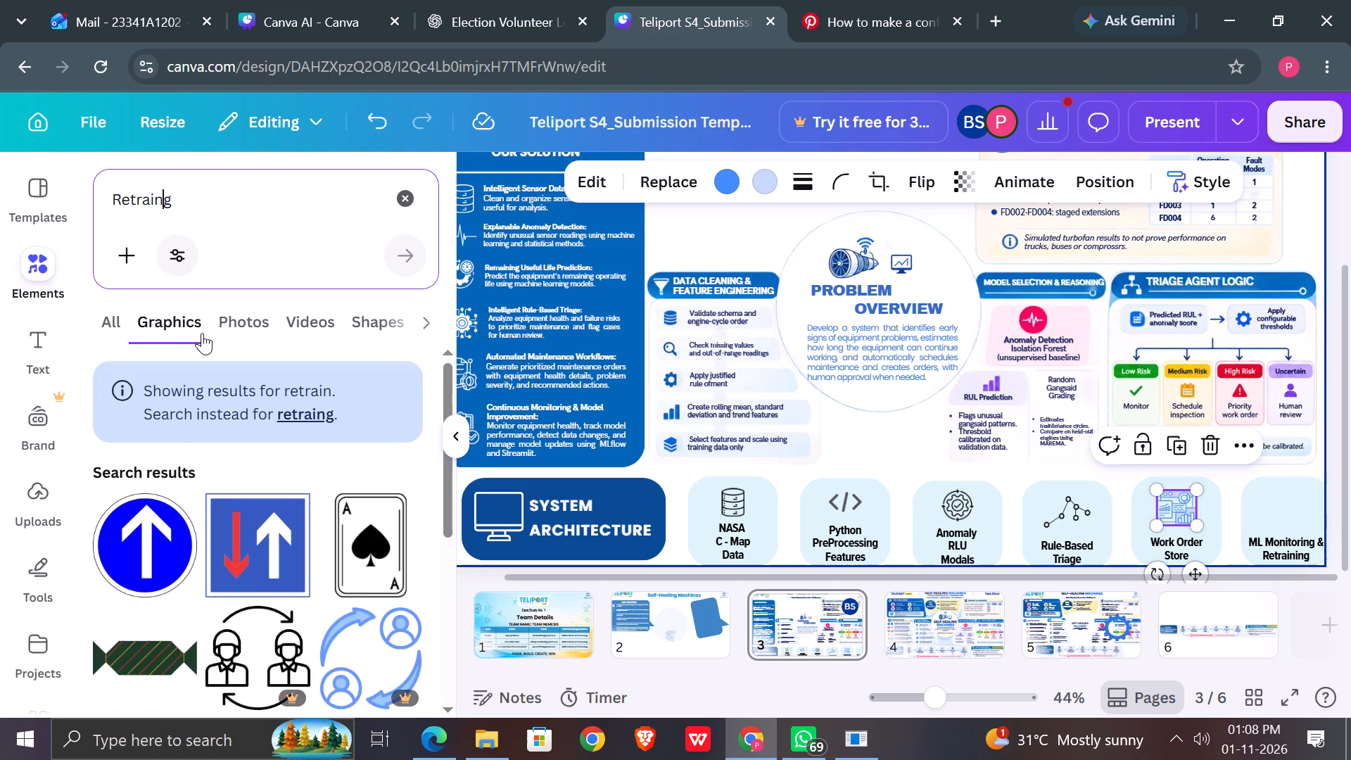
Look through the "Retraing" graphics for an icon suited to the ML Monitoring & Retraining box on page 3.
scroll(183, 421, "down", 1)
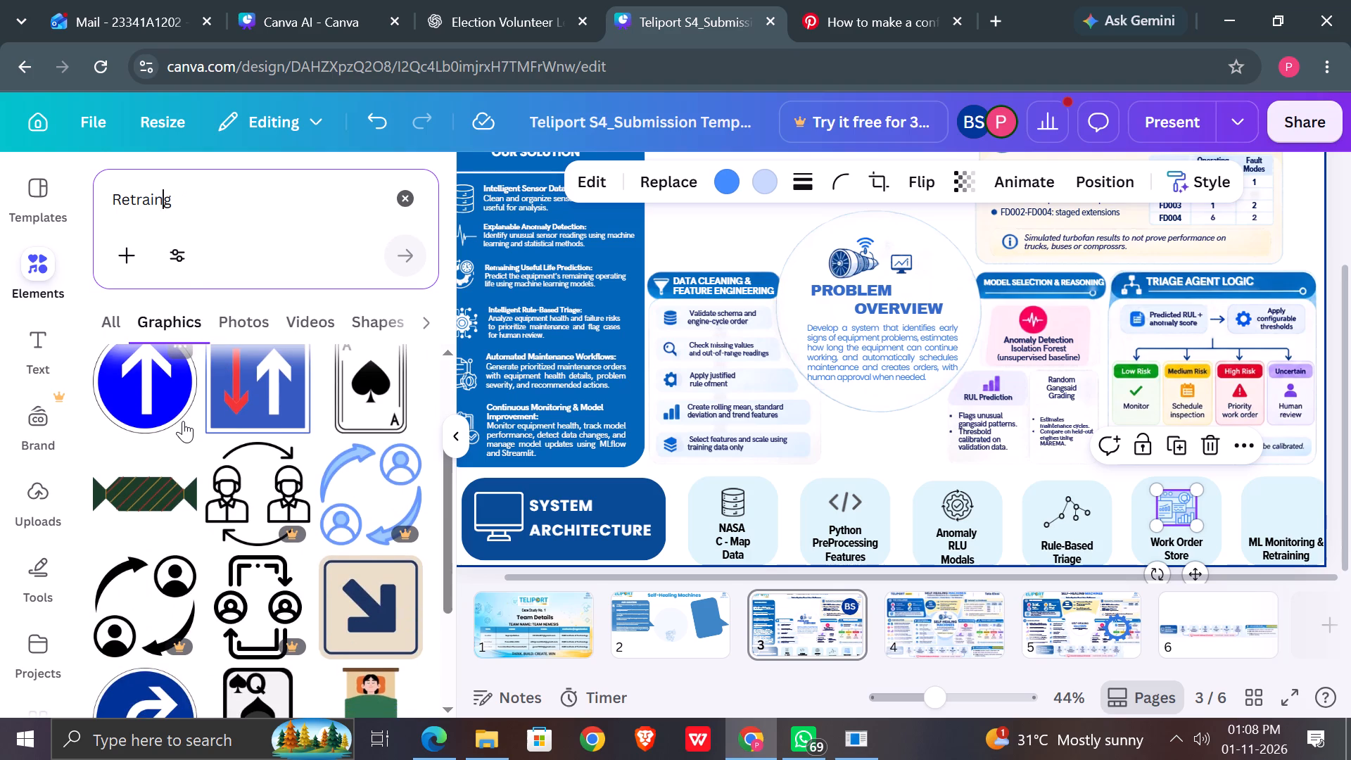
scroll(183, 421, "down", 4)
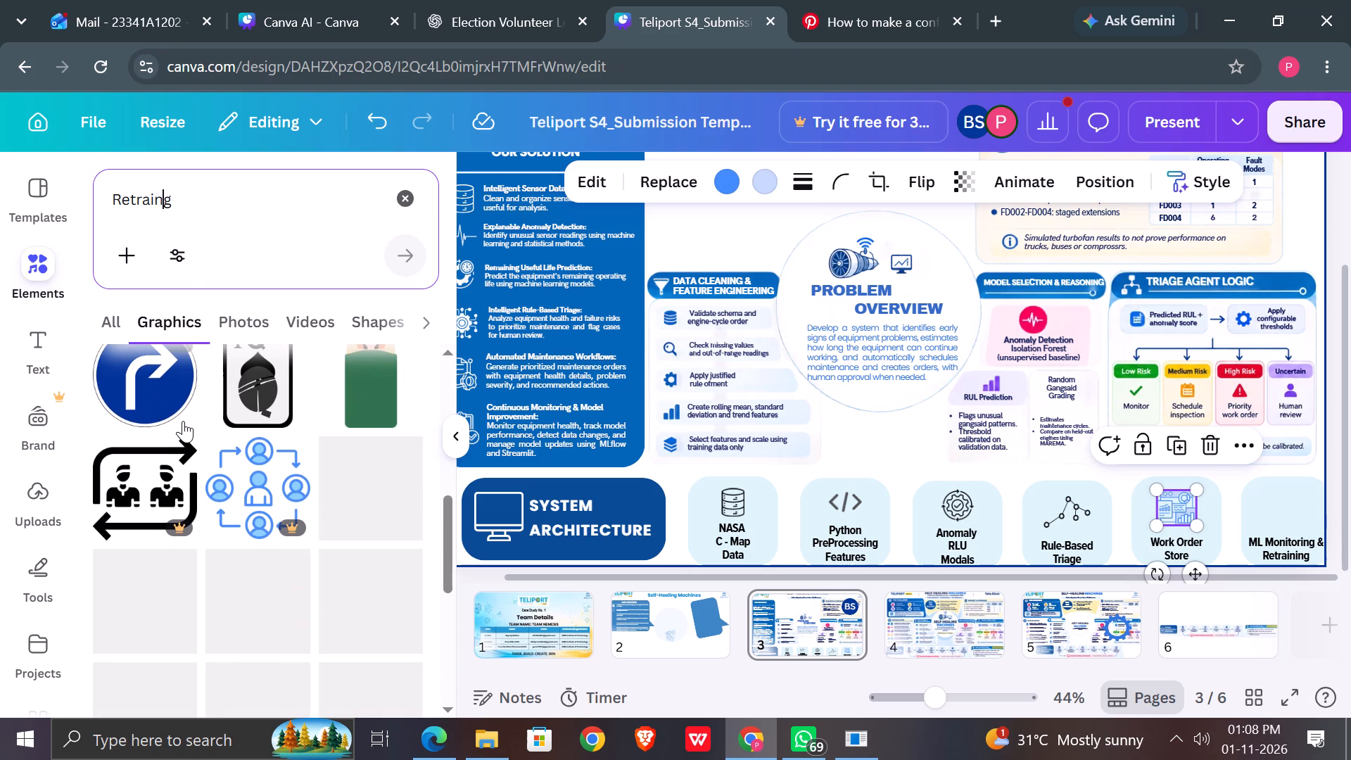
scroll(183, 421, "up", 1)
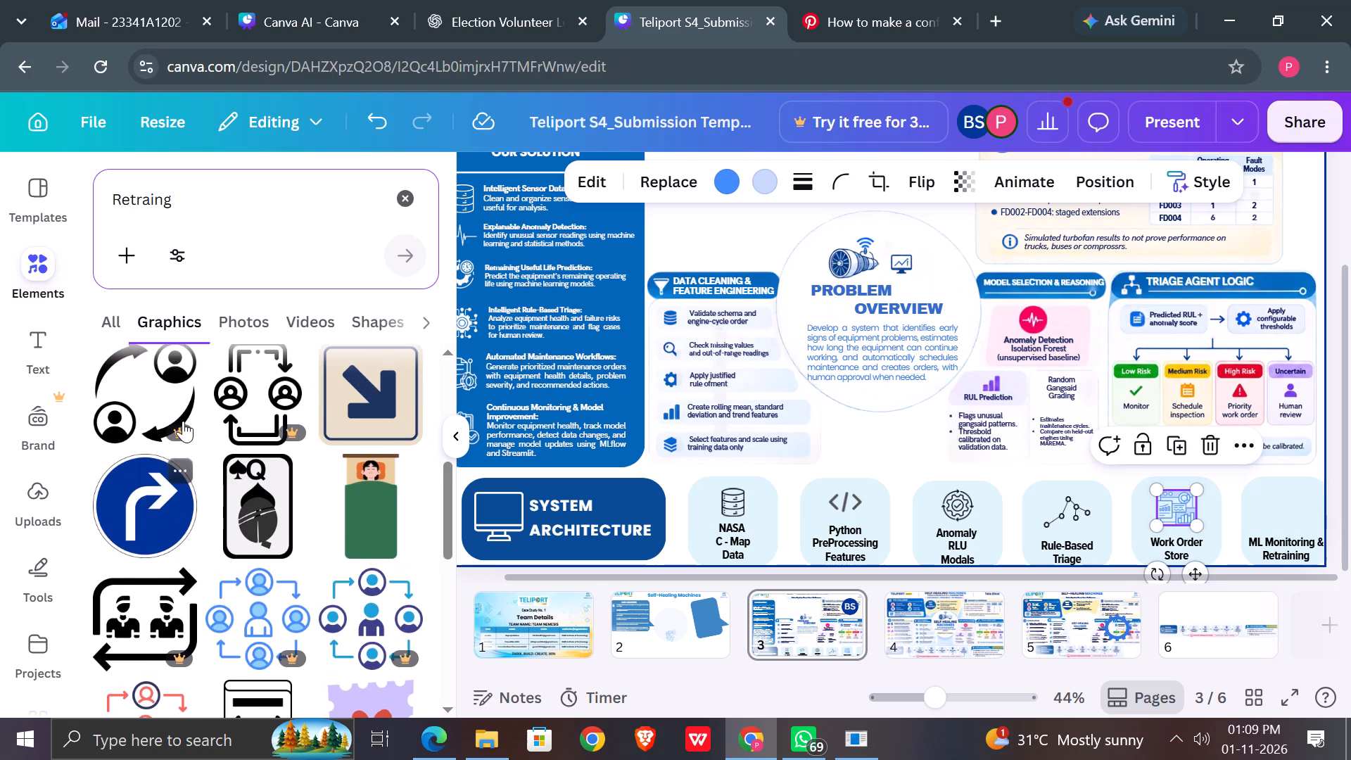
scroll(925, 314, "up", 1)
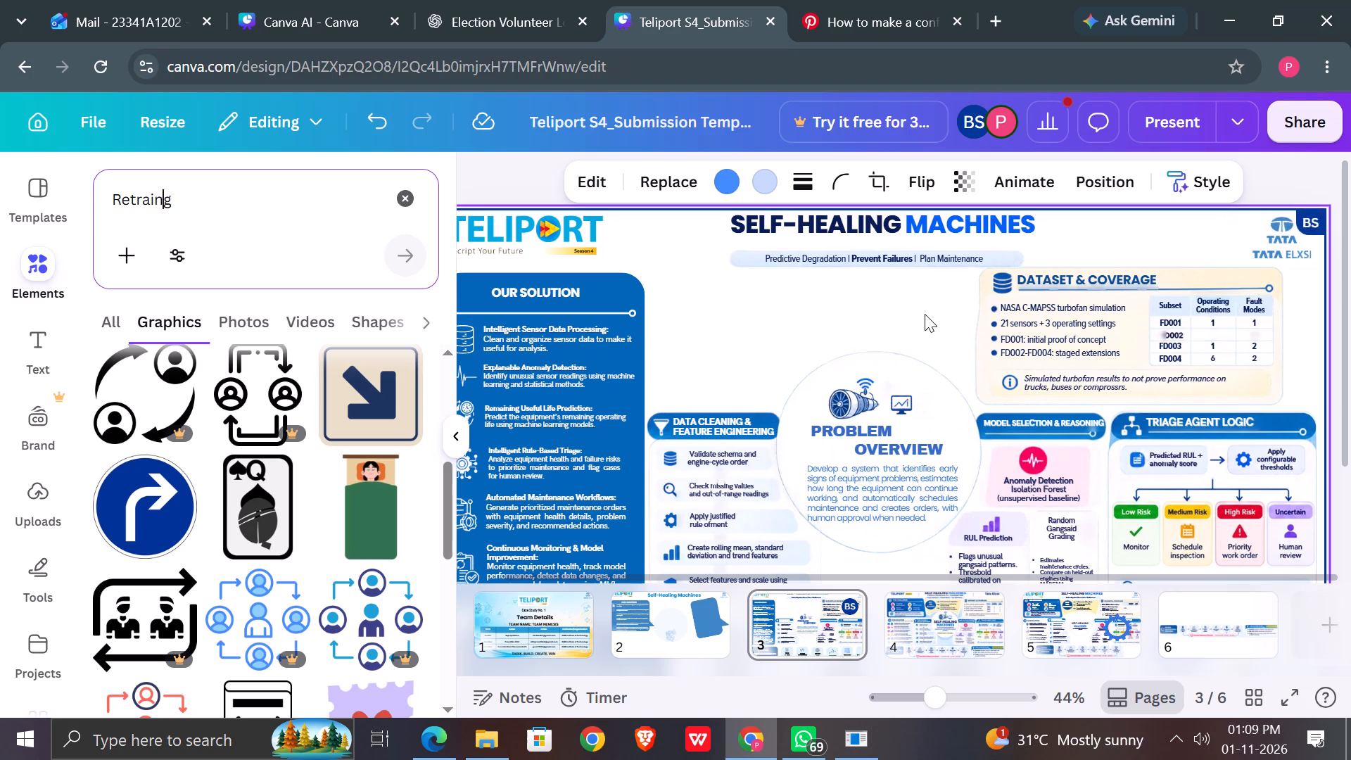
scroll(925, 314, "down", 4)
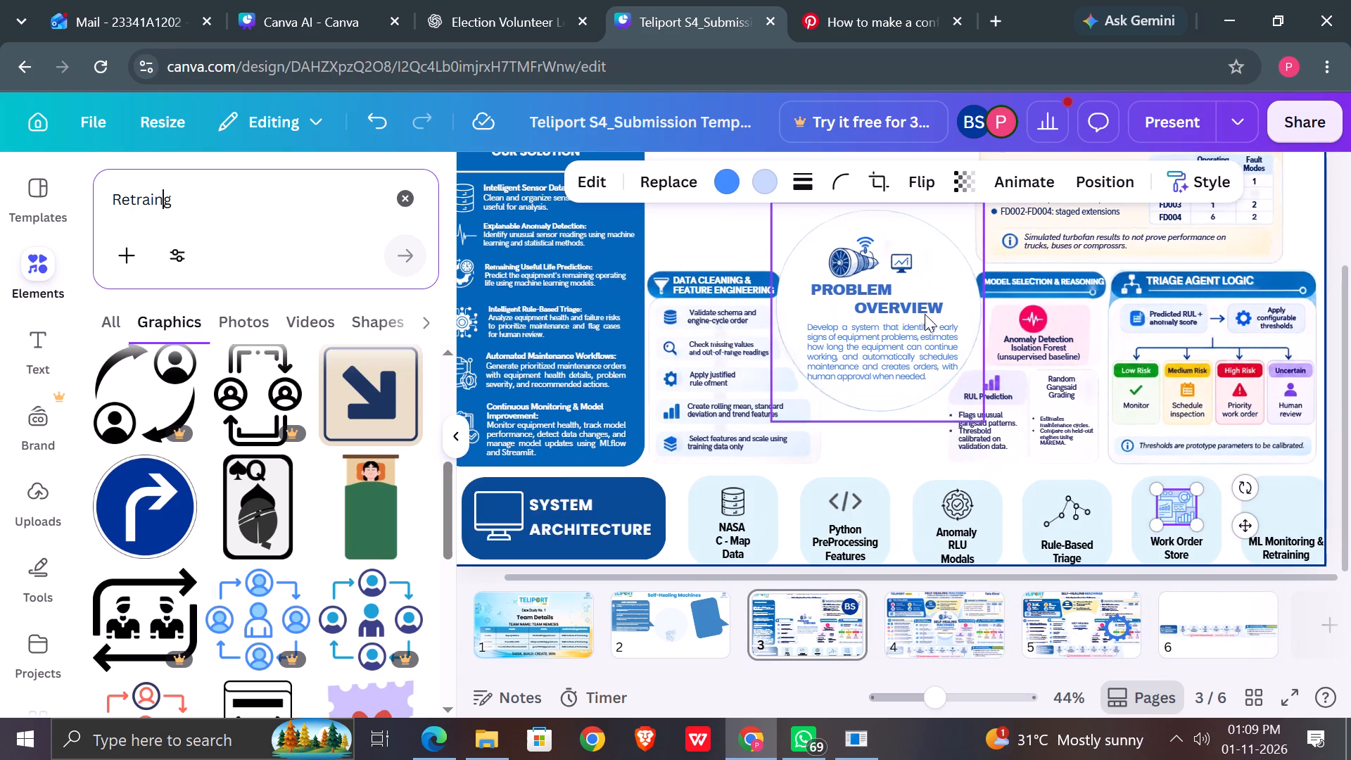
scroll(925, 314, "left", 1)
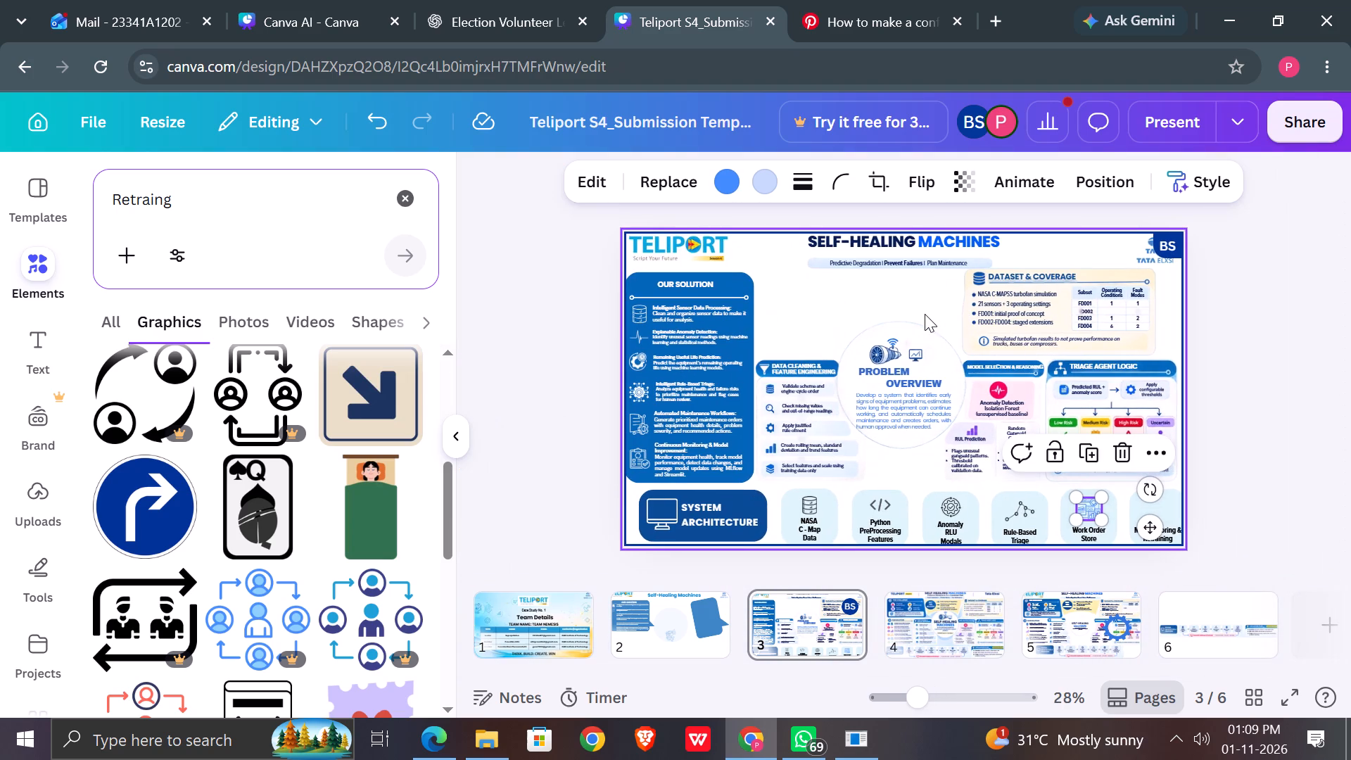
scroll(925, 314, "left", 1)
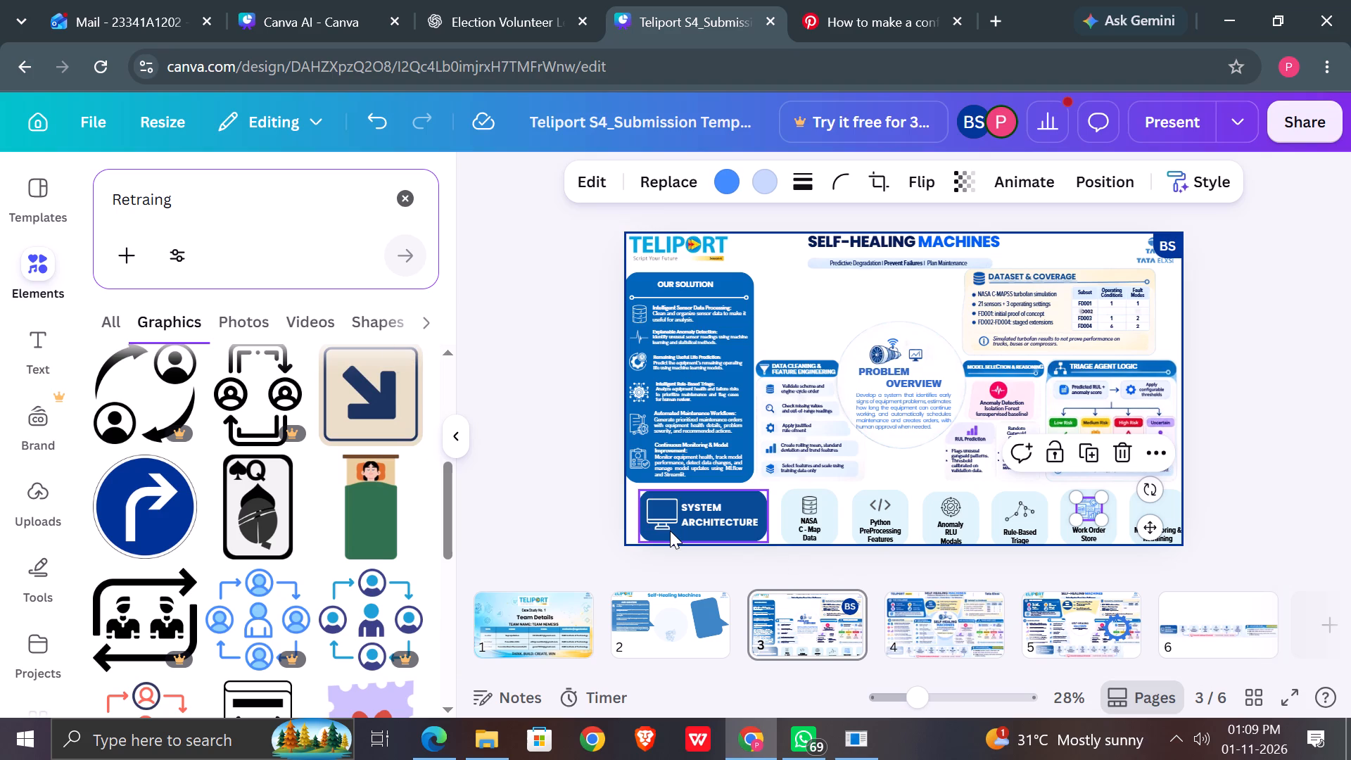
scroll(272, 473, "down", 1)
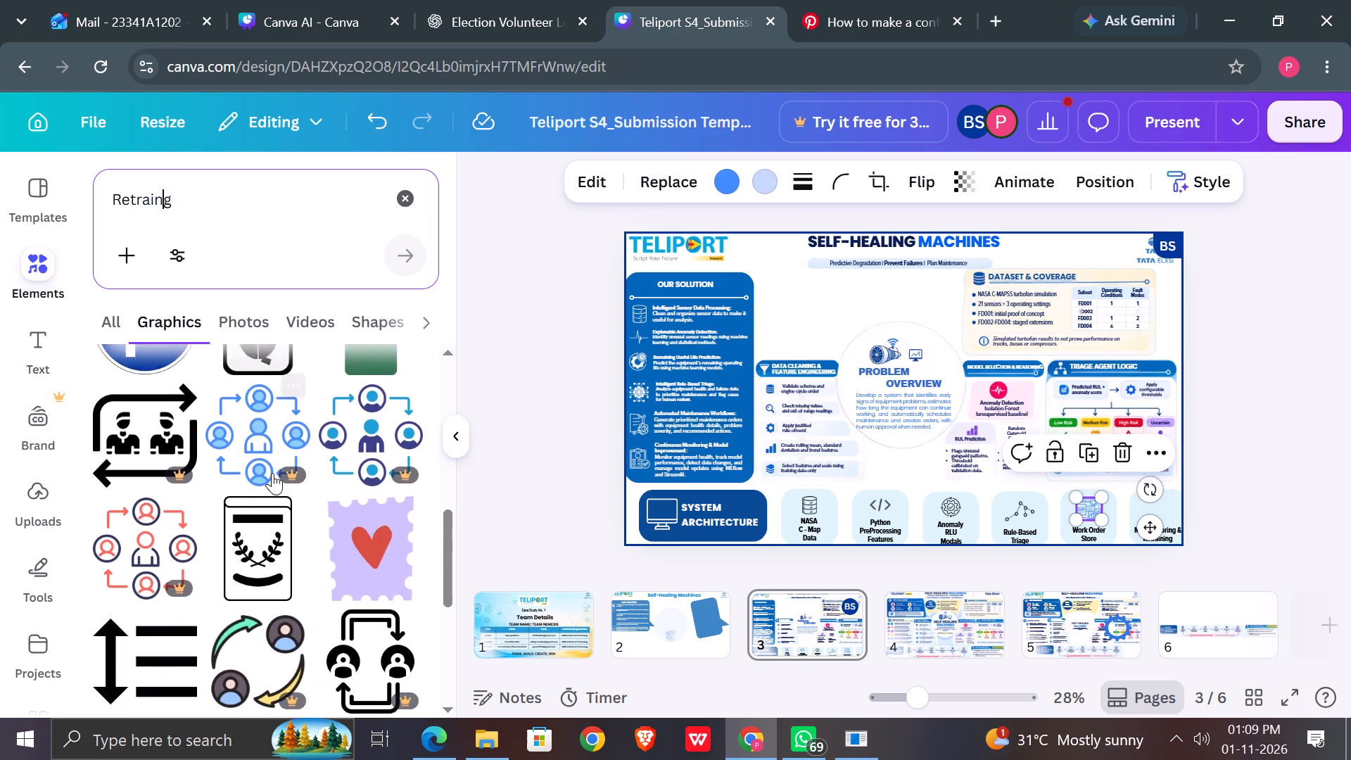
scroll(272, 473, "down", 6)
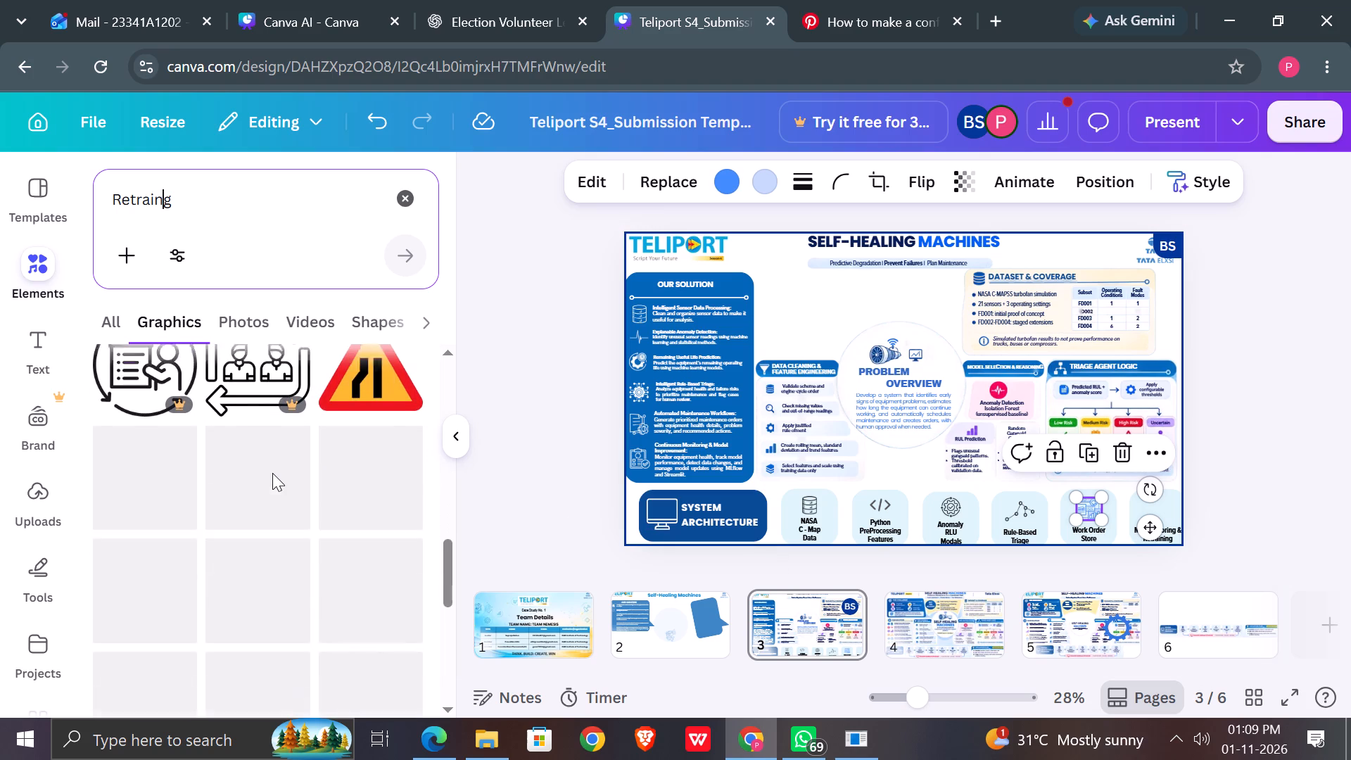
scroll(272, 473, "down", 2)
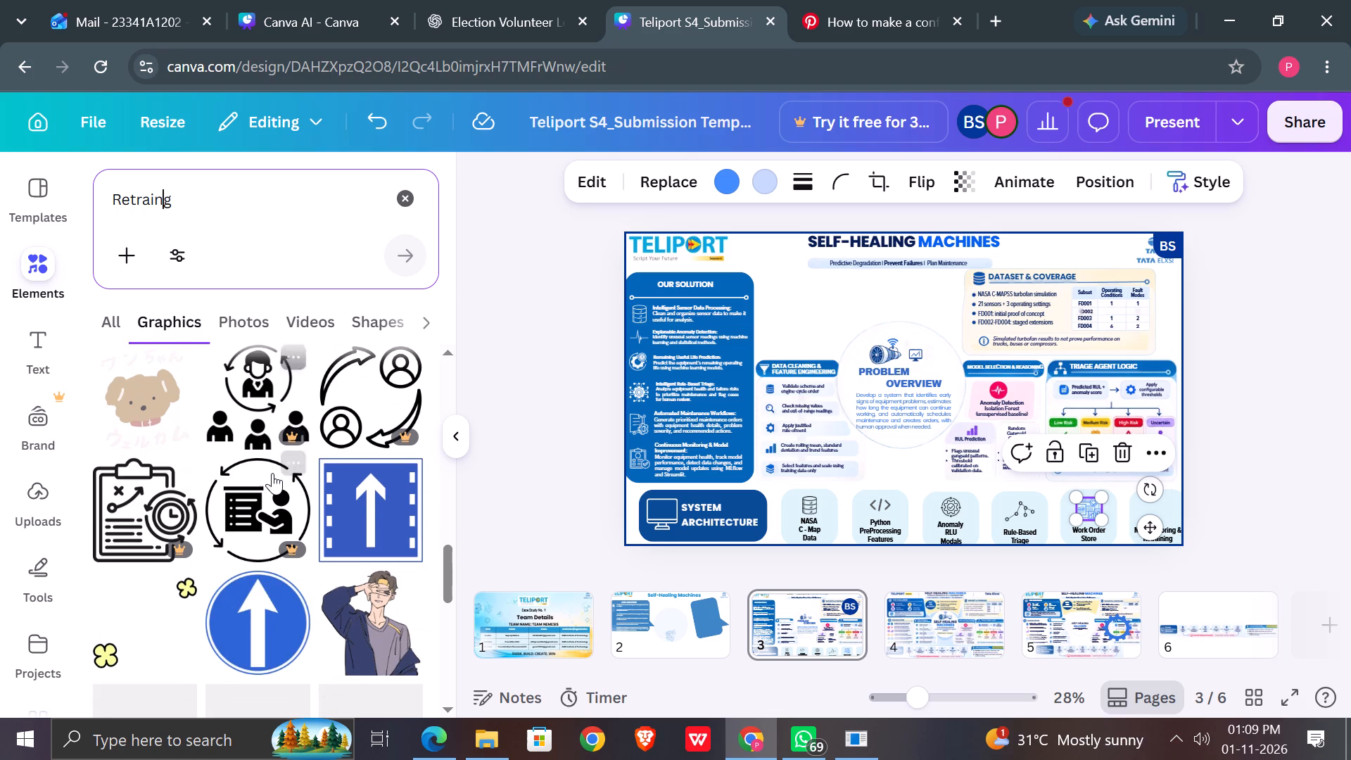
scroll(272, 473, "down", 2)
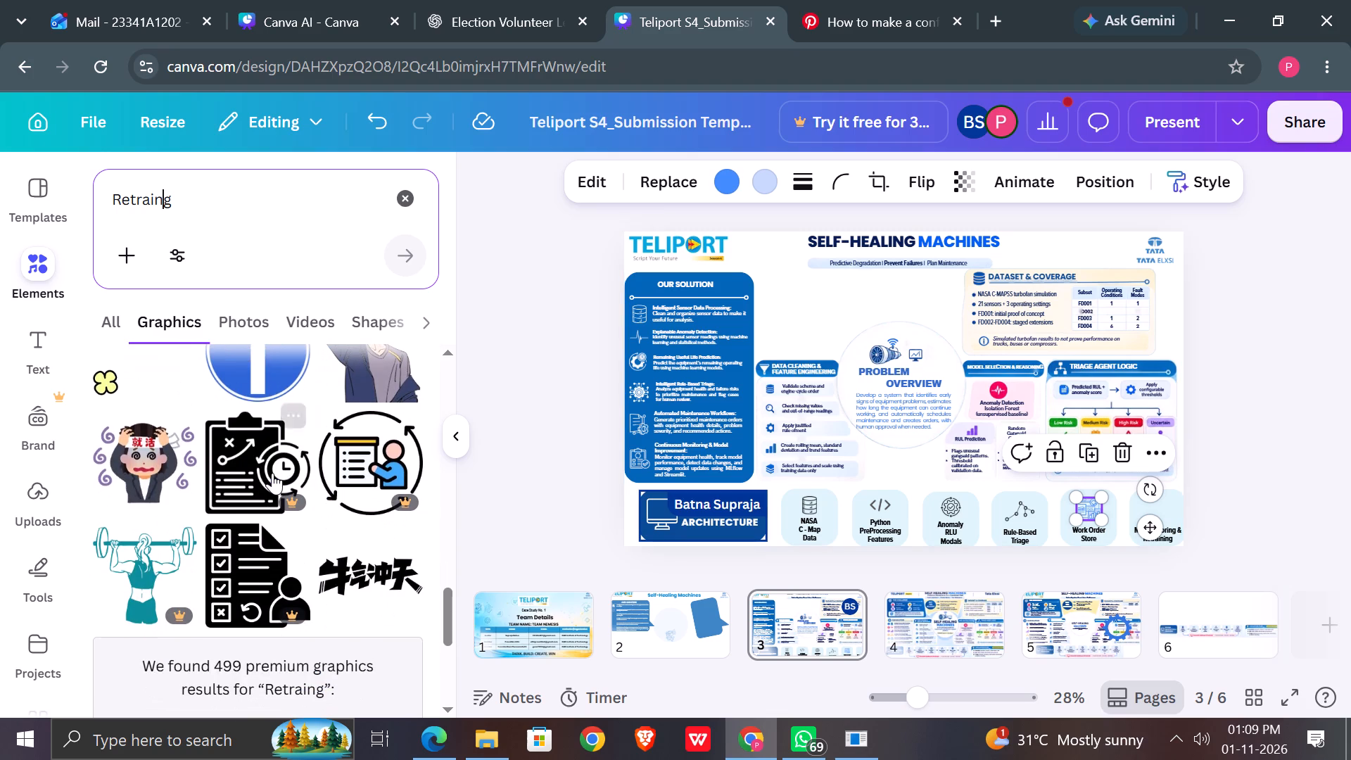
scroll(272, 473, "down", 3)
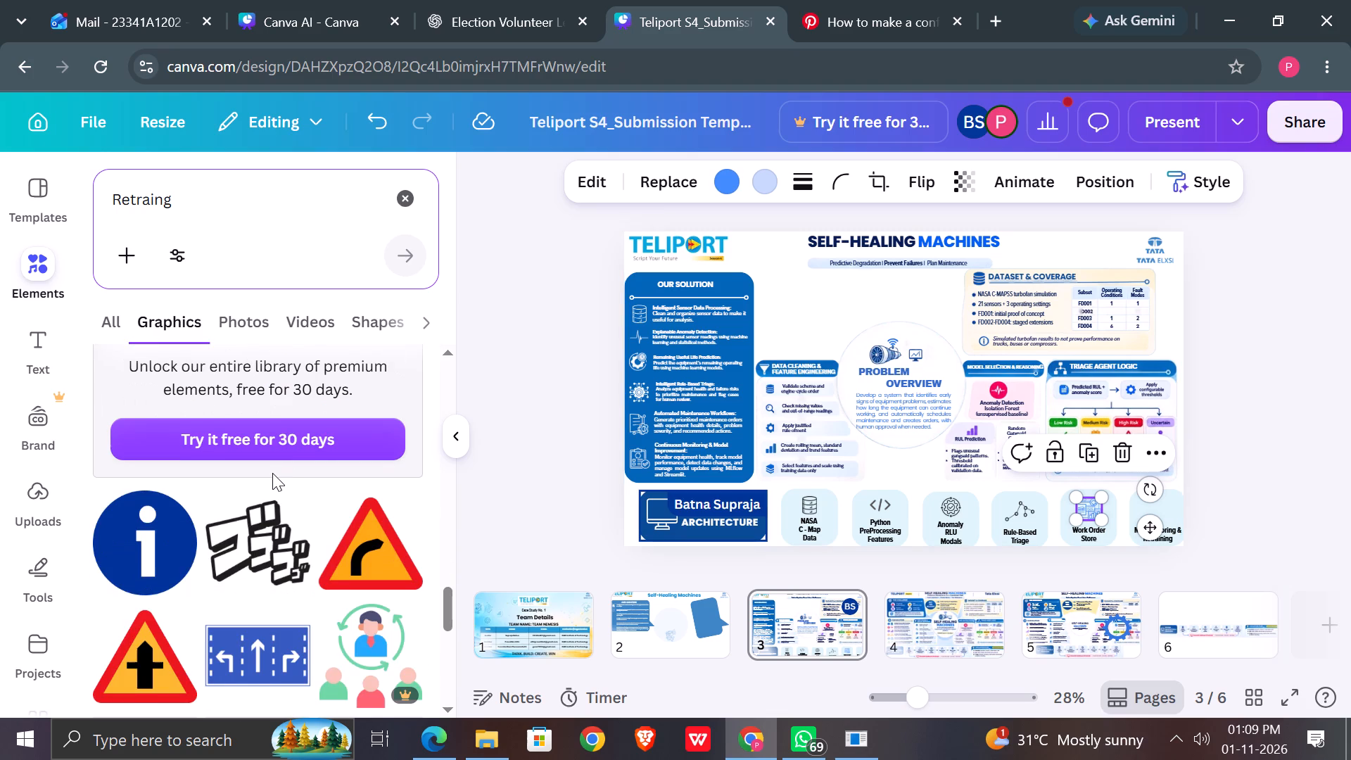
scroll(272, 473, "down", 1)
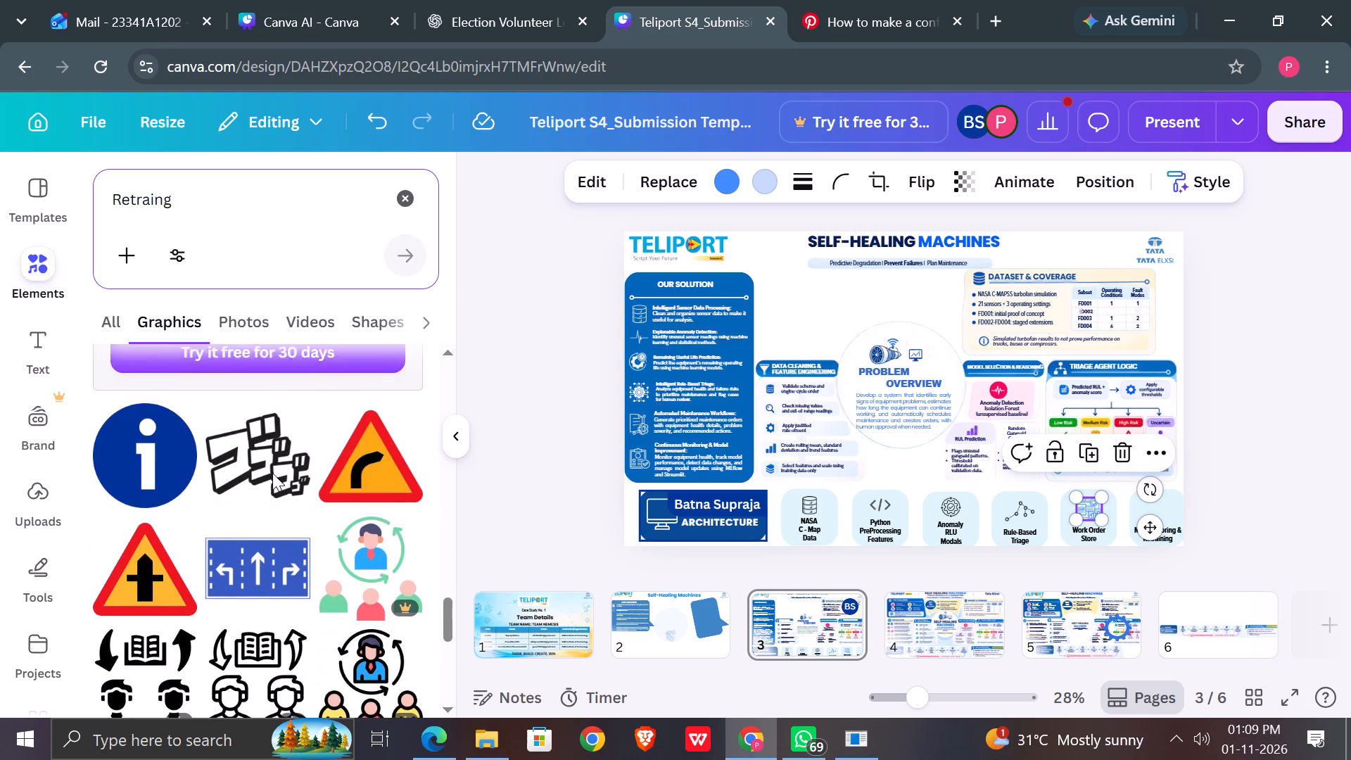
scroll(272, 473, "down", 1)
left_click(609, 509)
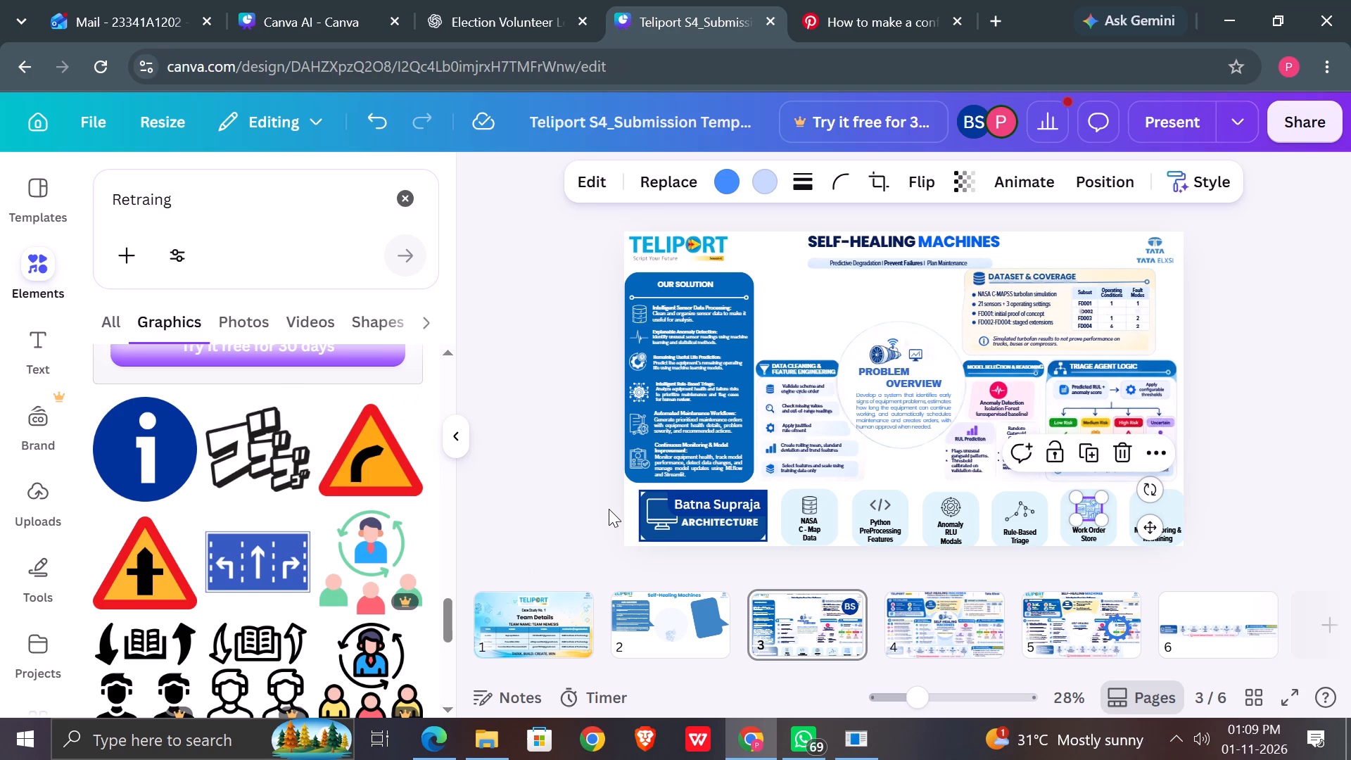
left_click(609, 509)
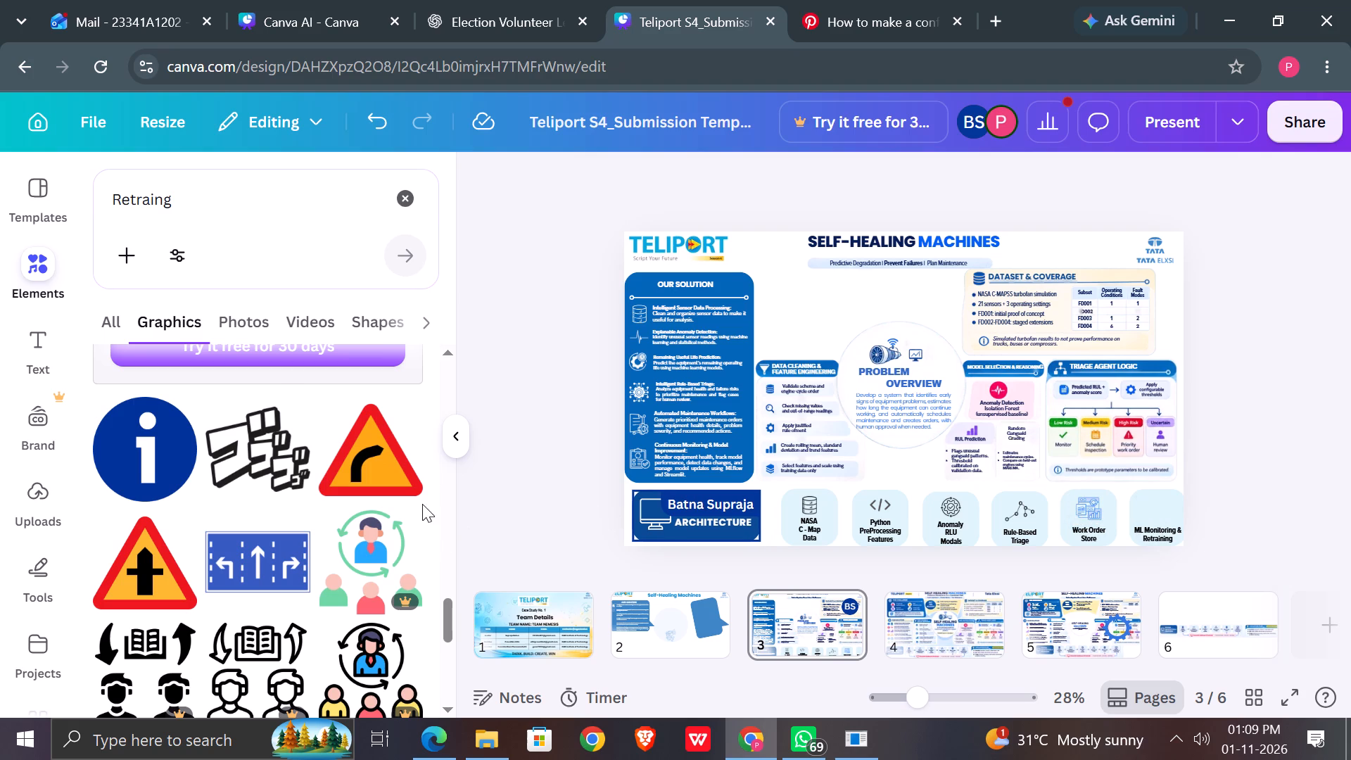
scroll(324, 514, "down", 1)
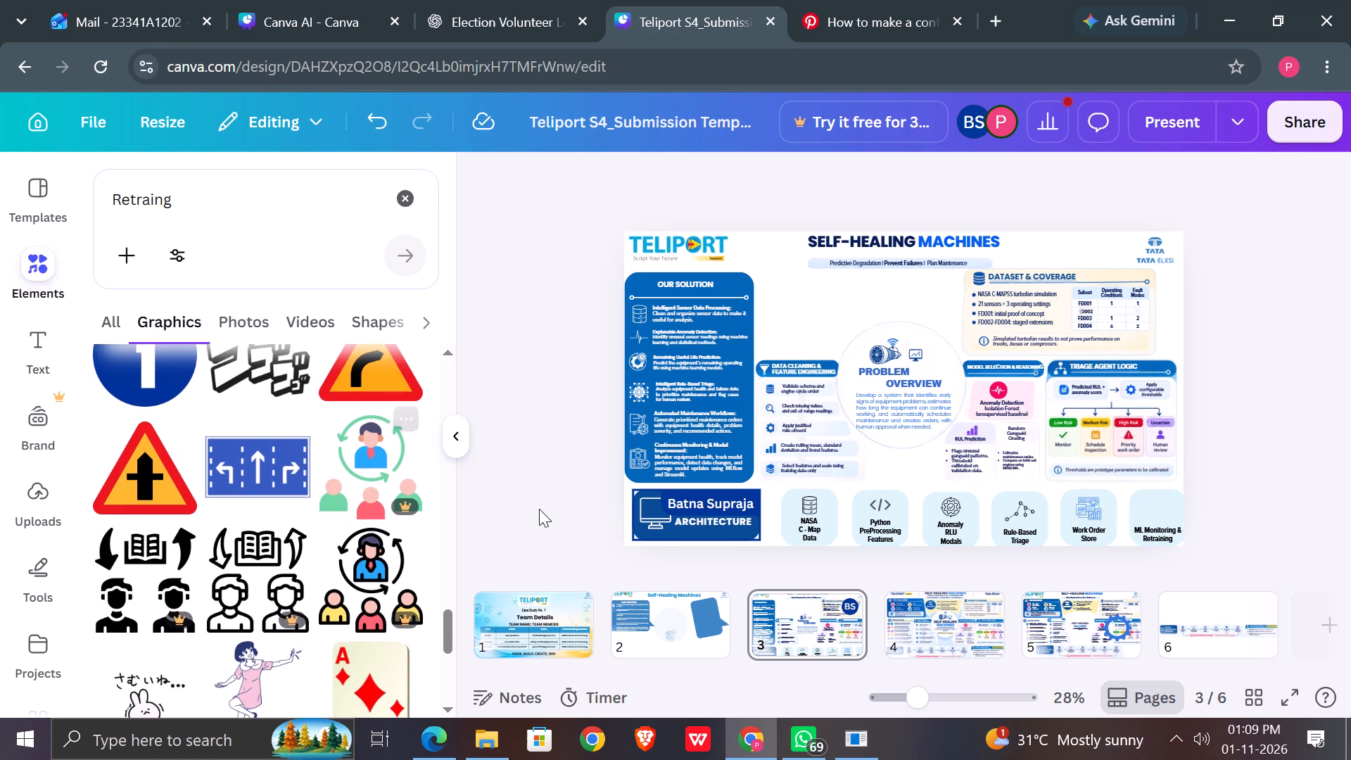
left_click(526, 507)
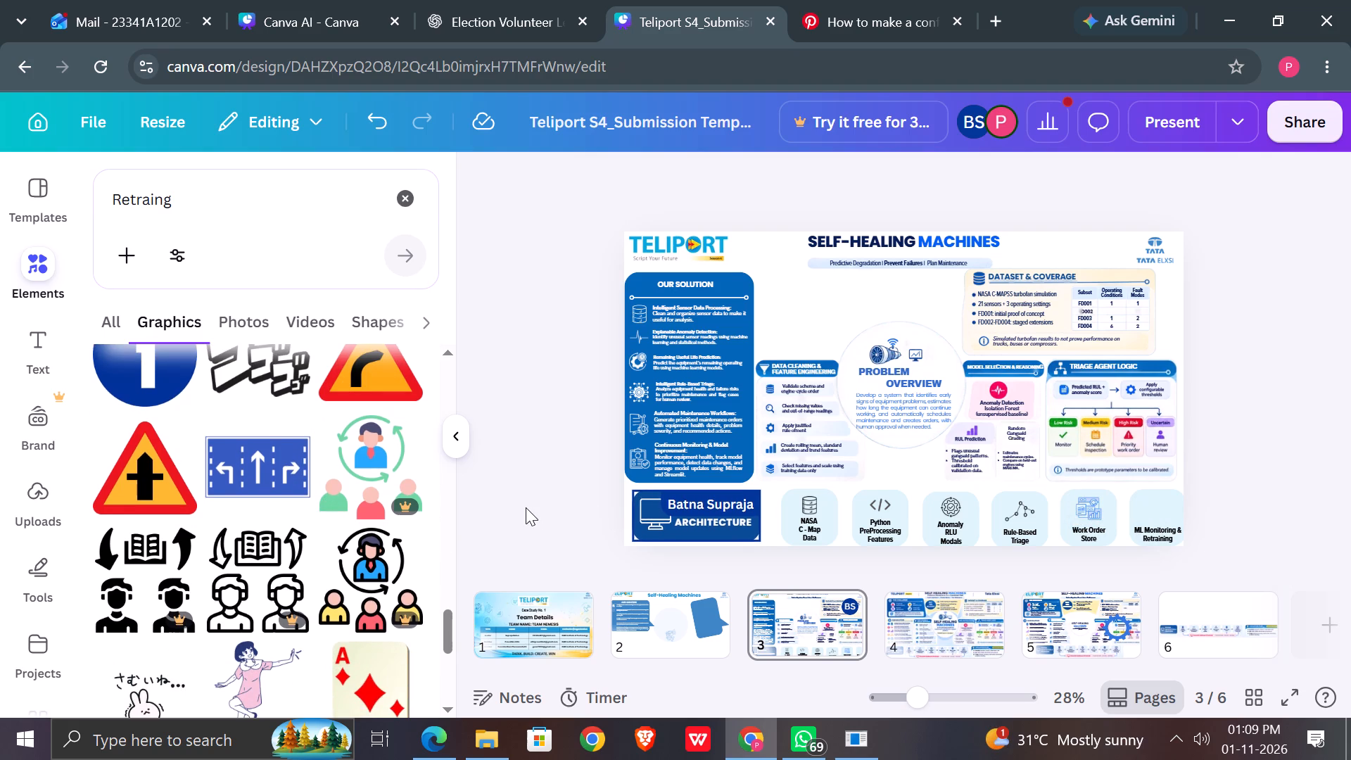
scroll(526, 507, "down", 1)
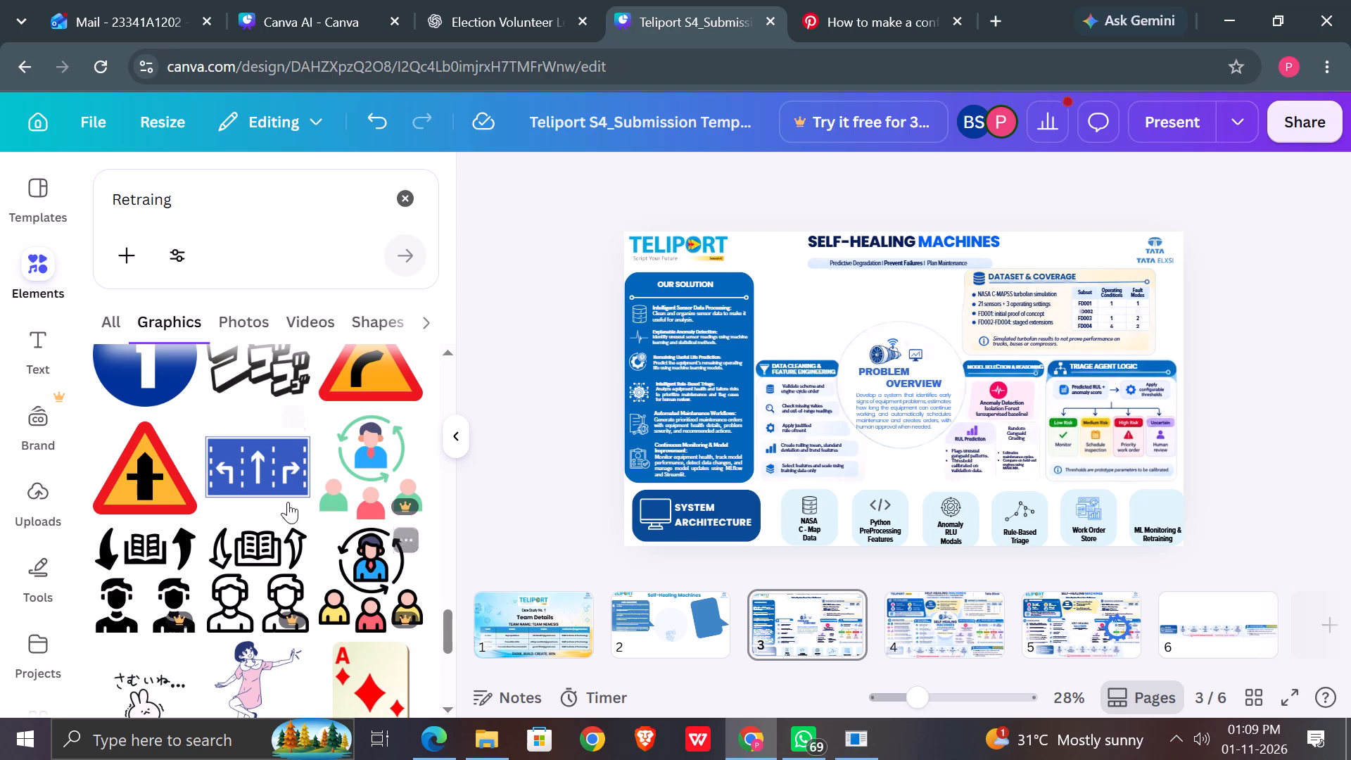
scroll(289, 503, "down", 2)
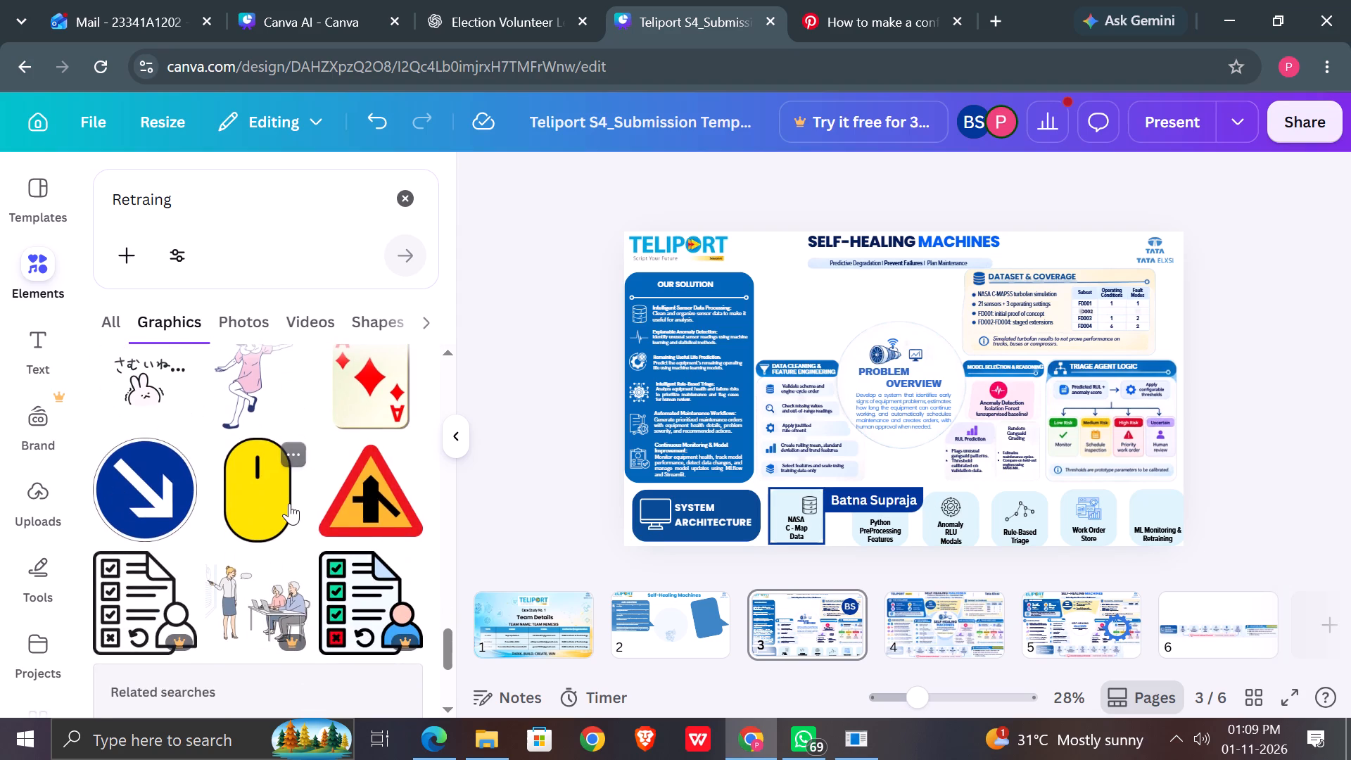
scroll(289, 503, "down", 3)
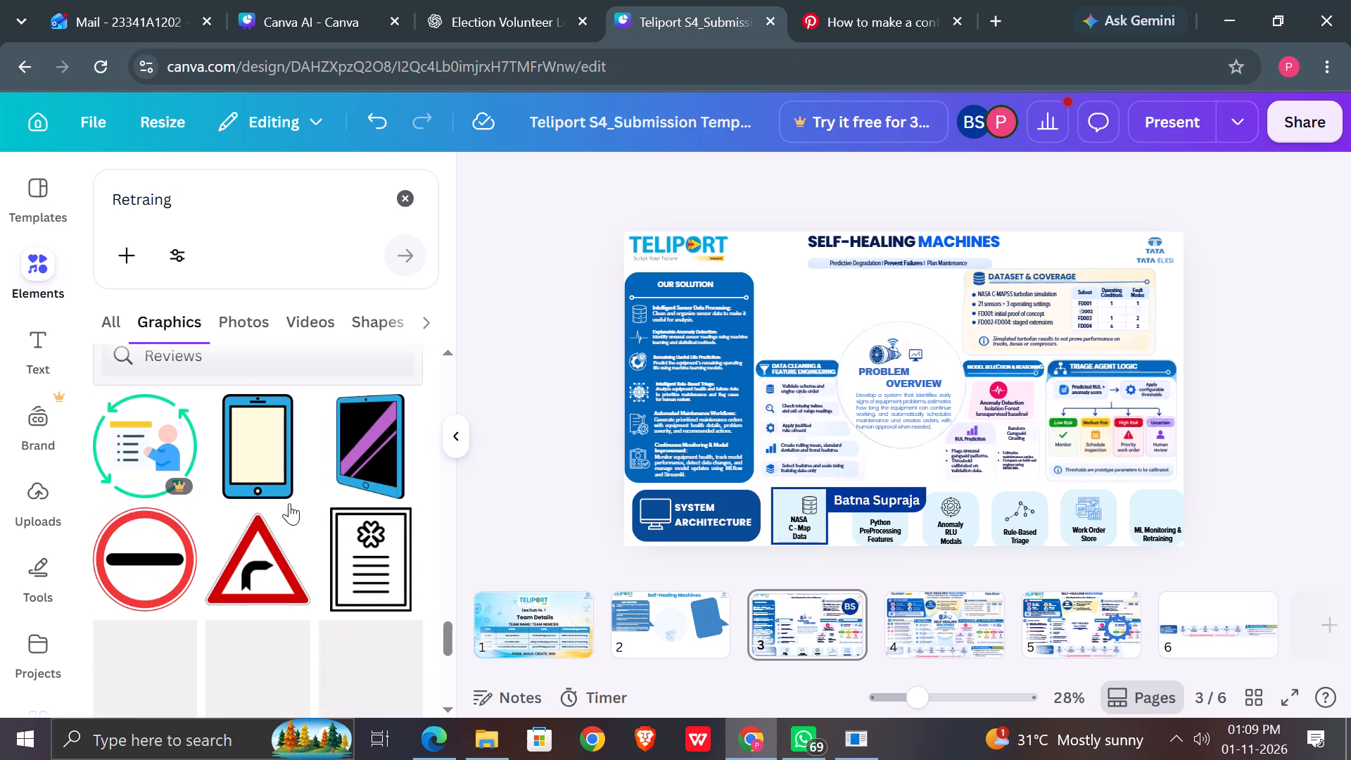
scroll(289, 503, "down", 3)
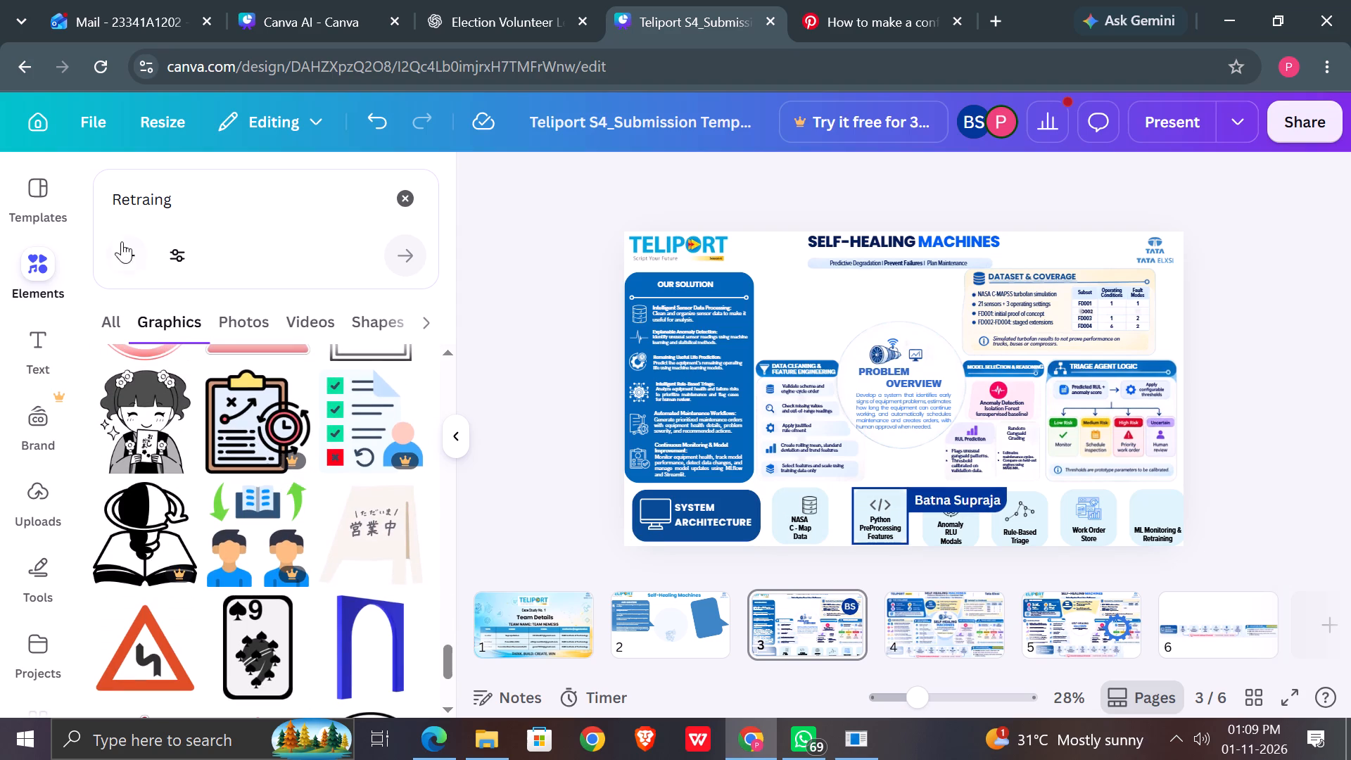
Extend the graphics search term to "ml monotoring Retraing" and look through the graphics for an ML Monitoring & Retraining icon.
left_click(118, 193)
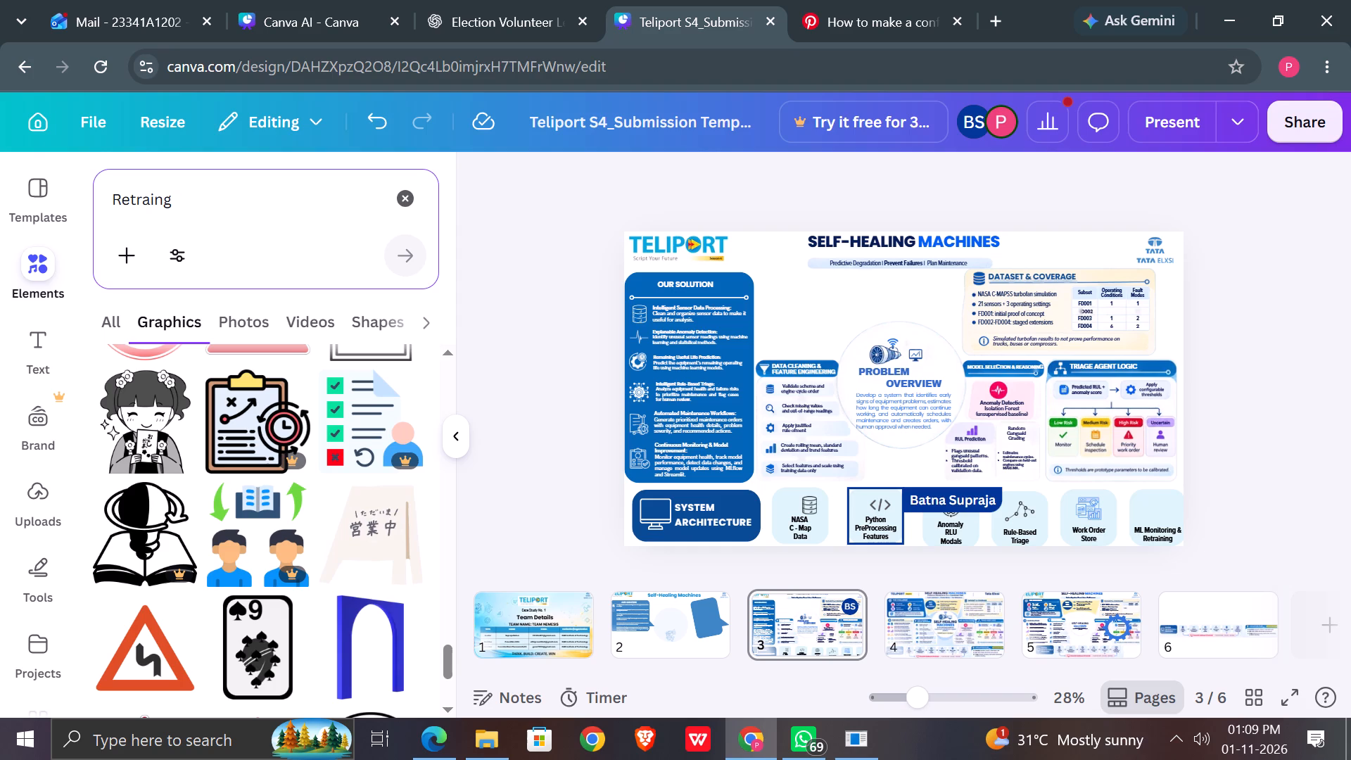
key("Left")
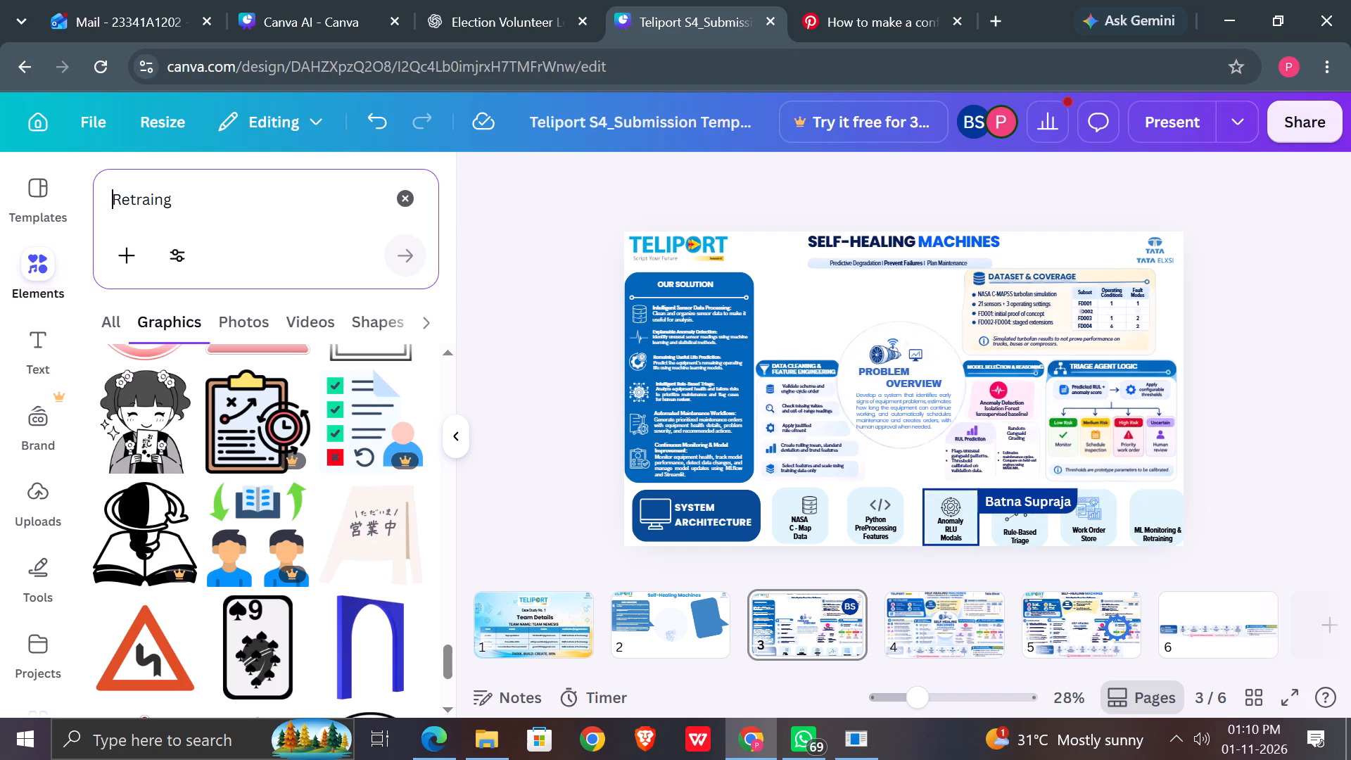
type("ml")
key("space")
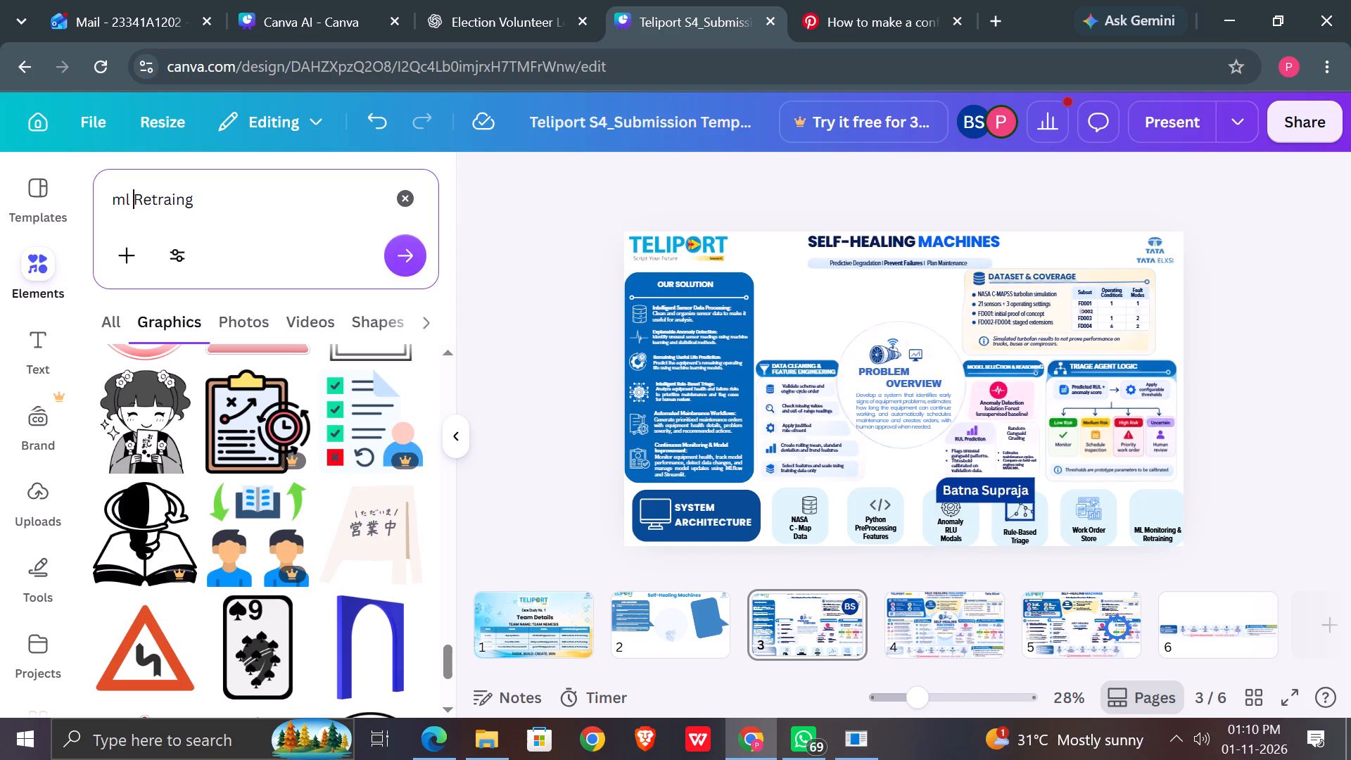
type("monot")
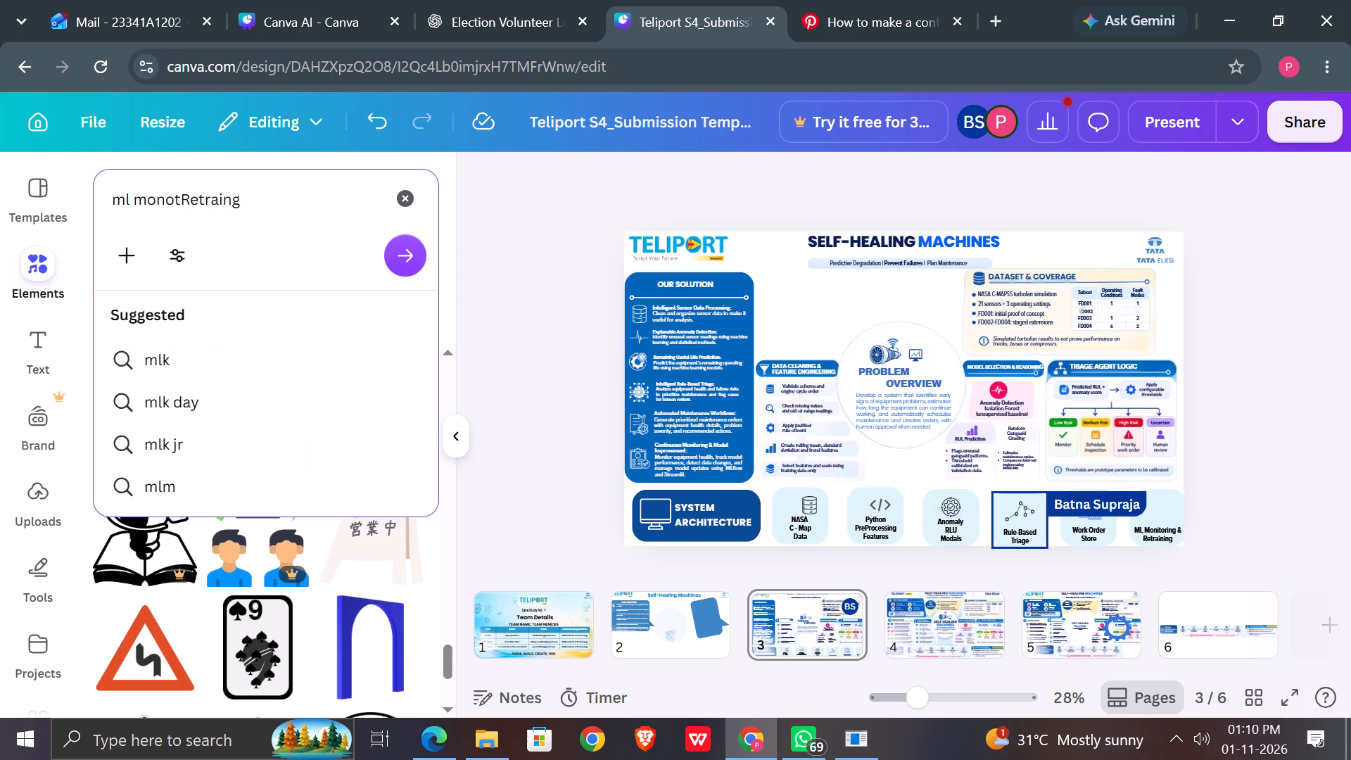
type("oring")
key("space")
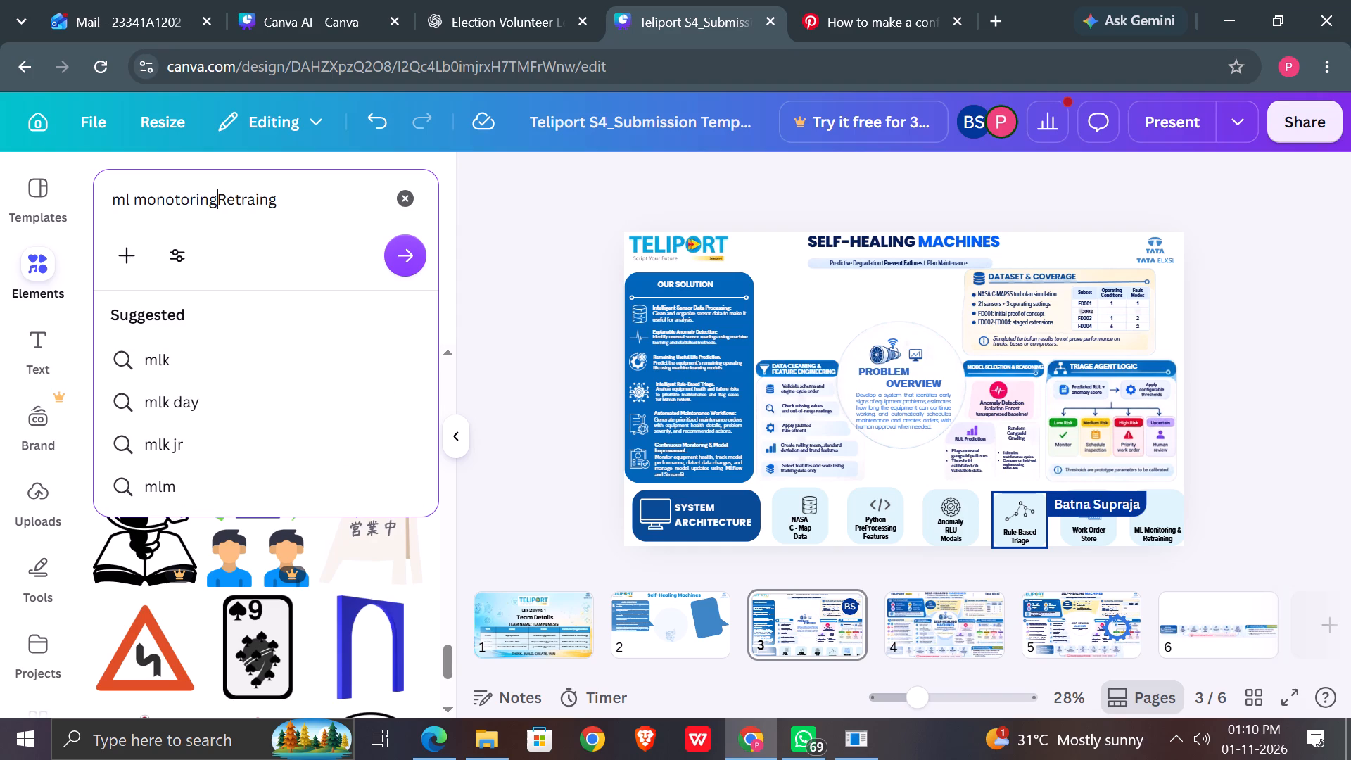
key("Return")
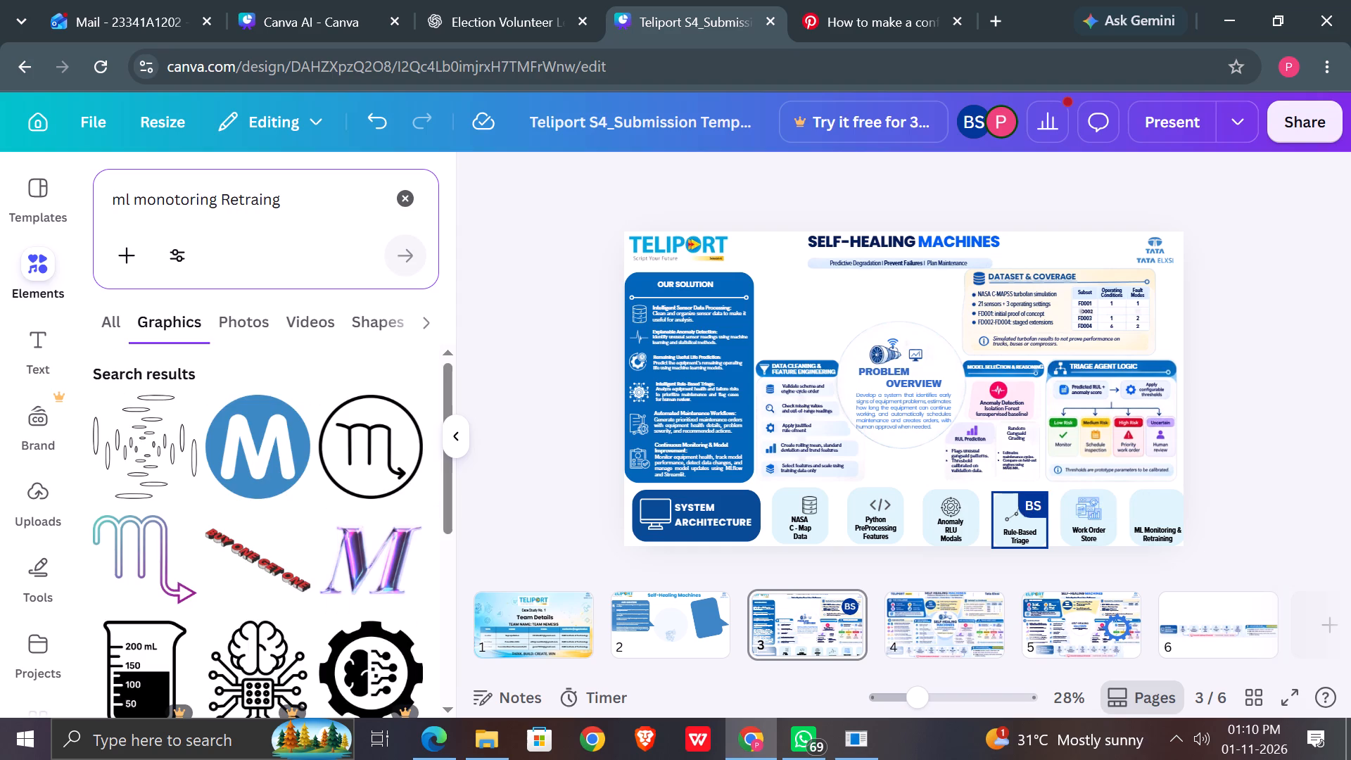
scroll(312, 490, "down", 3)
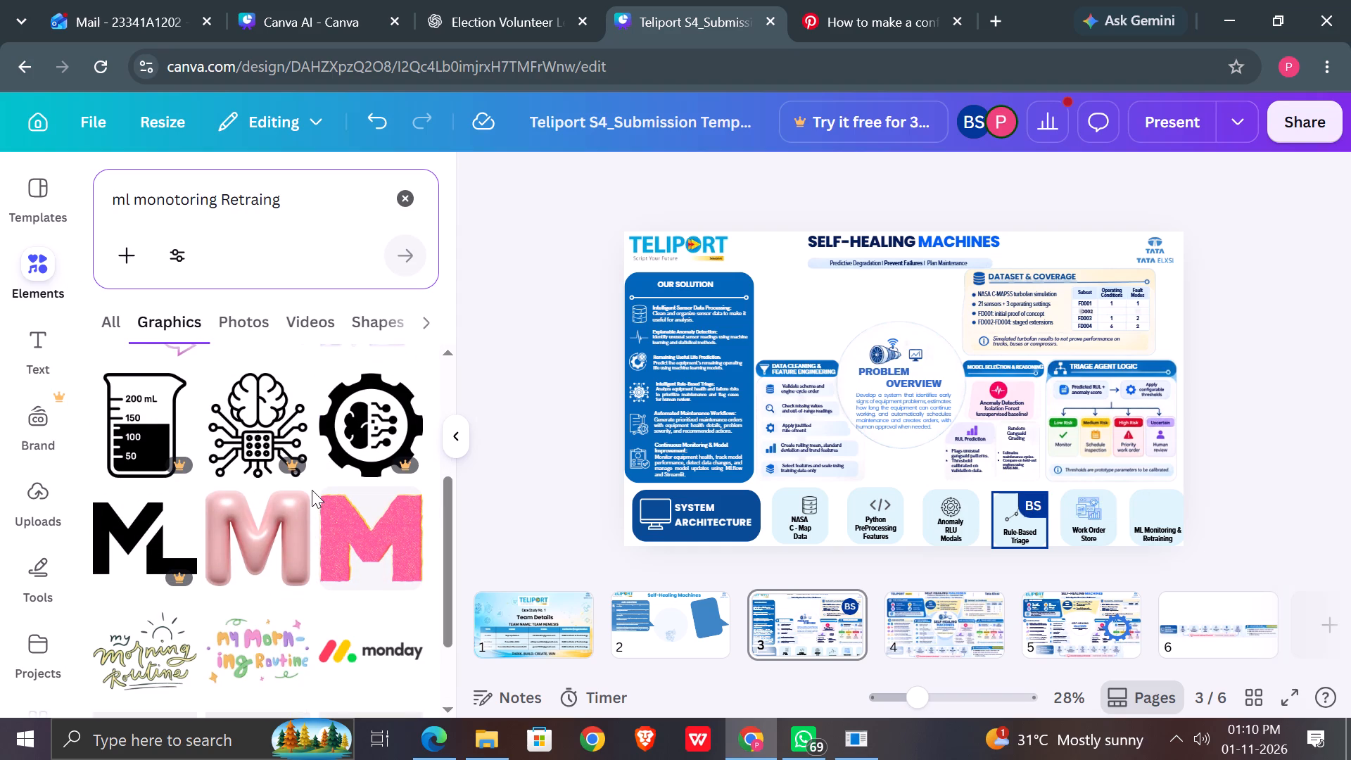
scroll(312, 490, "down", 1)
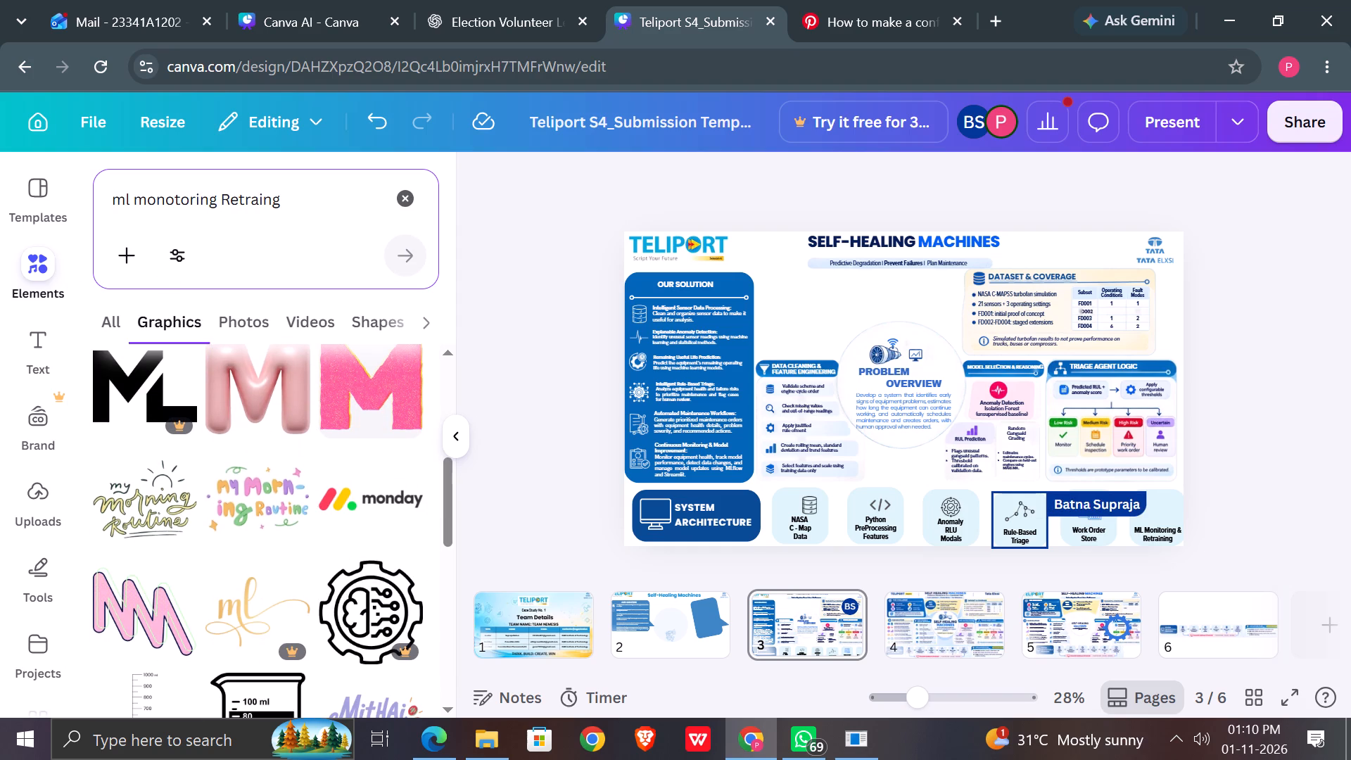
Shorten the search term to "ml monotorig" and look through the graphics for an ML Monitoring & Retraining icon.
left_click(285, 198)
key("BackSpace")
key("BackSpace")
key("BackSpace")
key("BackSpace")
key("BackSpace")
key("BackSpace")
key("BackSpace")
key("BackSpace")
key("BackSpace")
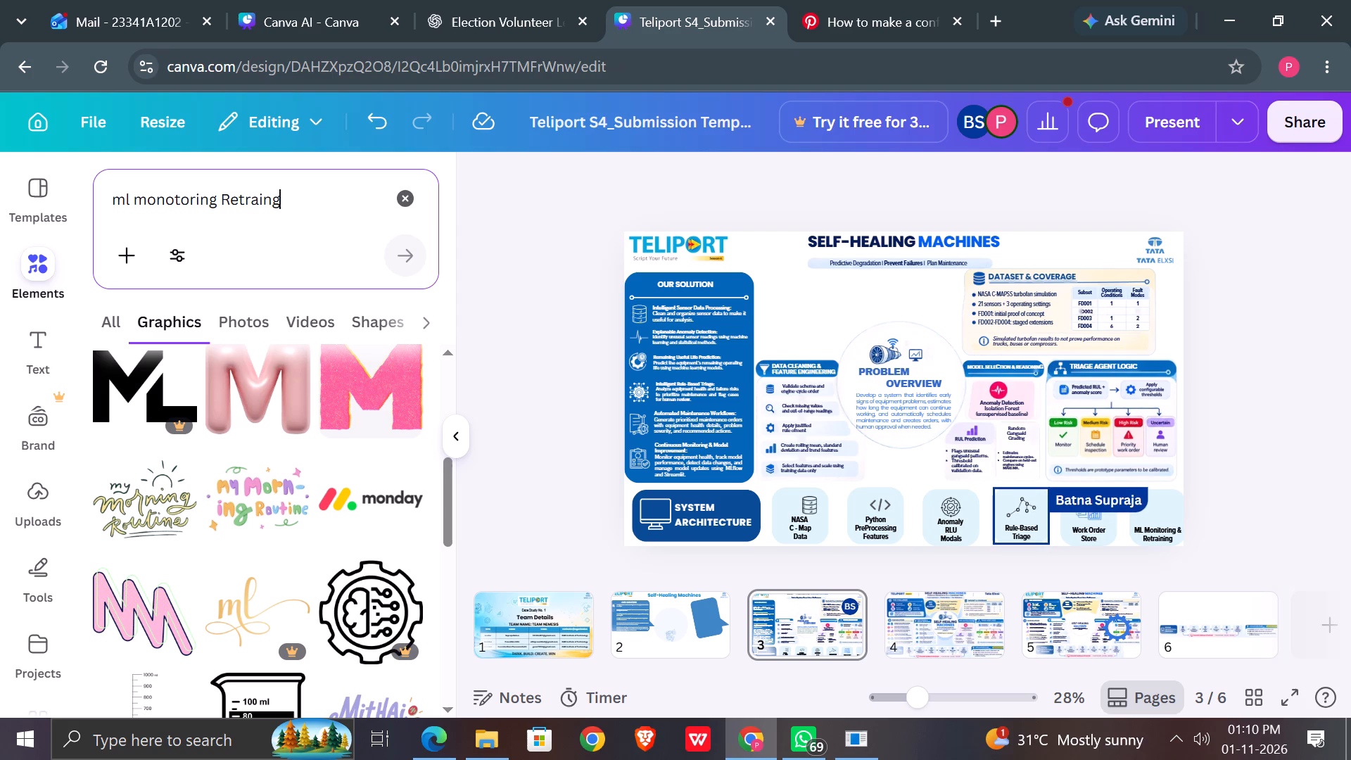
key("BackSpace")
key("BackSpace")
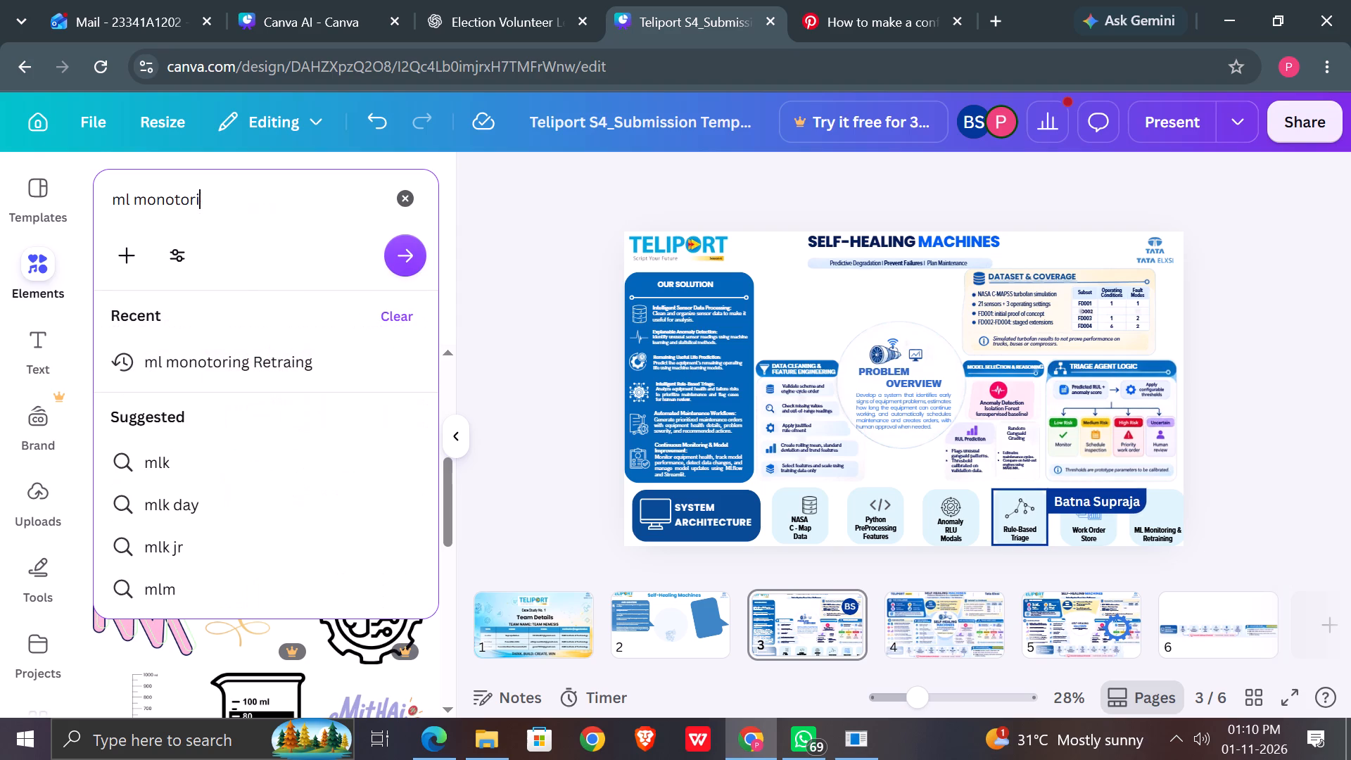
key("g")
key("Return")
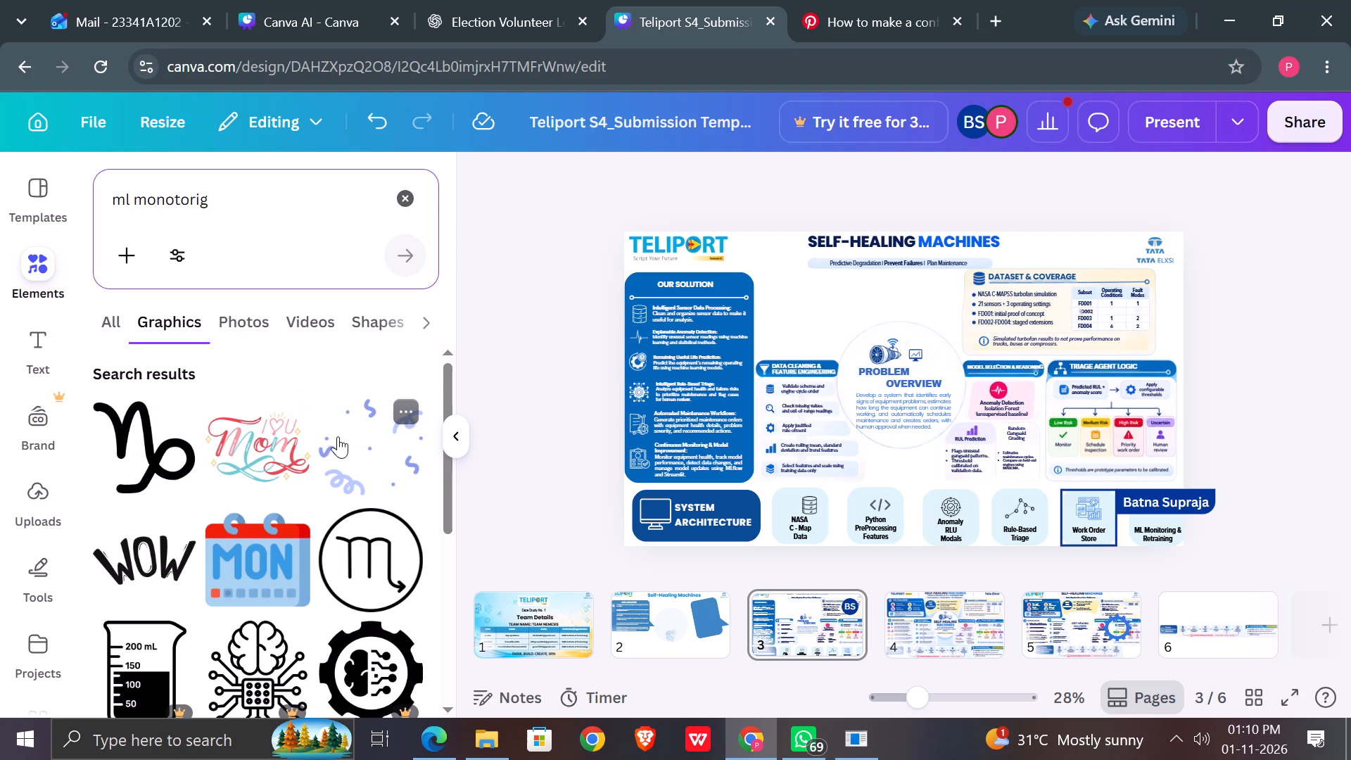
scroll(338, 436, "down", 3)
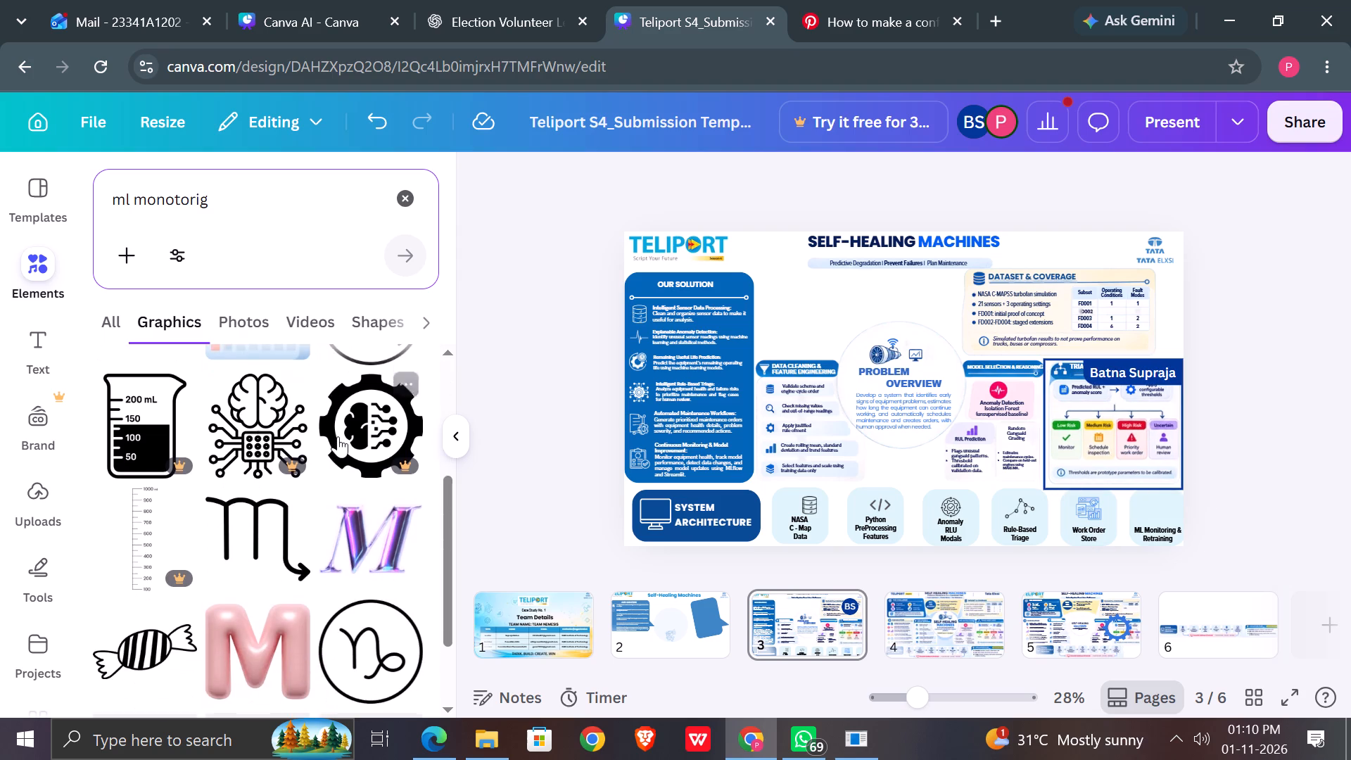
scroll(338, 436, "down", 3)
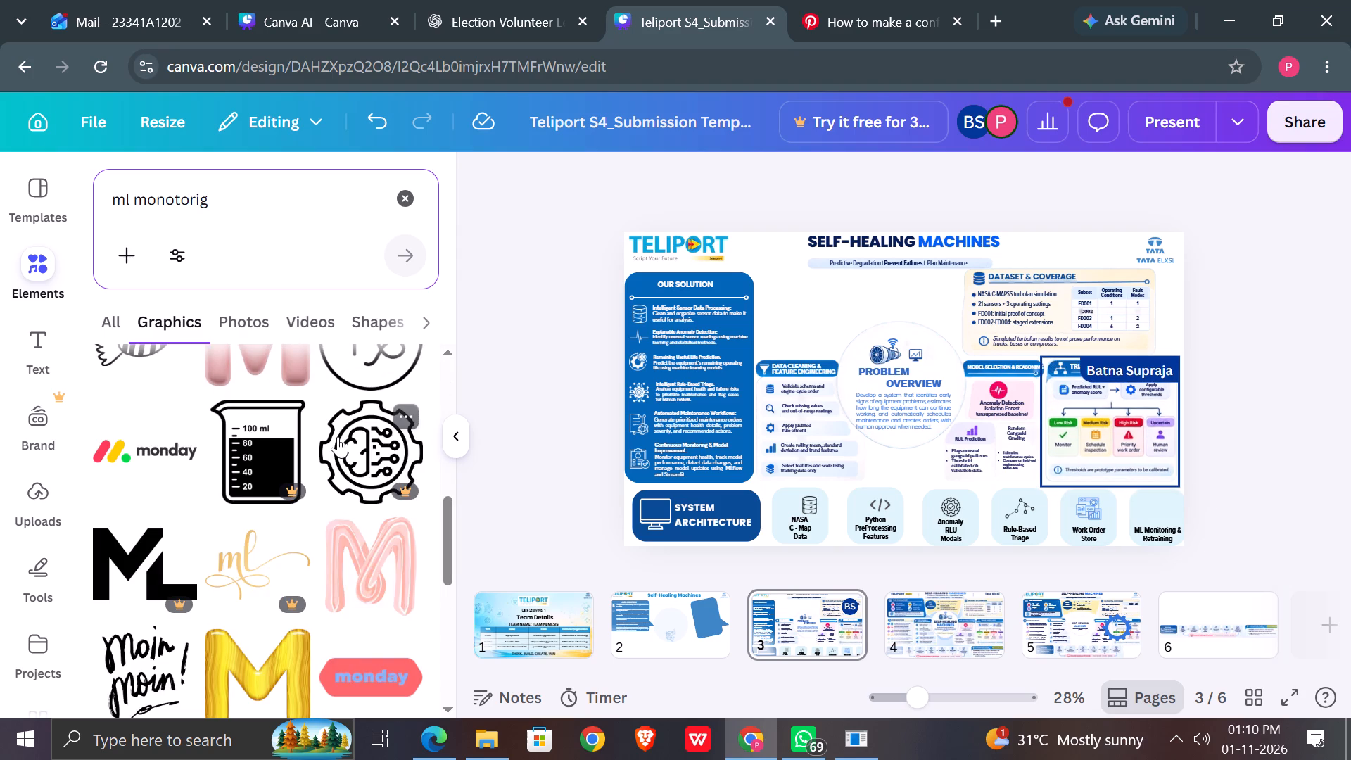
scroll(338, 436, "down", 3)
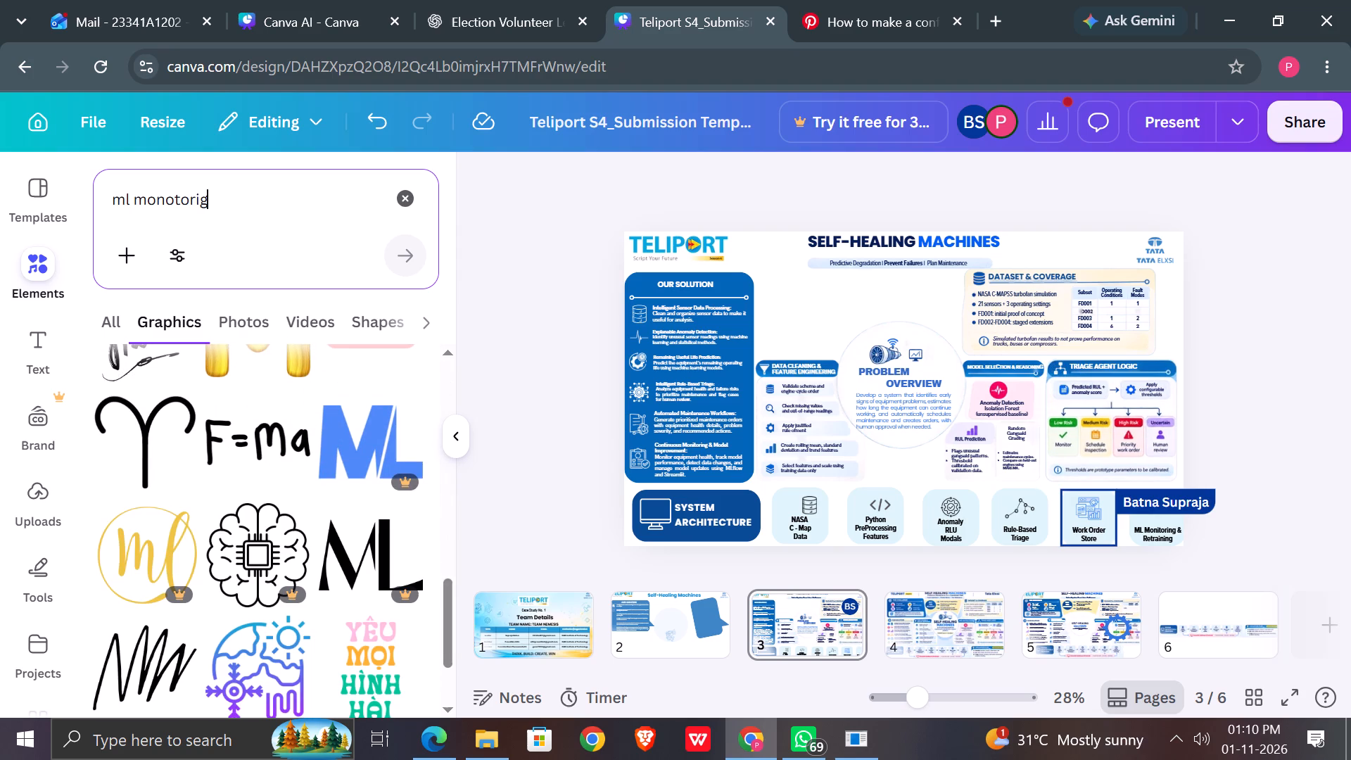
Clear the "ml monotorig" search and search the graphics for "System".
left_click(215, 232)
key("BackSpace")
key("BackSpace")
key("BackSpace")
key("BackSpace")
key("BackSpace")
key("BackSpace")
key("BackSpace")
key("BackSpace")
key("BackSpace")
key("BackSpace")
key("BackSpace")
key("BackSpace")
key("BackSpace")
key("BackSpace")
key("BackSpace")
key("BackSpace")
key("BackSpace")
key("BackSpace")
key("BackSpace")
key("BackSpace")
key("BackSpace")
key("BackSpace")
key("BackSpace")
key("BackSpace")
key("BackSpace")
key("BackSpace")
key("BackSpace")
key("BackSpace")
key("BackSpace")
key("BackSpace")
key("BackSpace")
key("BackSpace")
key("BackSpace")
key("BackSpace")
key("BackSpace")
key("BackSpace")
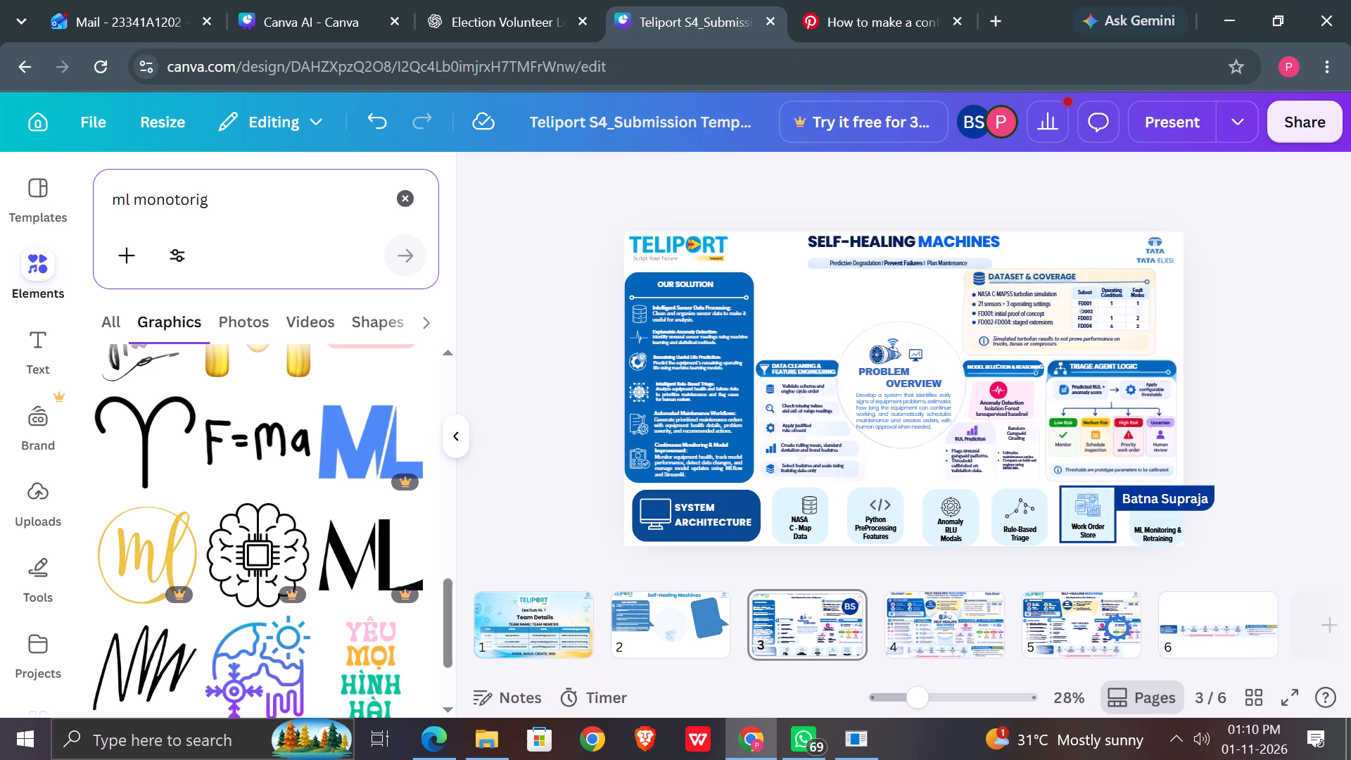
left_click(238, 203)
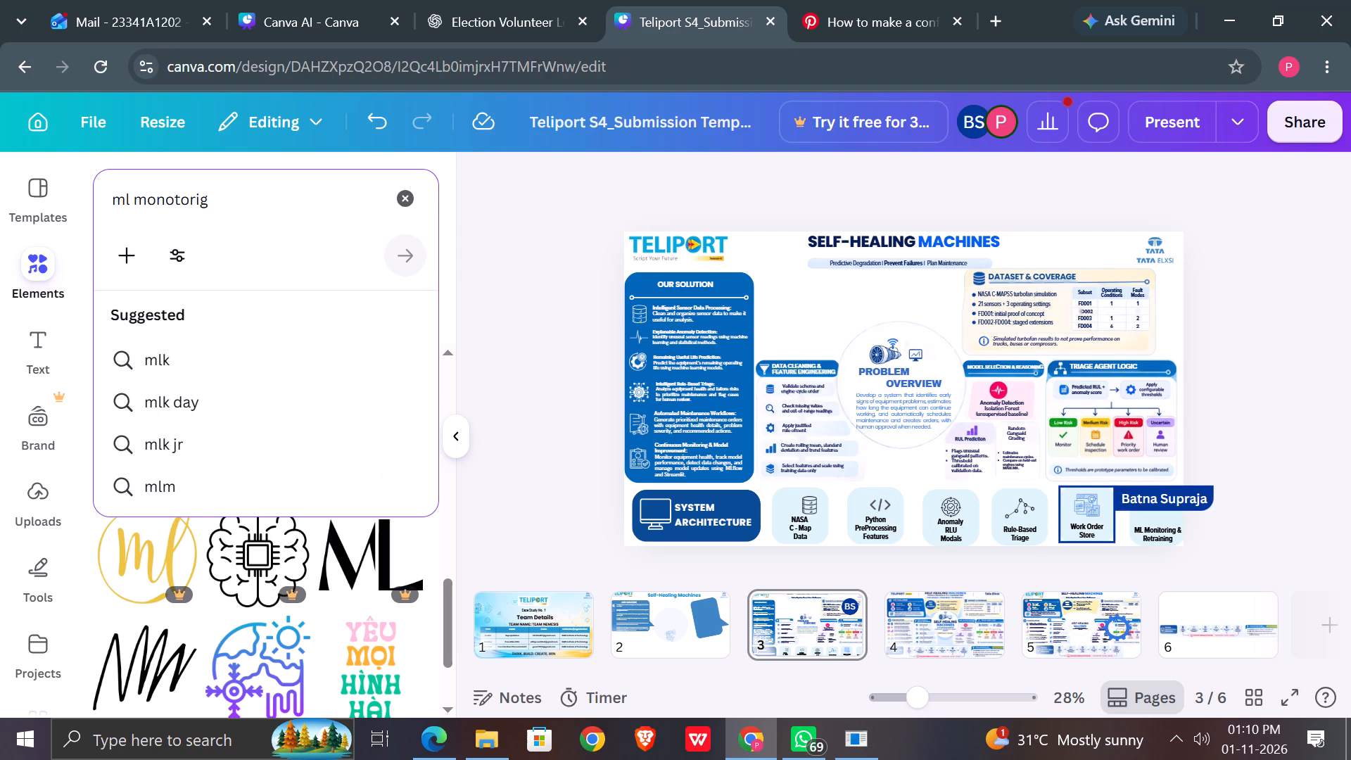
key("BackSpace")
key("BackSpace")
key("BackSpace")
key("BackSpace")
key("BackSpace")
key("BackSpace")
key("BackSpace")
key("BackSpace")
key("BackSpace")
key("BackSpace")
key("BackSpace")
key("BackSpace")
key("BackSpace")
key("BackSpace")
key("BackSpace")
key("BackSpace")
key("BackSpace")
key("BackSpace")
key("BackSpace")
key("BackSpace")
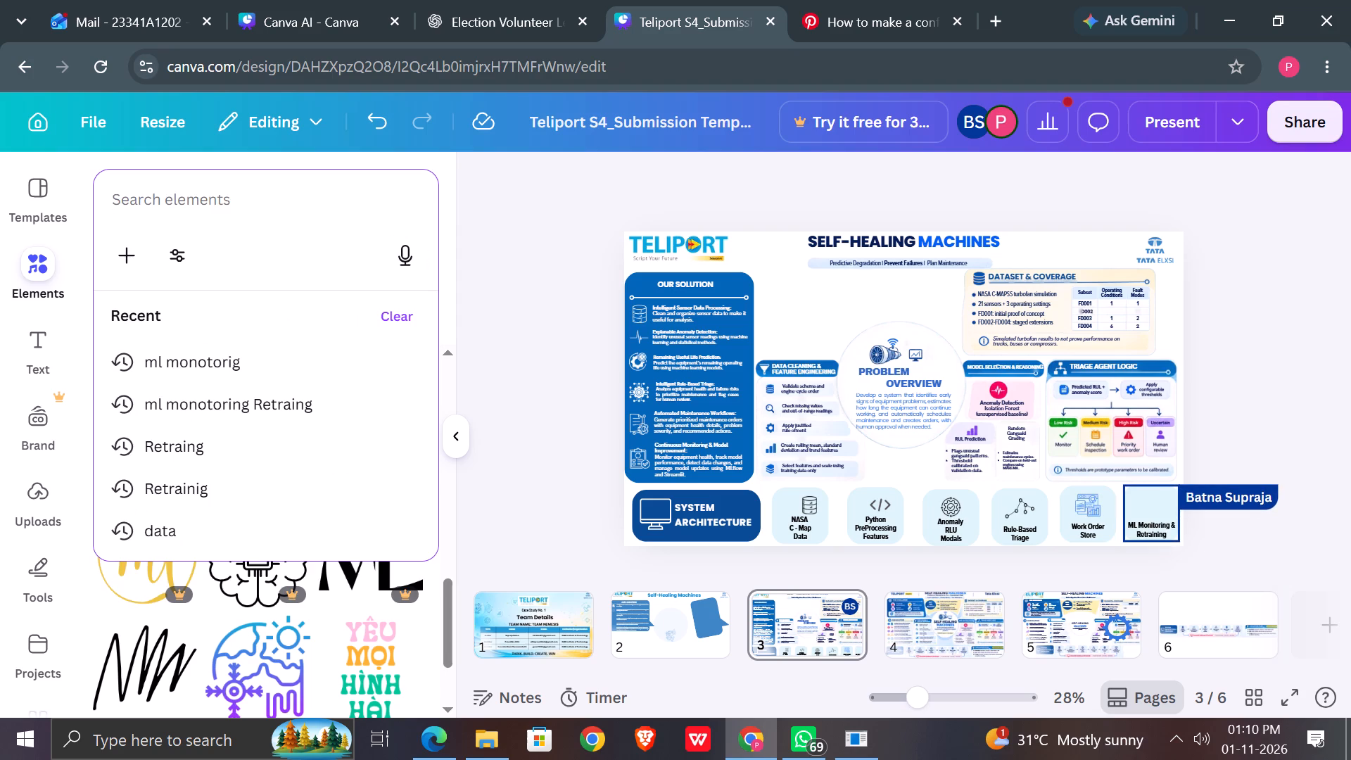
key("shift+s")
key("BackSpace")
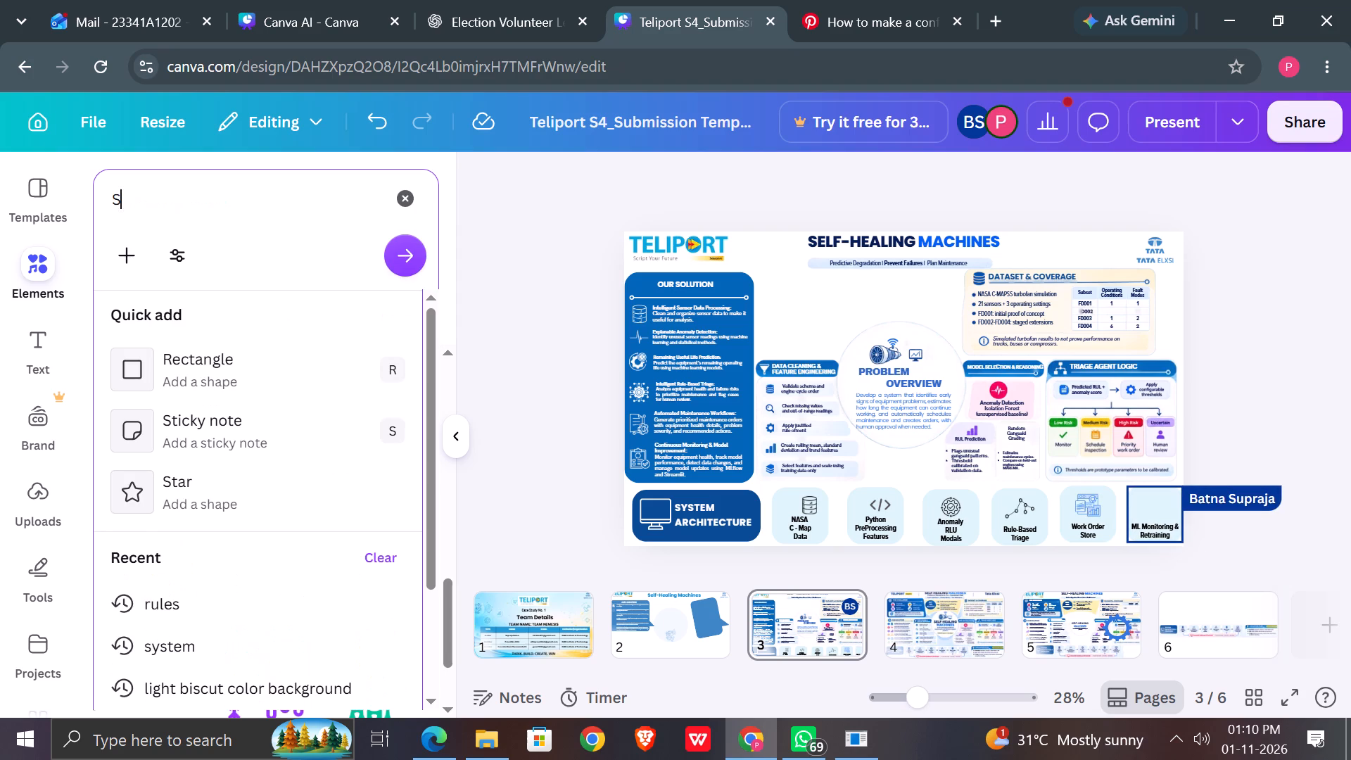
type("Syste")
key("m")
key("Return")
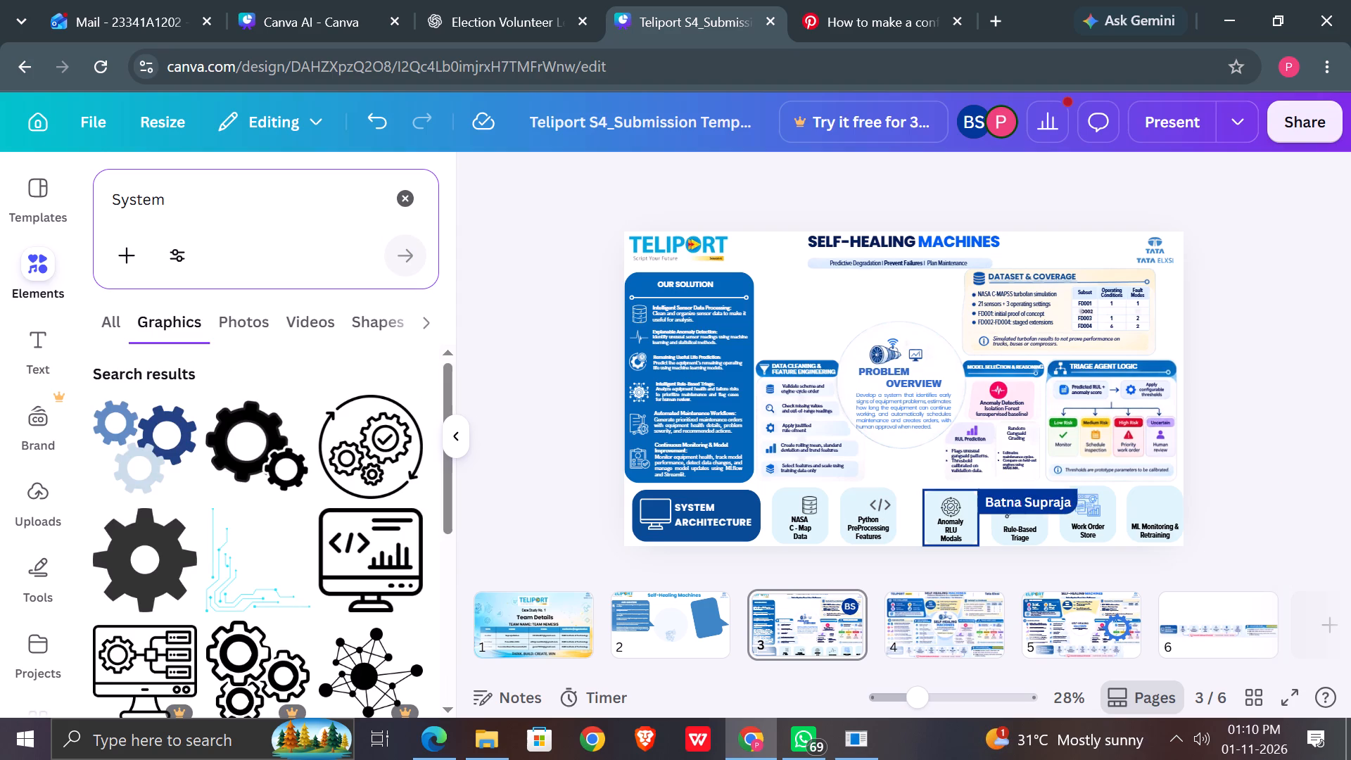
Add the black monitor icon with code brackets and bar chart, shrink it below 140 by 140, and move it onto the ML Monitoring & Retraining box.
scroll(344, 456, "down", 2)
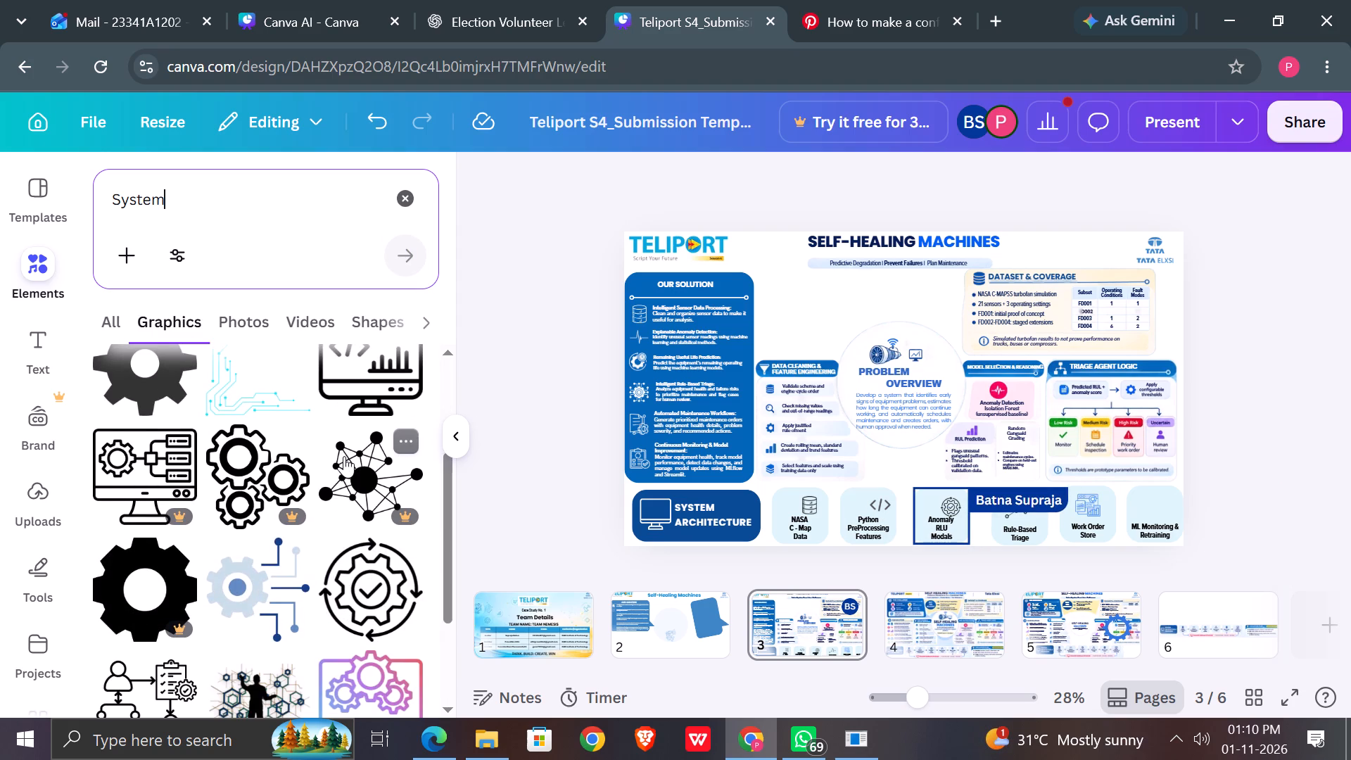
scroll(344, 456, "down", 6)
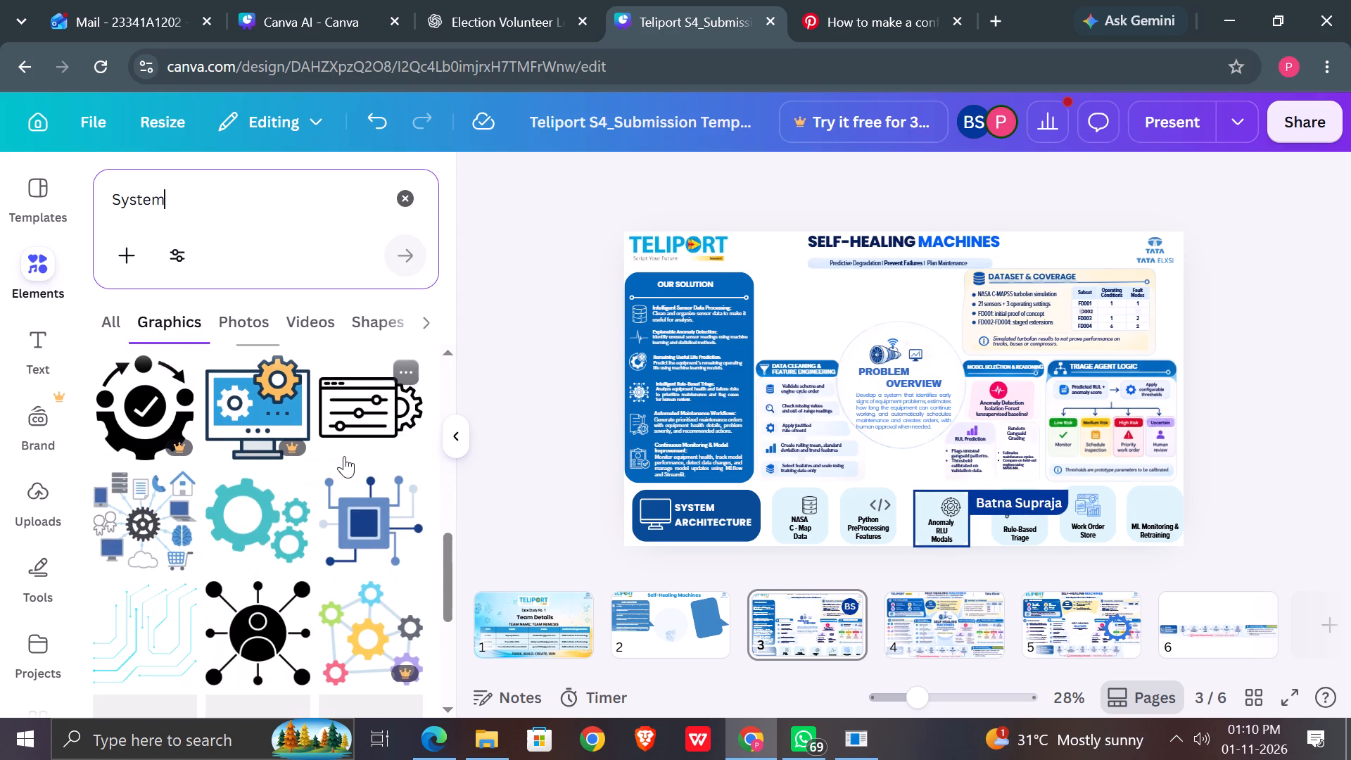
scroll(344, 456, "up", 1)
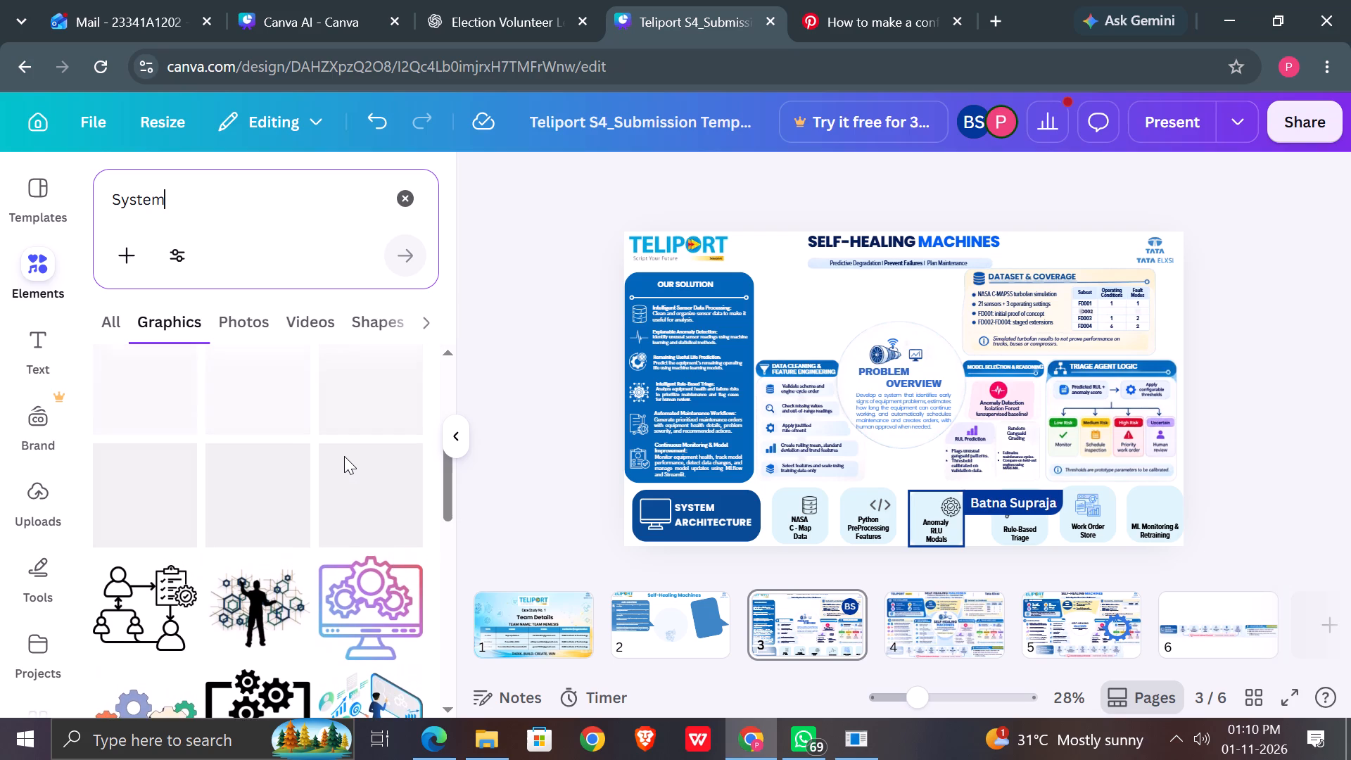
scroll(344, 456, "up", 2)
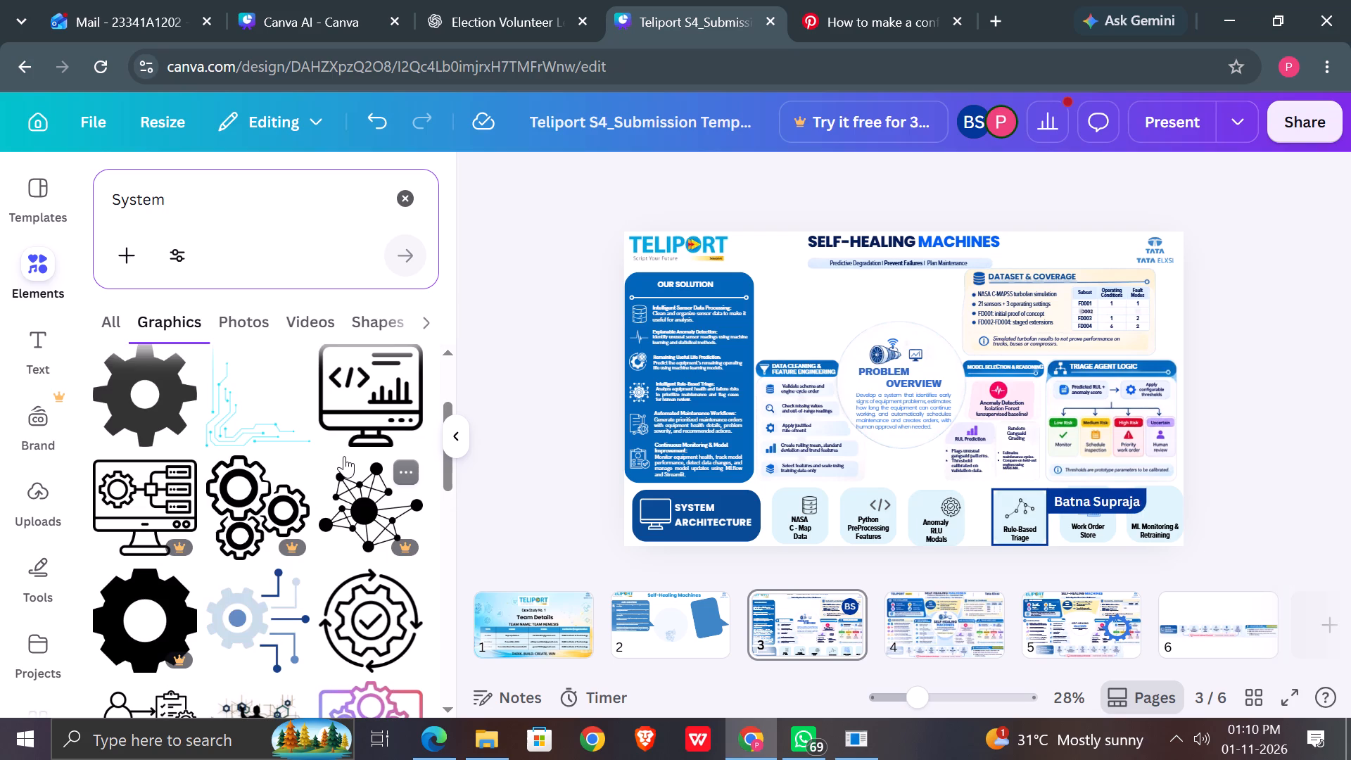
left_click(375, 372)
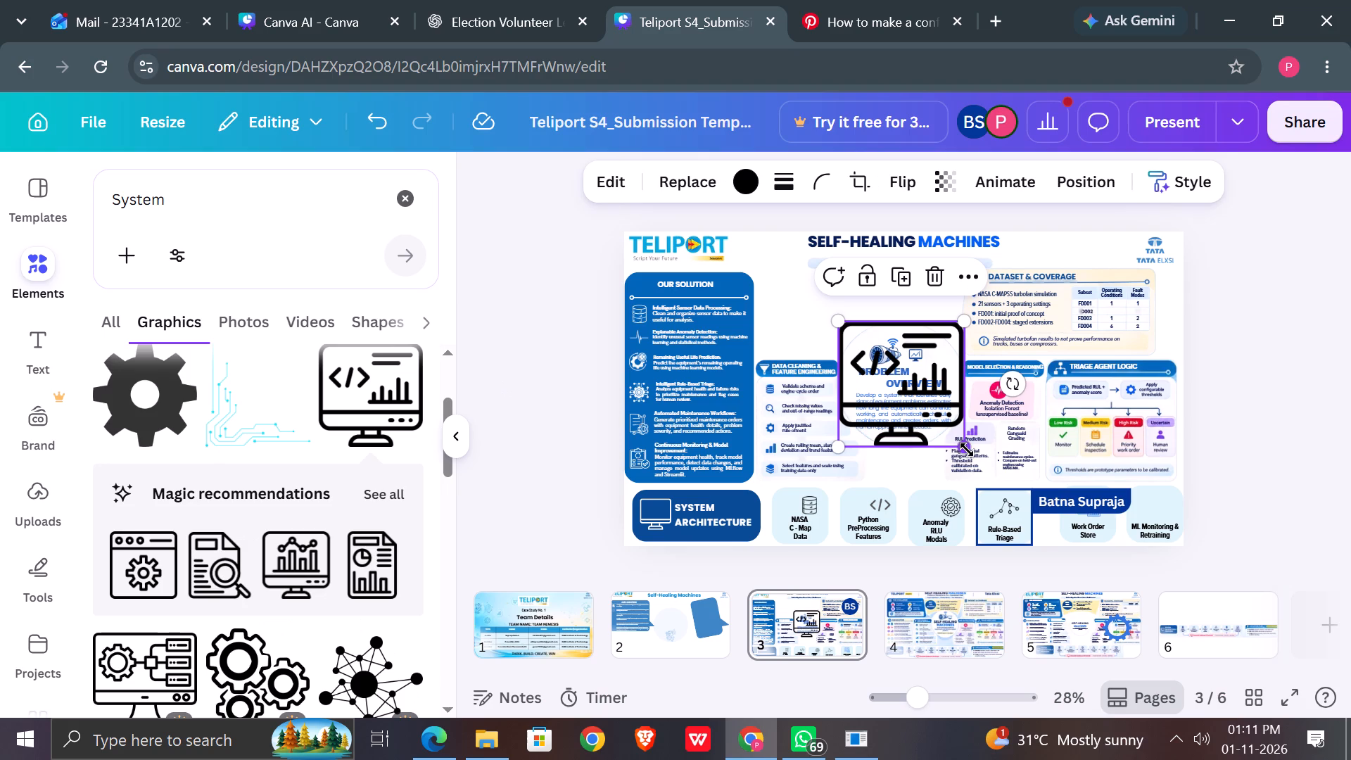
left_click_drag(967, 450, 910, 405)
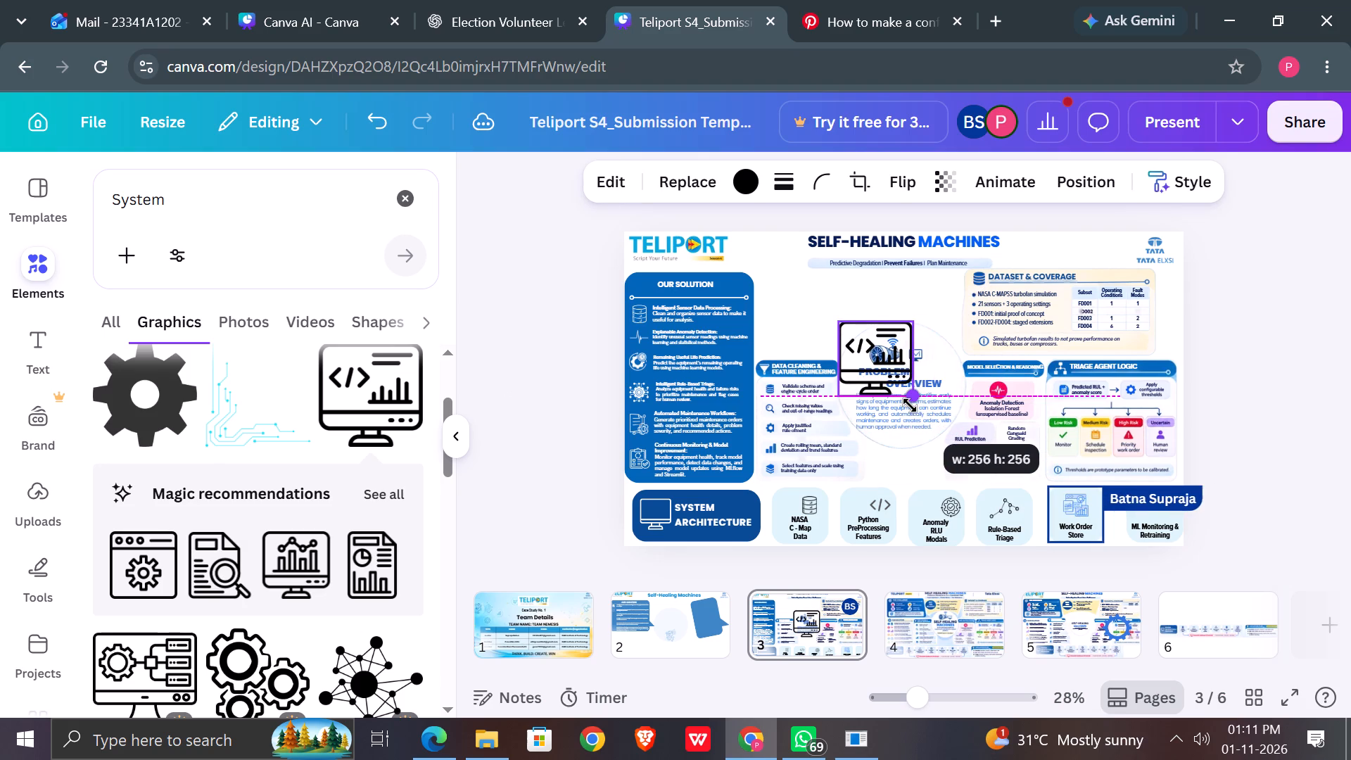
left_click_drag(910, 405, 888, 384)
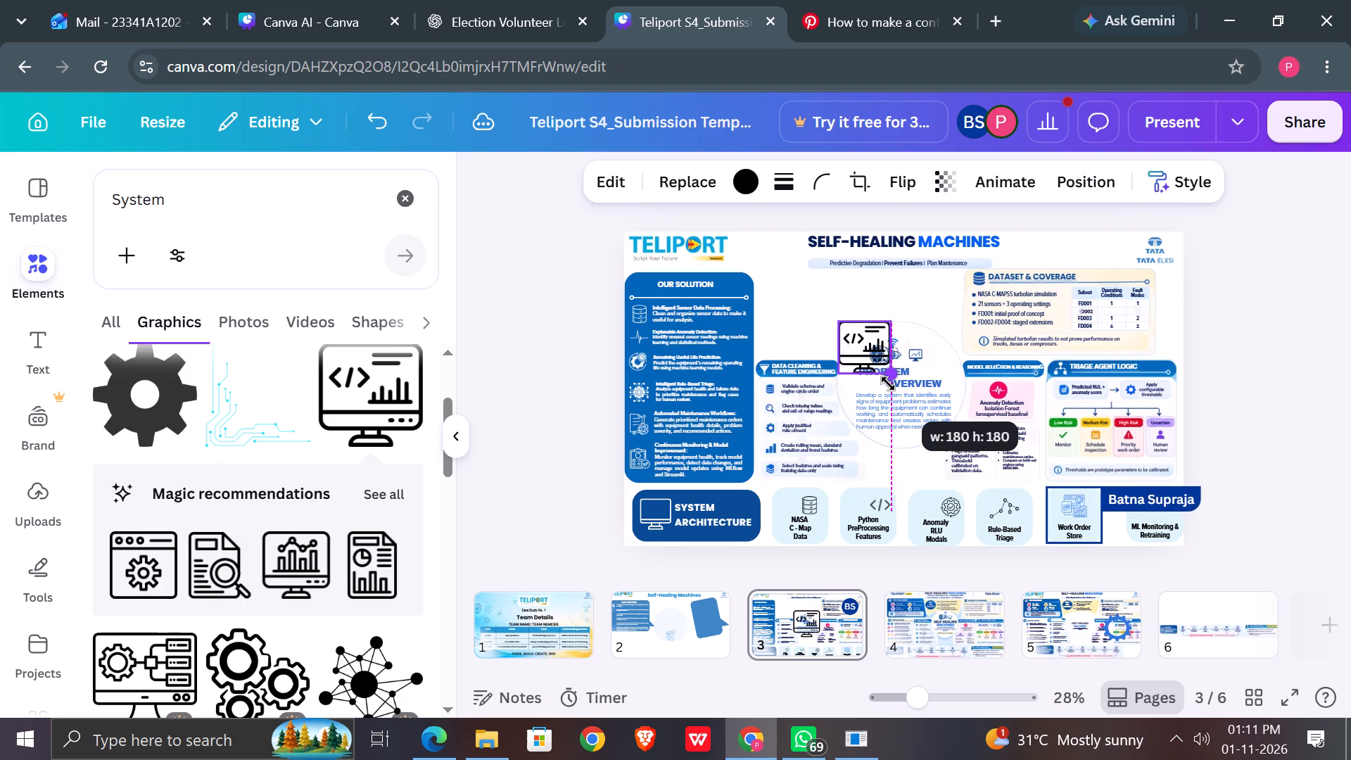
left_click_drag(888, 384, 875, 370)
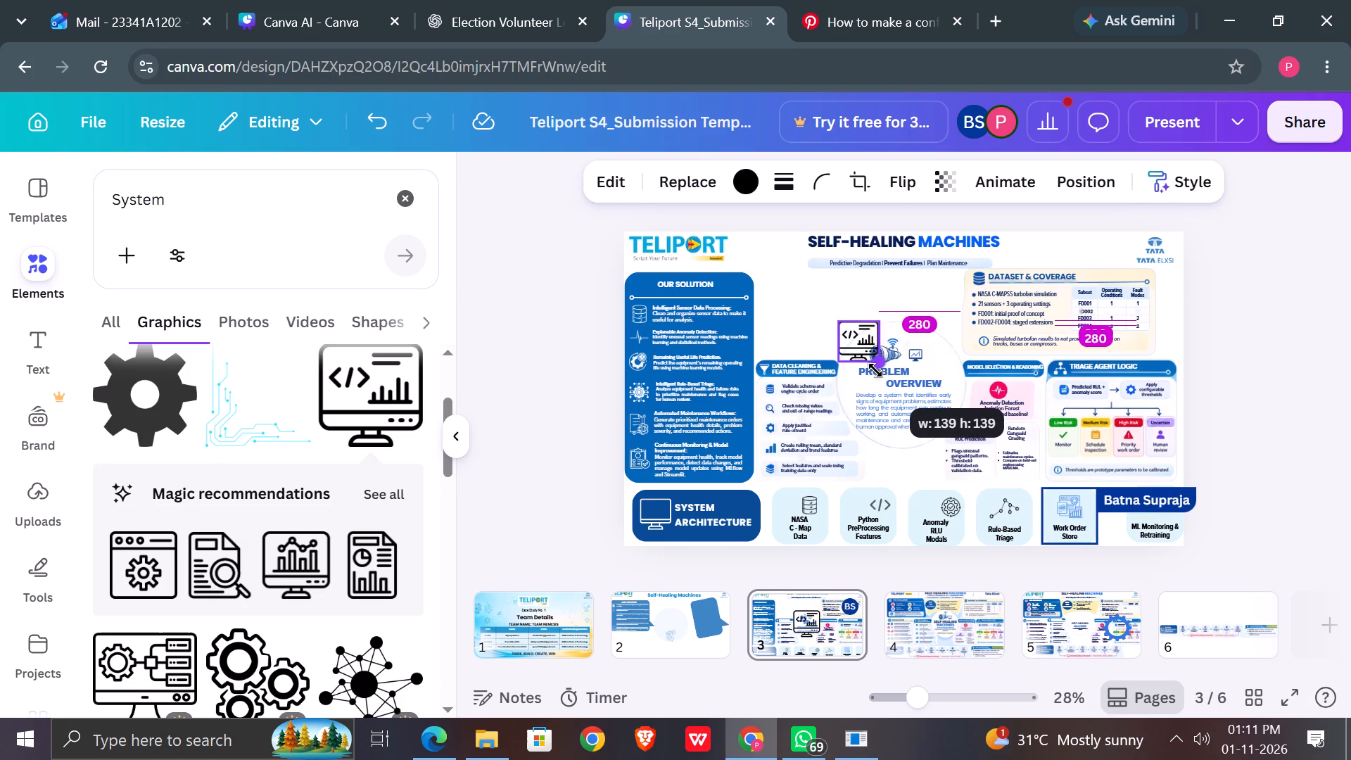
left_click_drag(875, 370, 871, 366)
left_click_drag(854, 338, 1156, 505)
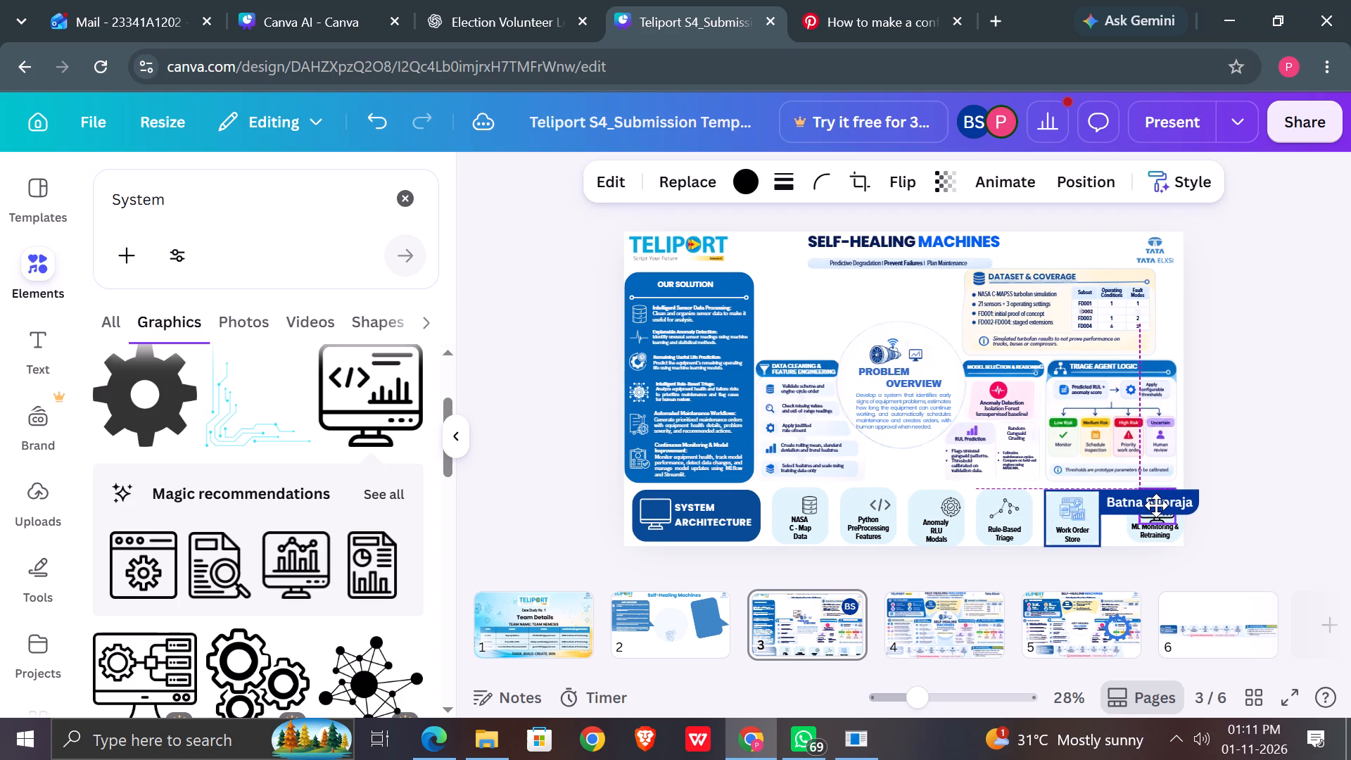
left_click_drag(1156, 505, 1156, 505)
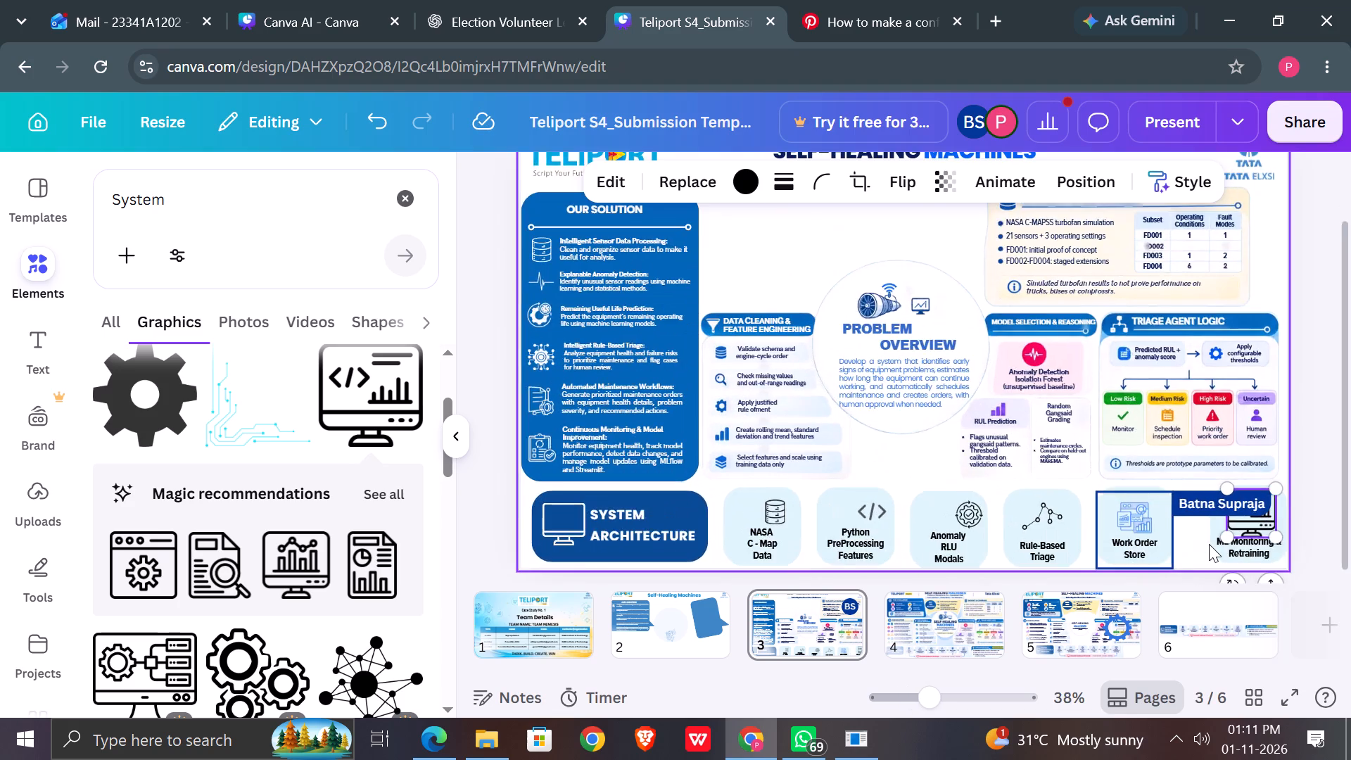
Shrink the monitor icon to about 72 by 72 and centre it above the ML Monitoring & Retraining label.
scroll(1209, 544, "left", 4)
scroll(1209, 544, "down", 1)
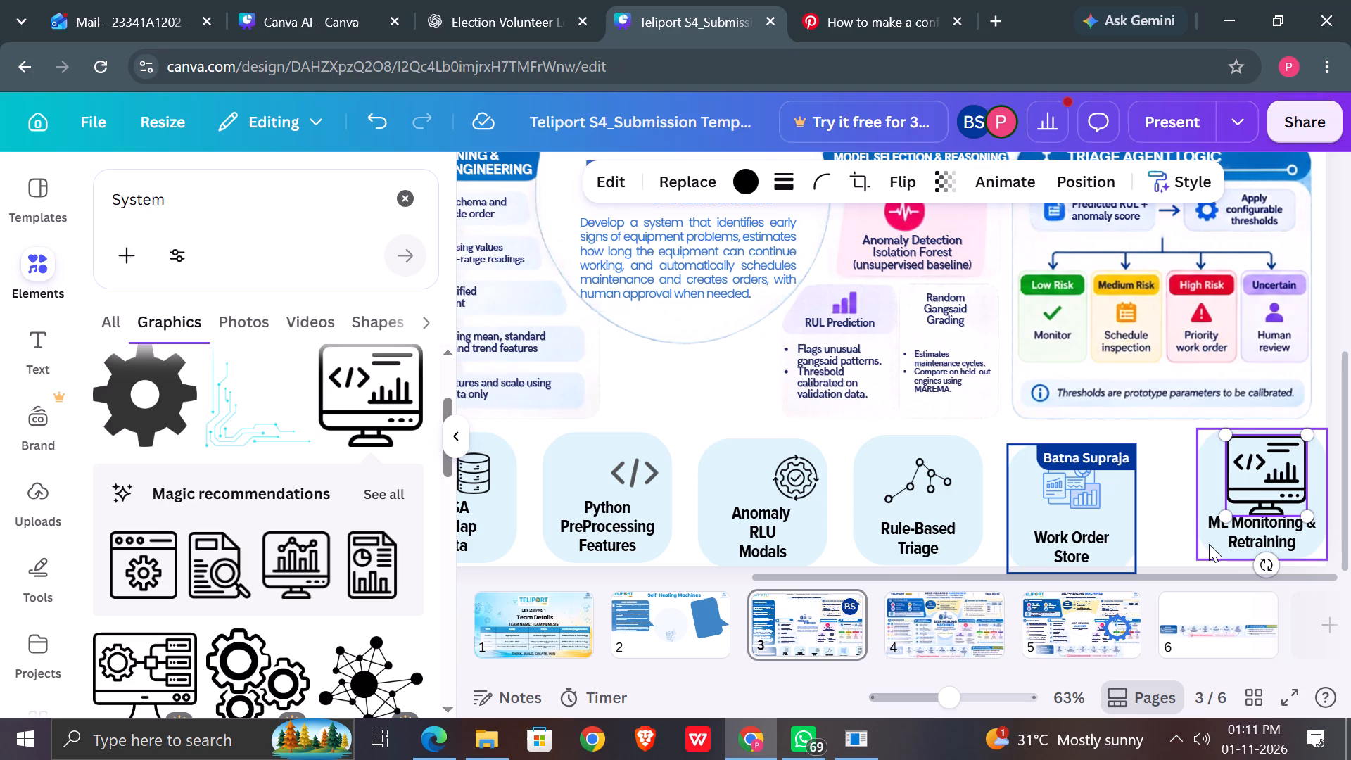
scroll(1209, 544, "down", 1)
left_click_drag(1311, 519, 1307, 519)
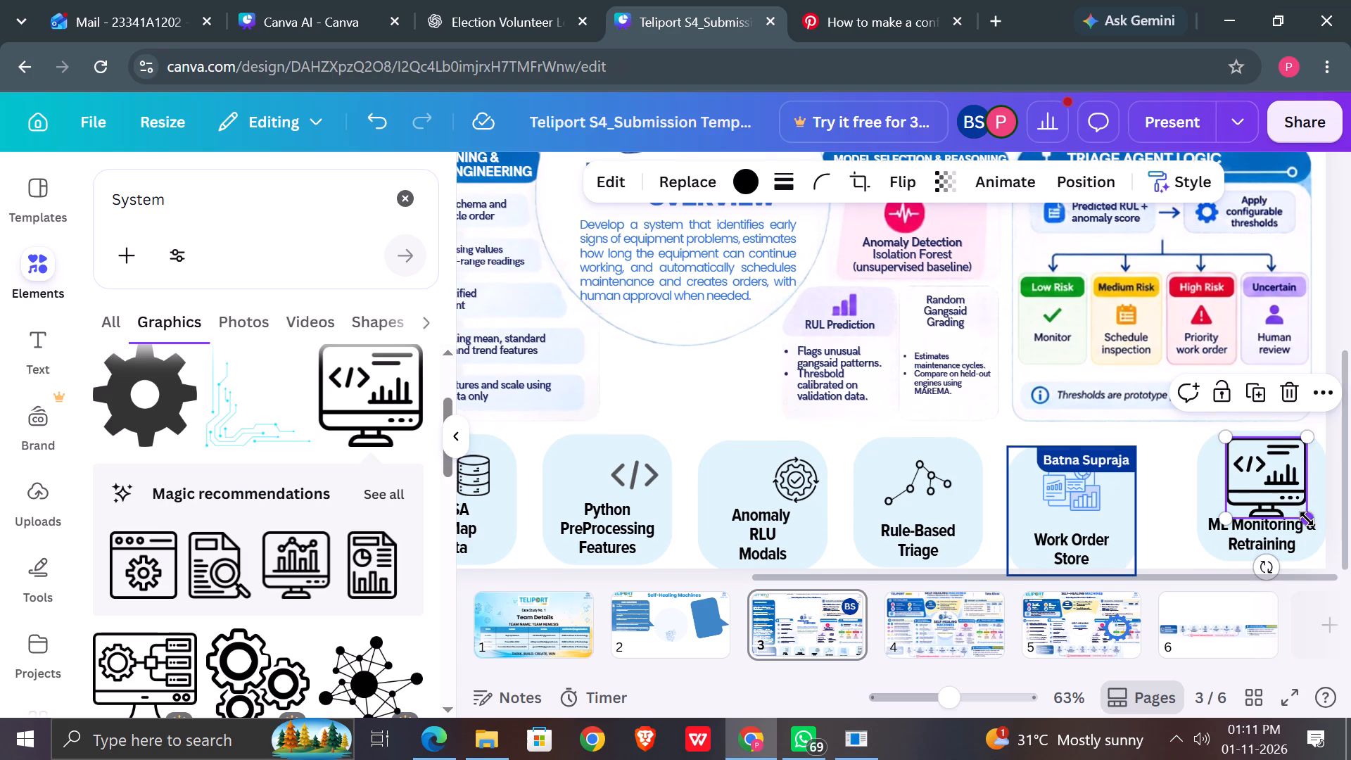
left_click_drag(1307, 519, 1269, 490)
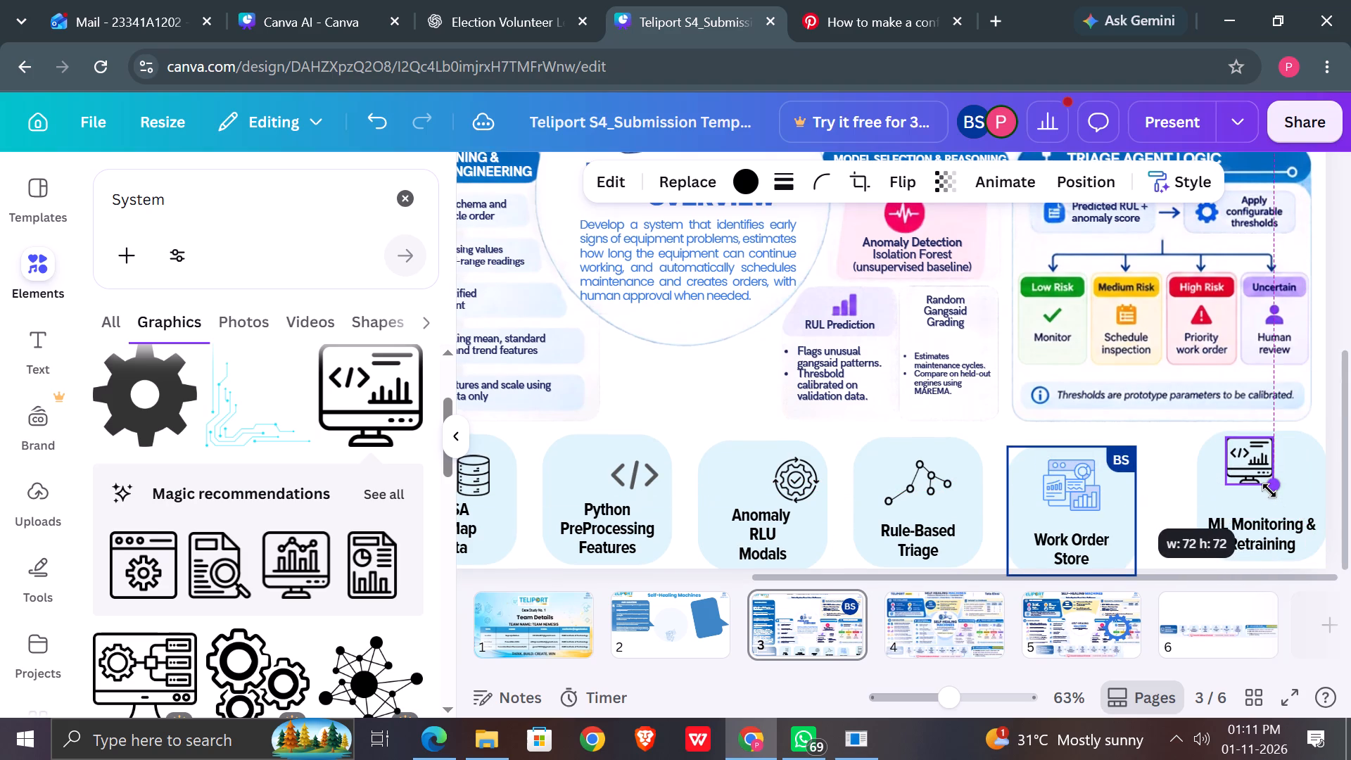
left_click_drag(1252, 460, 1265, 476)
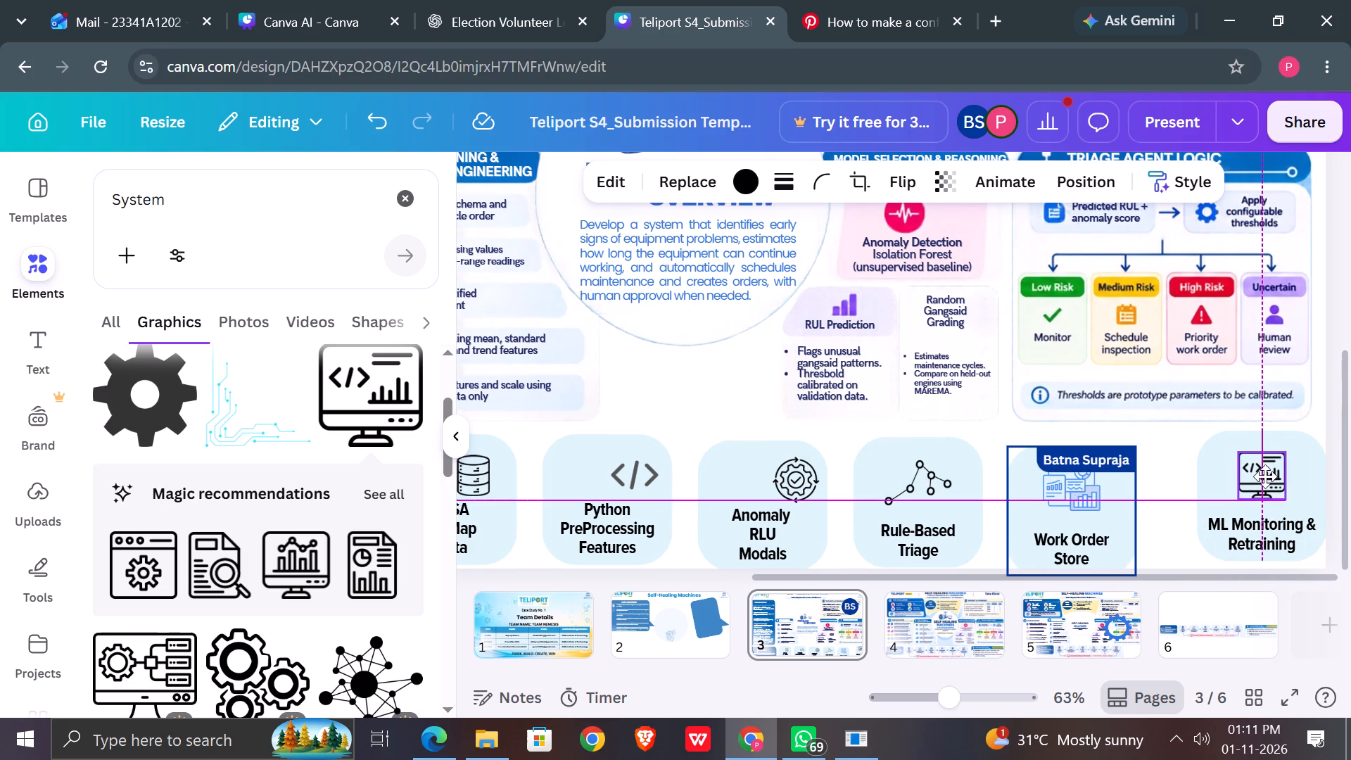
left_click_drag(1265, 476, 1265, 474)
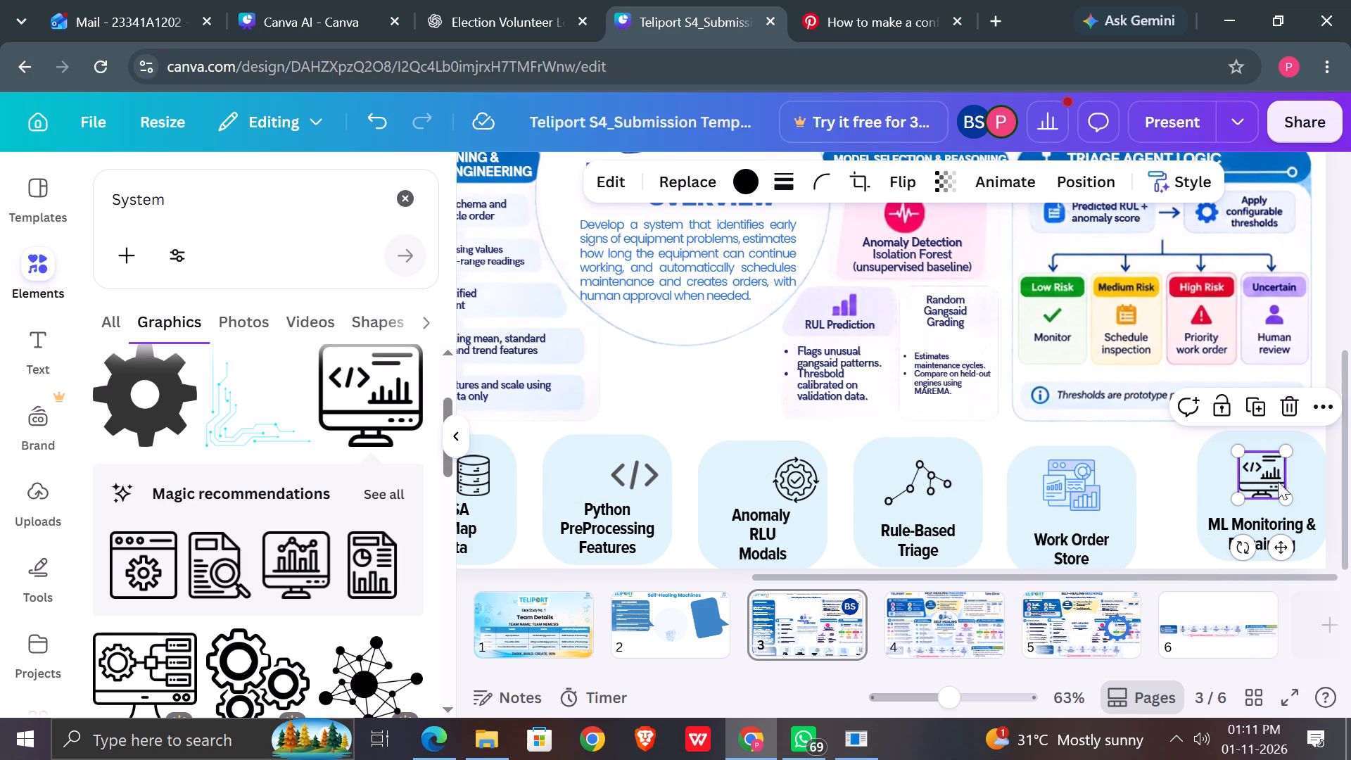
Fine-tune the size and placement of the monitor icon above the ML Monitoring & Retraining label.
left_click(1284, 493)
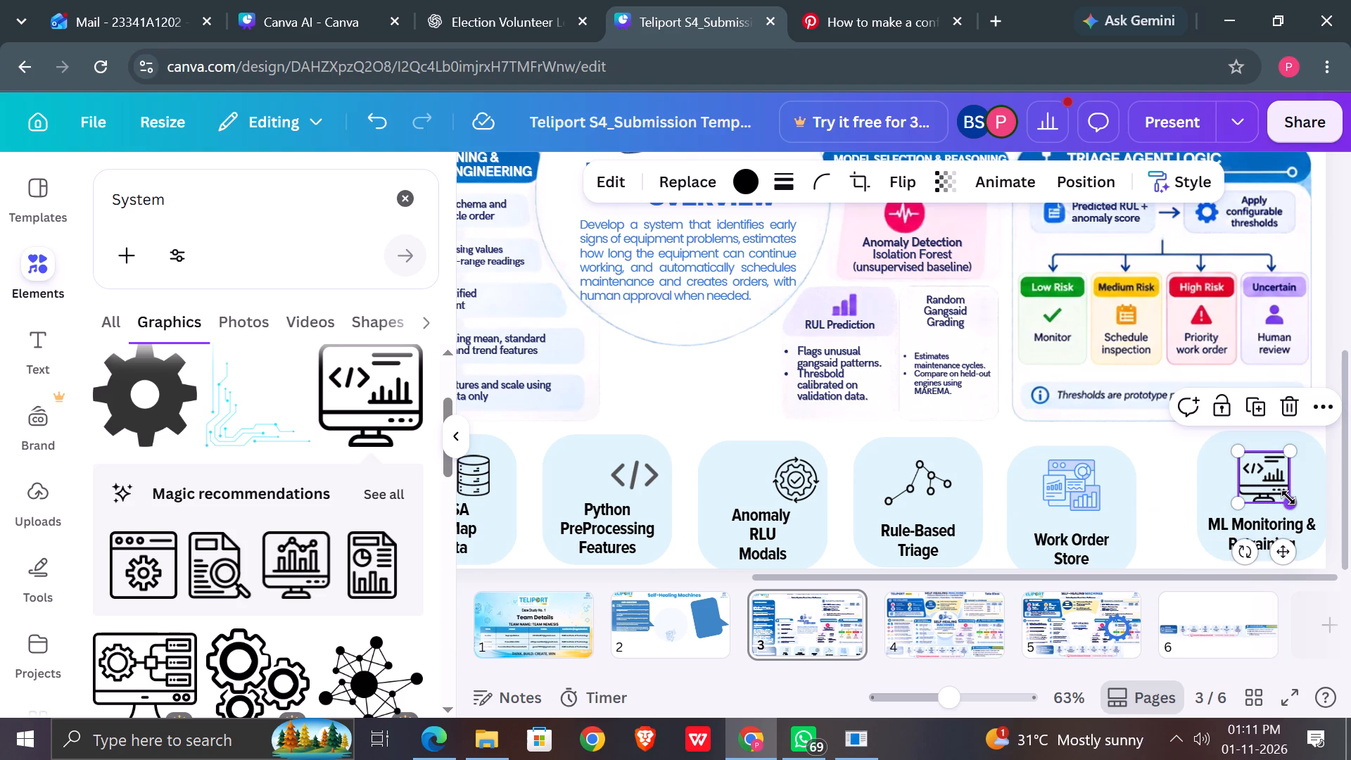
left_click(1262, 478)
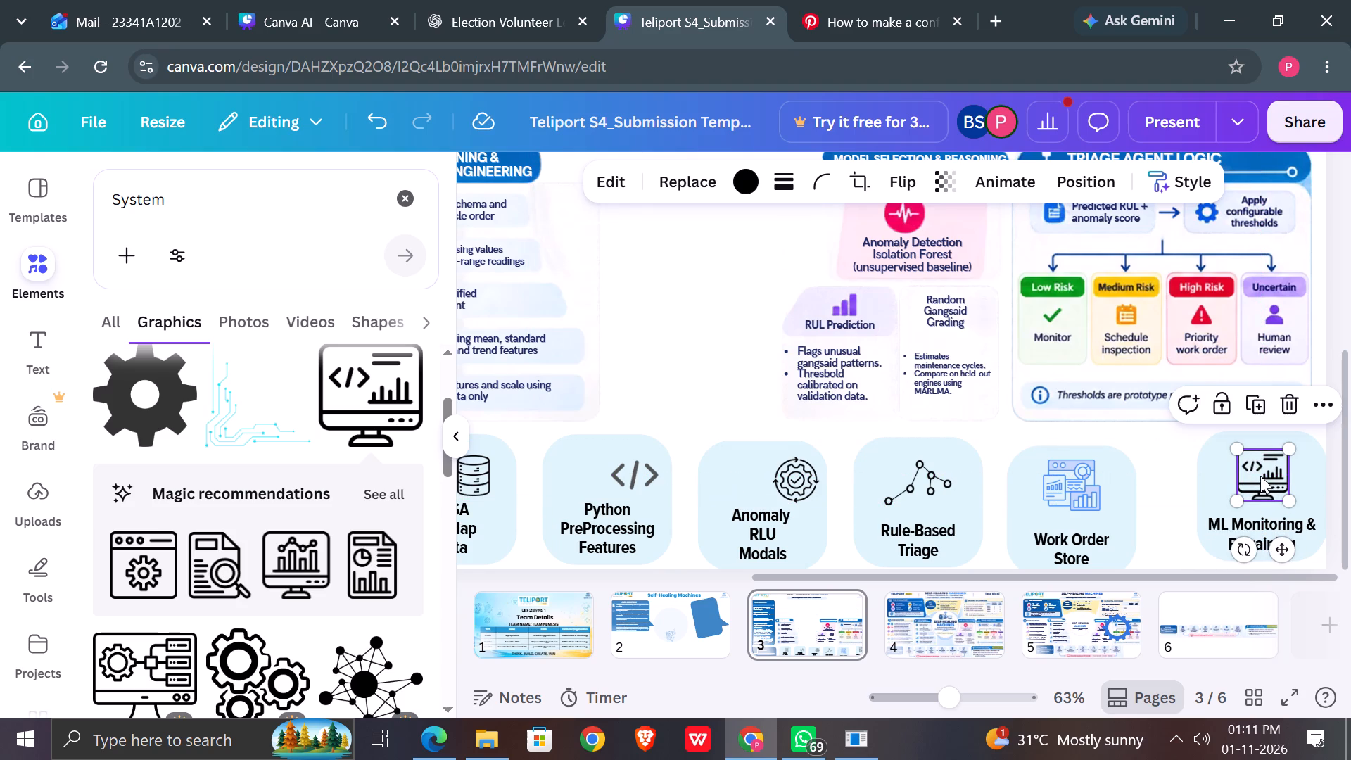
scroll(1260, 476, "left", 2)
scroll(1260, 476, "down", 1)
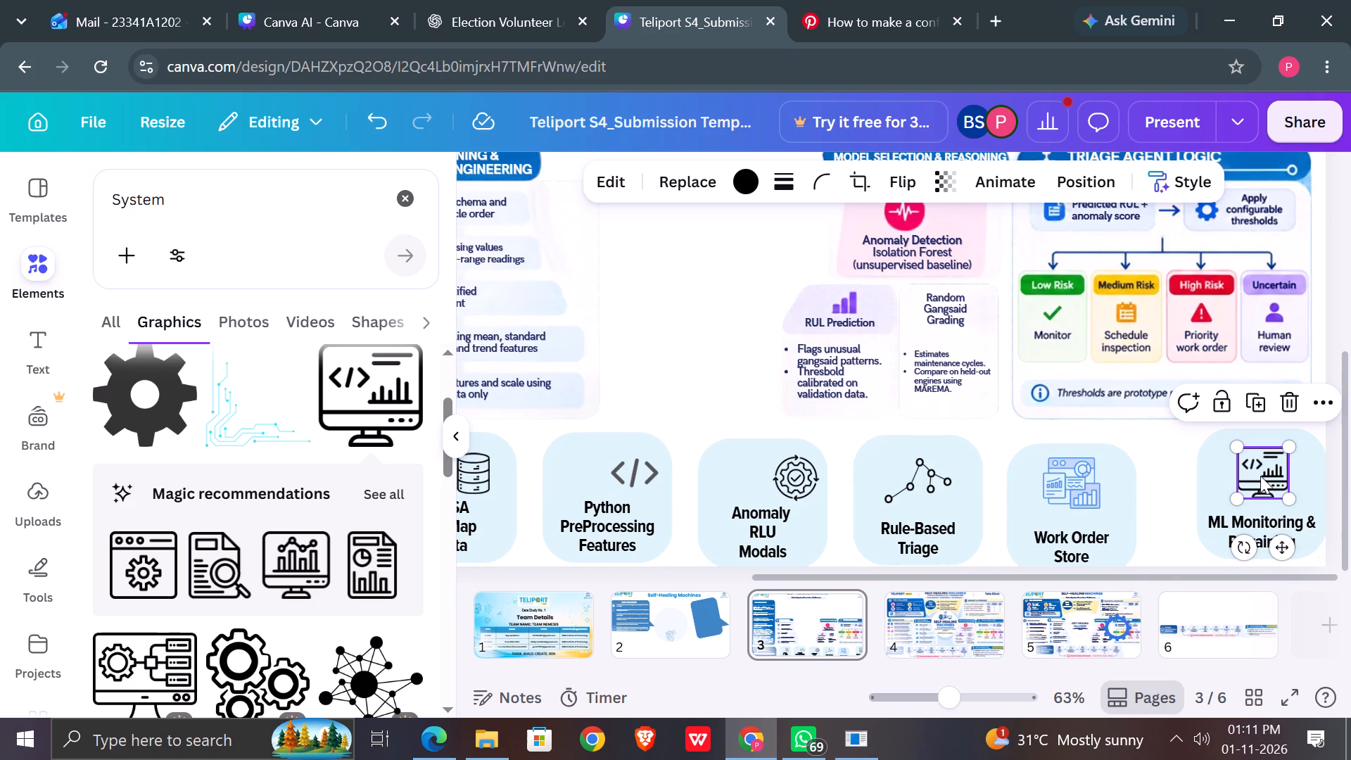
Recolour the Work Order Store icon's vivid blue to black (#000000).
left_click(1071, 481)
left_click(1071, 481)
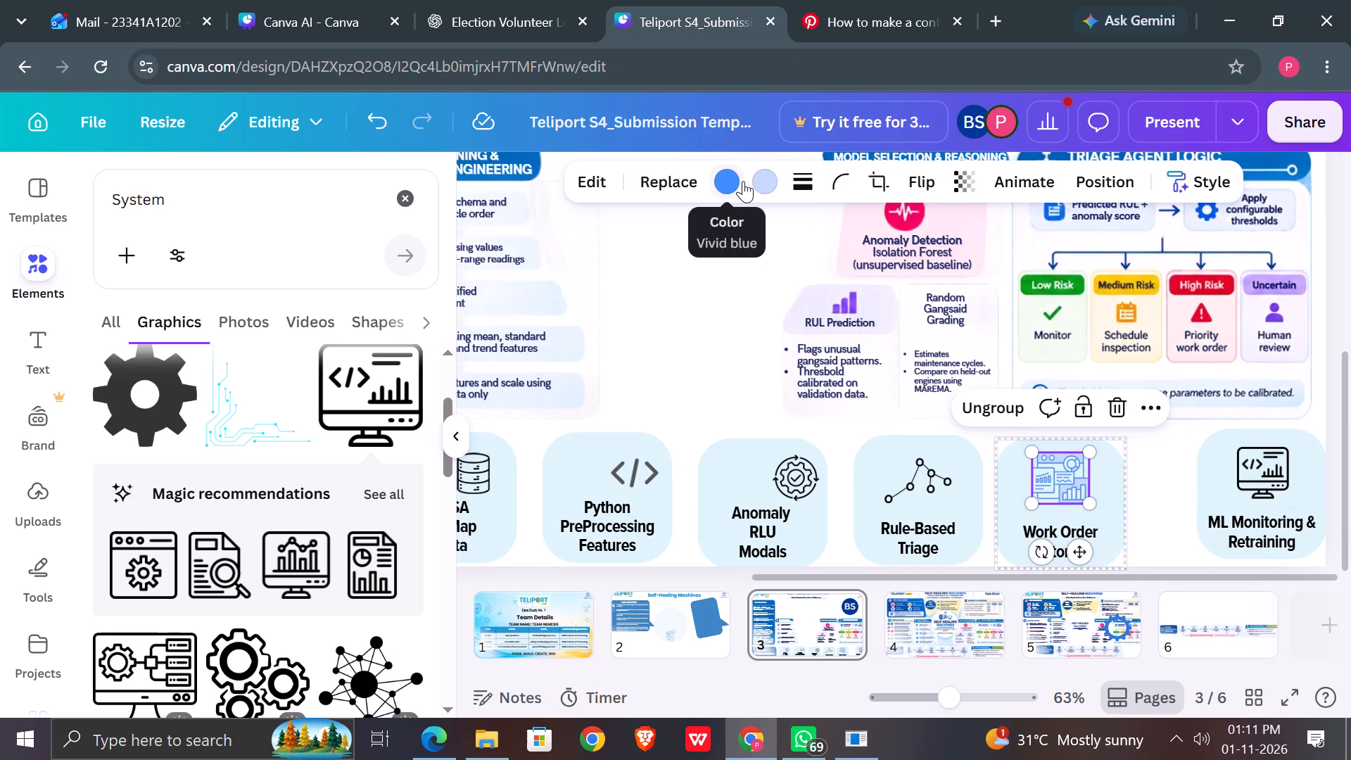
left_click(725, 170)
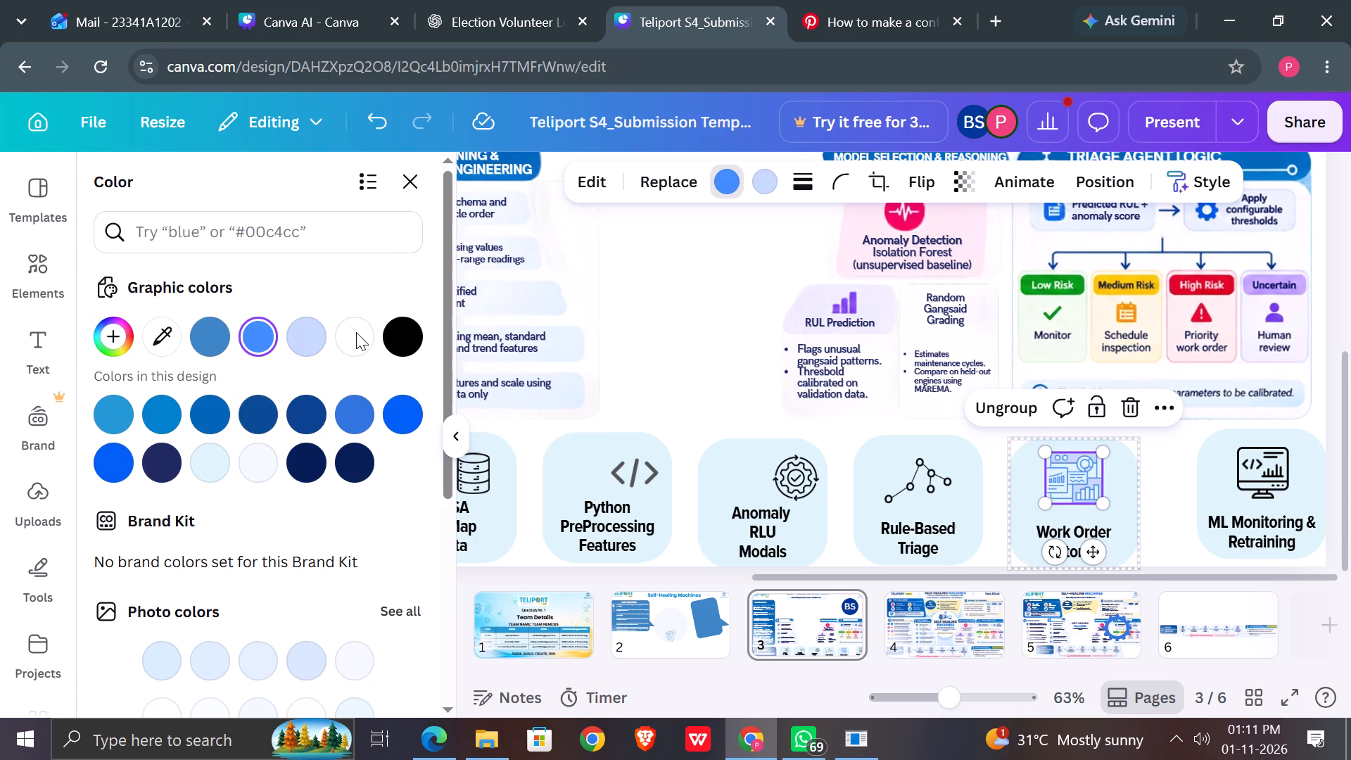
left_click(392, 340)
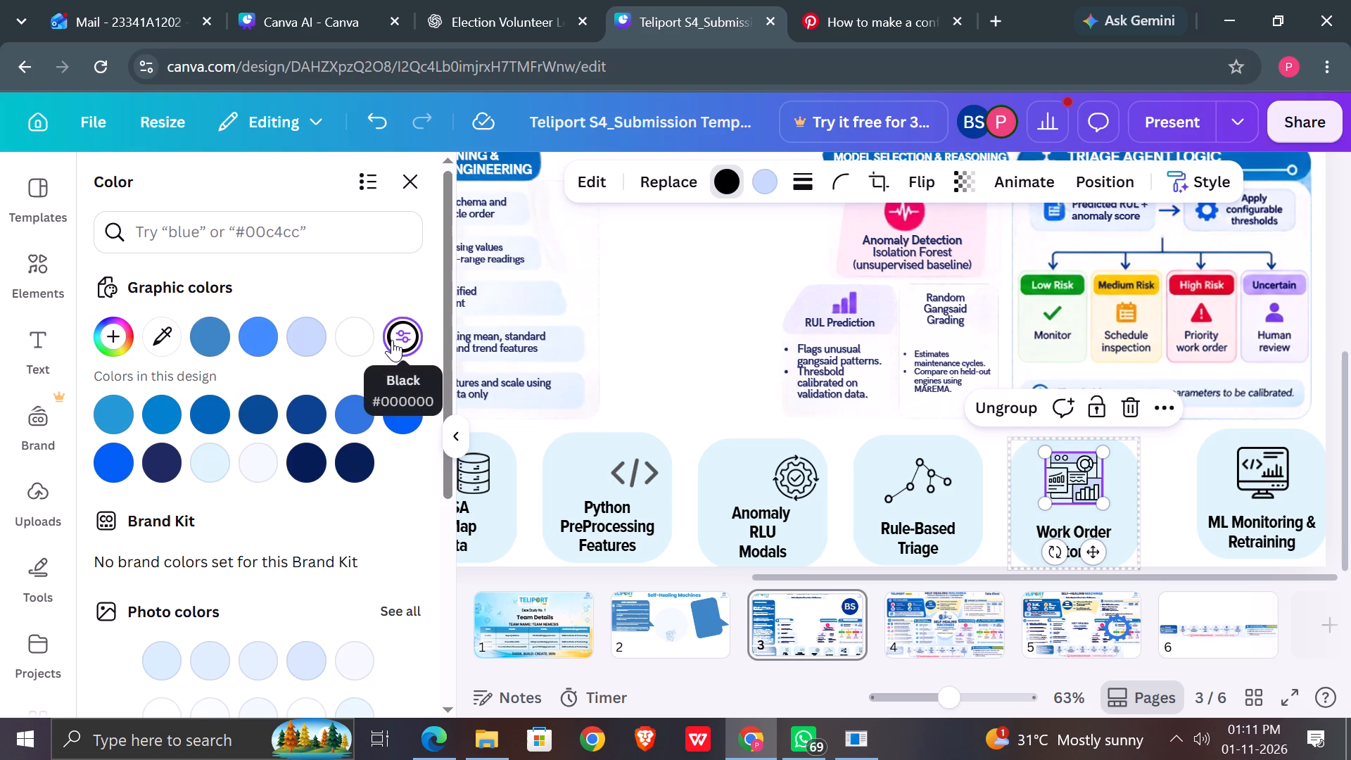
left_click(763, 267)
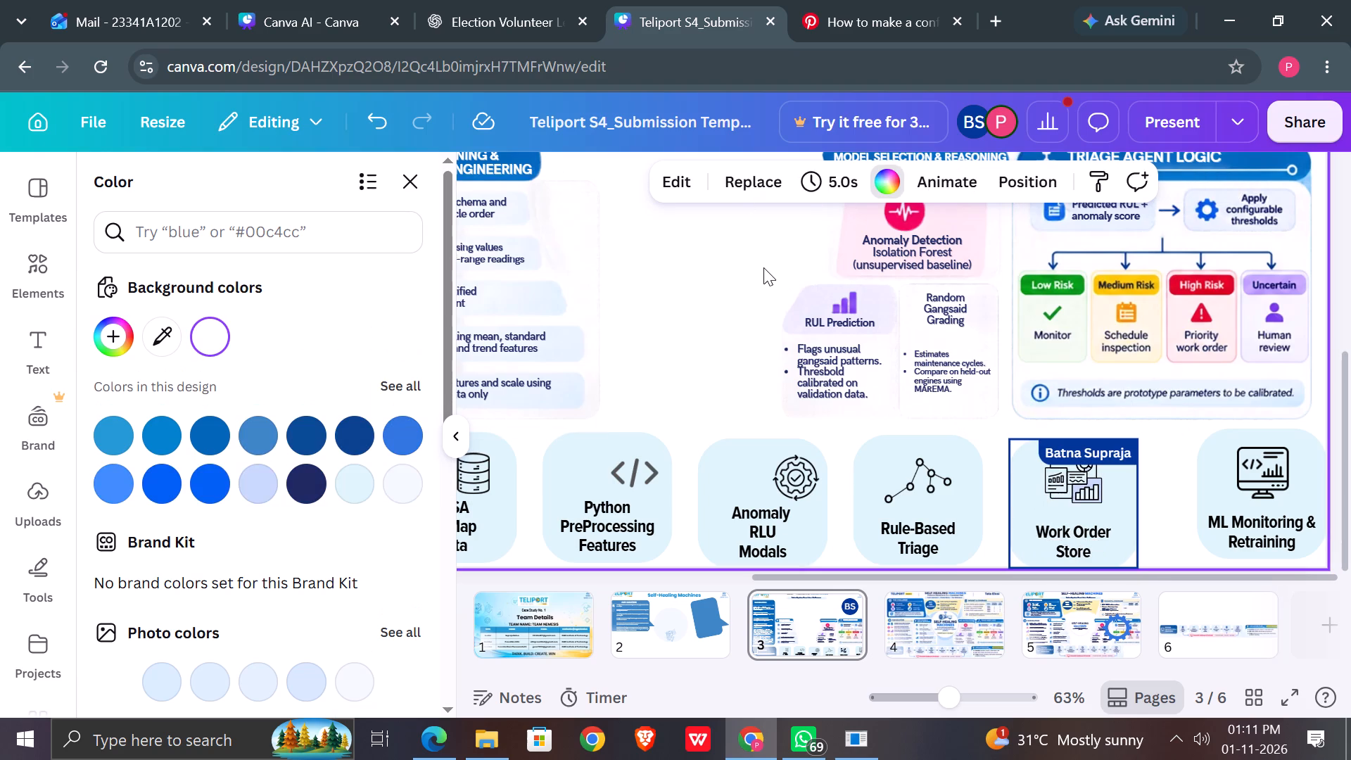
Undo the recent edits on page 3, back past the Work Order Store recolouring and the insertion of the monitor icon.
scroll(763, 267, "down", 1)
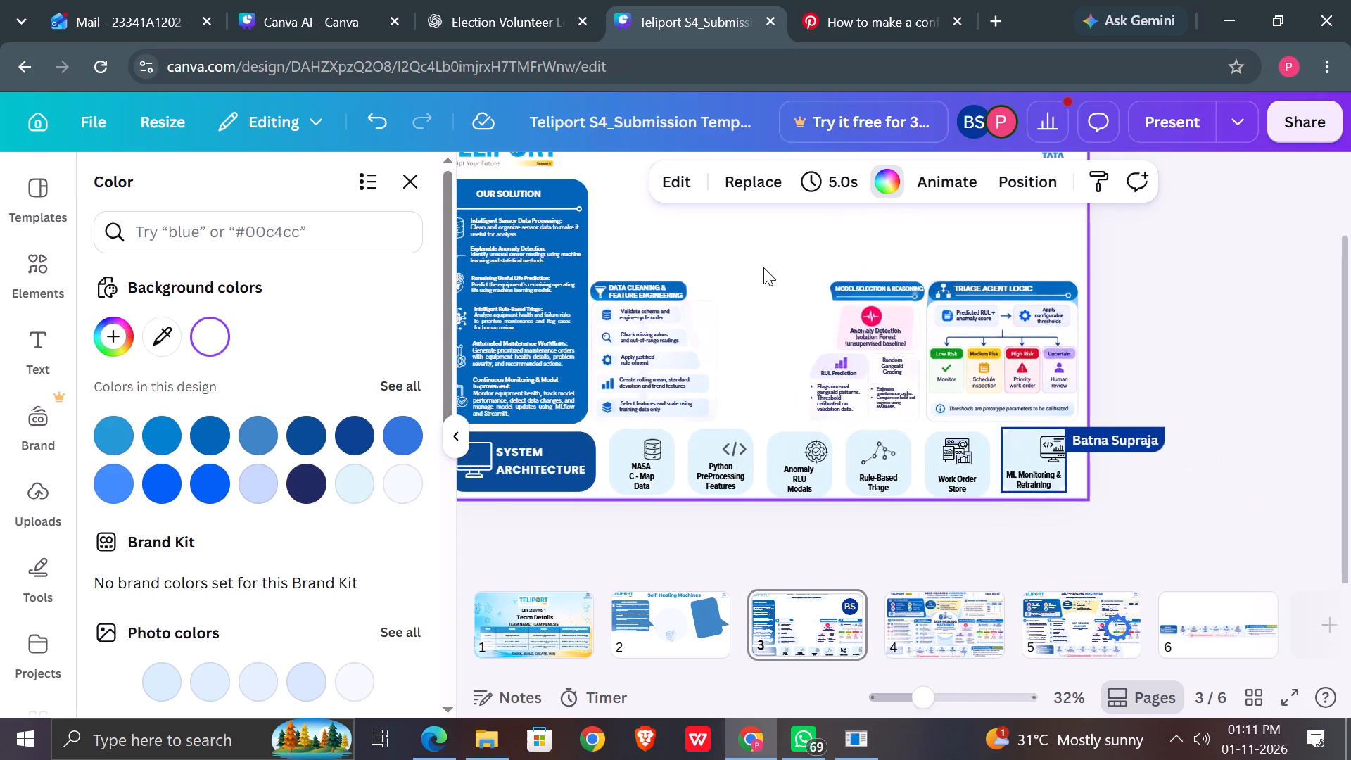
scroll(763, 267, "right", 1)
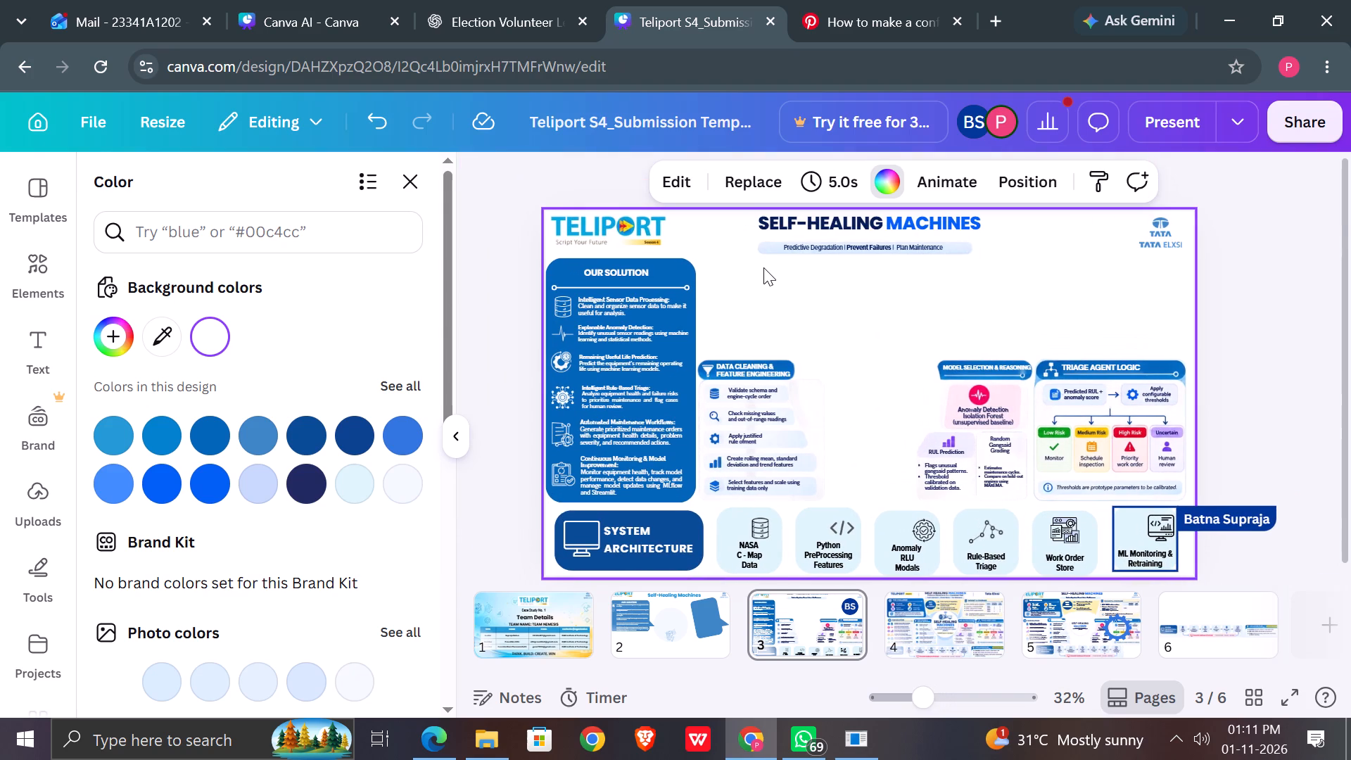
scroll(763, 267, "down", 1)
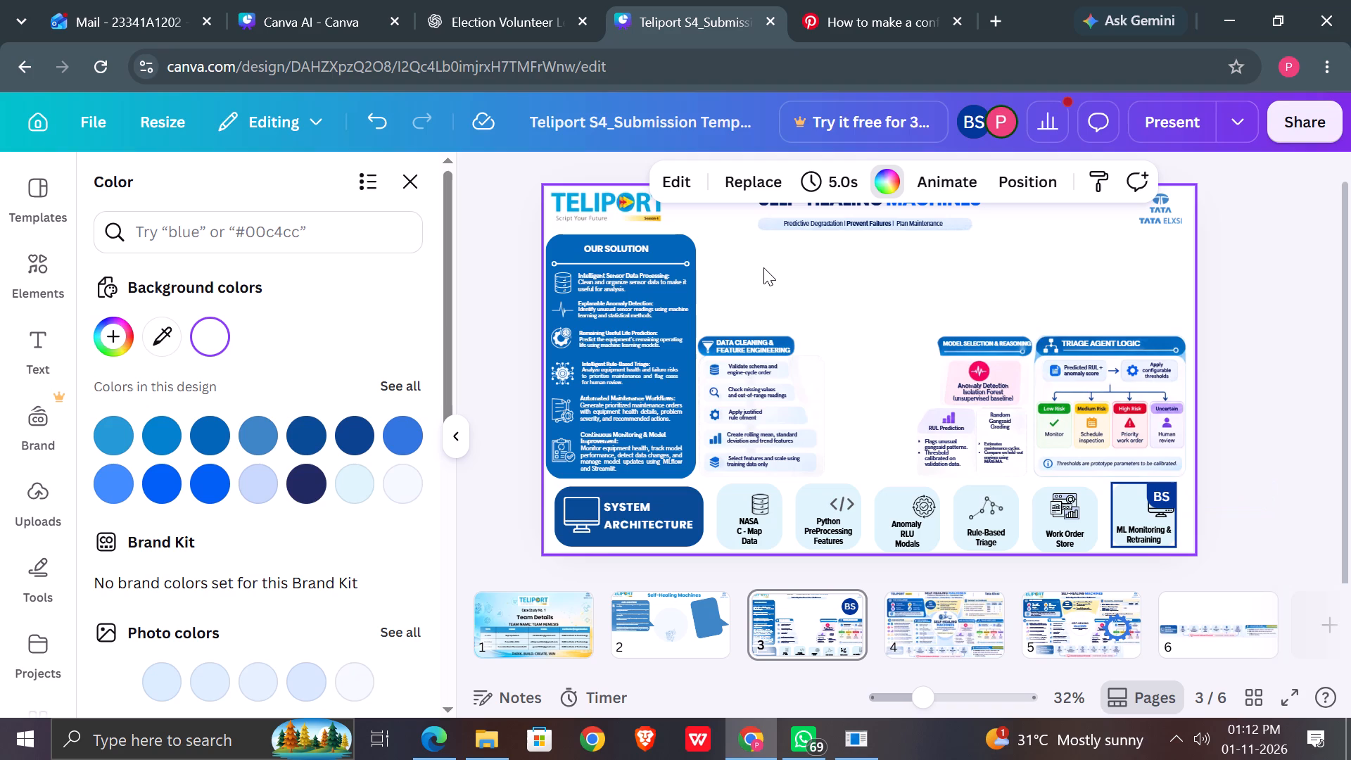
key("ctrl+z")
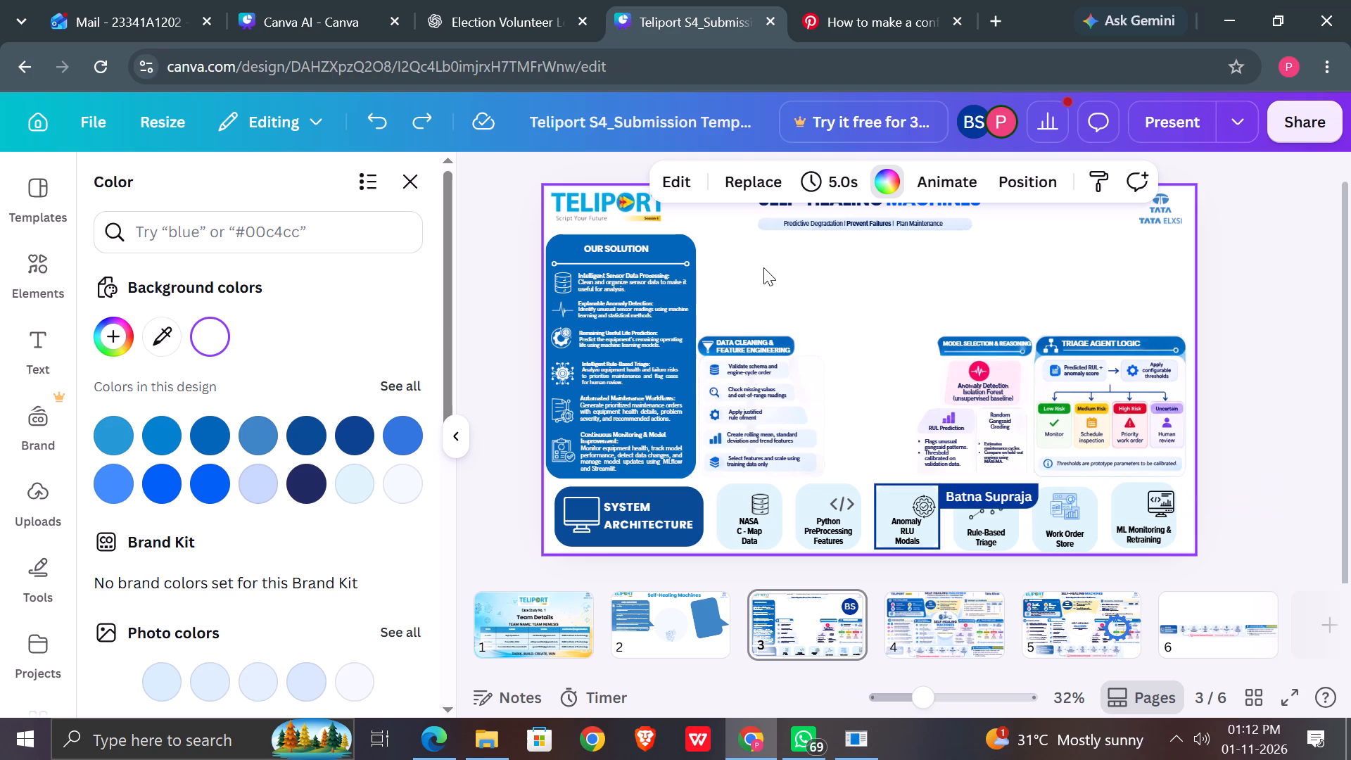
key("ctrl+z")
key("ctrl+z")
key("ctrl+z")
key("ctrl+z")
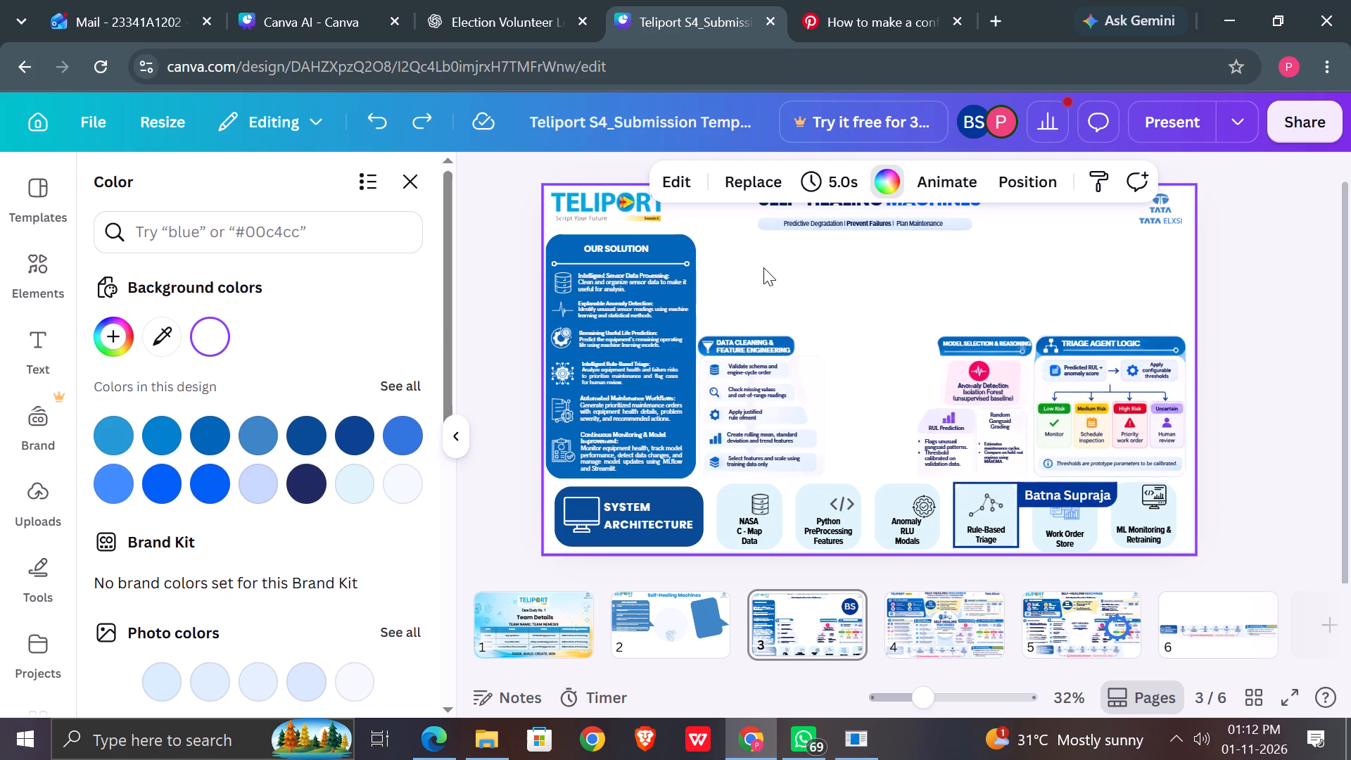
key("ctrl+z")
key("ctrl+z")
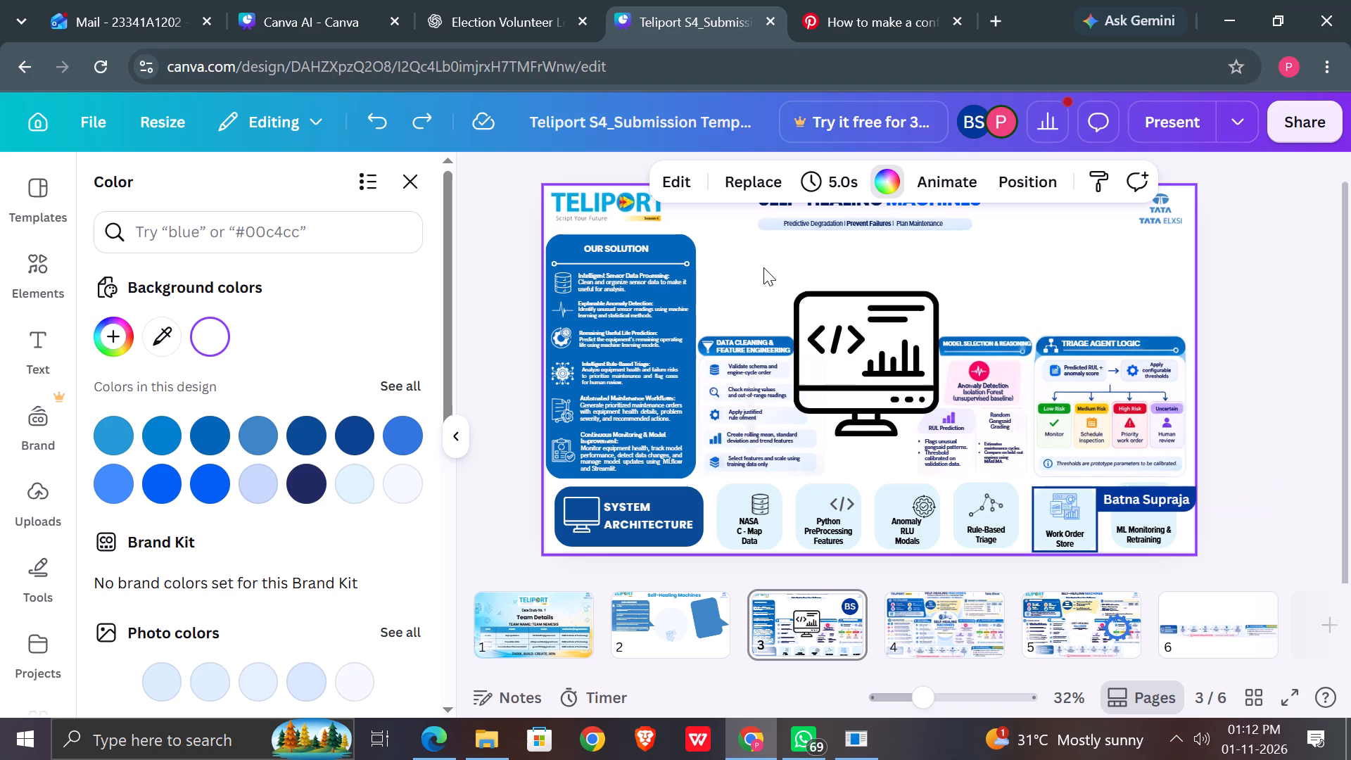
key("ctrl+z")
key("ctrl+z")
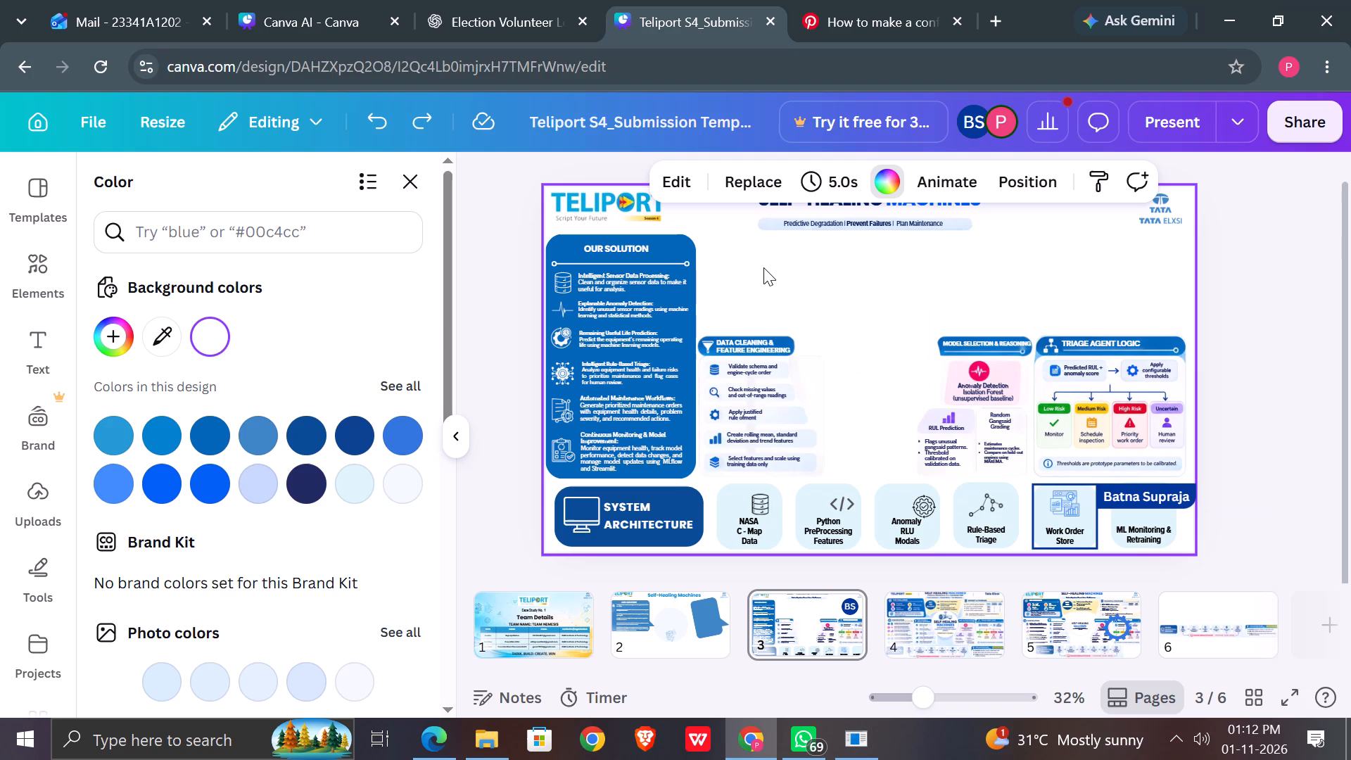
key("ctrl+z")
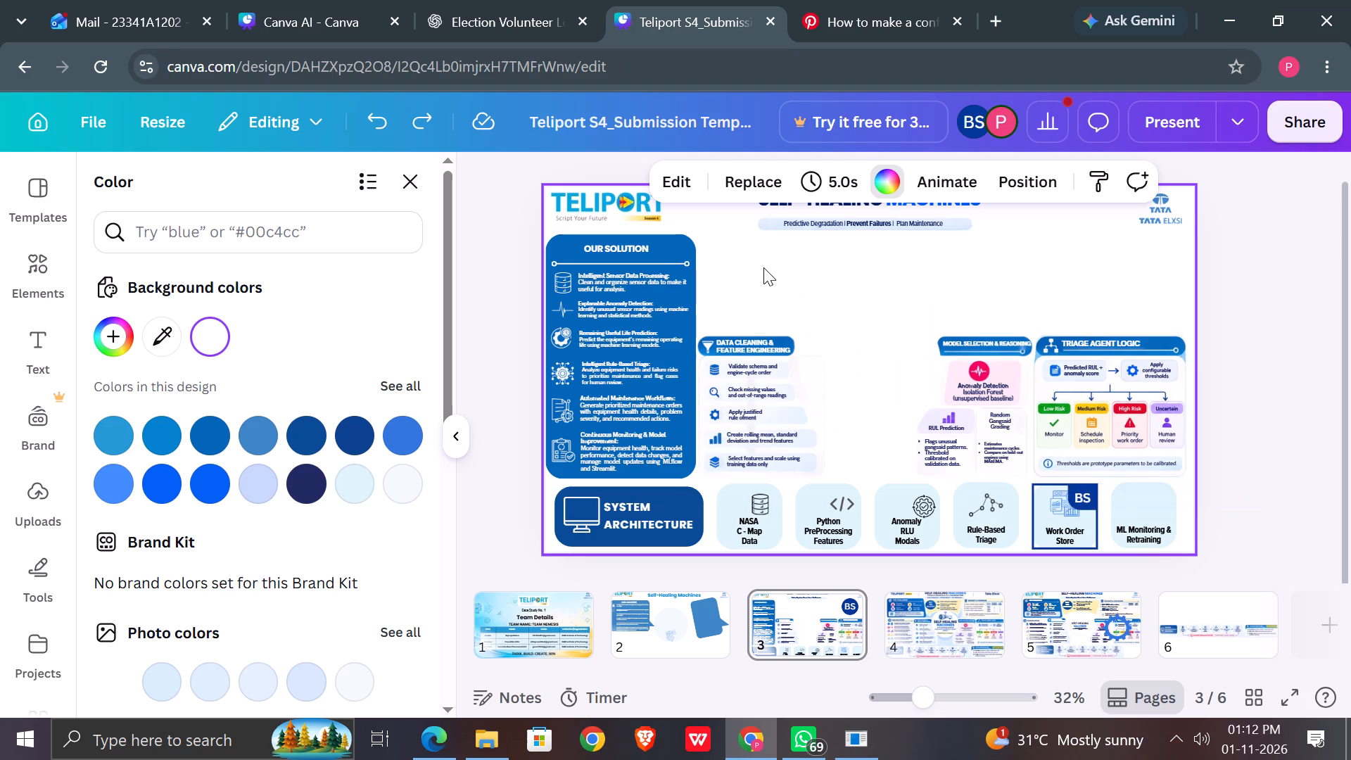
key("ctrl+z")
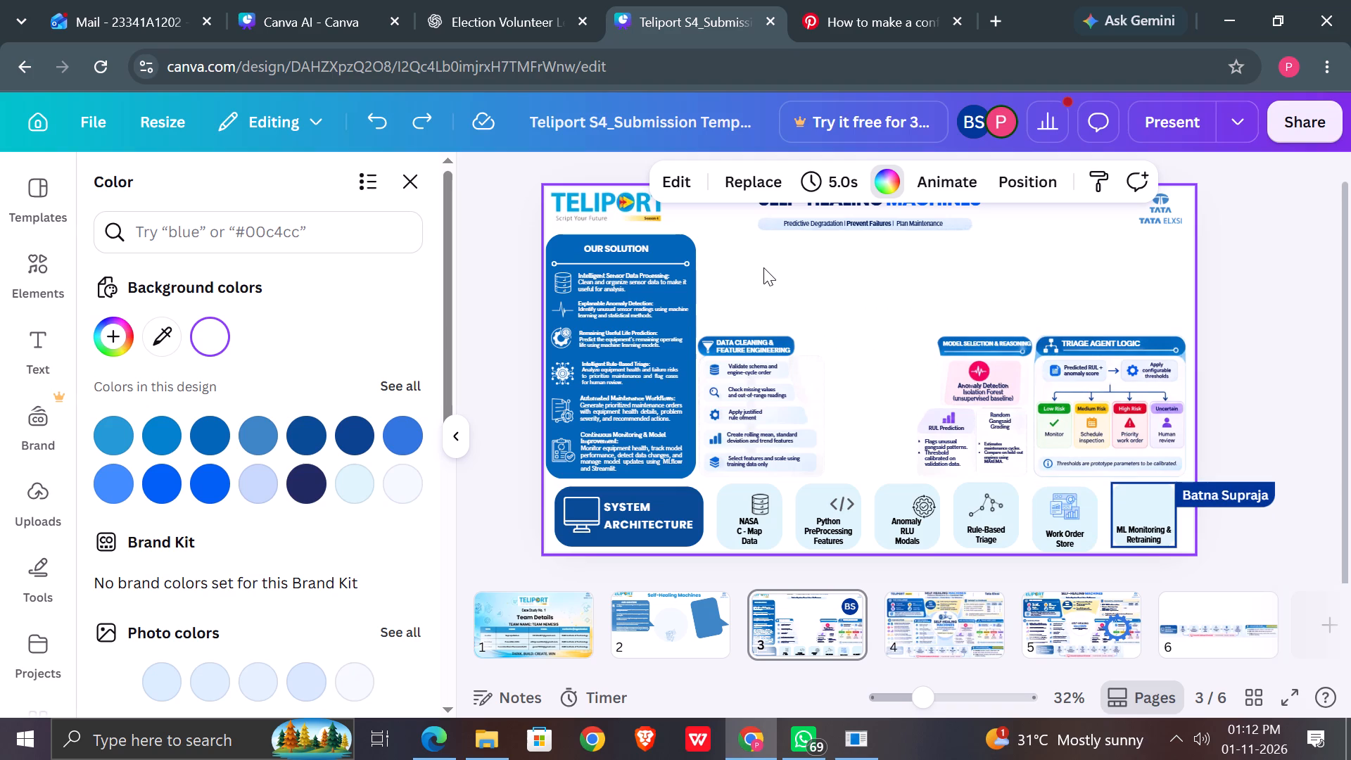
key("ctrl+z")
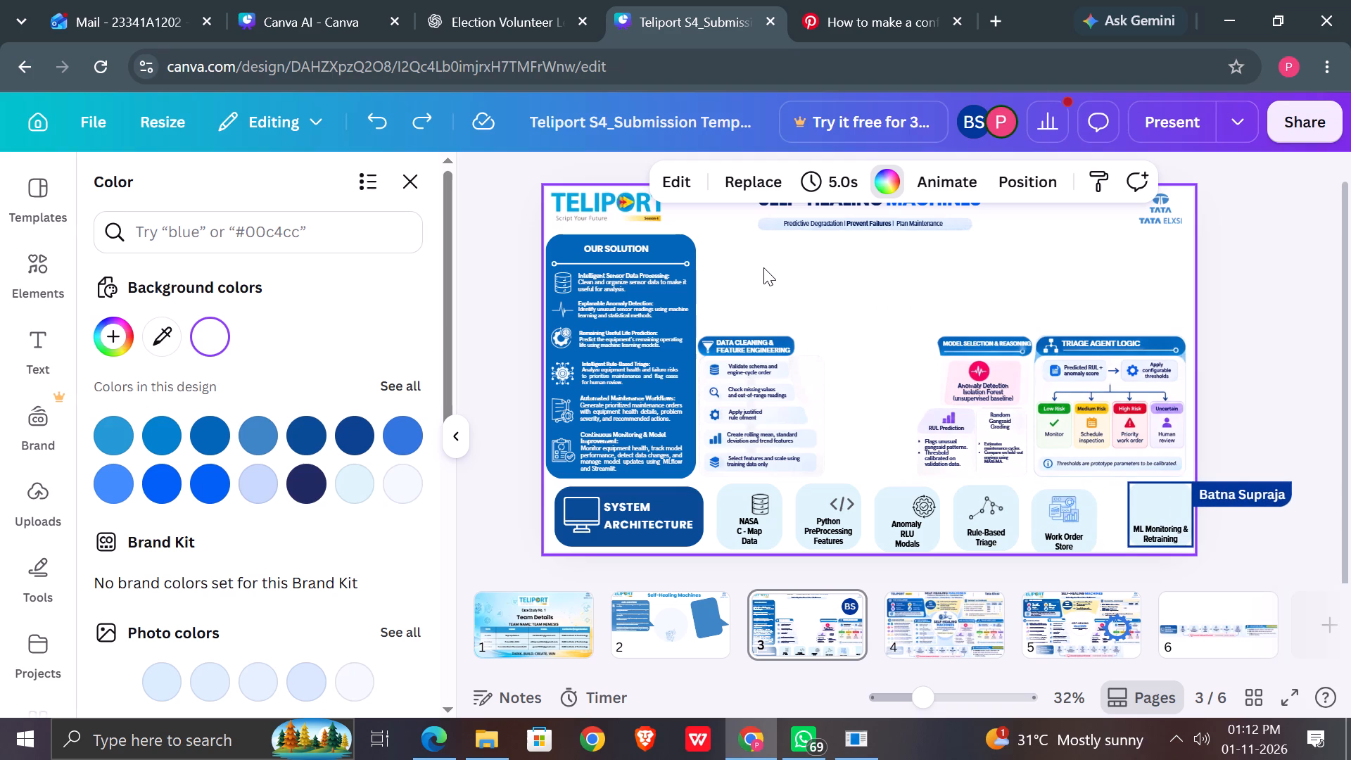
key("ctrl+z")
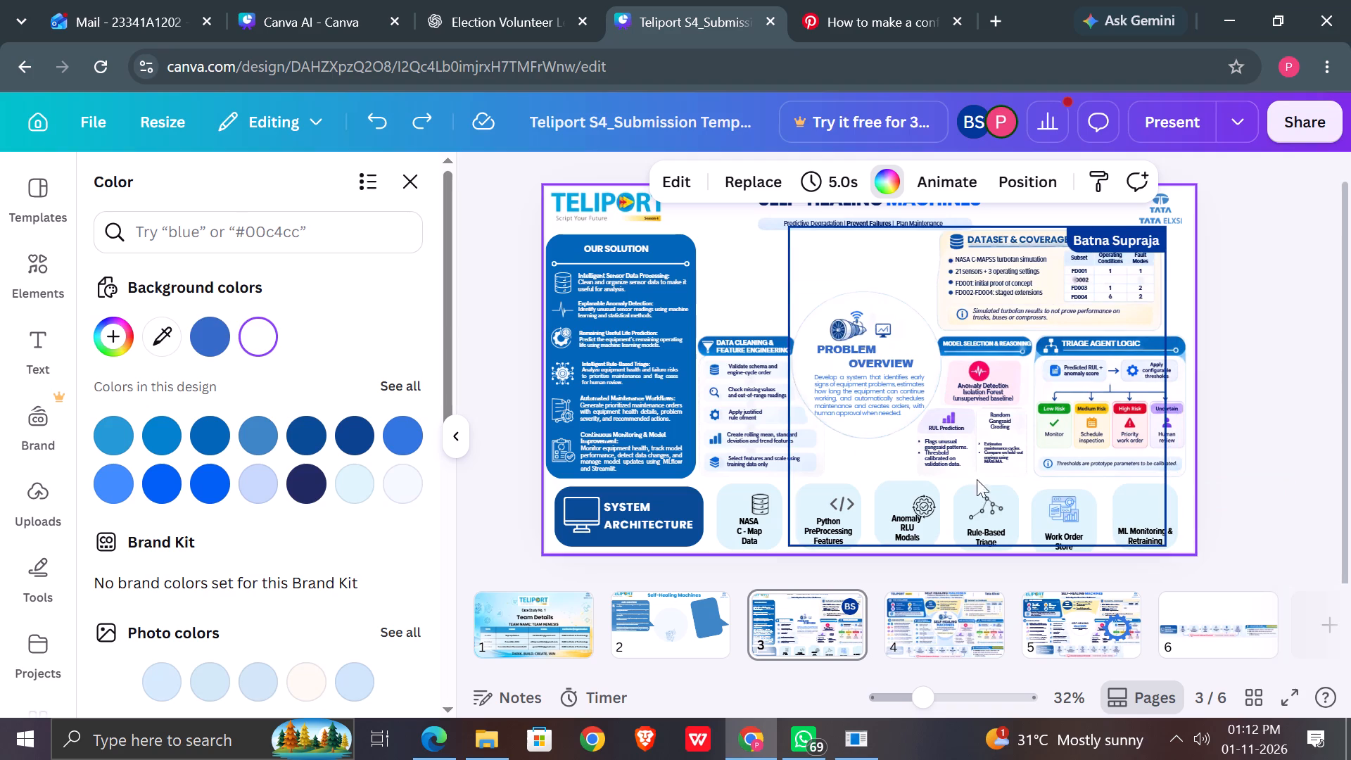
Centre the gear icon above the Anomaly RLU Modals label in its box.
left_click(923, 514)
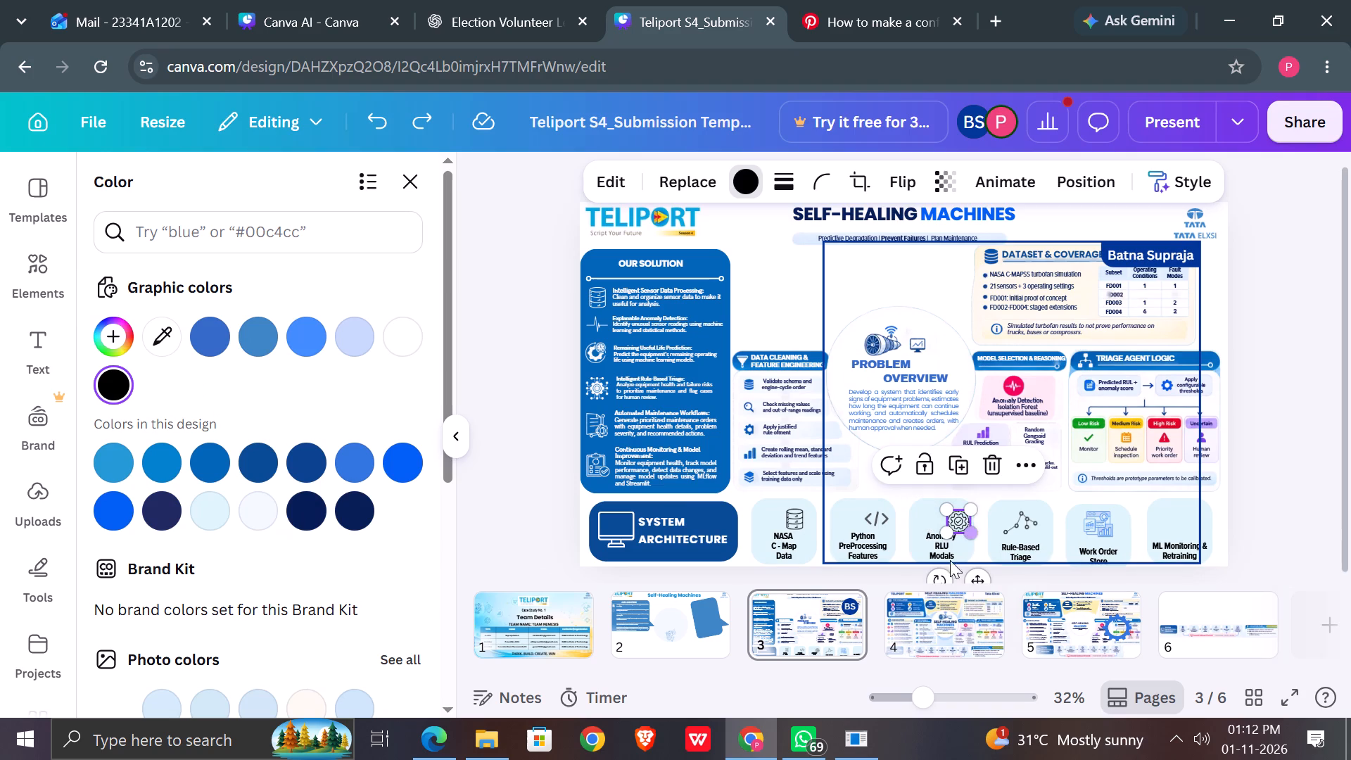
left_click_drag(974, 579, 958, 574)
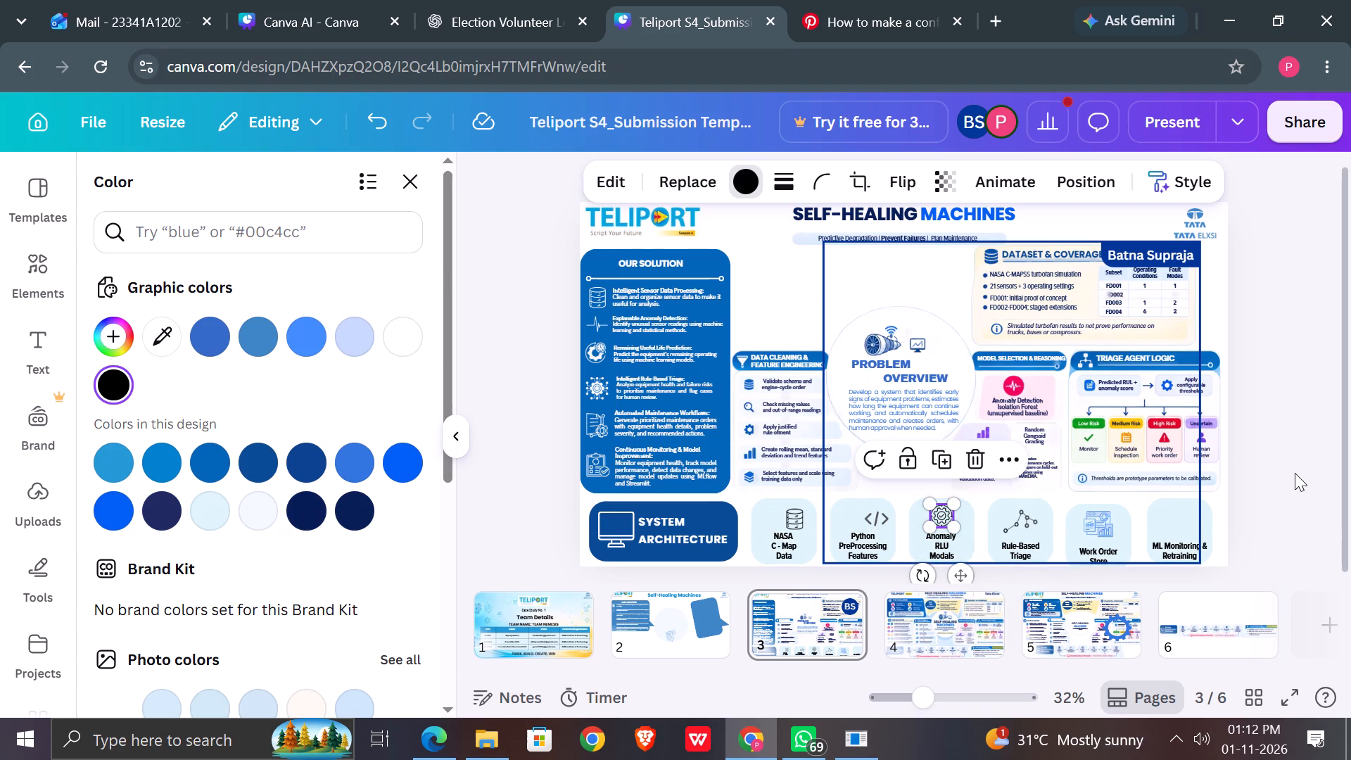
left_click(1294, 473)
left_click(1294, 473)
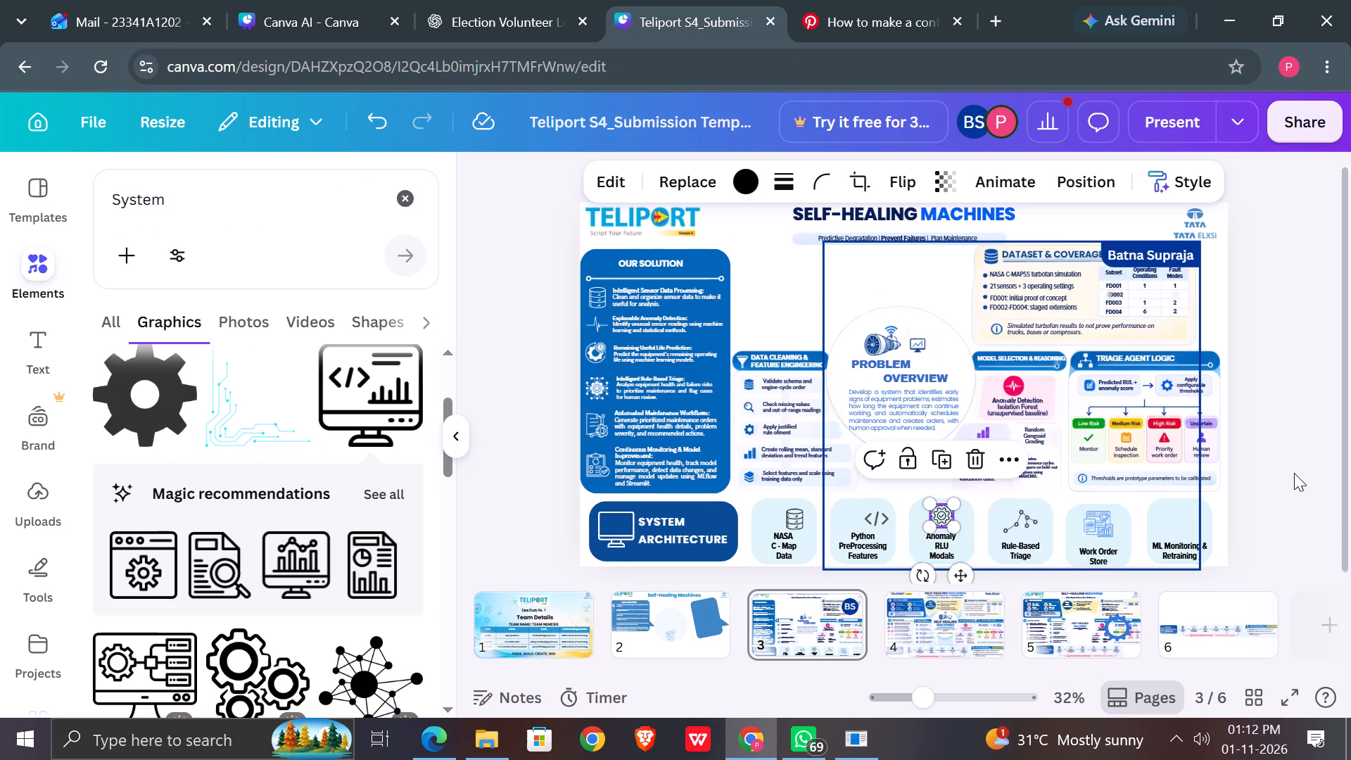
Recolour the Work Order Store icon's vivid blue to black (#000000).
left_click(1096, 517)
left_click(1096, 517)
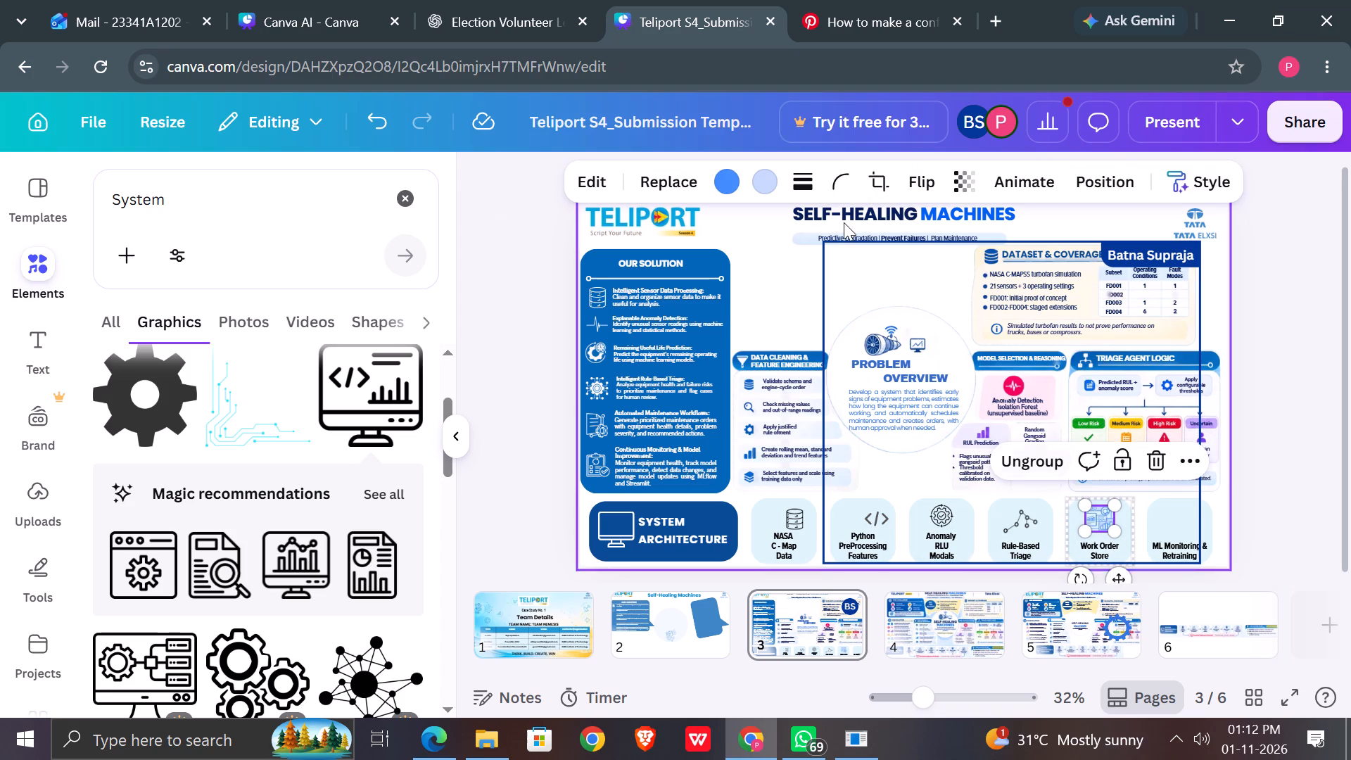
left_click(735, 185)
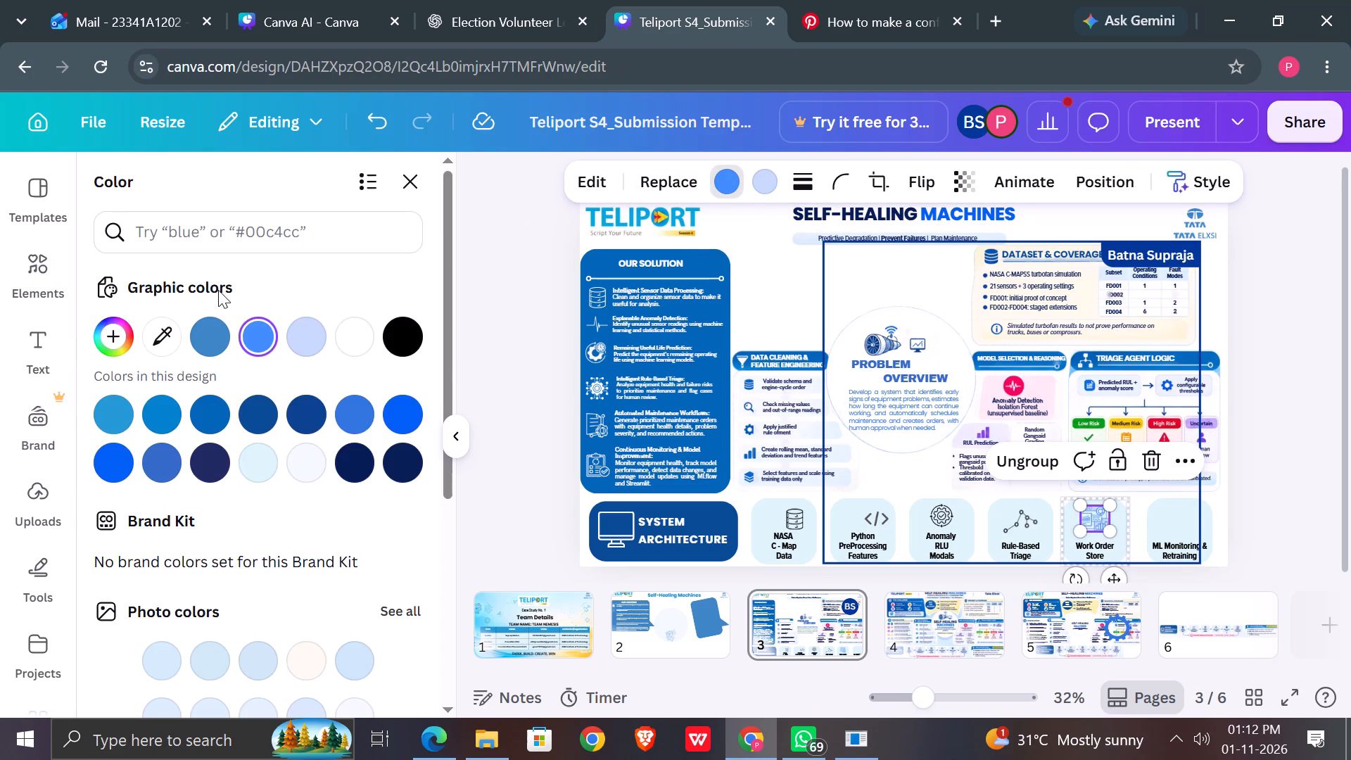
left_click(395, 338)
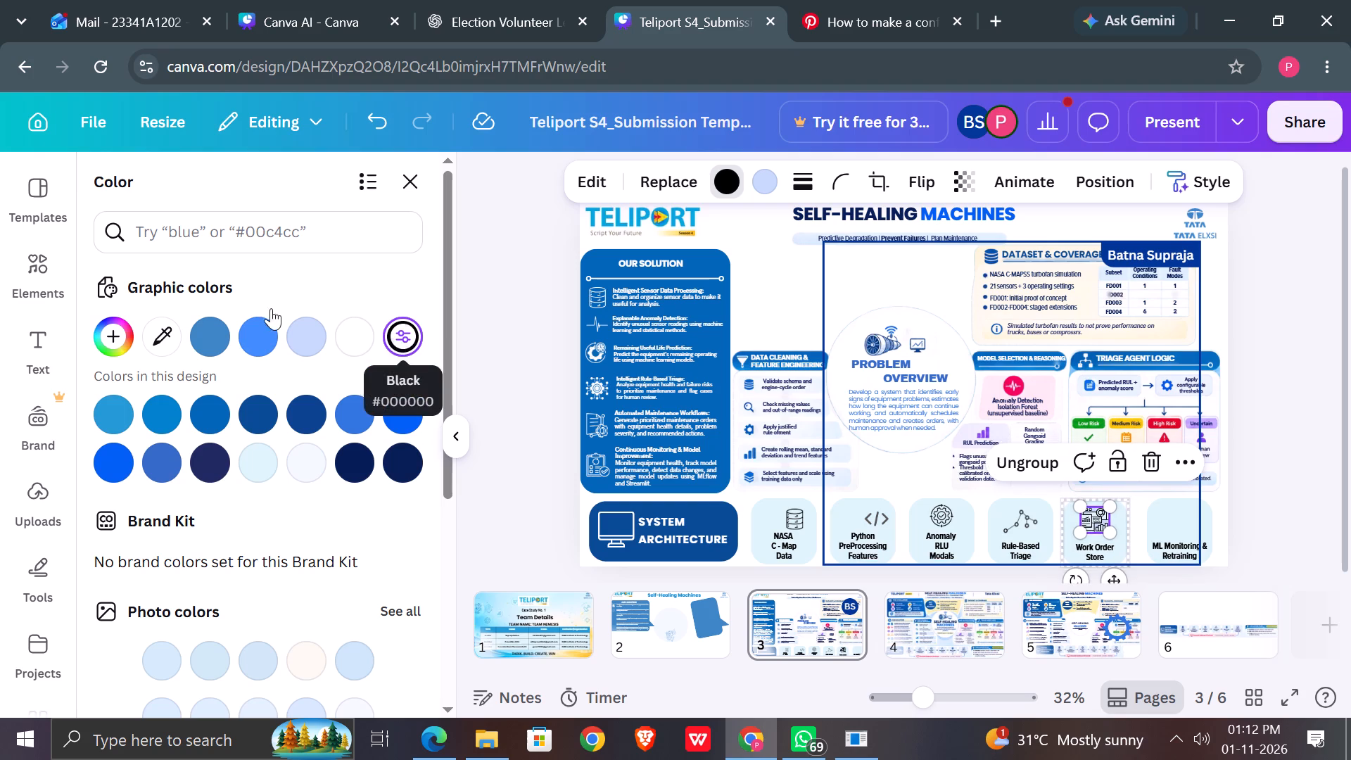
left_click(406, 187)
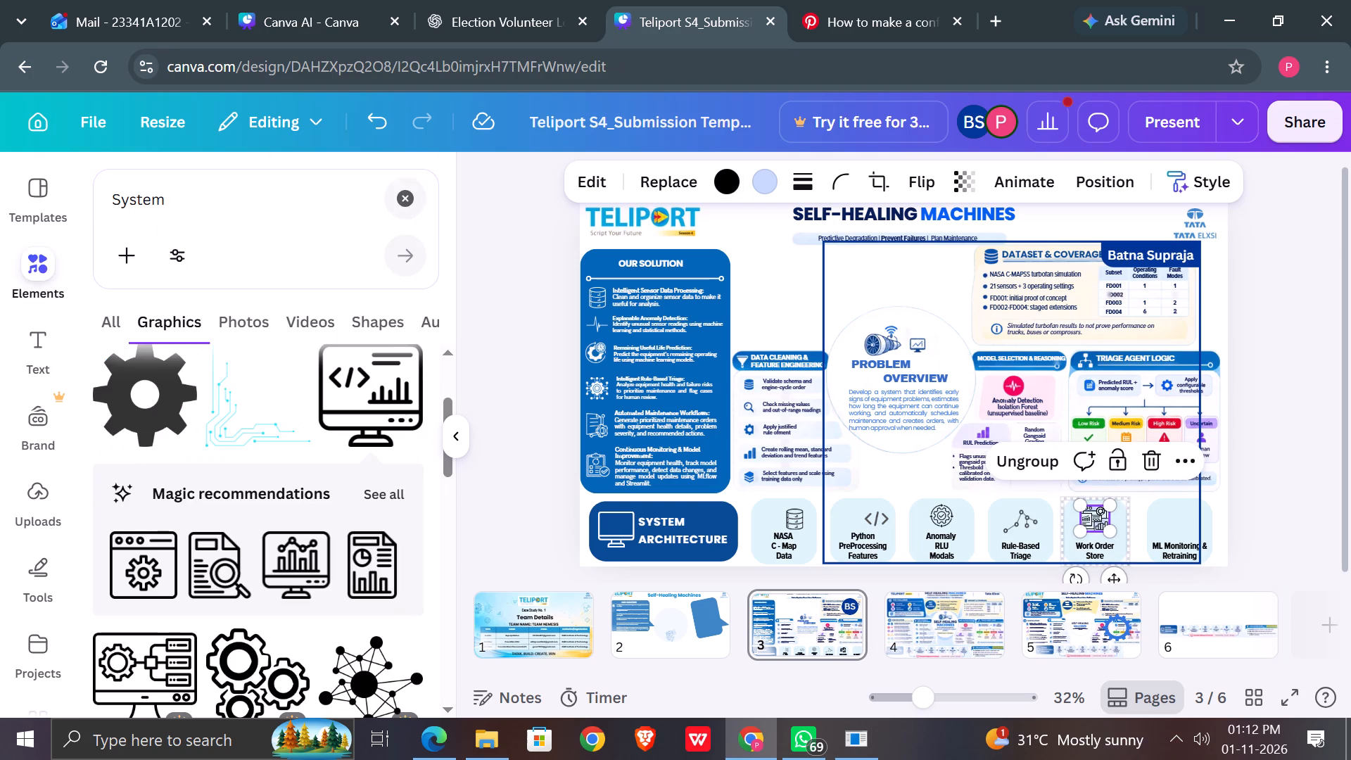
Add the black monitor icon with code brackets and bar chart, shrink it below 119 by 119, and place it on the ML Monitoring & Retraining box.
scroll(319, 410, "up", 6)
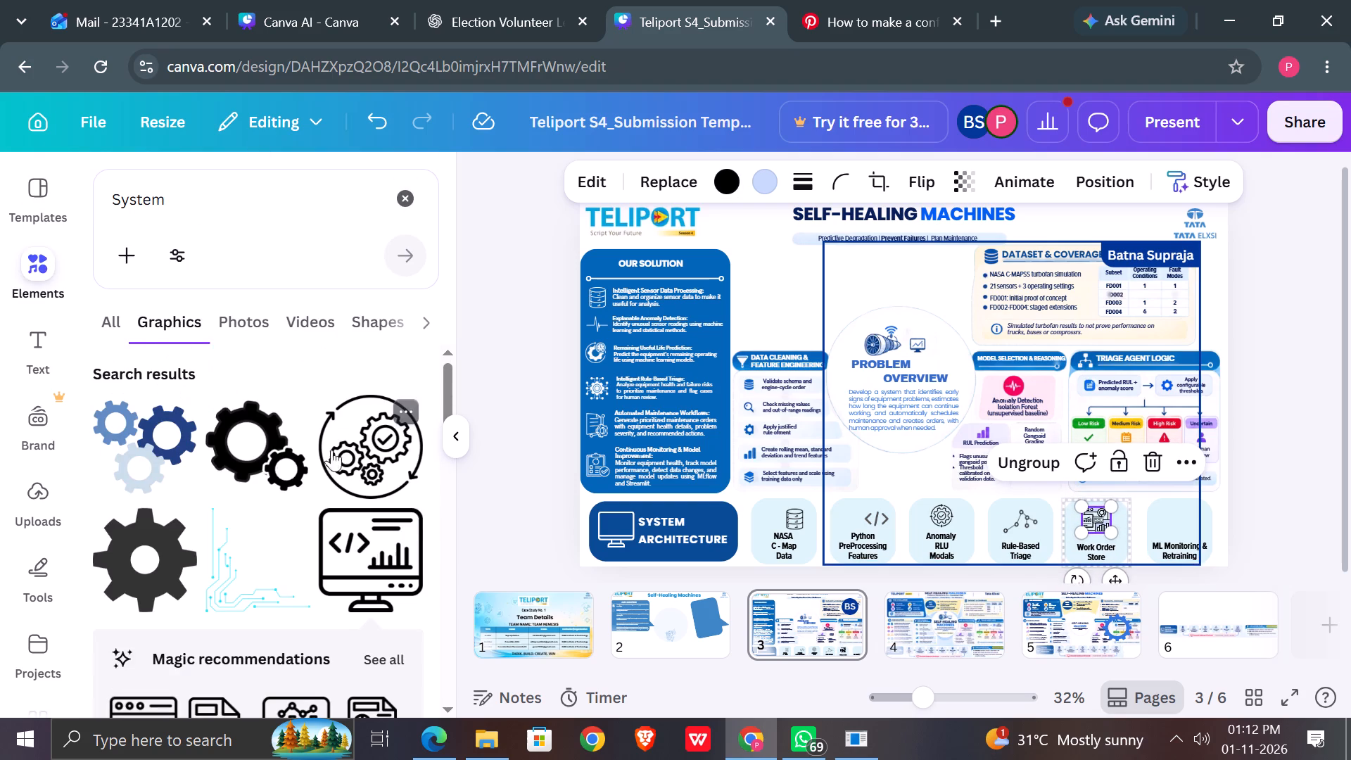
left_click(383, 557)
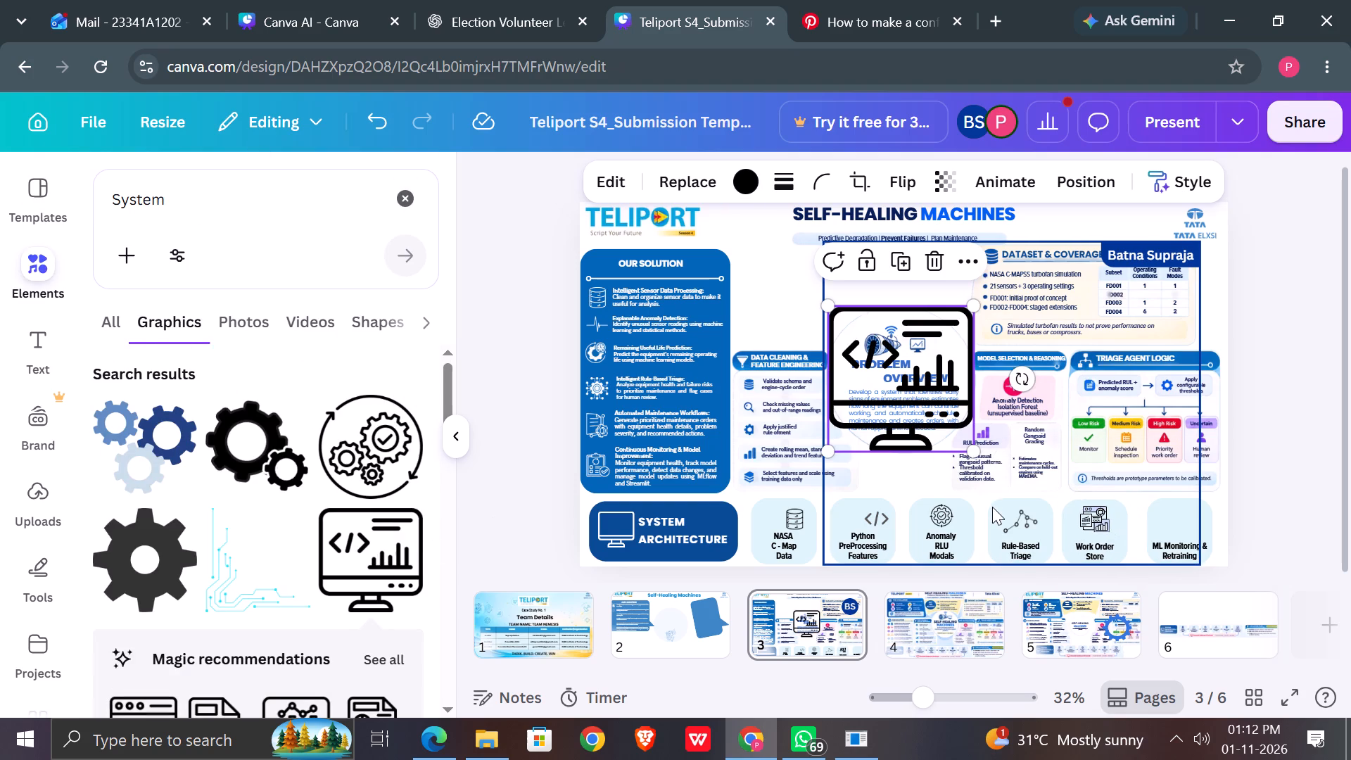
left_click_drag(970, 450, 935, 417)
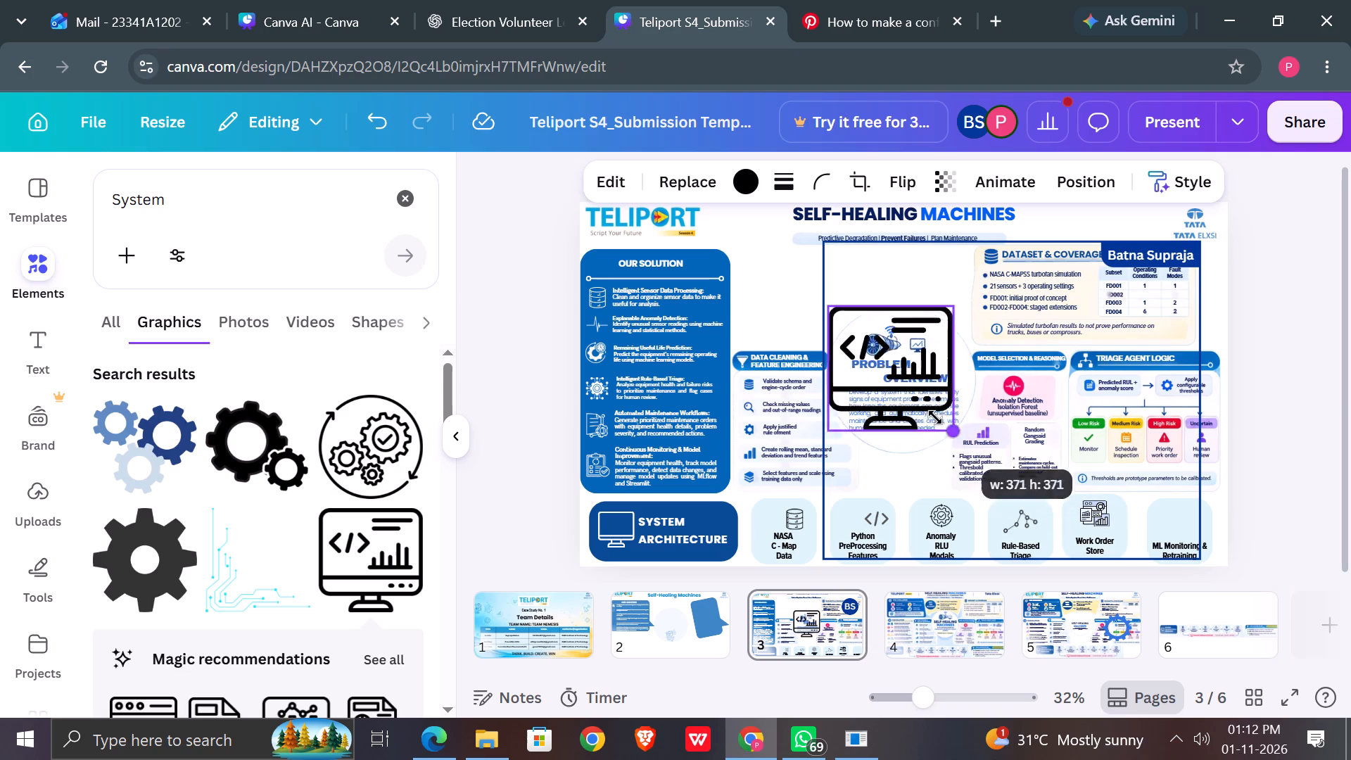
left_click_drag(935, 417, 850, 353)
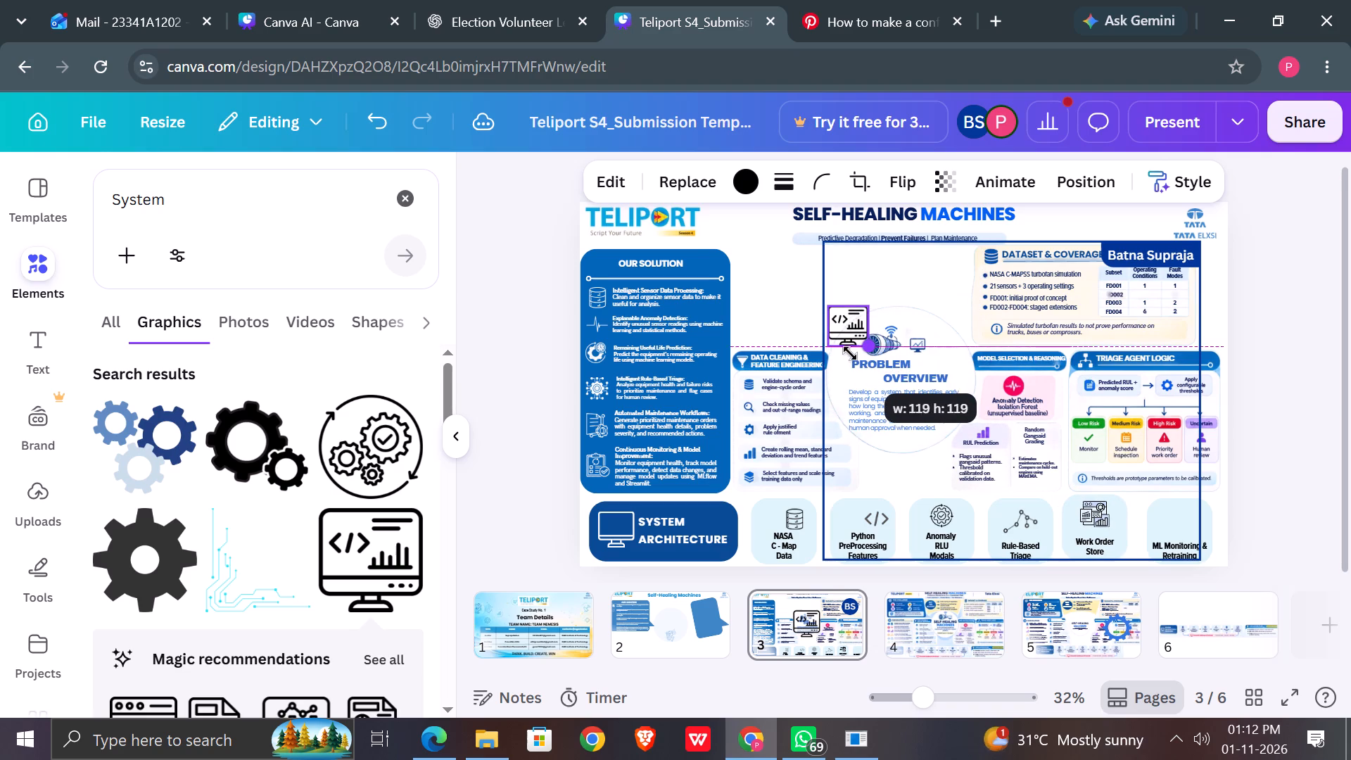
left_click_drag(850, 353, 844, 350)
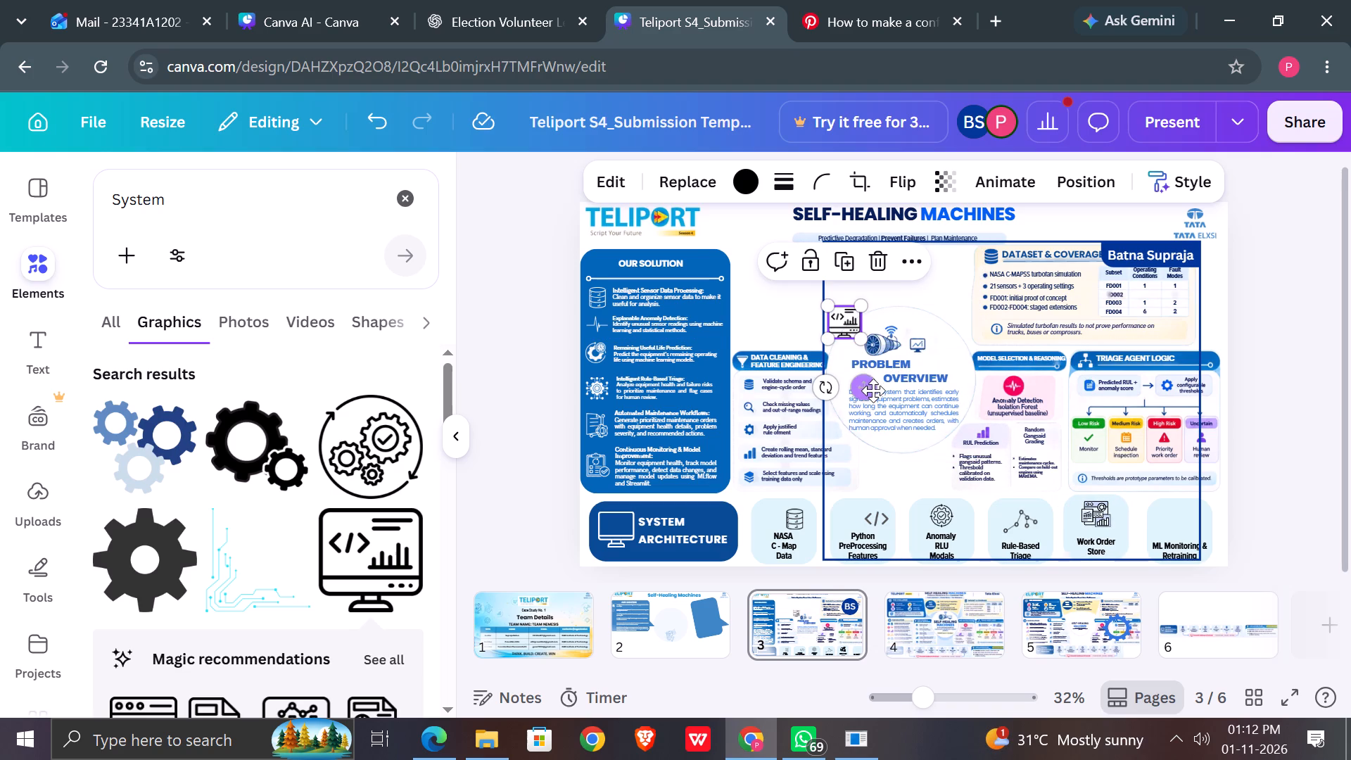
left_click_drag(865, 391, 1204, 586)
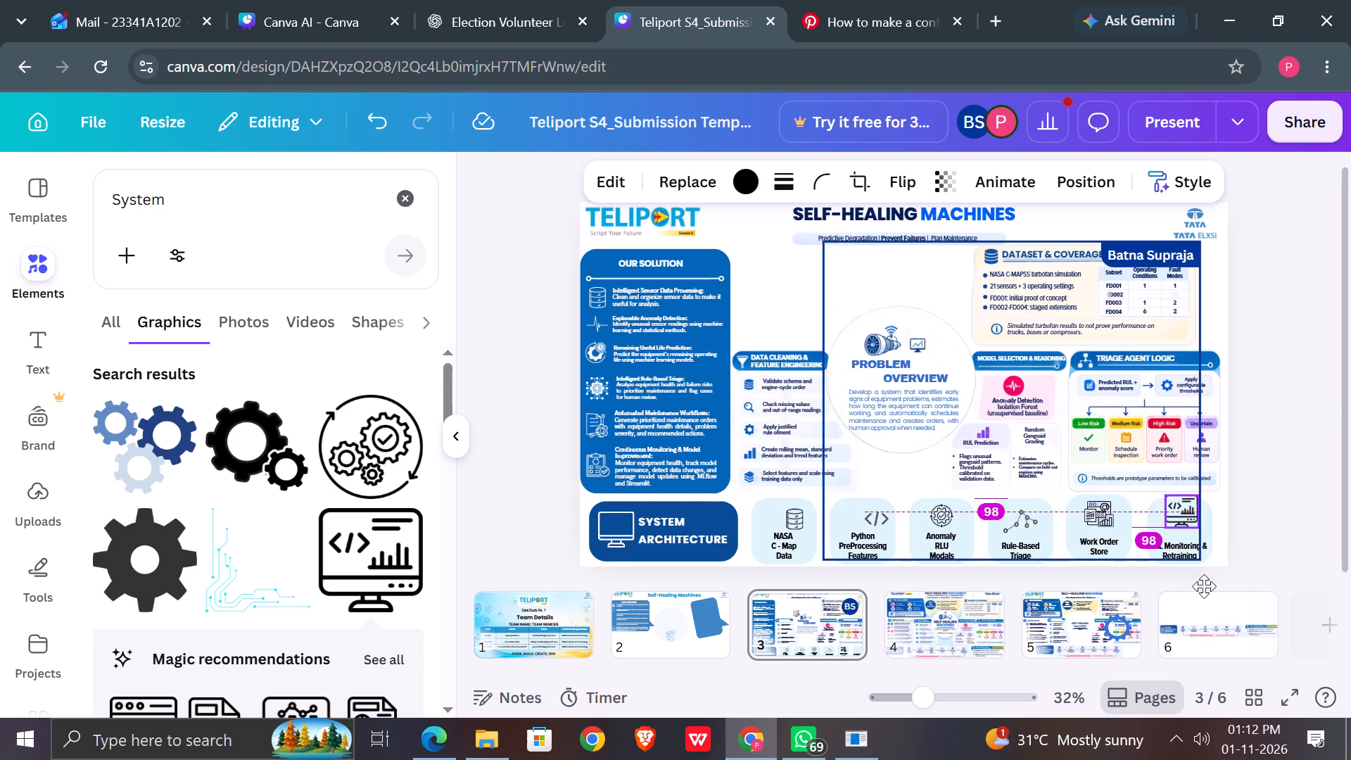
left_click_drag(1204, 586, 1201, 588)
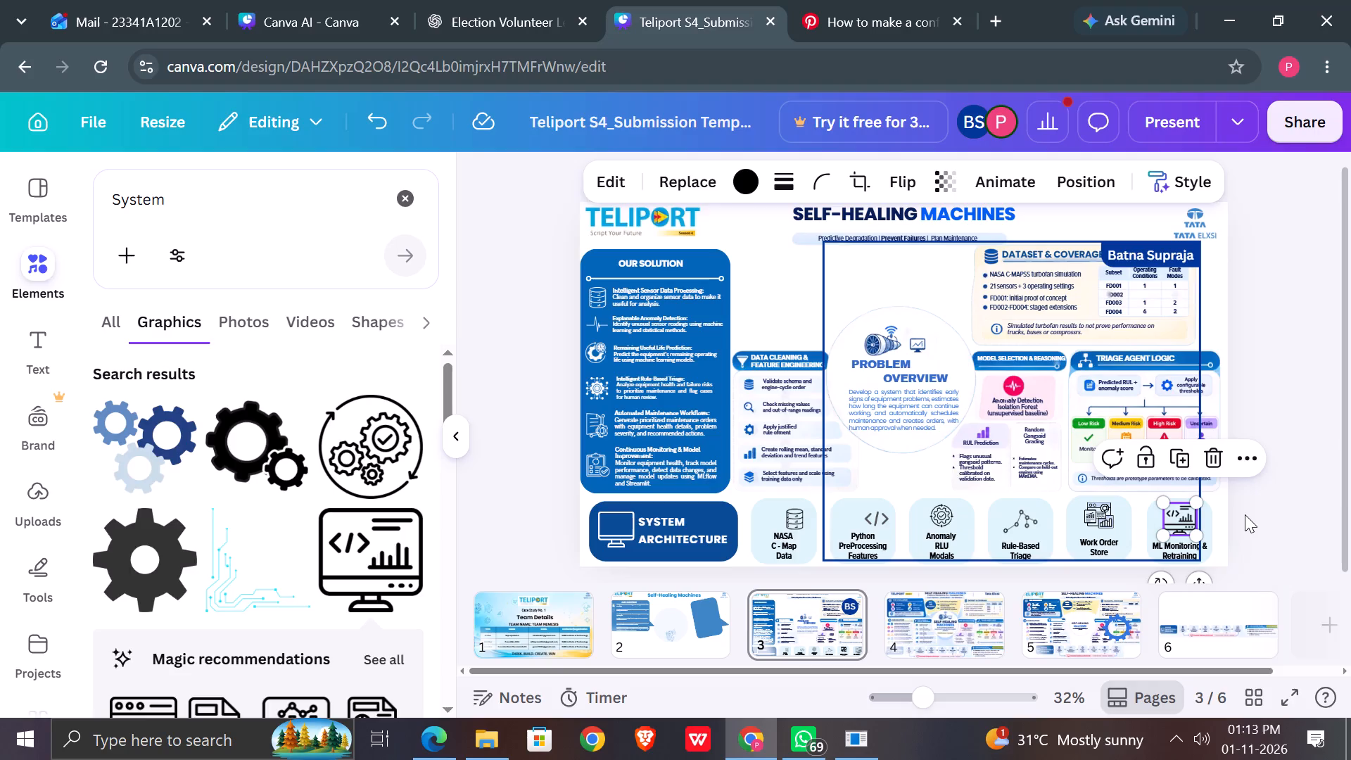
Shrink the monitor icon slightly more and centre it above the ML Monitoring & Retraining label.
scroll(1245, 514, "down", 2)
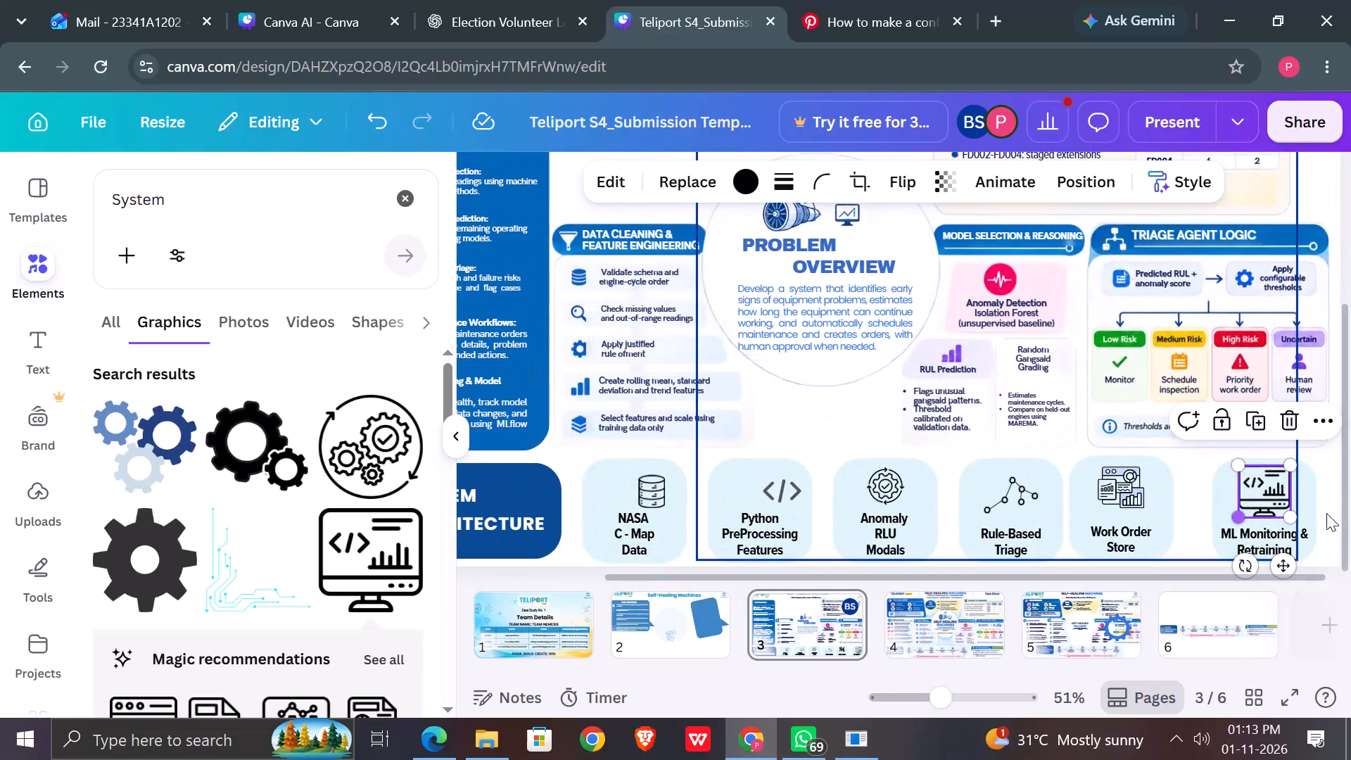
left_click_drag(1289, 516, 1280, 509)
left_click_drag(1279, 556, 1283, 559)
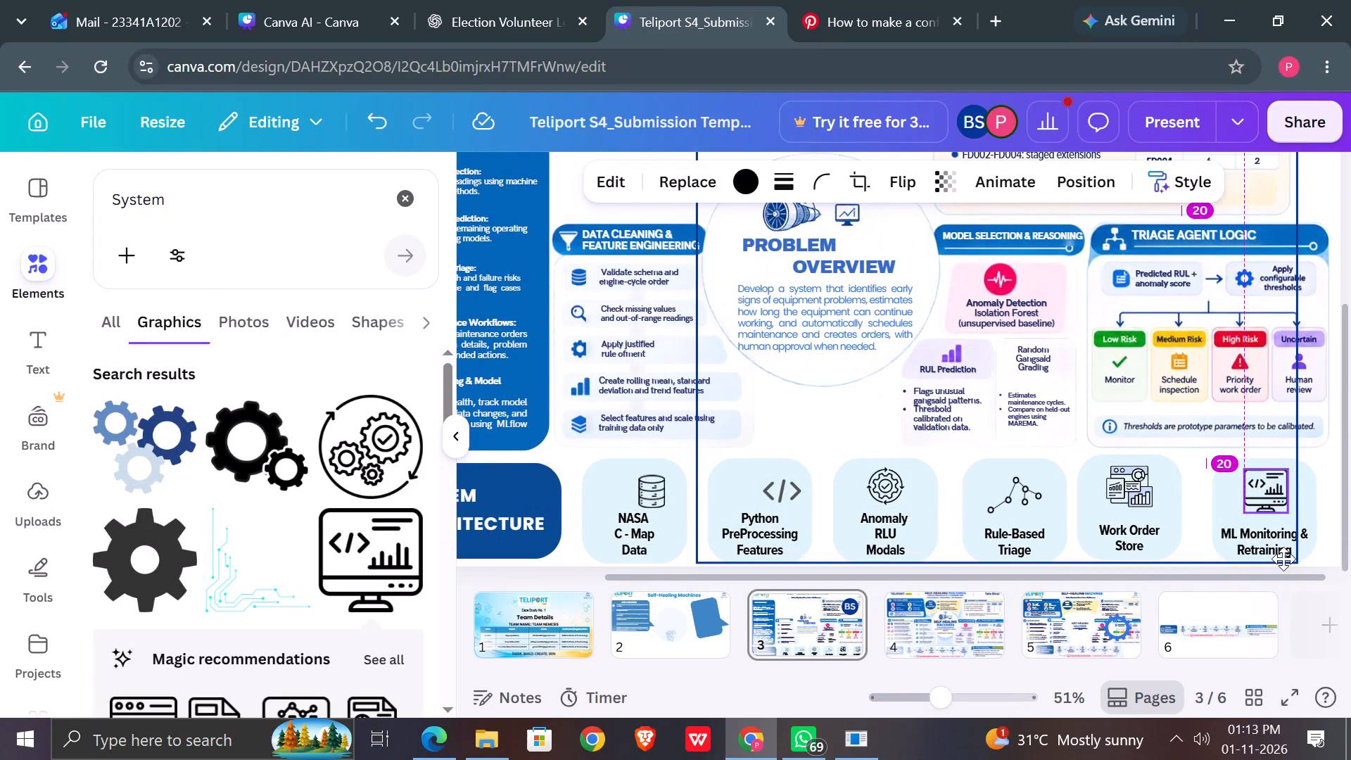
left_click_drag(1283, 559, 1281, 562)
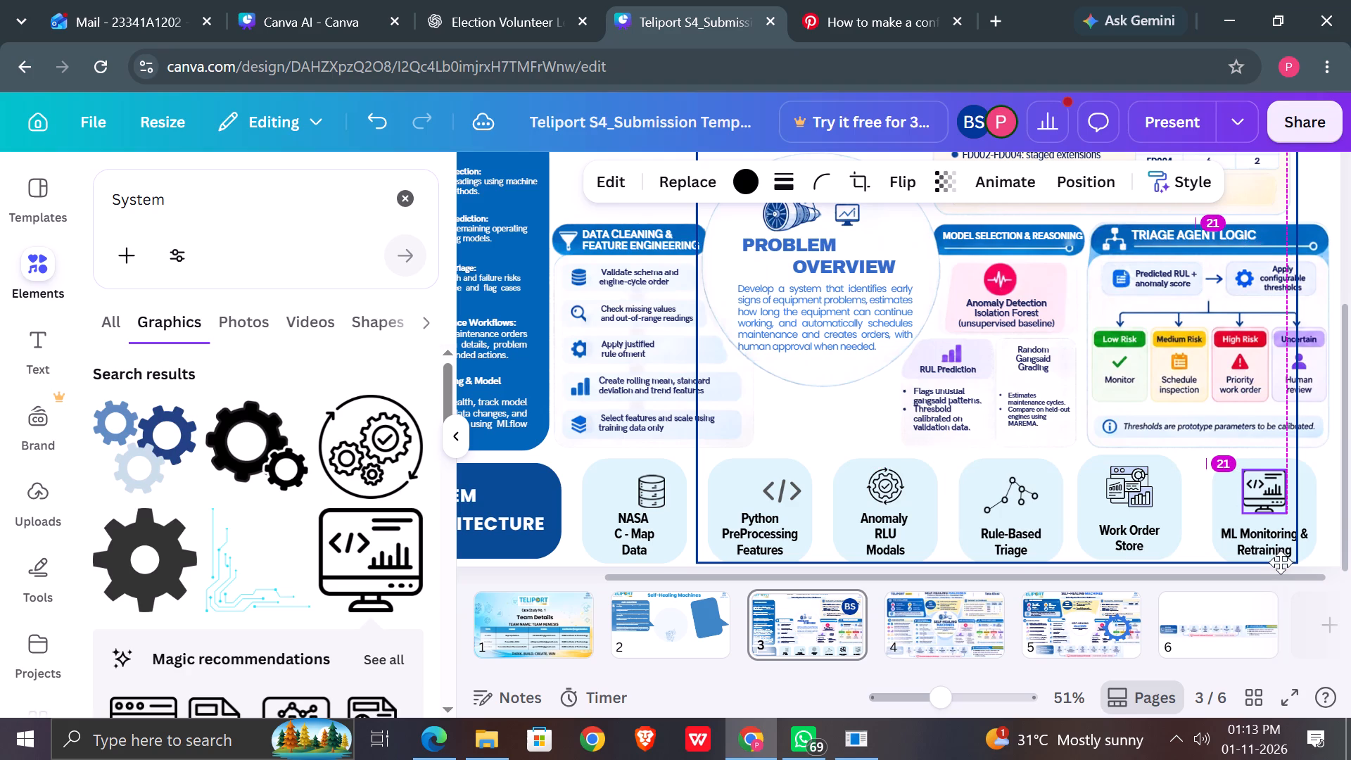
Finish centring the monitor icon above the ML Monitoring & Retraining label.
left_click_drag(1281, 562, 1281, 563)
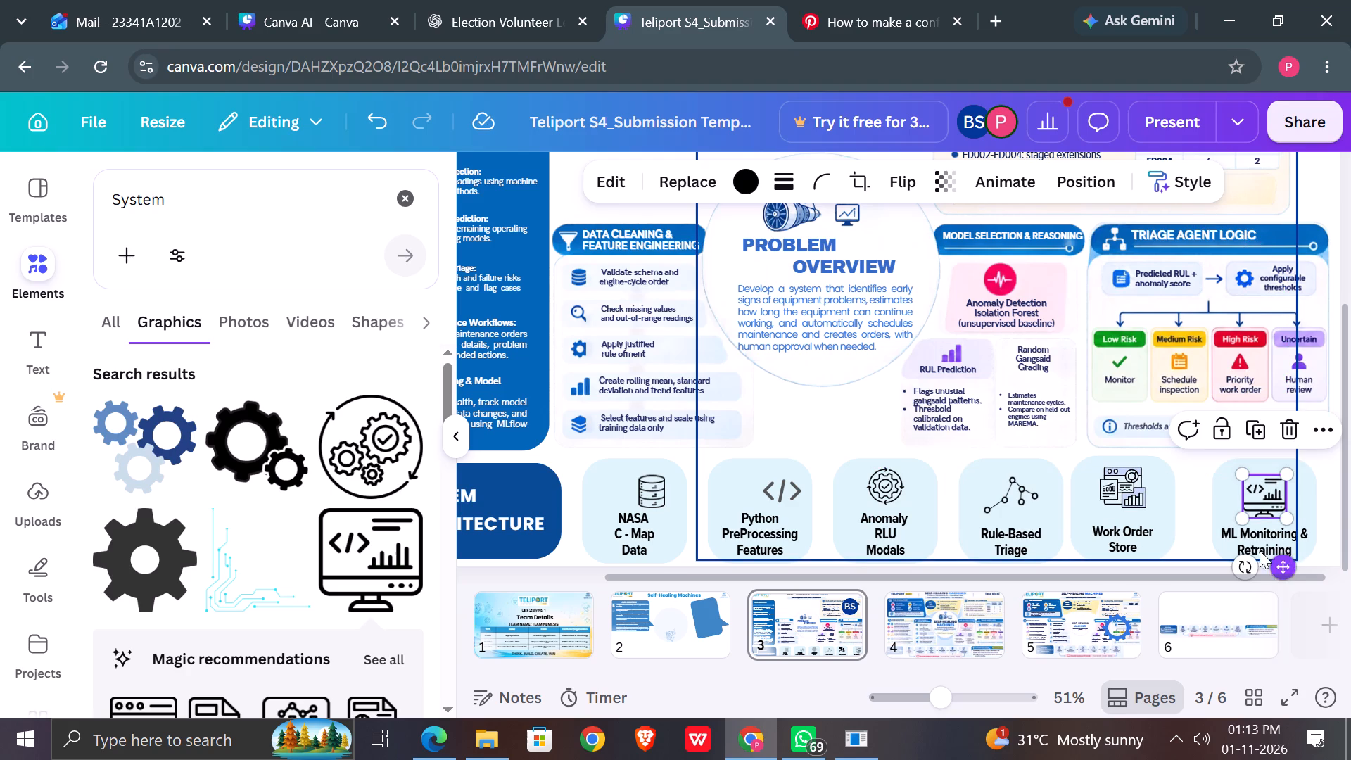
Centre the icon inside the Work Order Store group above its label.
left_click(1134, 481)
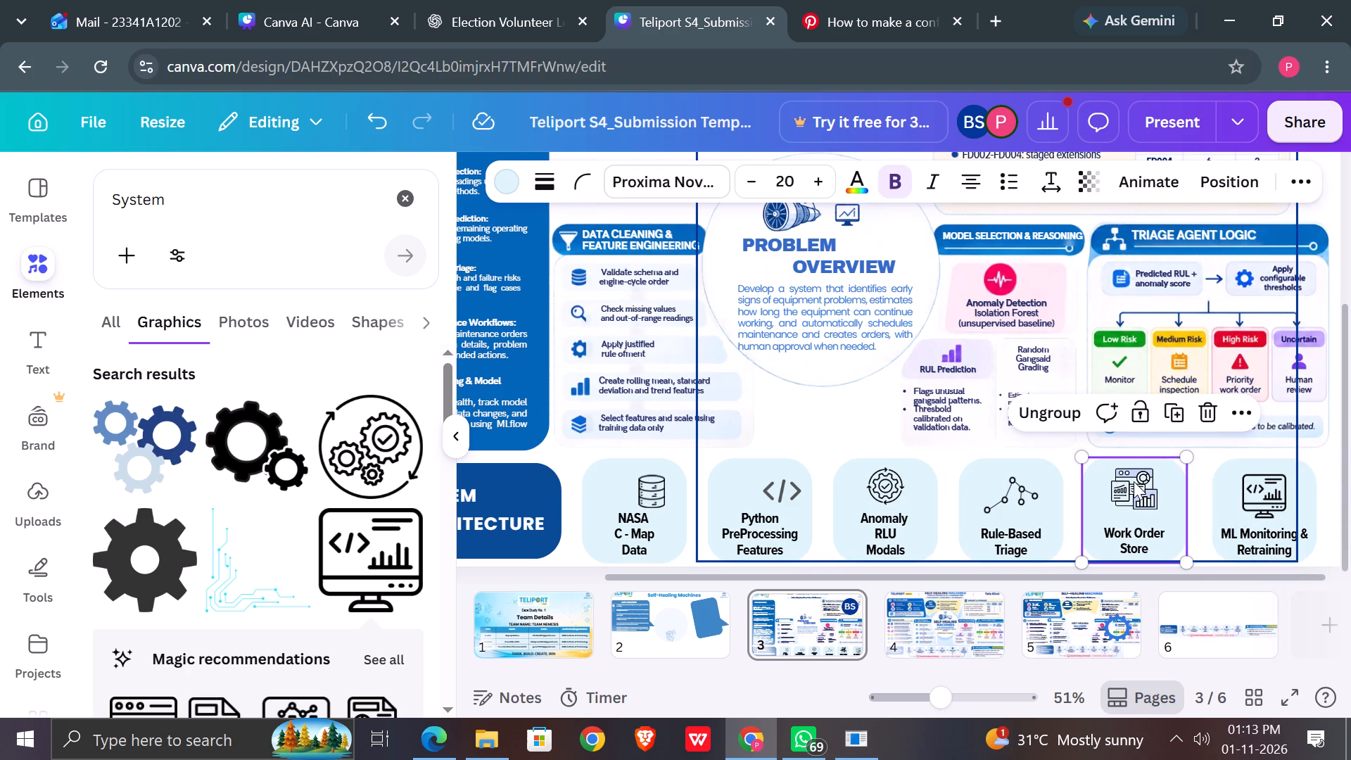
left_click(1134, 481)
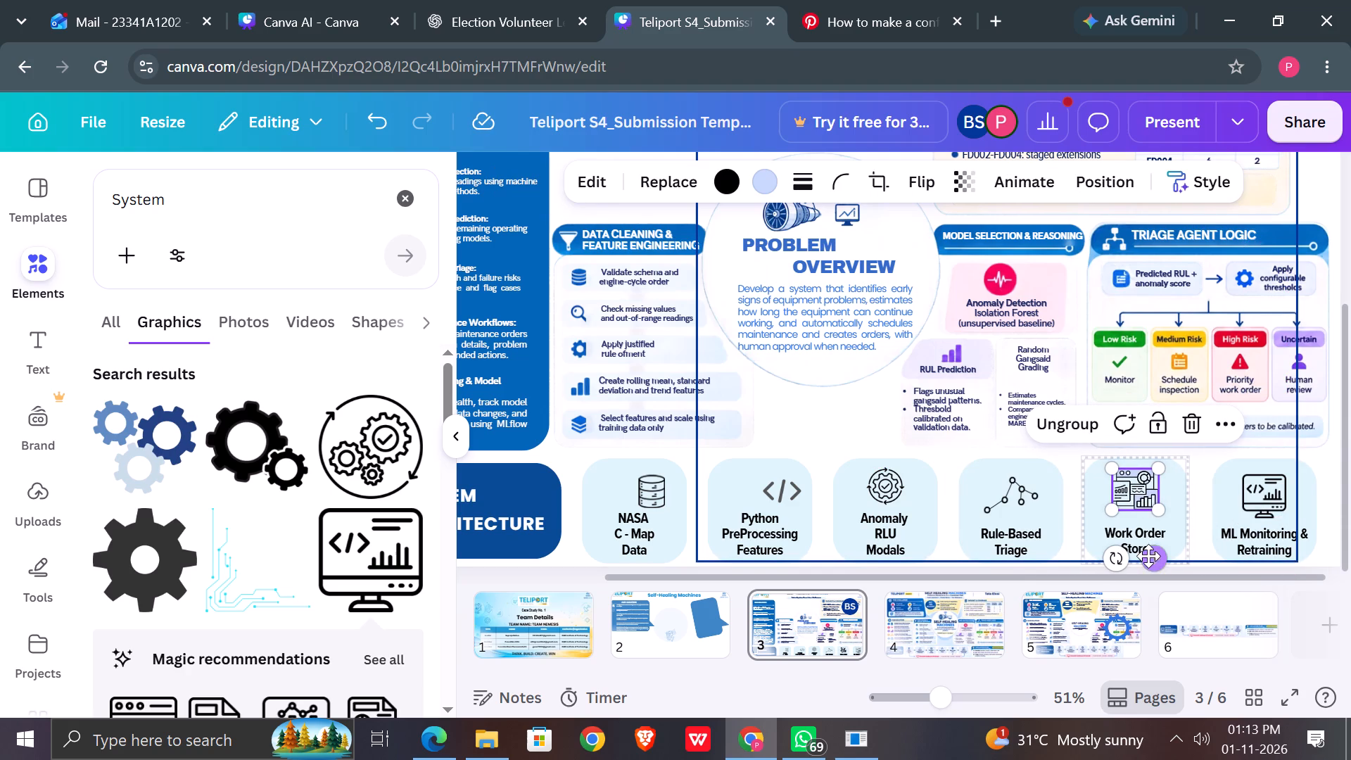
left_click(1153, 556)
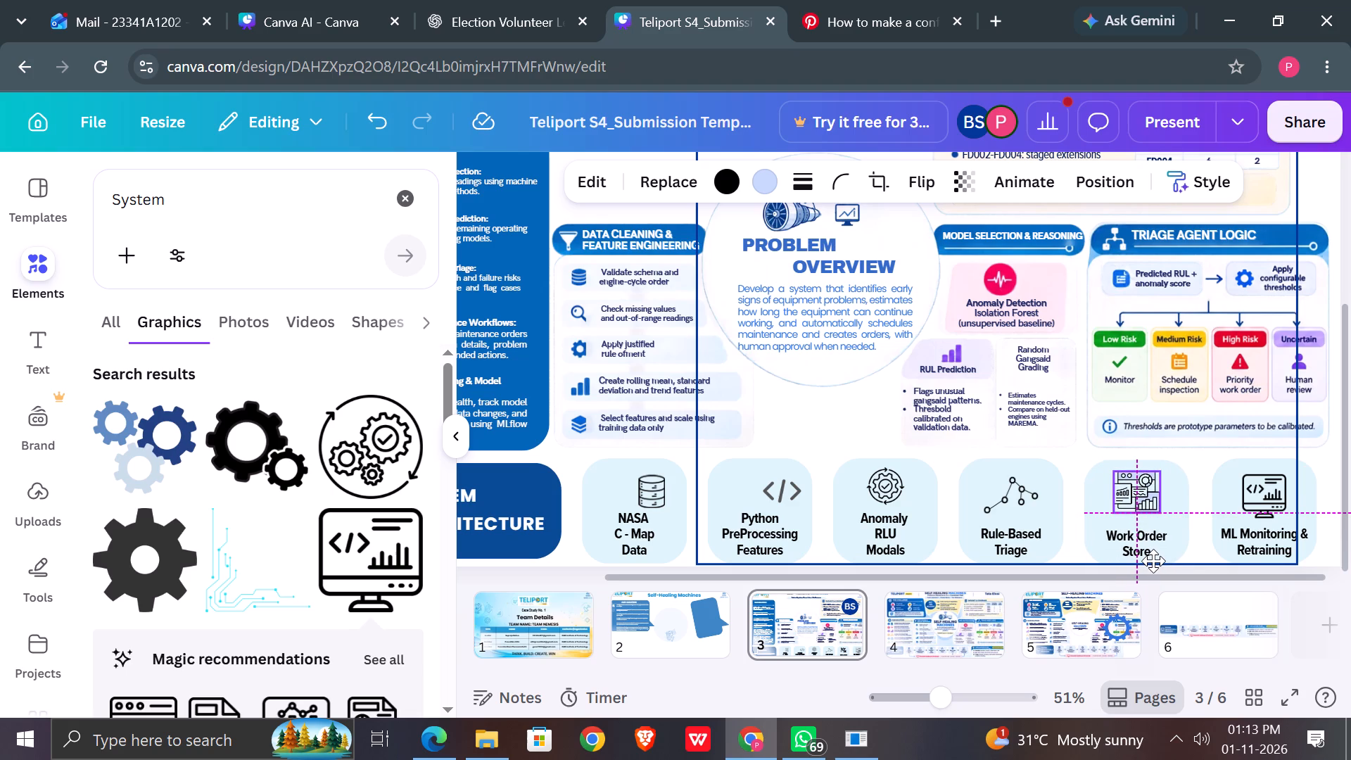
left_click(847, 404)
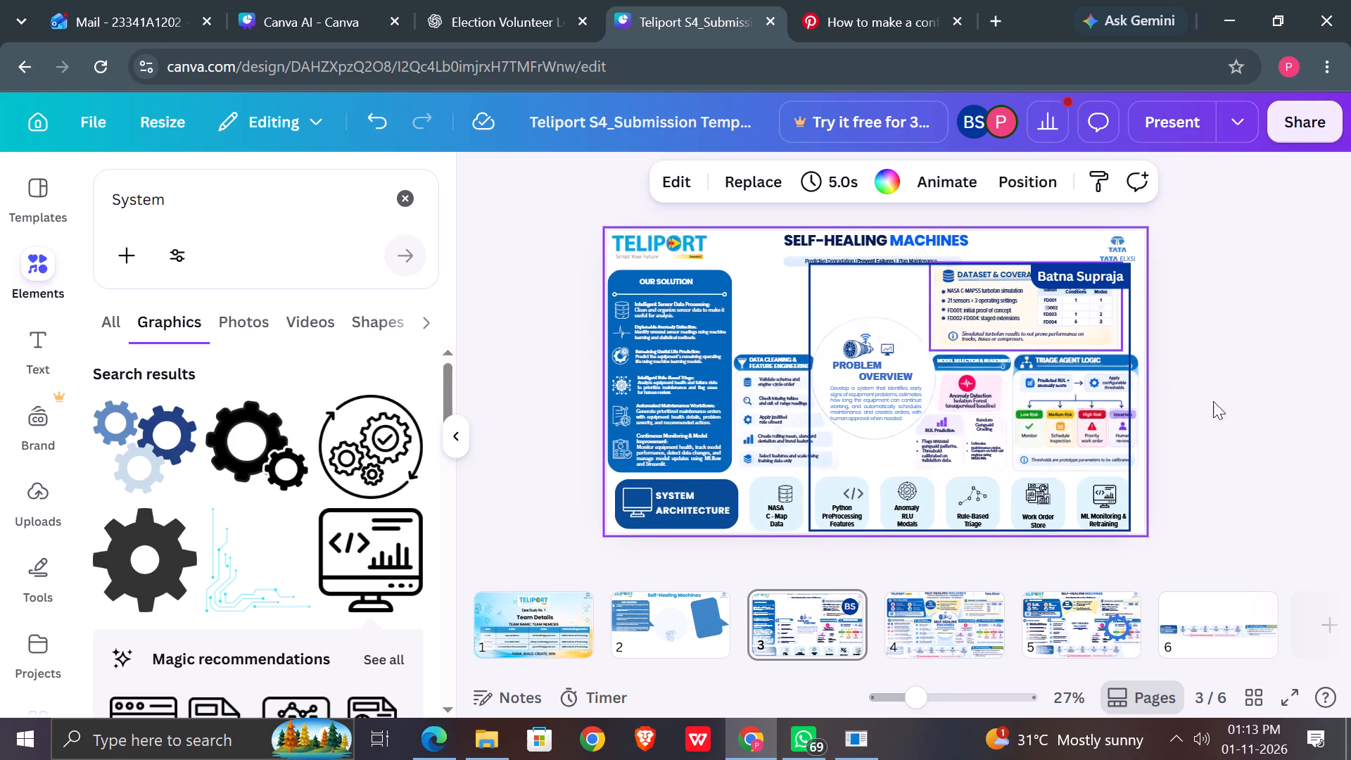
left_click(1229, 493)
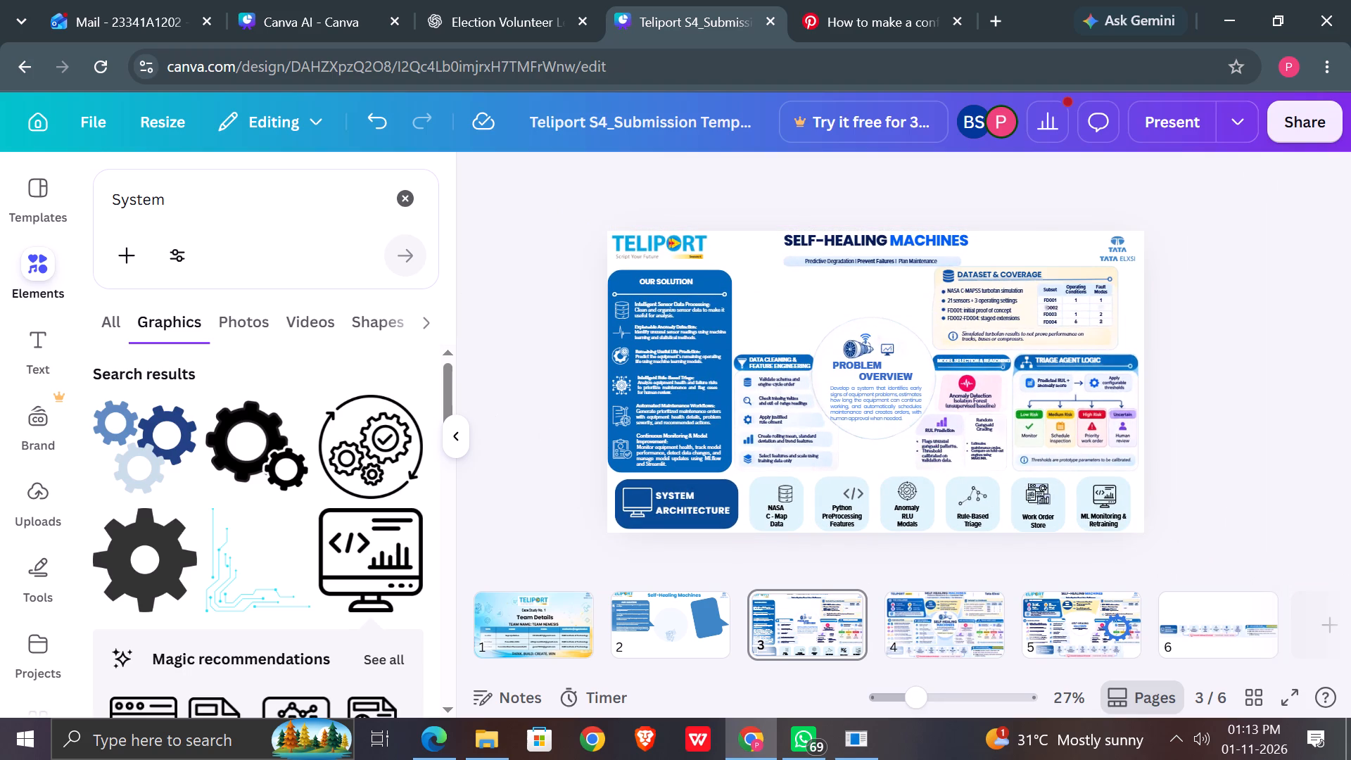
Clear the System search term from the elements search.
left_click(208, 194)
key("bracketright")
key("bracketright")
key("bracketright")
key("bracketright")
key("bracketright")
key("bracketright")
key("bracketright")
key("bracketright")
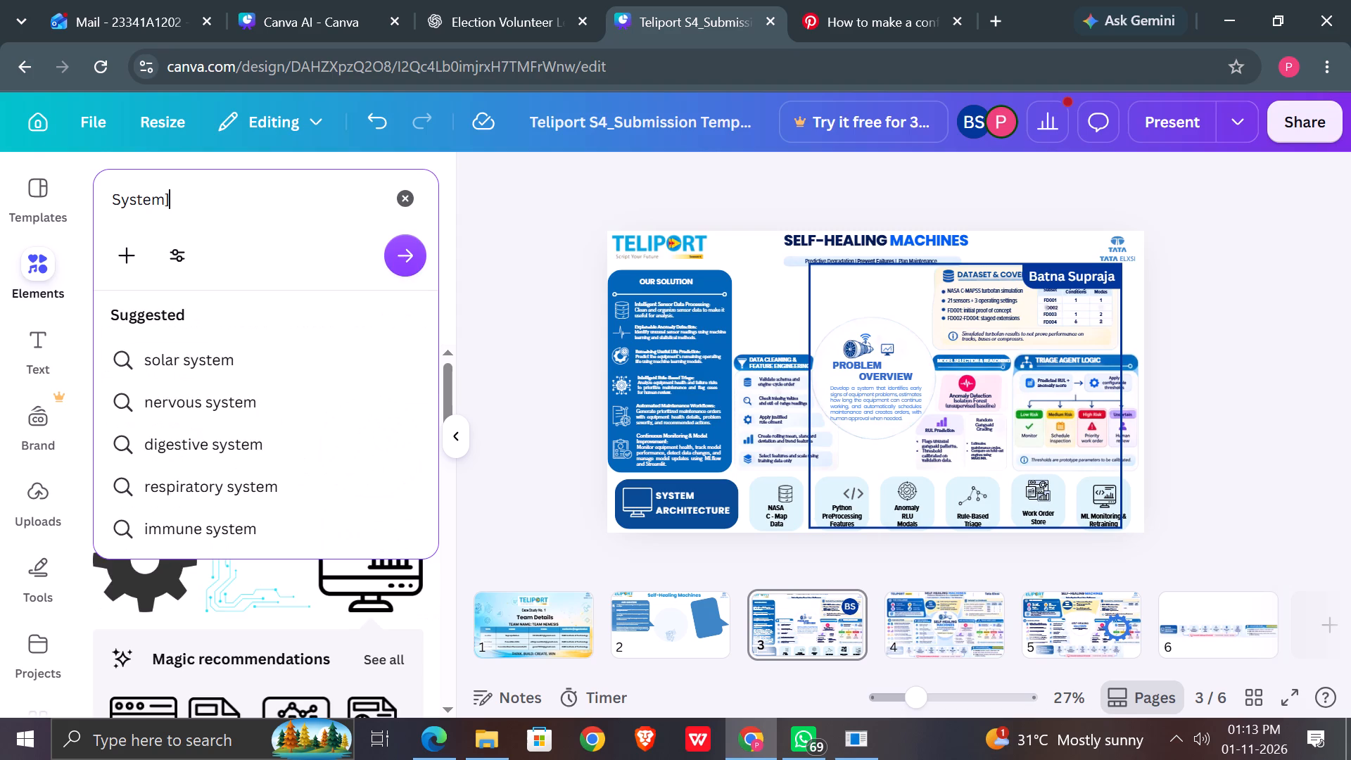
type("]]")
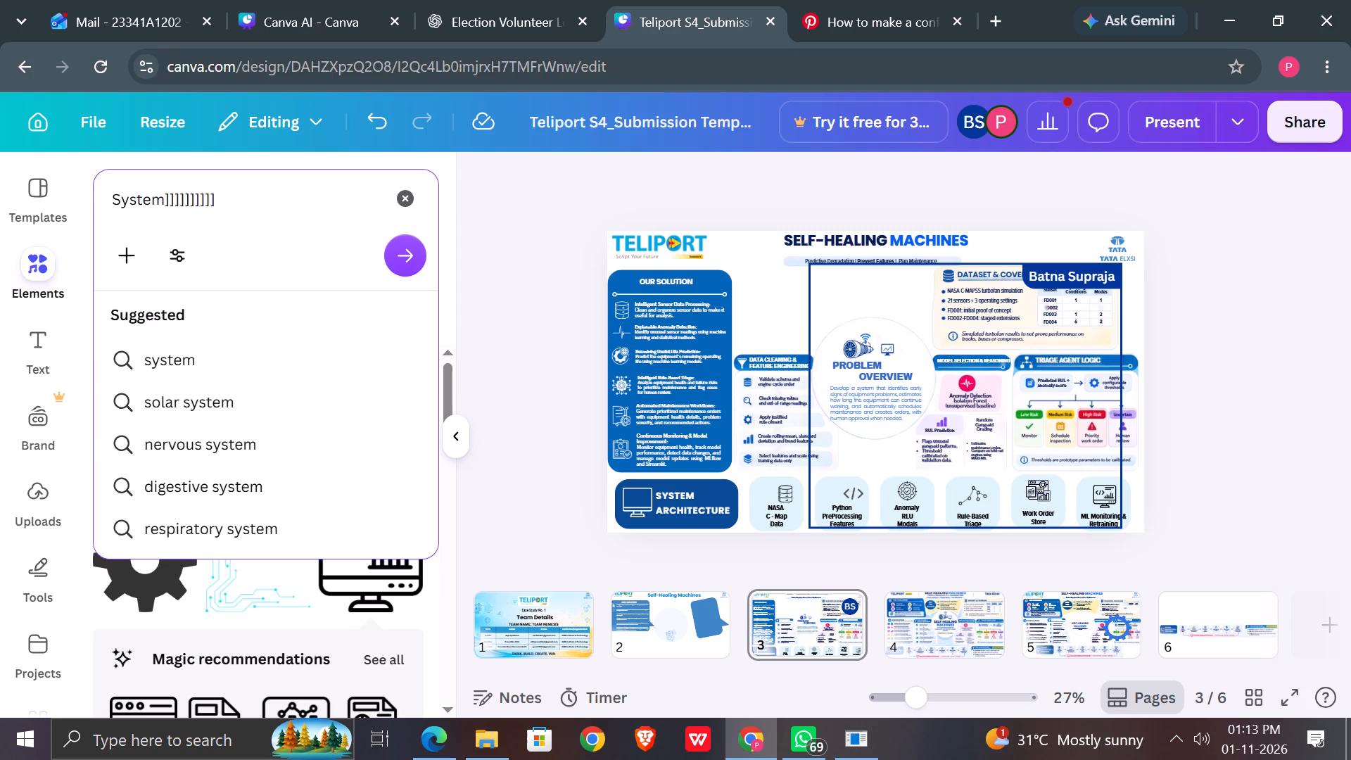
key("BackSpace")
key("BackSpace")
key("BackSpace")
key("BackSpace")
key("BackSpace")
key("BackSpace")
key("BackSpace")
key("BackSpace")
key("BackSpace")
key("BackSpace")
key("BackSpace")
key("BackSpace")
key("BackSpace")
key("BackSpace")
key("BackSpace")
key("BackSpace")
key("BackSpace")
key("BackSpace")
key("BackSpace")
key("BackSpace")
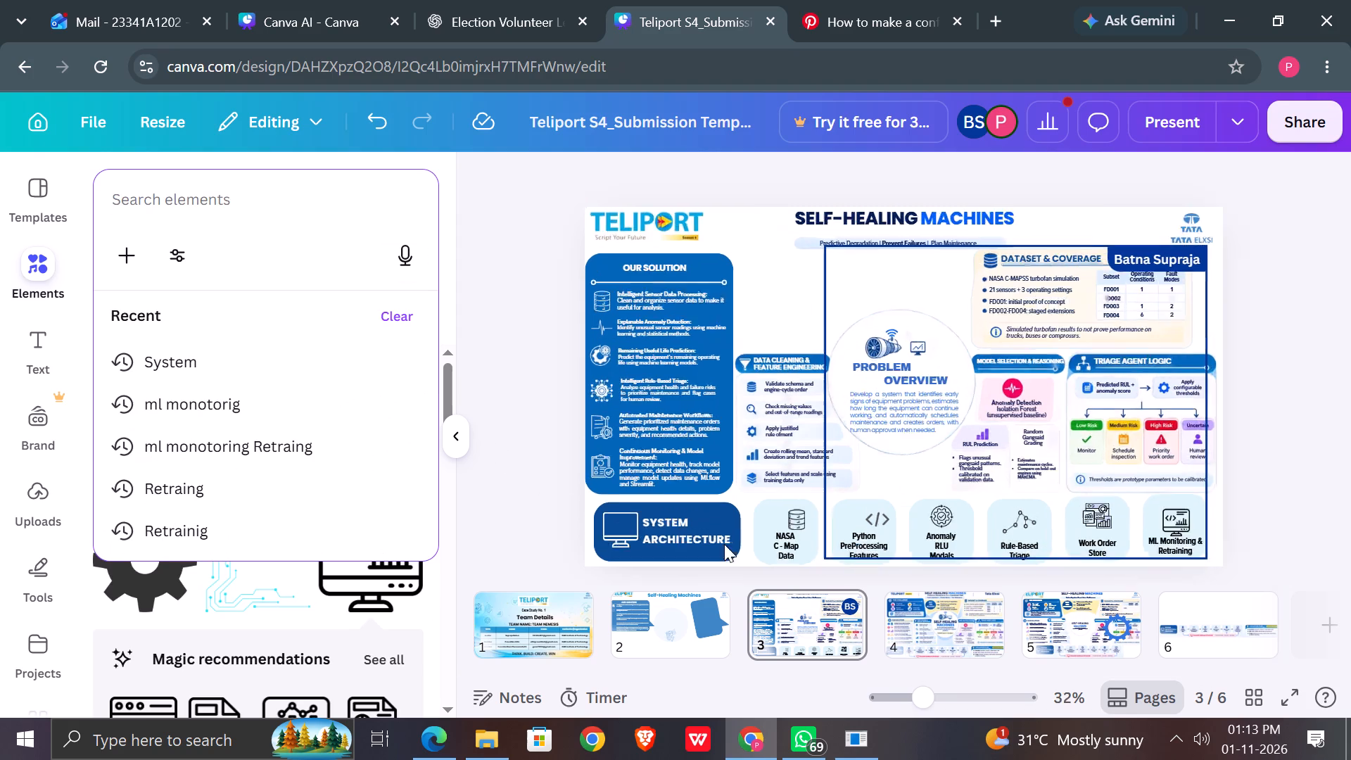
Centre the database icon above the NASA C - Map Data label in its box.
scroll(724, 544, "down", 1)
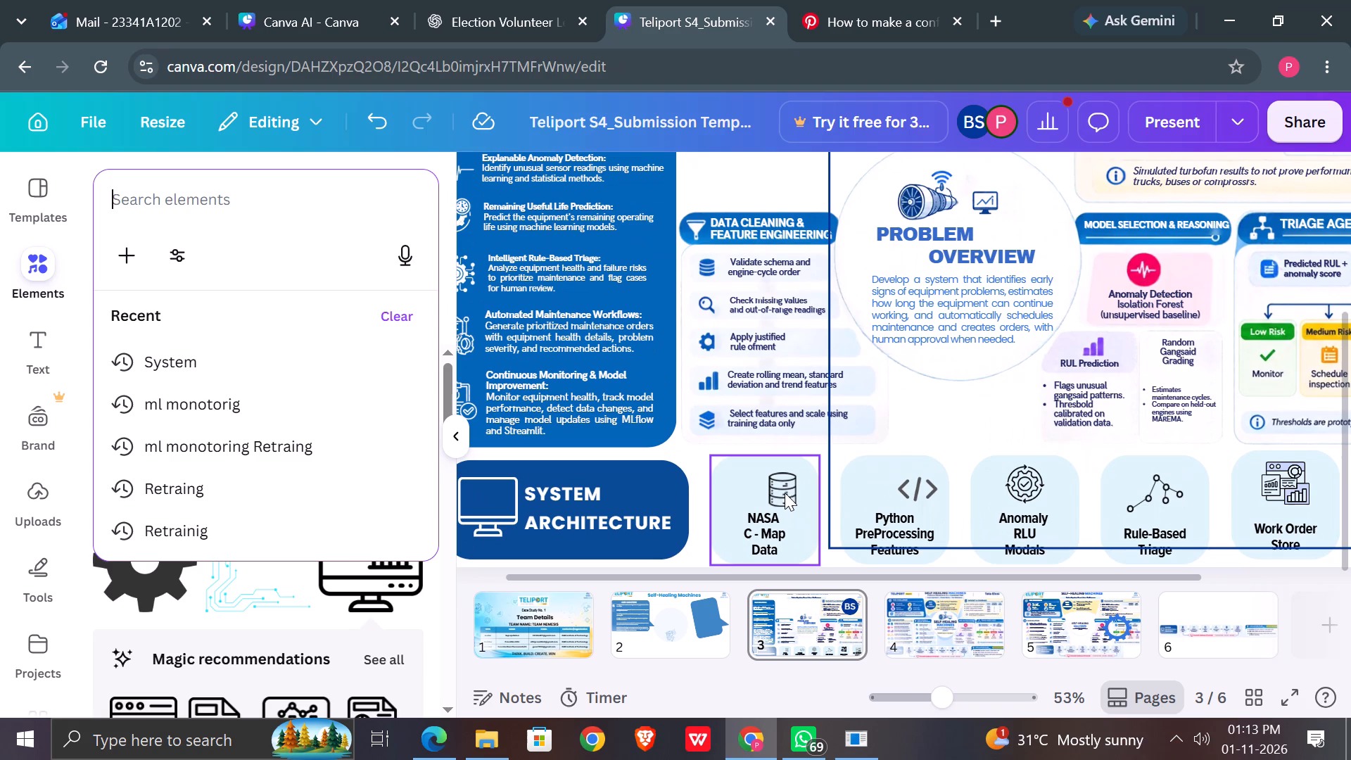
left_click(784, 491)
left_click_drag(801, 560, 794, 555)
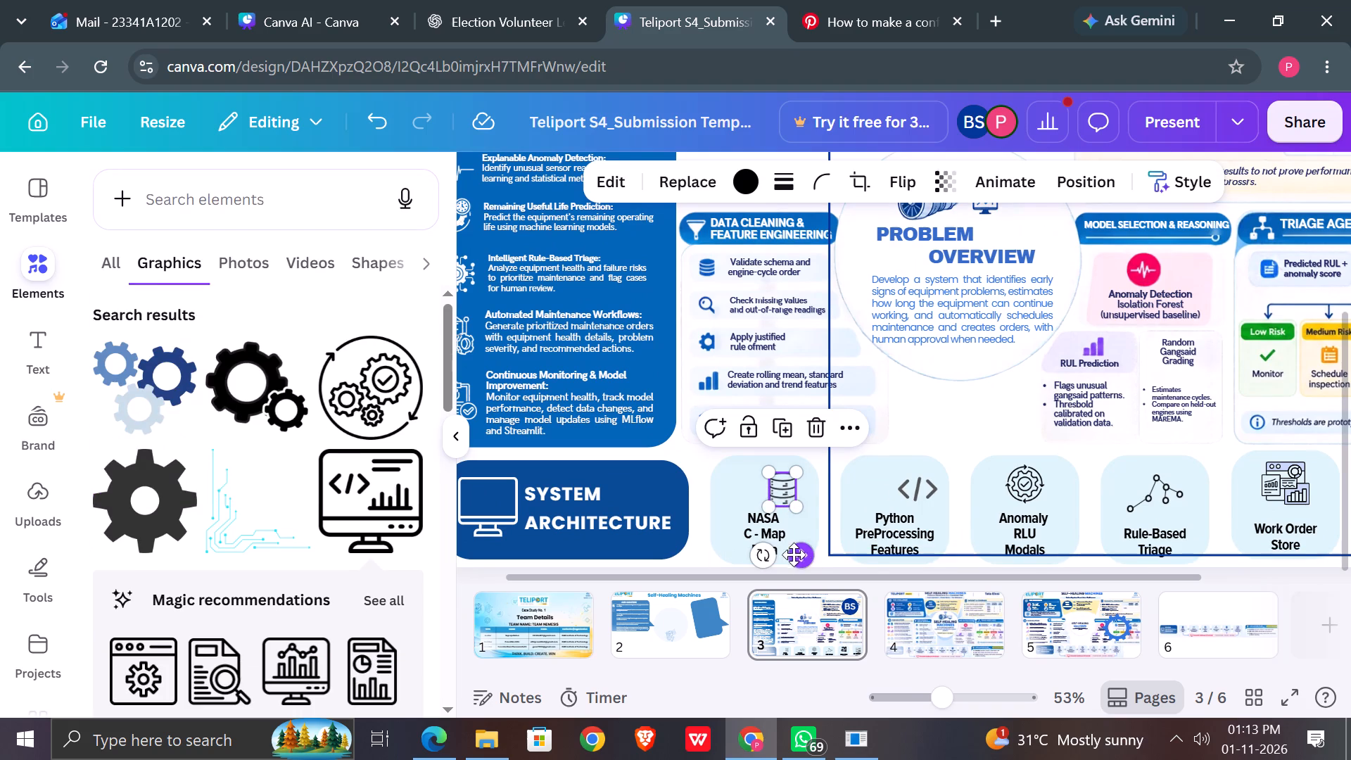
left_click_drag(794, 555, 785, 552)
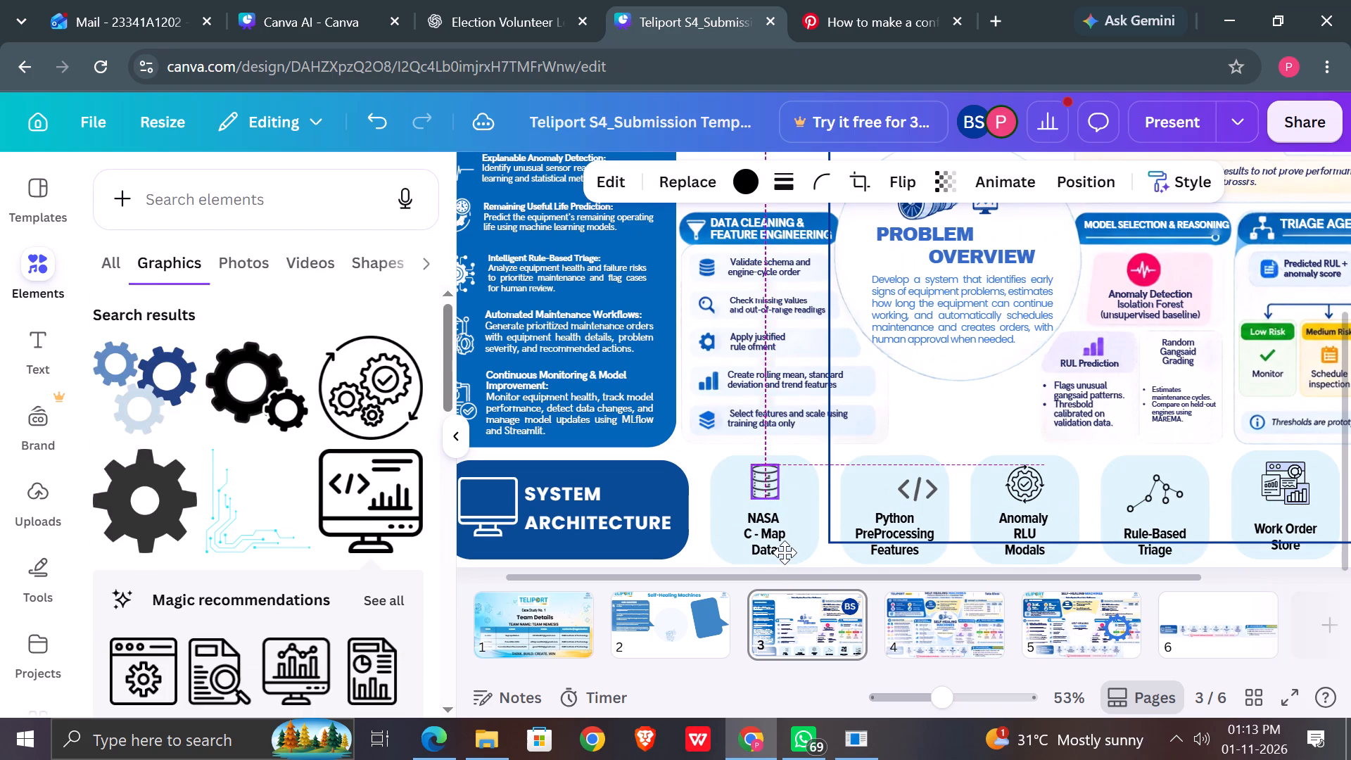
left_click_drag(785, 552, 784, 552)
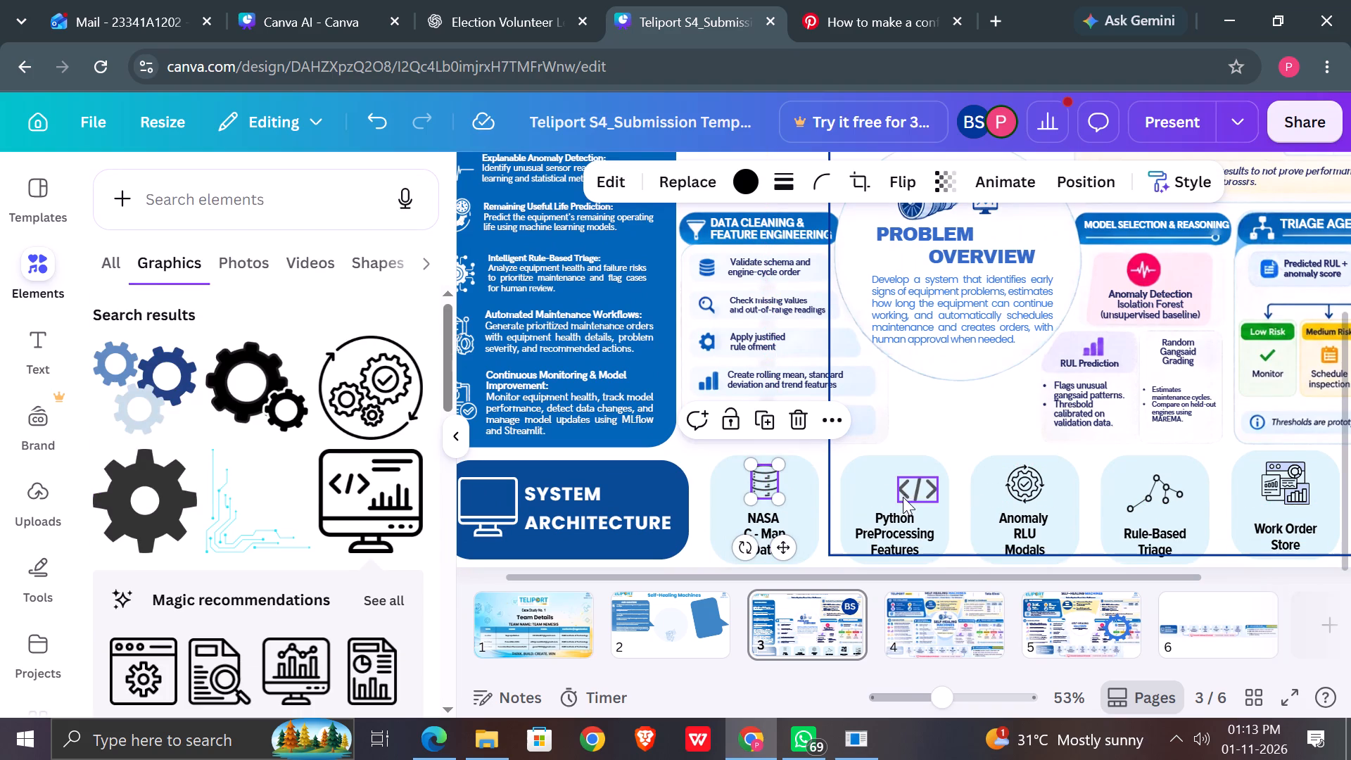
Centre the code-bracket icon above the Python PreProcessing Features label in its box.
left_click(907, 492)
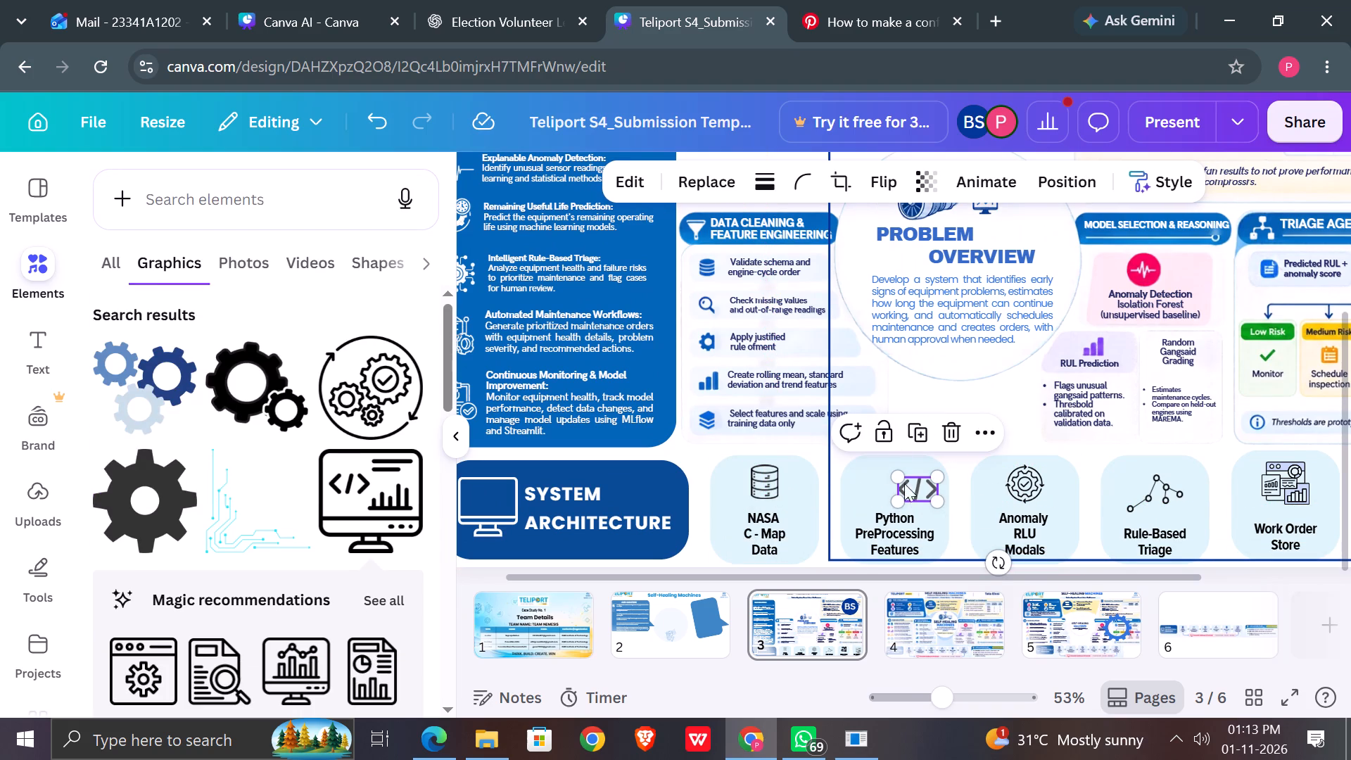
left_click_drag(918, 486, 882, 481)
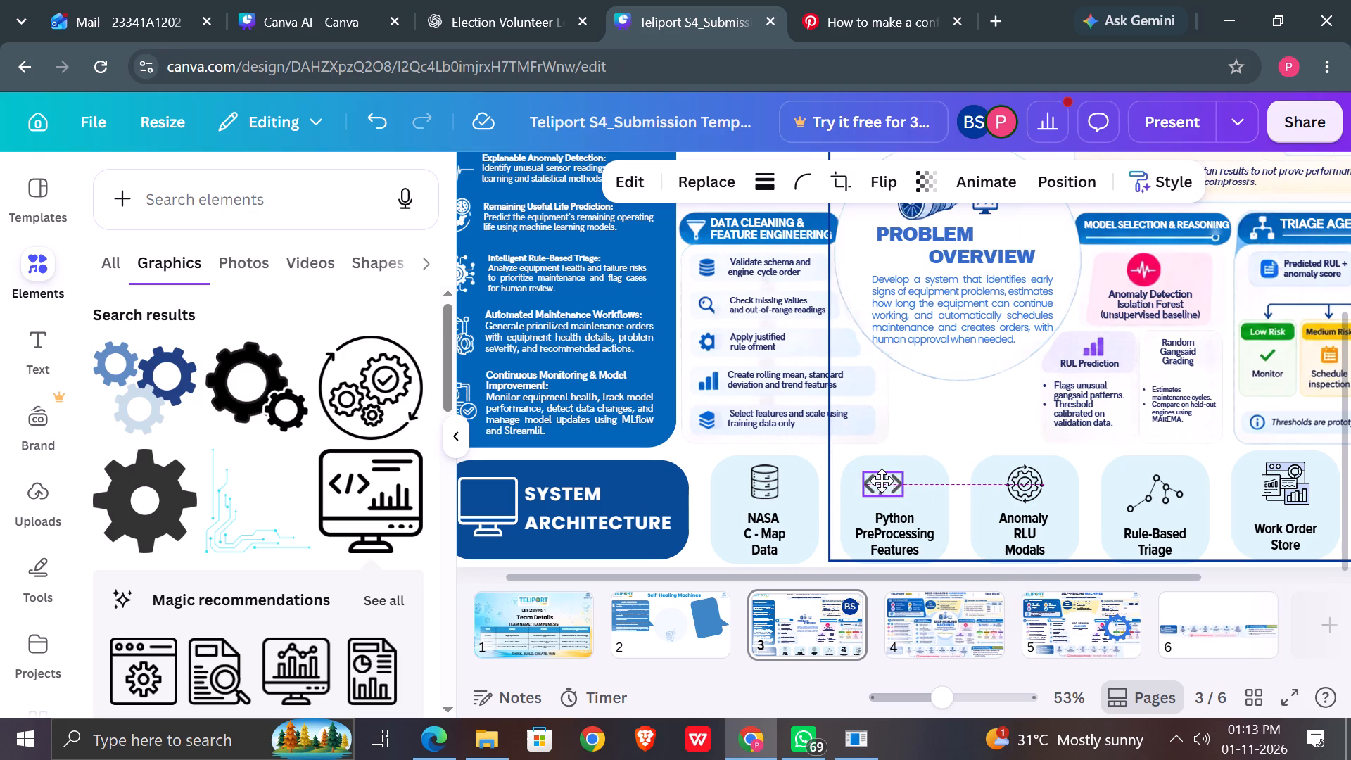
left_click_drag(882, 481, 885, 482)
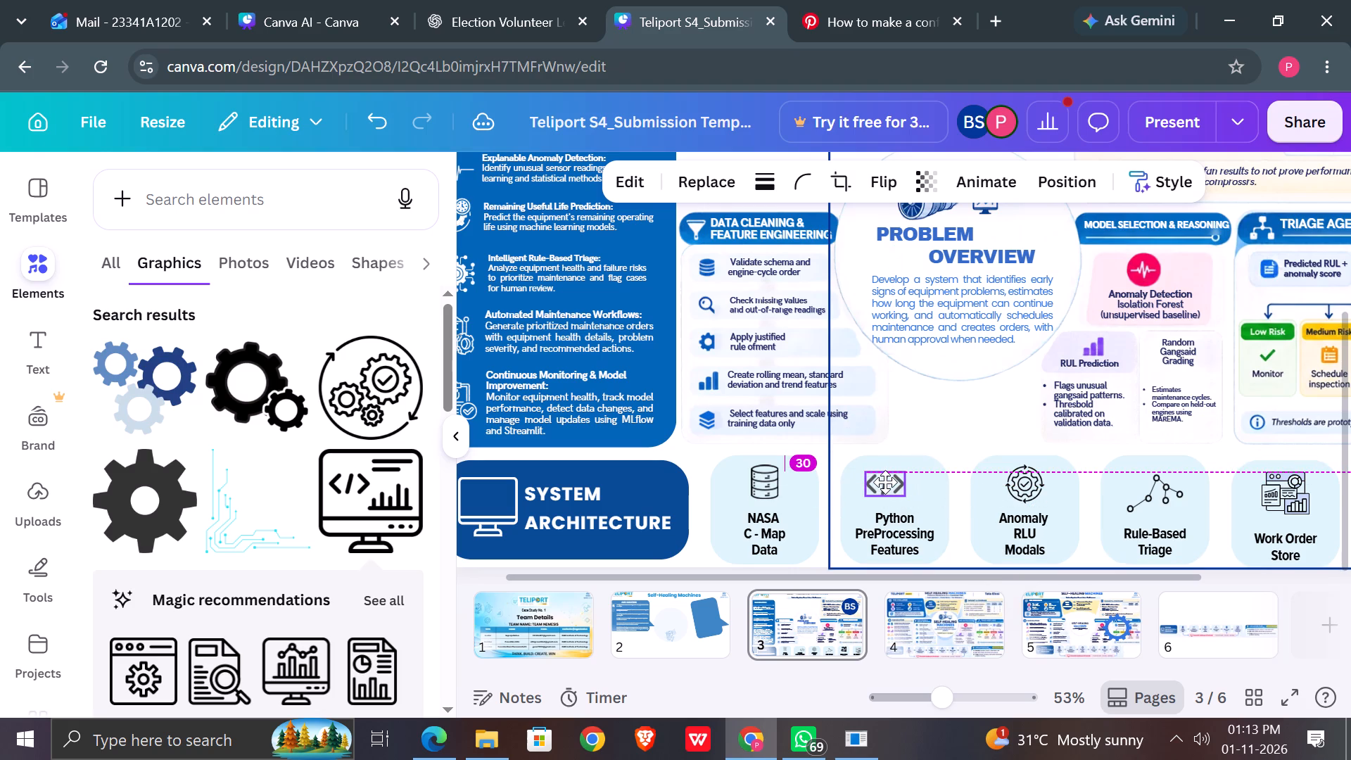
left_click_drag(885, 482, 890, 483)
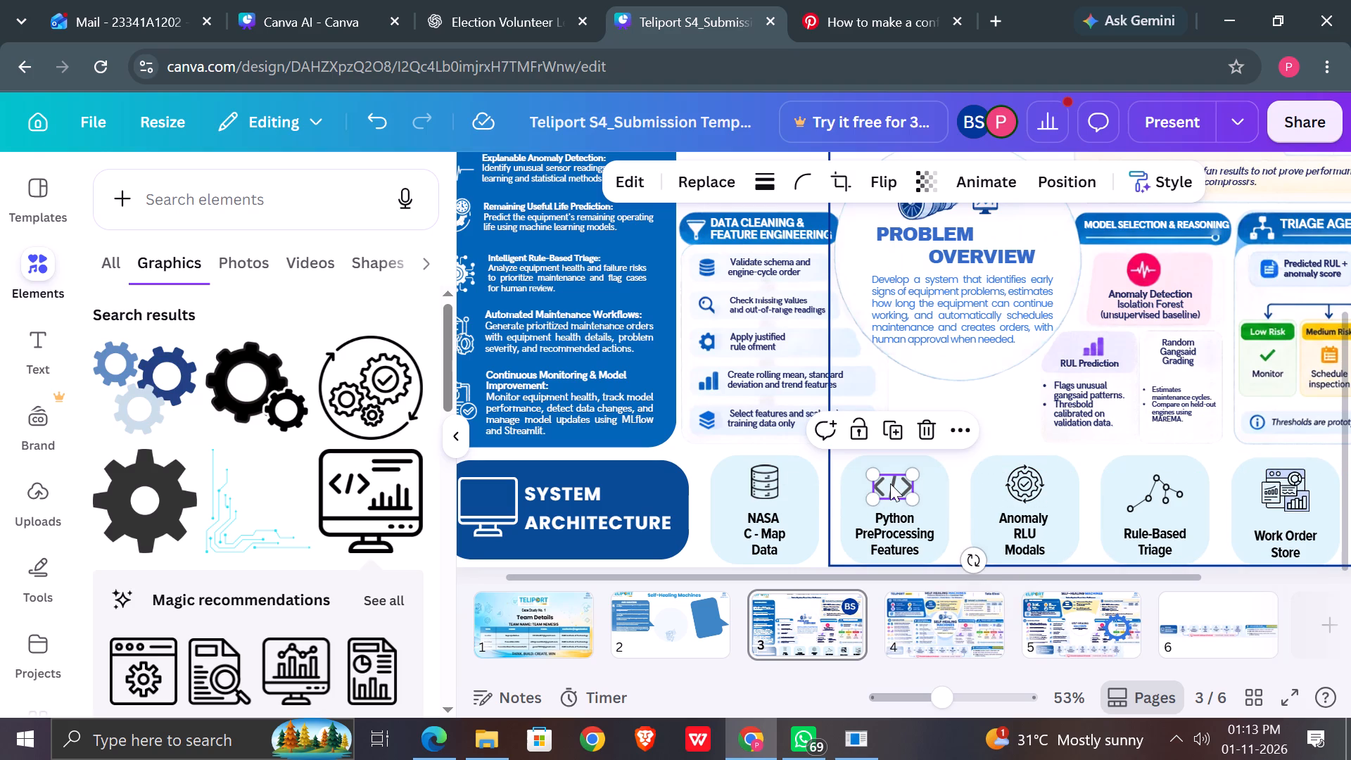
left_click(700, 459)
Search the graphics for arrow and add the thick straight black arrow pointing right to page 3.
scroll(700, 459, "down", 1)
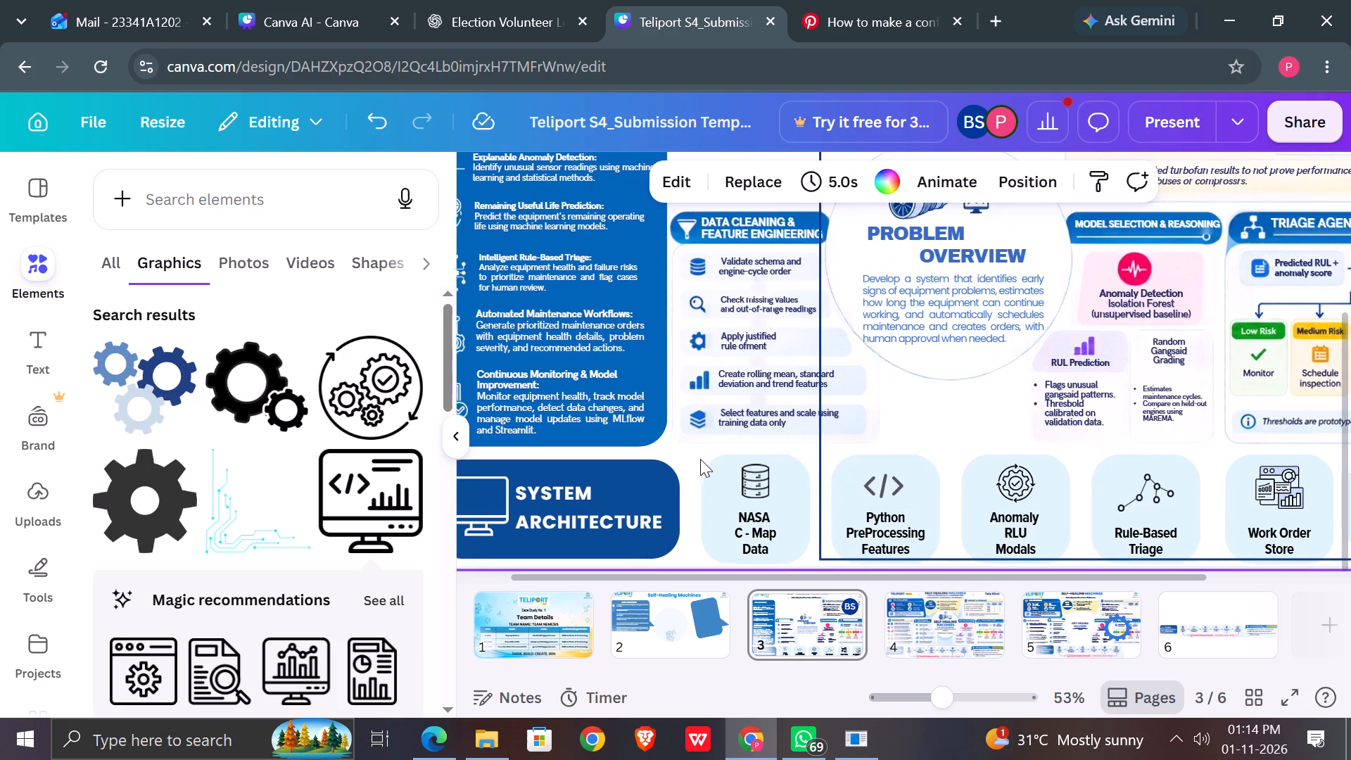
scroll(700, 459, "down", 4)
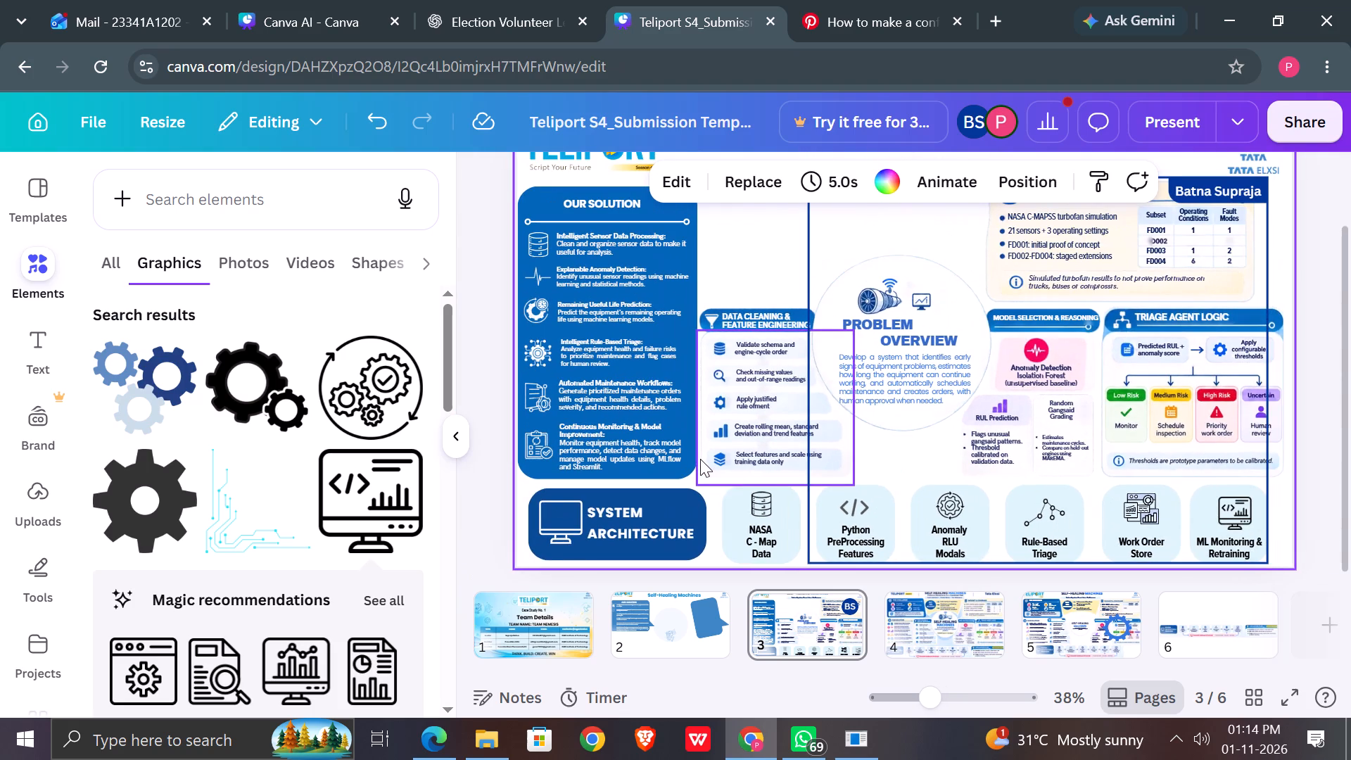
scroll(700, 459, "down", 1)
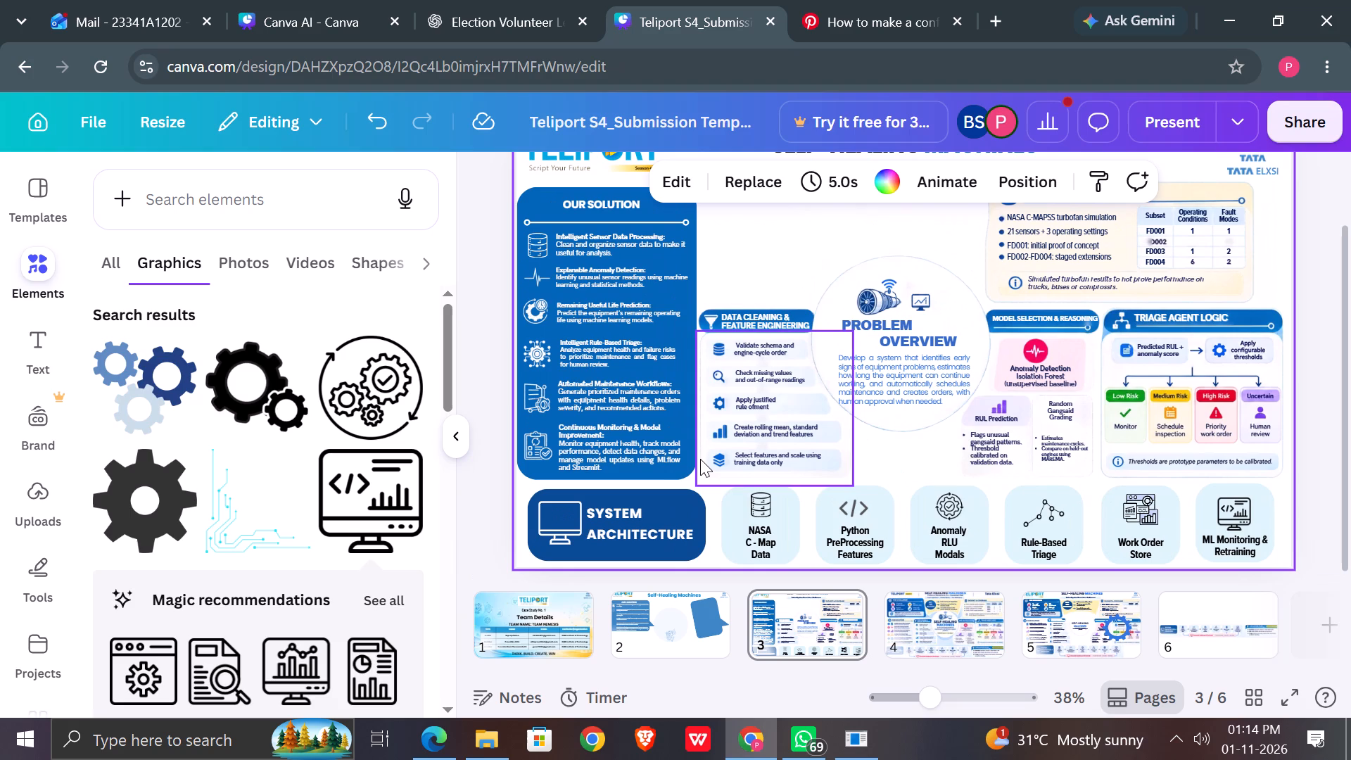
left_click(204, 210)
type("arrow")
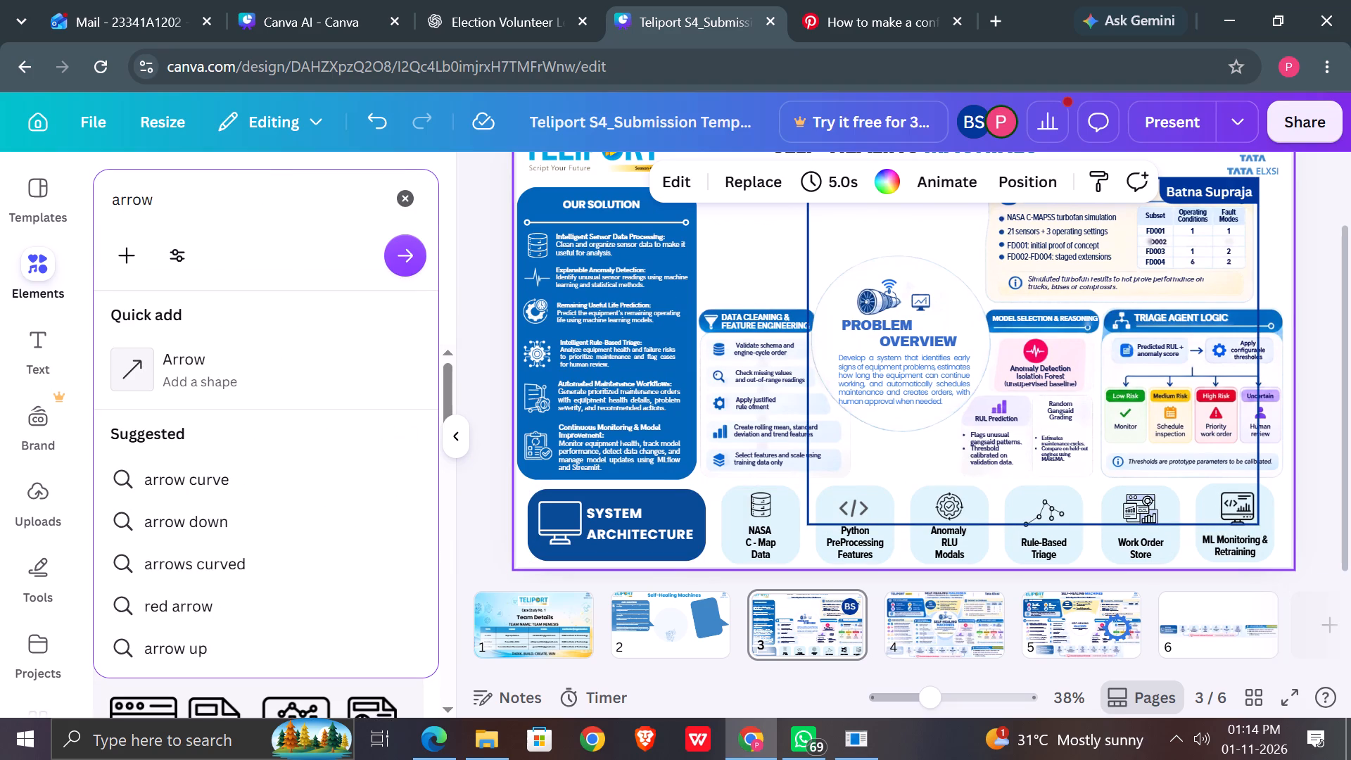
key("Return")
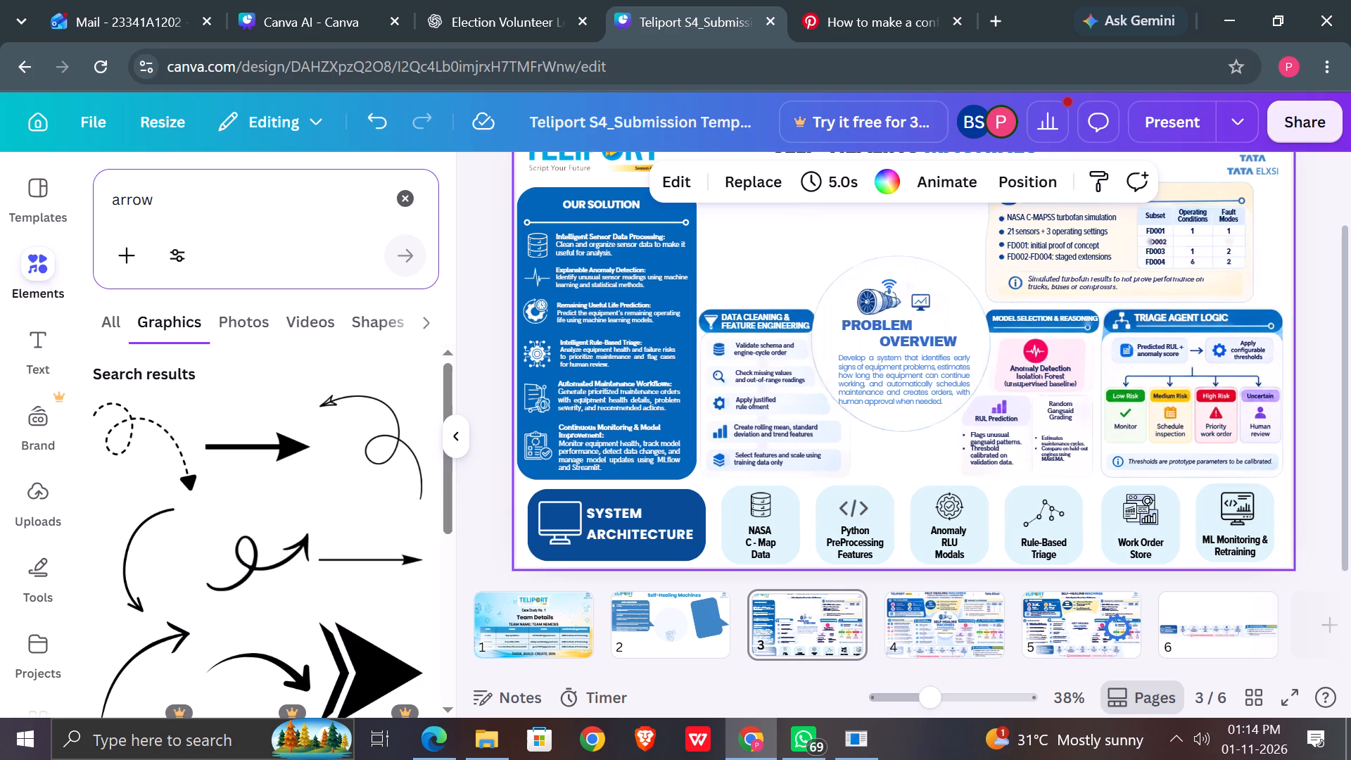
left_click(266, 448)
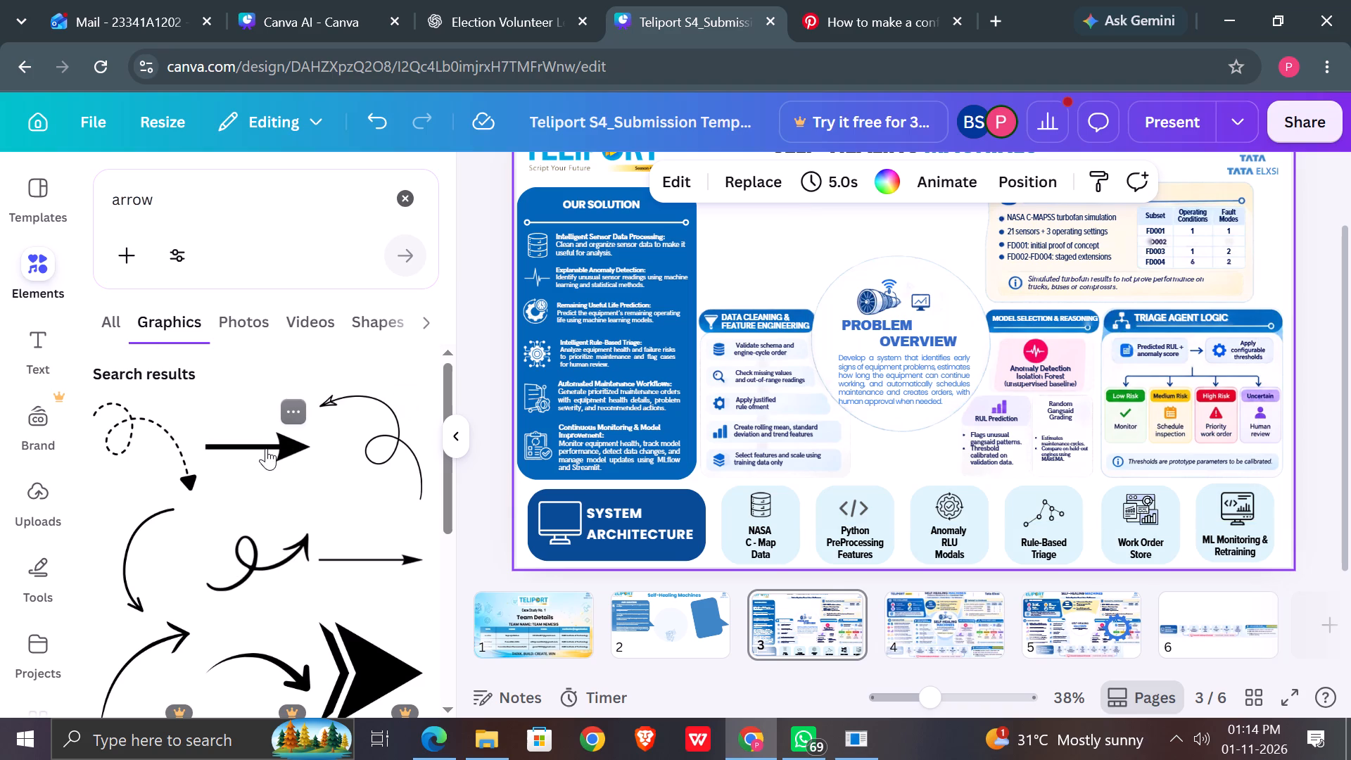
Shrink the arrow to under 102 by 29 and place it between the NASA C - Map Data and Python PreProcessing boxes.
left_click_drag(1063, 393, 1019, 387)
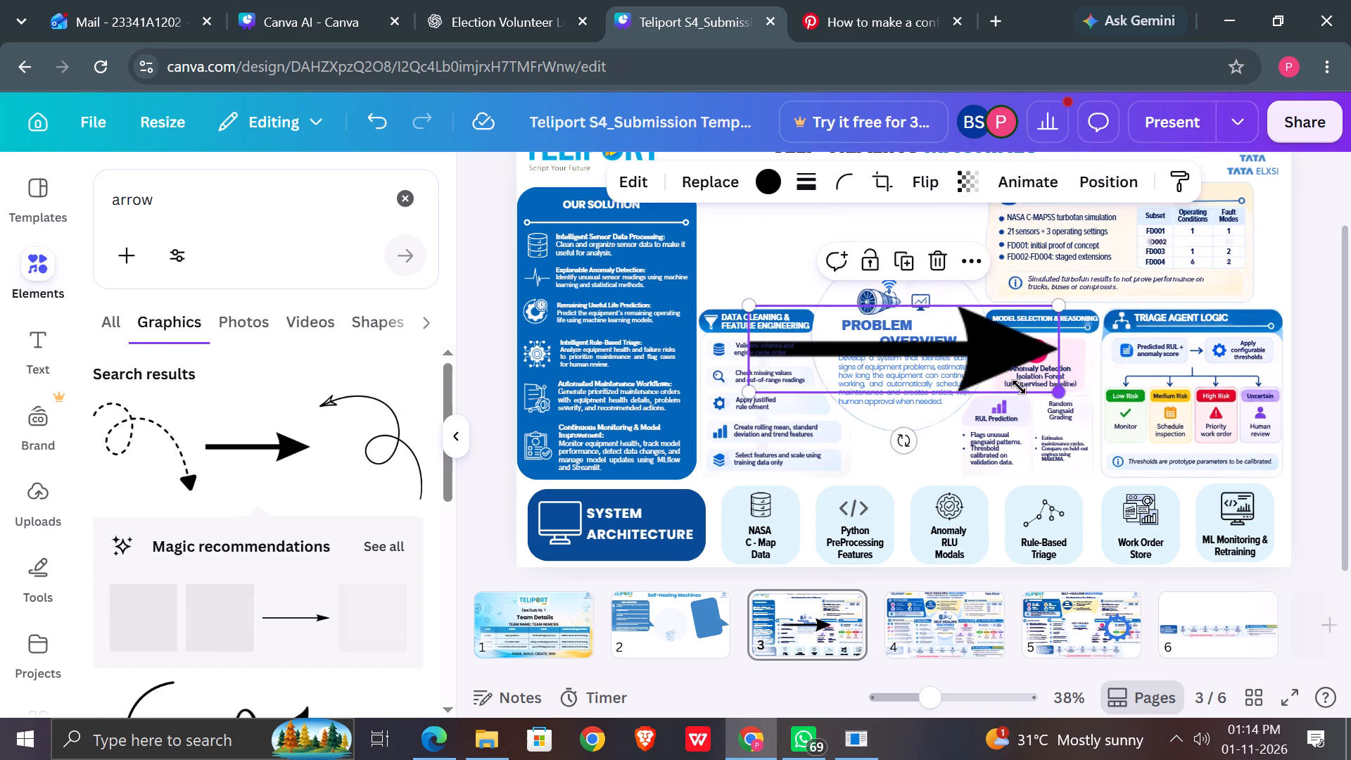
left_click_drag(1019, 387, 832, 356)
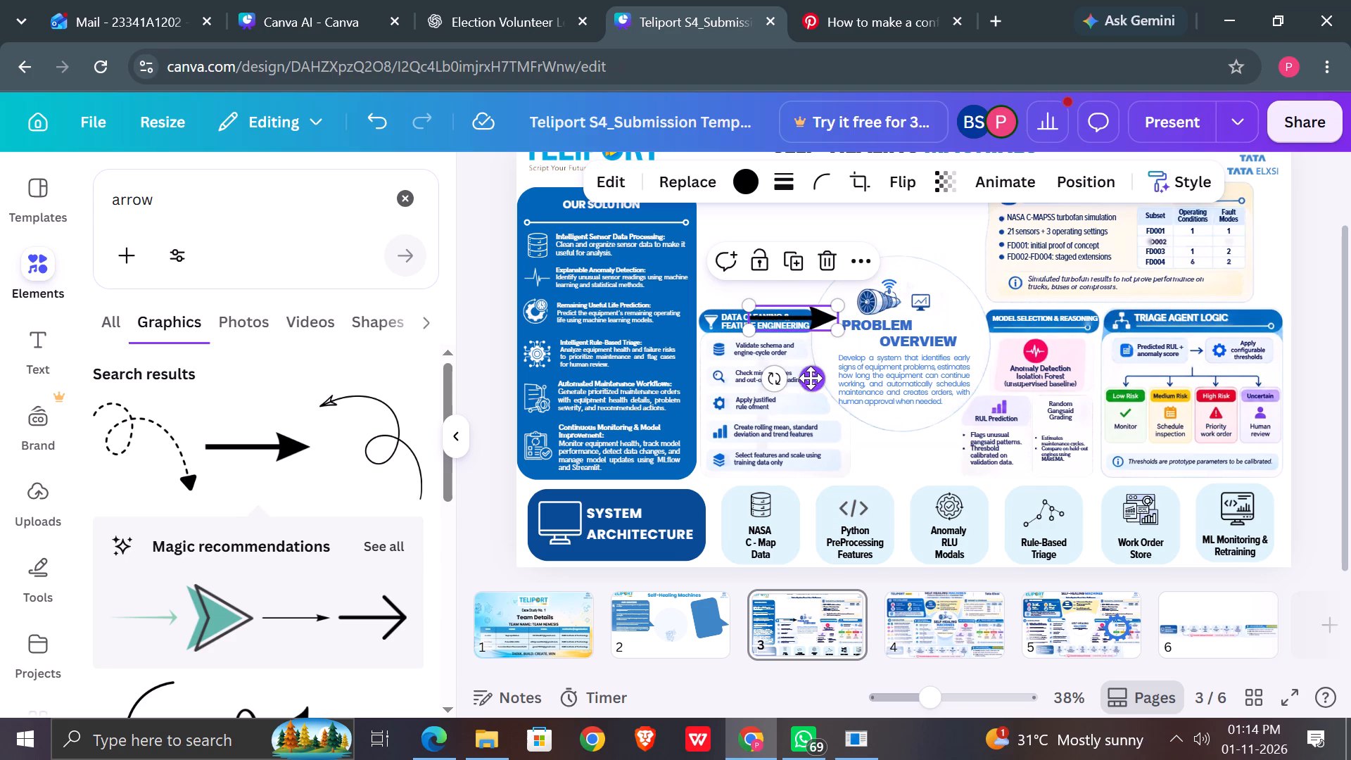
left_click_drag(811, 378, 846, 578)
left_click_drag(872, 532, 816, 529)
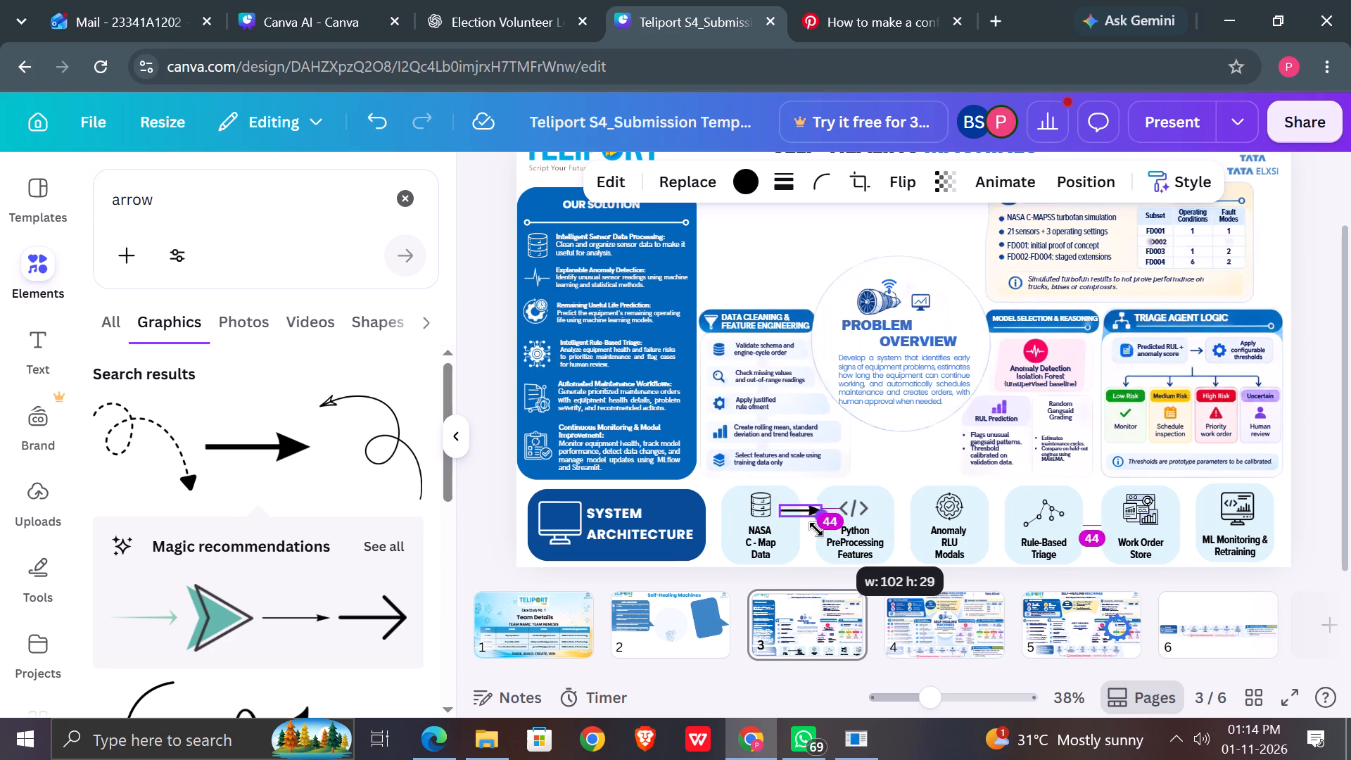
left_click_drag(816, 529, 812, 529)
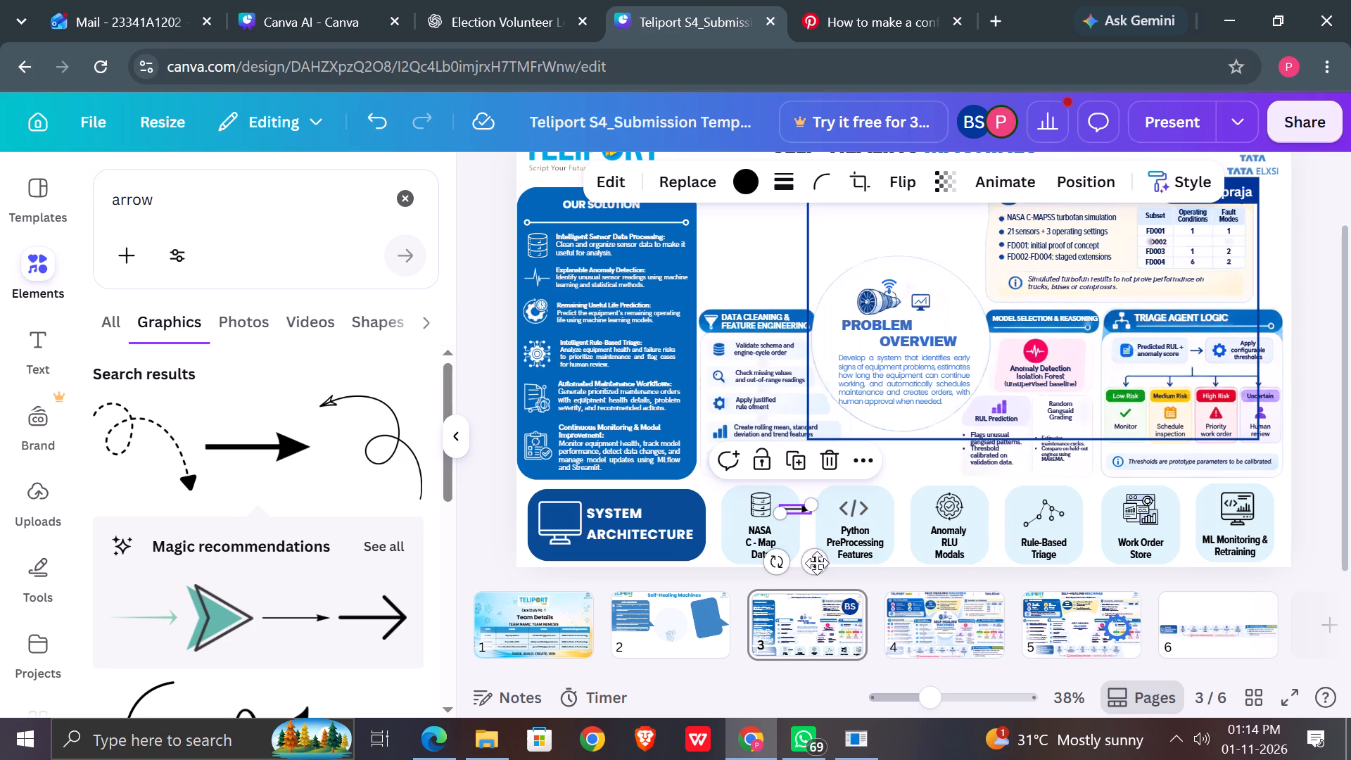
left_click_drag(815, 566, 823, 580)
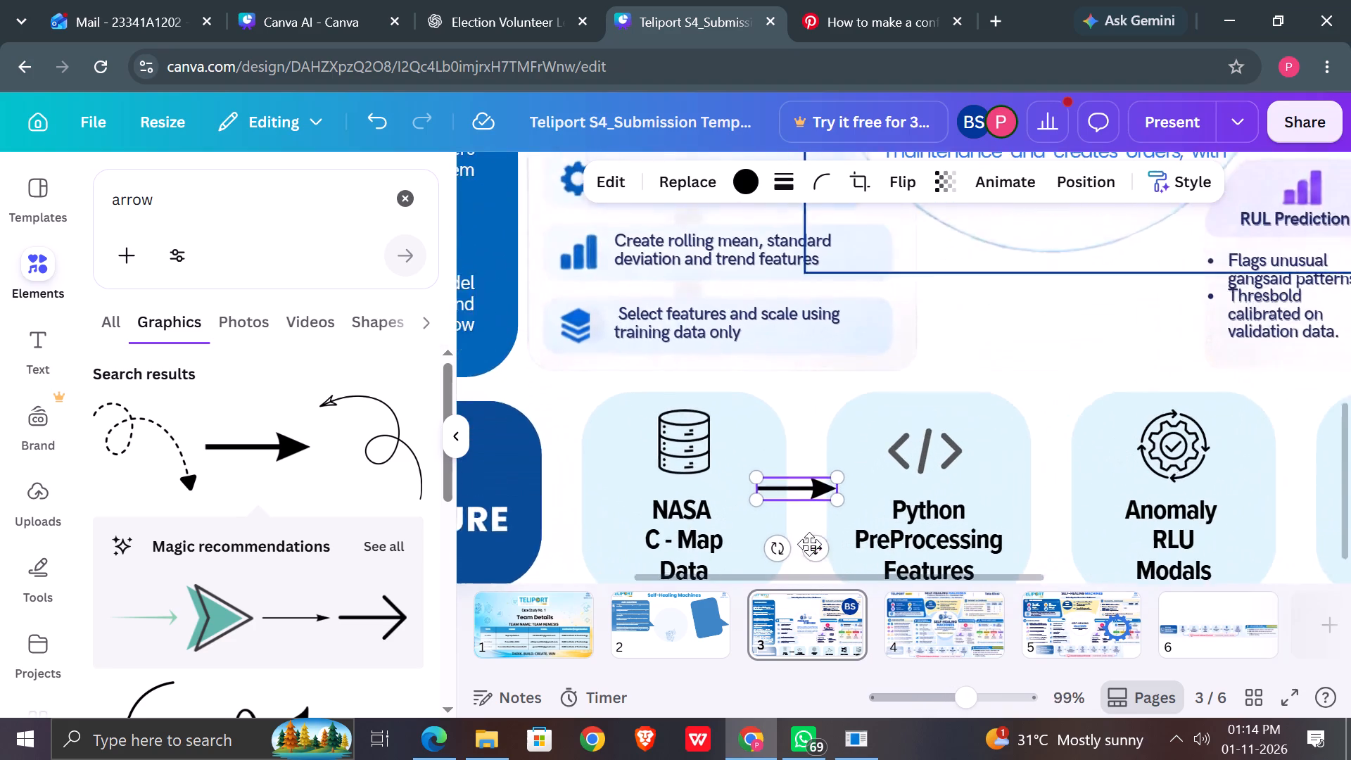
Reduce the arrow from both ends until it spans just the gap between the NASA and Python boxes.
scroll(809, 544, "down", 1)
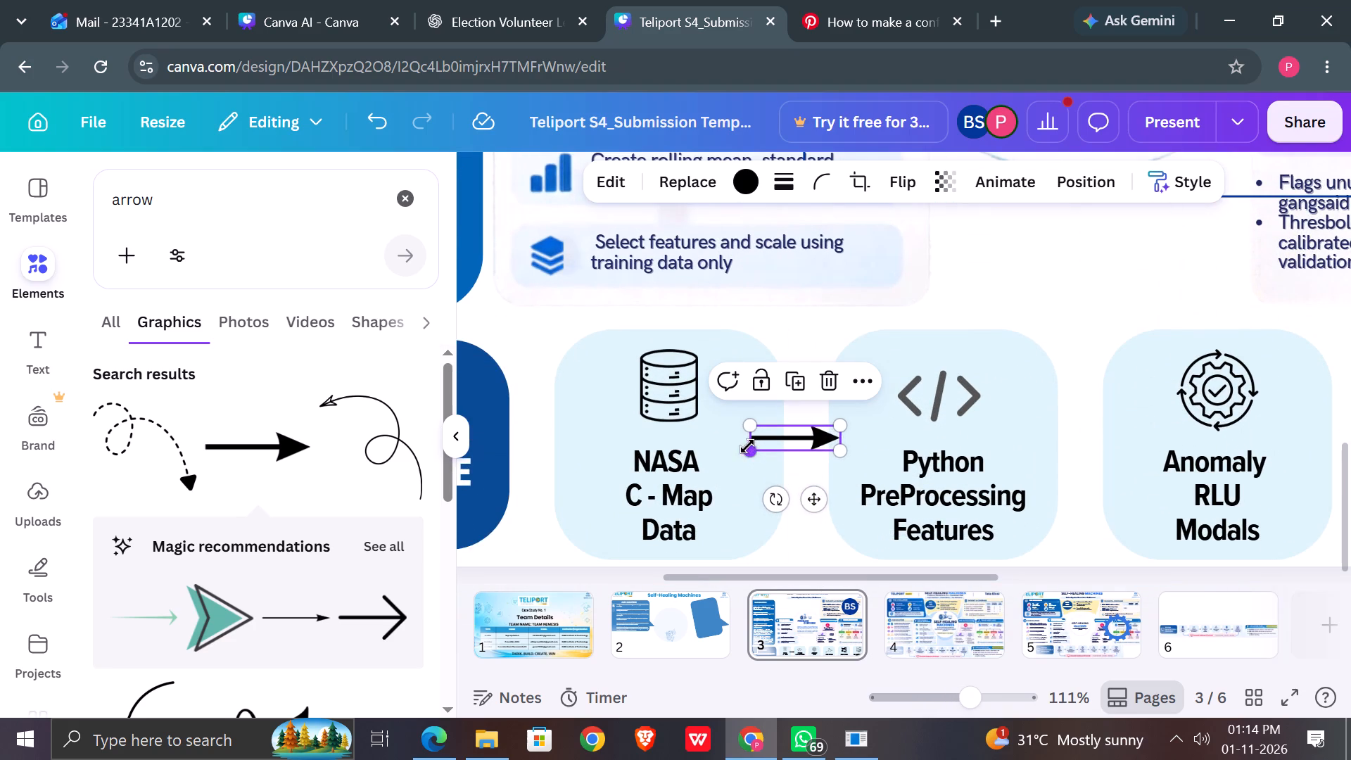
left_click_drag(747, 446, 785, 459)
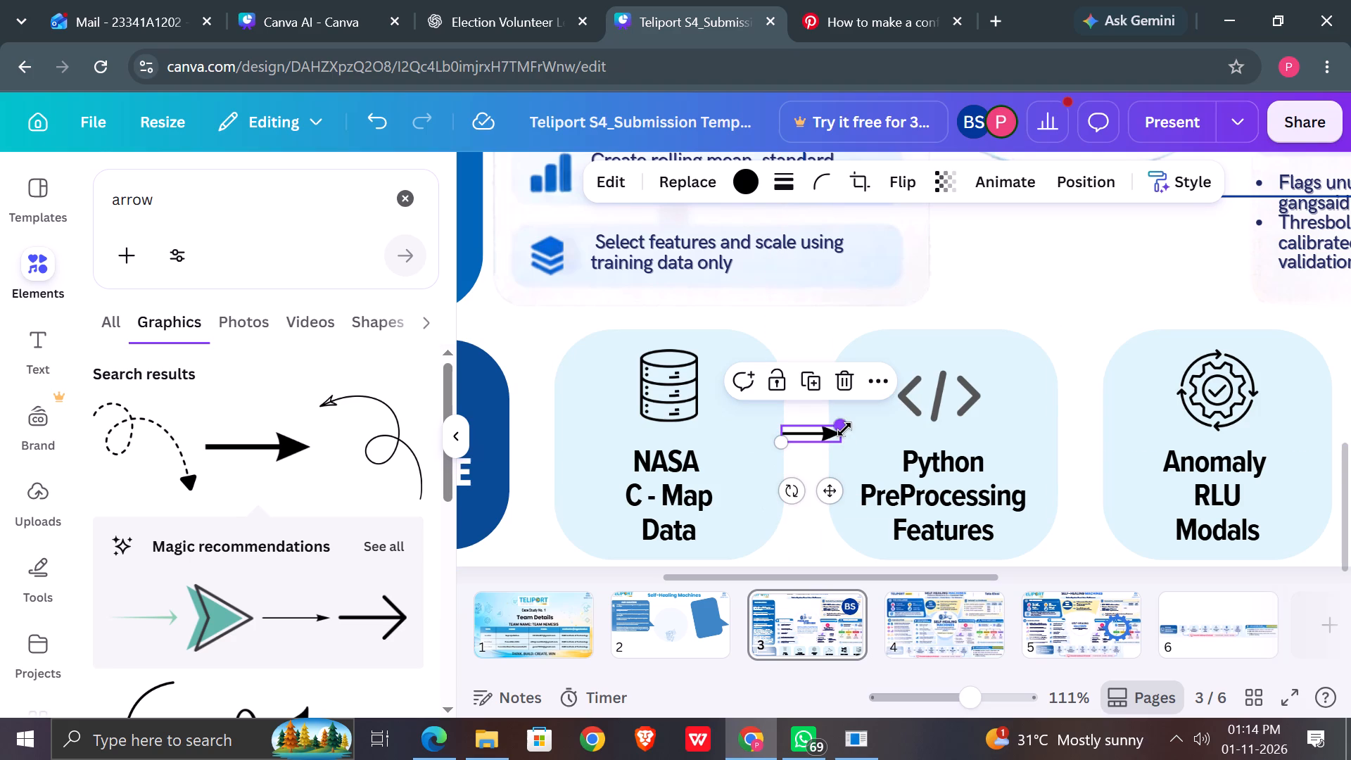
left_click_drag(844, 429, 827, 428)
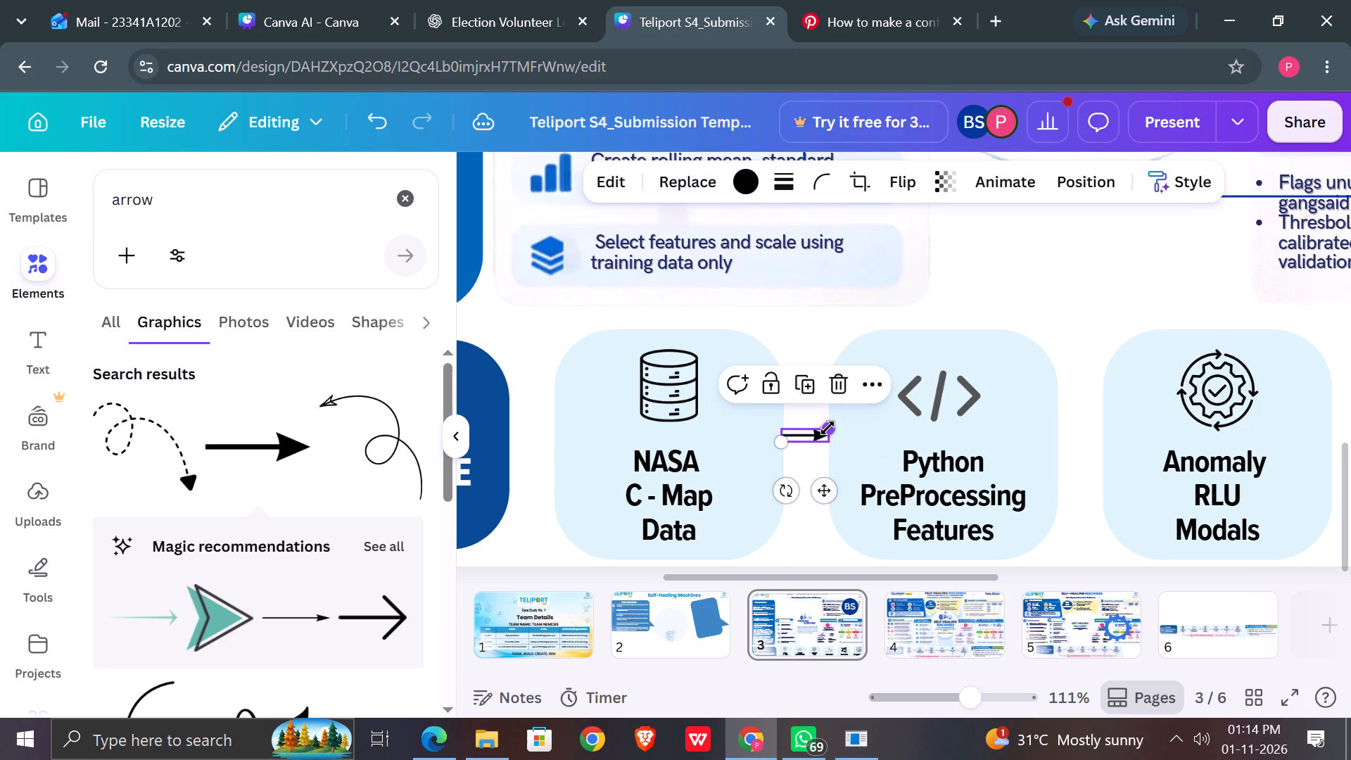
left_click(1077, 350)
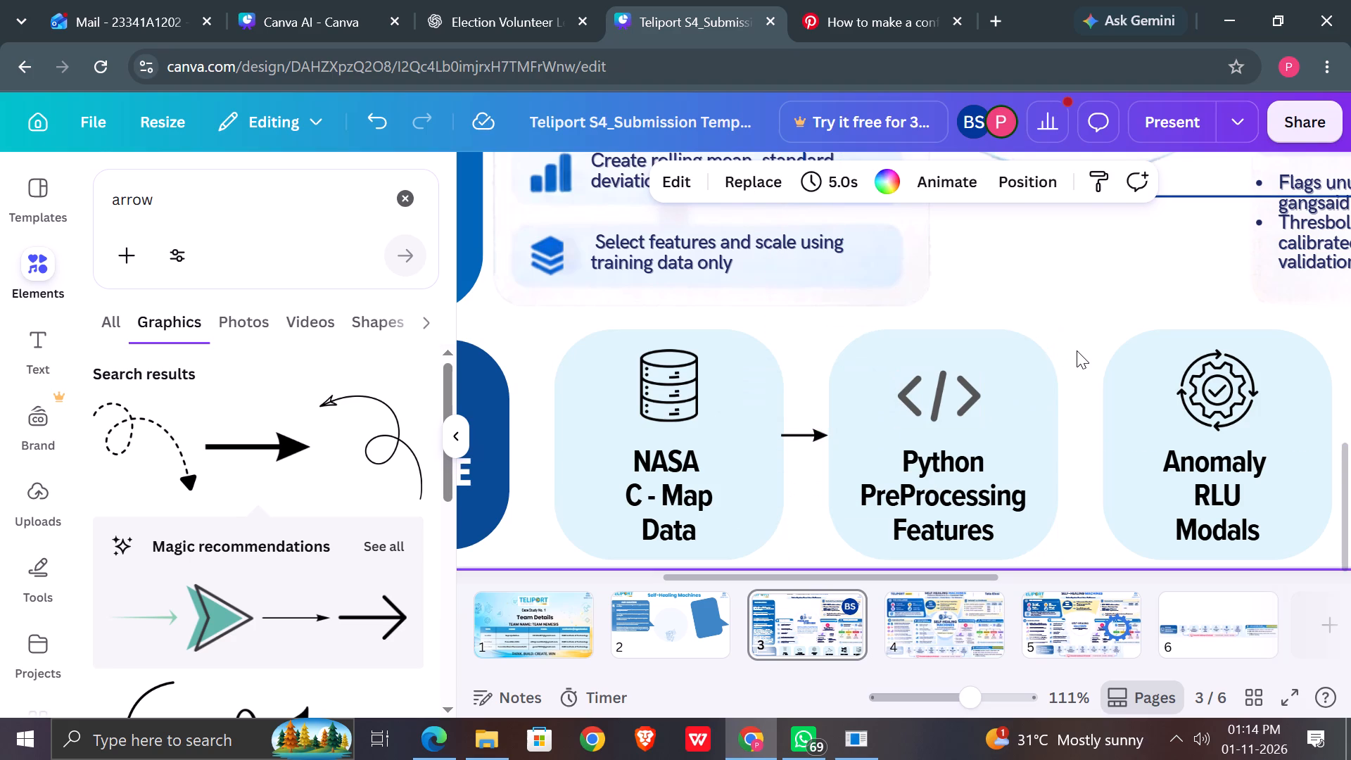
Recolour the arrow between the NASA and Python boxes to vivid blue (#0a428f).
left_click(807, 434)
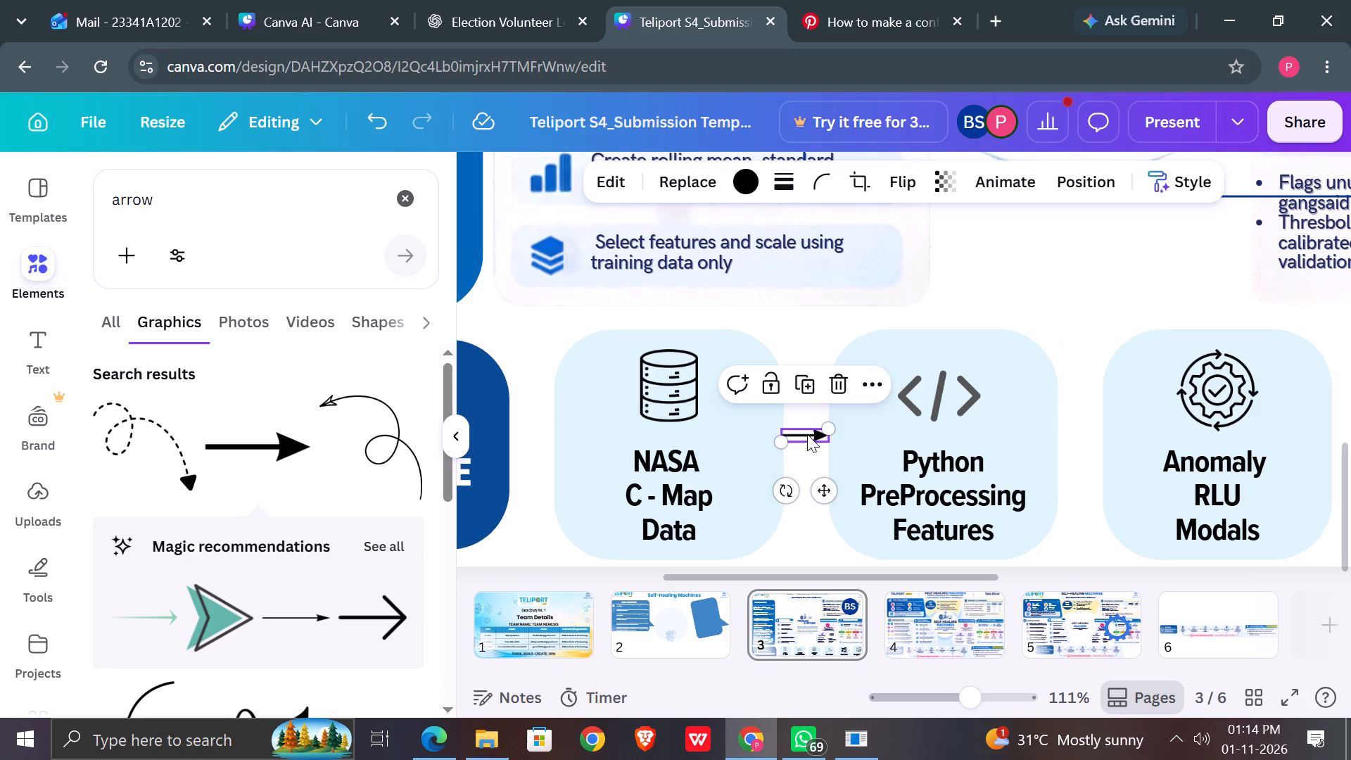
left_click(750, 181)
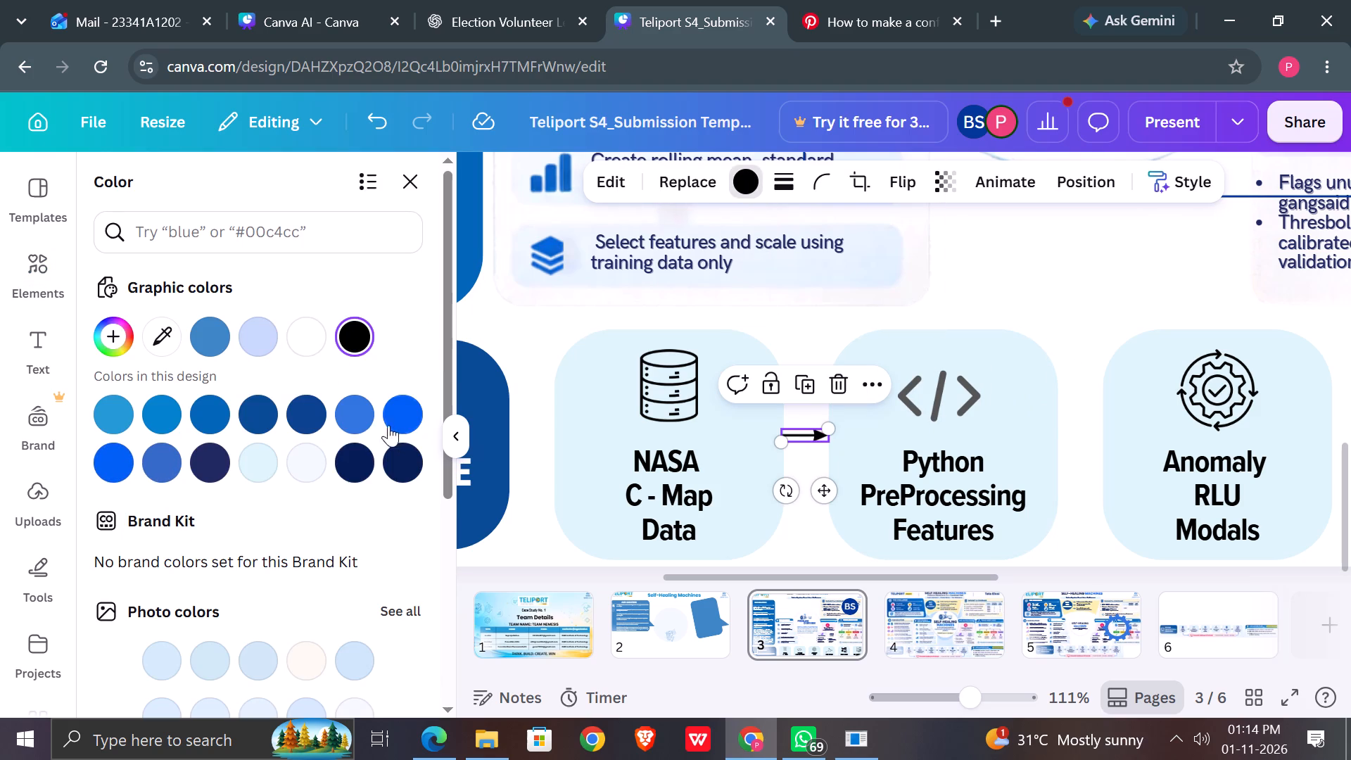
left_click(312, 409)
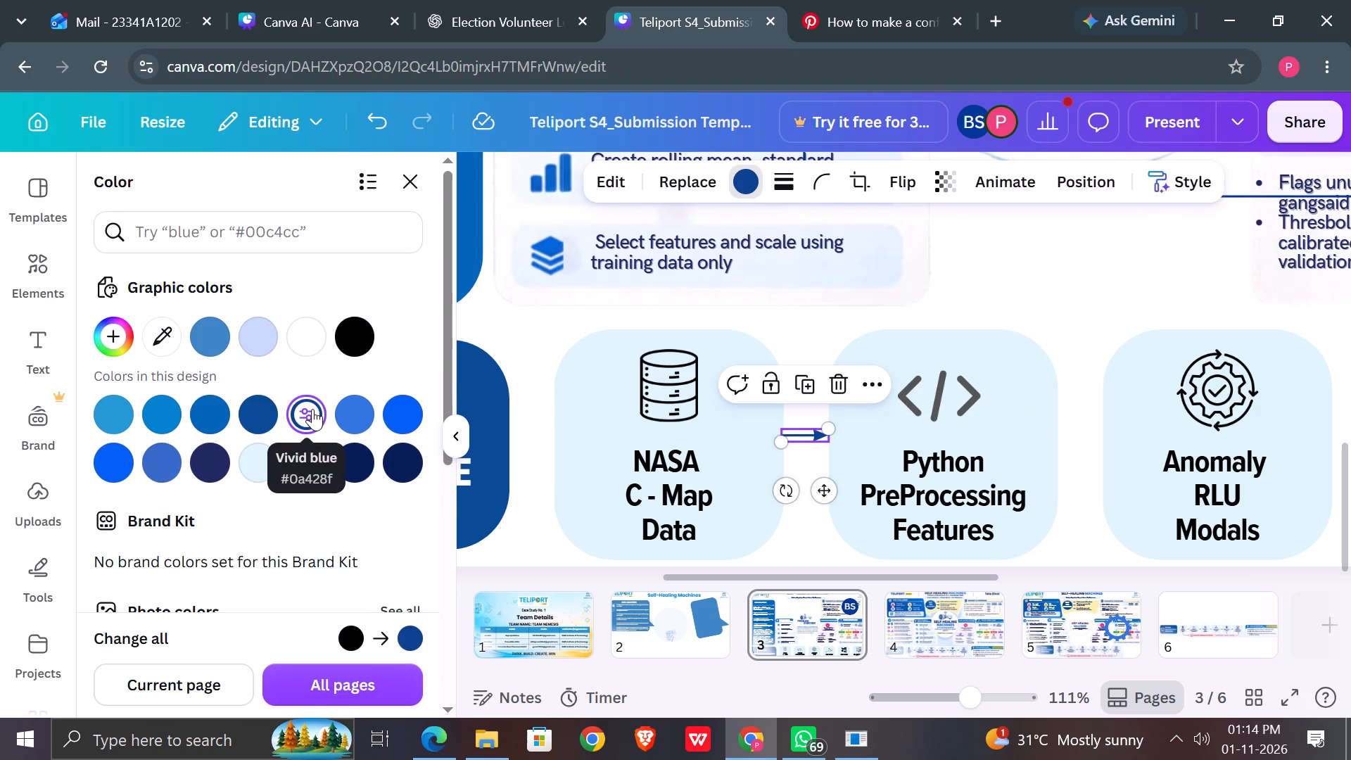
Duplicate the blue arrow and place the copy in the gap between the Python PreProcessing and Anomaly RLU Modals boxes, level with the original.
left_click(801, 383)
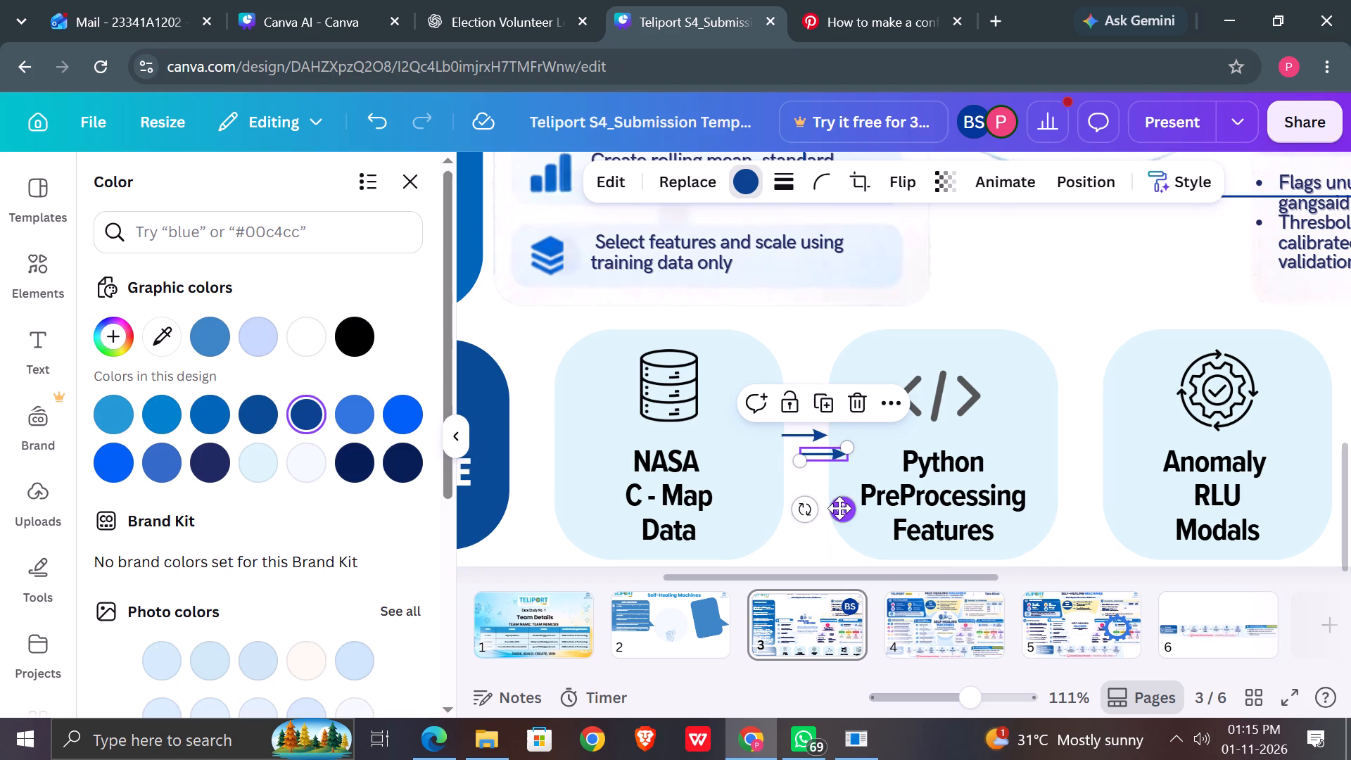
left_click_drag(839, 508, 1103, 492)
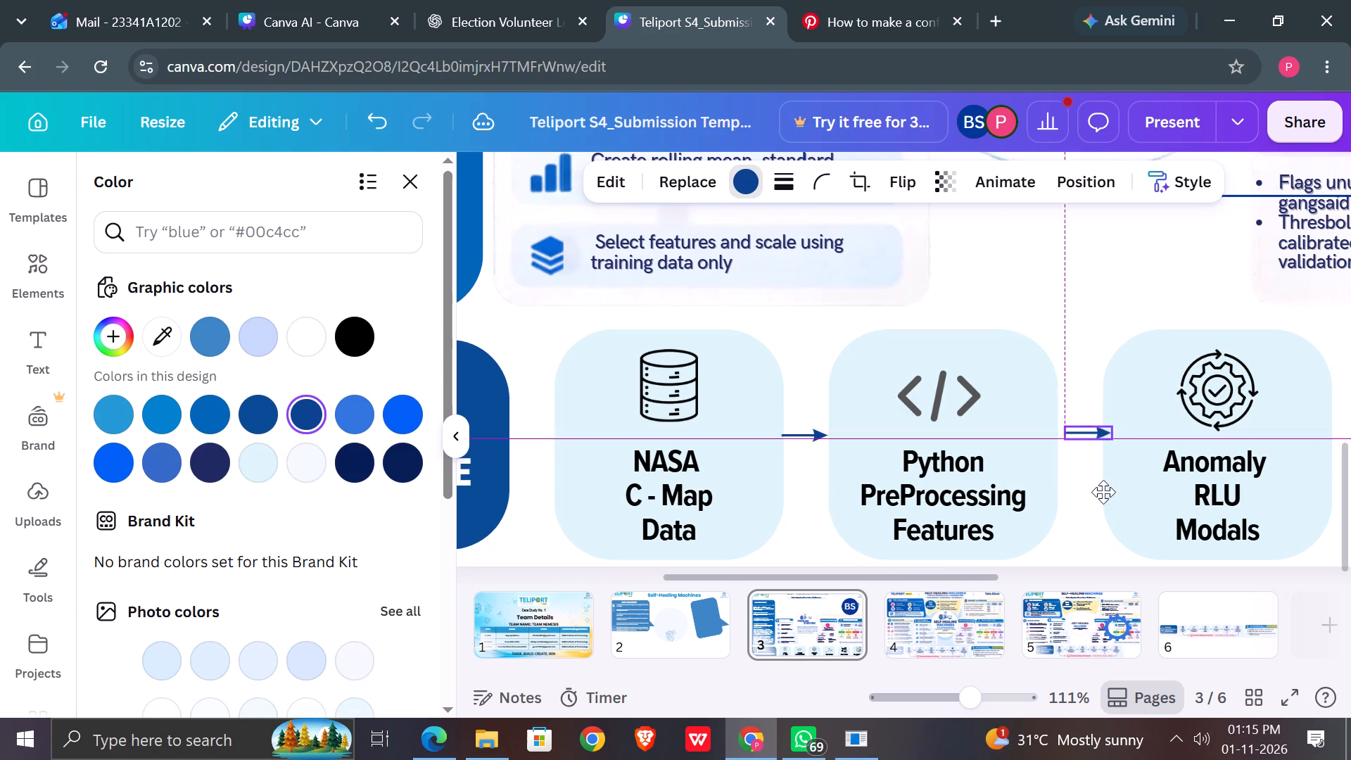
left_click_drag(1103, 492, 1098, 486)
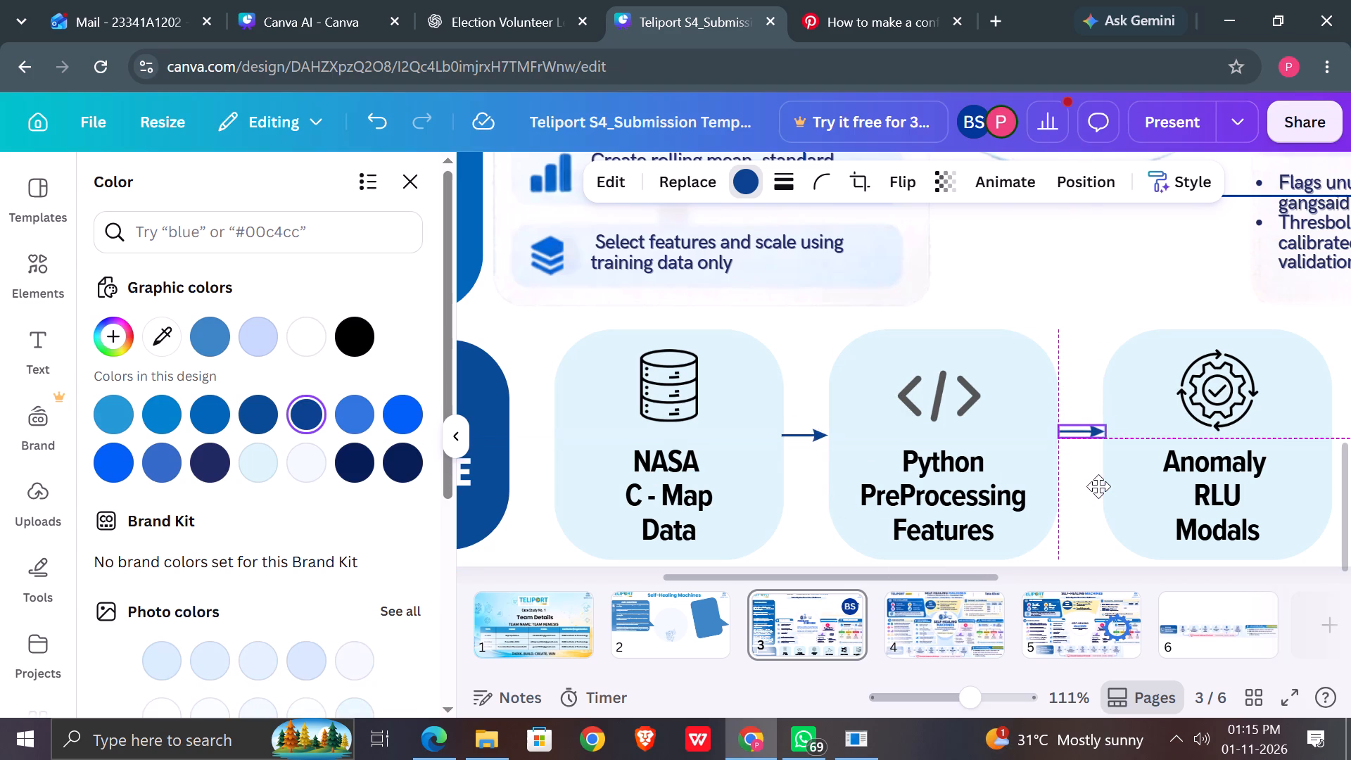
left_click_drag(1098, 486, 1098, 490)
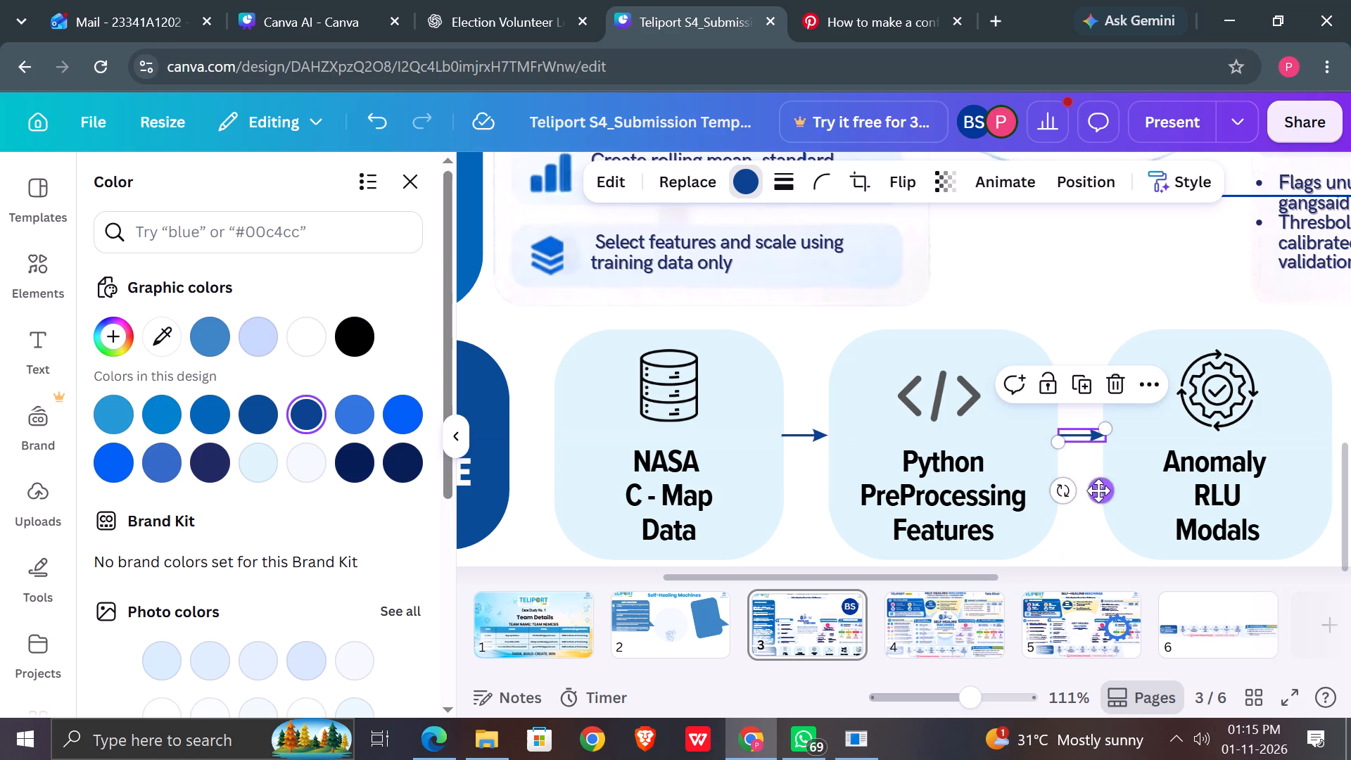
left_click(1069, 248)
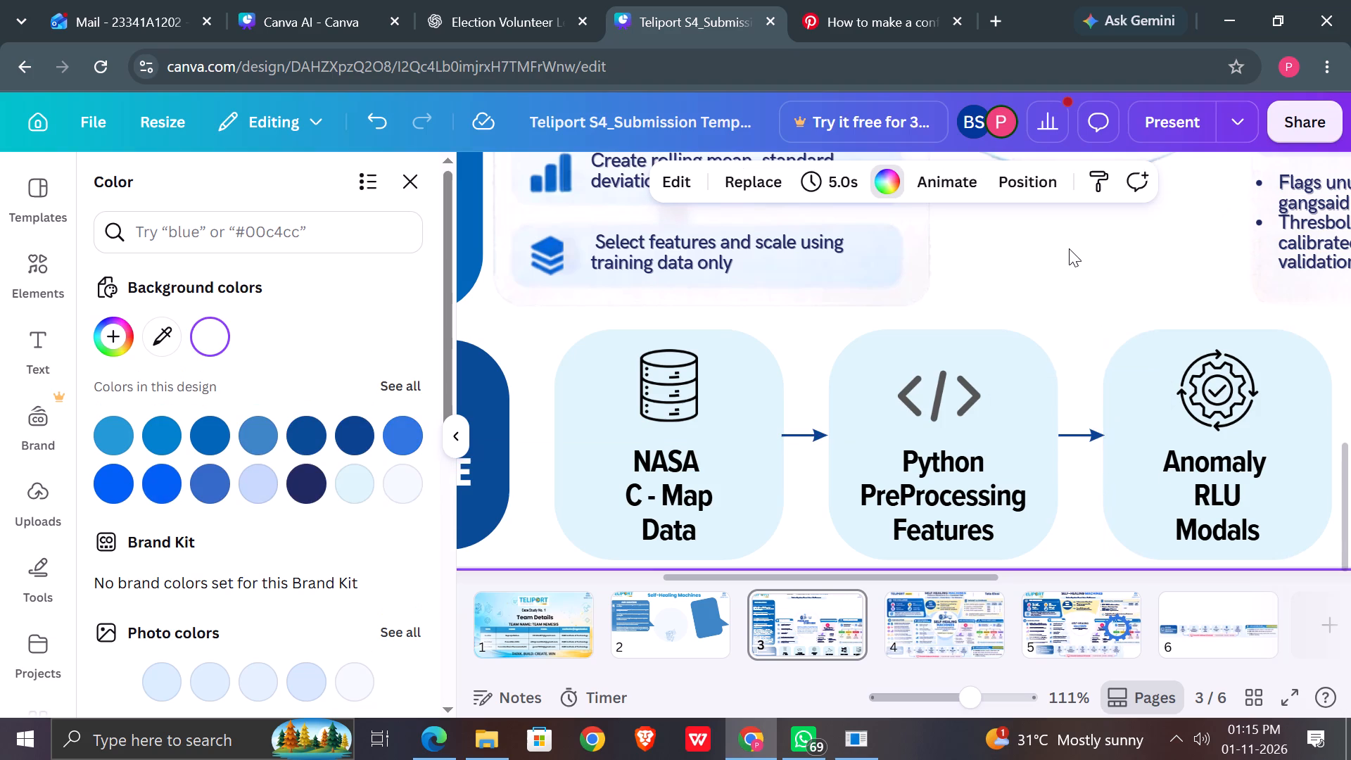
Duplicate the arrow again and fit the copy in the gap between the Anomaly RLU Modals and Rule-Based Triage boxes.
scroll(1084, 319, "left", 4)
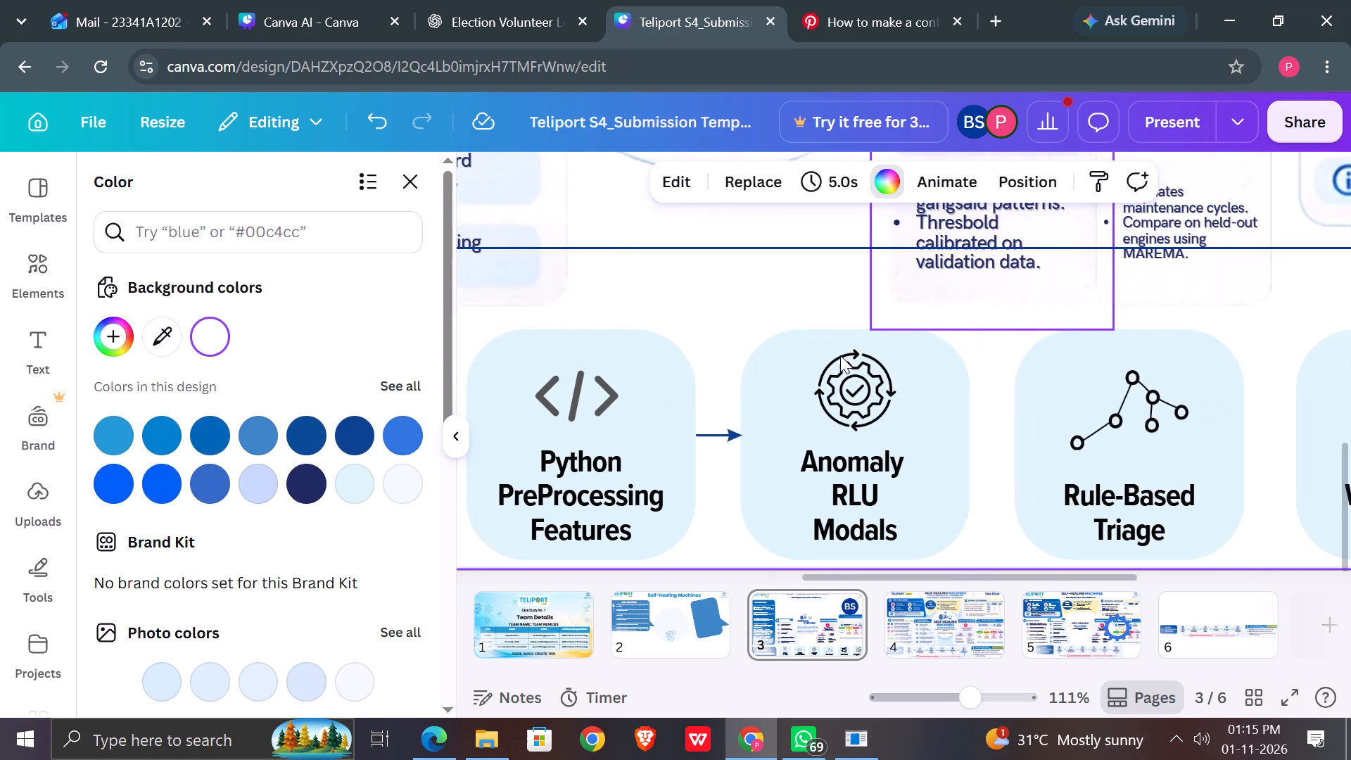
left_click(721, 433)
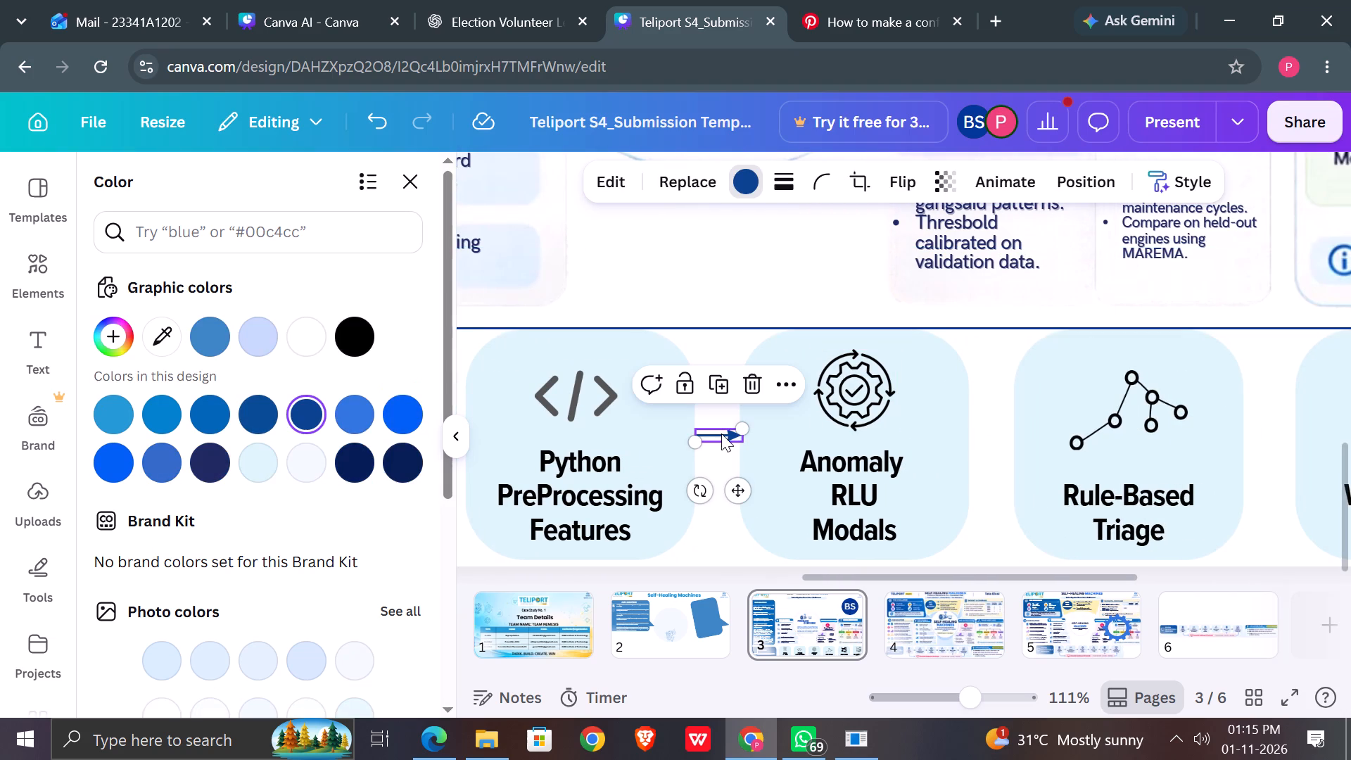
left_click(722, 386)
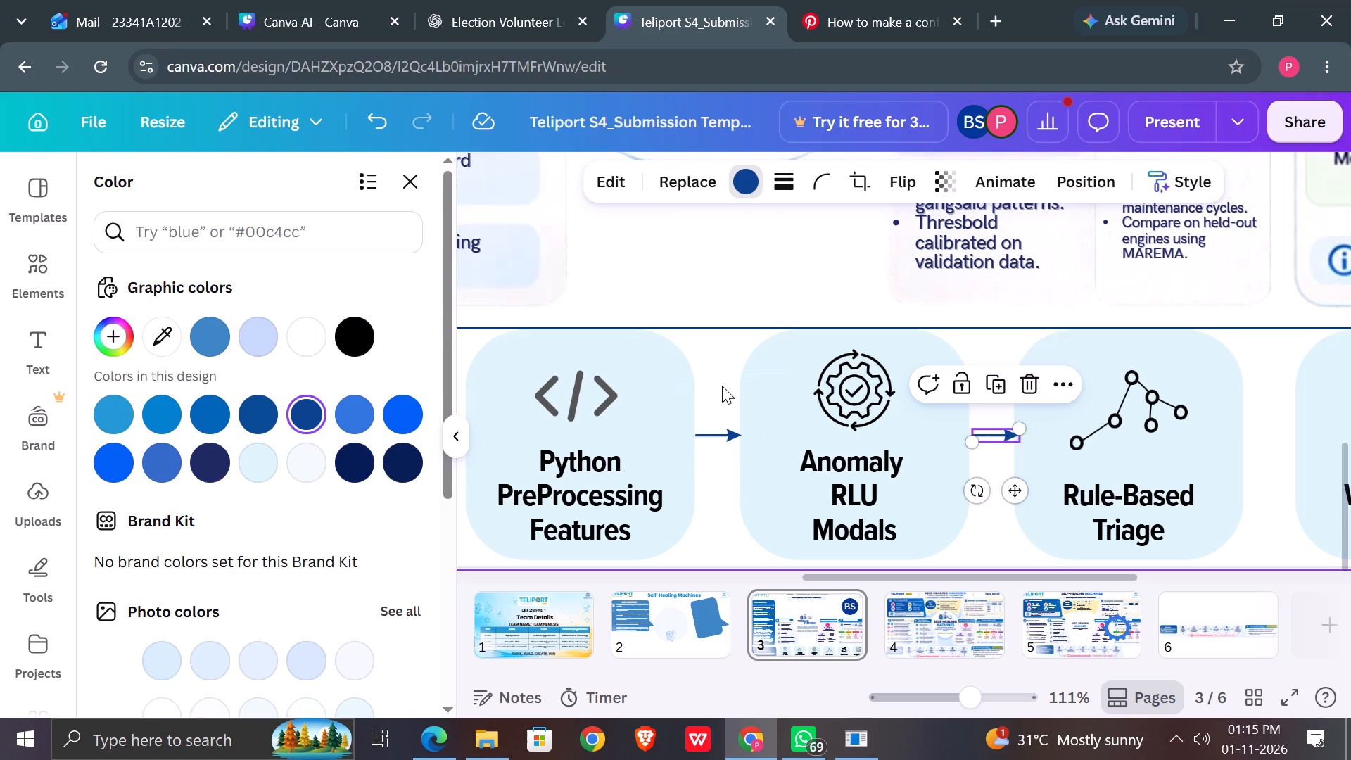
left_click(1281, 523)
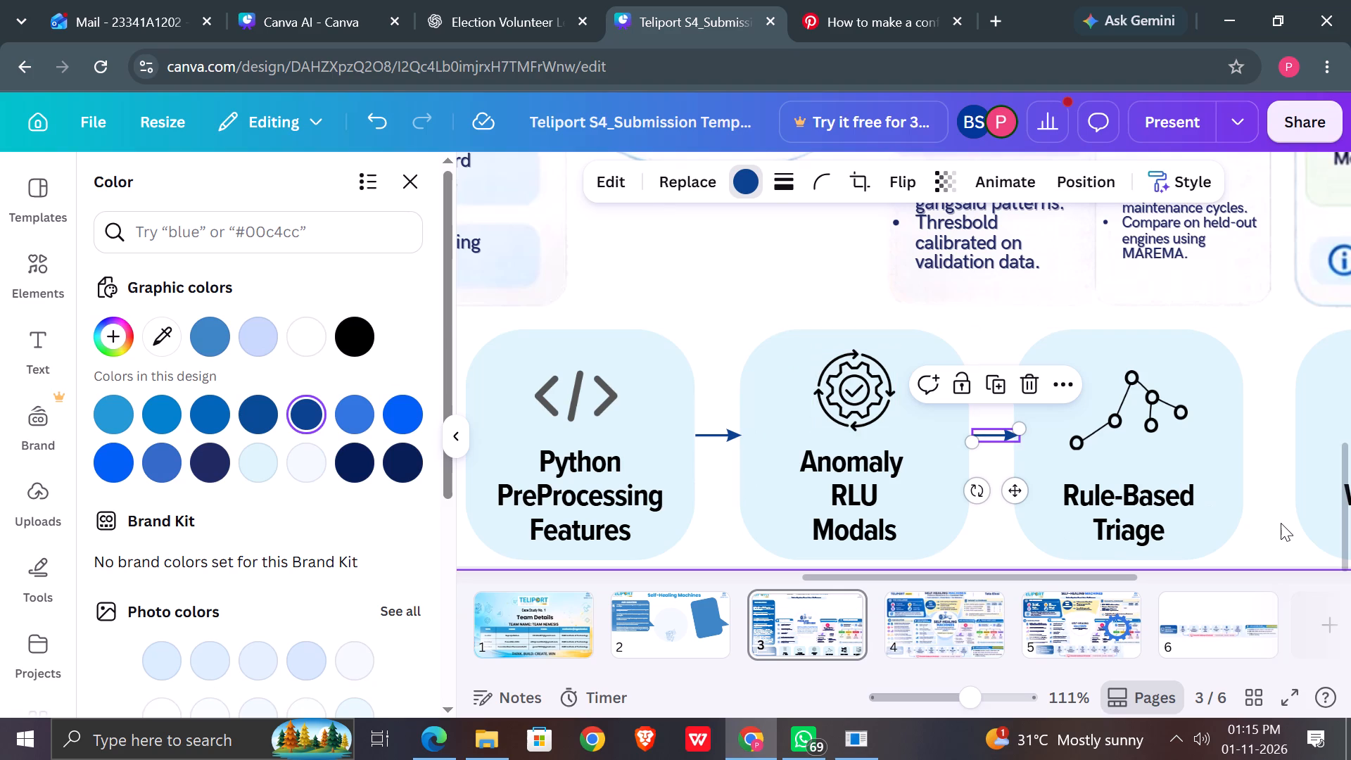
scroll(1281, 523, "left", 1)
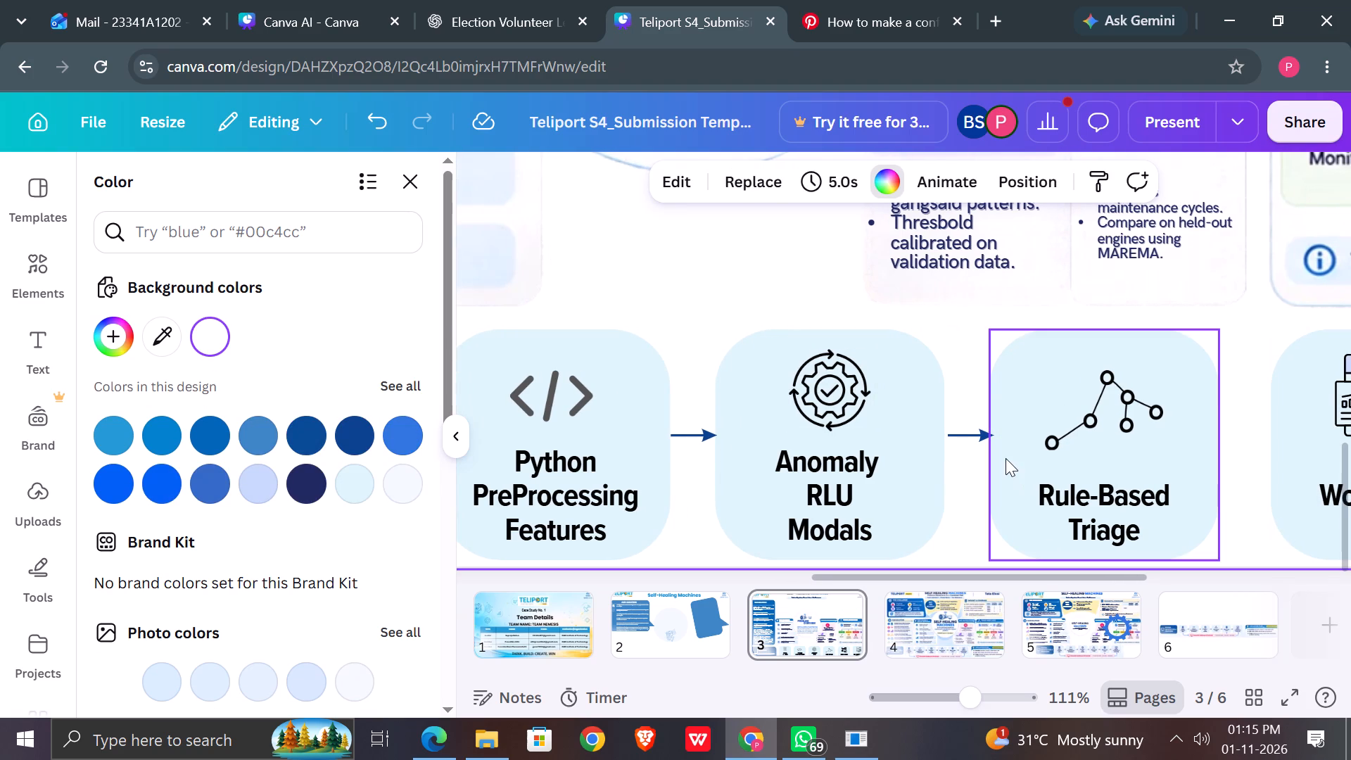
left_click(987, 438)
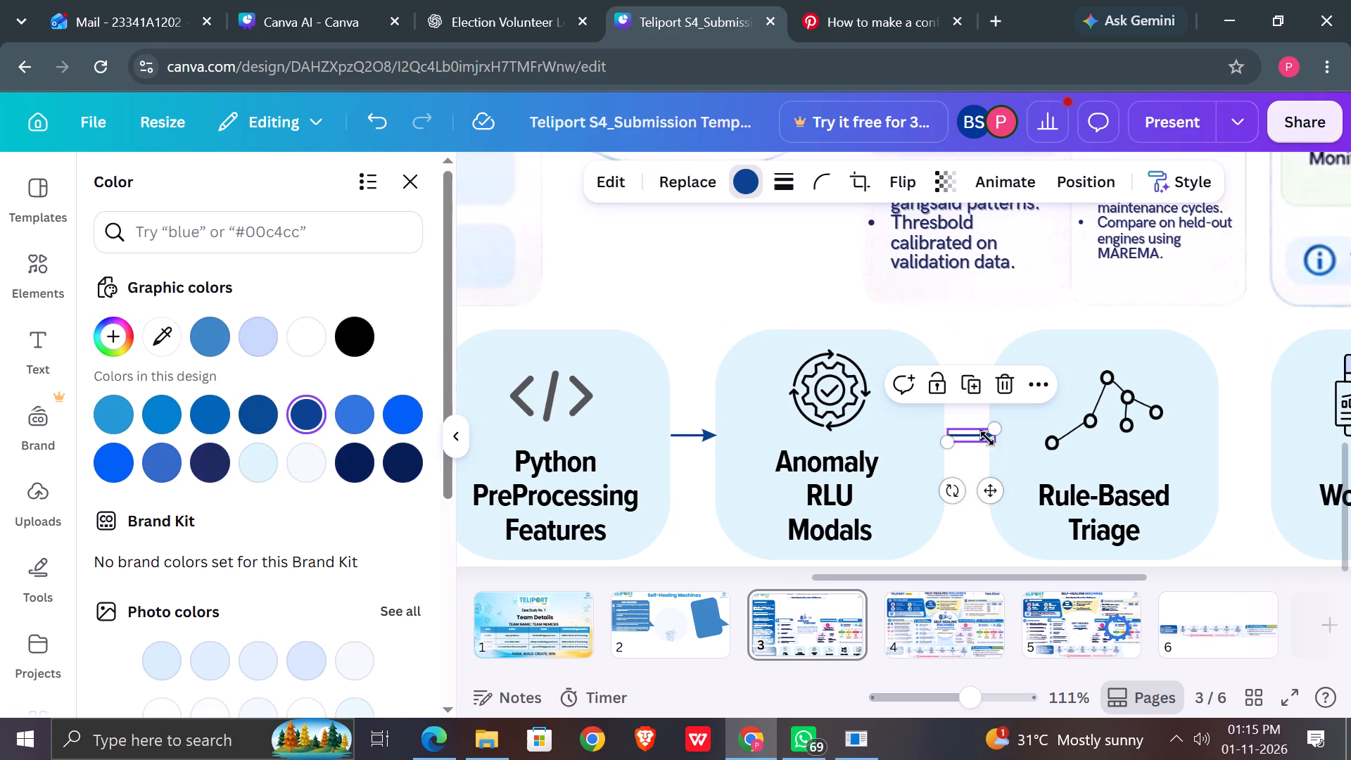
left_click(989, 492)
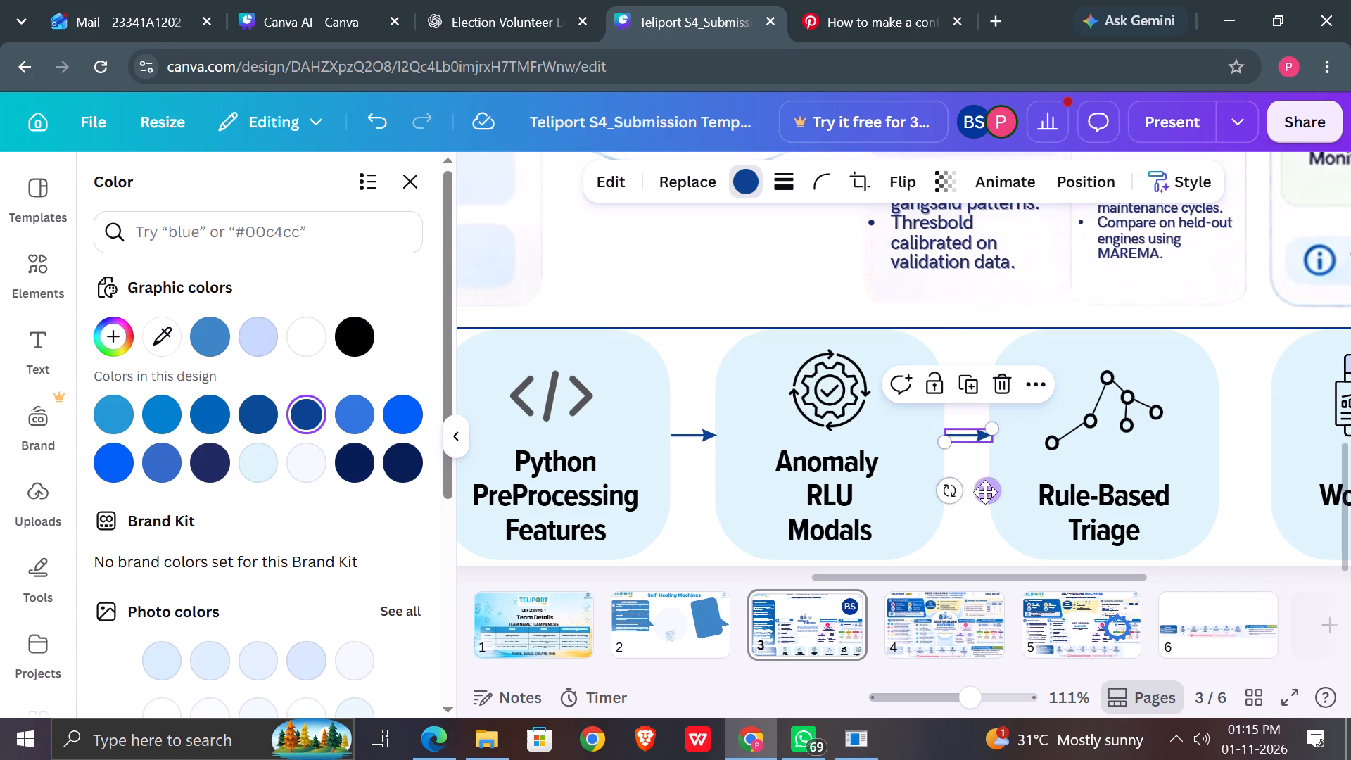
Duplicate the arrow into the gap between the Rule-Based Triage and Work Order Store boxes.
left_click(970, 372)
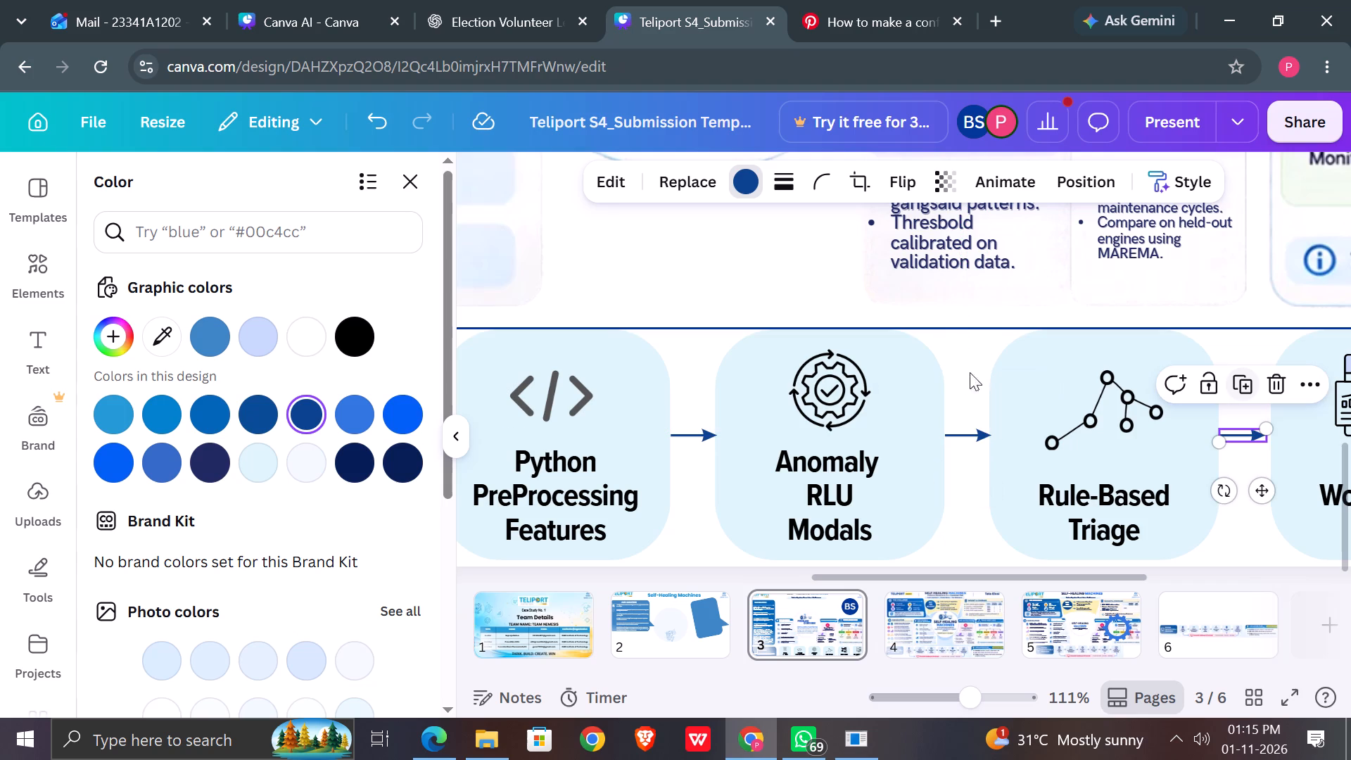
scroll(1120, 513, "left", 4)
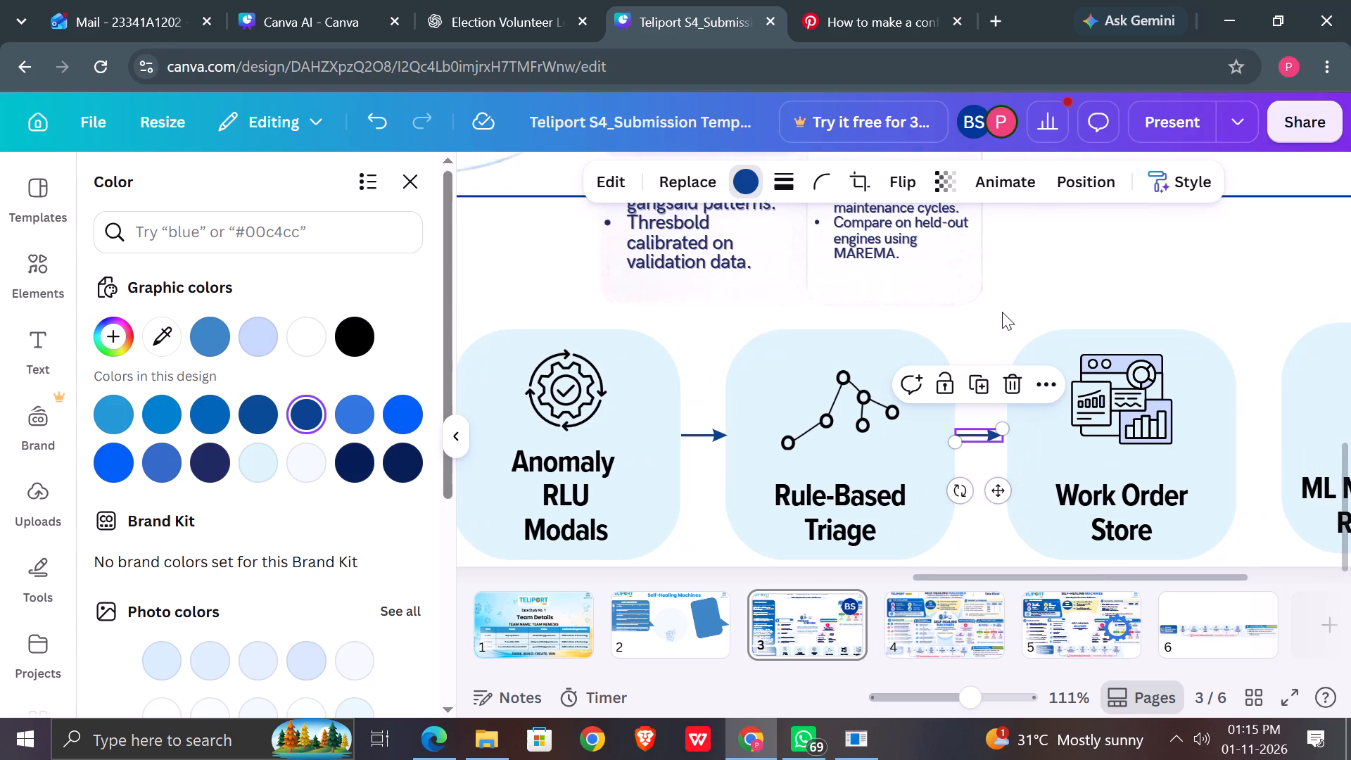
left_click(1000, 304)
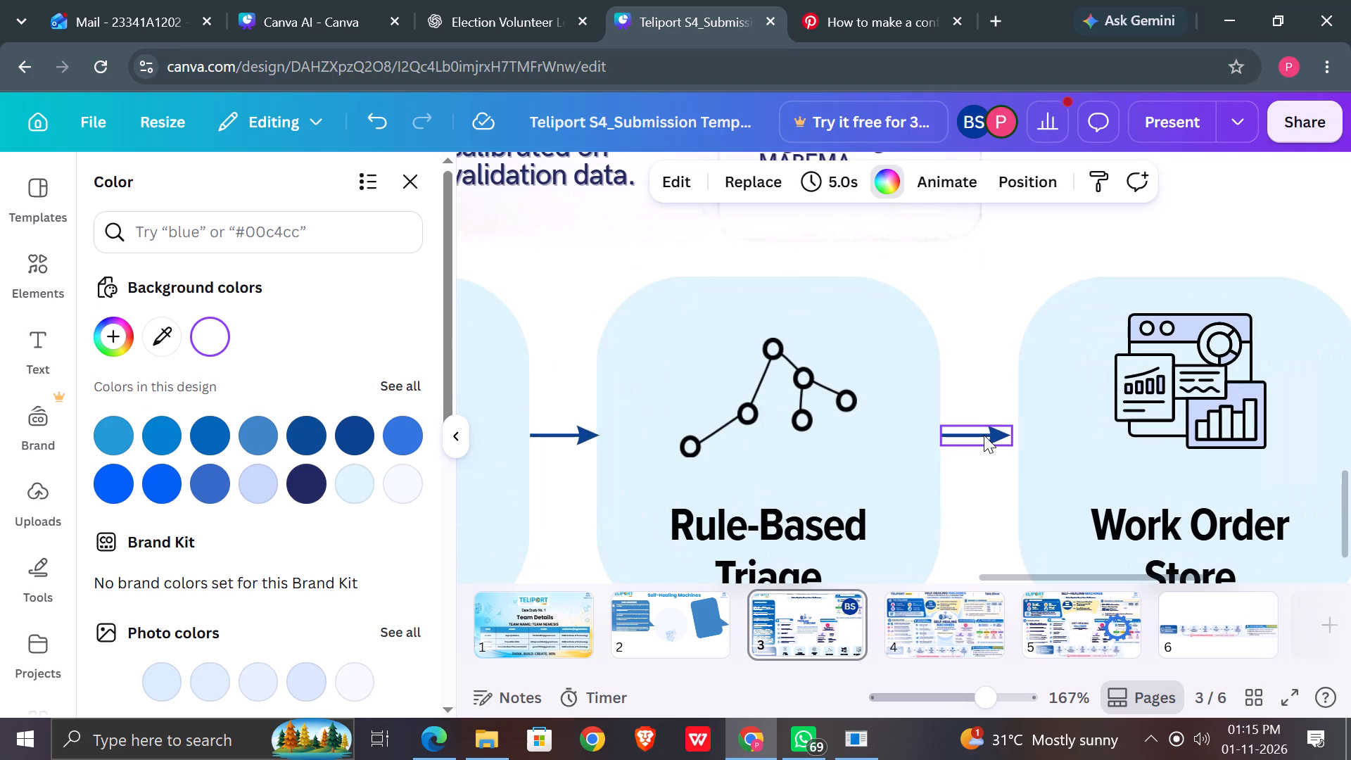
Shift the Work Order Store box slightly towards Rule-Based Triage so its edge meets the arrow's tip.
left_click(984, 435)
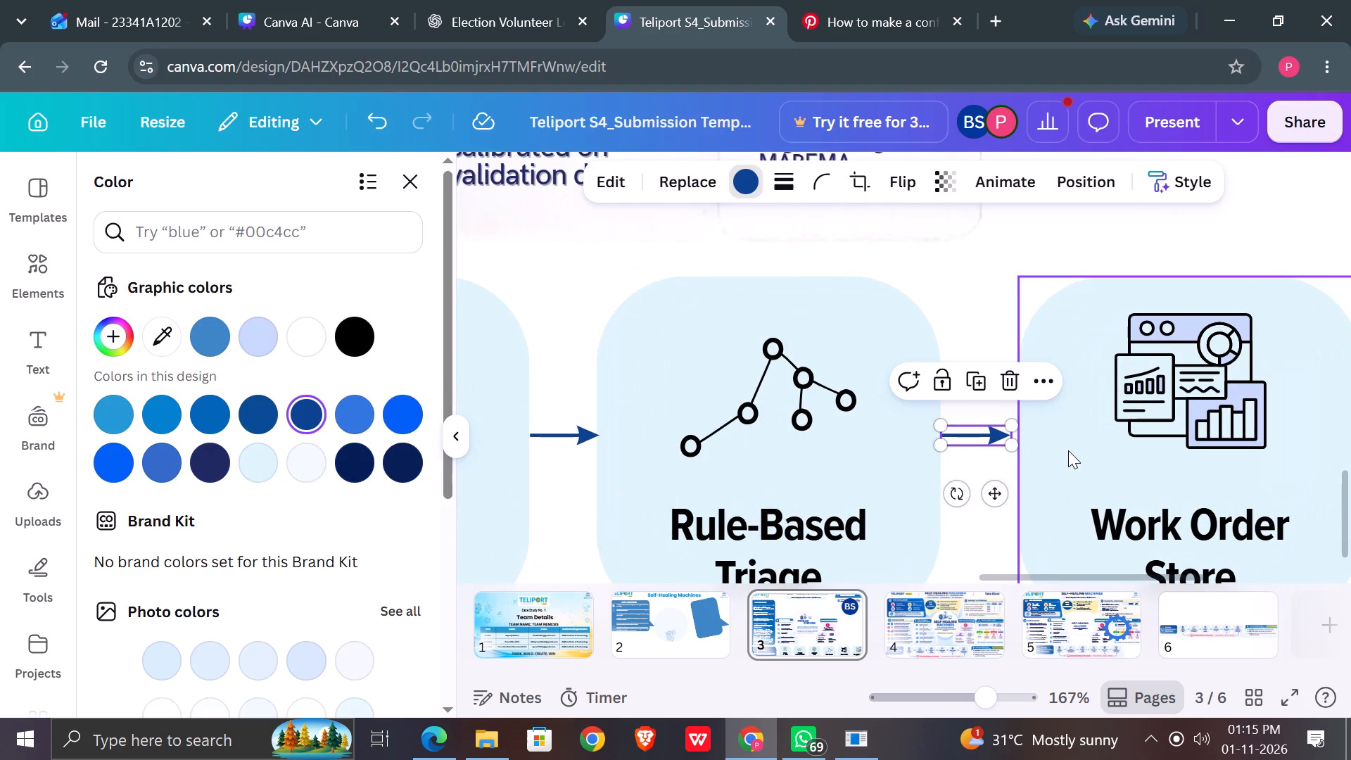
left_click(1068, 450)
left_click_drag(1068, 450, 1061, 450)
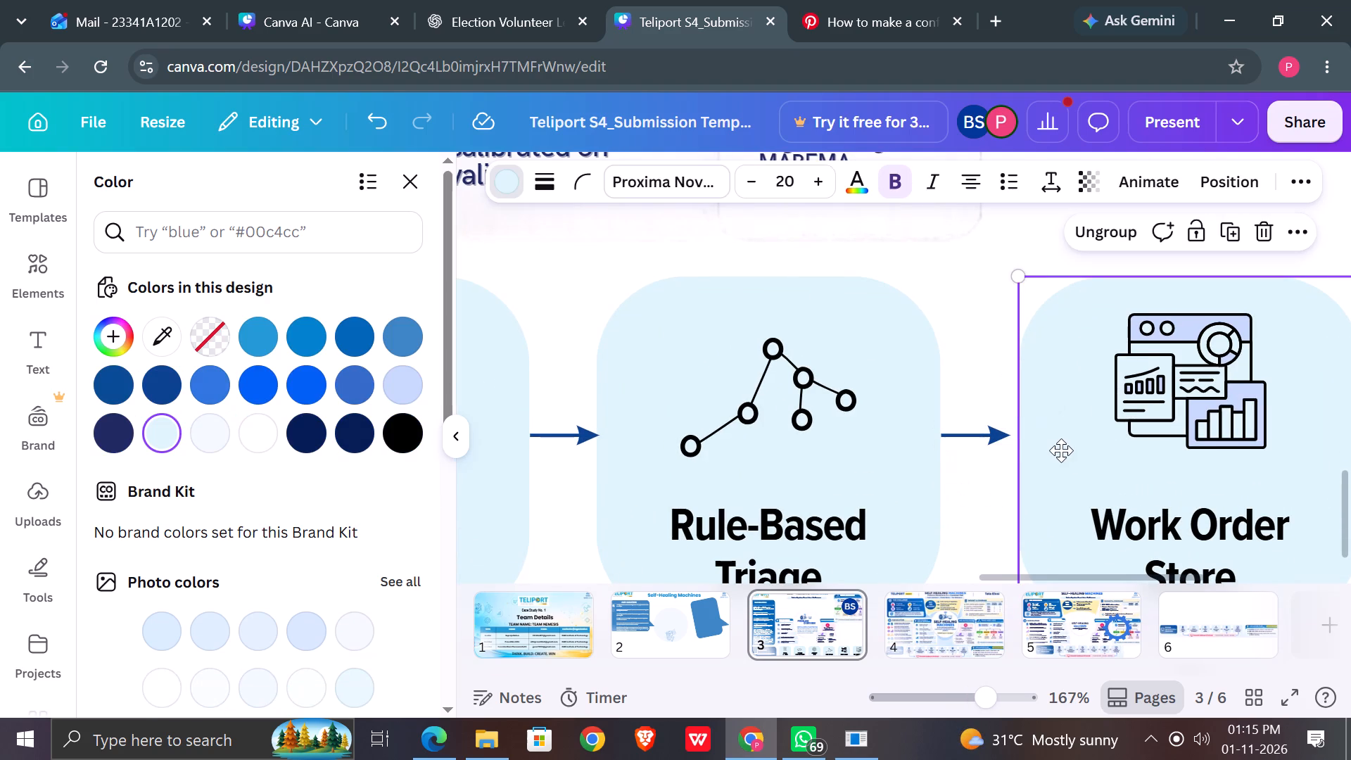
left_click_drag(1061, 450, 1059, 450)
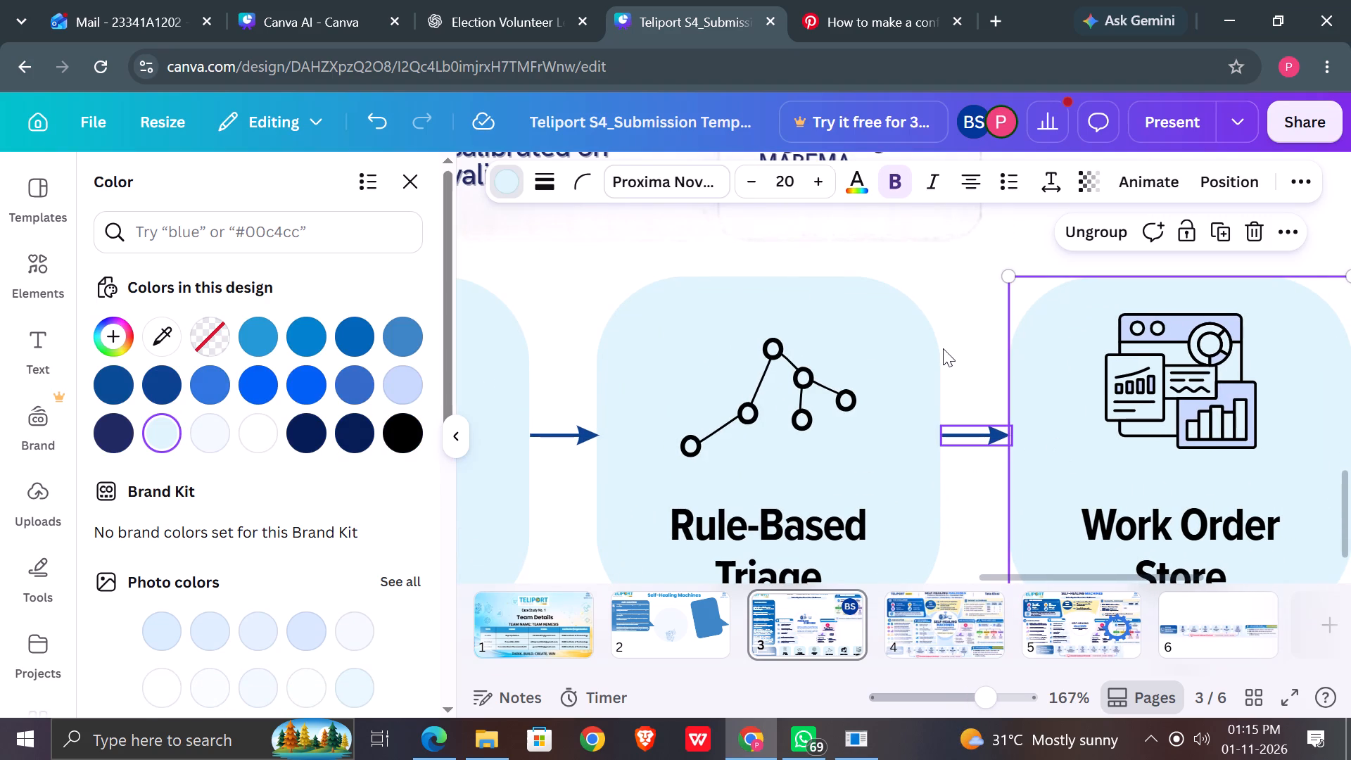
left_click(943, 348)
Duplicate the arrow before Work Order Store into the gap between the Work Order Store and ML Monitoring & Retraining boxes.
scroll(943, 348, "down", 1)
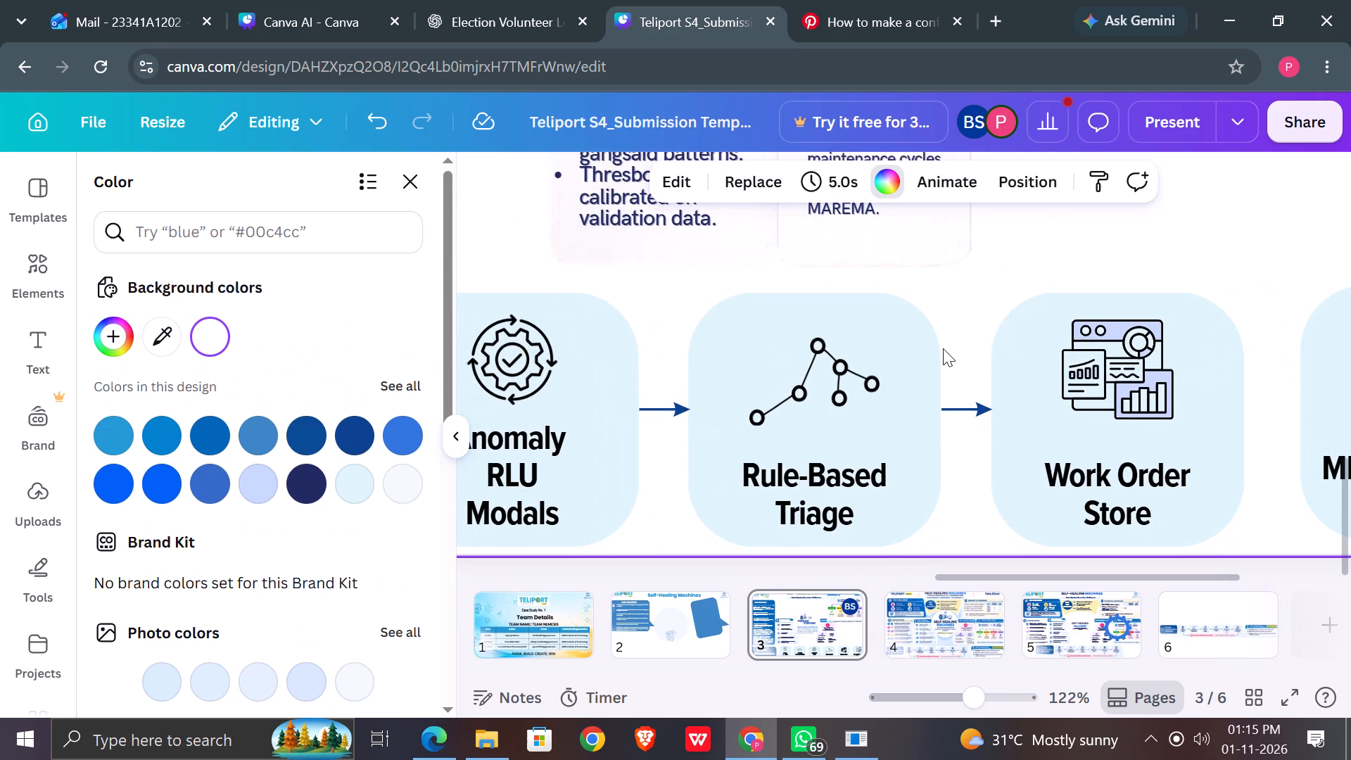
scroll(943, 348, "down", 1)
left_click(975, 412)
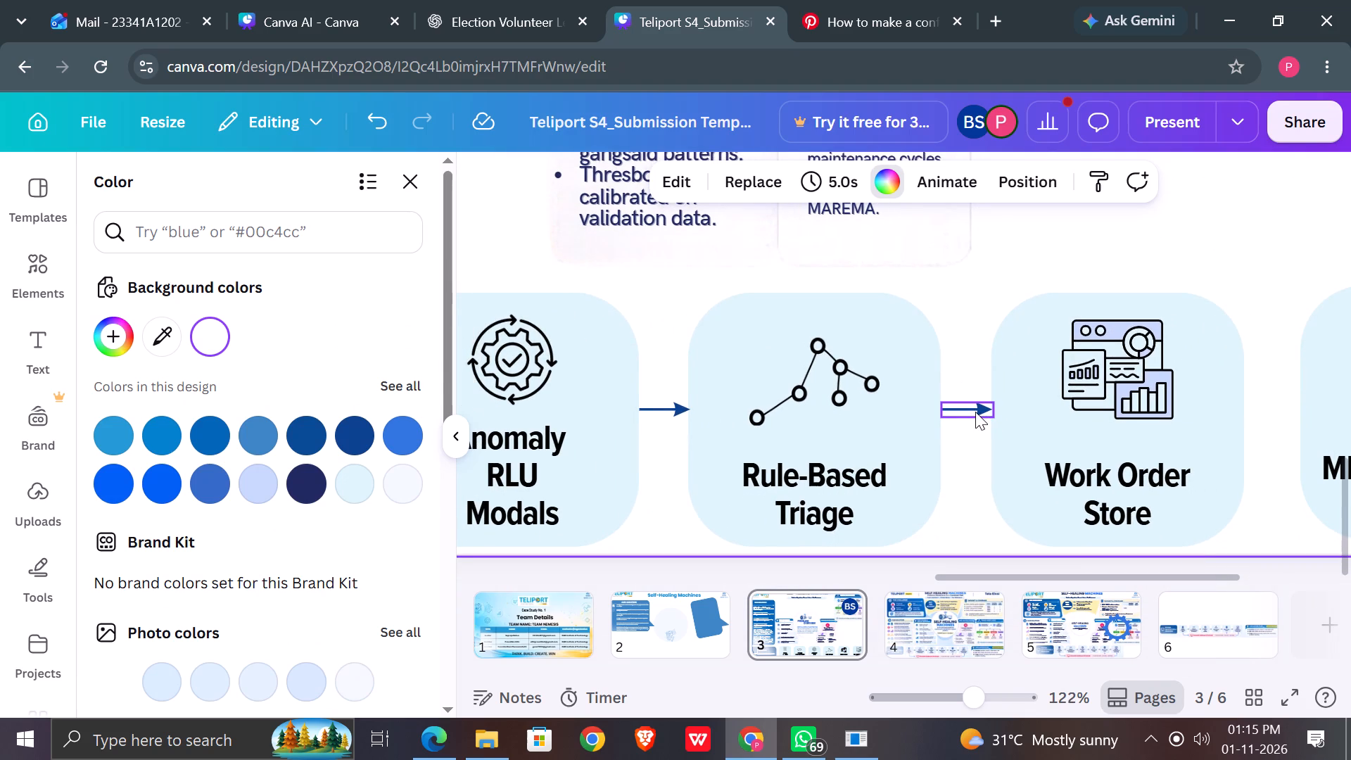
left_click(963, 363)
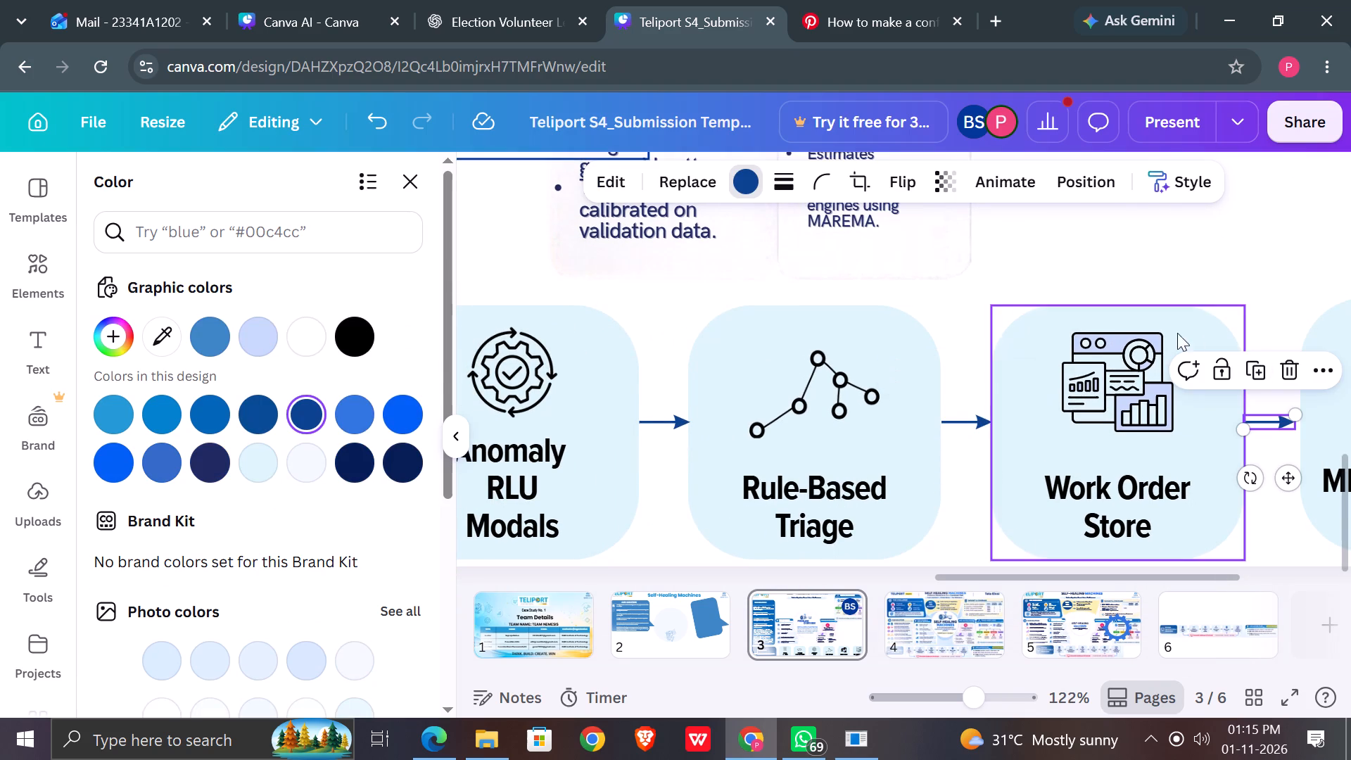
scroll(1233, 252, "left", 2)
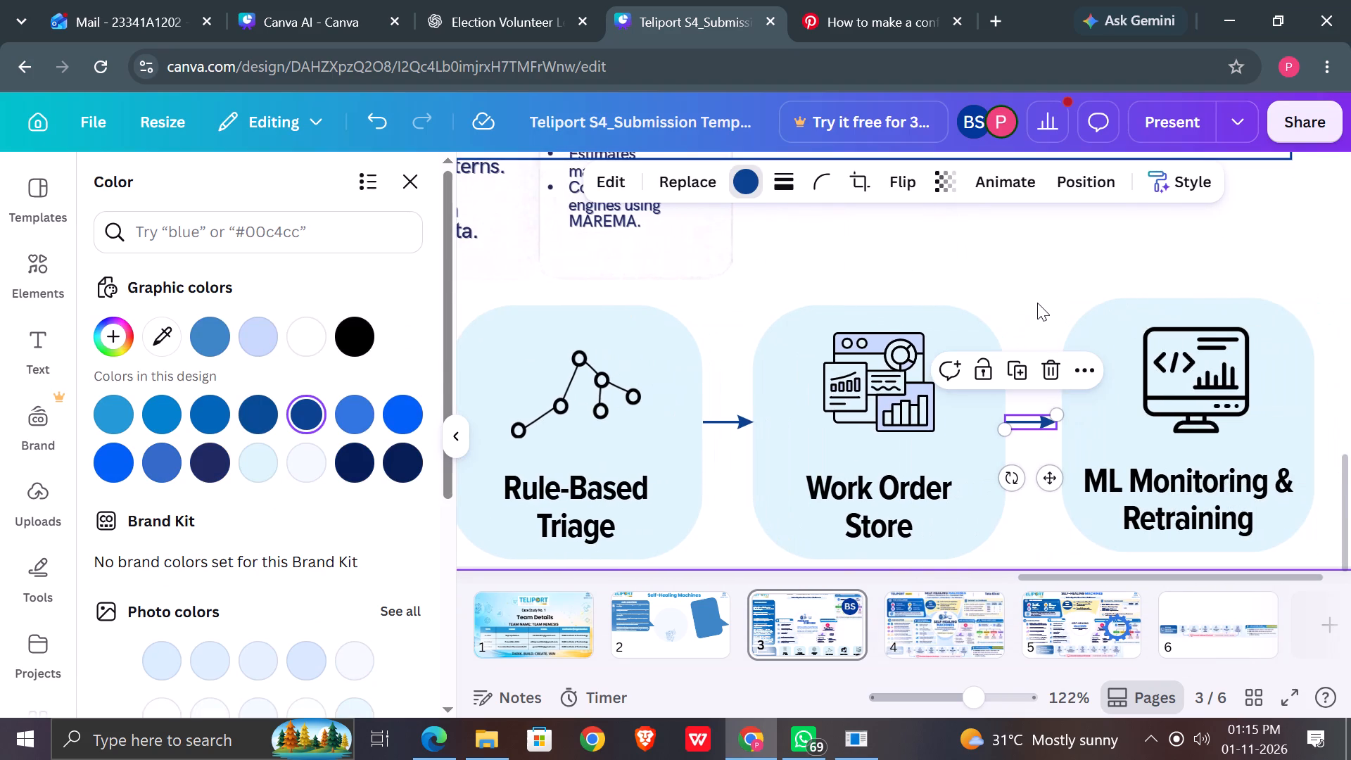
left_click(1037, 303)
Nudge the ML Monitoring & Retraining box towards Work Order Store so its edge meets the last arrow's tip.
left_click_drag(1126, 422, 1117, 423)
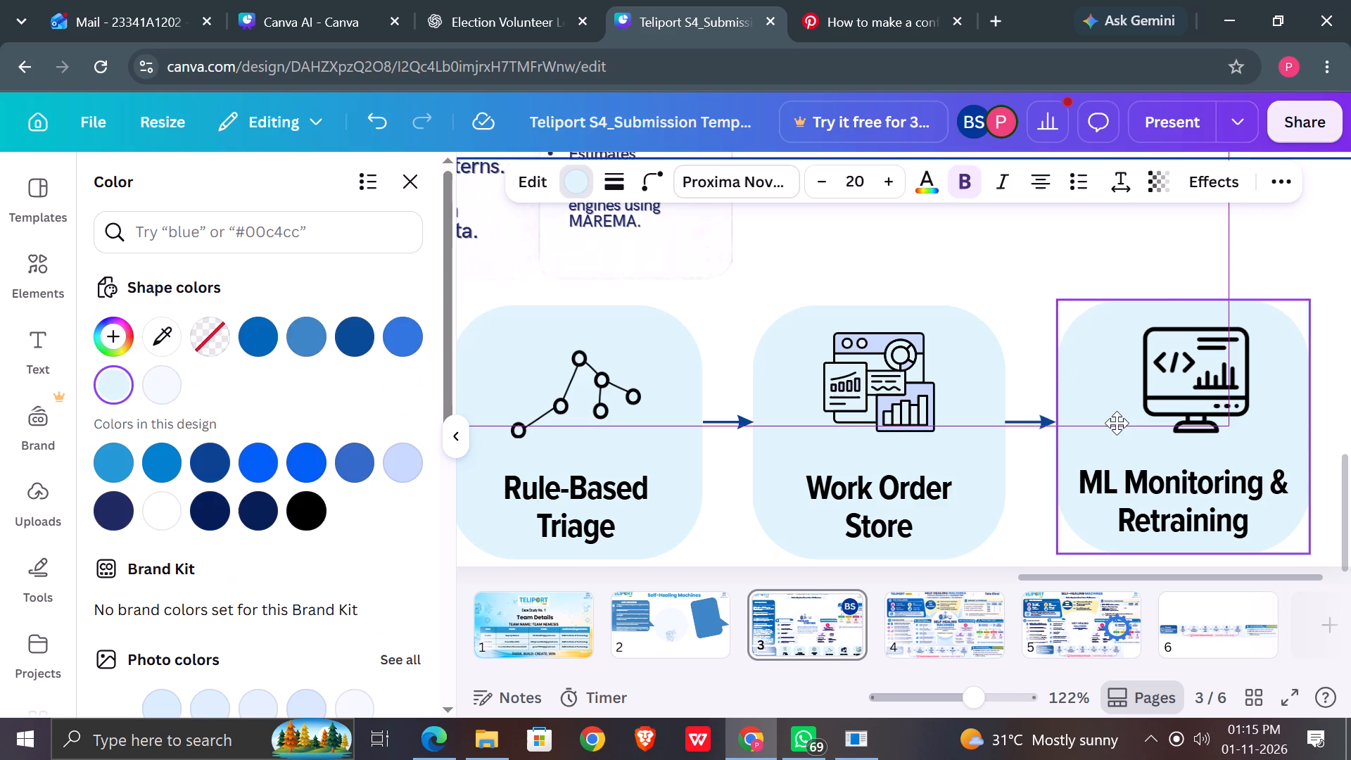
left_click_drag(1117, 423, 1116, 423)
left_click(1022, 365)
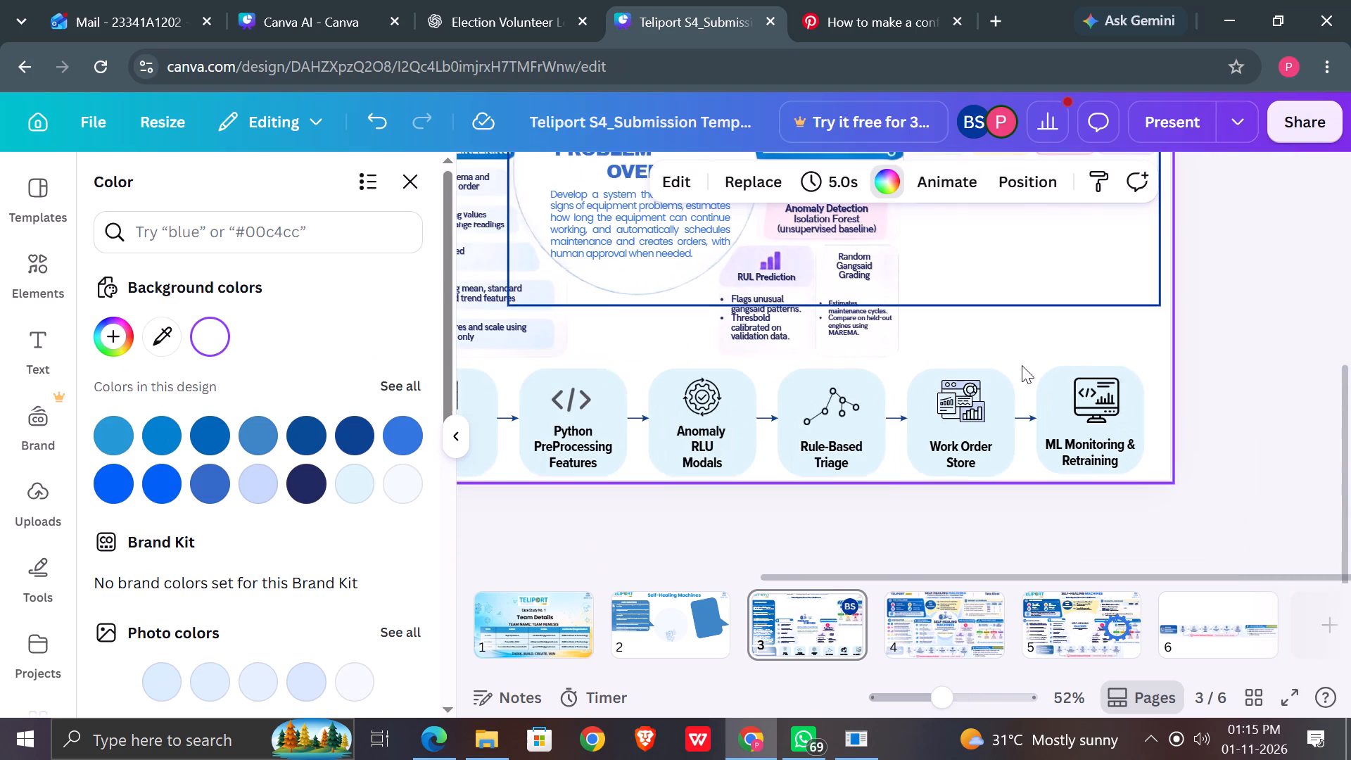
Minimise the browser window to show the desktop.
scroll(1022, 365, "right", 1)
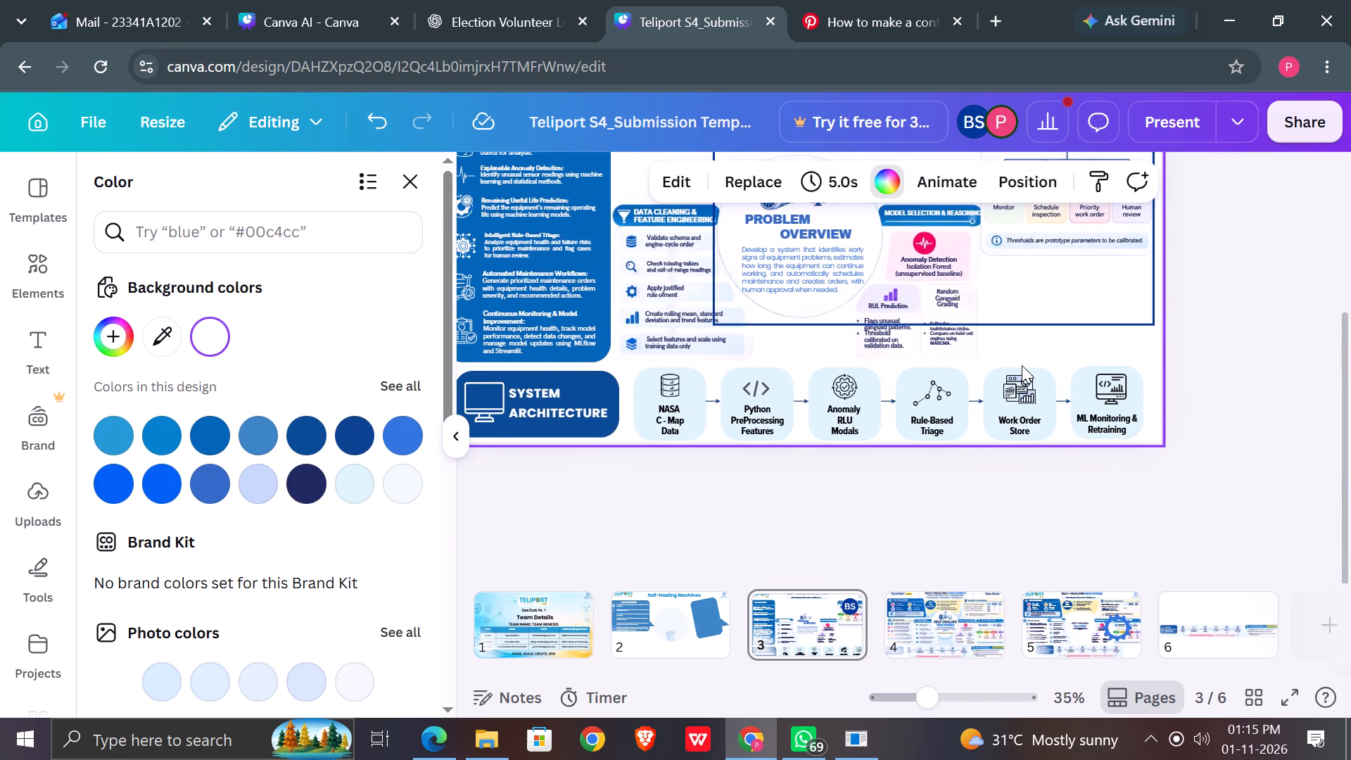
scroll(1022, 365, "right", 1)
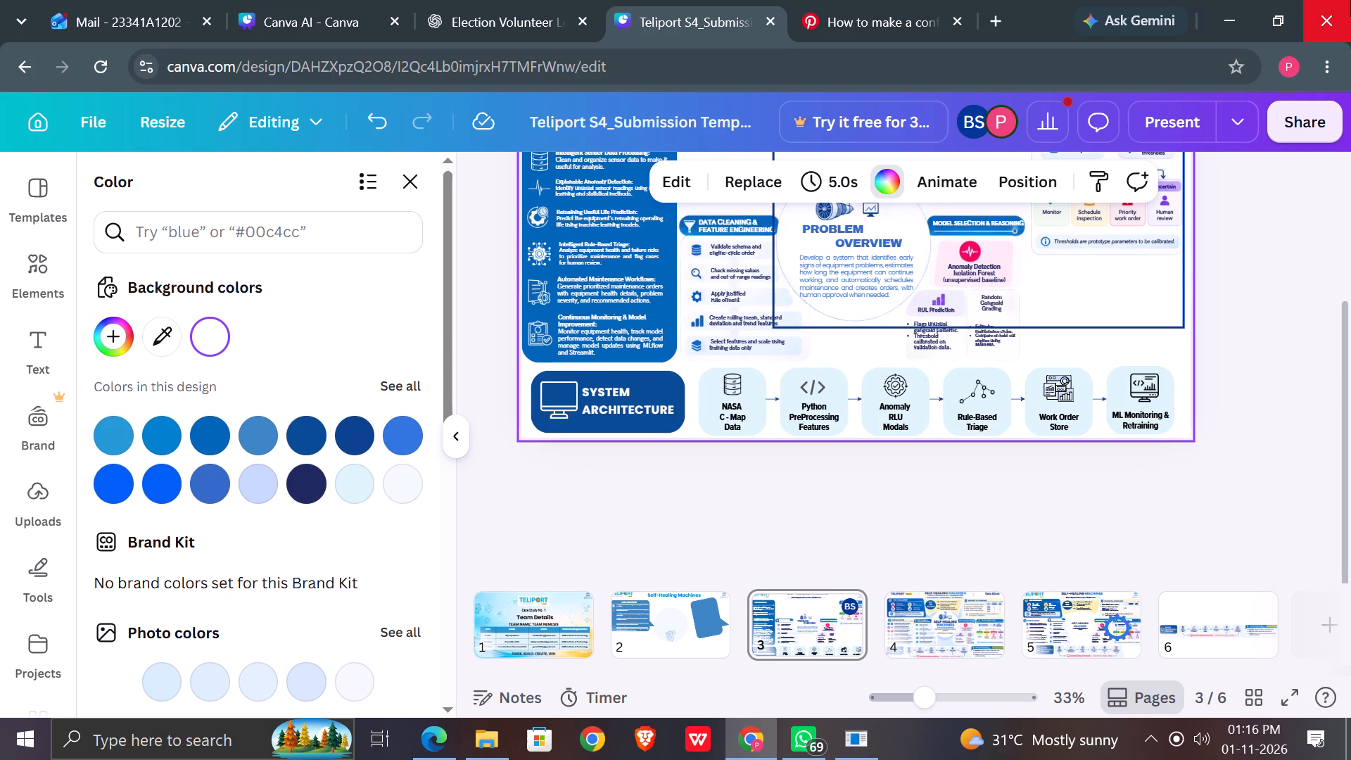
left_click(1224, 31)
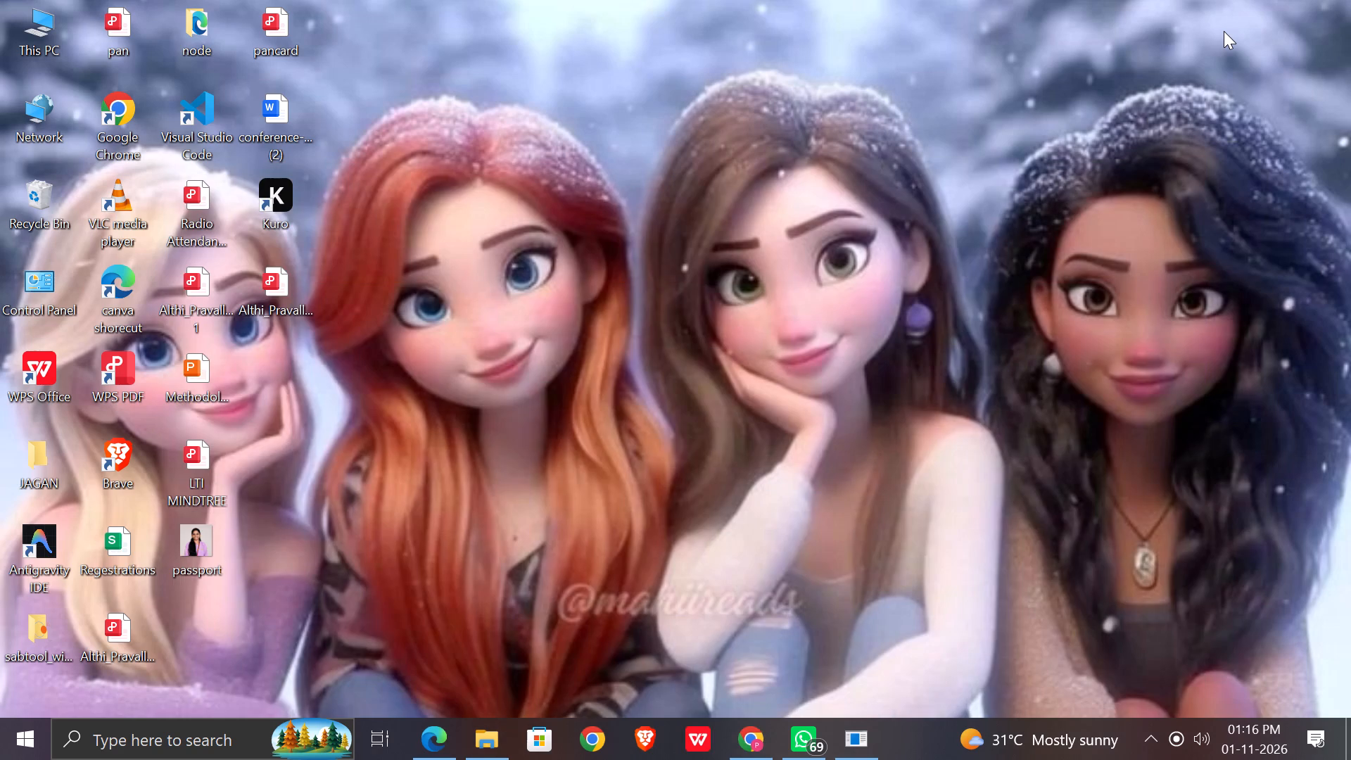